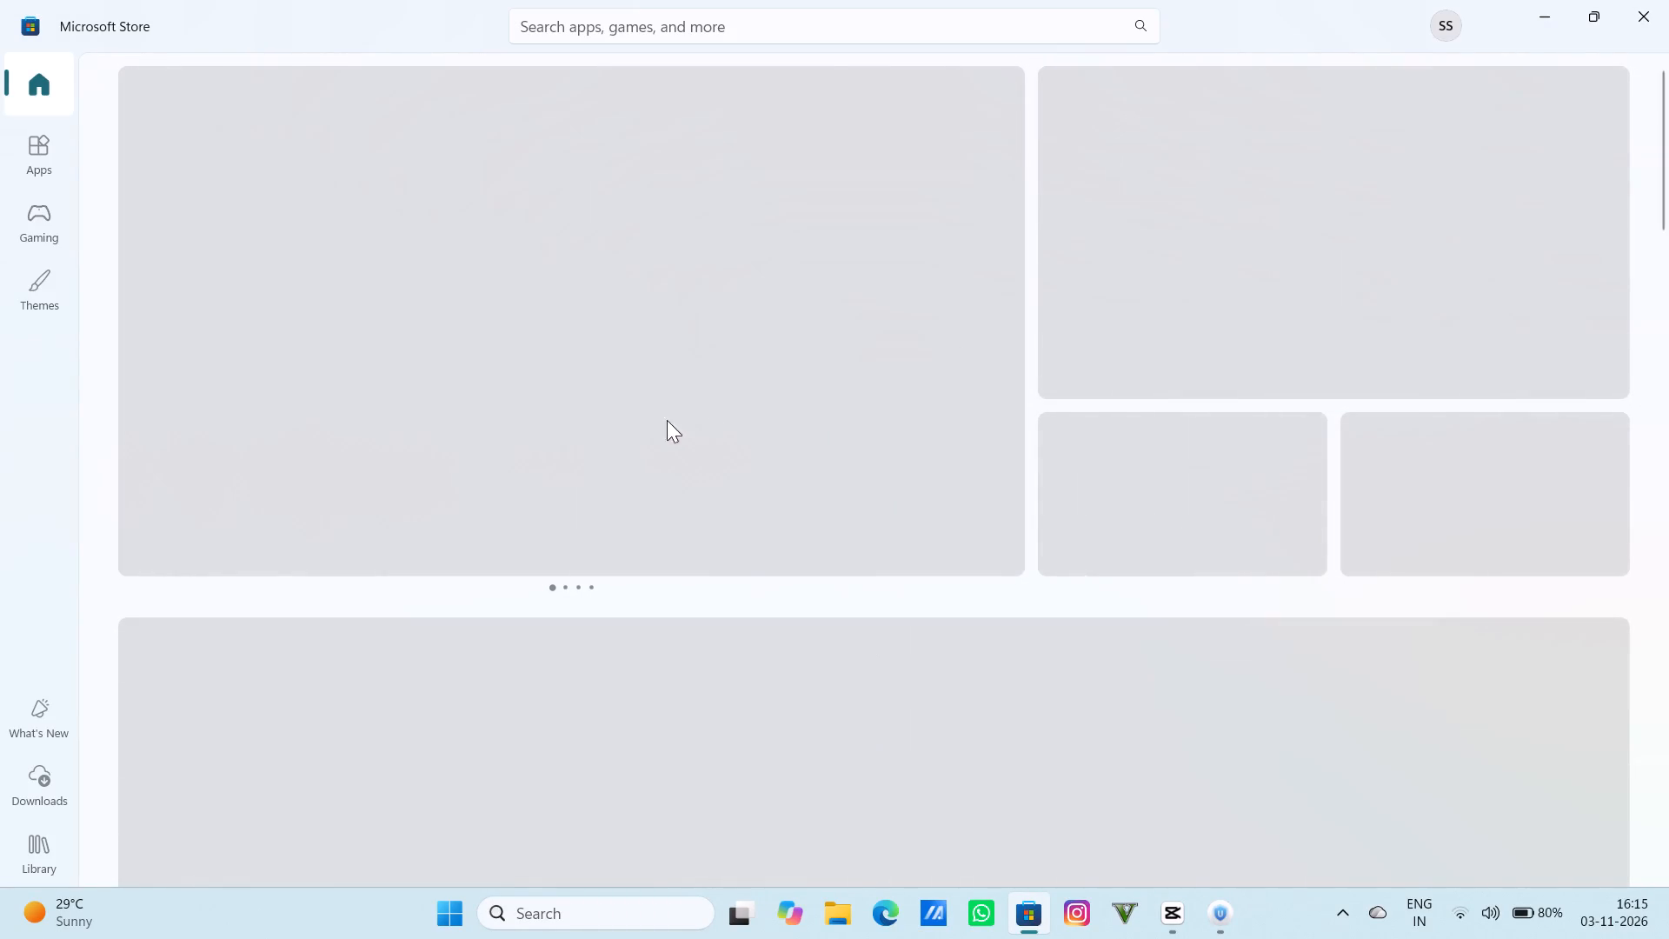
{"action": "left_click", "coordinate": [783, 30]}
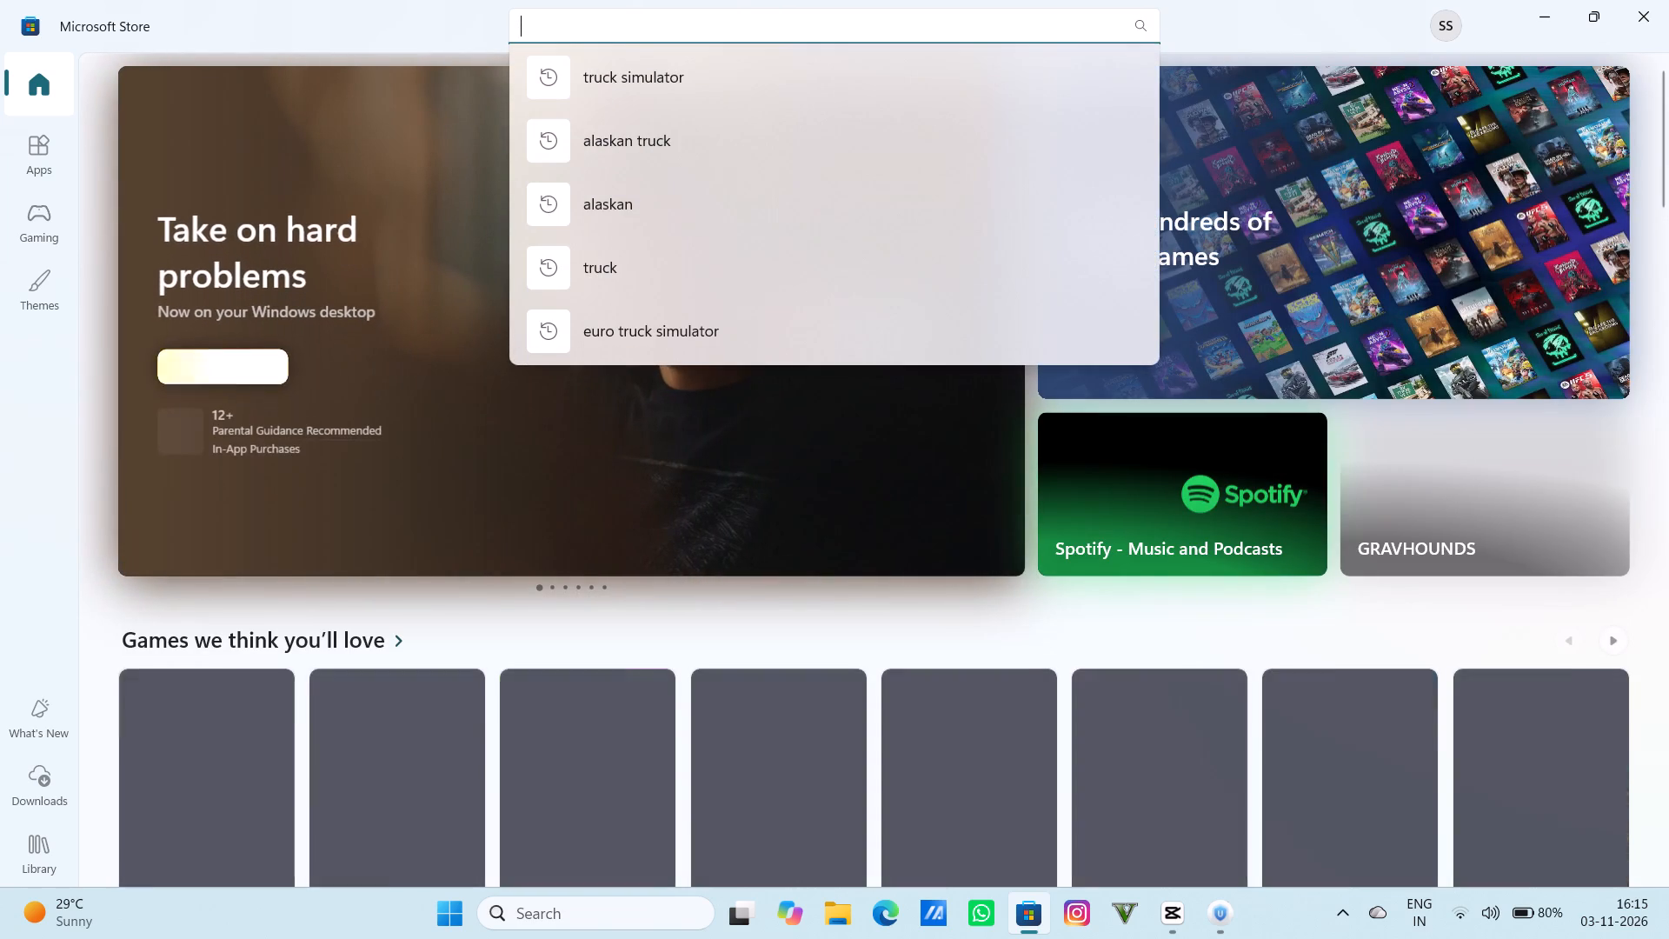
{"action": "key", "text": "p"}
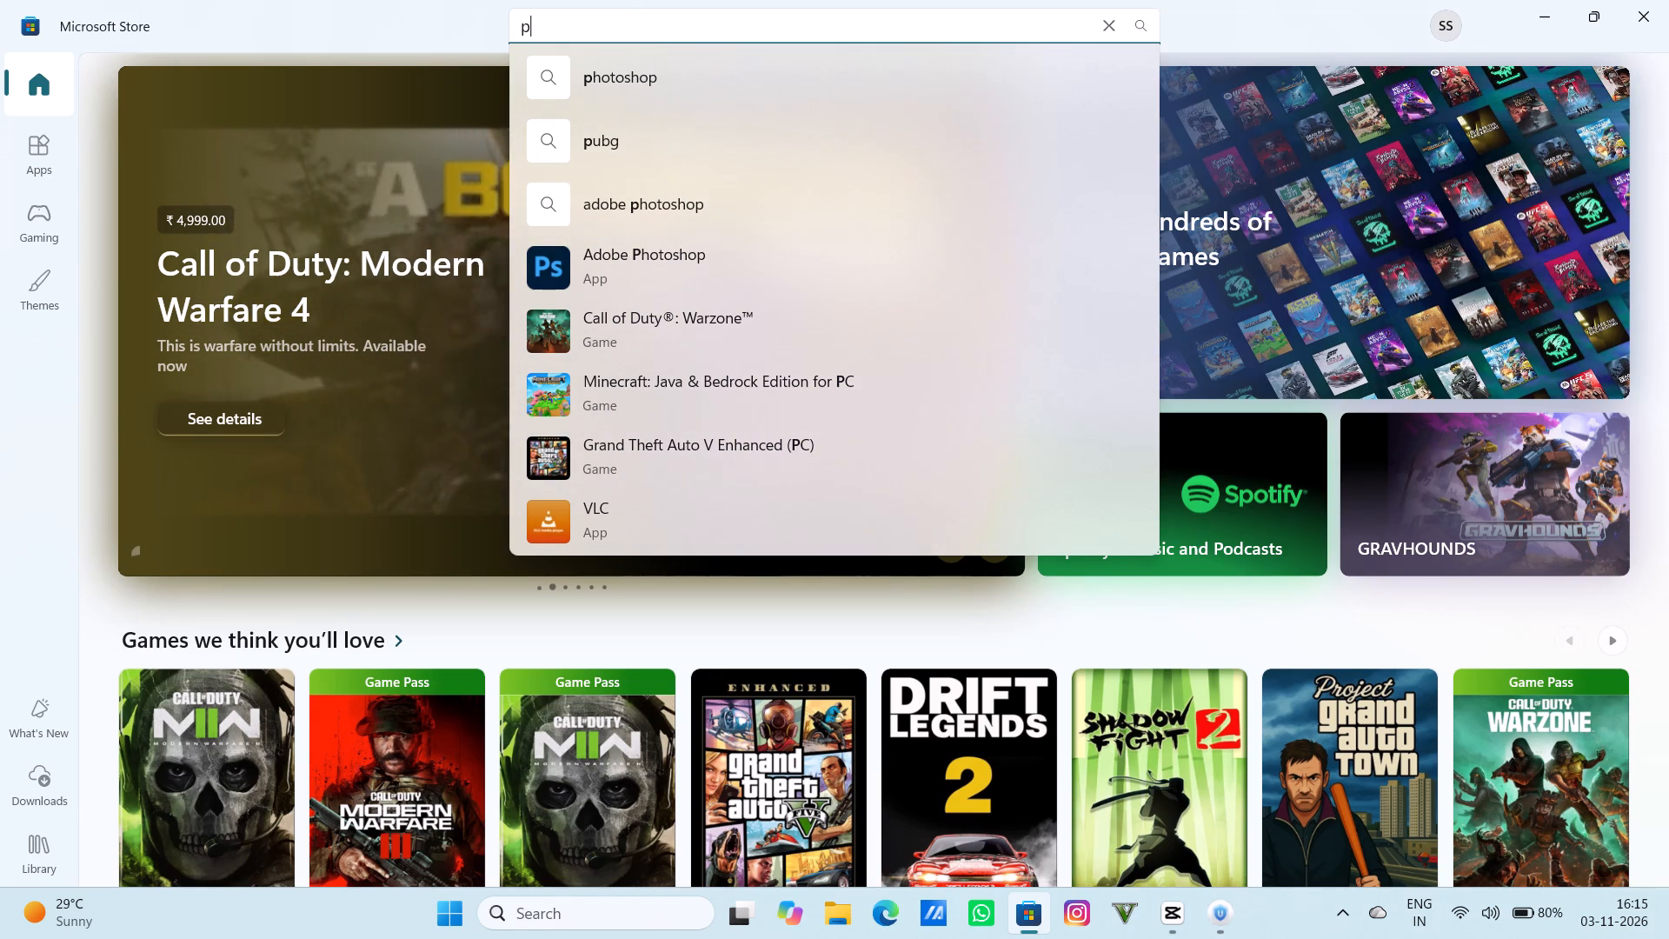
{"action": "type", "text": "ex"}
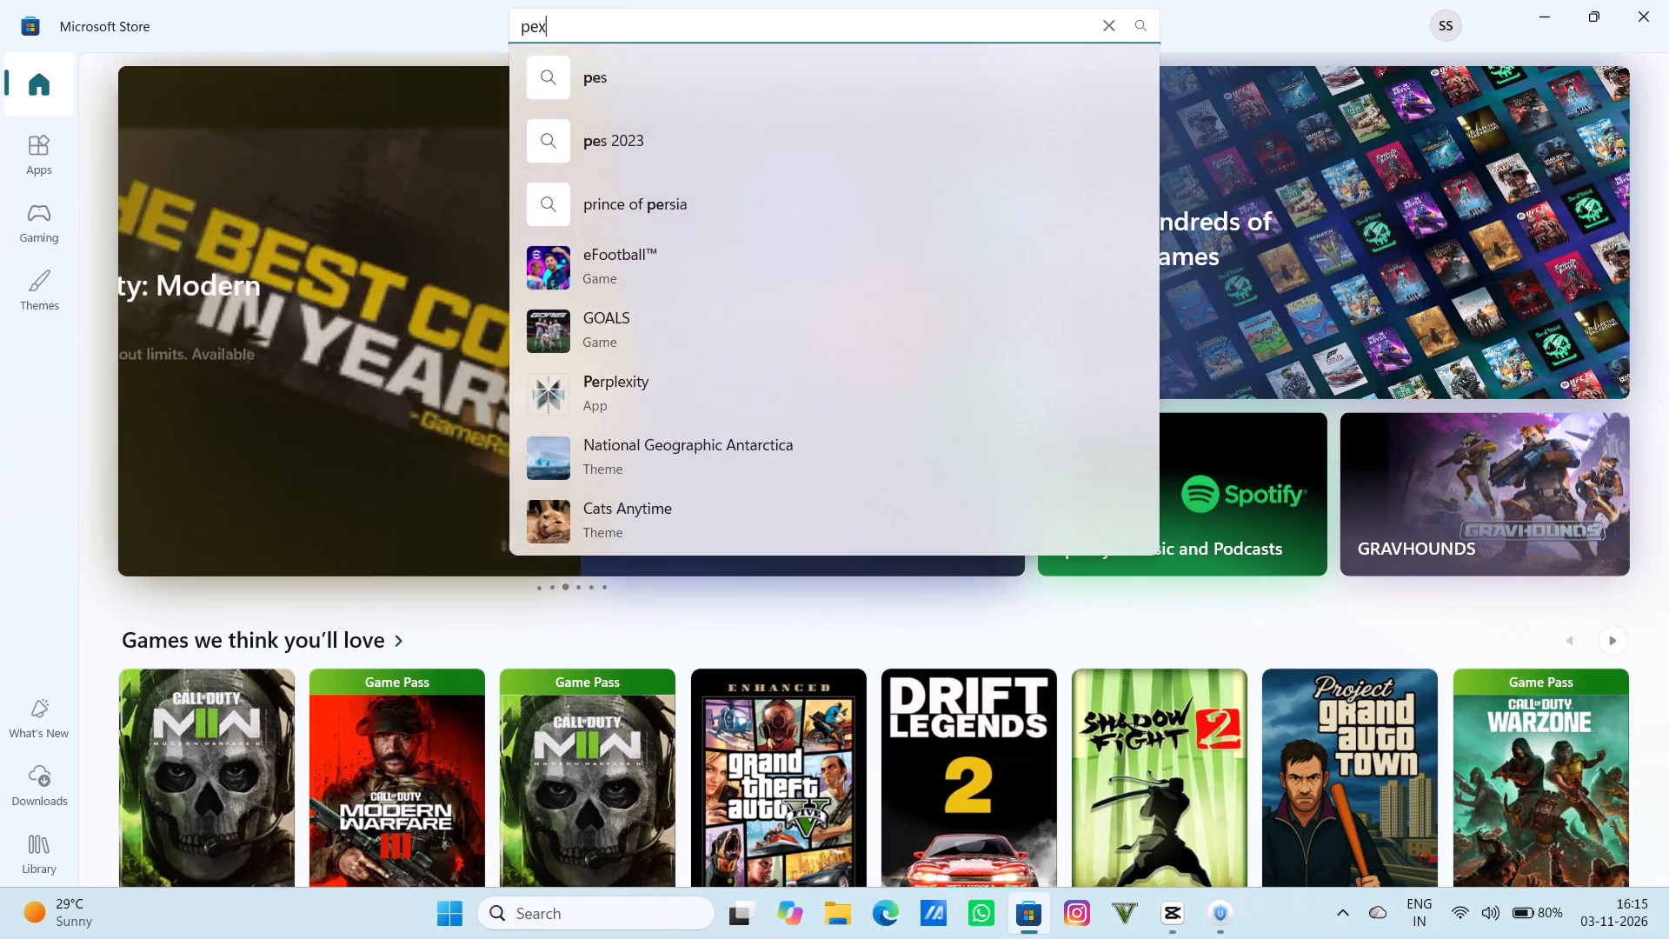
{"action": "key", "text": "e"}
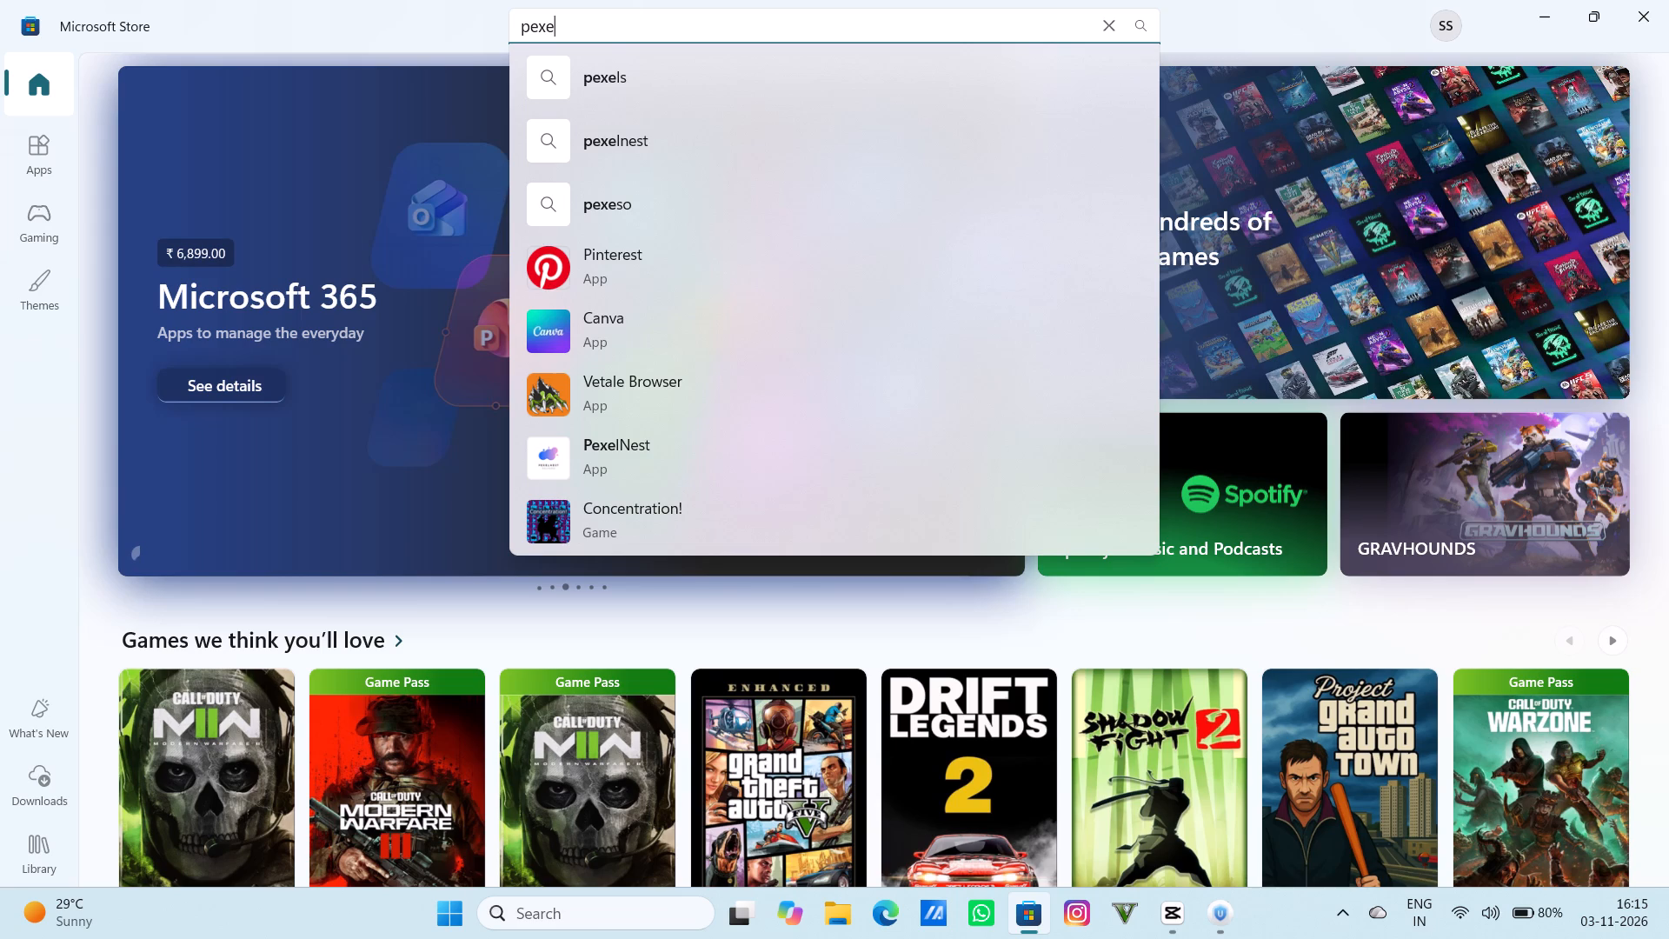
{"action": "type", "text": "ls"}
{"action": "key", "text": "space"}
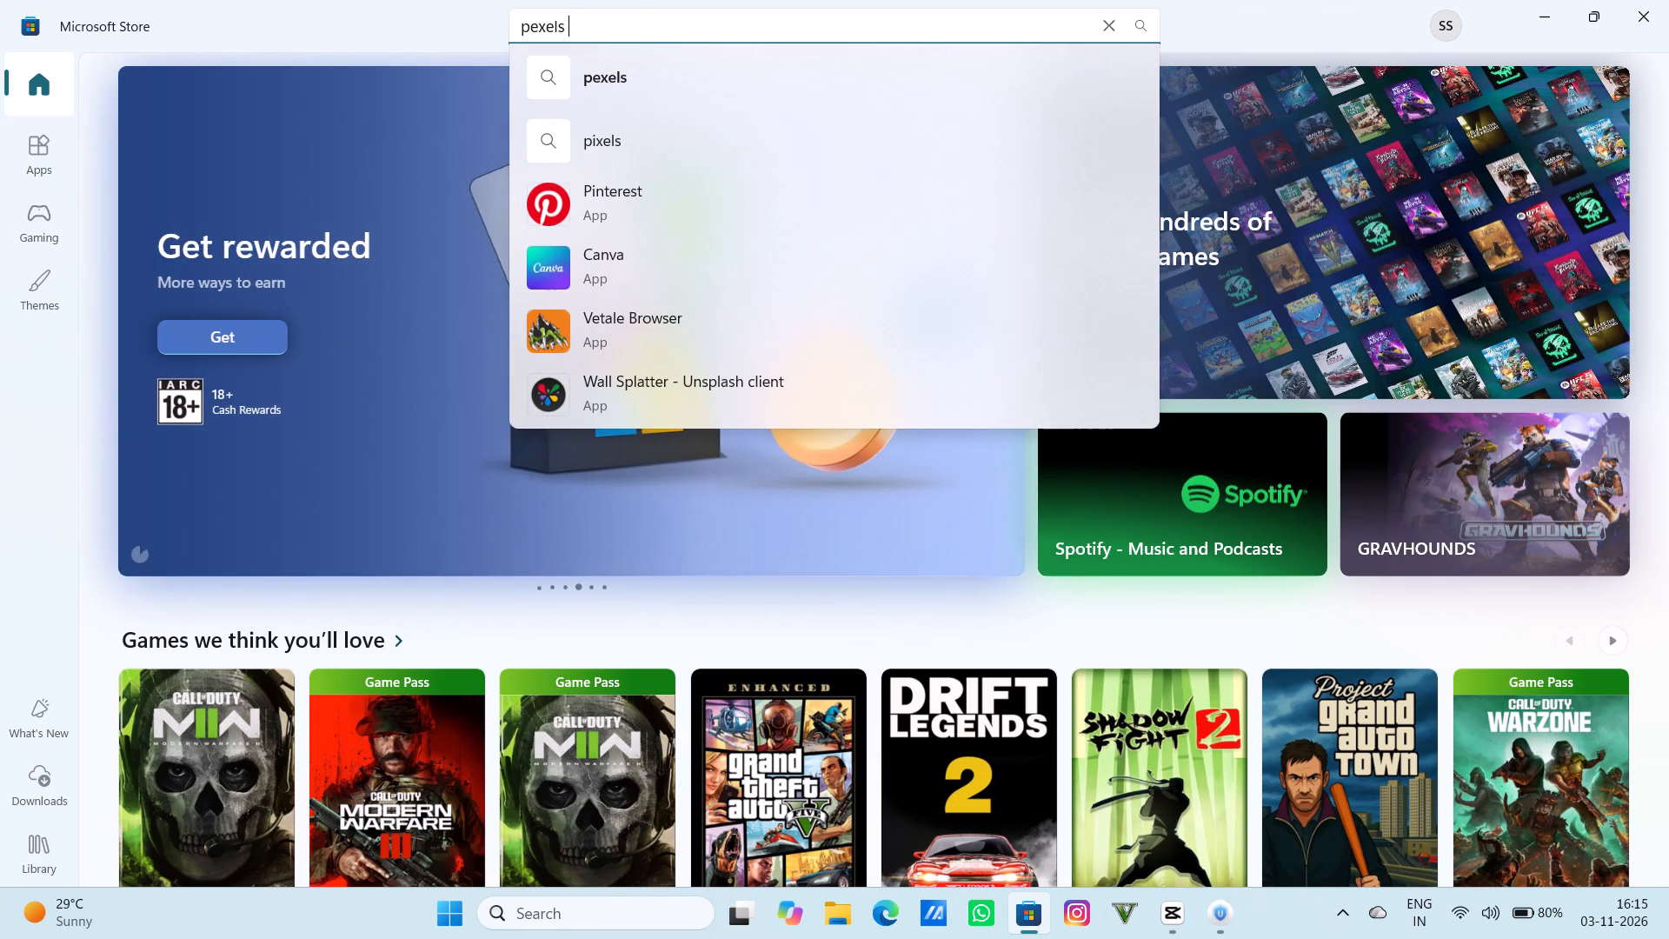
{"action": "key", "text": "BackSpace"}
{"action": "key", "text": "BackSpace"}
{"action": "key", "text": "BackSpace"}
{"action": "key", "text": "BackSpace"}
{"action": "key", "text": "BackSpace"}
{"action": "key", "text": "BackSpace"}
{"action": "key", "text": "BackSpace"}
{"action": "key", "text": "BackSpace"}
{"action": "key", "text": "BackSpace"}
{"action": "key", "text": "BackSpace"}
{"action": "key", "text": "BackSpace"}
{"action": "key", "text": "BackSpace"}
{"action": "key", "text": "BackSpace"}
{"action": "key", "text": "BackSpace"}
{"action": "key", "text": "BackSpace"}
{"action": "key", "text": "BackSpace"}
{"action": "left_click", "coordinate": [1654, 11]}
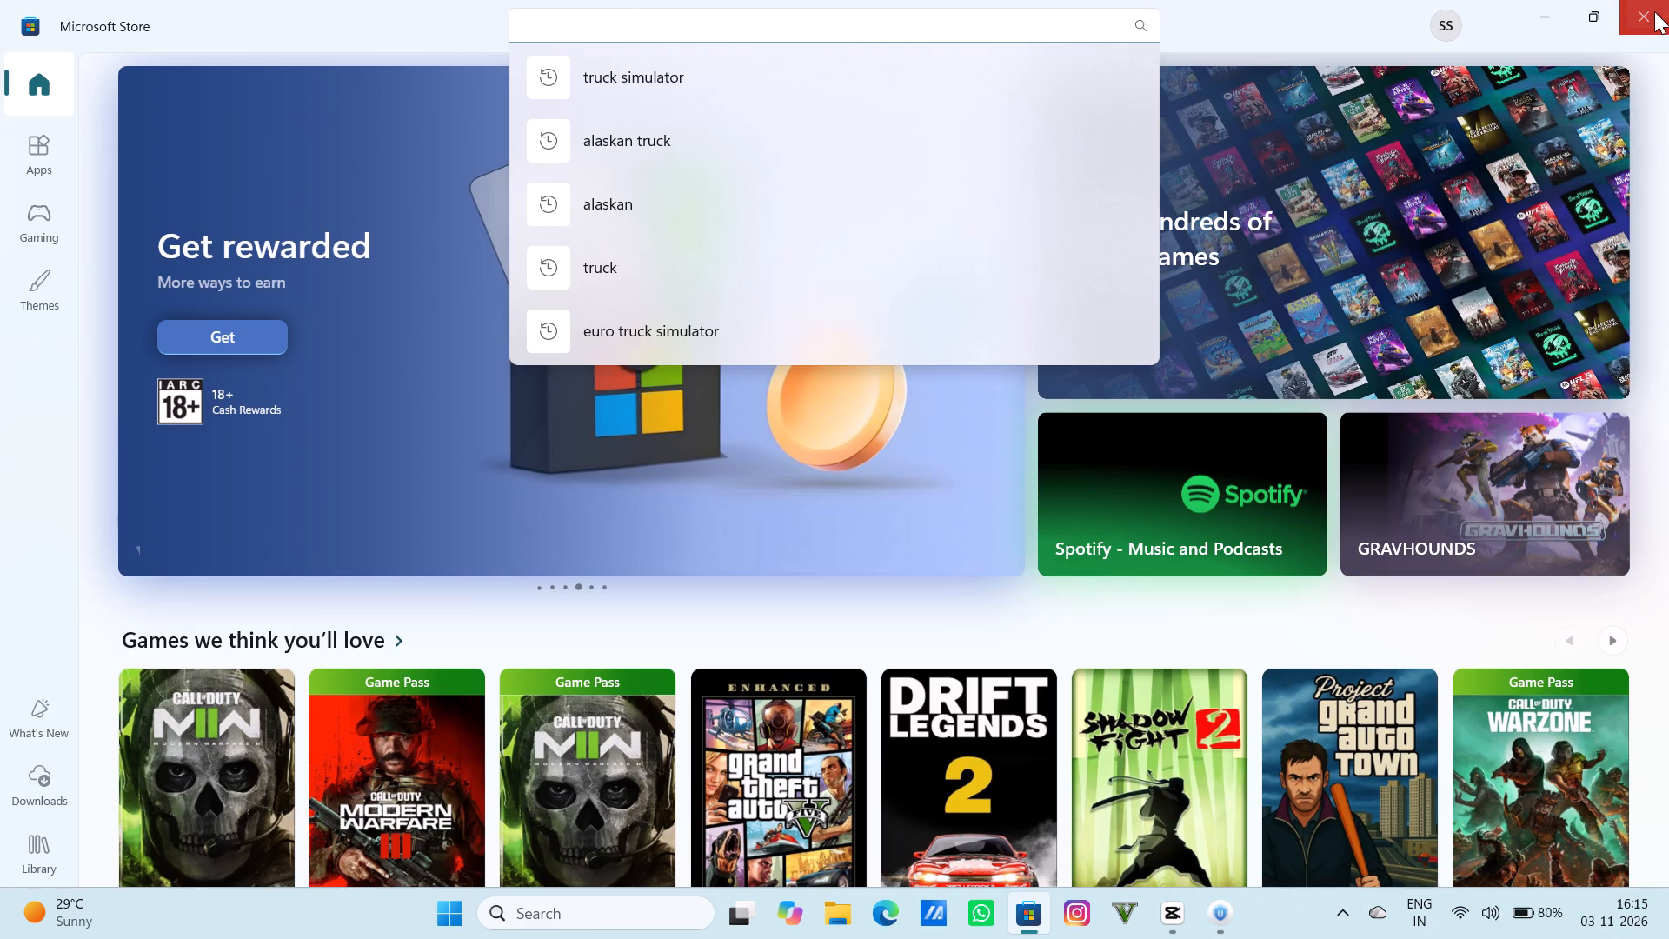
Open the Brave browser, dismiss the pending CapCut installer download and open a new tab.
{"action": "double_click", "coordinate": [17, 262]}
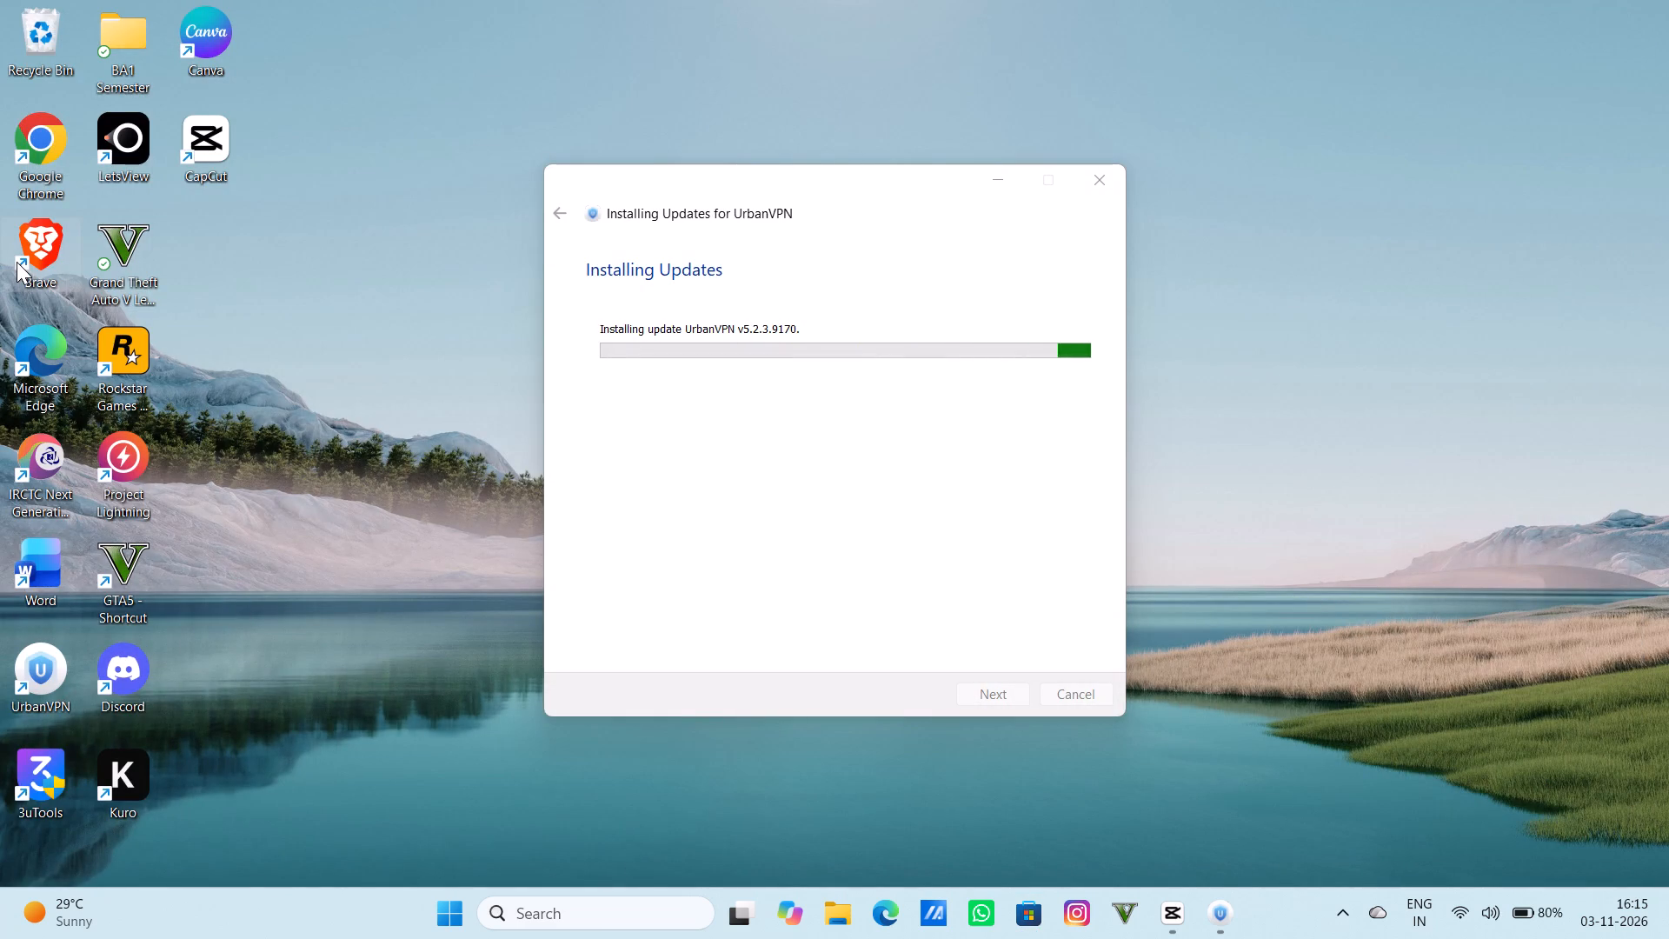
{"action": "double_click", "coordinate": [31, 243]}
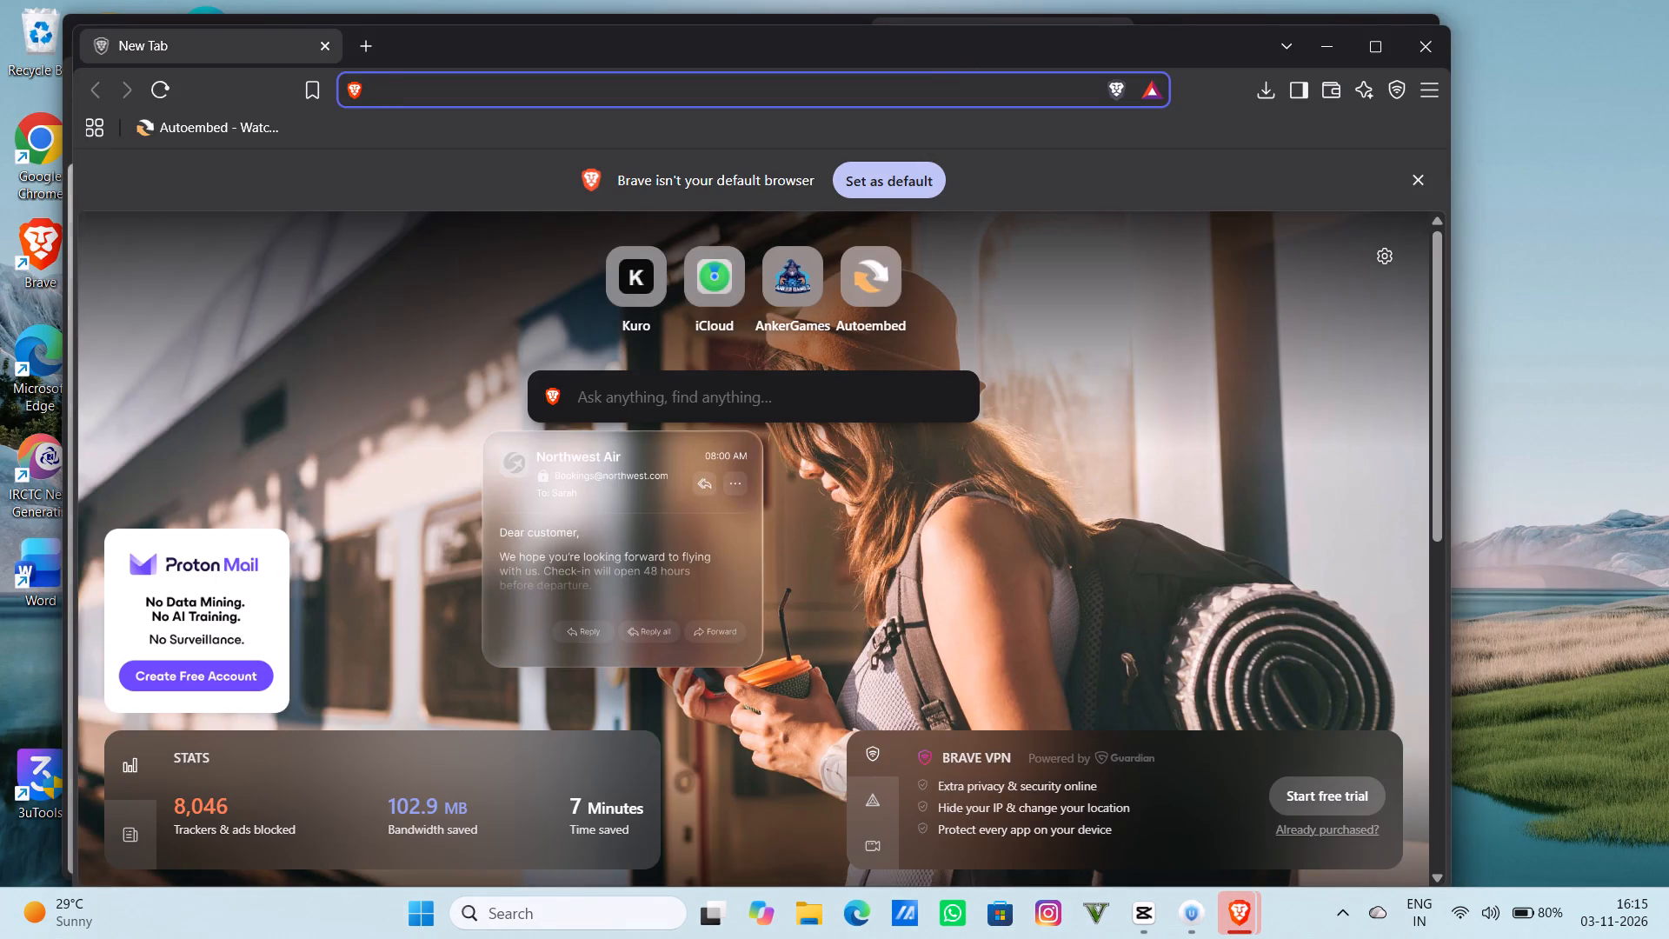
{"action": "left_click", "coordinate": [1428, 39]}
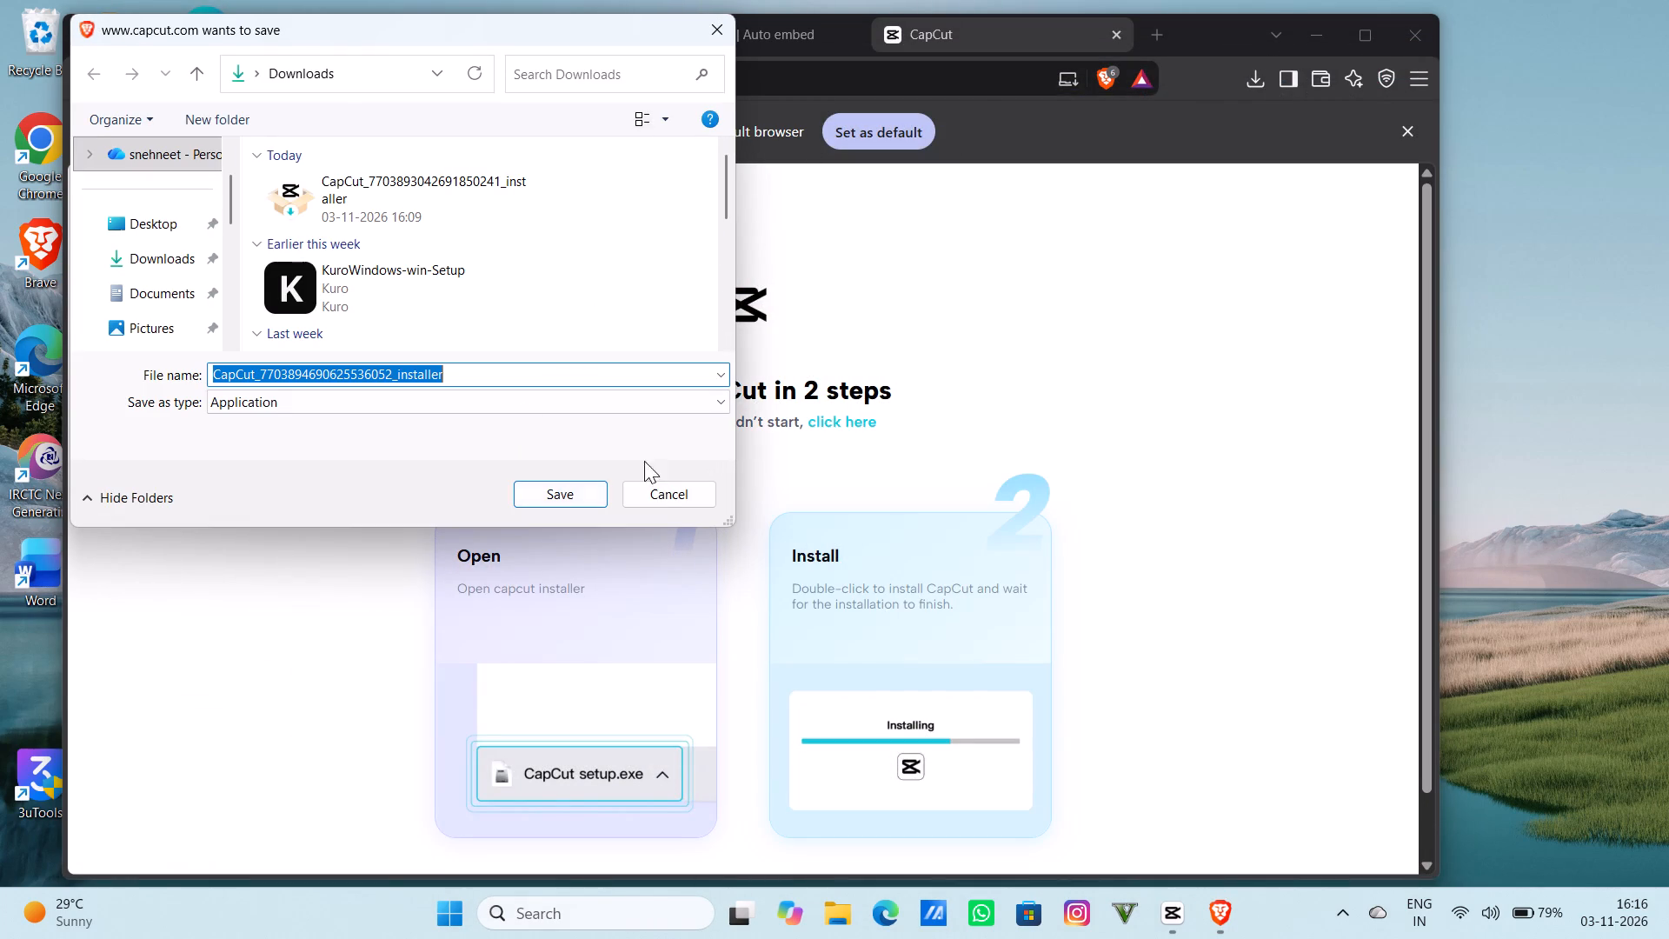
{"action": "left_click", "coordinate": [666, 484]}
{"action": "left_click", "coordinate": [1160, 30]}
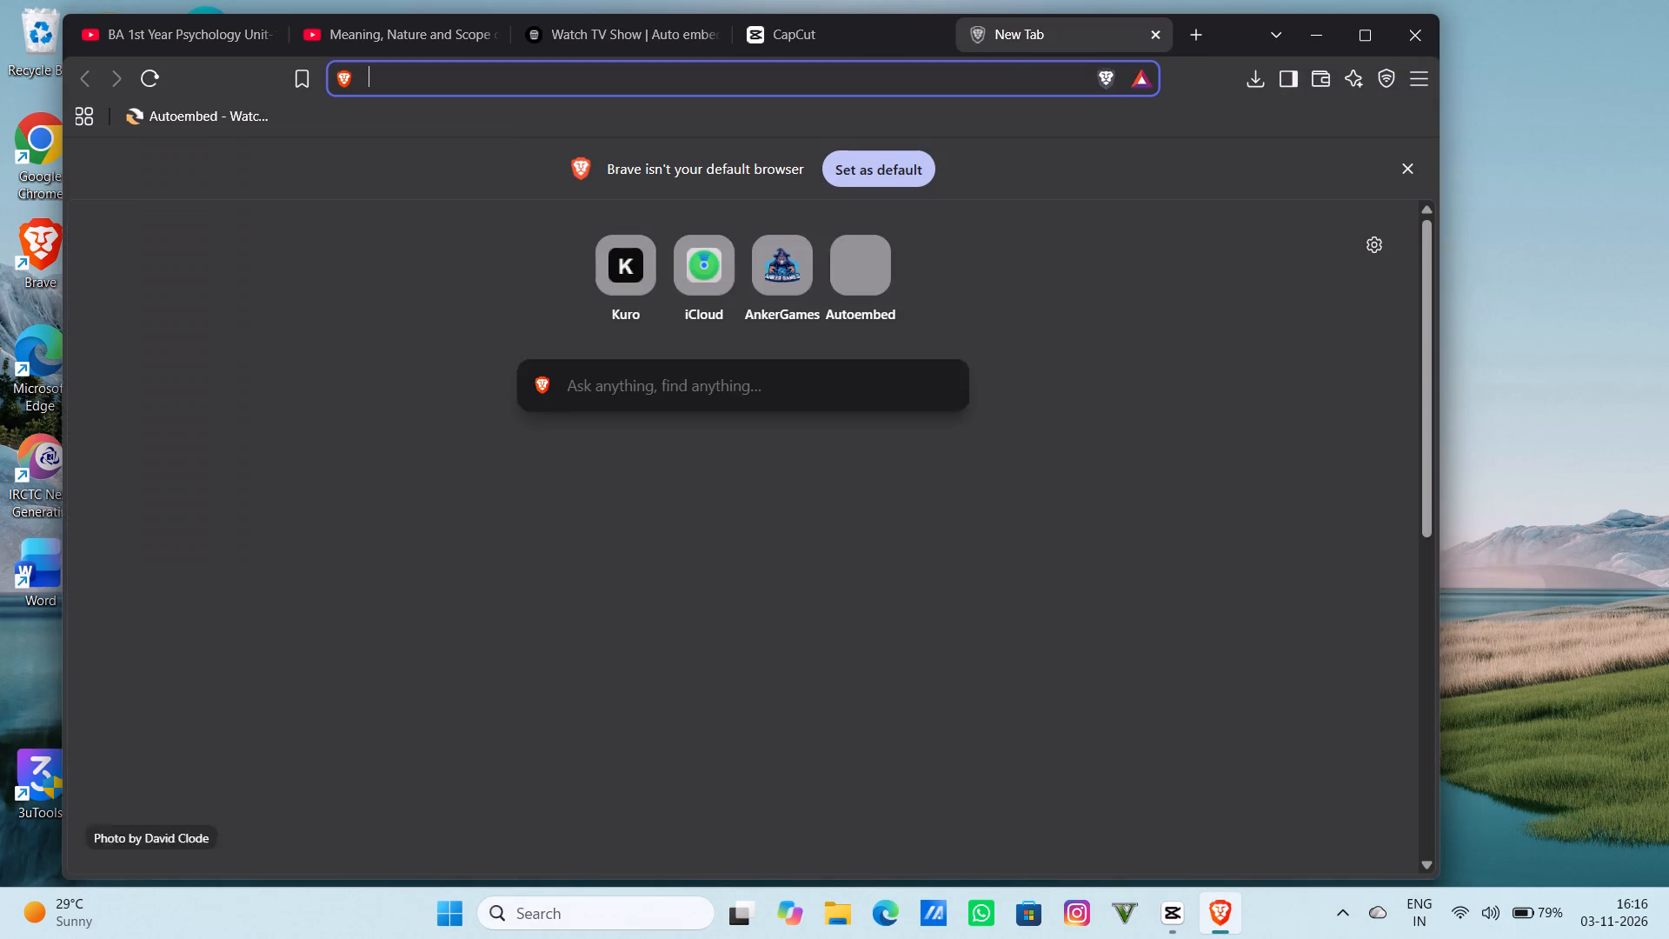
Search the web for "pexels videos download" and open the free stock videos page on pexels.com.
{"action": "left_click", "coordinate": [646, 81]}
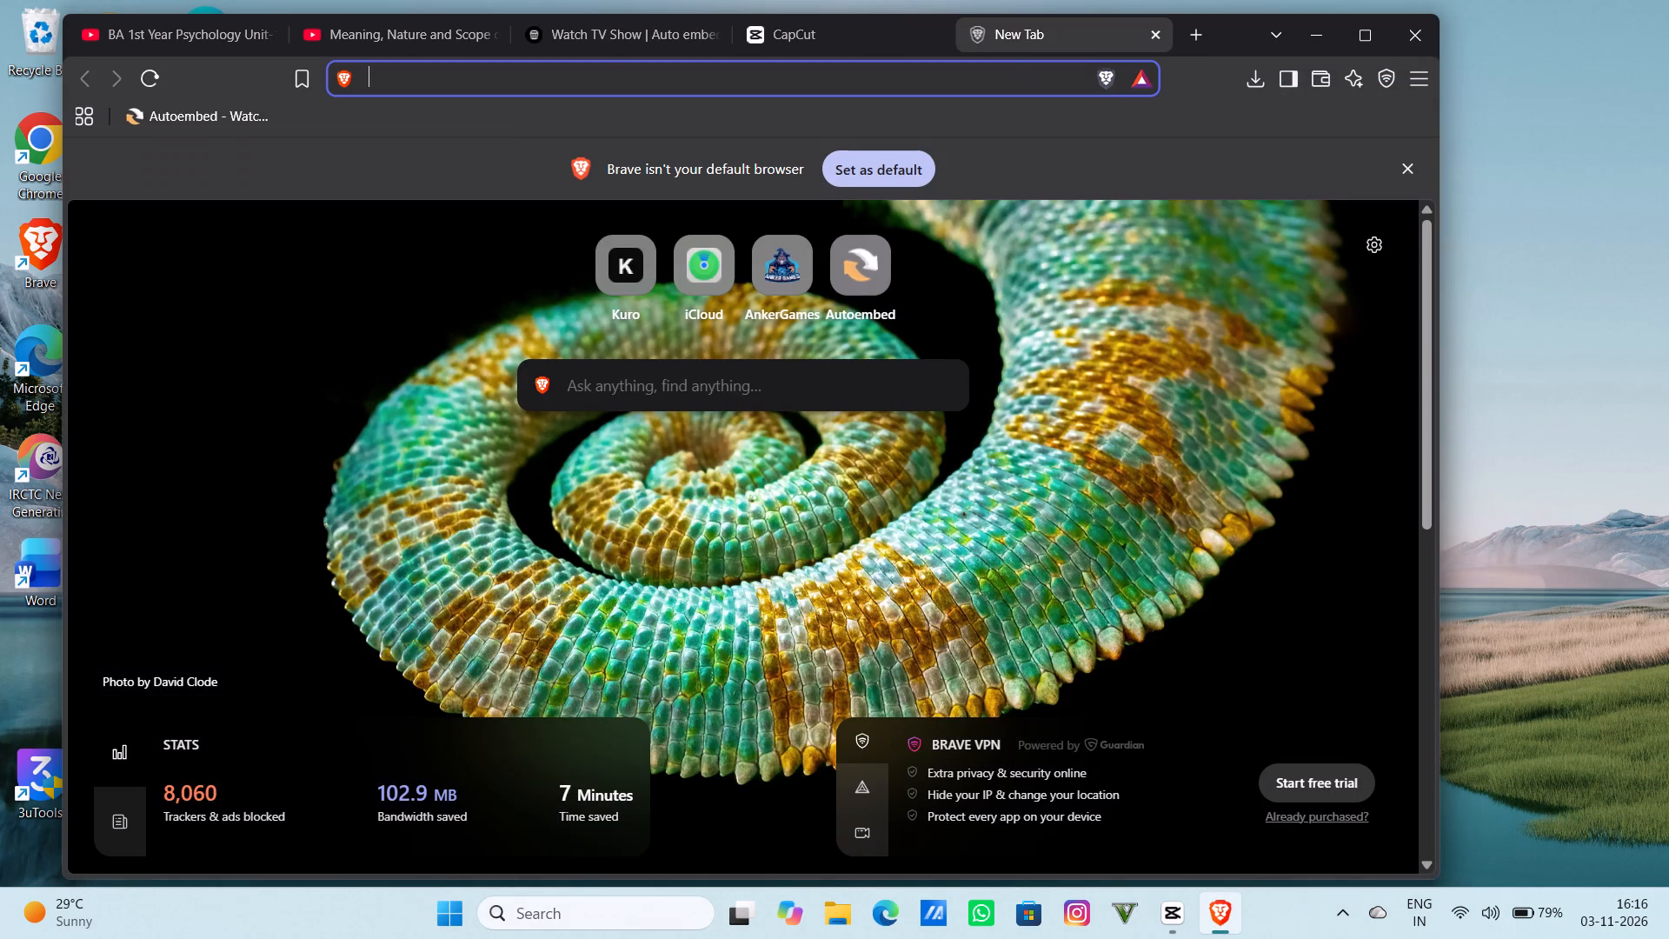
{"action": "key", "text": "p"}
{"action": "type", "text": "exe"}
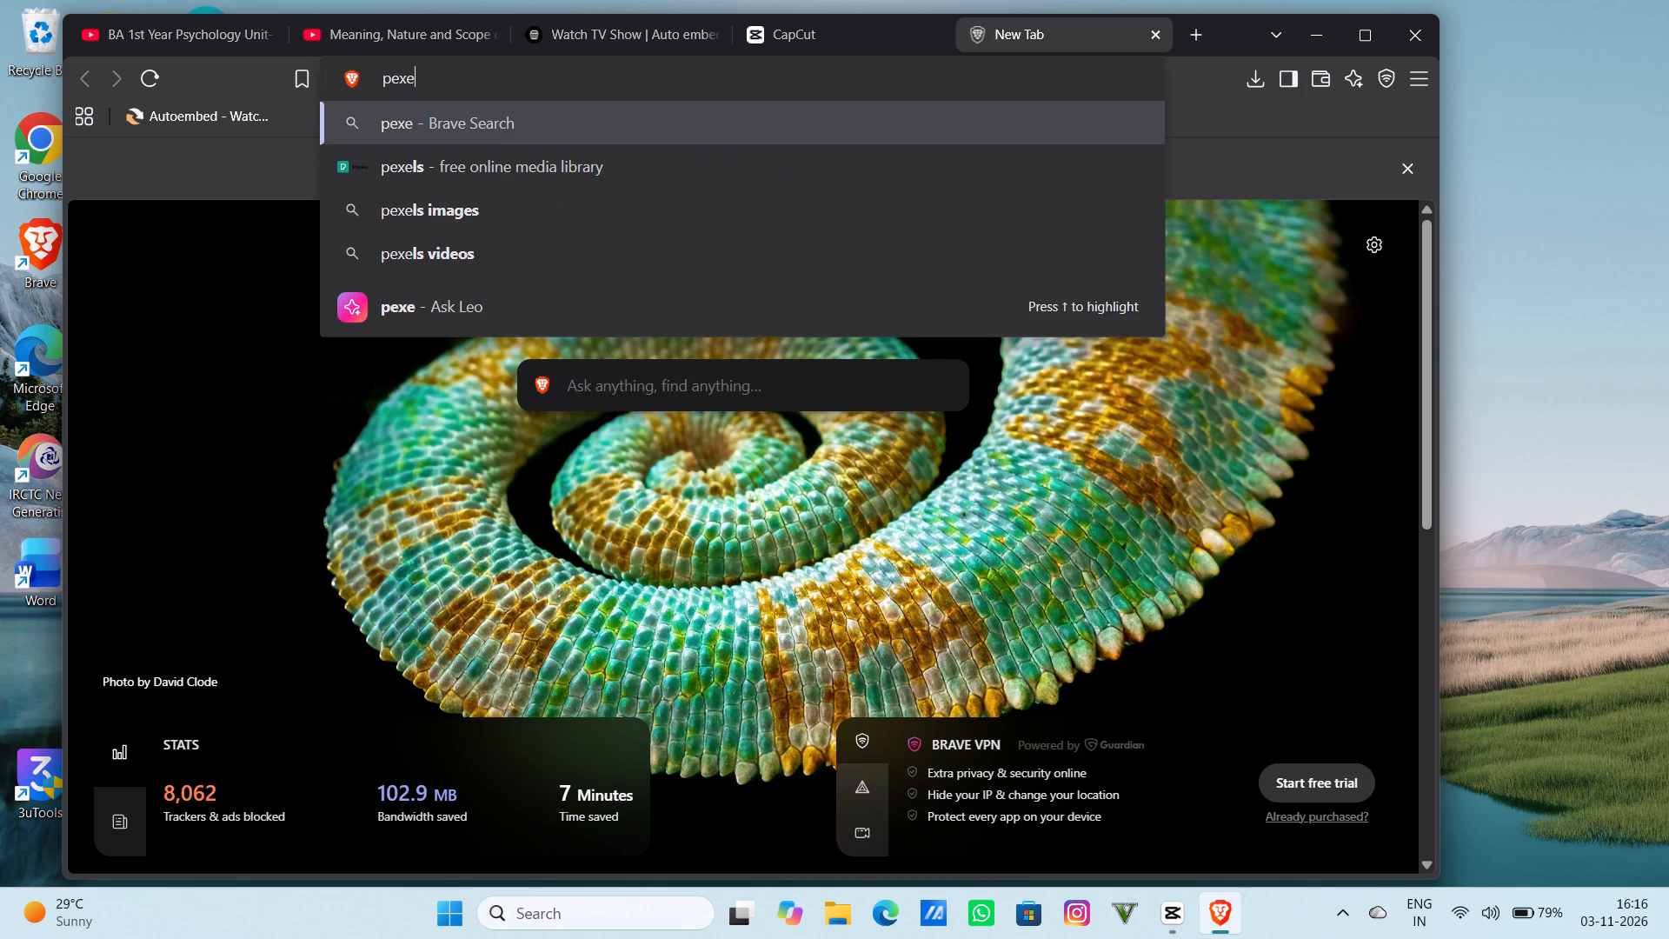
{"action": "type", "text": "ls"}
{"action": "key", "text": "space"}
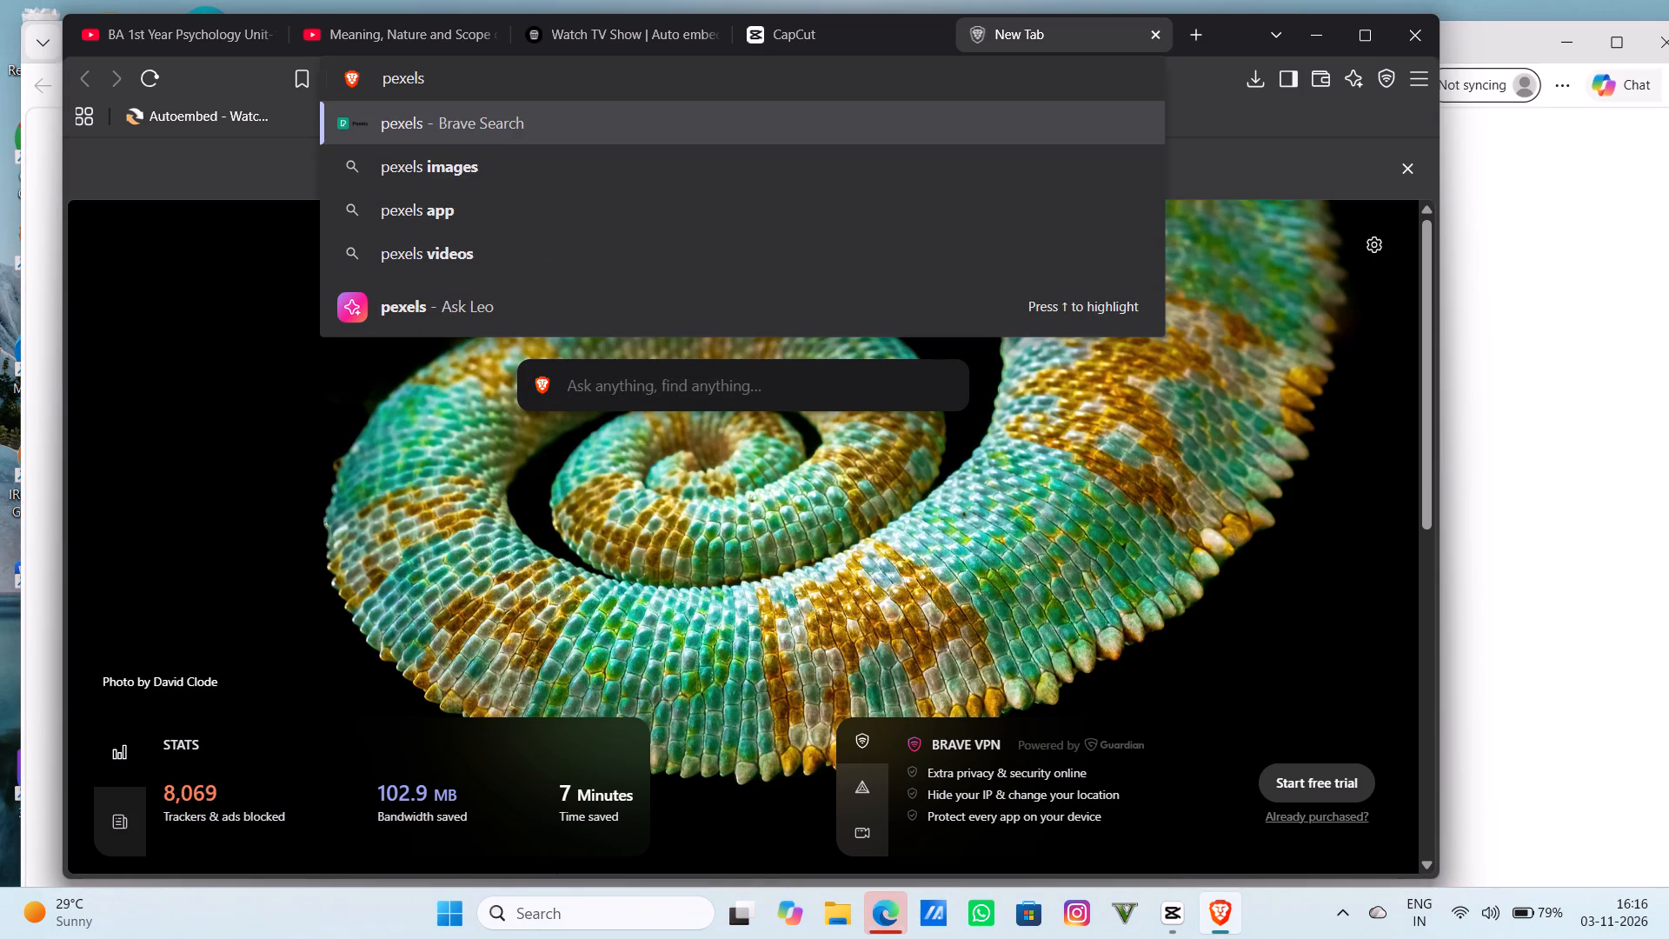
{"action": "type", "text": "videos"}
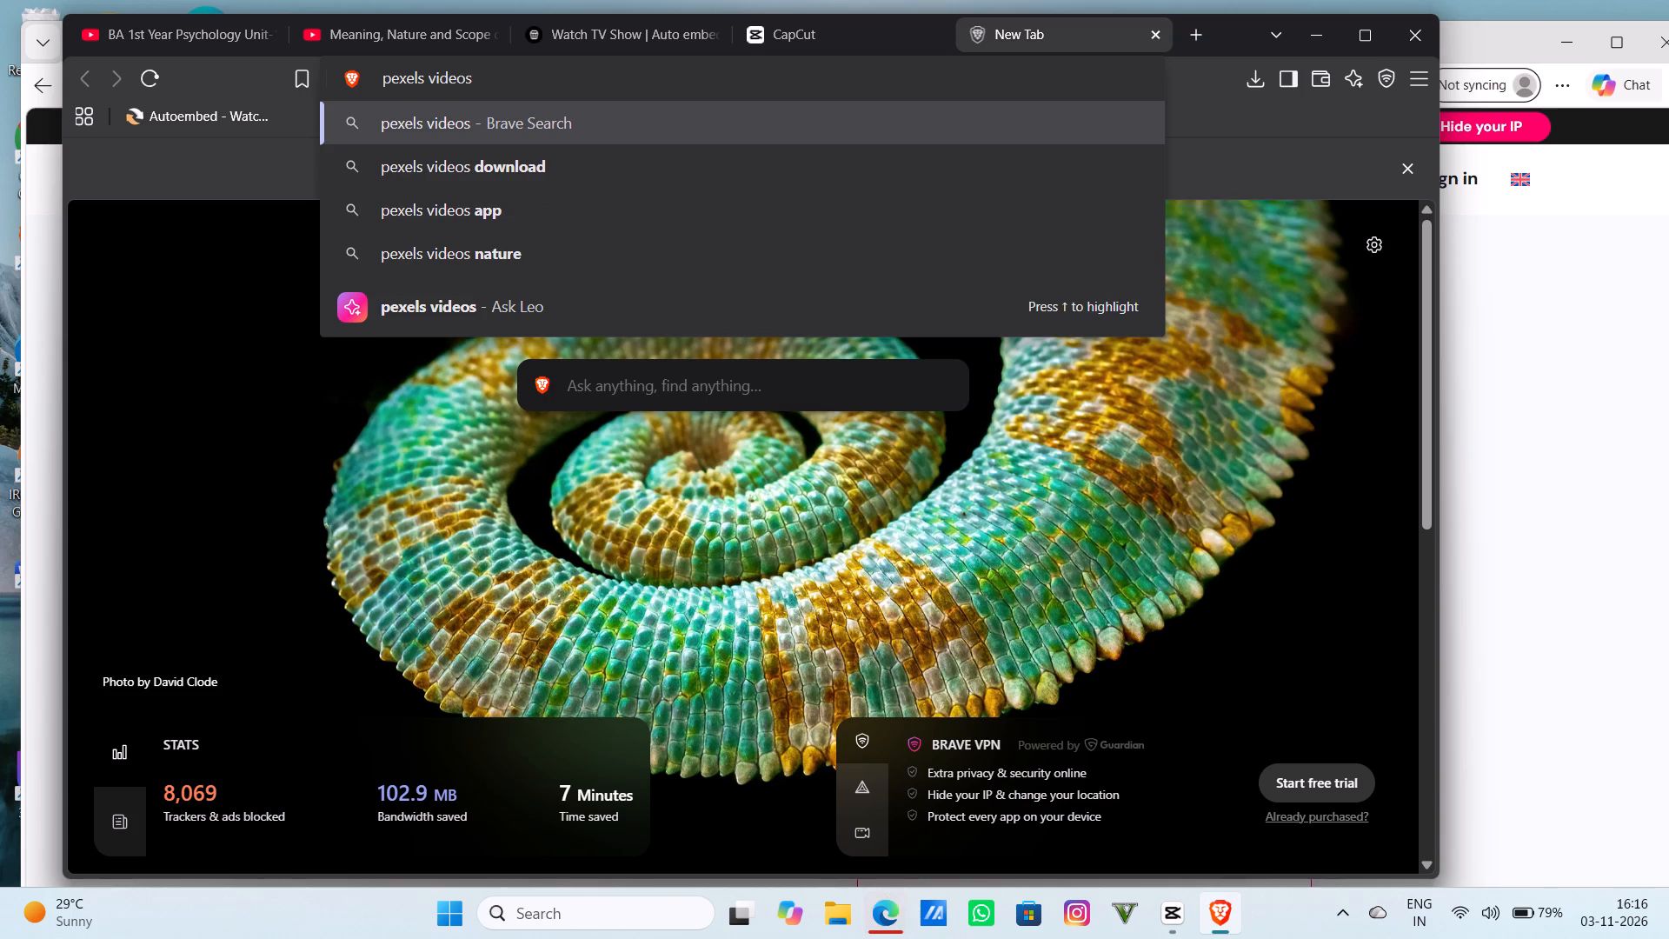
{"action": "left_click", "coordinate": [493, 154]}
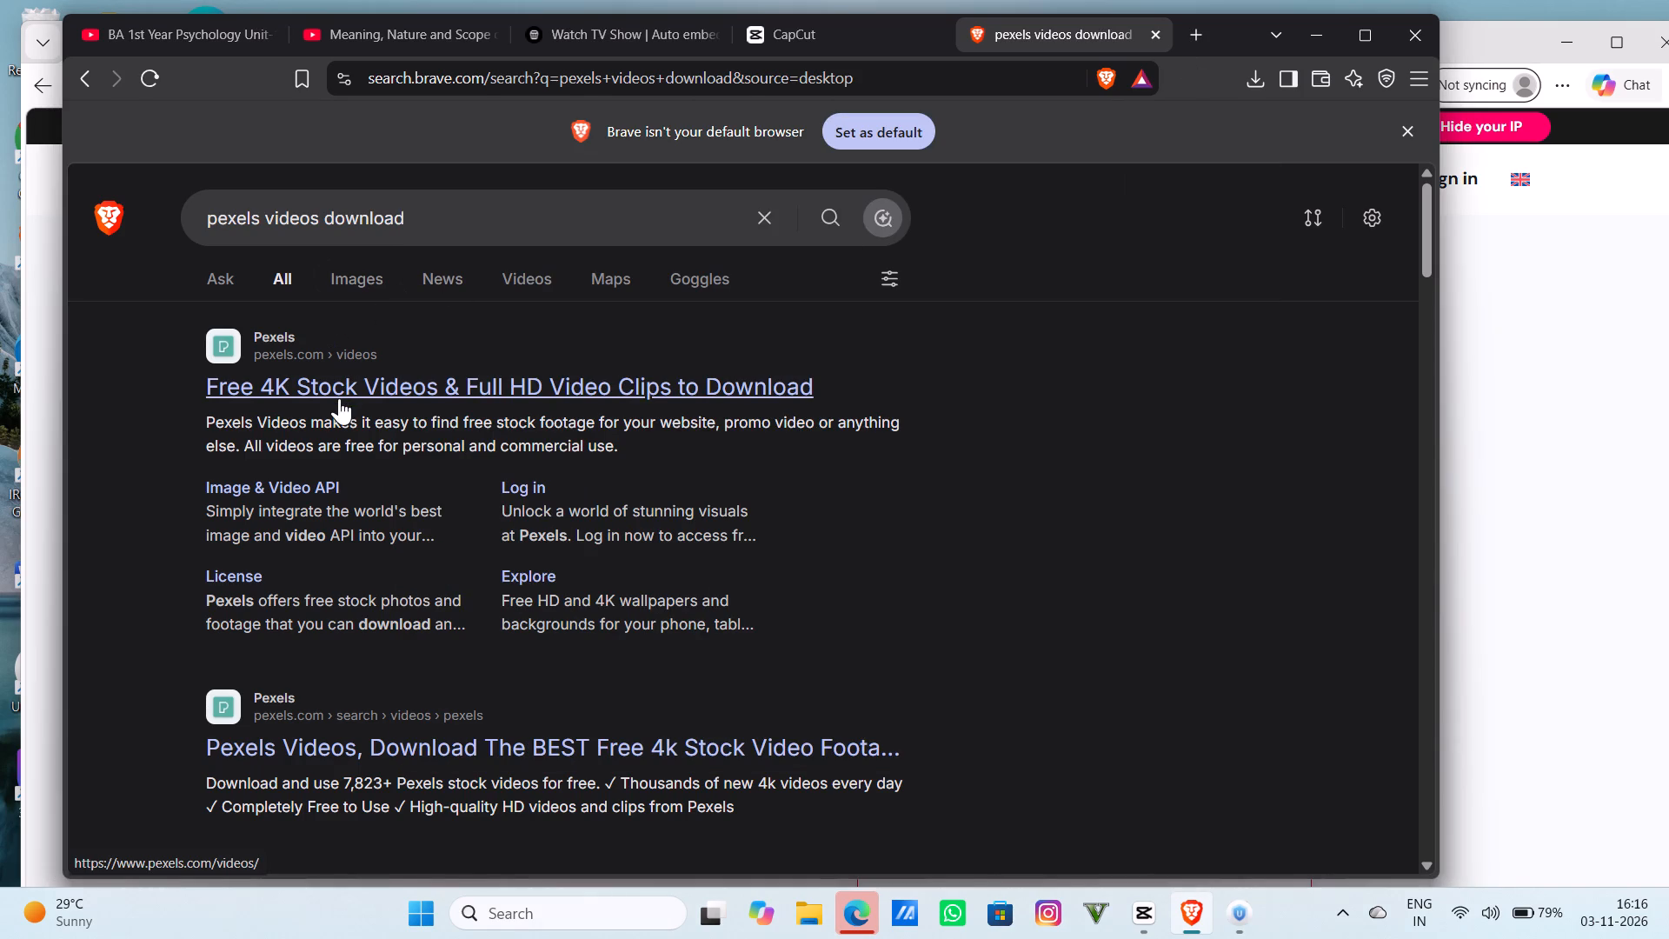
{"action": "left_click", "coordinate": [365, 389]}
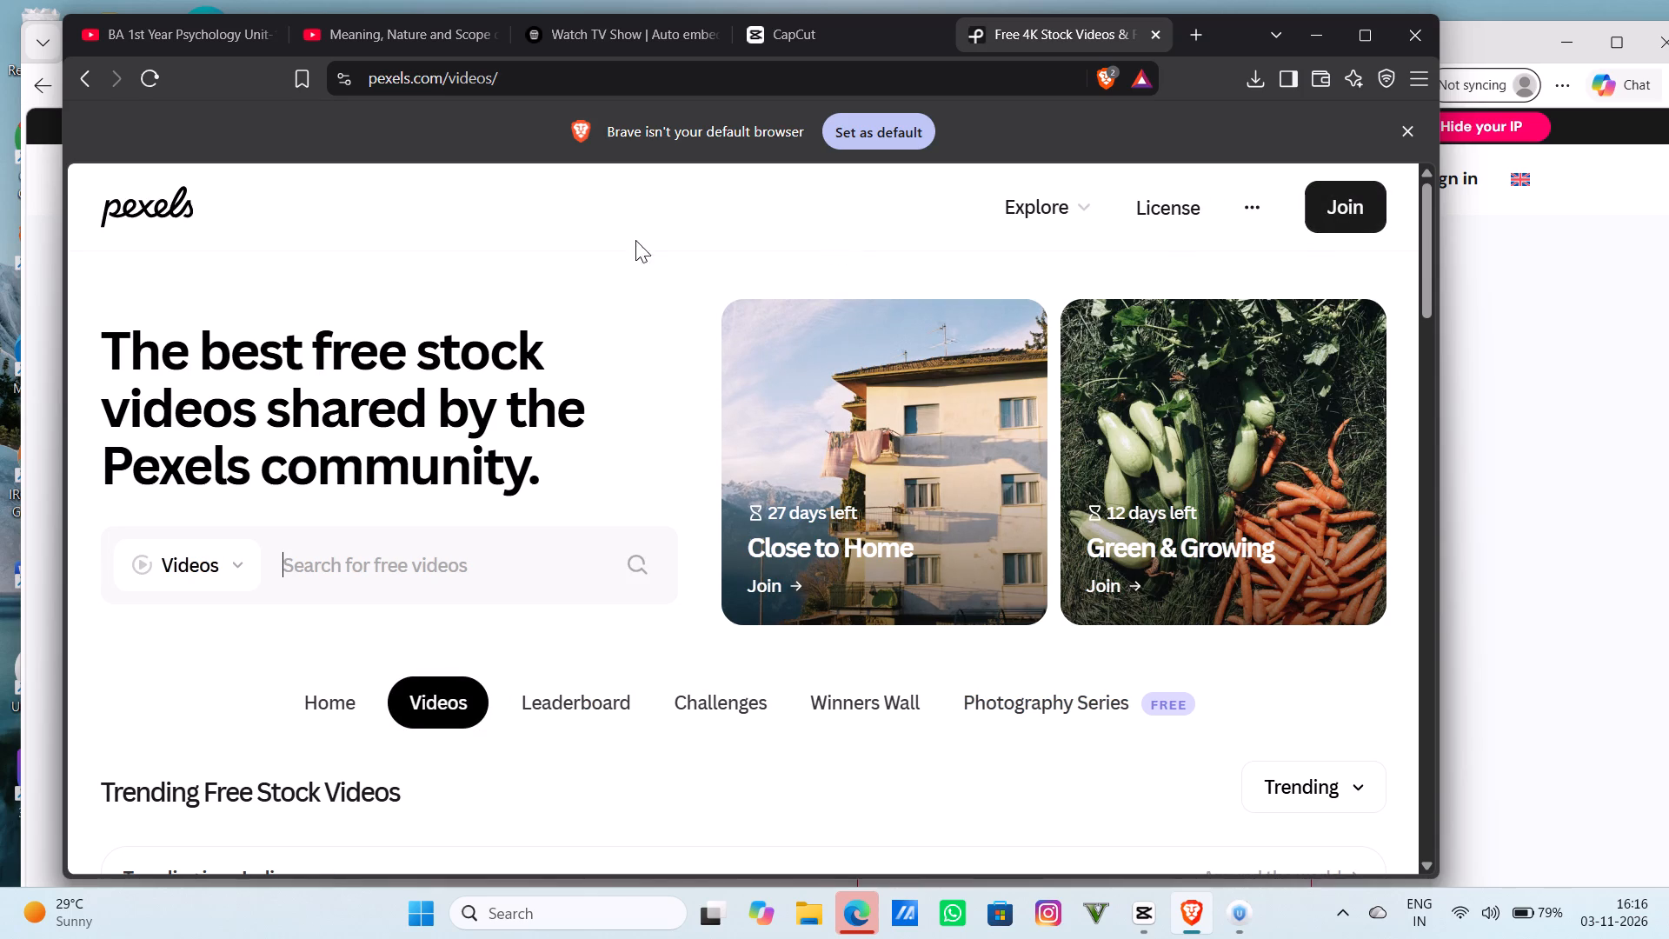
Look through the trending free stock videos and topic categories on the Pexels videos page.
{"action": "scroll", "coordinate": [885, 431], "scroll_direction": "down", "scroll_amount": 3}
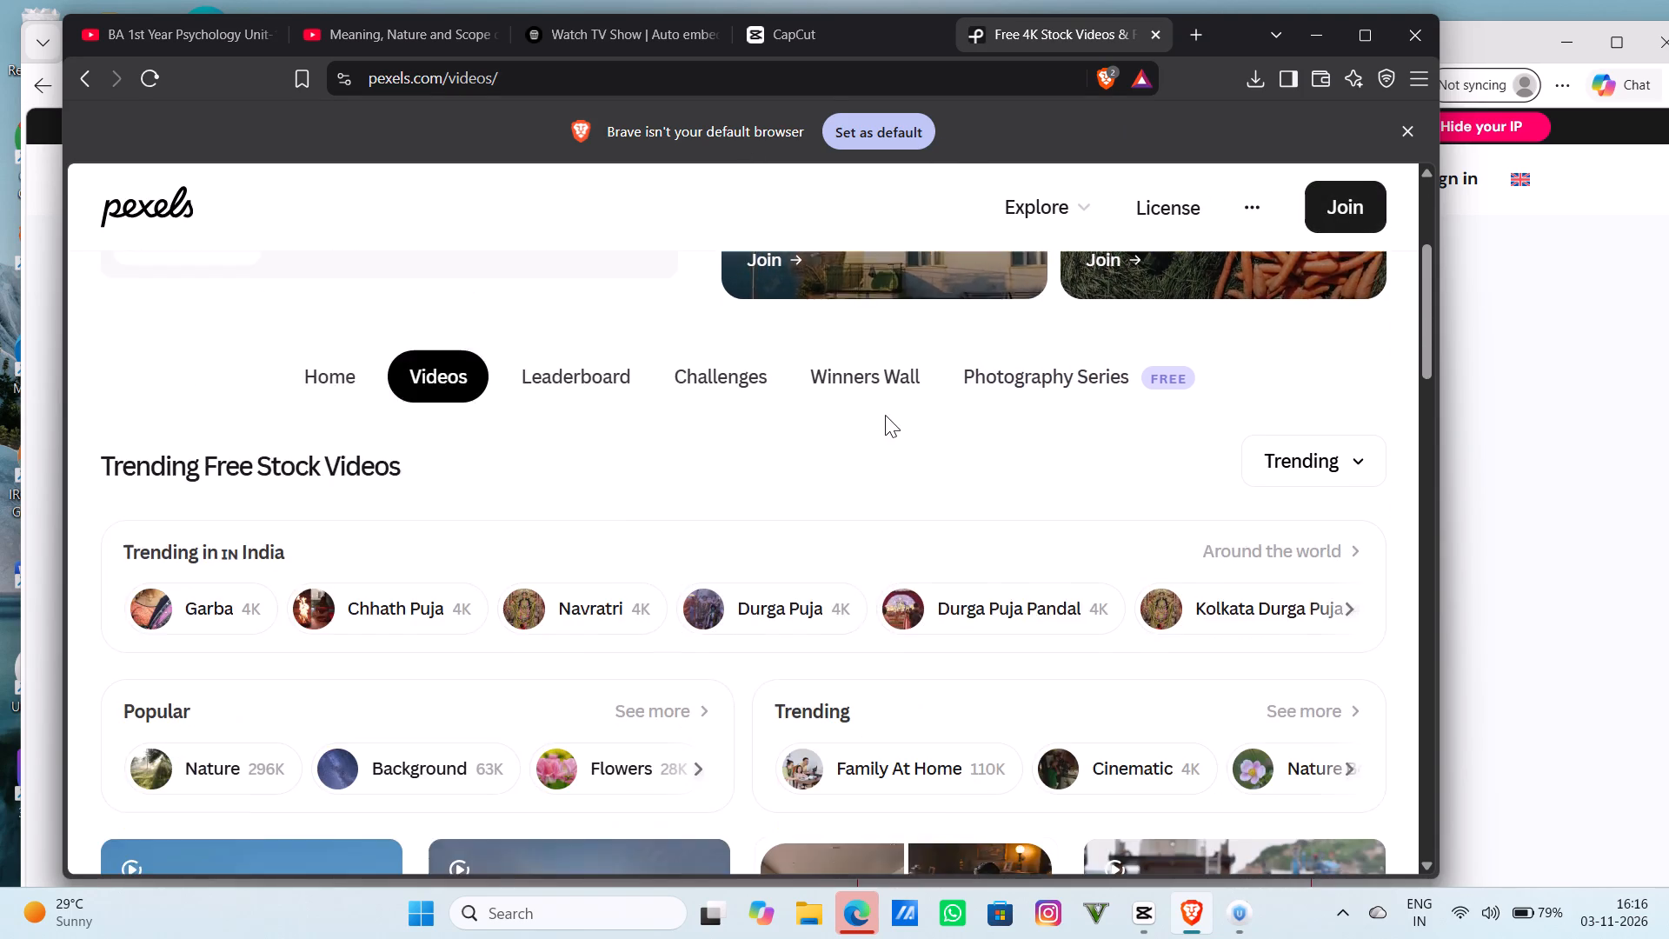
{"action": "scroll", "coordinate": [885, 413], "scroll_direction": "down", "scroll_amount": 11}
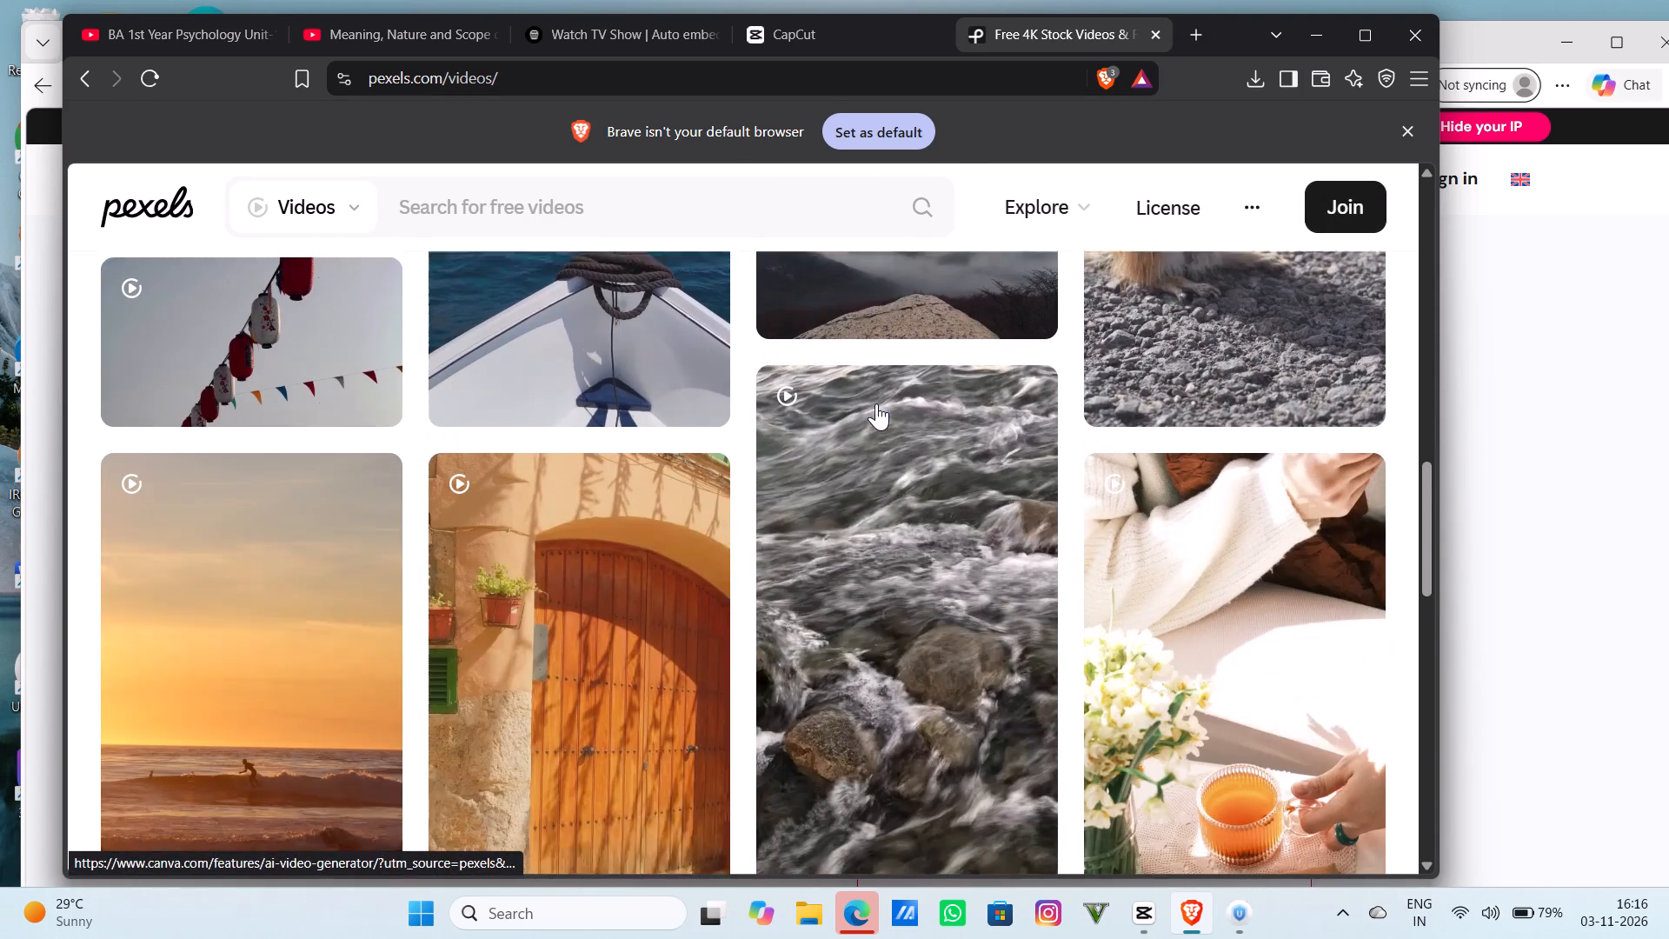
{"action": "scroll", "coordinate": [876, 403], "scroll_direction": "down", "scroll_amount": 3}
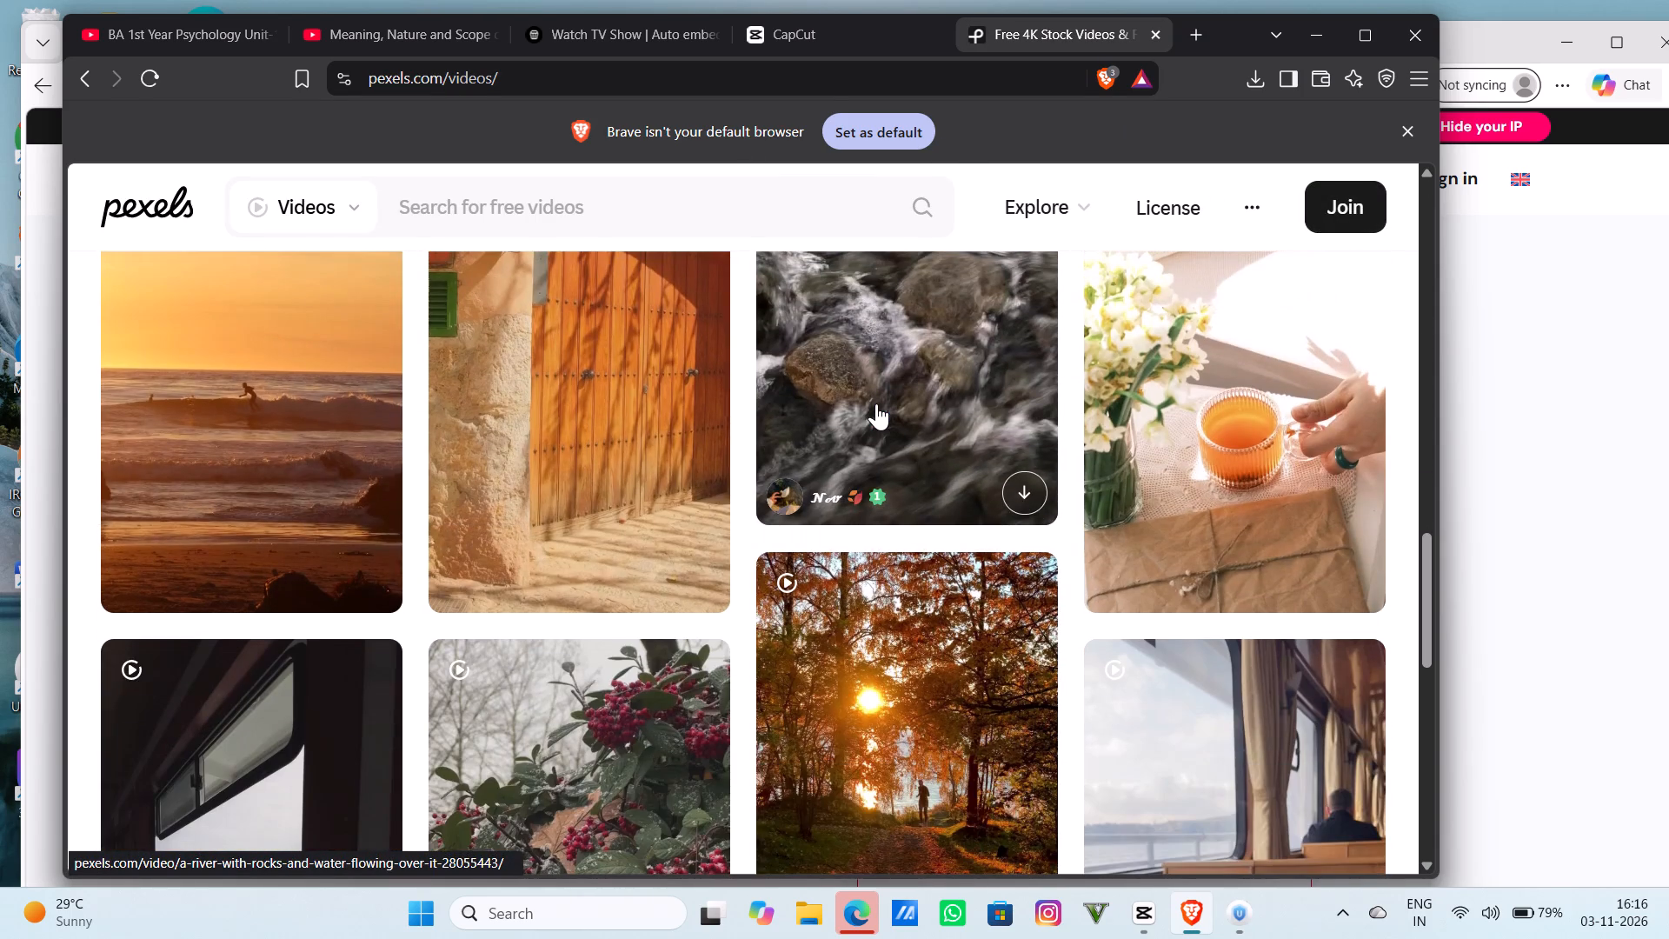
{"action": "scroll", "coordinate": [876, 403], "scroll_direction": "up", "scroll_amount": 18}
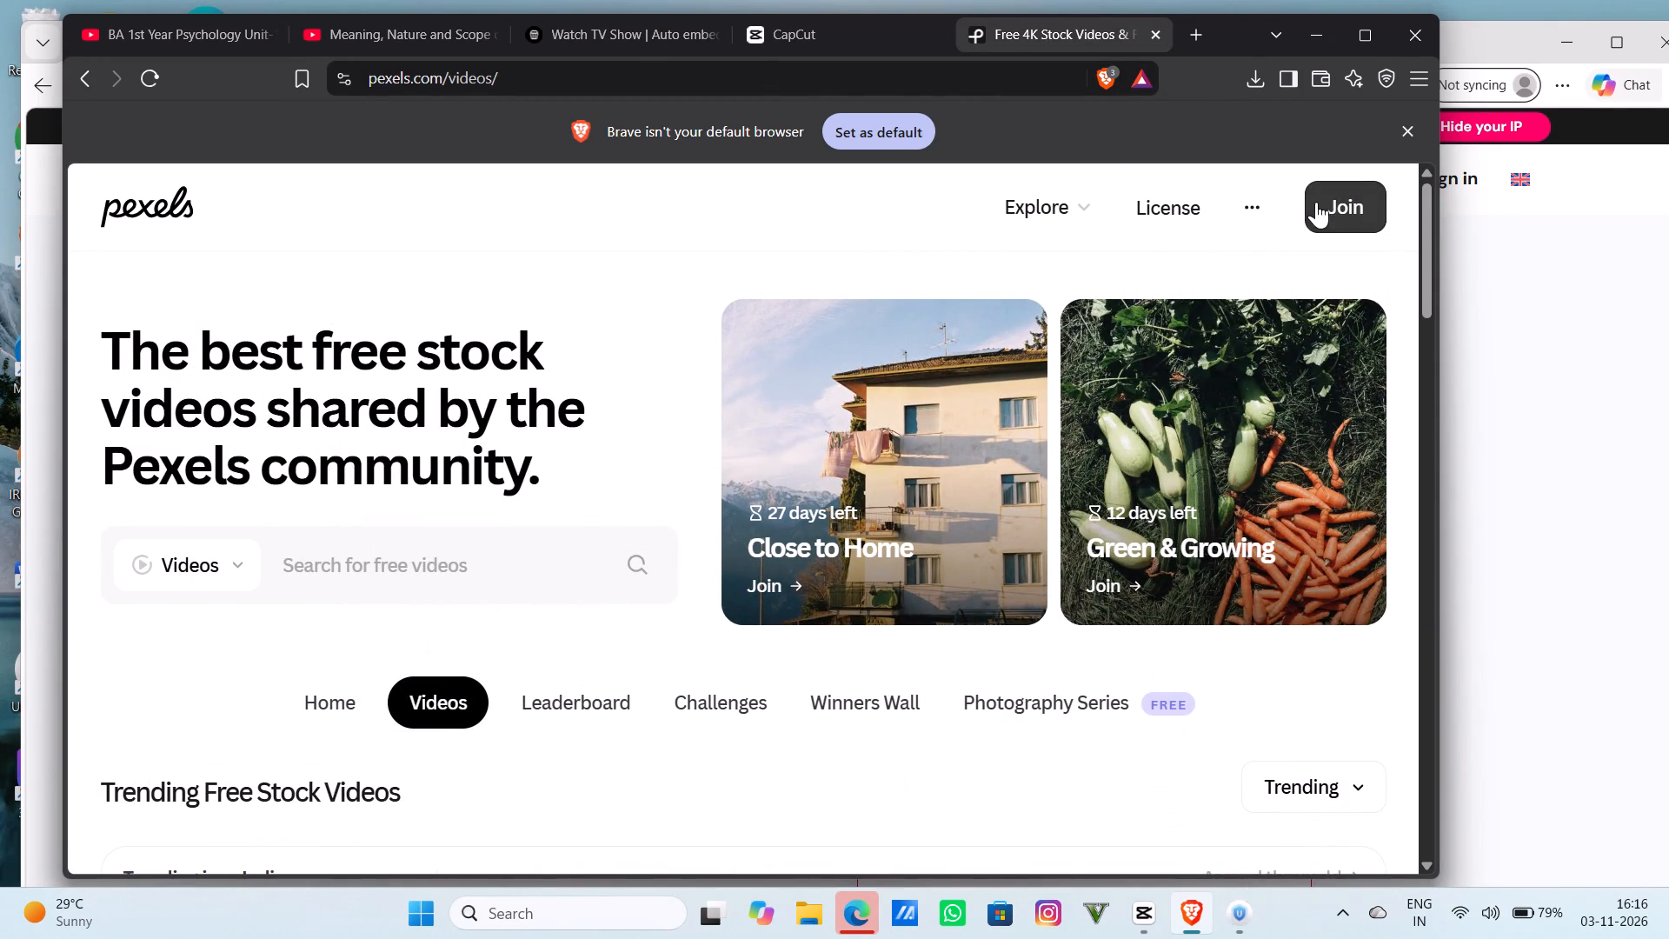
{"action": "left_click", "coordinate": [1247, 217]}
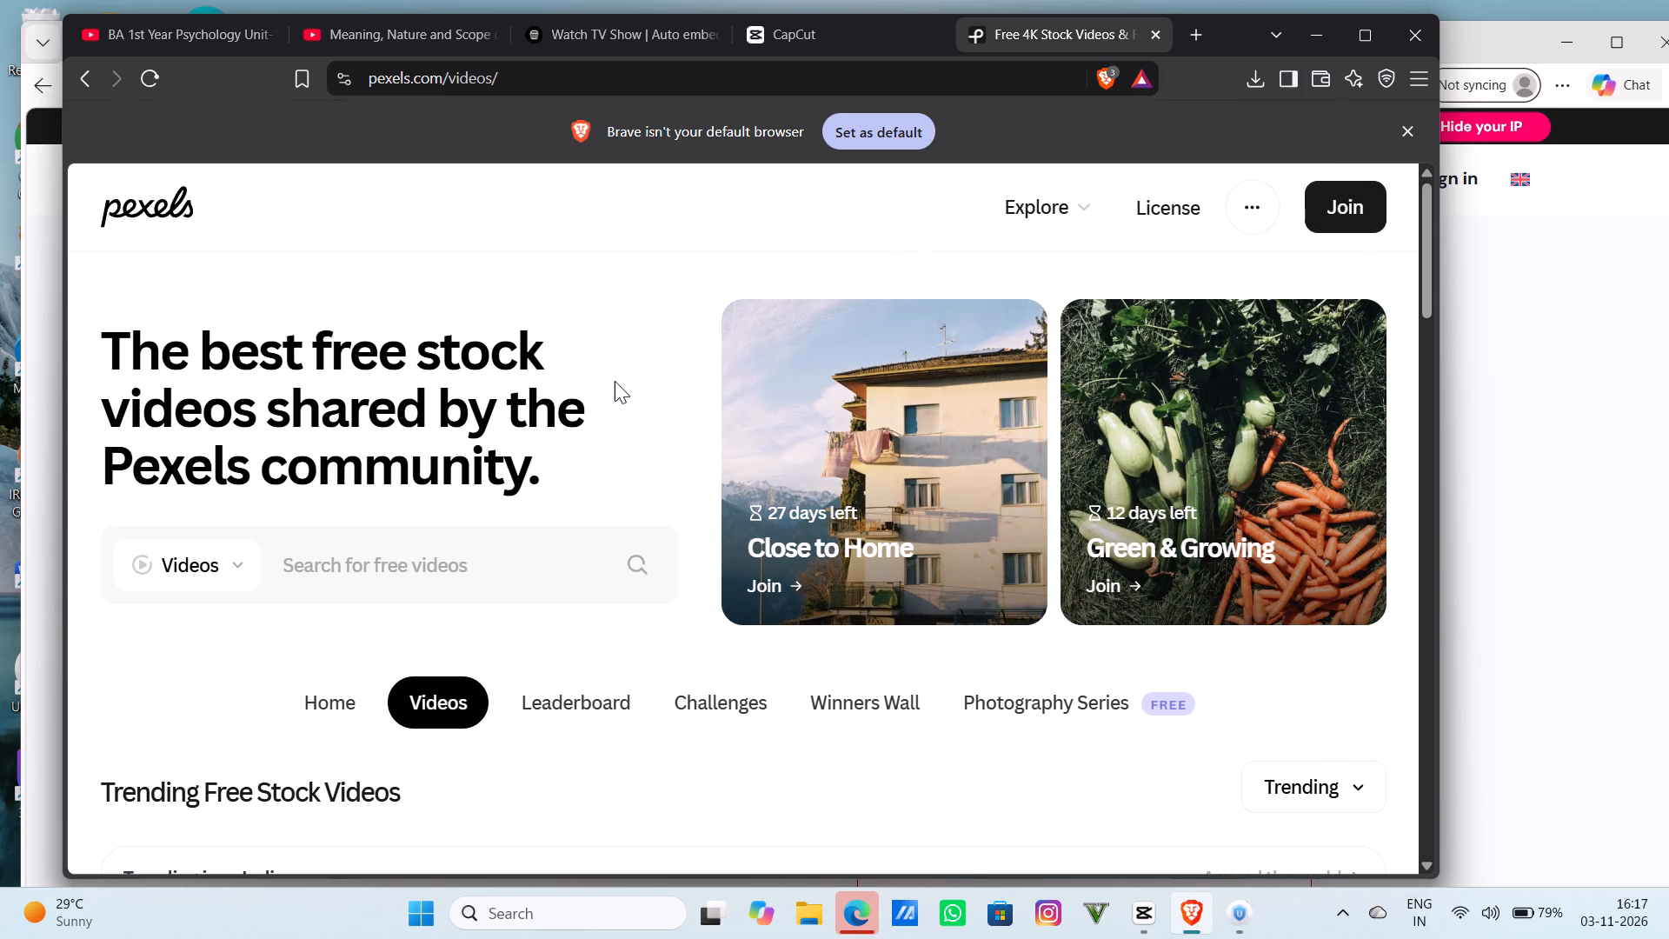
{"action": "scroll", "coordinate": [618, 371], "scroll_direction": "down", "scroll_amount": 3}
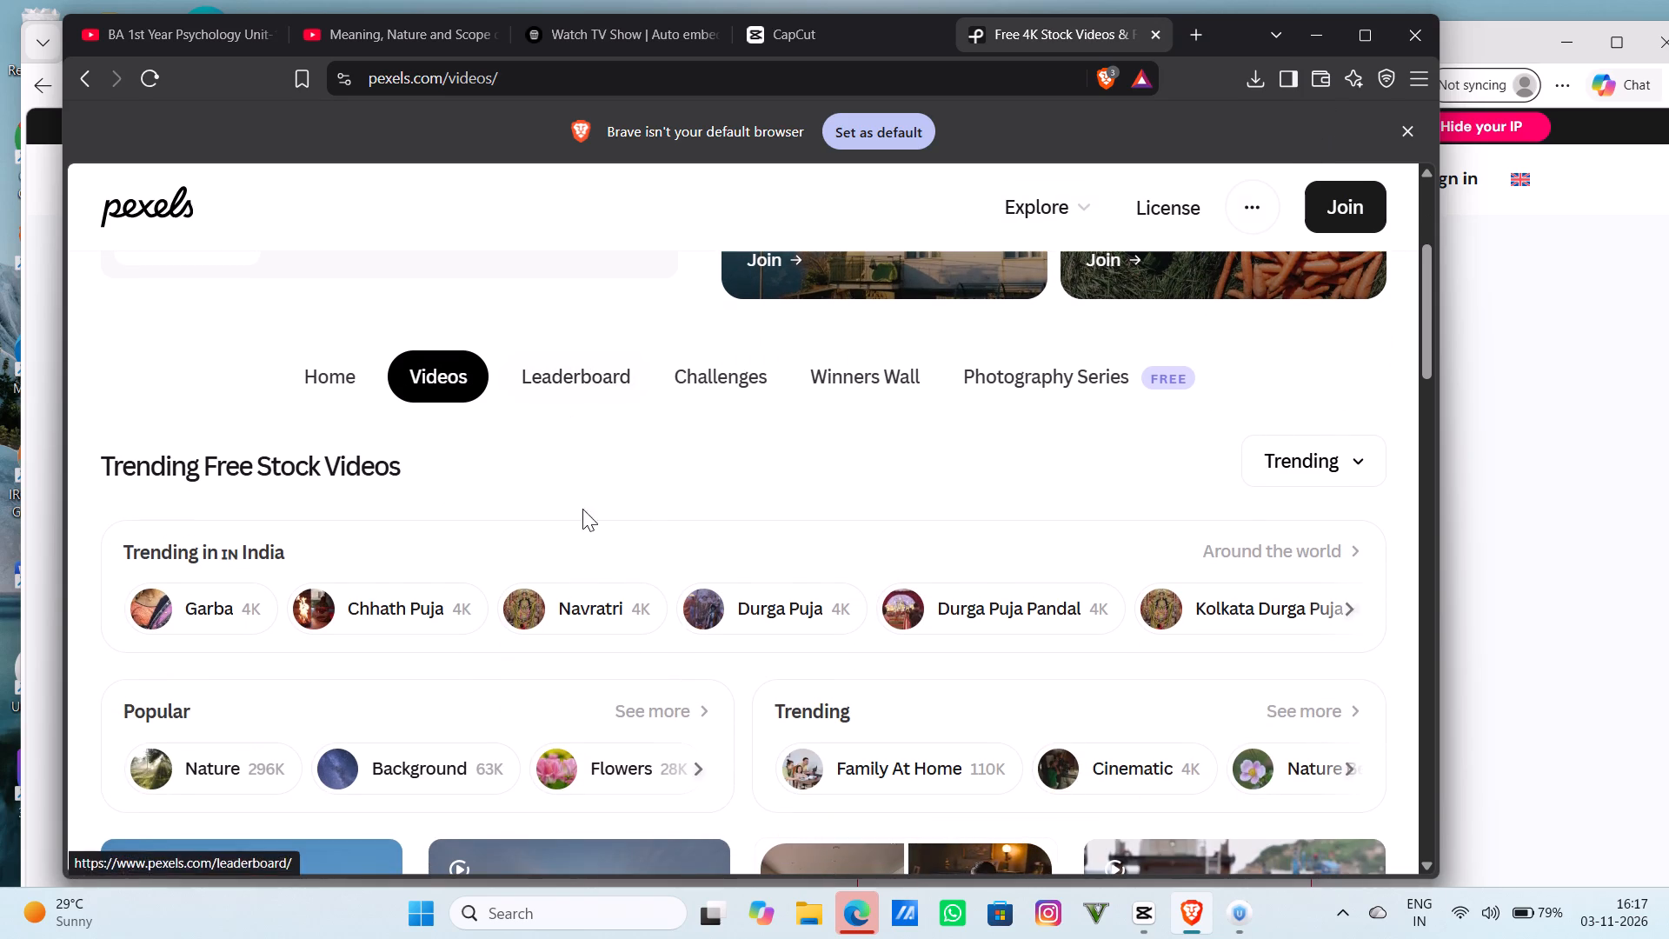
{"action": "scroll", "coordinate": [773, 458], "scroll_direction": "up", "scroll_amount": 5}
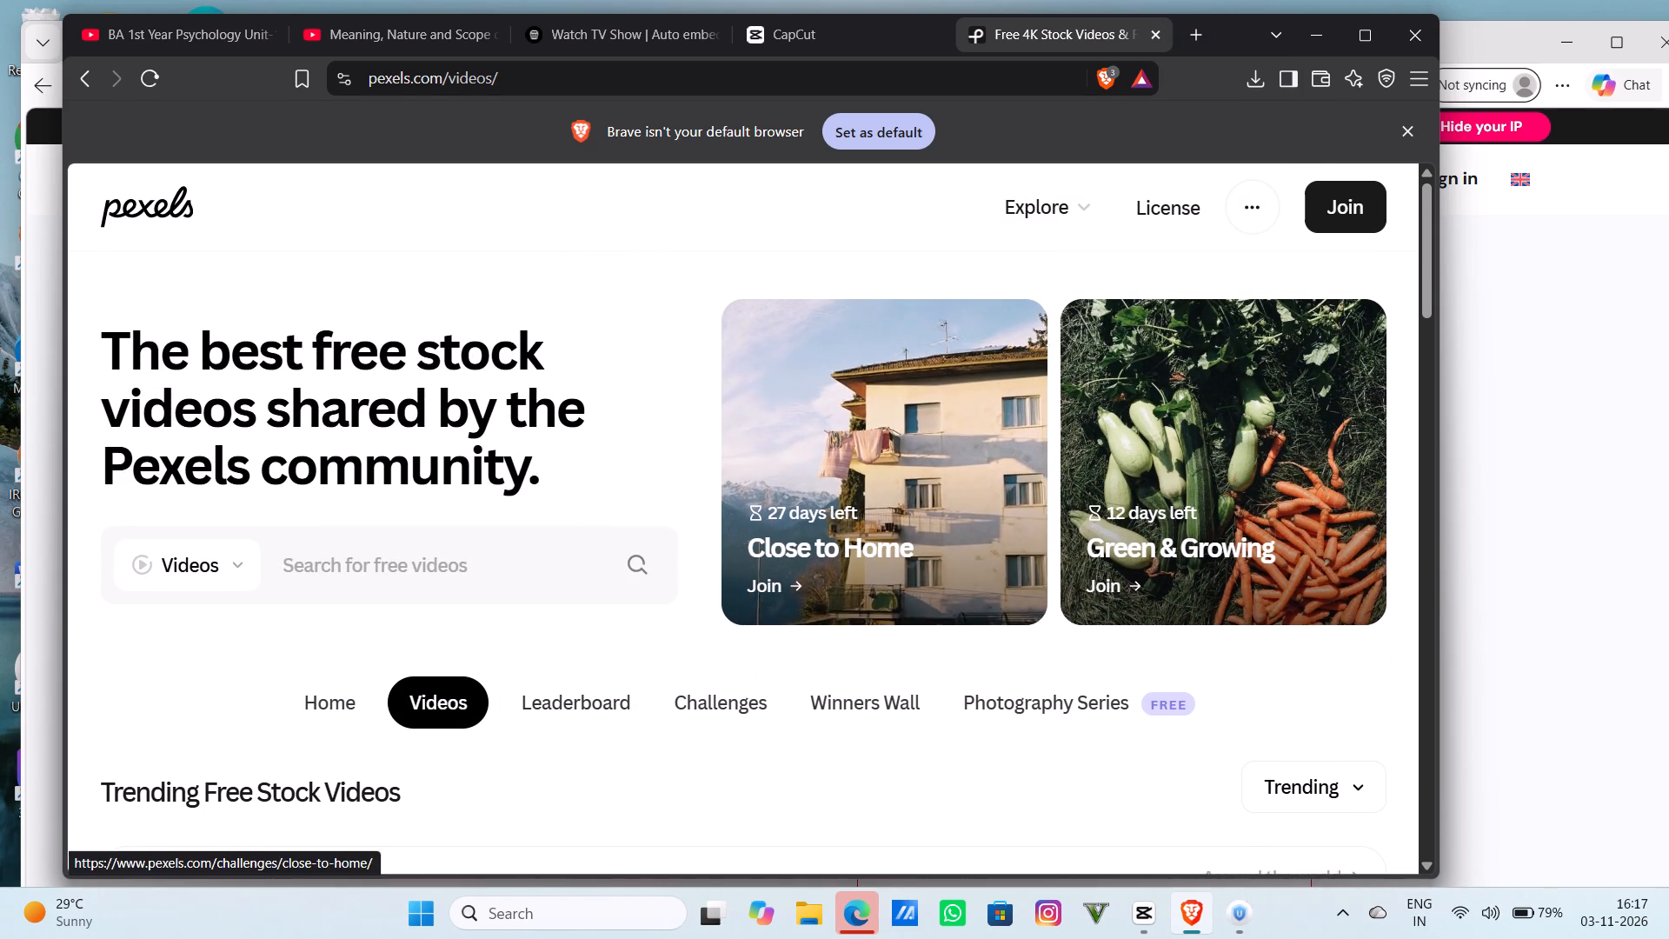
Search the Pexels video library for "black sports car driving".
{"action": "left_click", "coordinate": [365, 564]}
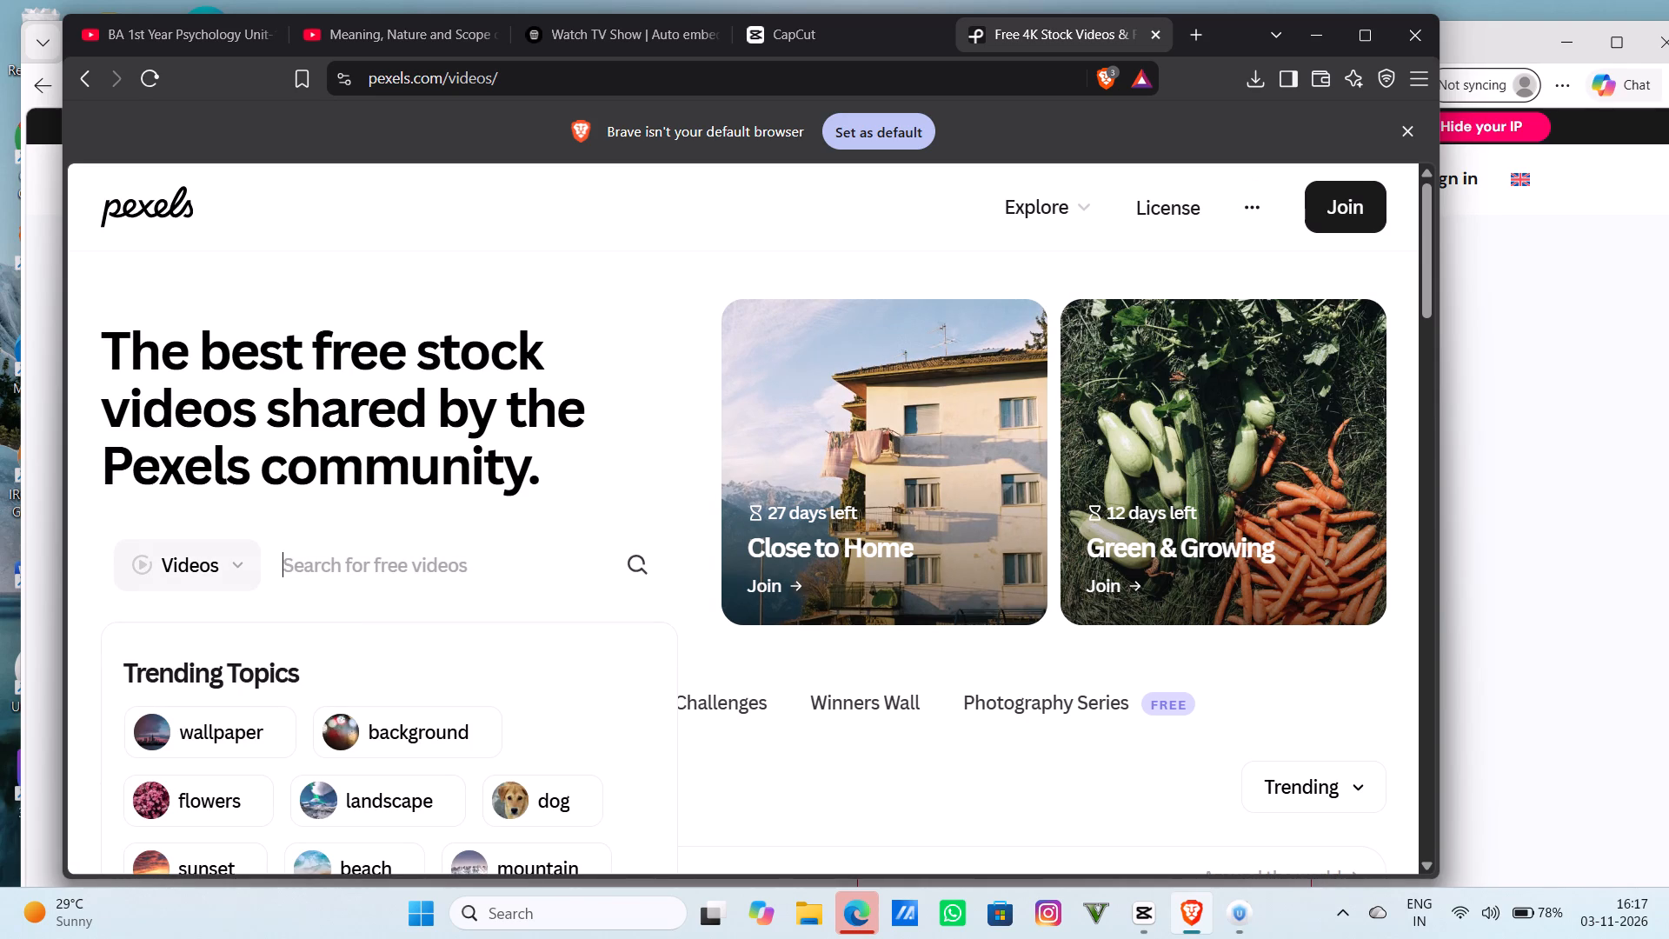
{"action": "type", "text": "black"}
{"action": "key", "text": "space"}
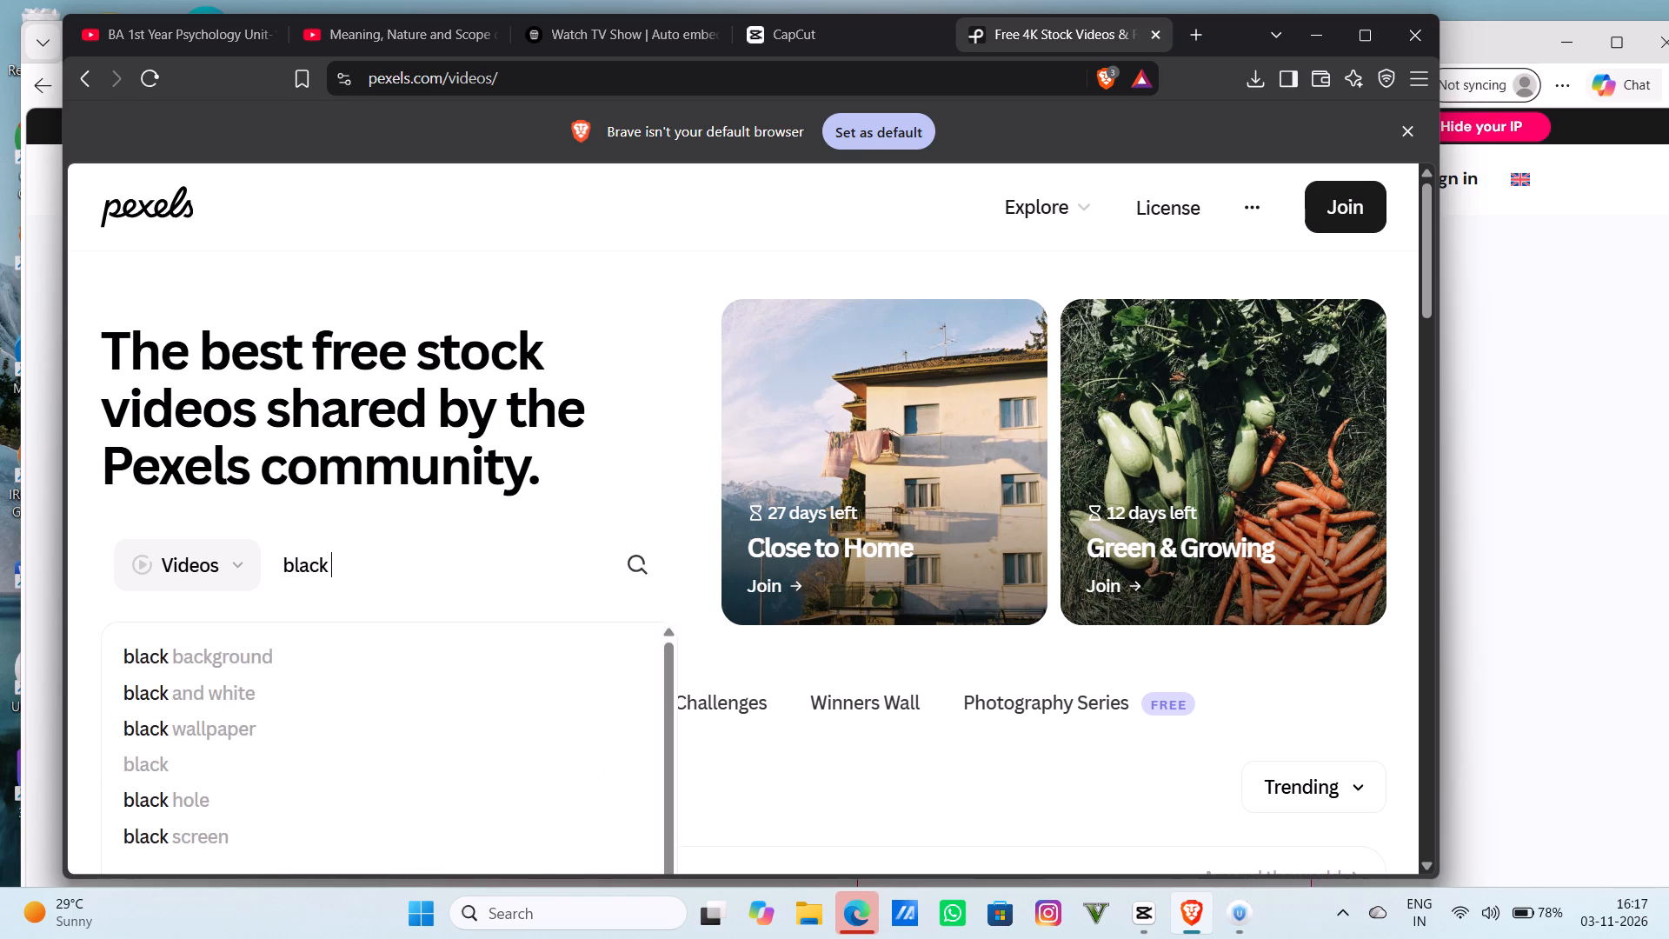
{"action": "type", "text": "sports"}
{"action": "key", "text": "space"}
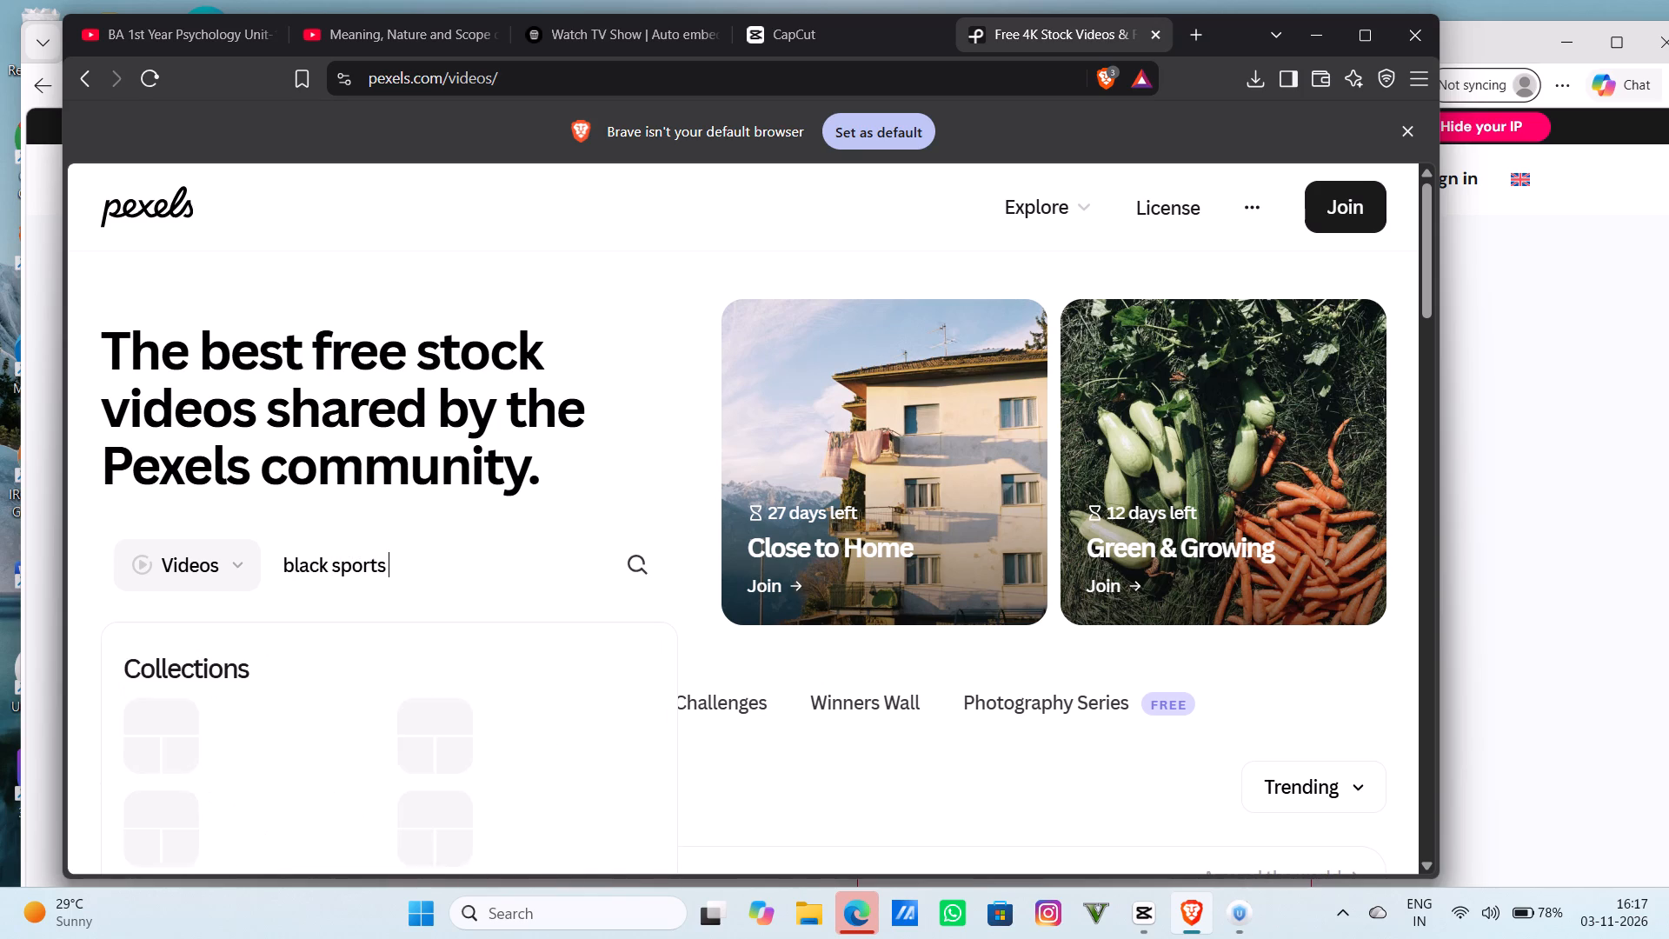
{"action": "type", "text": "car"}
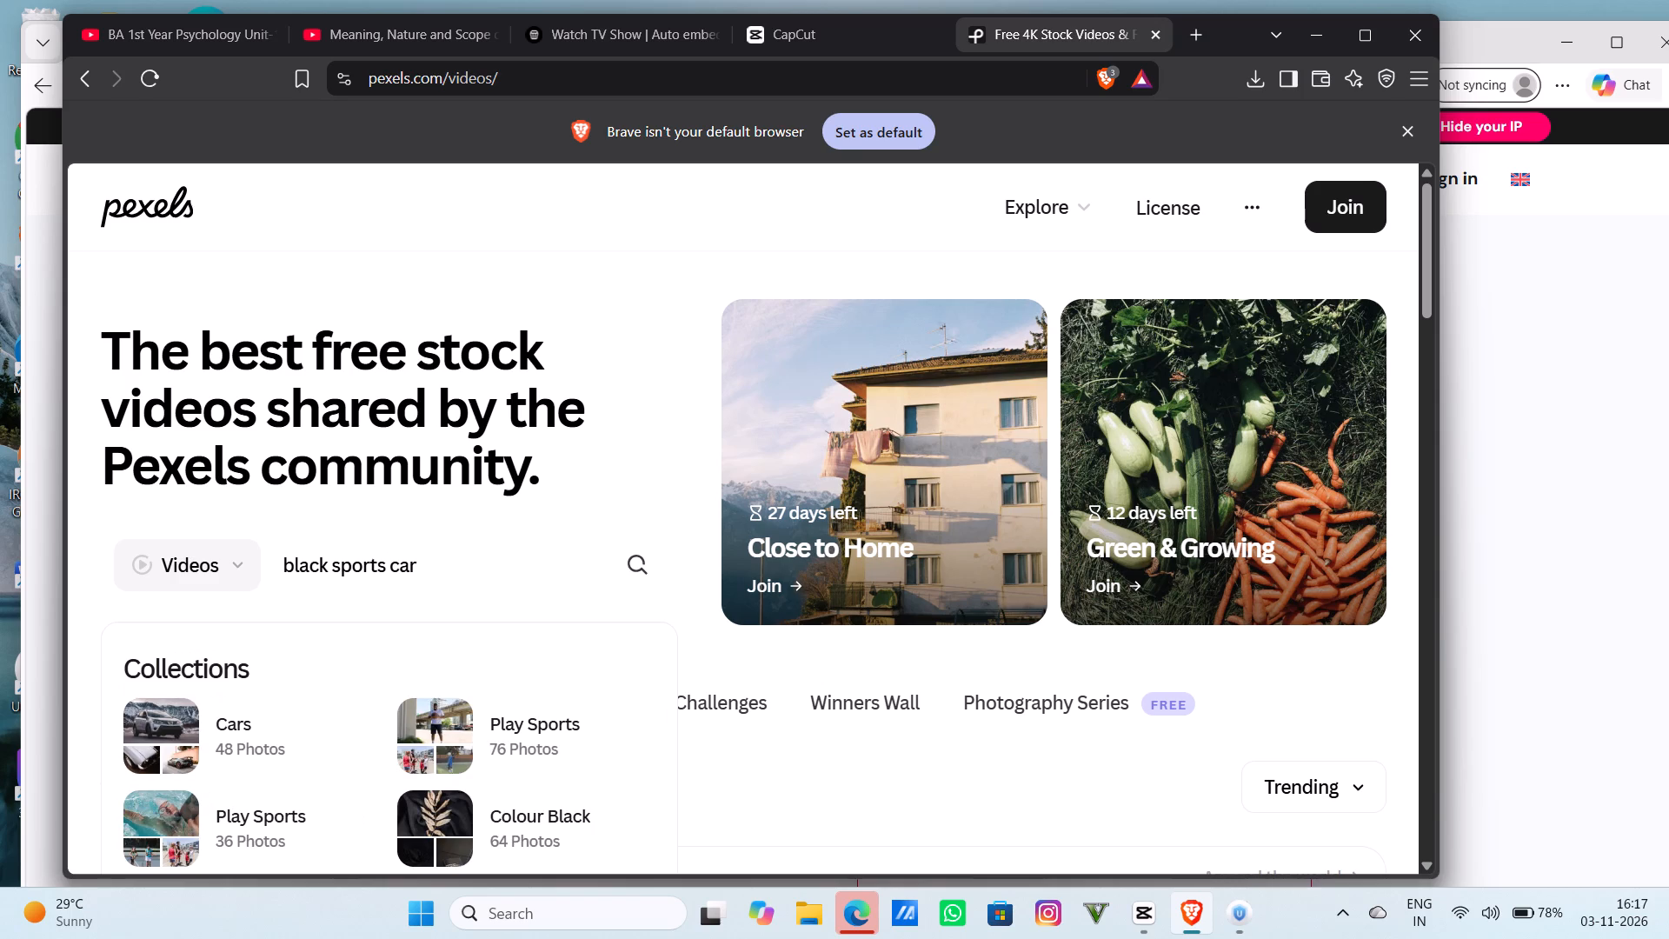
{"action": "key", "text": "space"}
{"action": "type", "text": "dr"}
{"action": "key", "text": "i"}
{"action": "type", "text": "ving"}
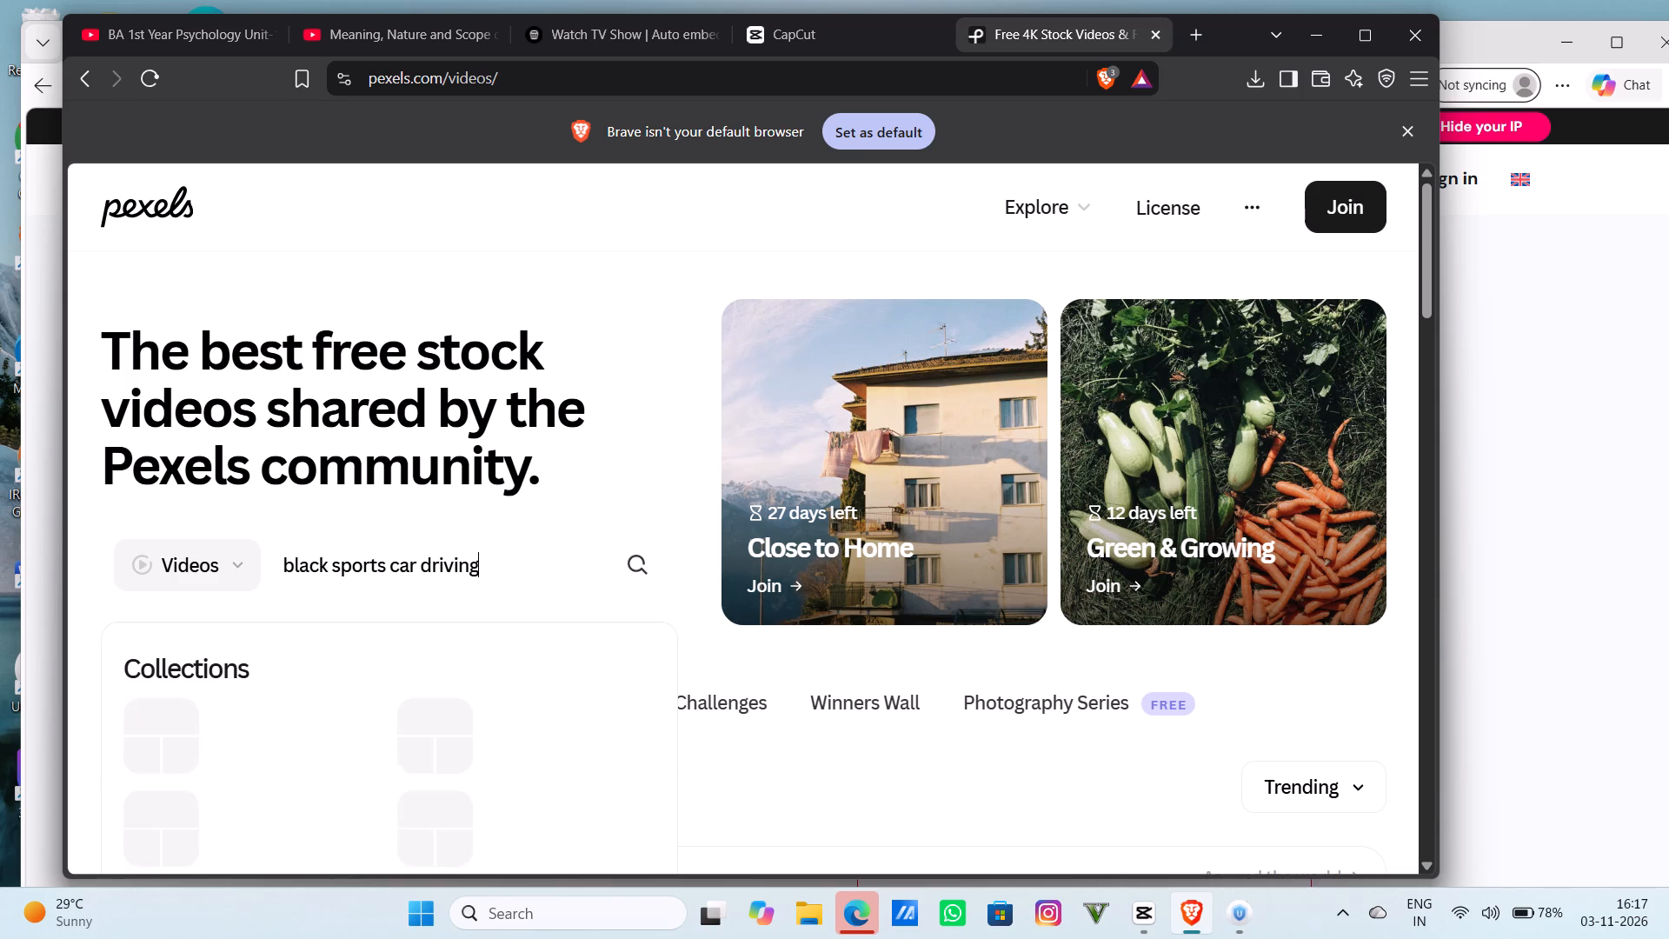
{"action": "key", "text": "Return"}
Download the aerial clip of the black sports car on a country road to Downloads as car1, and dismiss the thank-you overlay.
{"action": "scroll", "coordinate": [513, 656], "scroll_direction": "down", "scroll_amount": 2}
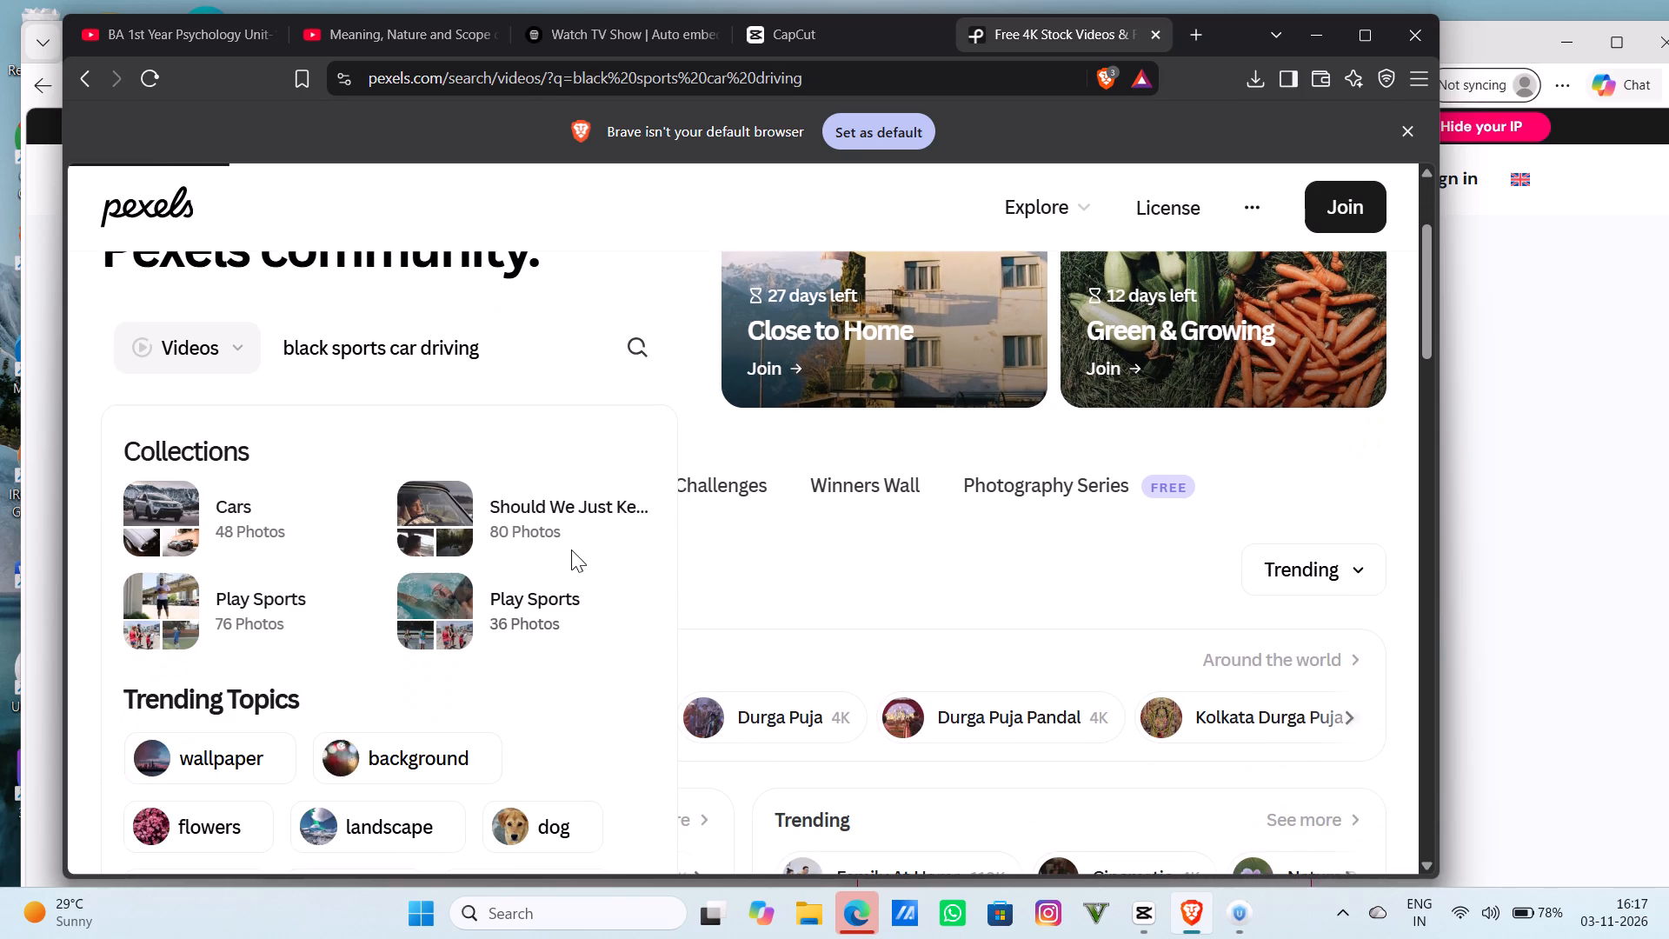
{"action": "scroll", "coordinate": [576, 540], "scroll_direction": "down", "scroll_amount": 2}
{"action": "scroll", "coordinate": [502, 485], "scroll_direction": "up", "scroll_amount": 2}
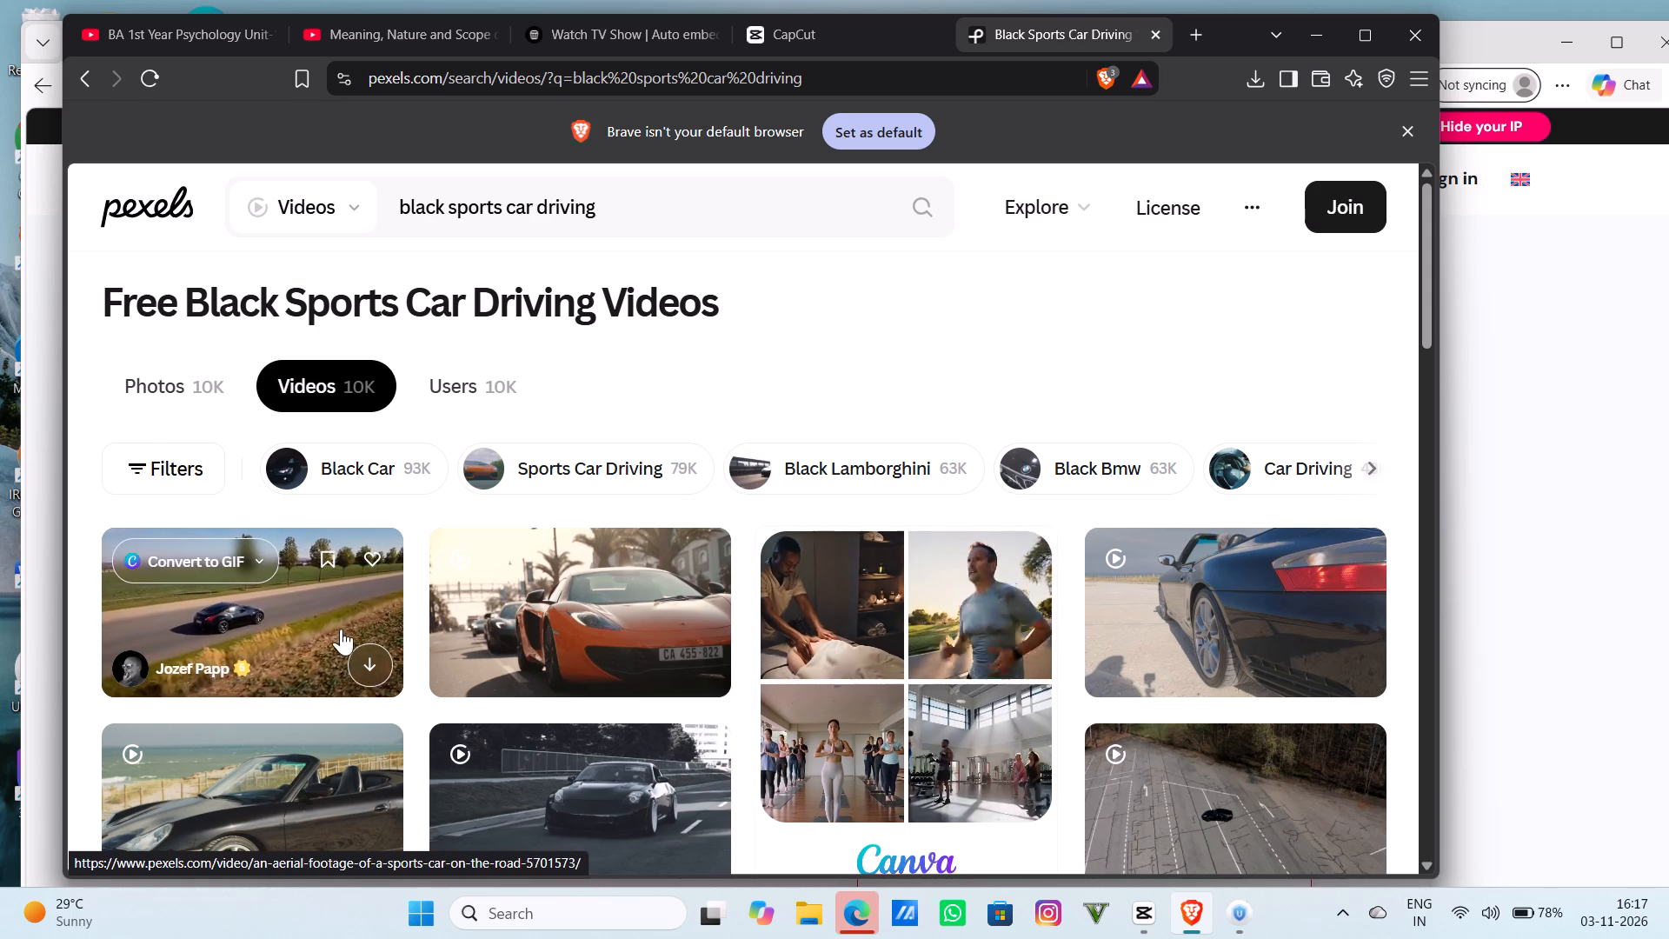
{"action": "left_click", "coordinate": [363, 663]}
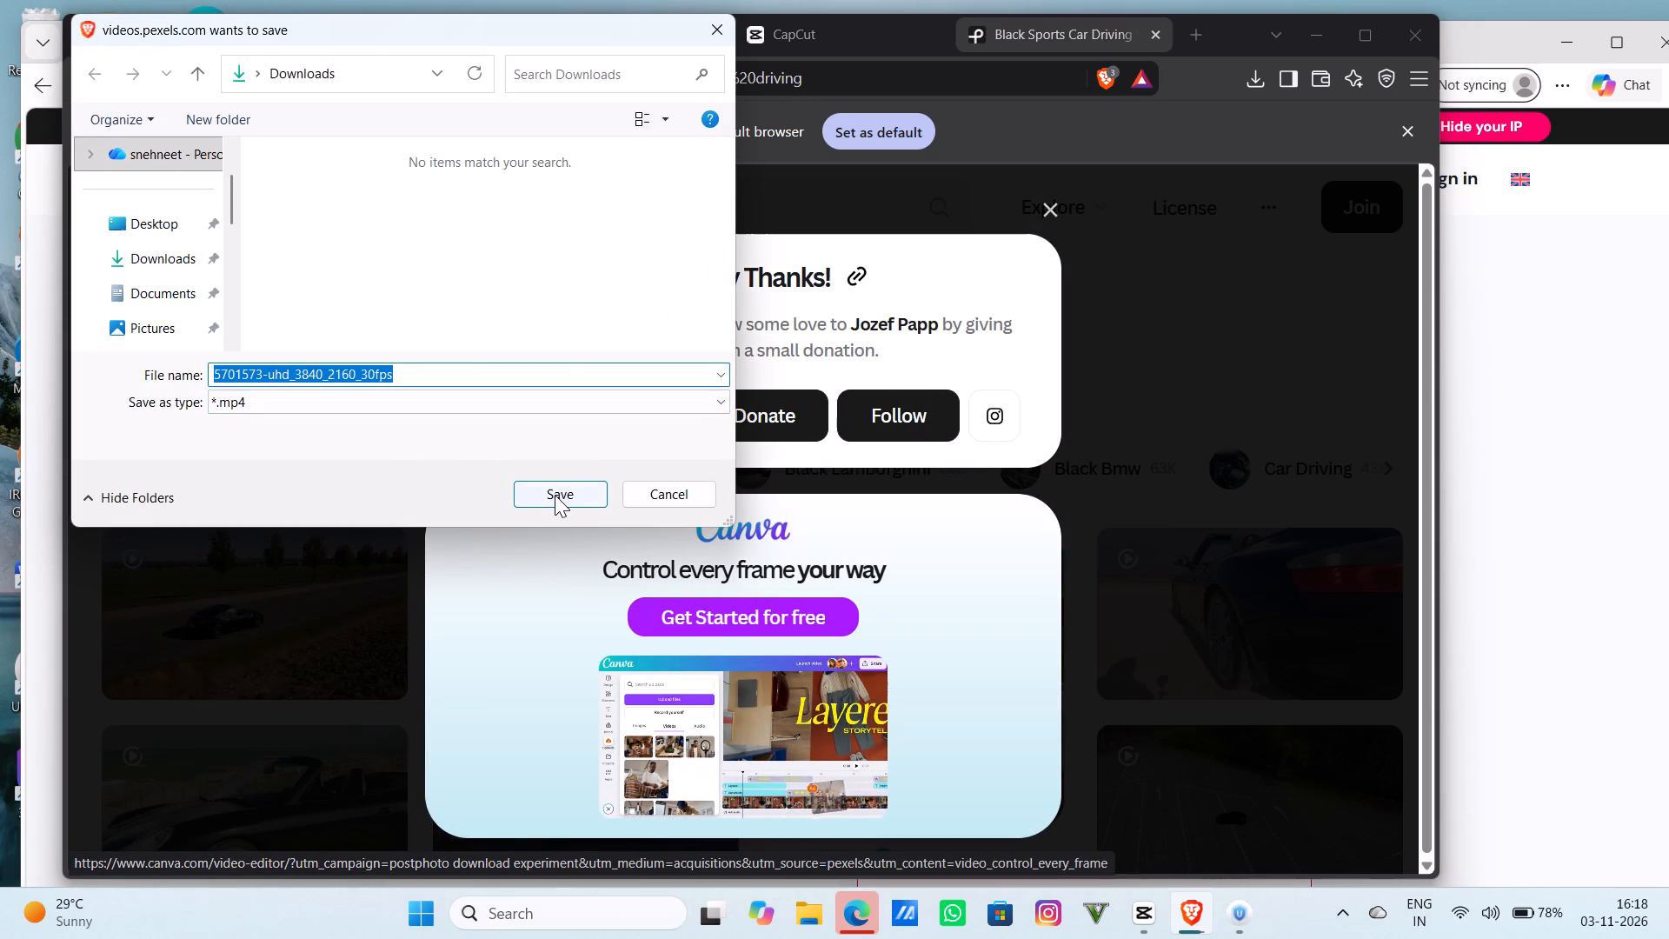
{"action": "left_click", "coordinate": [423, 377]}
{"action": "key", "text": "BackSpace"}
{"action": "key", "text": "BackSpace"}
{"action": "key", "text": "BackSpace"}
{"action": "key", "text": "BackSpace"}
{"action": "key", "text": "BackSpace"}
{"action": "key", "text": "BackSpace"}
{"action": "key", "text": "BackSpace"}
{"action": "key", "text": "BackSpace"}
{"action": "key", "text": "BackSpace"}
{"action": "key", "text": "BackSpace"}
{"action": "key", "text": "BackSpace"}
{"action": "key", "text": "BackSpace"}
{"action": "key", "text": "BackSpace"}
{"action": "key", "text": "BackSpace"}
{"action": "key", "text": "BackSpace"}
{"action": "key", "text": "BackSpace"}
{"action": "key", "text": "BackSpace"}
{"action": "key", "text": "BackSpace"}
{"action": "key", "text": "BackSpace"}
{"action": "key", "text": "BackSpace"}
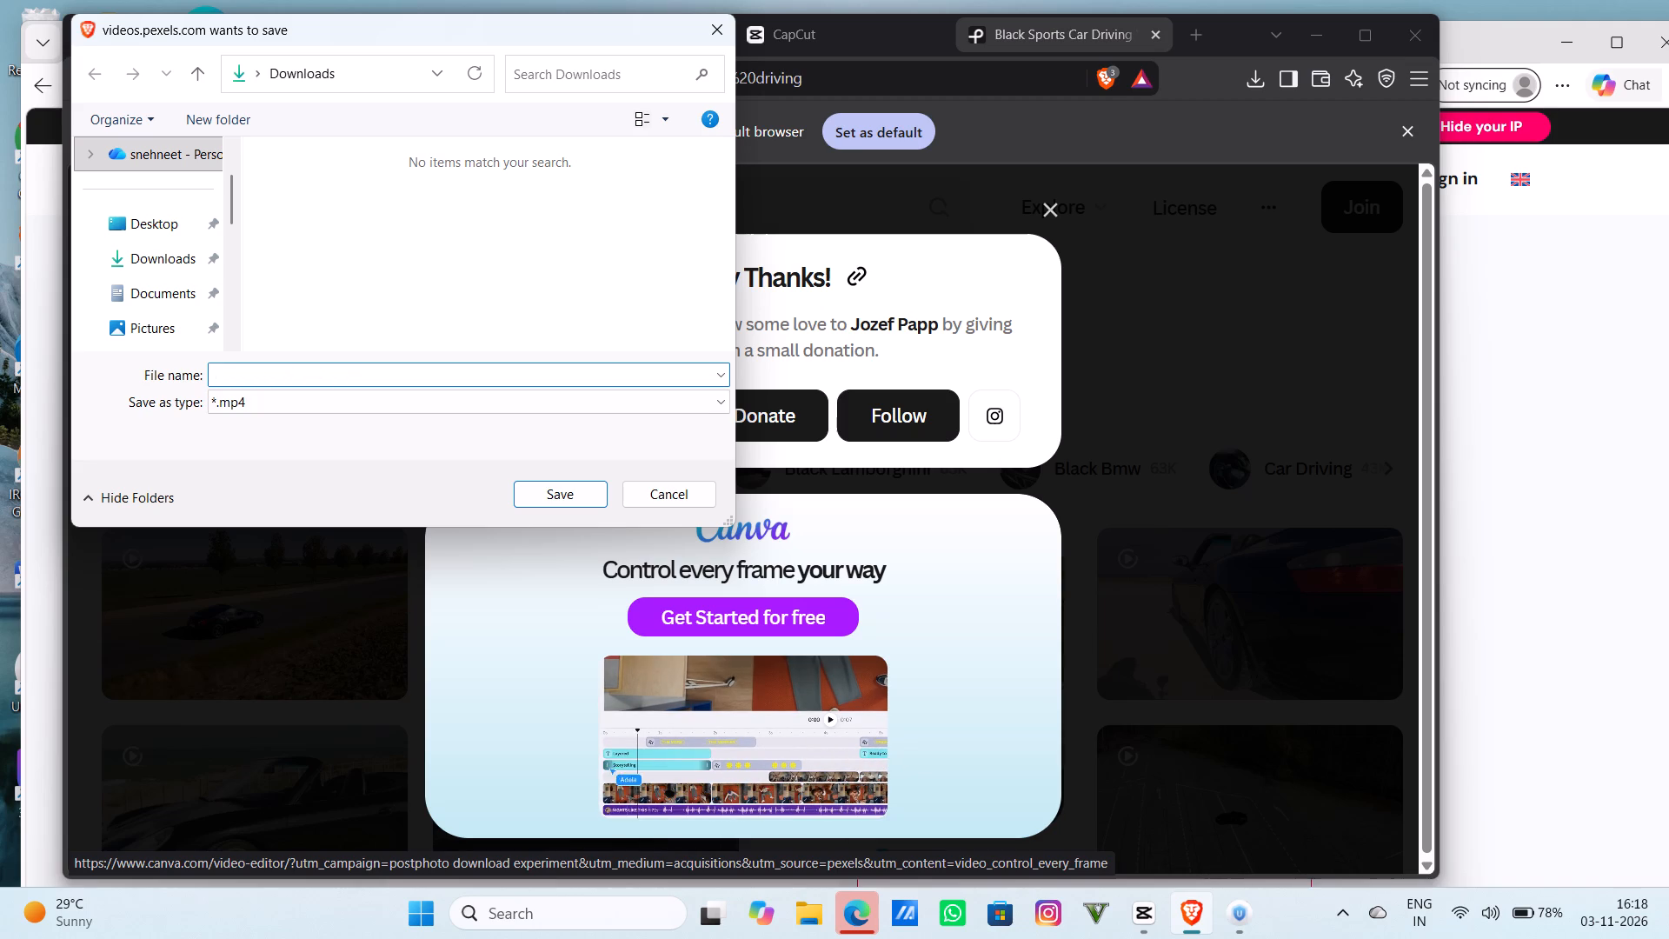
{"action": "type", "text": "car1"}
{"action": "key", "text": "Return"}
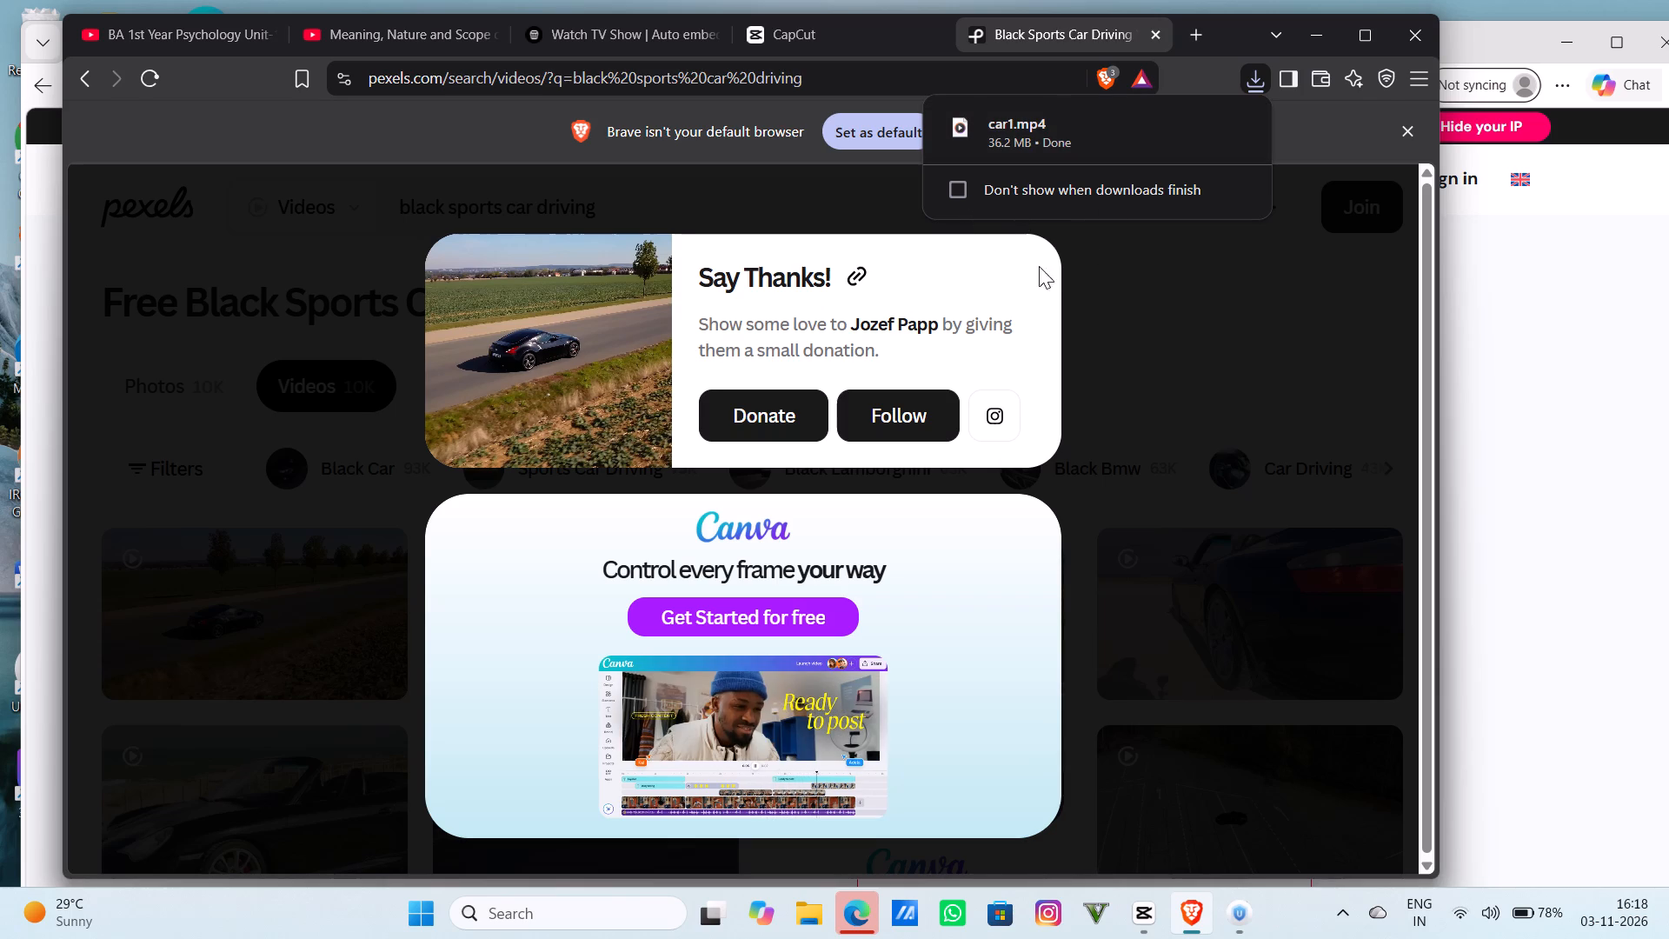
{"action": "left_click", "coordinate": [1060, 228]}
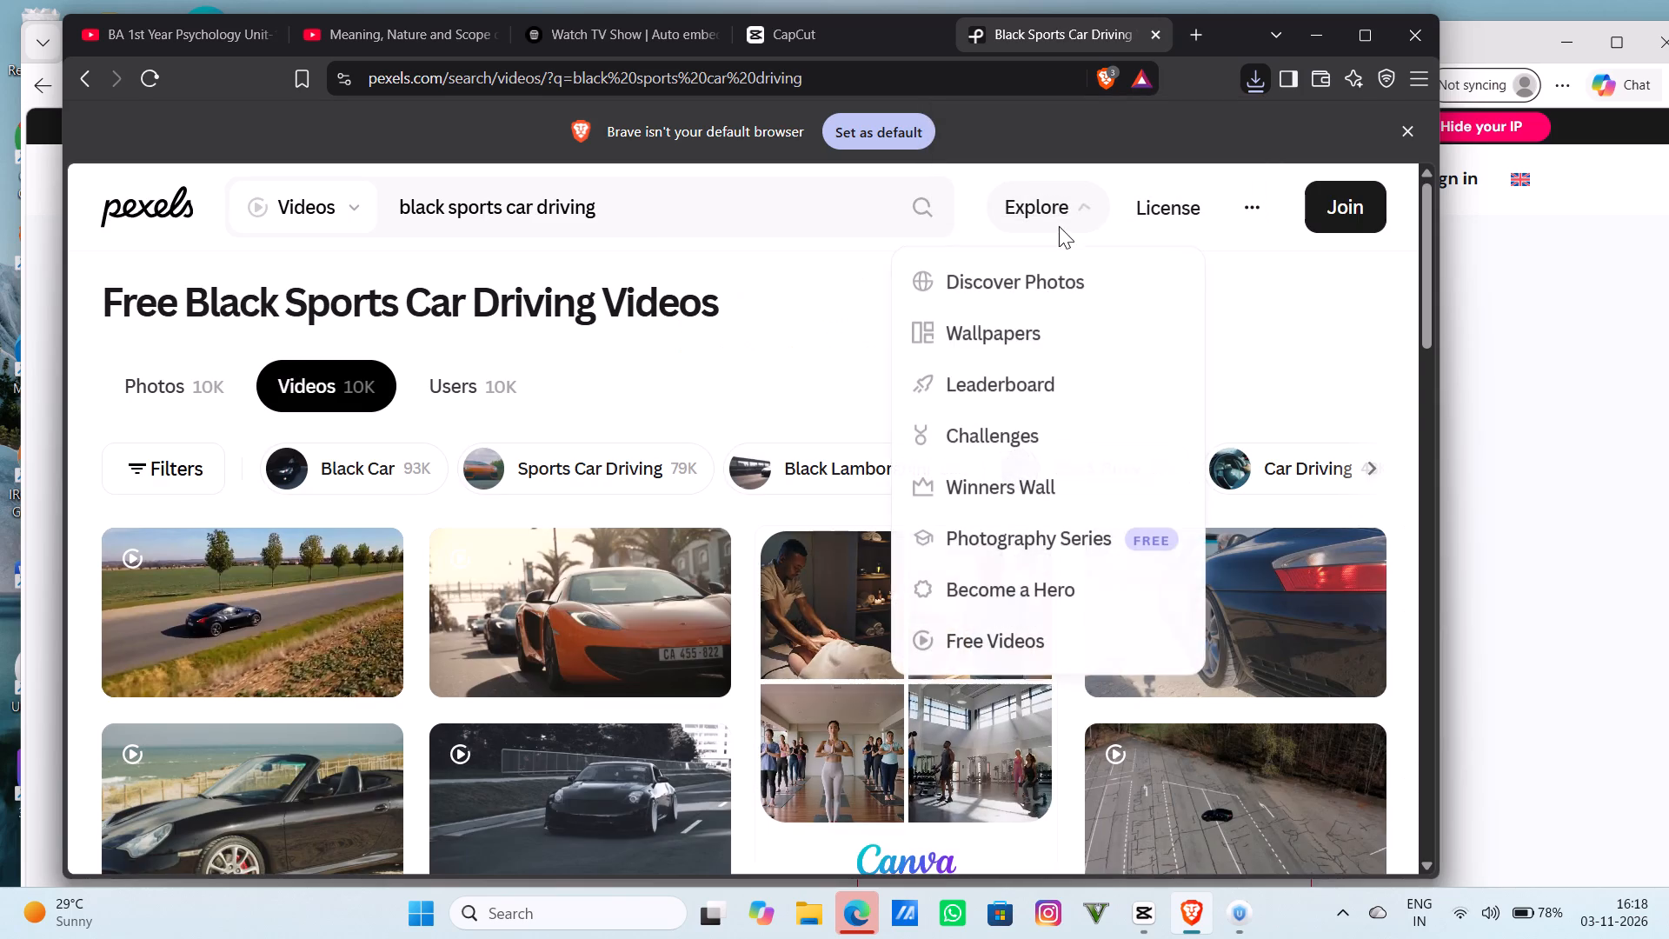
Download the greyscale clip of the black sports car on the road to Downloads as "car 2" and dismiss the thank-you overlay.
{"action": "scroll", "coordinate": [670, 578], "scroll_direction": "down", "scroll_amount": 2}
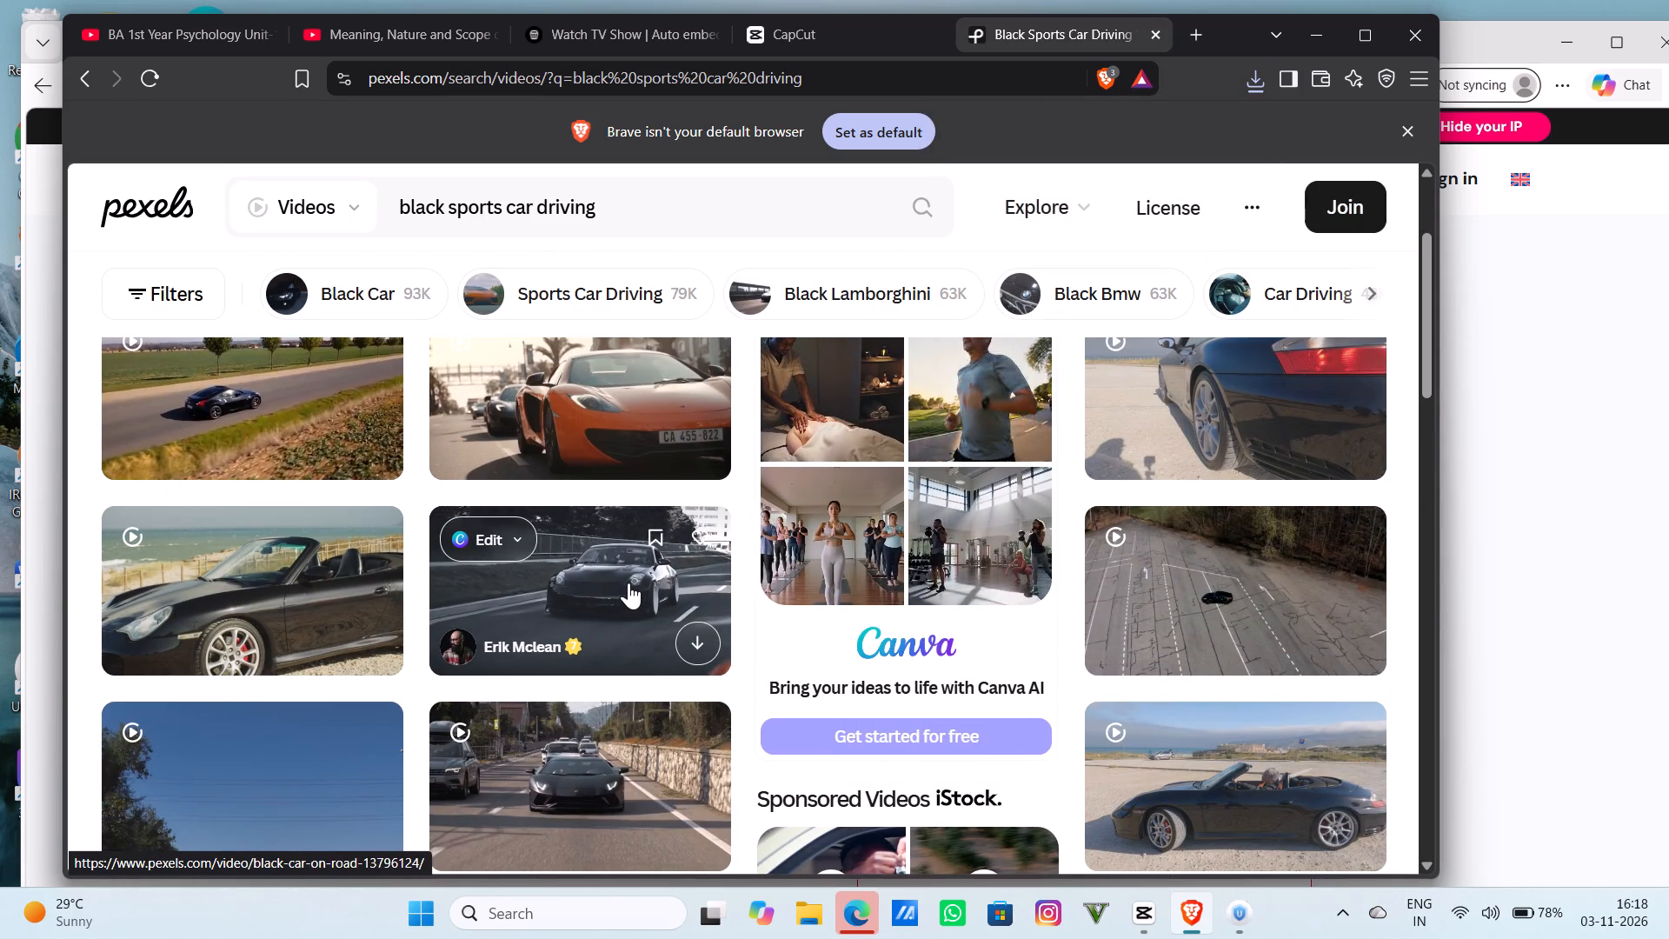
{"action": "left_click", "coordinate": [707, 631]}
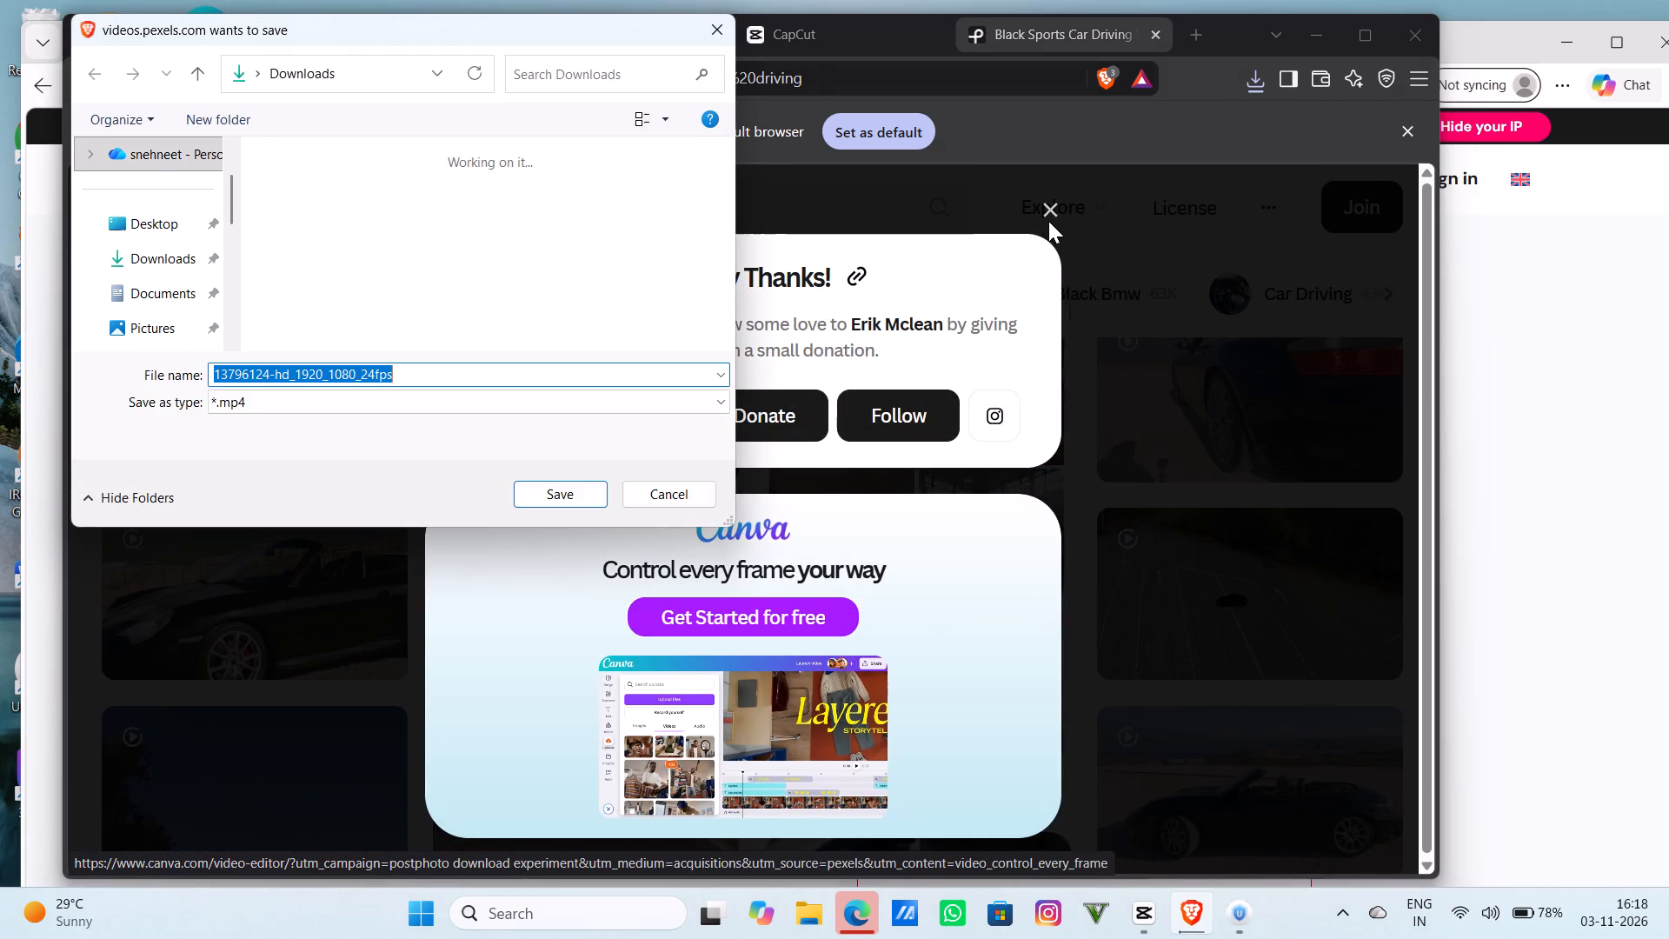
{"action": "left_click", "coordinate": [429, 377]}
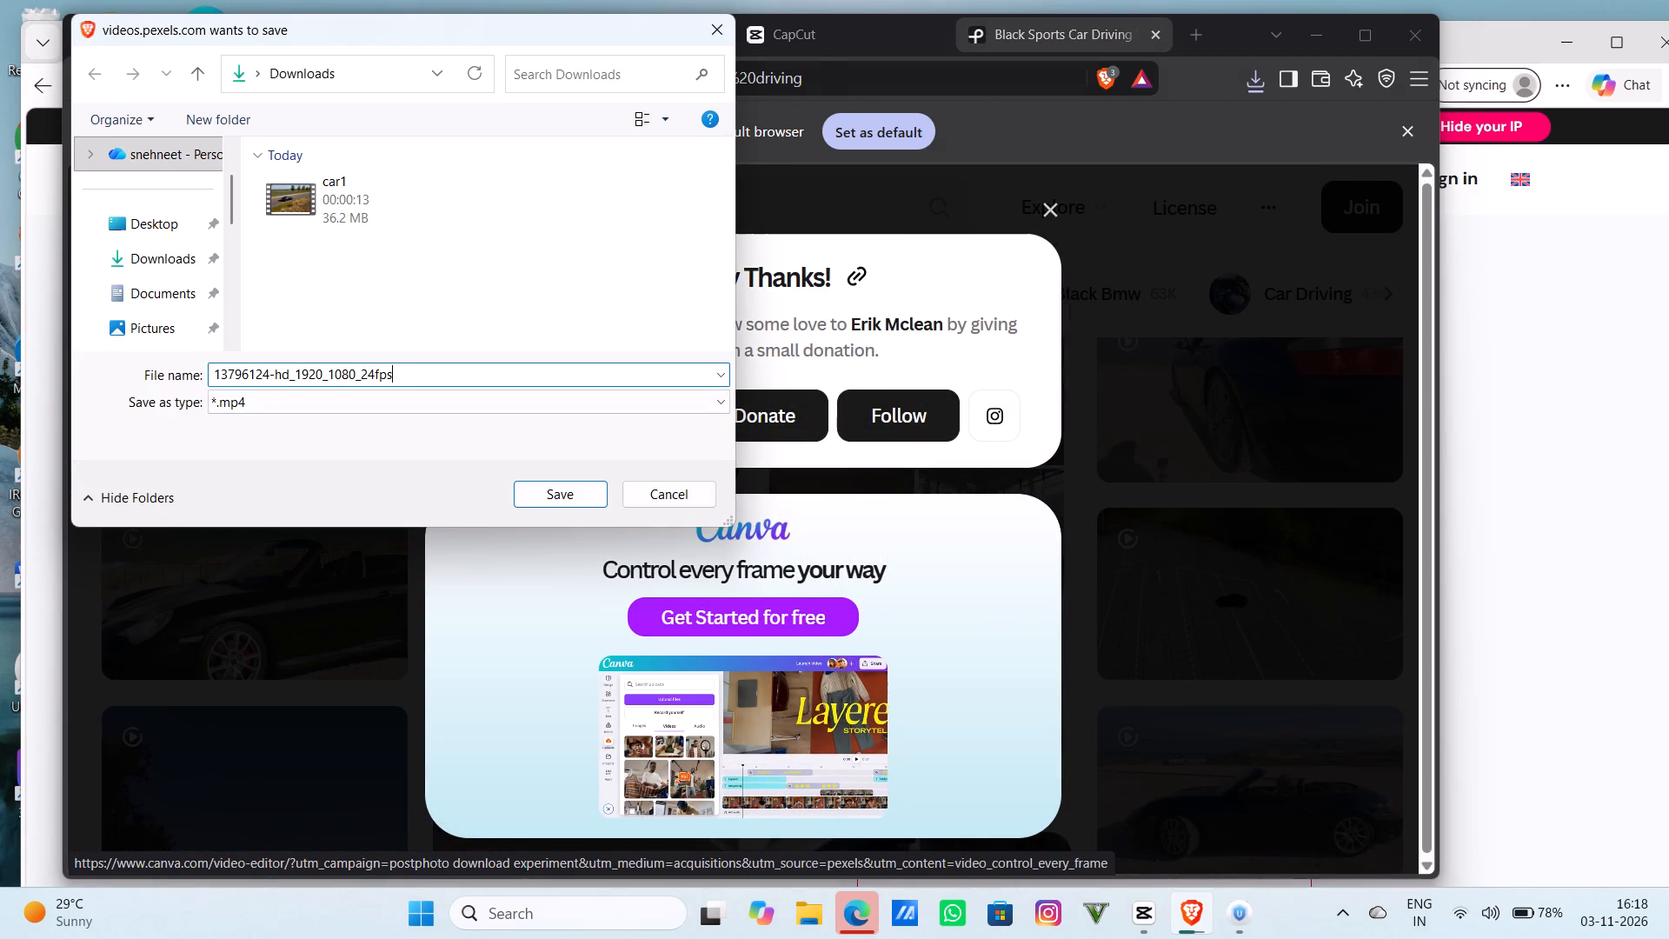
{"action": "key", "text": "BackSpace"}
{"action": "key", "text": "BackSpace"}
{"action": "key", "text": "BackSpace"}
{"action": "key", "text": "BackSpace"}
{"action": "key", "text": "BackSpace"}
{"action": "key", "text": "BackSpace"}
{"action": "key", "text": "BackSpace"}
{"action": "key", "text": "BackSpace"}
{"action": "key", "text": "BackSpace"}
{"action": "key", "text": "BackSpace"}
{"action": "key", "text": "BackSpace"}
{"action": "key", "text": "BackSpace"}
{"action": "key", "text": "BackSpace"}
{"action": "key", "text": "BackSpace"}
{"action": "key", "text": "BackSpace"}
{"action": "key", "text": "BackSpace"}
{"action": "key", "text": "BackSpace"}
{"action": "key", "text": "BackSpace"}
{"action": "key", "text": "BackSpace"}
{"action": "key", "text": "BackSpace"}
{"action": "key", "text": "BackSpace"}
{"action": "key", "text": "BackSpace"}
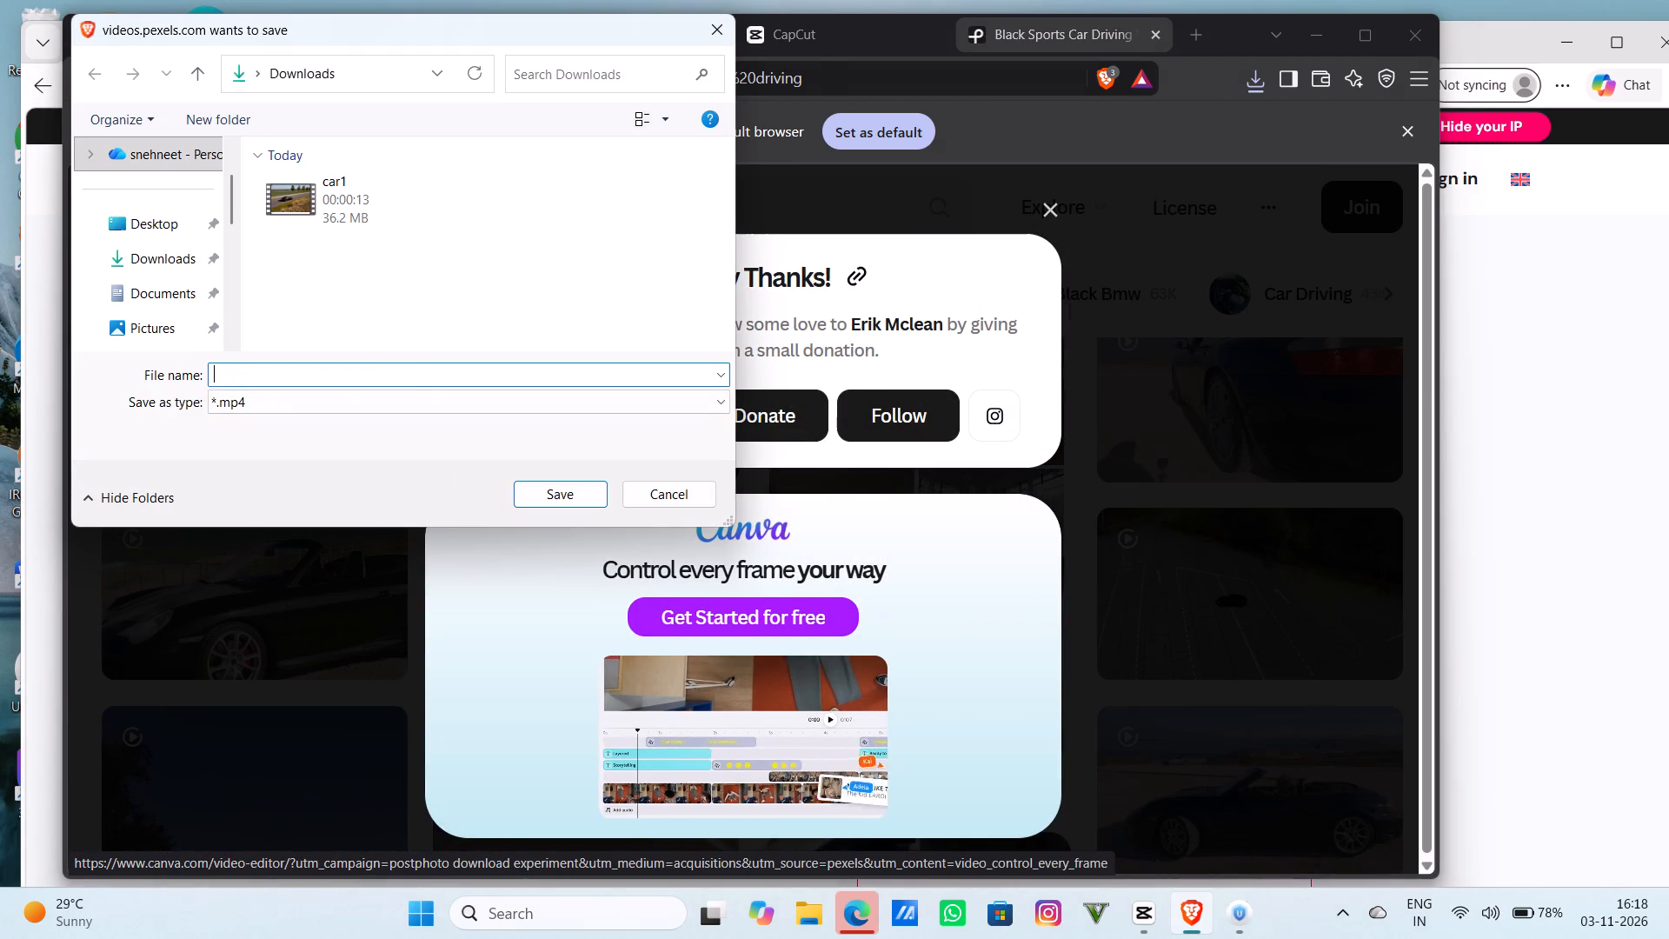
{"action": "type", "text": "car 2"}
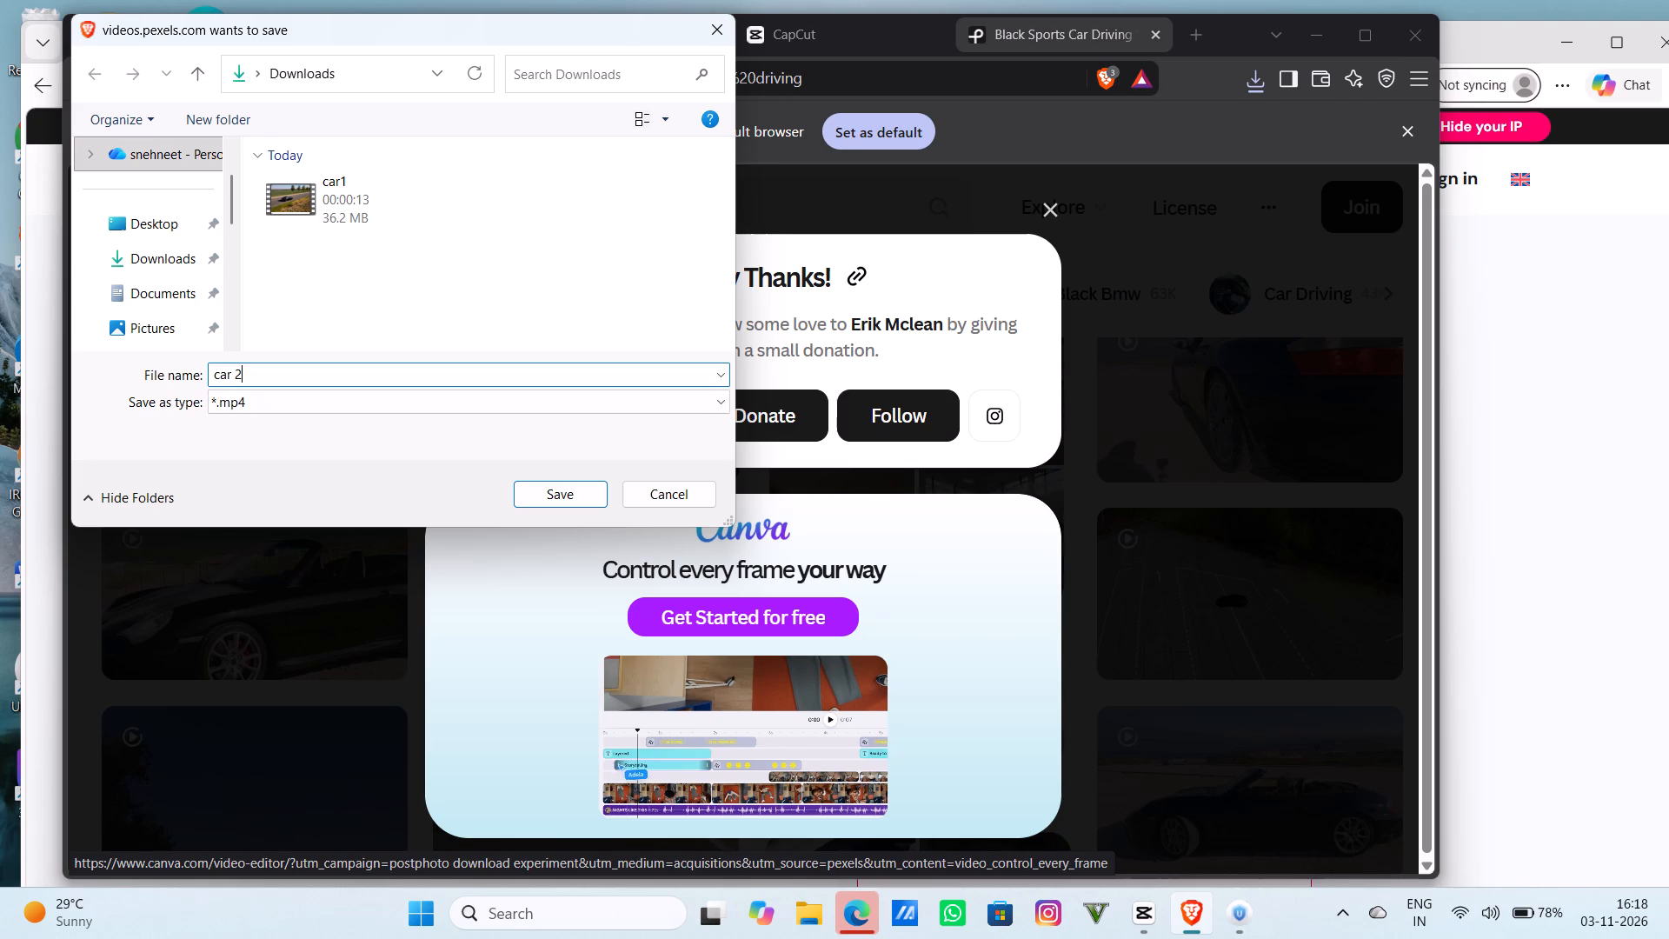
{"action": "key", "text": "Return"}
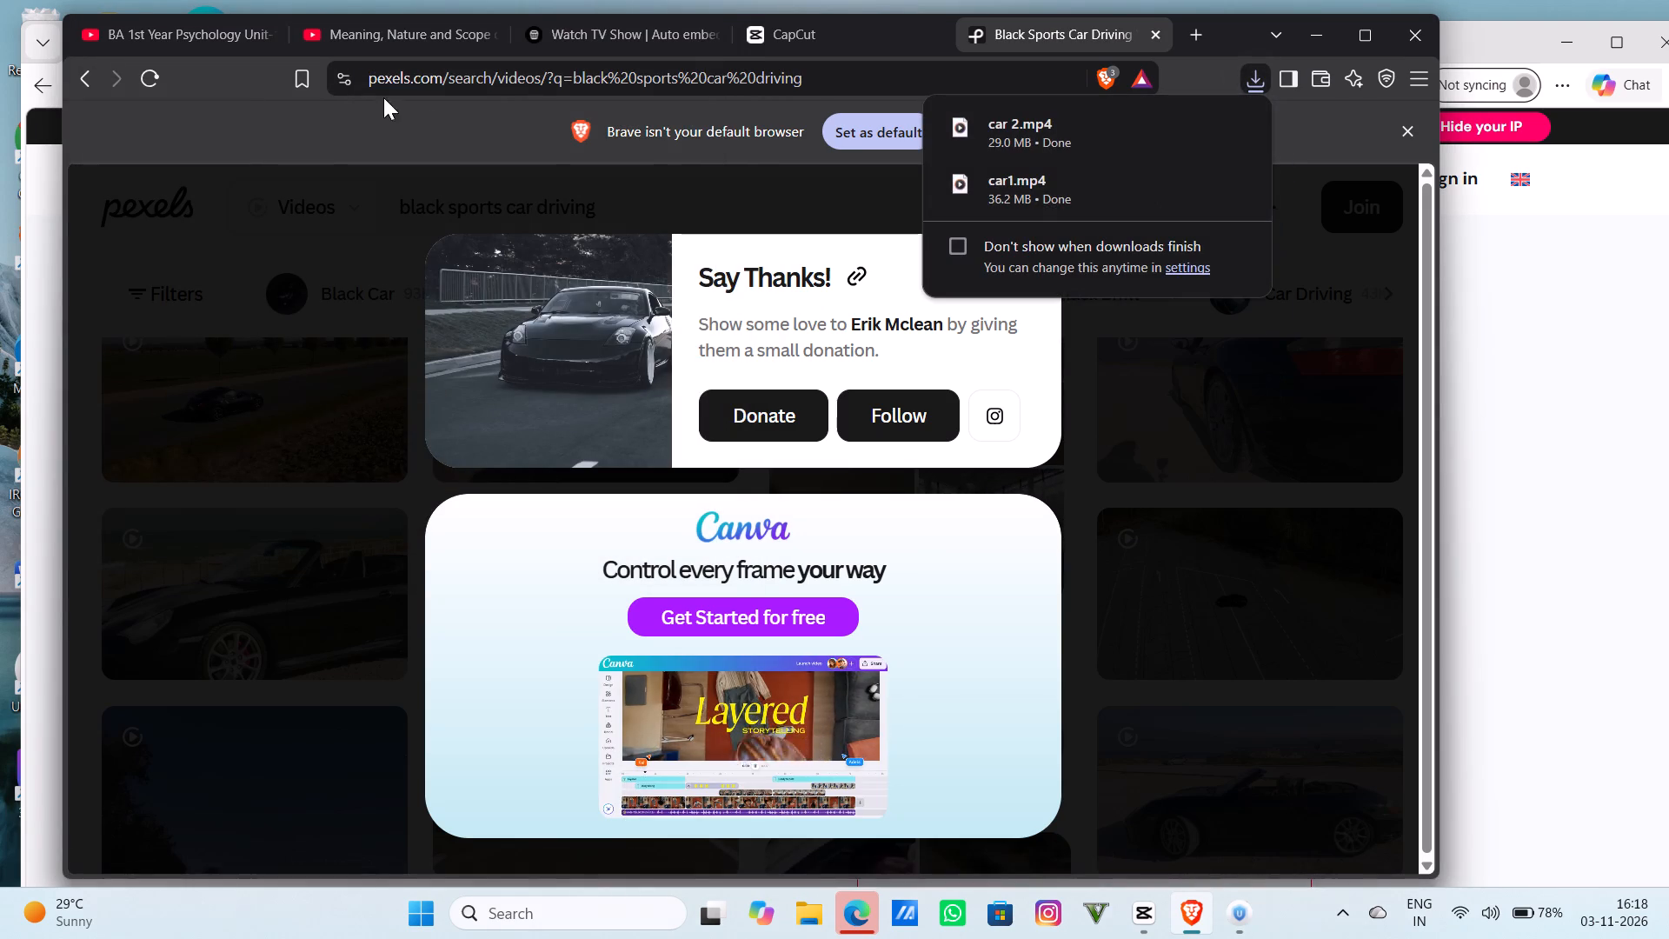
{"action": "left_click", "coordinate": [1237, 463]}
Download the vertical clip of sports cars driving on a sunny highway to Downloads as "car 3", dismissing the thank-you overlay.
{"action": "scroll", "coordinate": [1054, 501], "scroll_direction": "down", "scroll_amount": 2}
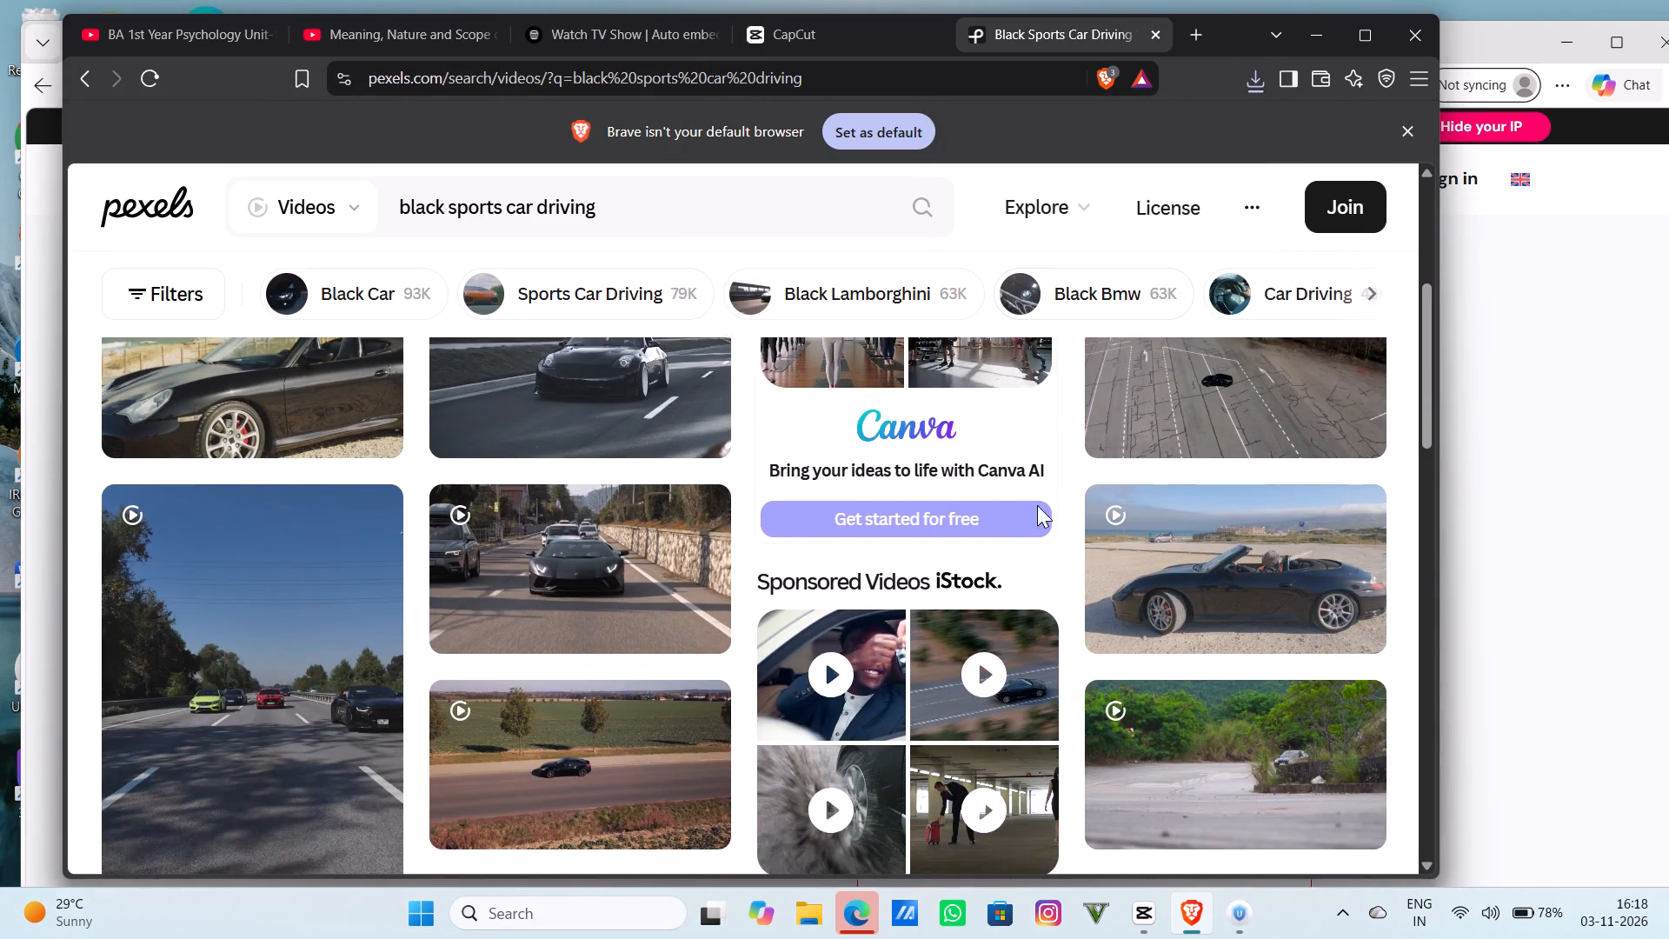
{"action": "scroll", "coordinate": [900, 557], "scroll_direction": "down", "scroll_amount": 1}
{"action": "scroll", "coordinate": [278, 607], "scroll_direction": "down", "scroll_amount": 1}
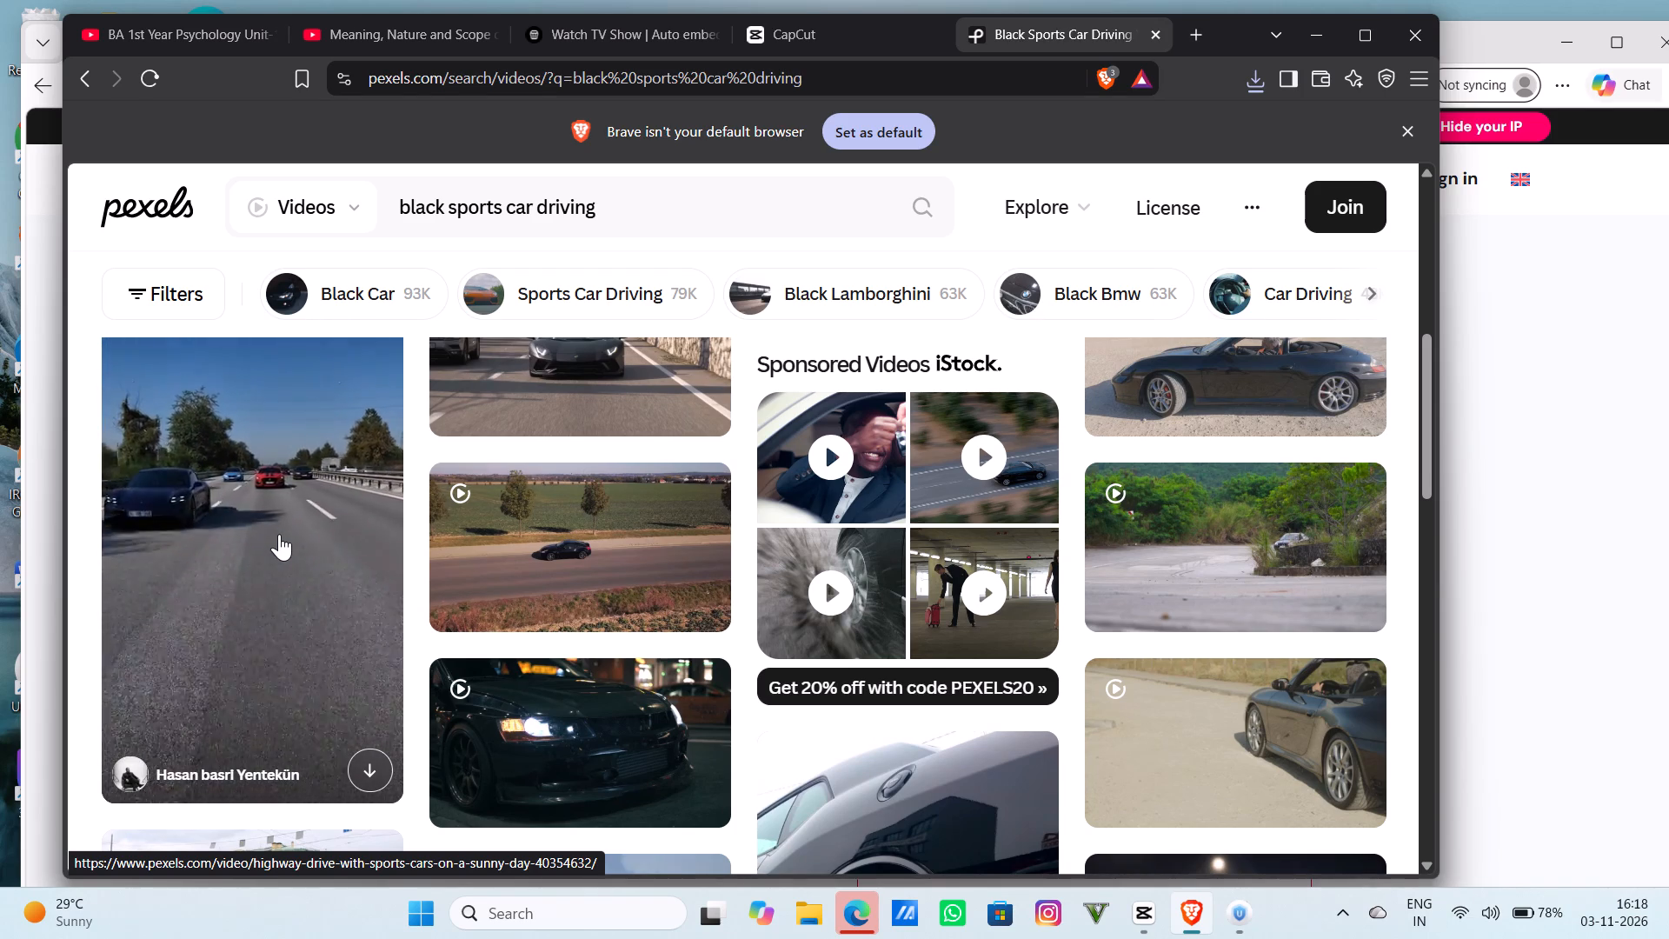
{"action": "scroll", "coordinate": [279, 534], "scroll_direction": "up", "scroll_amount": 1}
{"action": "scroll", "coordinate": [280, 550], "scroll_direction": "down", "scroll_amount": 1}
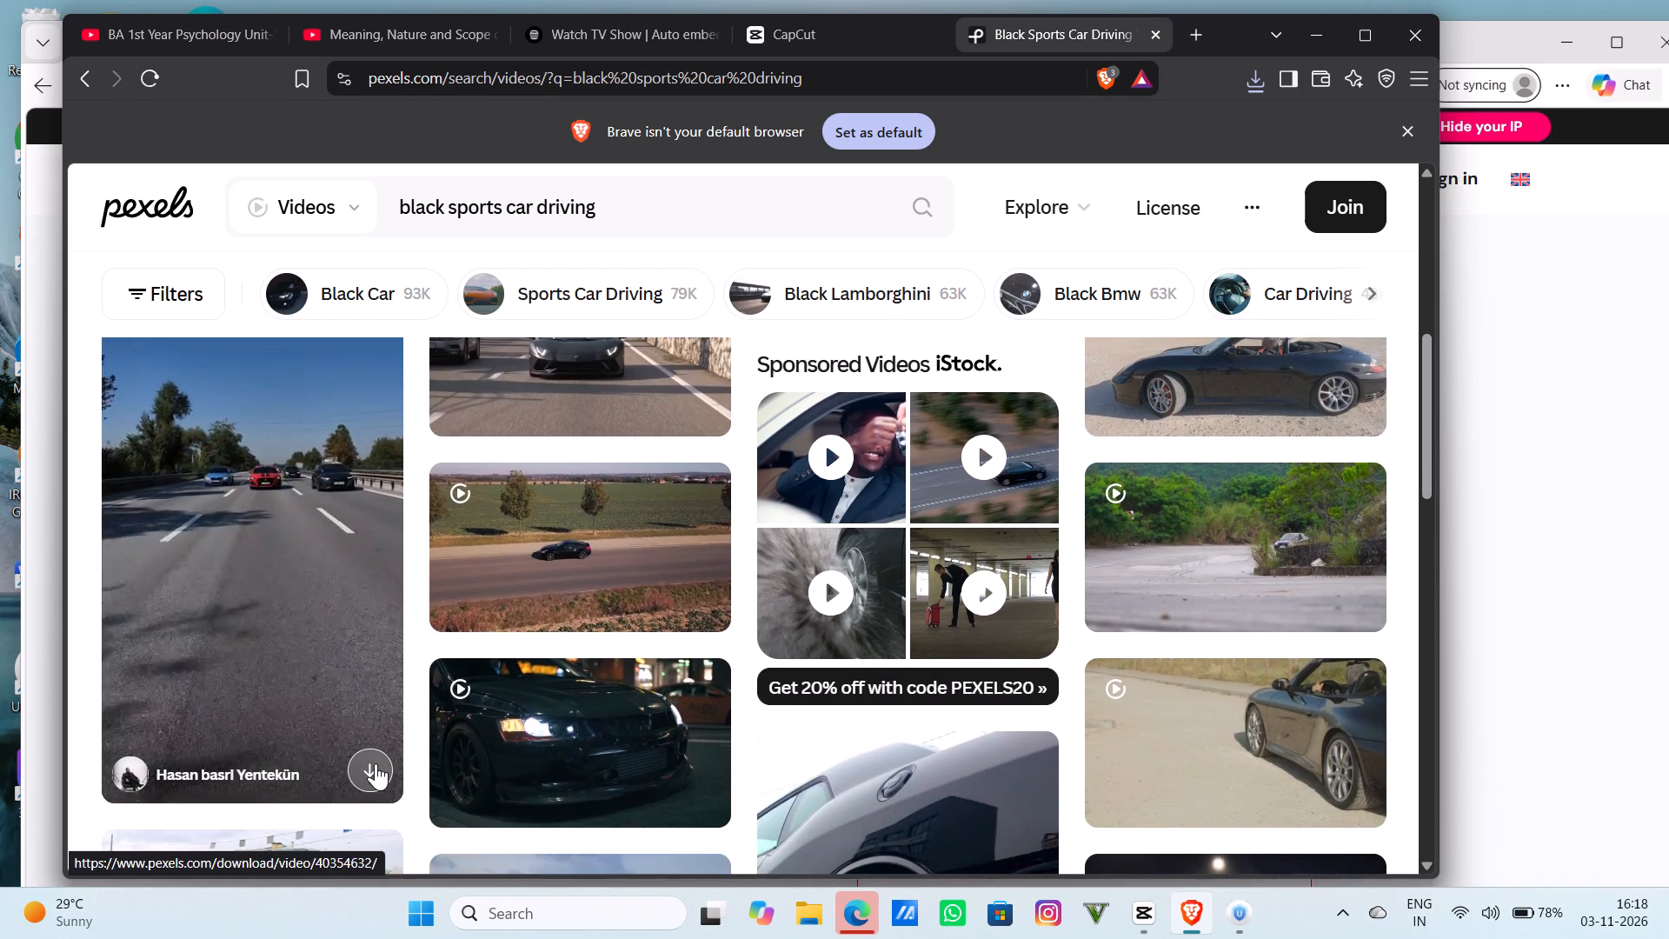
{"action": "left_click", "coordinate": [375, 763]}
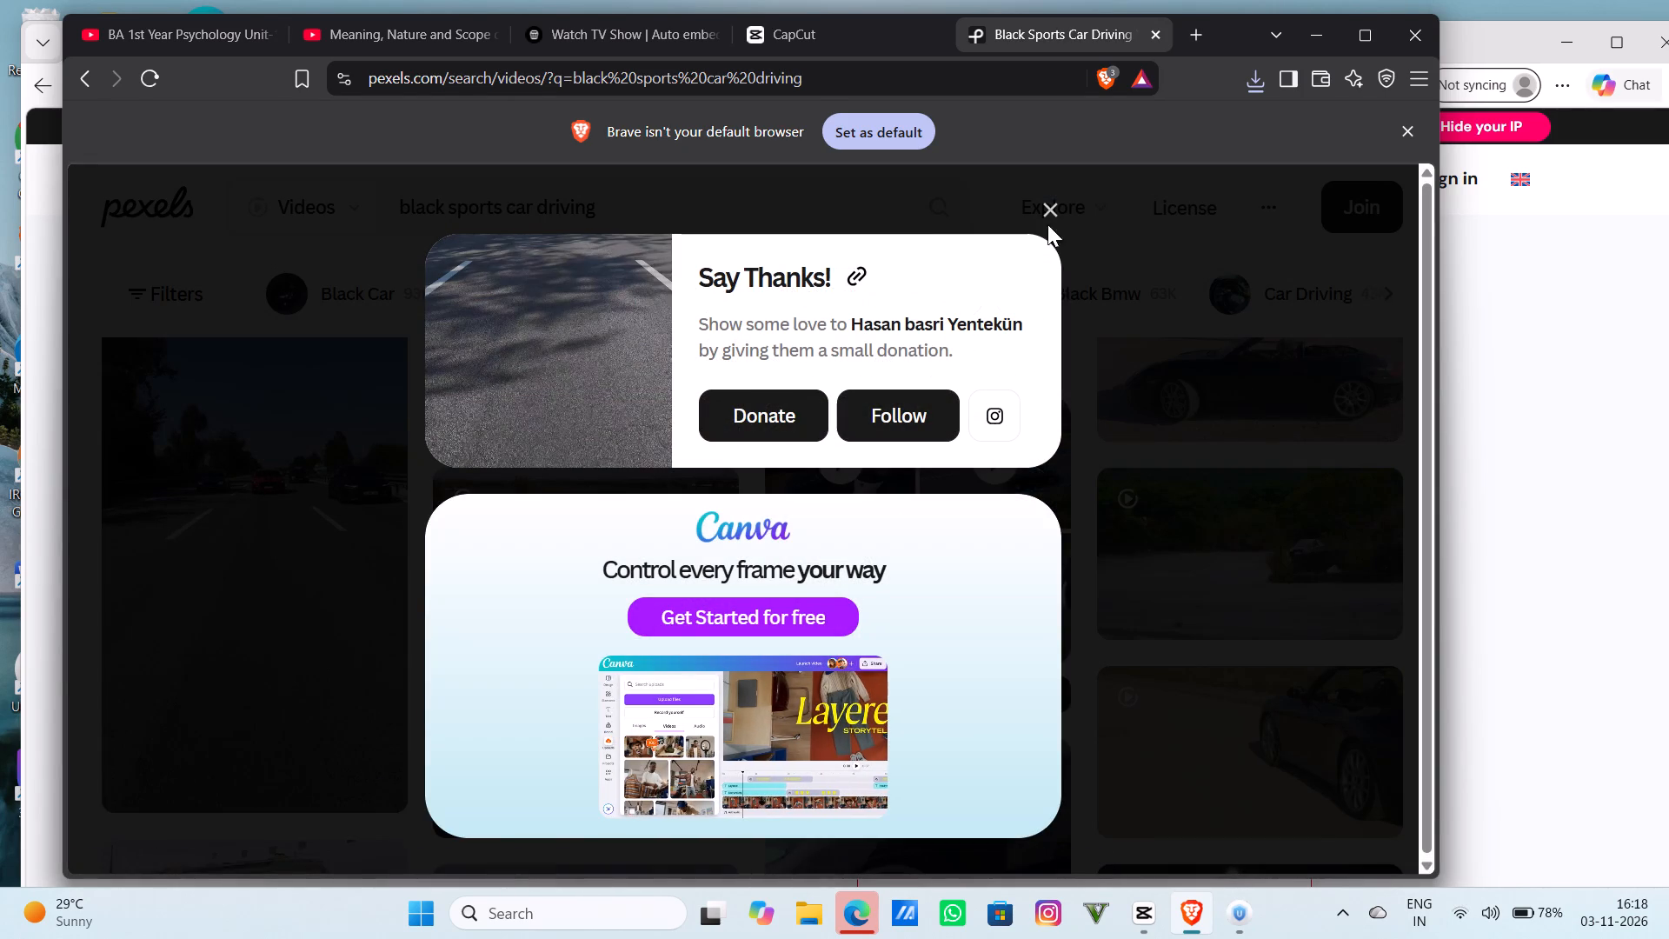
{"action": "left_click", "coordinate": [1049, 213]}
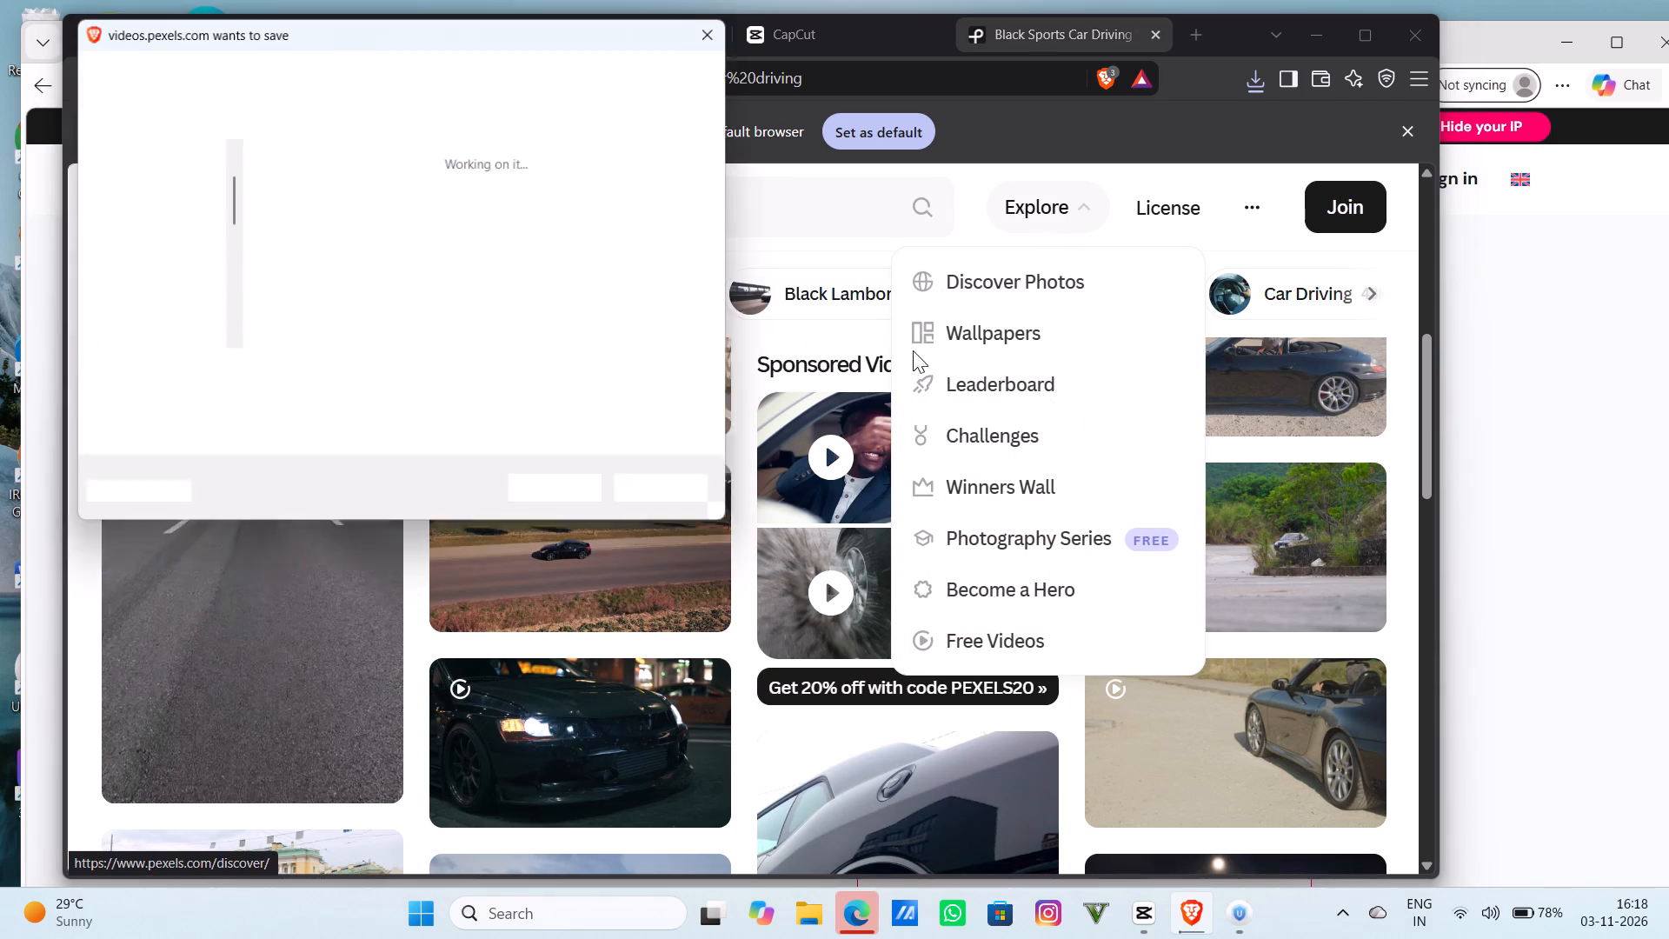
{"action": "left_click", "coordinate": [471, 371]}
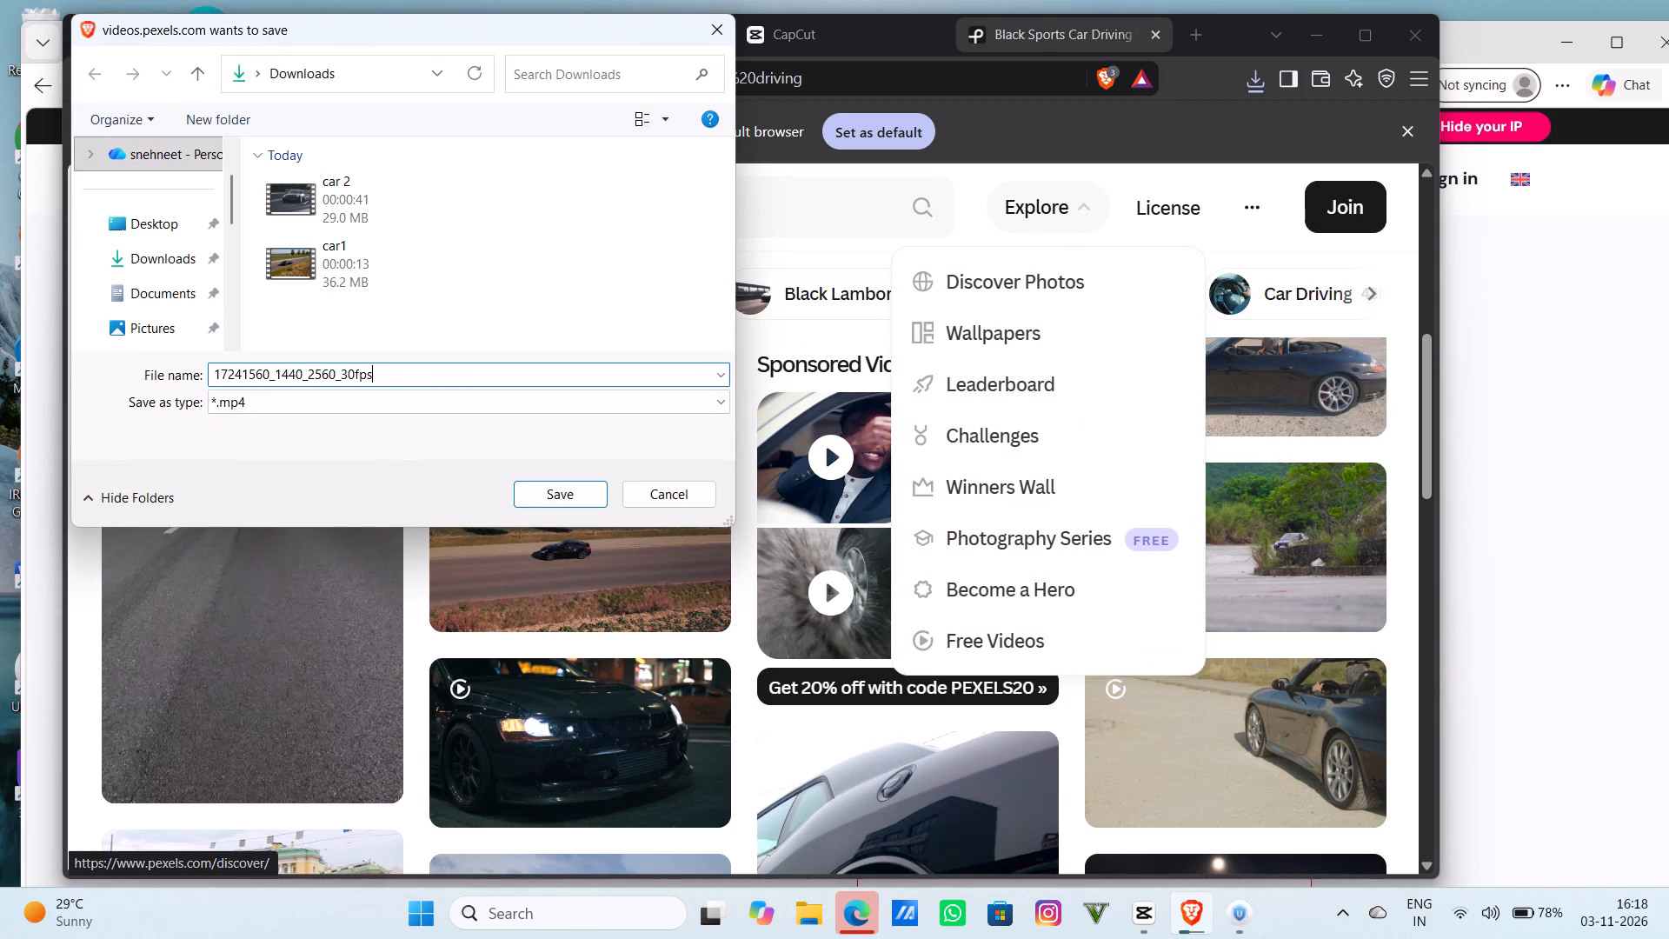
{"action": "key", "text": "BackSpace"}
{"action": "key", "text": "BackSpace"}
{"action": "key", "text": "BackSpace"}
{"action": "key", "text": "BackSpace"}
{"action": "key", "text": "BackSpace"}
{"action": "key", "text": "BackSpace"}
{"action": "key", "text": "BackSpace"}
{"action": "key", "text": "BackSpace"}
{"action": "key", "text": "BackSpace"}
{"action": "key", "text": "BackSpace"}
{"action": "key", "text": "BackSpace"}
{"action": "key", "text": "BackSpace"}
{"action": "key", "text": "BackSpace"}
{"action": "key", "text": "BackSpace"}
{"action": "key", "text": "BackSpace"}
{"action": "key", "text": "BackSpace"}
{"action": "key", "text": "BackSpace"}
{"action": "key", "text": "BackSpace"}
{"action": "key", "text": "BackSpace"}
{"action": "key", "text": "BackSpace"}
{"action": "key", "text": "BackSpace"}
{"action": "key", "text": "BackSpace"}
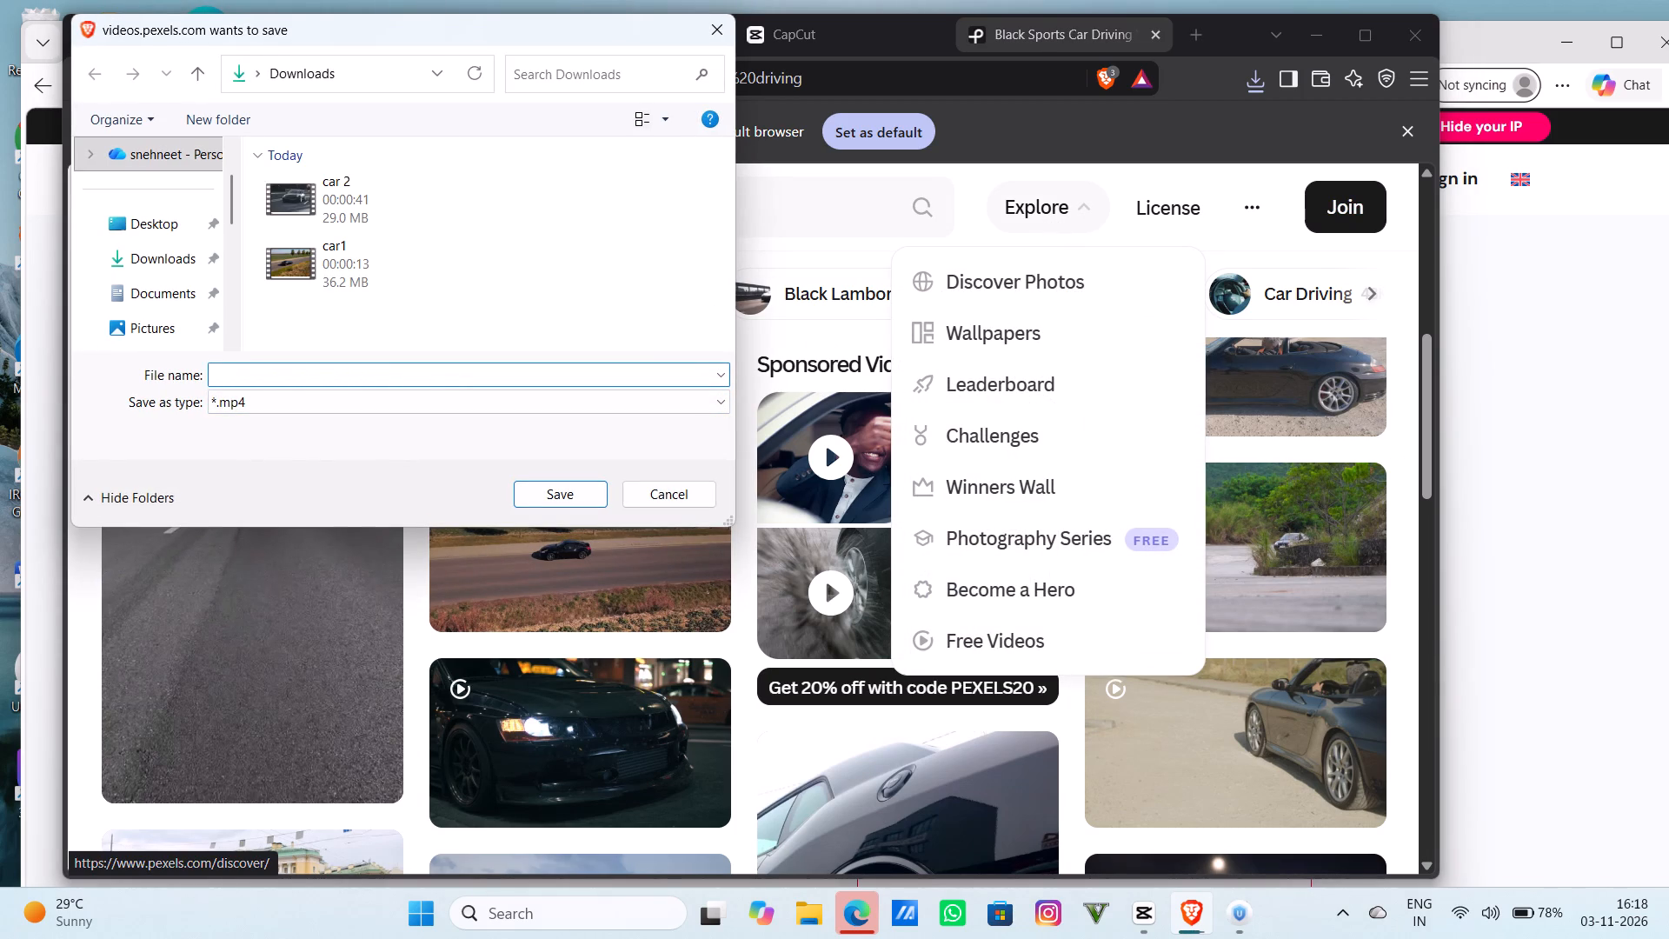
{"action": "type", "text": "car 3"}
{"action": "key", "text": "Return"}
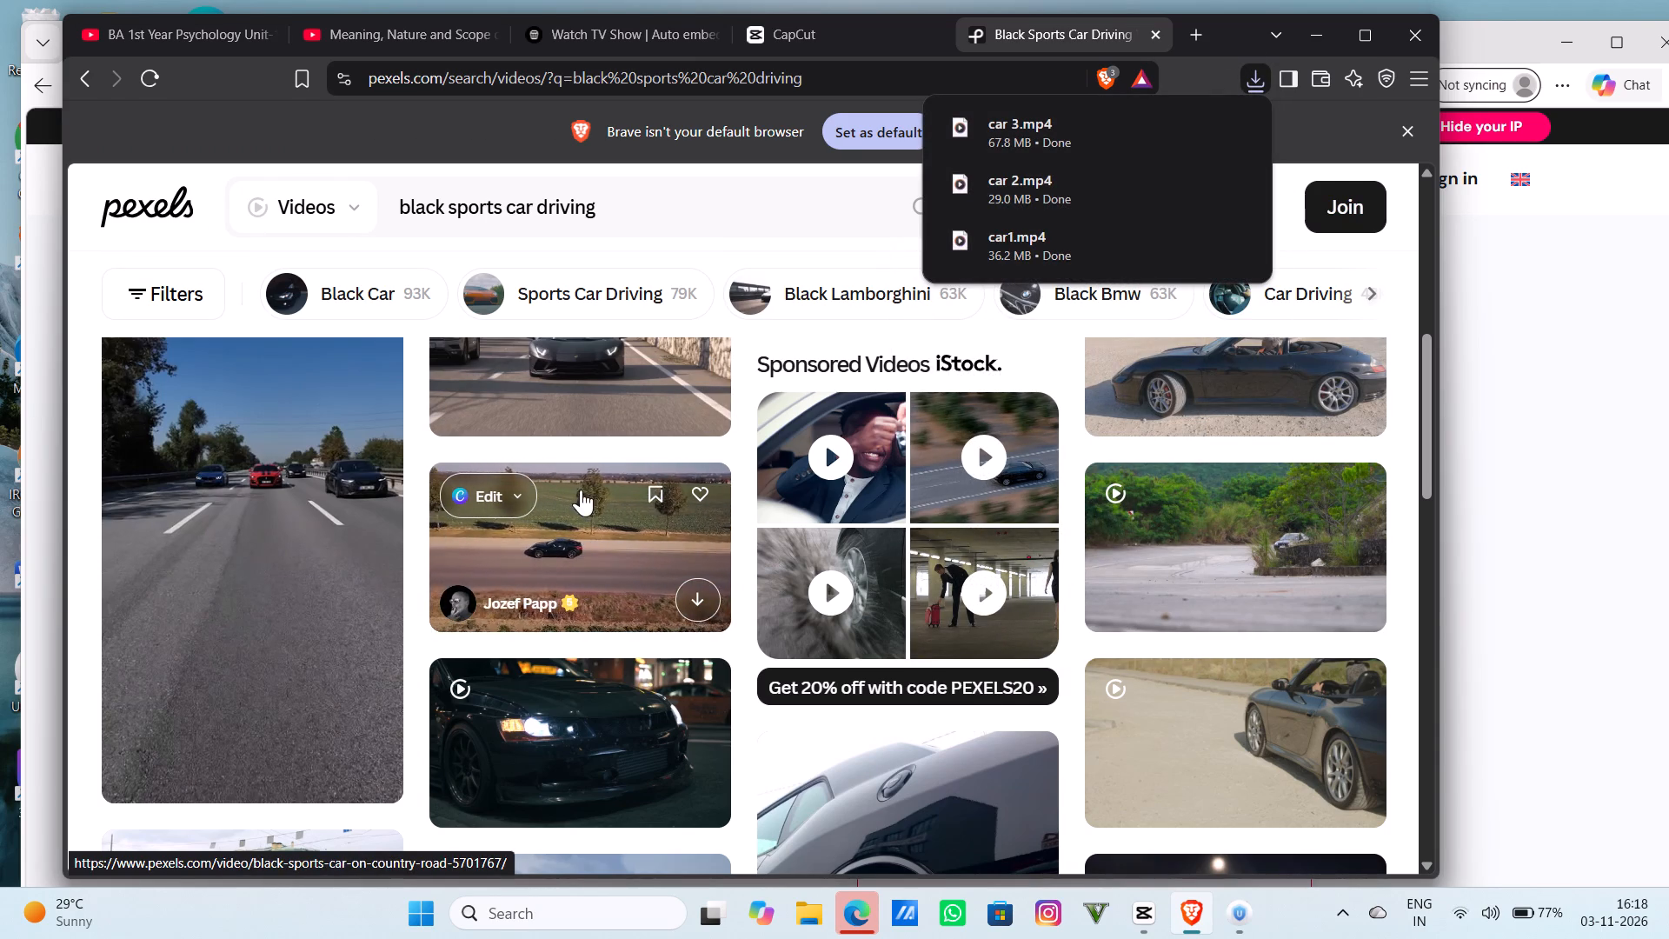
Look through the remaining black sports car driving results, including the sponsored iStock clips, for more suitable footage.
{"action": "scroll", "coordinate": [581, 491], "scroll_direction": "up", "scroll_amount": 1}
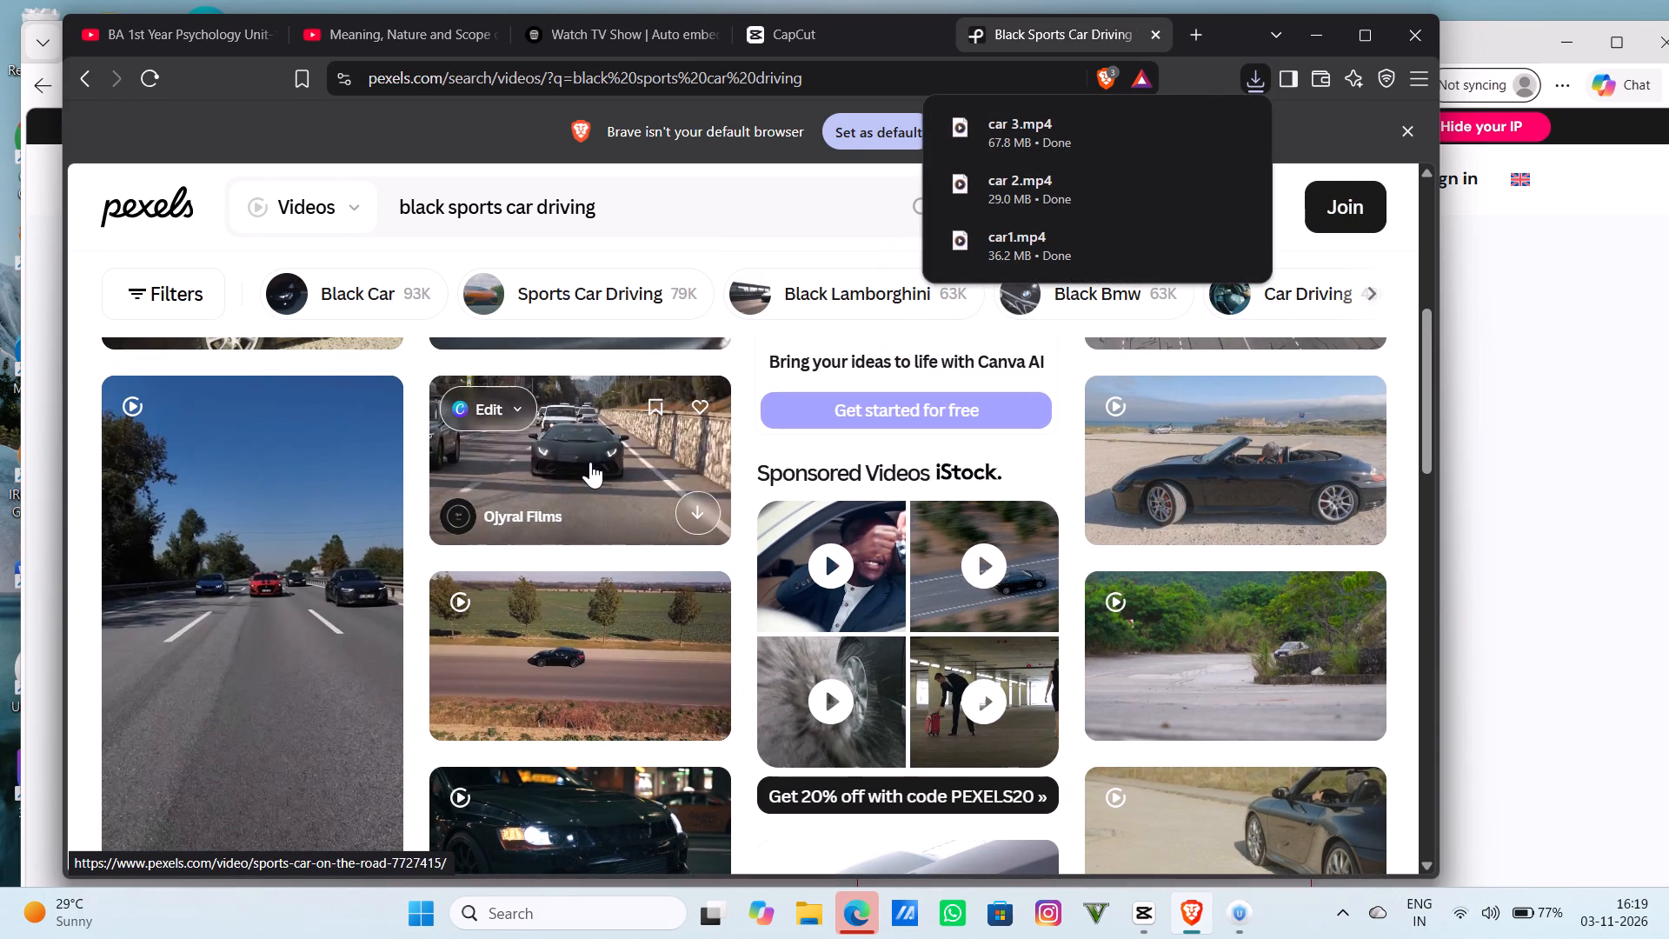
{"action": "scroll", "coordinate": [590, 462], "scroll_direction": "down", "scroll_amount": 5}
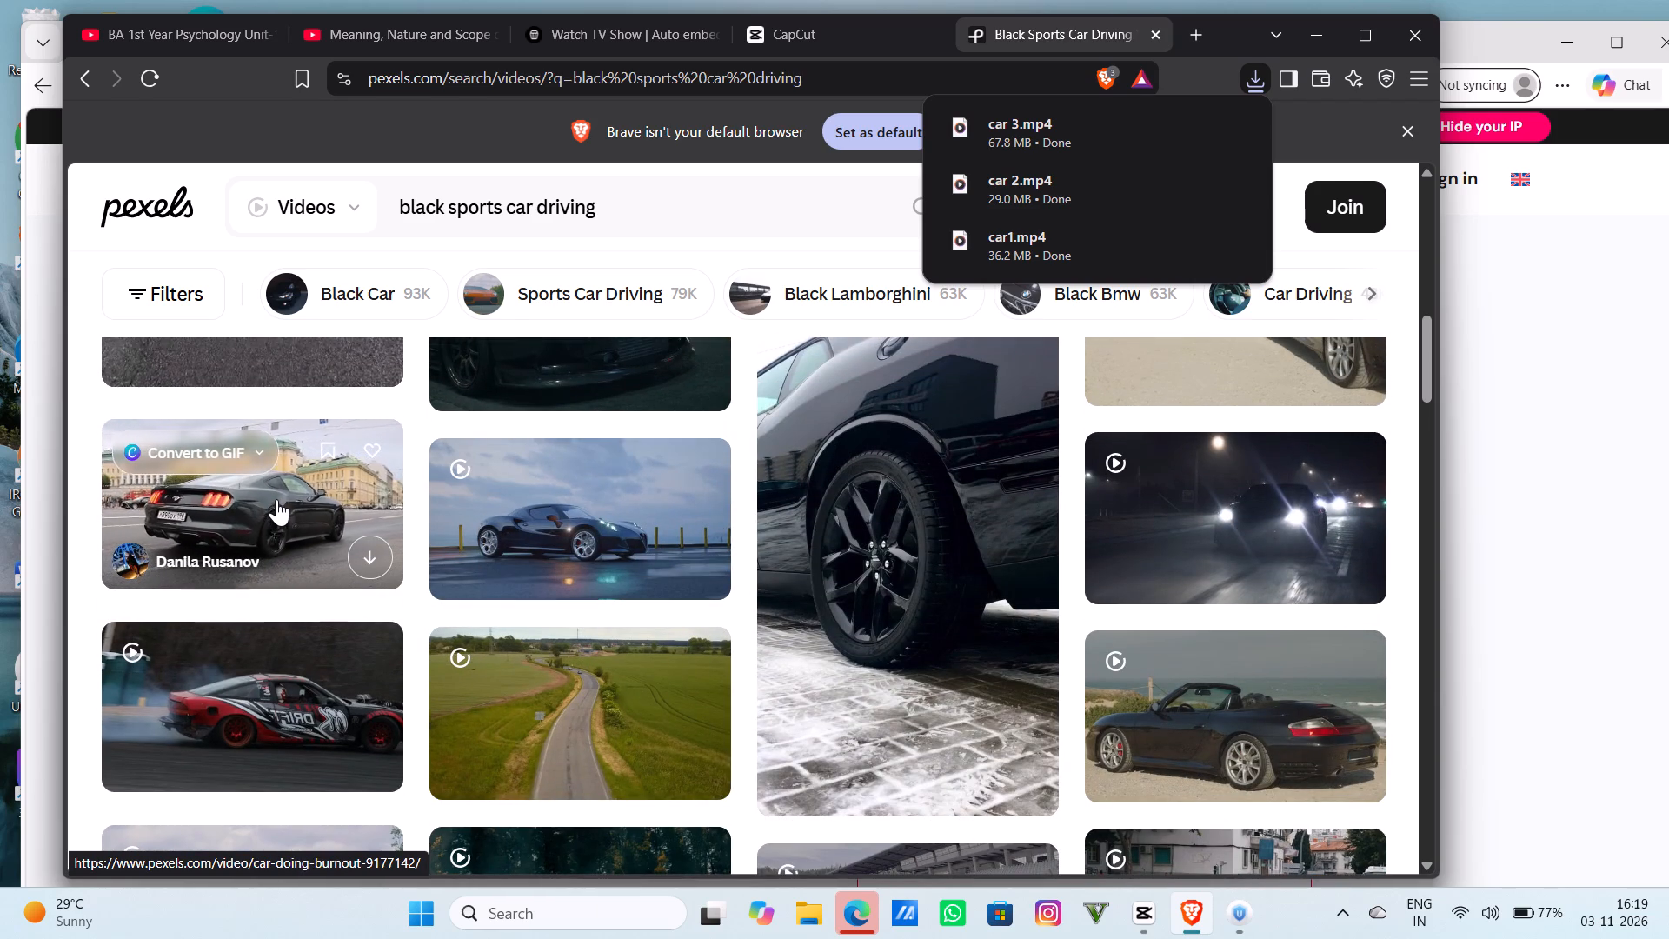
{"action": "scroll", "coordinate": [276, 499], "scroll_direction": "down", "scroll_amount": 2}
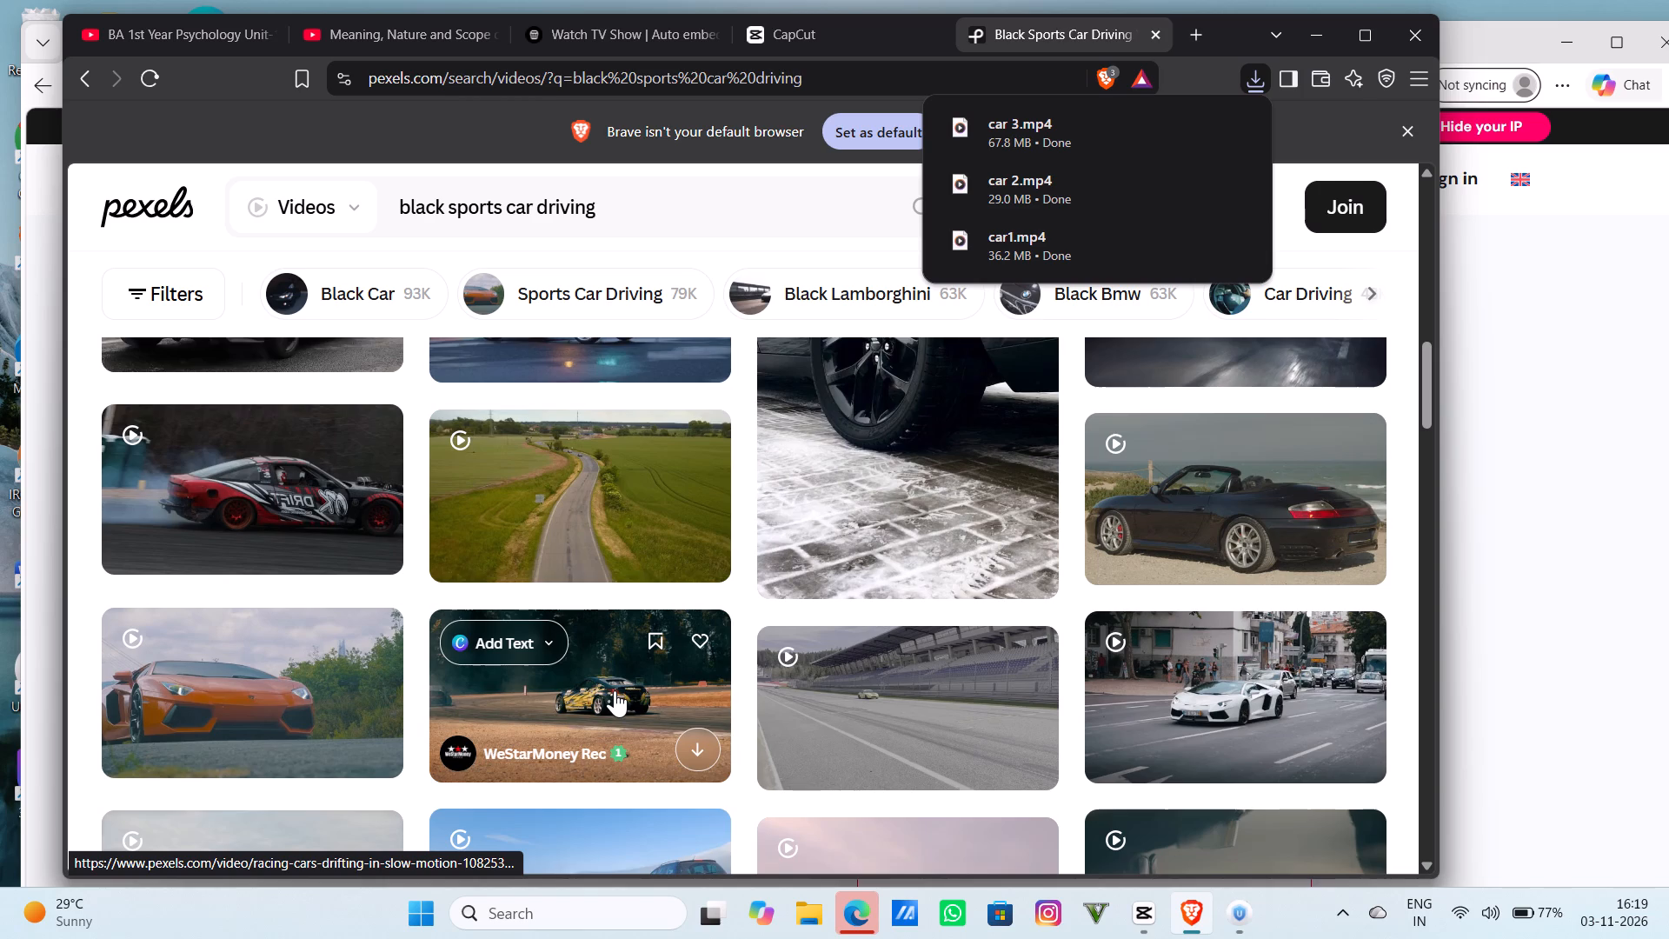
{"action": "scroll", "coordinate": [633, 663], "scroll_direction": "down", "scroll_amount": 3}
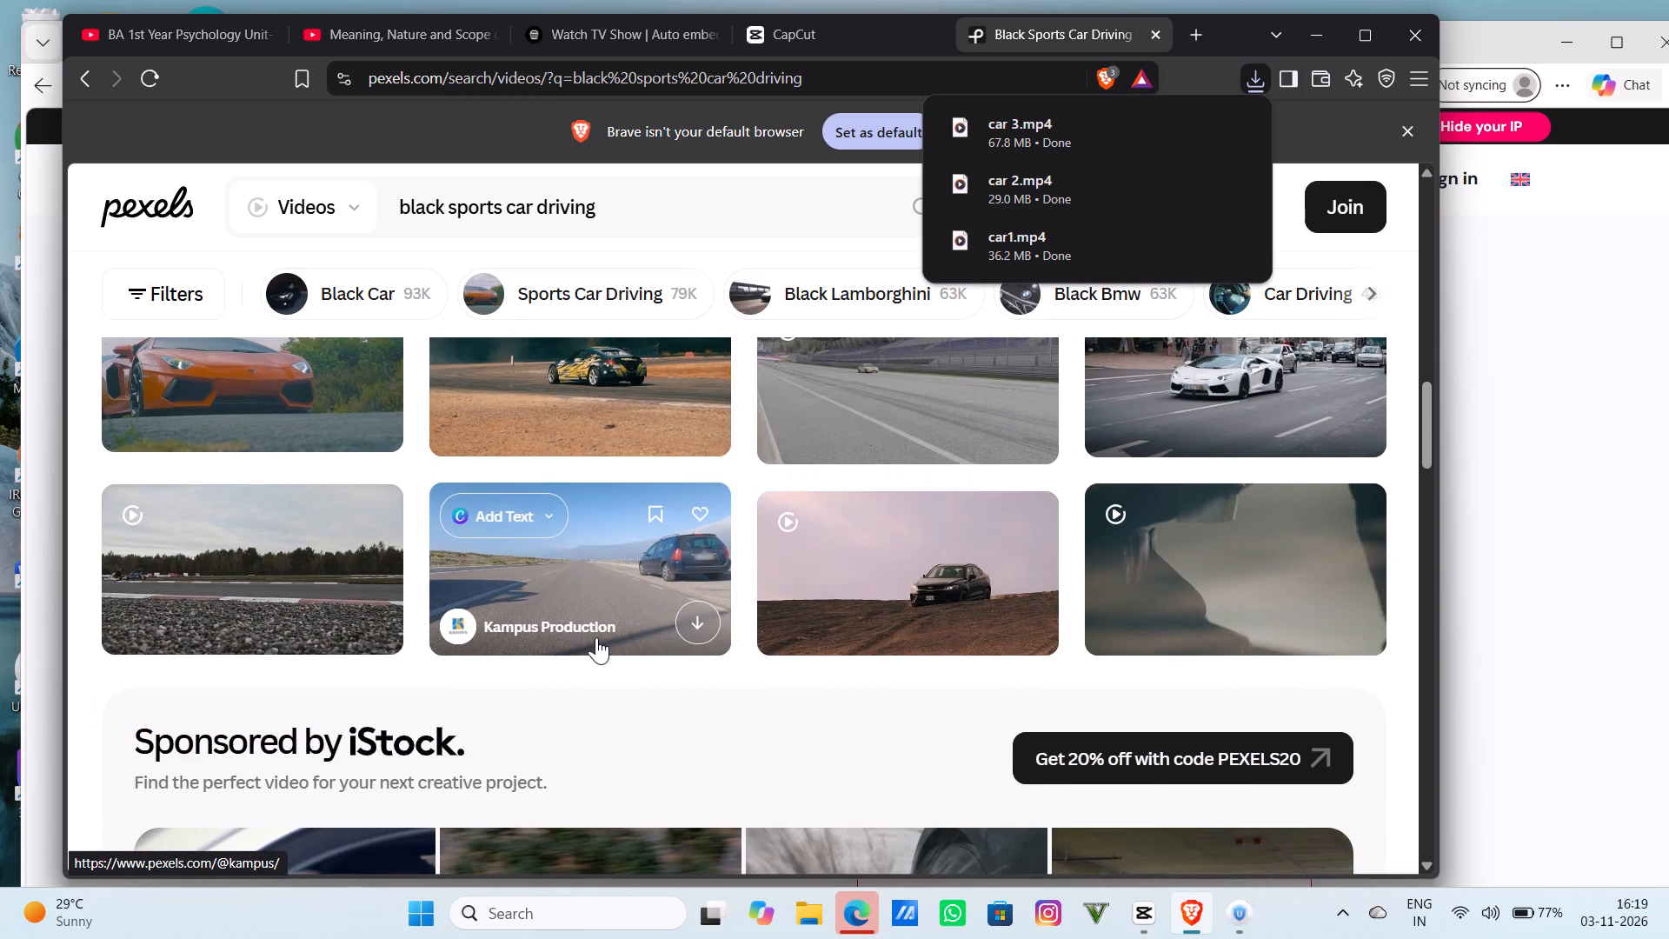
{"action": "scroll", "coordinate": [596, 637], "scroll_direction": "down", "scroll_amount": 5}
{"action": "scroll", "coordinate": [609, 577], "scroll_direction": "up", "scroll_amount": 1}
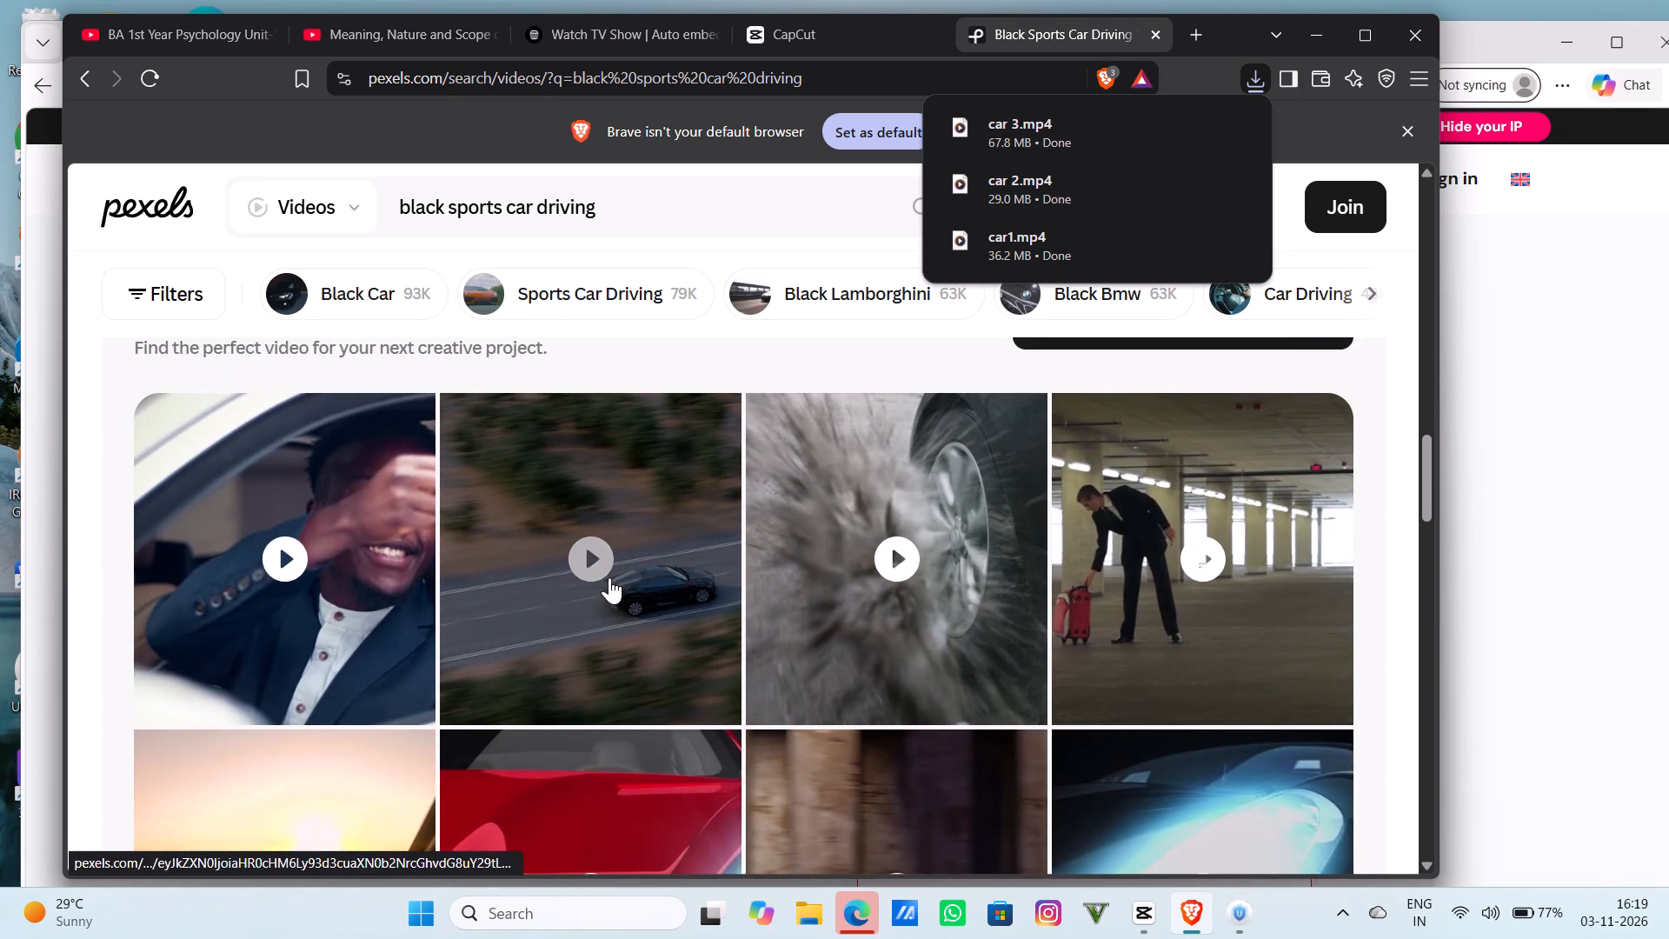
{"action": "scroll", "coordinate": [595, 582], "scroll_direction": "up", "scroll_amount": 1}
{"action": "scroll", "coordinate": [595, 573], "scroll_direction": "down", "scroll_amount": 4}
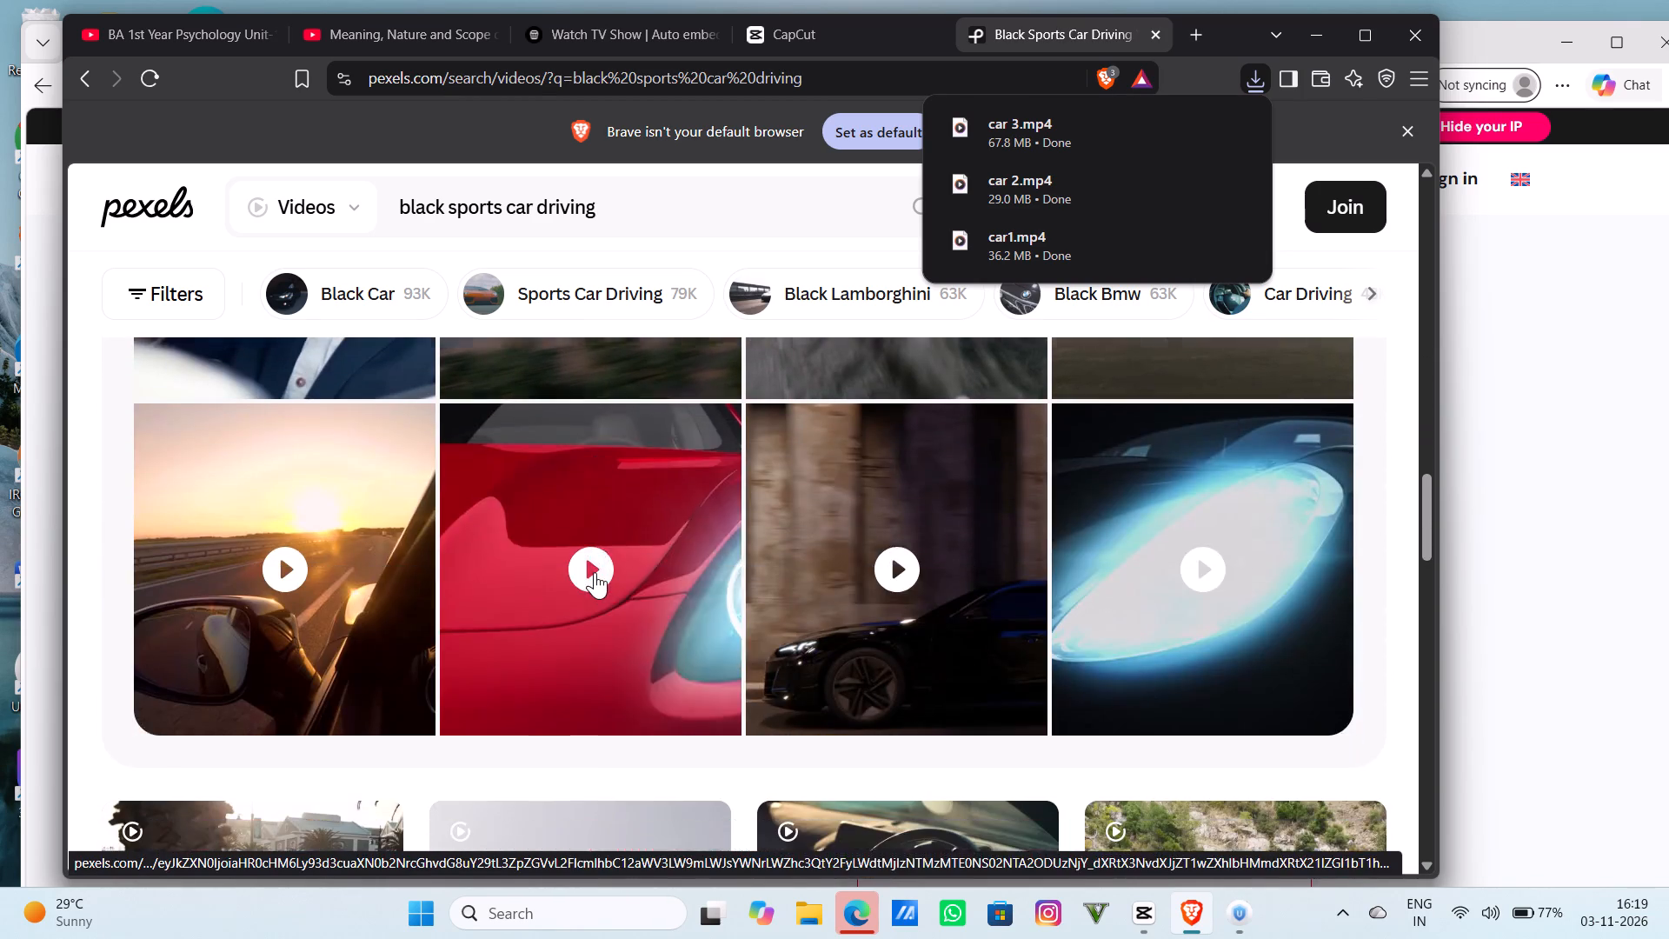
{"action": "scroll", "coordinate": [595, 572], "scroll_direction": "down", "scroll_amount": 4}
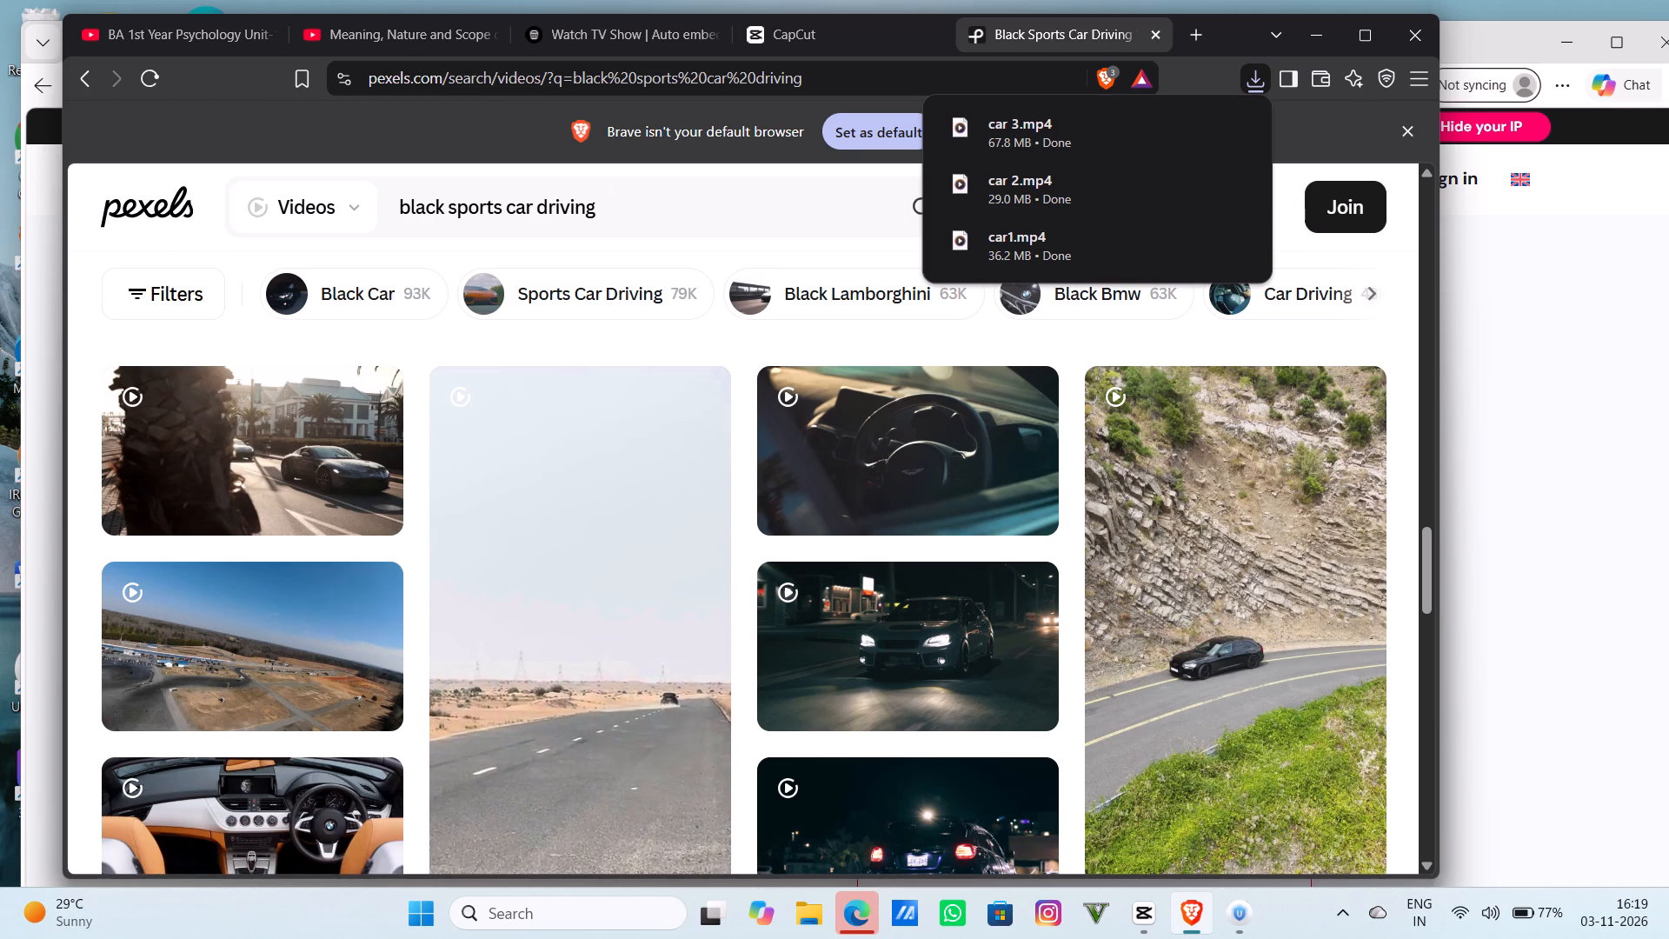
{"action": "scroll", "coordinate": [593, 416], "scroll_direction": "down", "scroll_amount": 5}
Search the Pexels video library for "car close up".
{"action": "scroll", "coordinate": [593, 419], "scroll_direction": "up", "scroll_amount": 20}
{"action": "scroll", "coordinate": [593, 419], "scroll_direction": "up", "scroll_amount": 4}
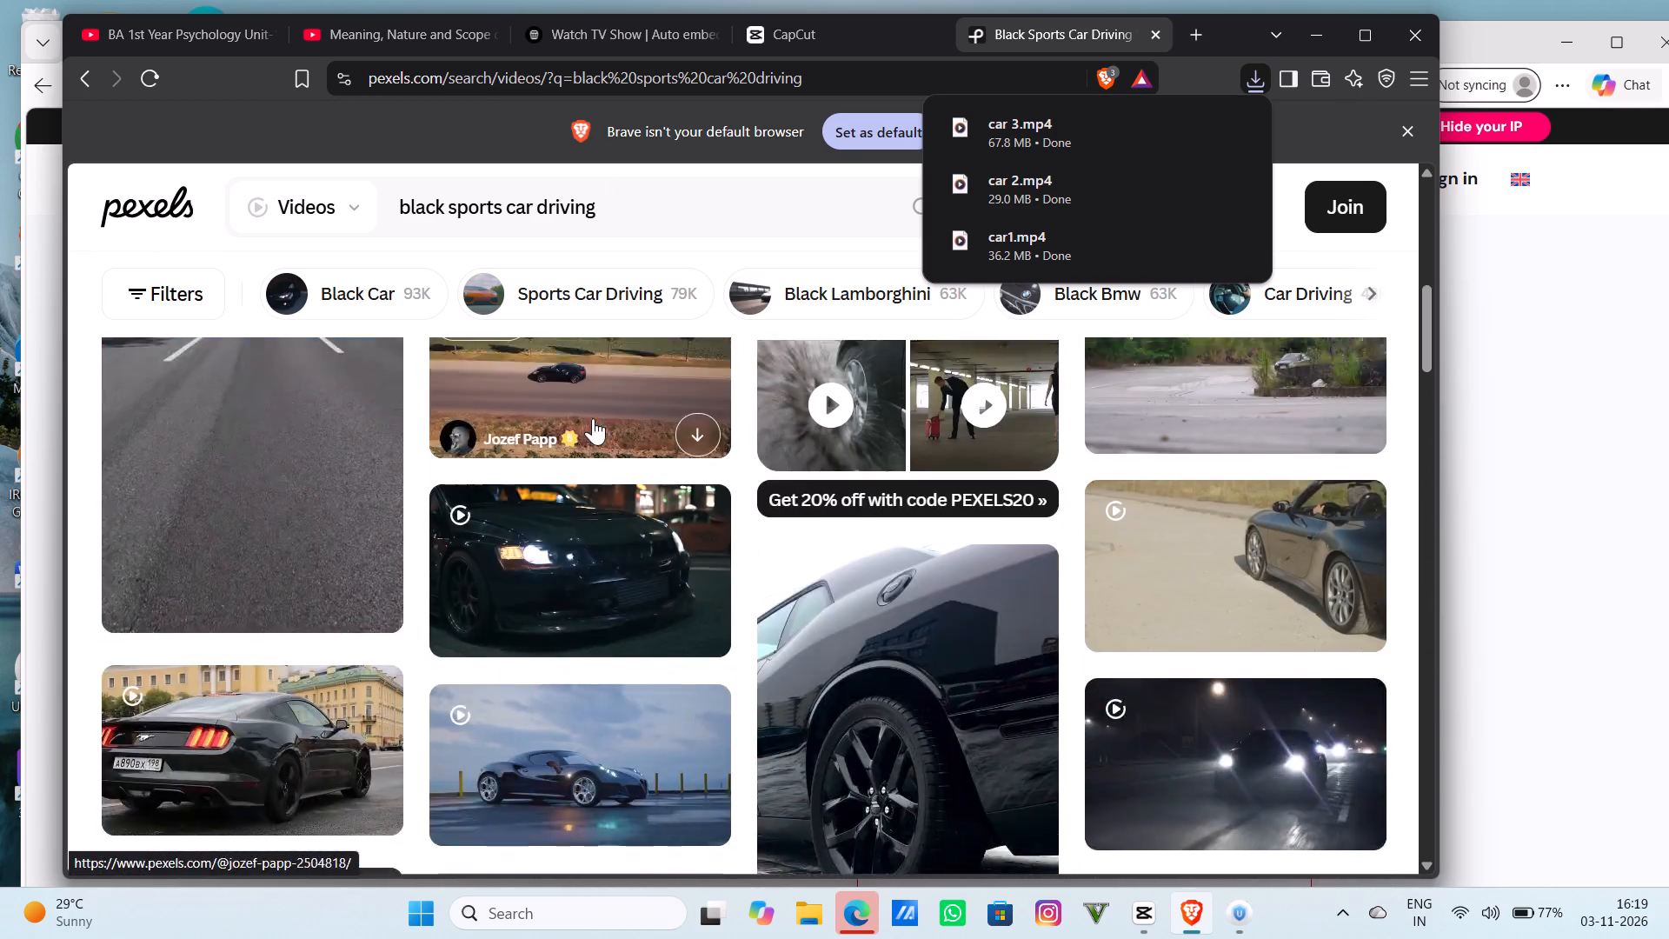
{"action": "scroll", "coordinate": [593, 418], "scroll_direction": "up", "scroll_amount": 14}
{"action": "left_click", "coordinate": [659, 245]}
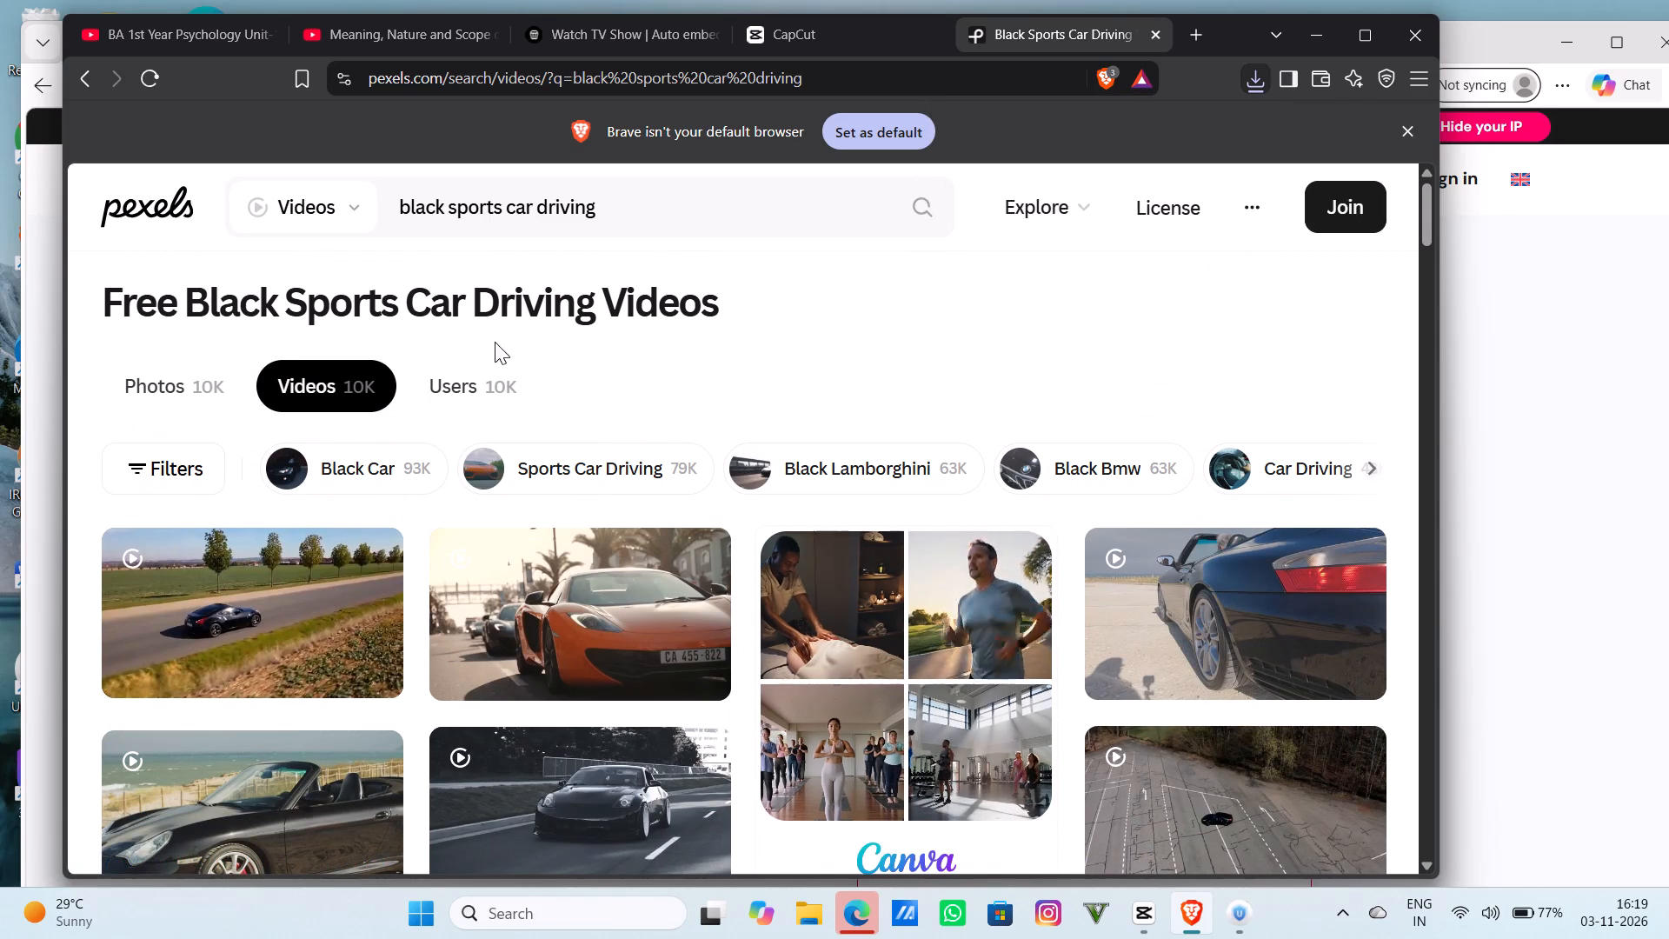
{"action": "left_click", "coordinate": [665, 197]}
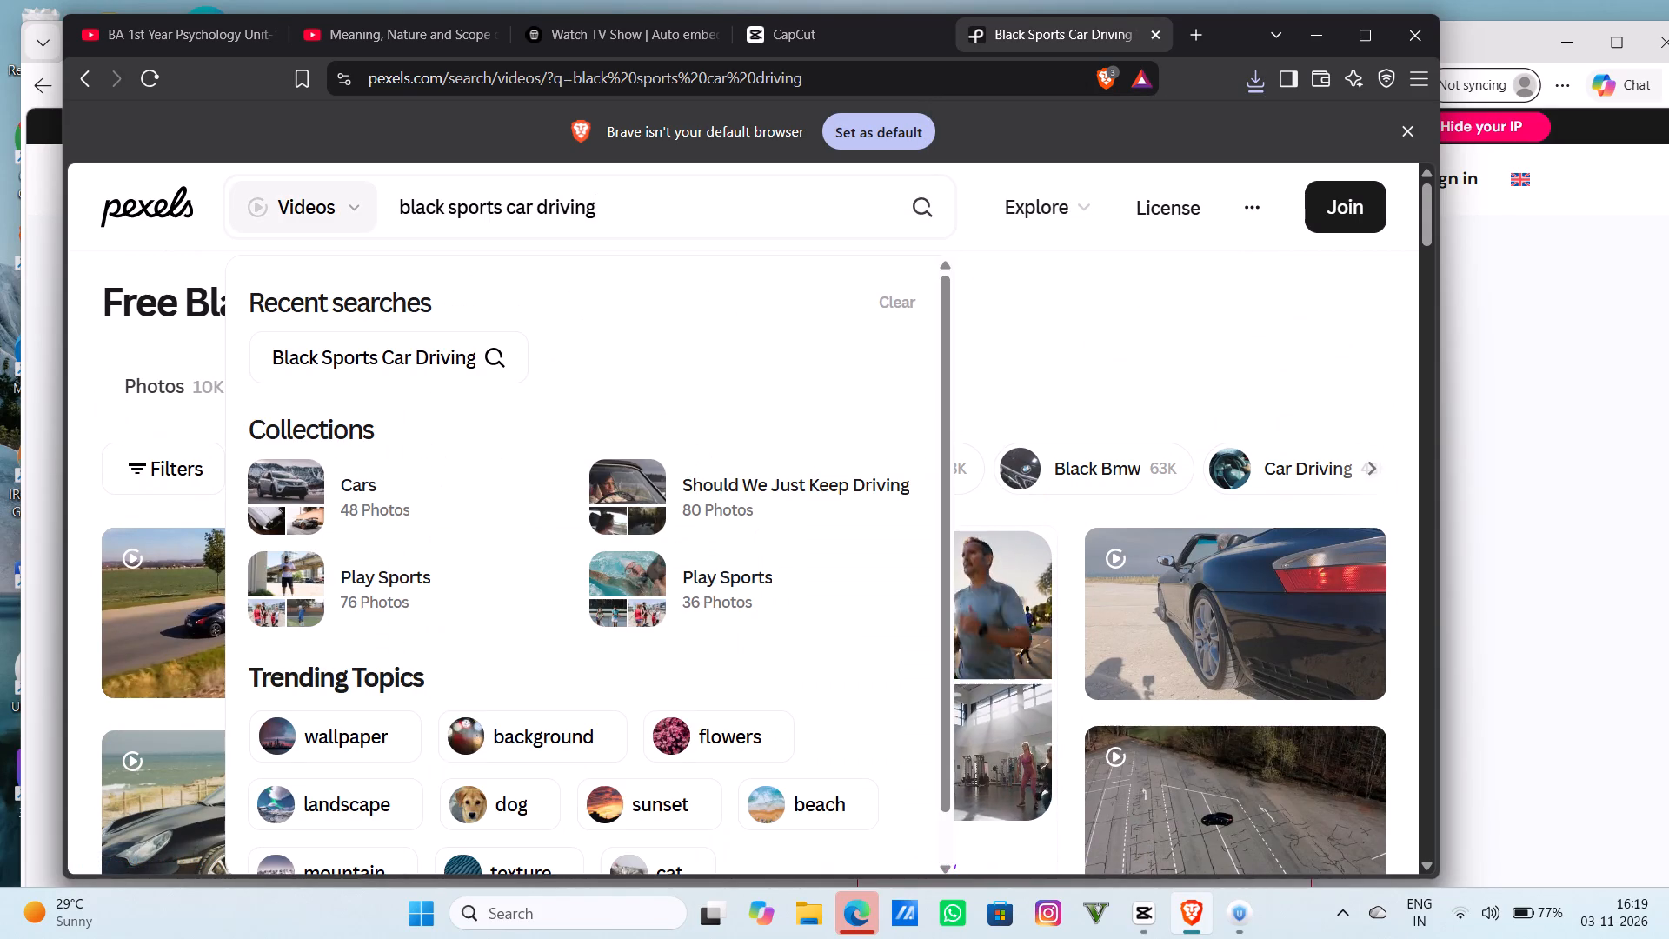
{"action": "key", "text": "BackSpace"}
{"action": "key", "text": "BackSpace"}
{"action": "key", "text": "BackSpace"}
{"action": "key", "text": "BackSpace"}
{"action": "key", "text": "BackSpace"}
{"action": "key", "text": "BackSpace"}
{"action": "key", "text": "BackSpace"}
{"action": "key", "text": "BackSpace"}
{"action": "key", "text": "BackSpace"}
{"action": "key", "text": "BackSpace"}
{"action": "key", "text": "BackSpace"}
{"action": "key", "text": "BackSpace"}
{"action": "key", "text": "BackSpace"}
{"action": "key", "text": "BackSpace"}
{"action": "key", "text": "BackSpace"}
{"action": "key", "text": "BackSpace"}
{"action": "key", "text": "BackSpace"}
{"action": "key", "text": "BackSpace"}
{"action": "key", "text": "BackSpace"}
{"action": "key", "text": "BackSpace"}
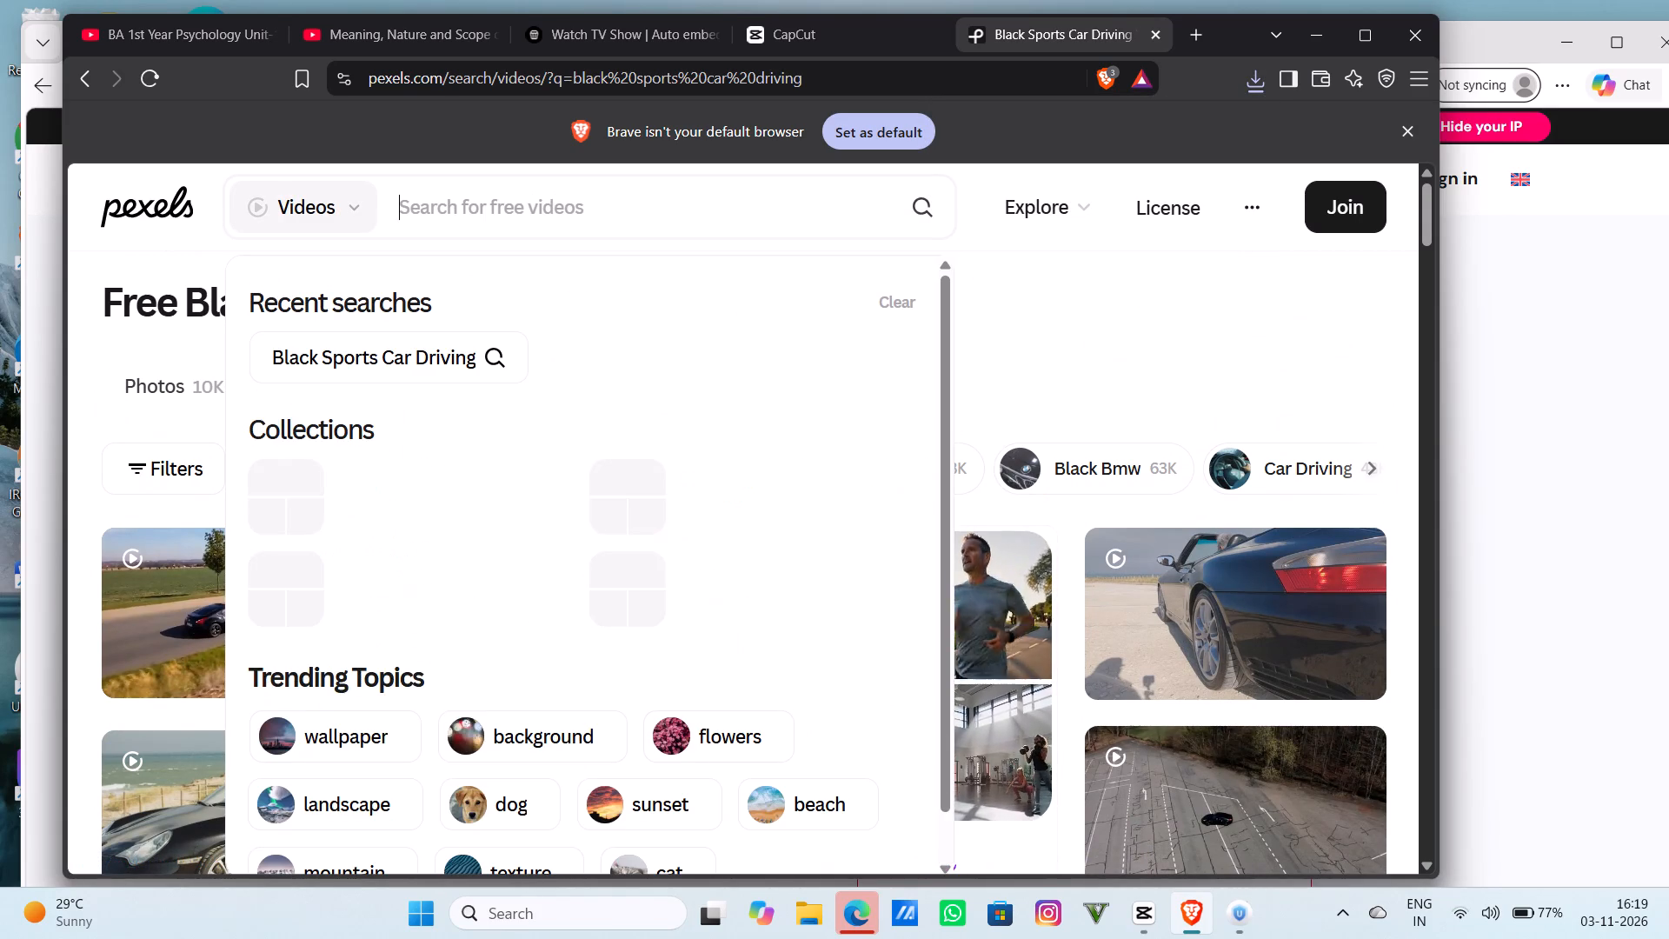
{"action": "type", "text": "car close up"}
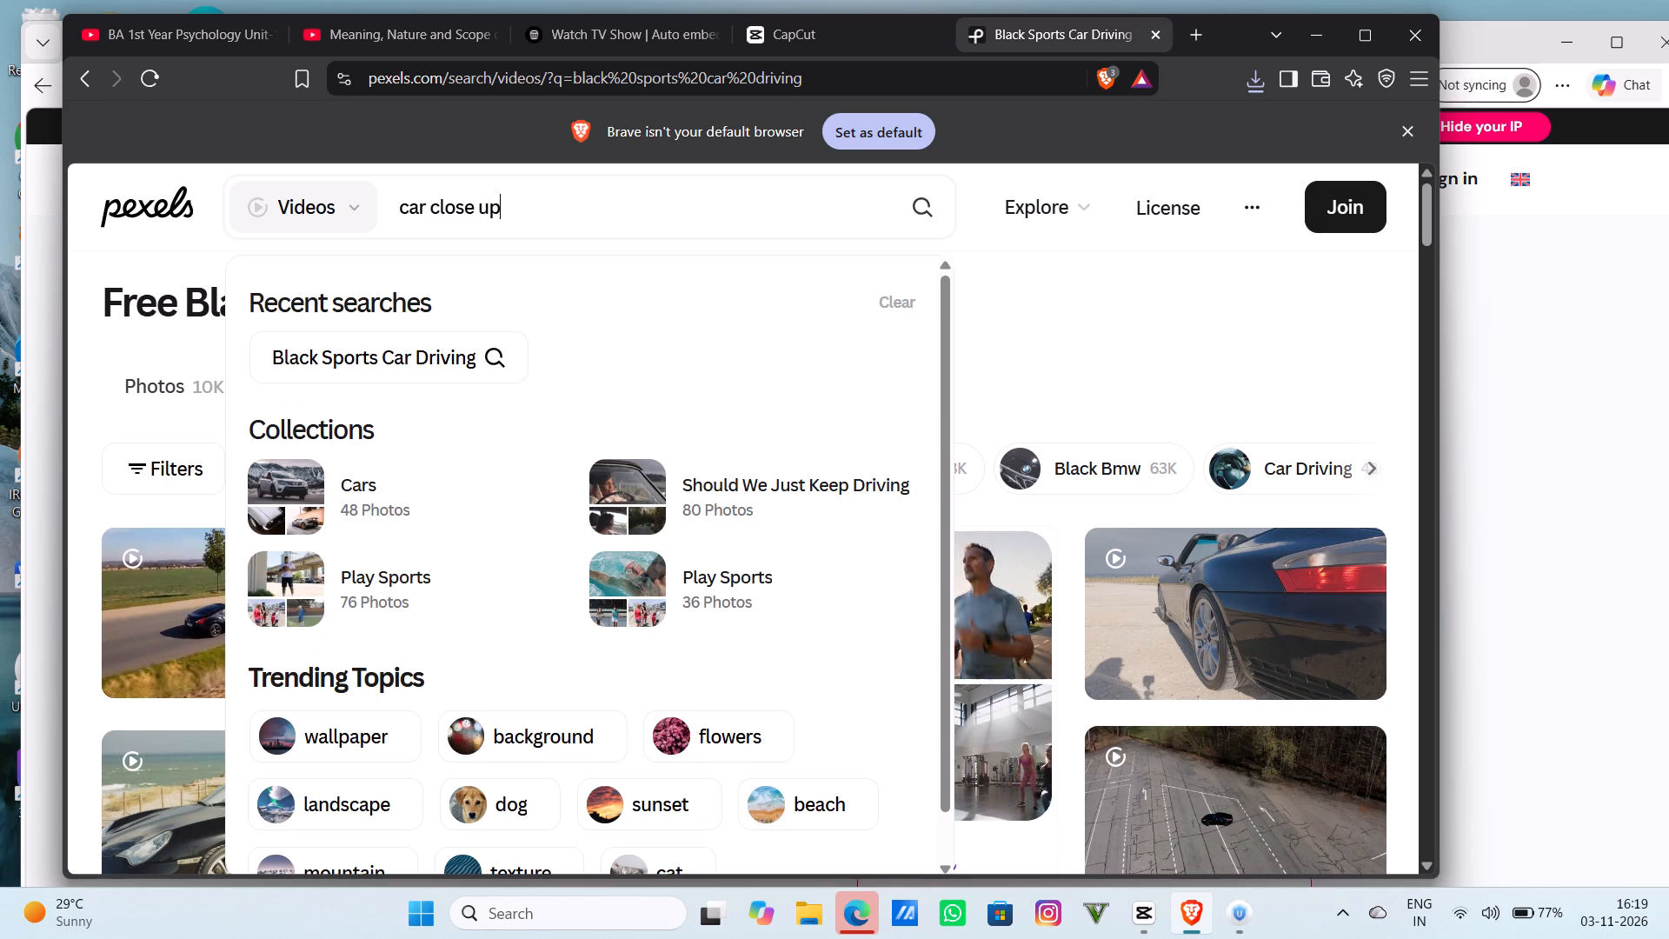
{"action": "key", "text": "Return"}
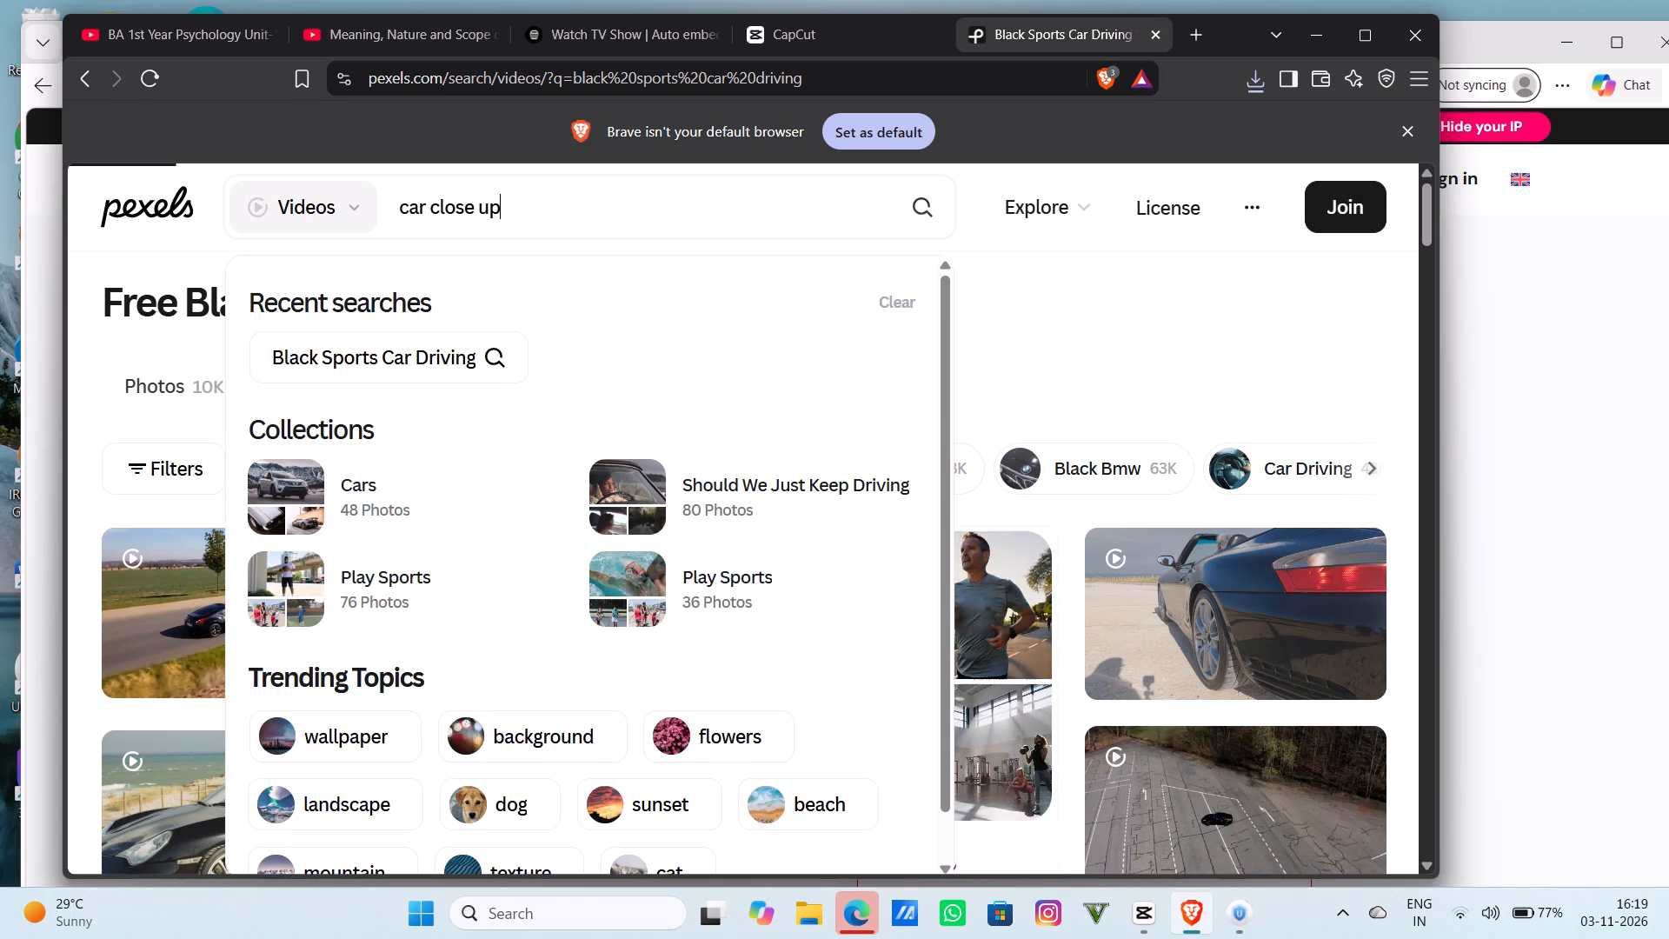
Look through the car close-up video results for suitable detail shots.
{"action": "scroll", "coordinate": [569, 545], "scroll_direction": "down", "scroll_amount": 2}
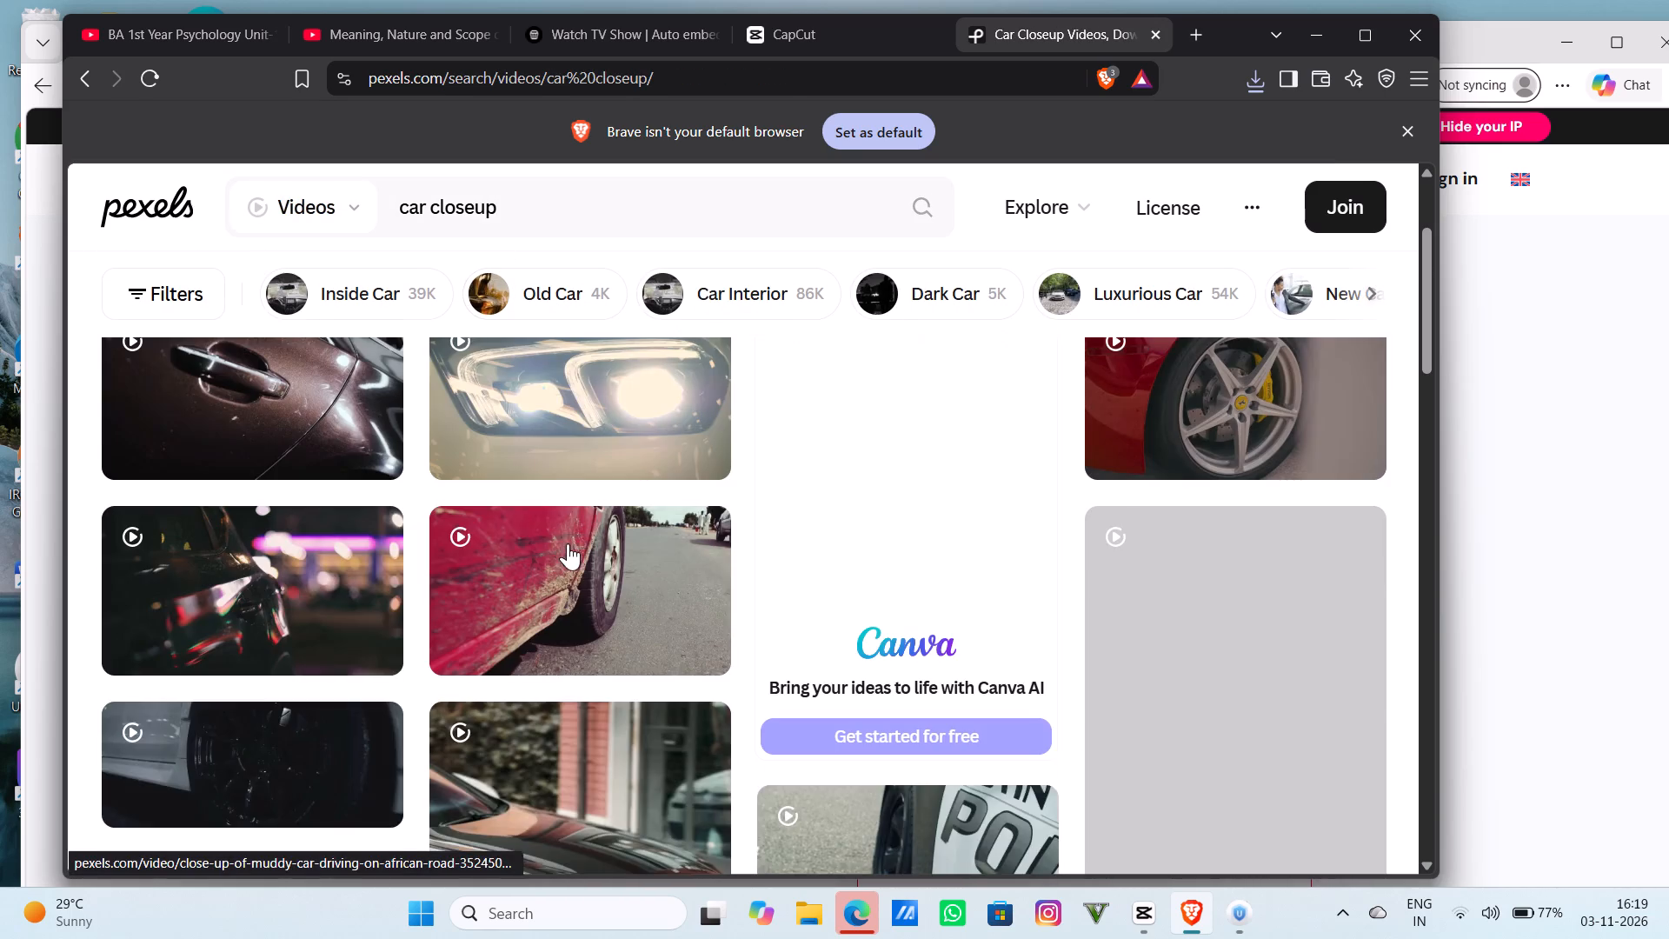
{"action": "scroll", "coordinate": [509, 521], "scroll_direction": "up", "scroll_amount": 1}
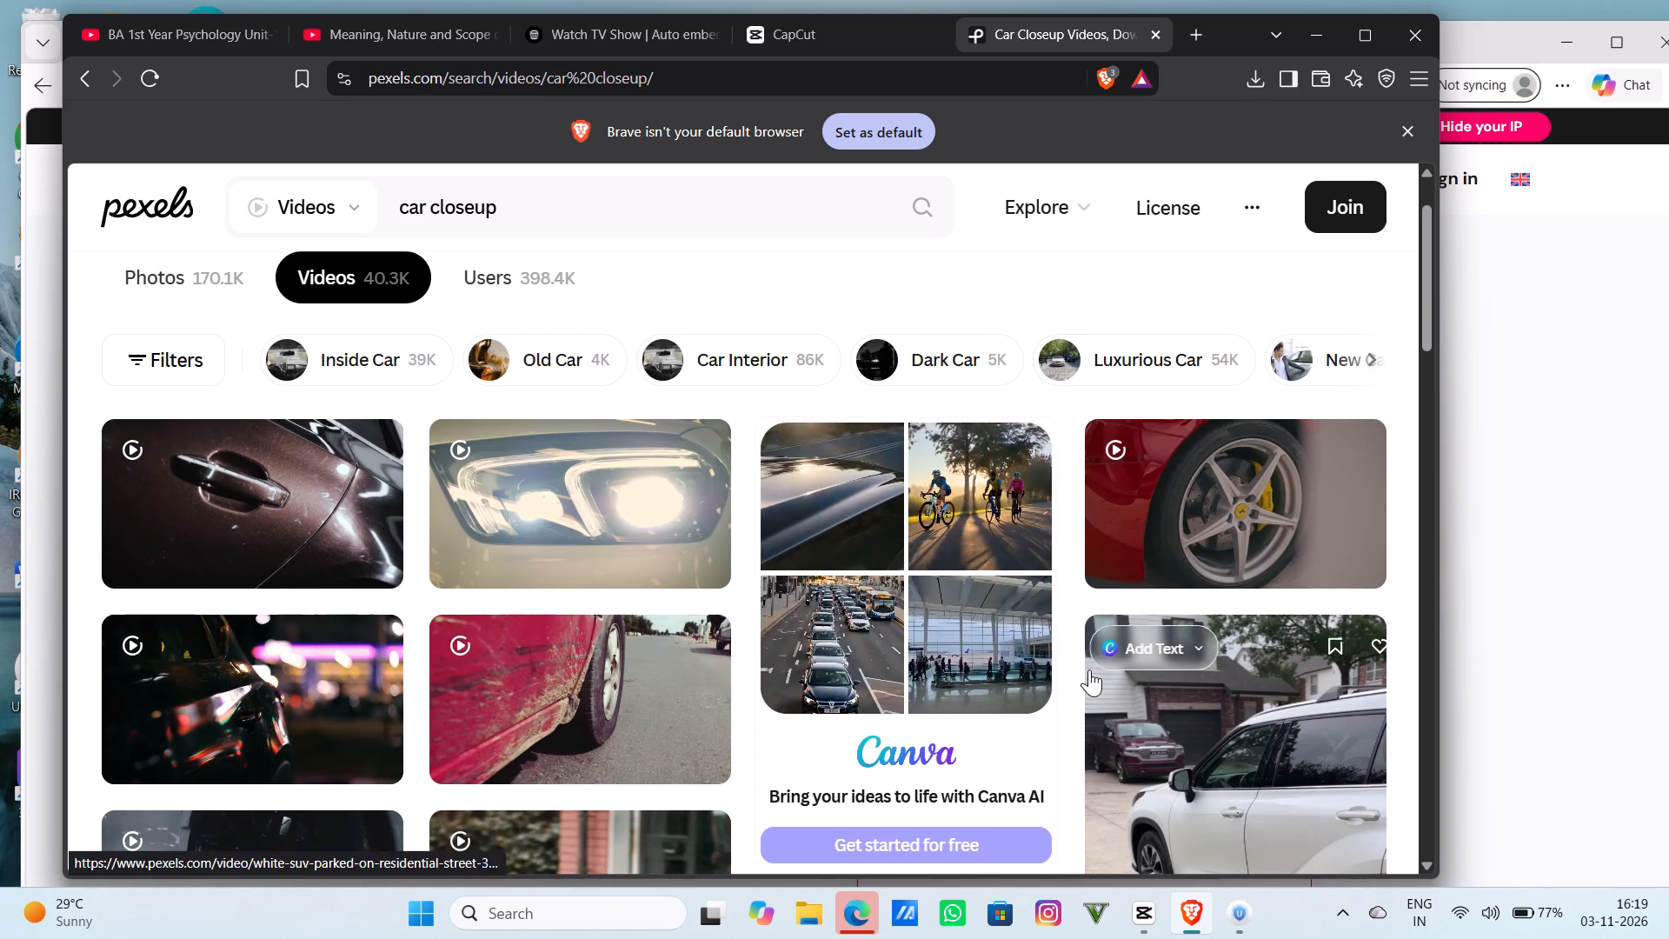
{"action": "scroll", "coordinate": [1090, 669], "scroll_direction": "down", "scroll_amount": 3}
{"action": "scroll", "coordinate": [487, 636], "scroll_direction": "down", "scroll_amount": 1}
{"action": "scroll", "coordinate": [597, 630], "scroll_direction": "down", "scroll_amount": 2}
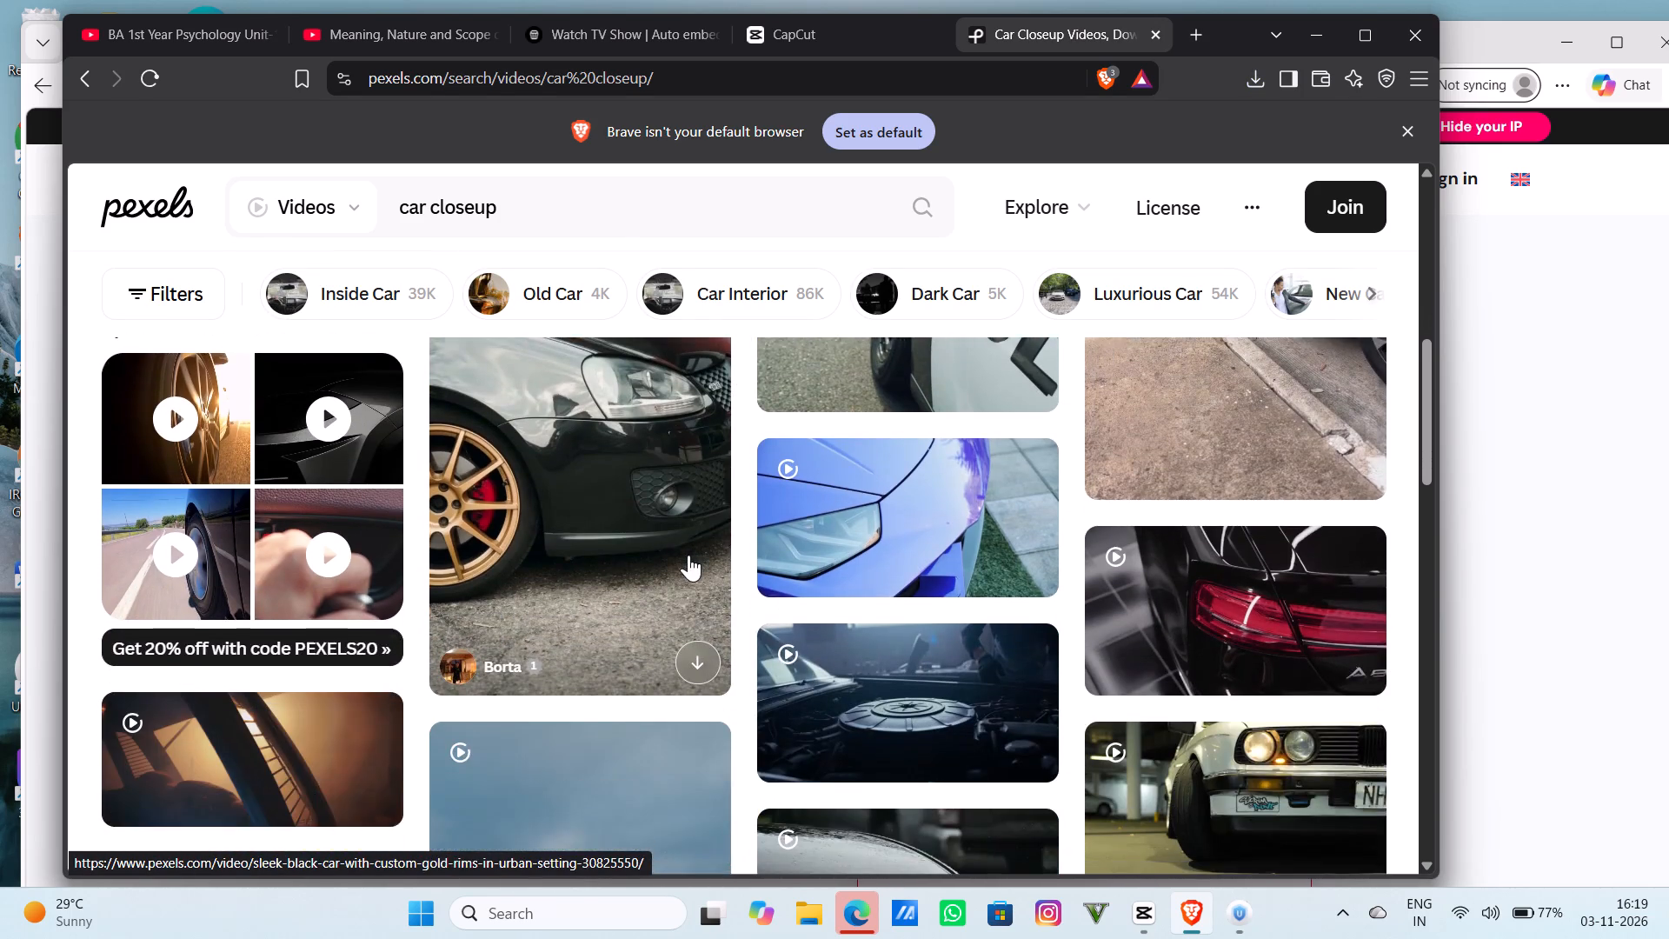
{"action": "scroll", "coordinate": [691, 550], "scroll_direction": "down", "scroll_amount": 4}
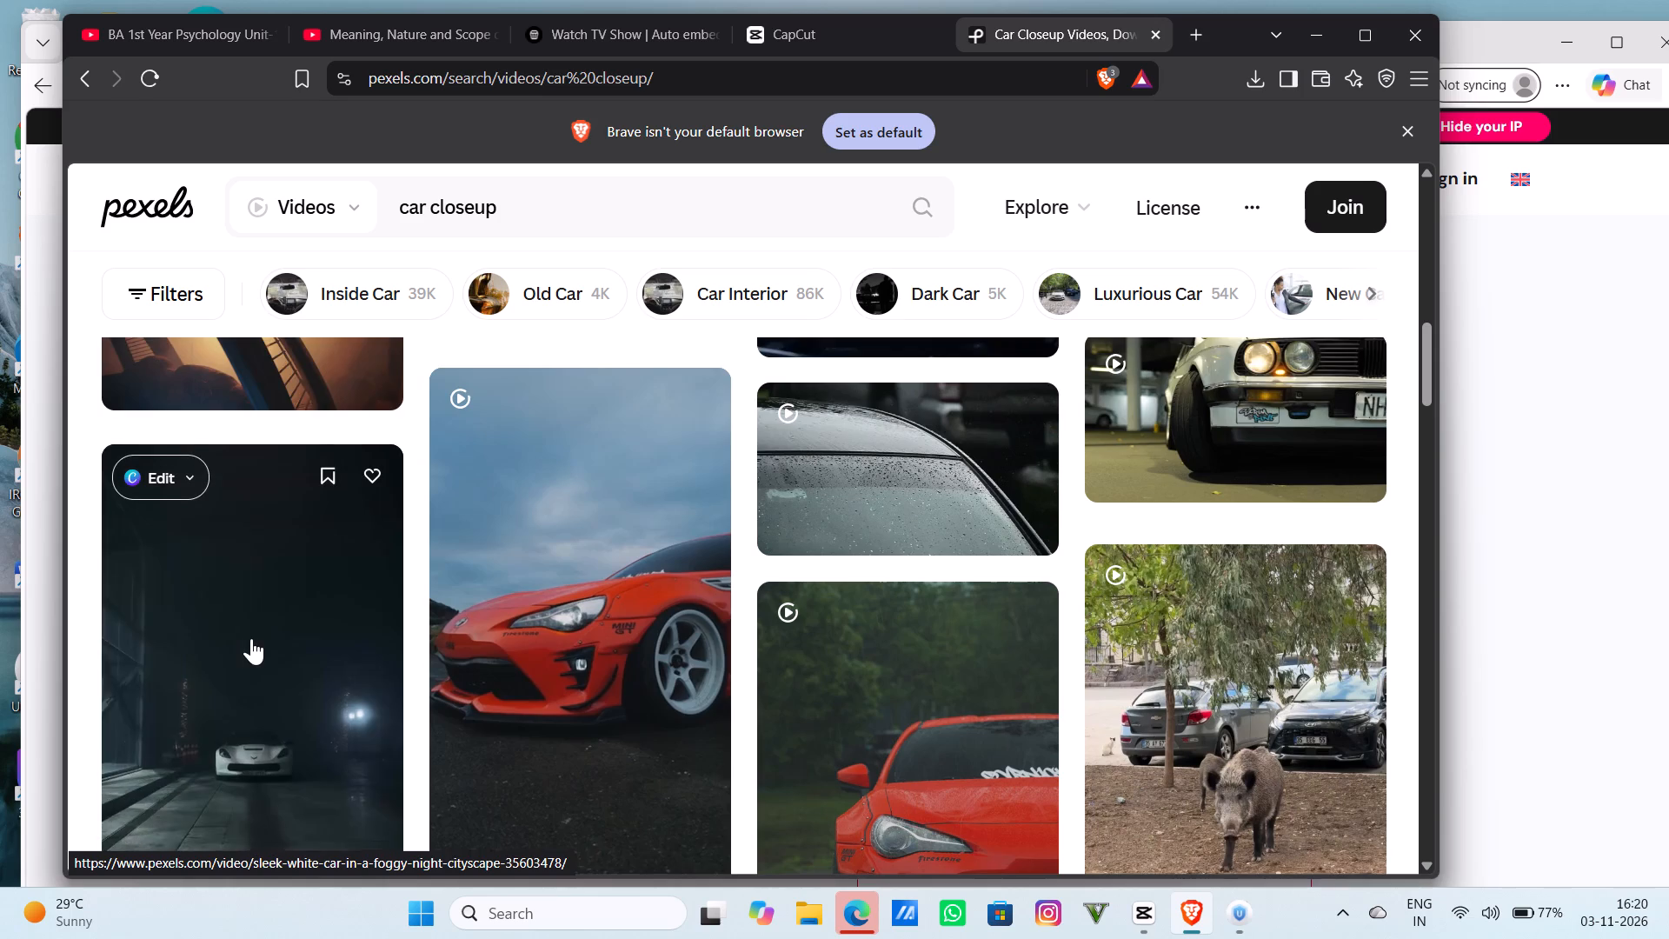
{"action": "scroll", "coordinate": [251, 638], "scroll_direction": "down", "scroll_amount": 1}
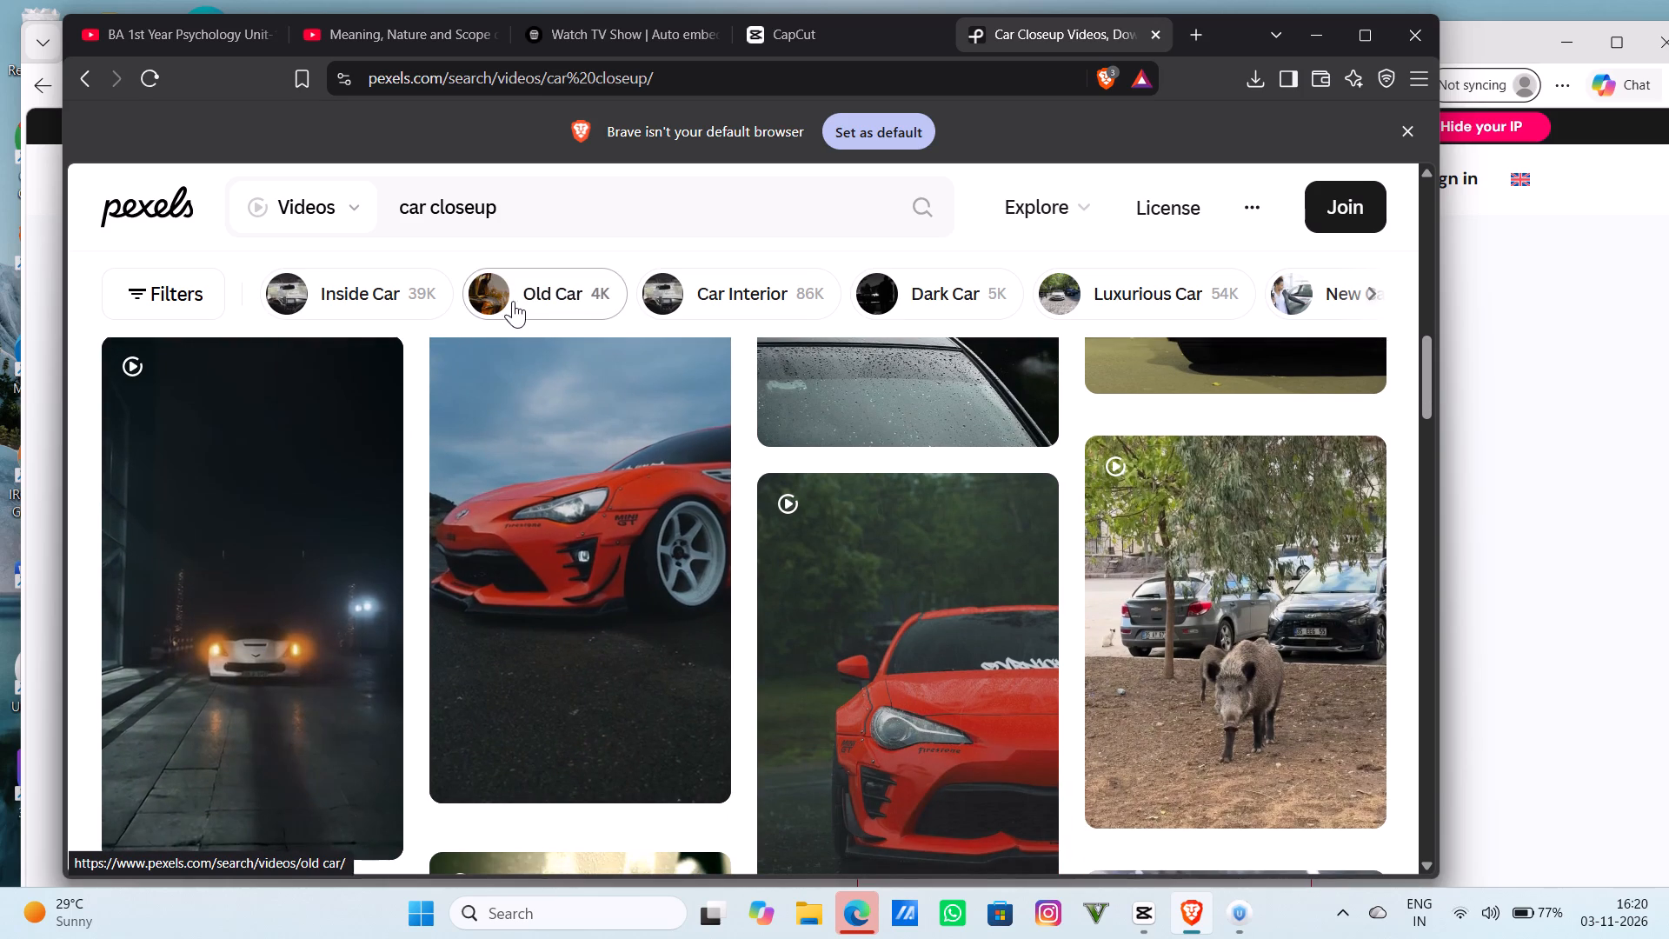
{"action": "scroll", "coordinate": [510, 709], "scroll_direction": "down", "scroll_amount": 4}
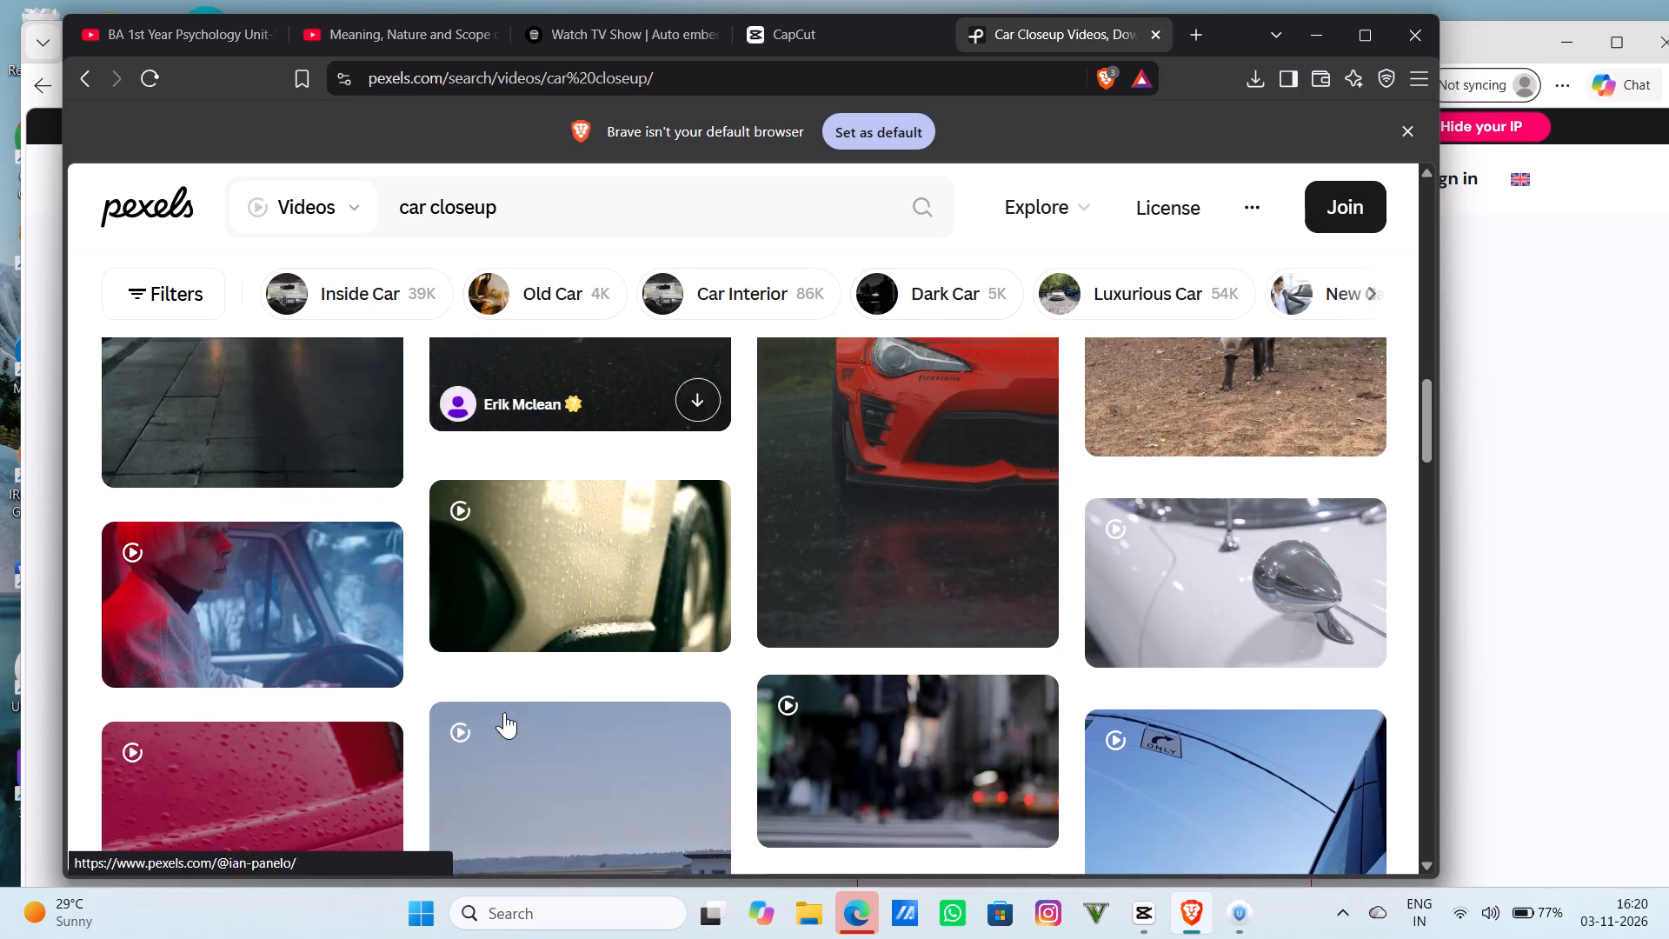
{"action": "scroll", "coordinate": [494, 688], "scroll_direction": "down", "scroll_amount": 4}
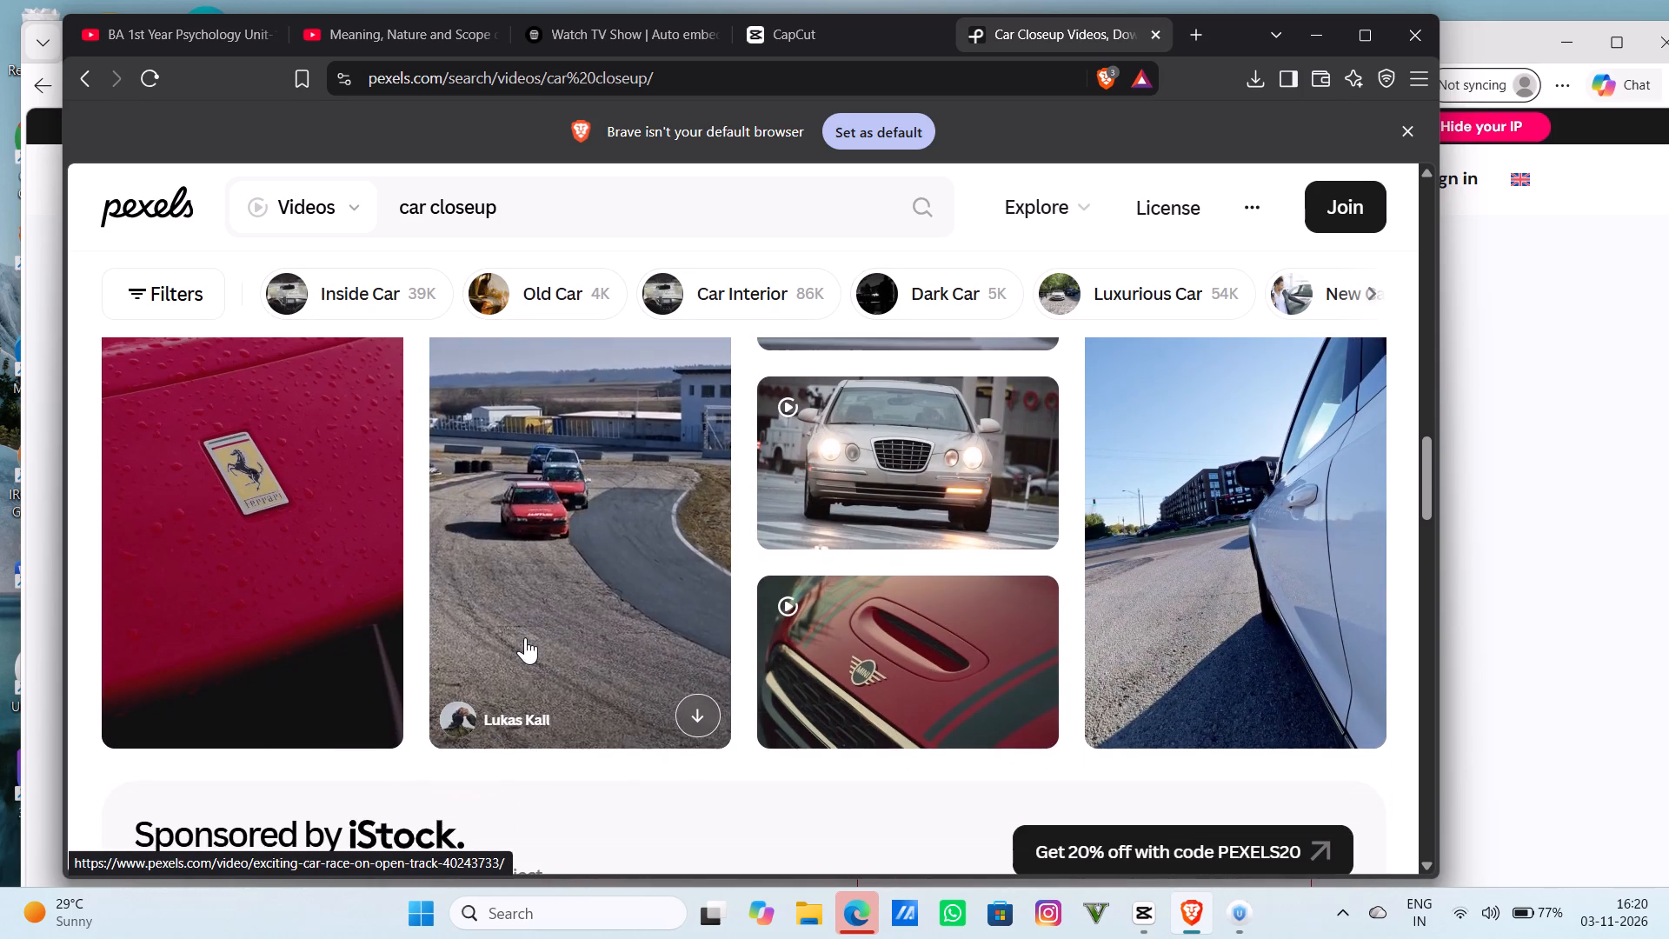
{"action": "scroll", "coordinate": [525, 637], "scroll_direction": "up", "scroll_amount": 1}
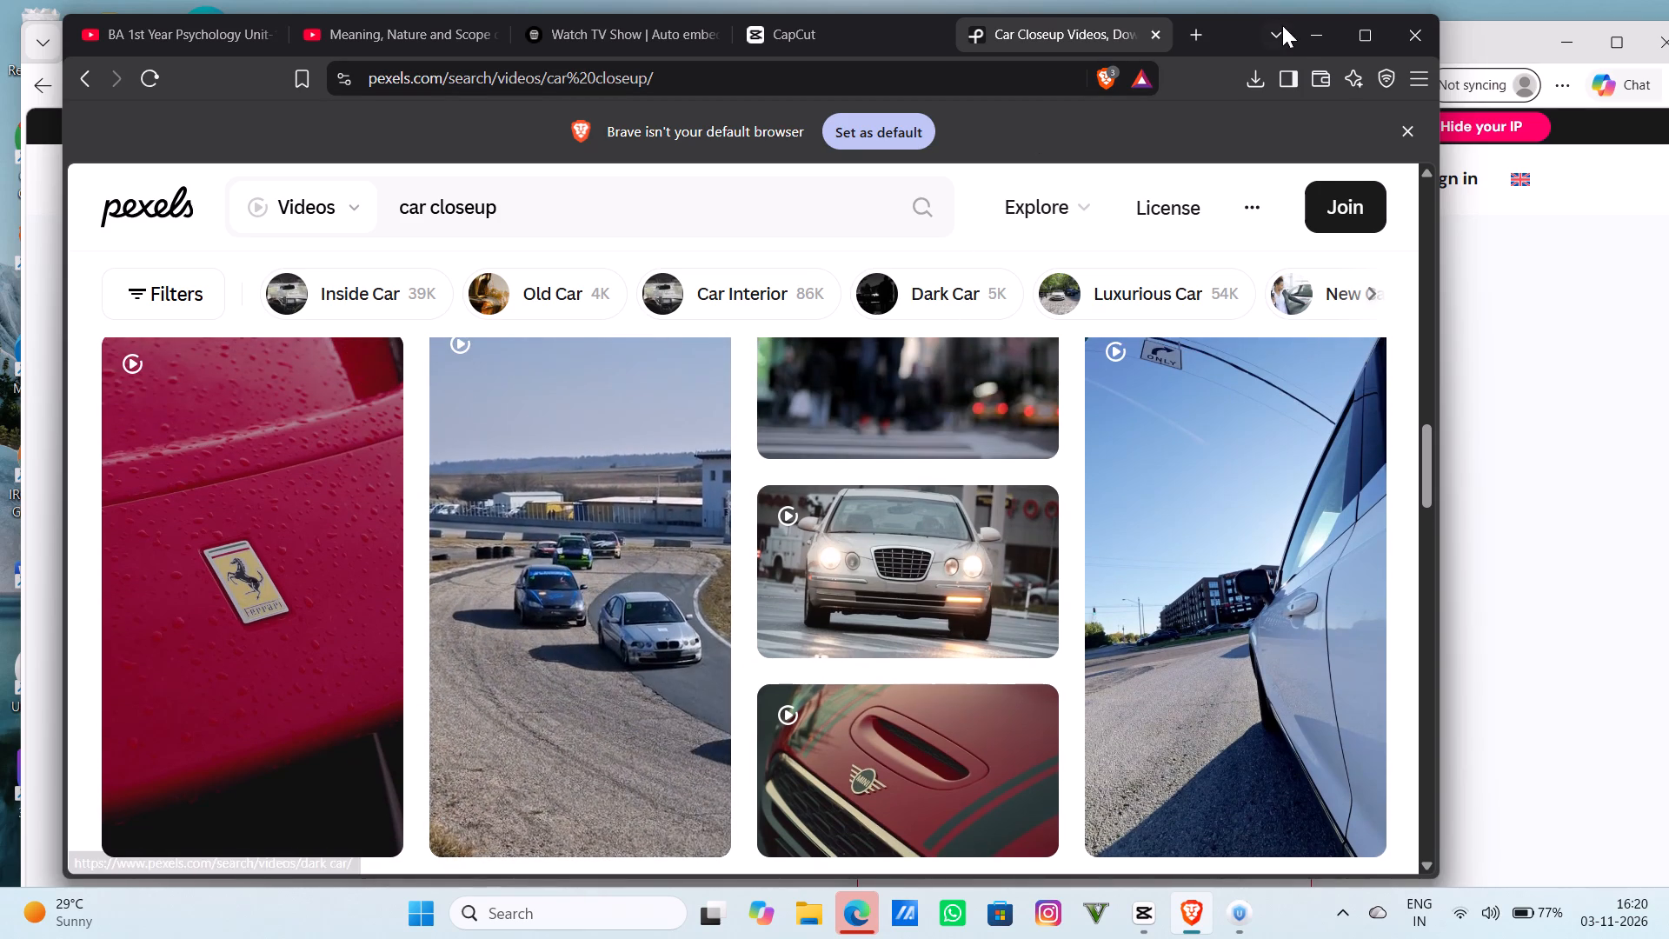
Clear the desktop by minimizing the Pexels window, dismissing the Urban VPN premium offer and closing that page's browser window.
{"action": "left_click", "coordinate": [1313, 33]}
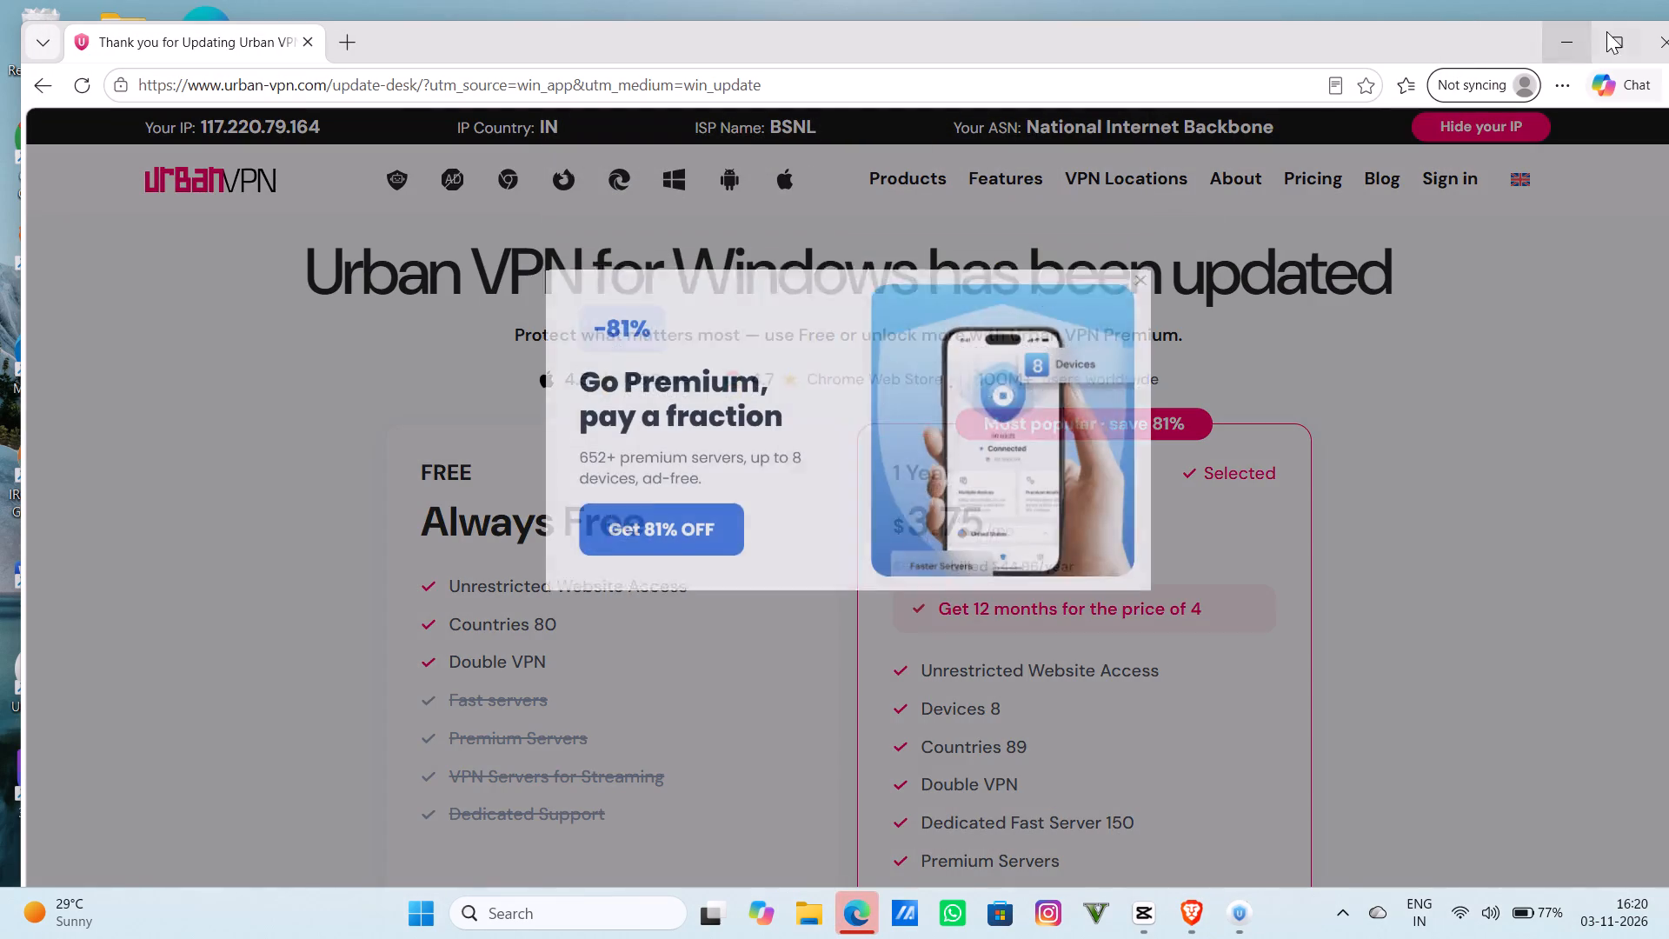
{"action": "left_click", "coordinate": [1146, 357]}
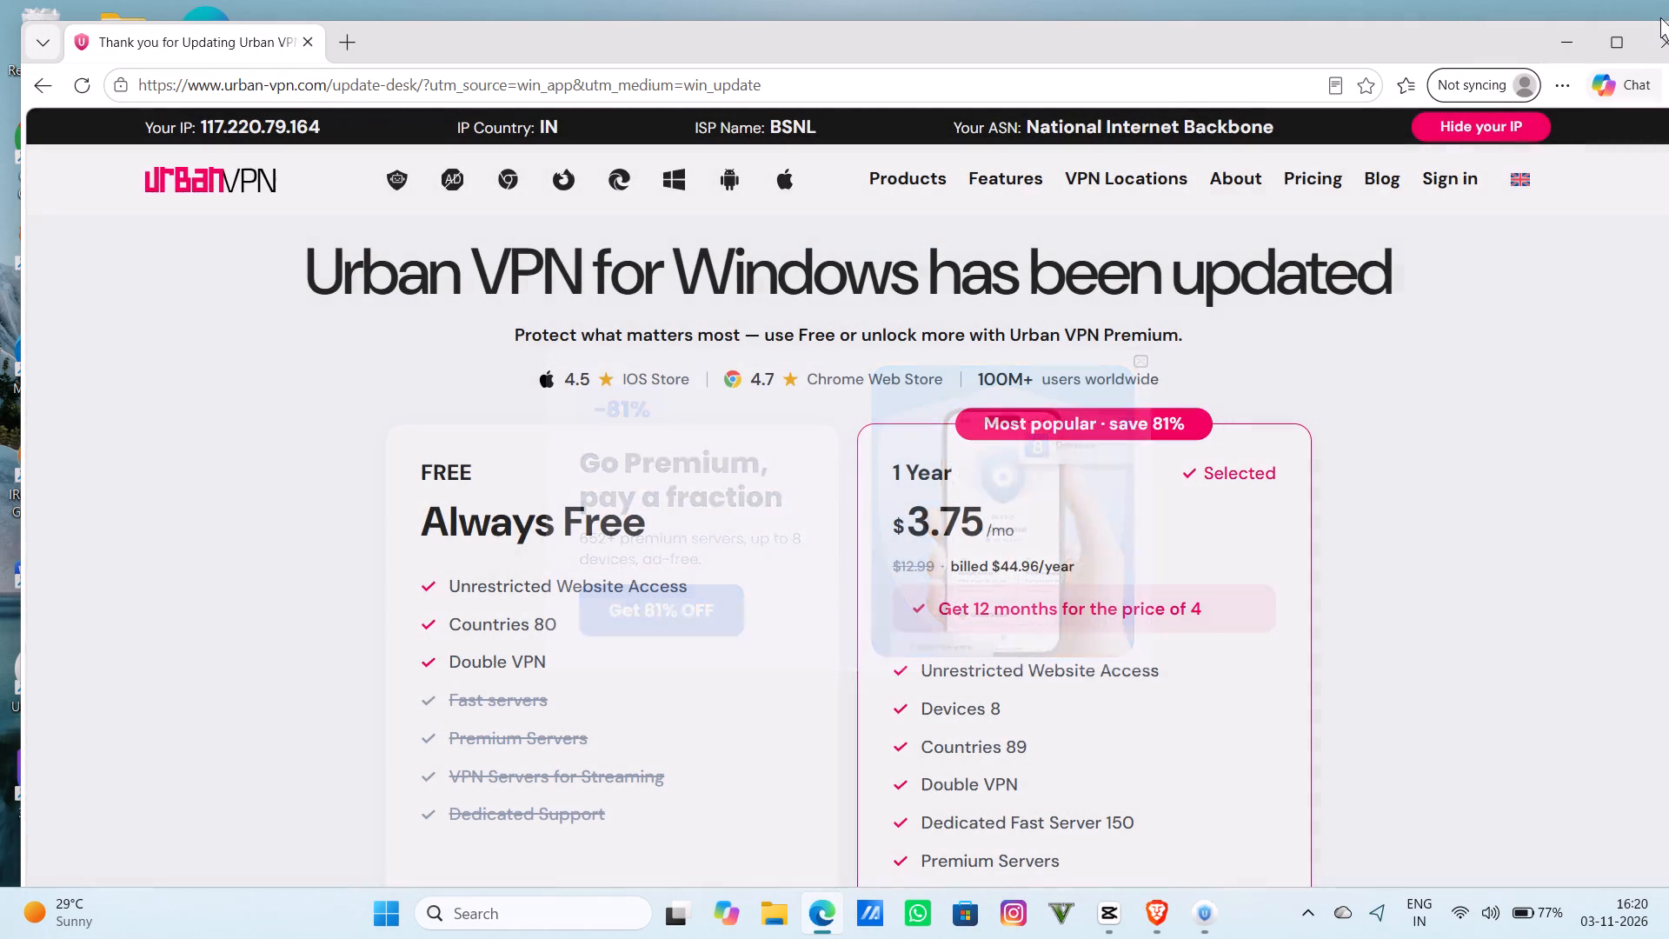
{"action": "left_click", "coordinate": [1660, 17]}
{"action": "left_click", "coordinate": [1667, 55]}
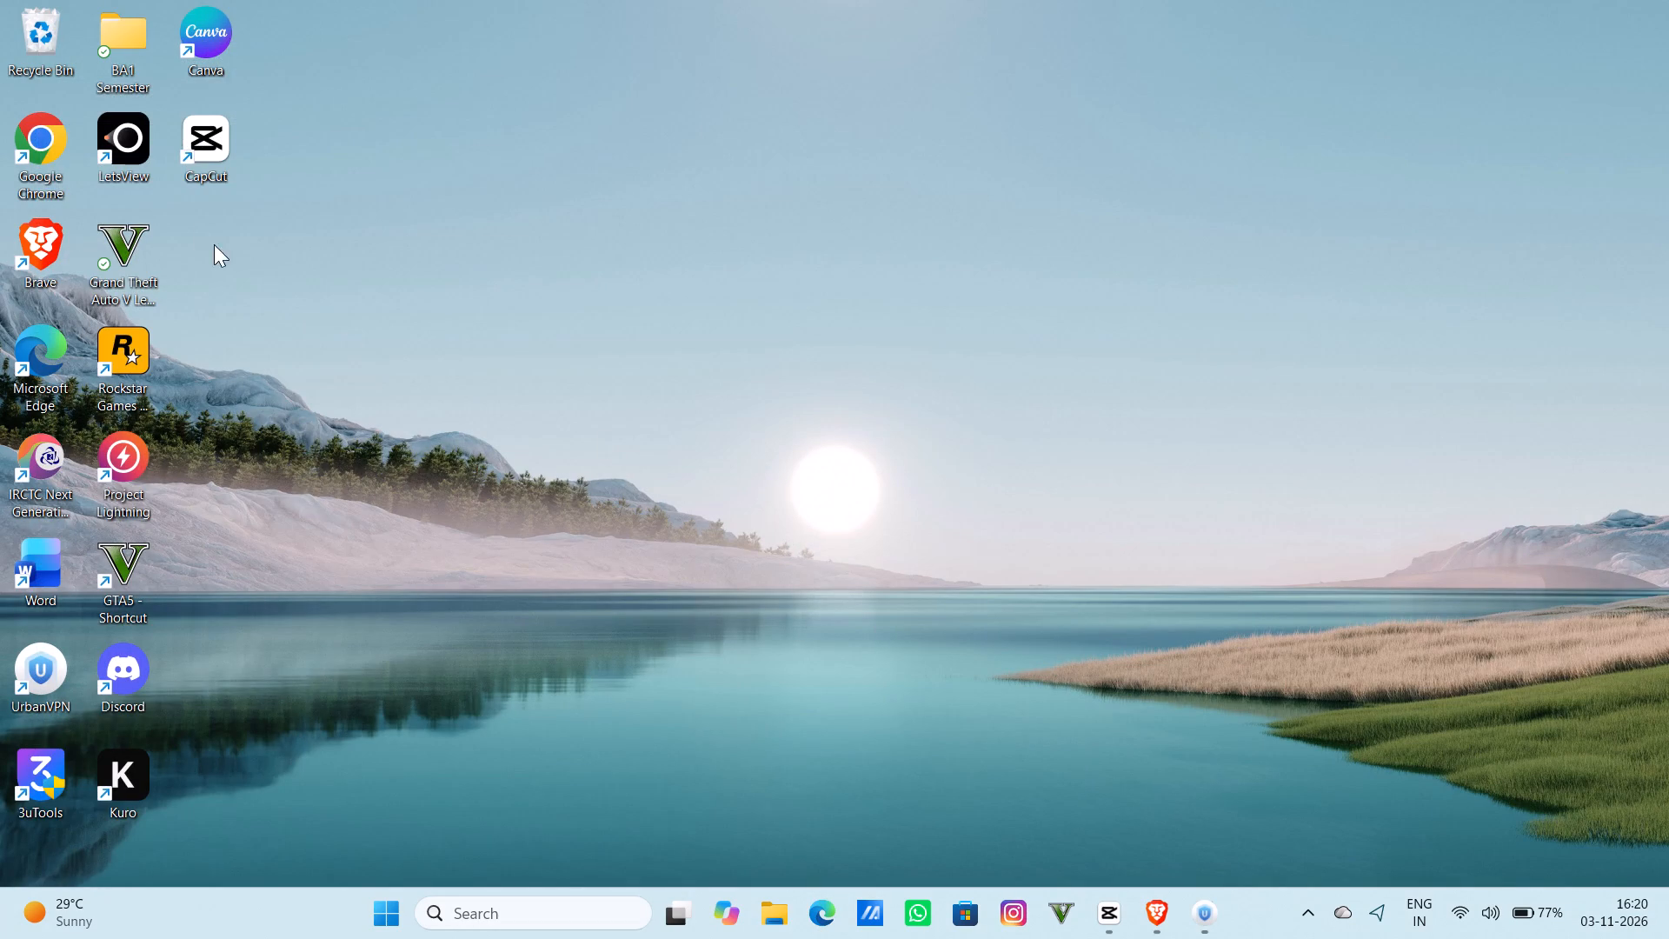
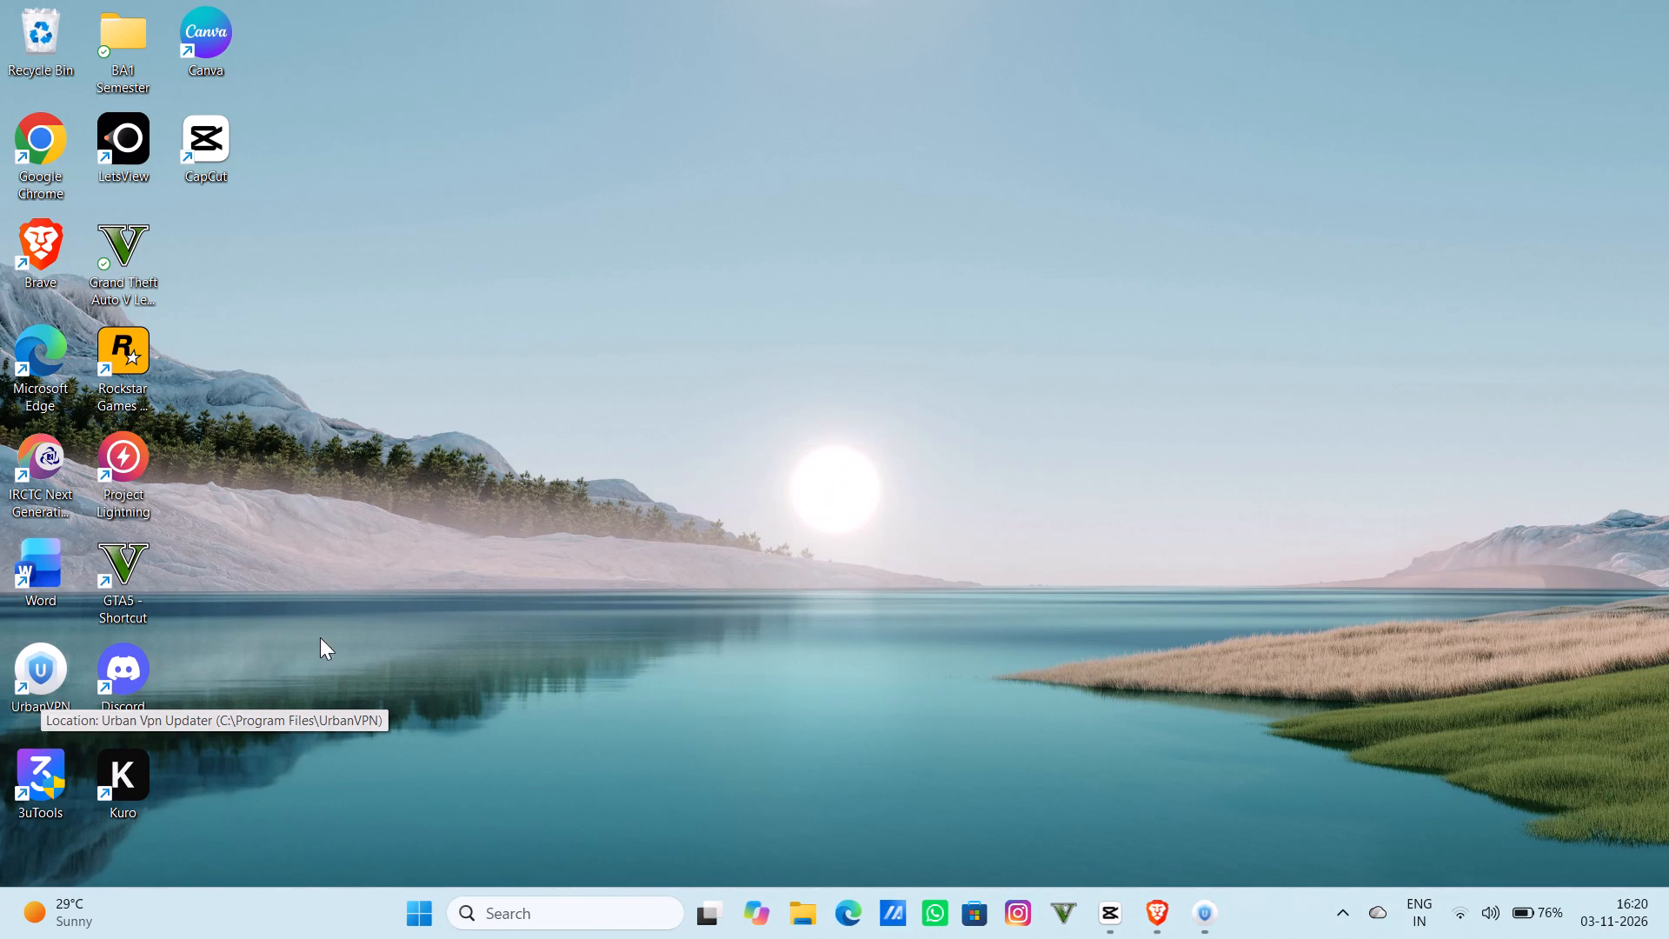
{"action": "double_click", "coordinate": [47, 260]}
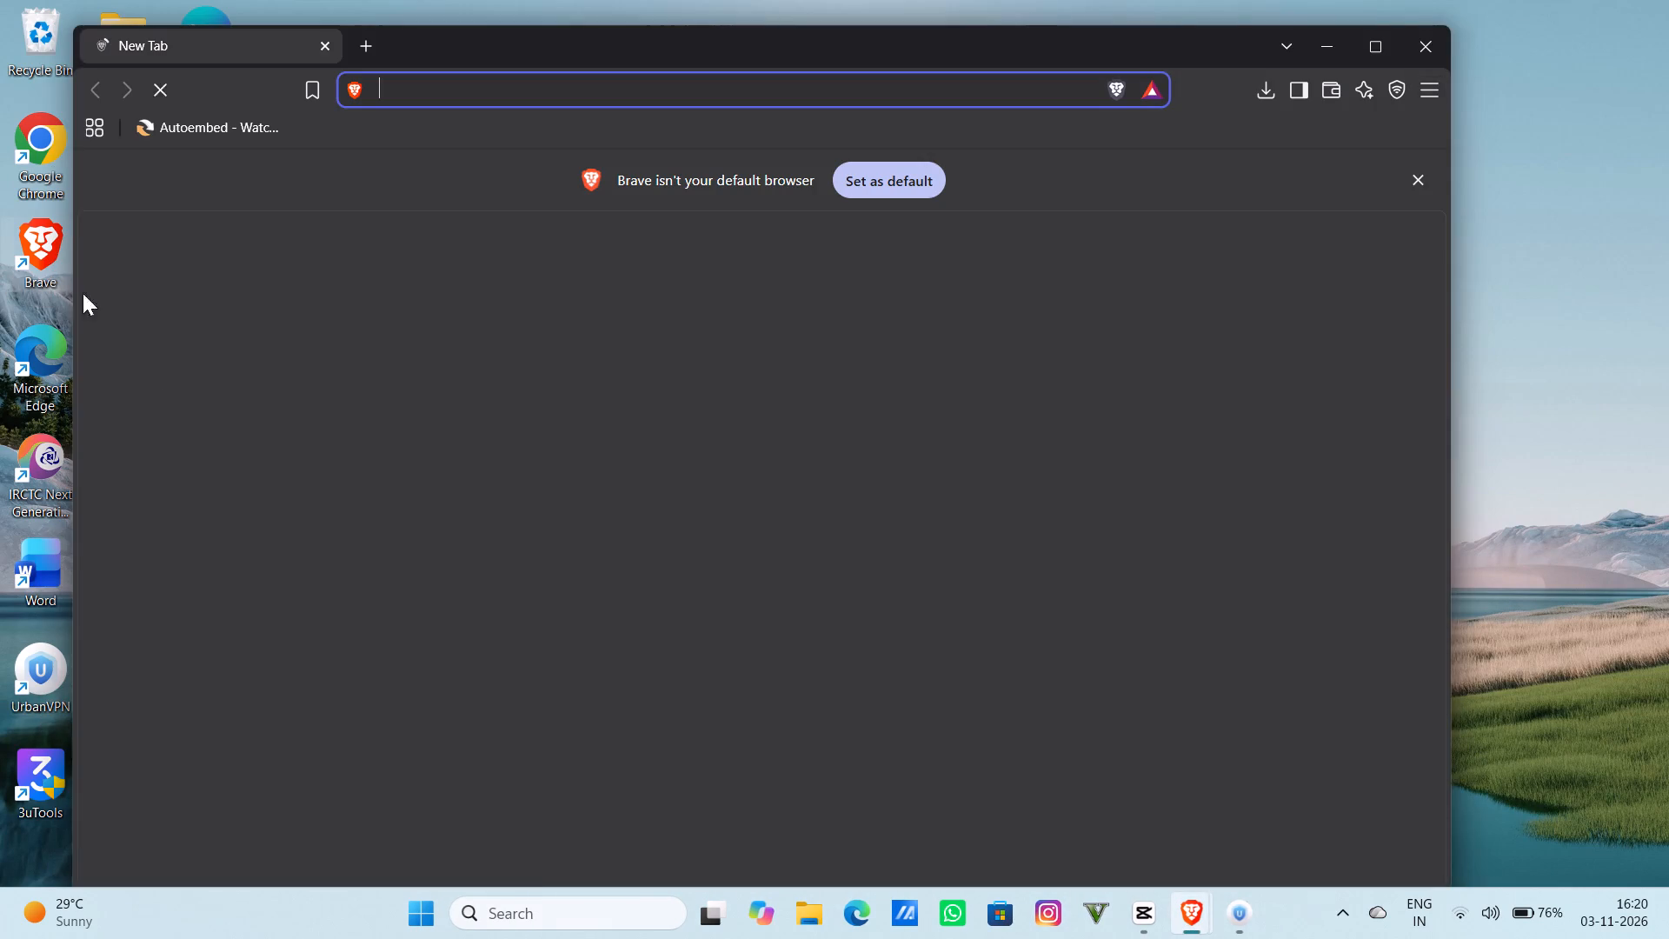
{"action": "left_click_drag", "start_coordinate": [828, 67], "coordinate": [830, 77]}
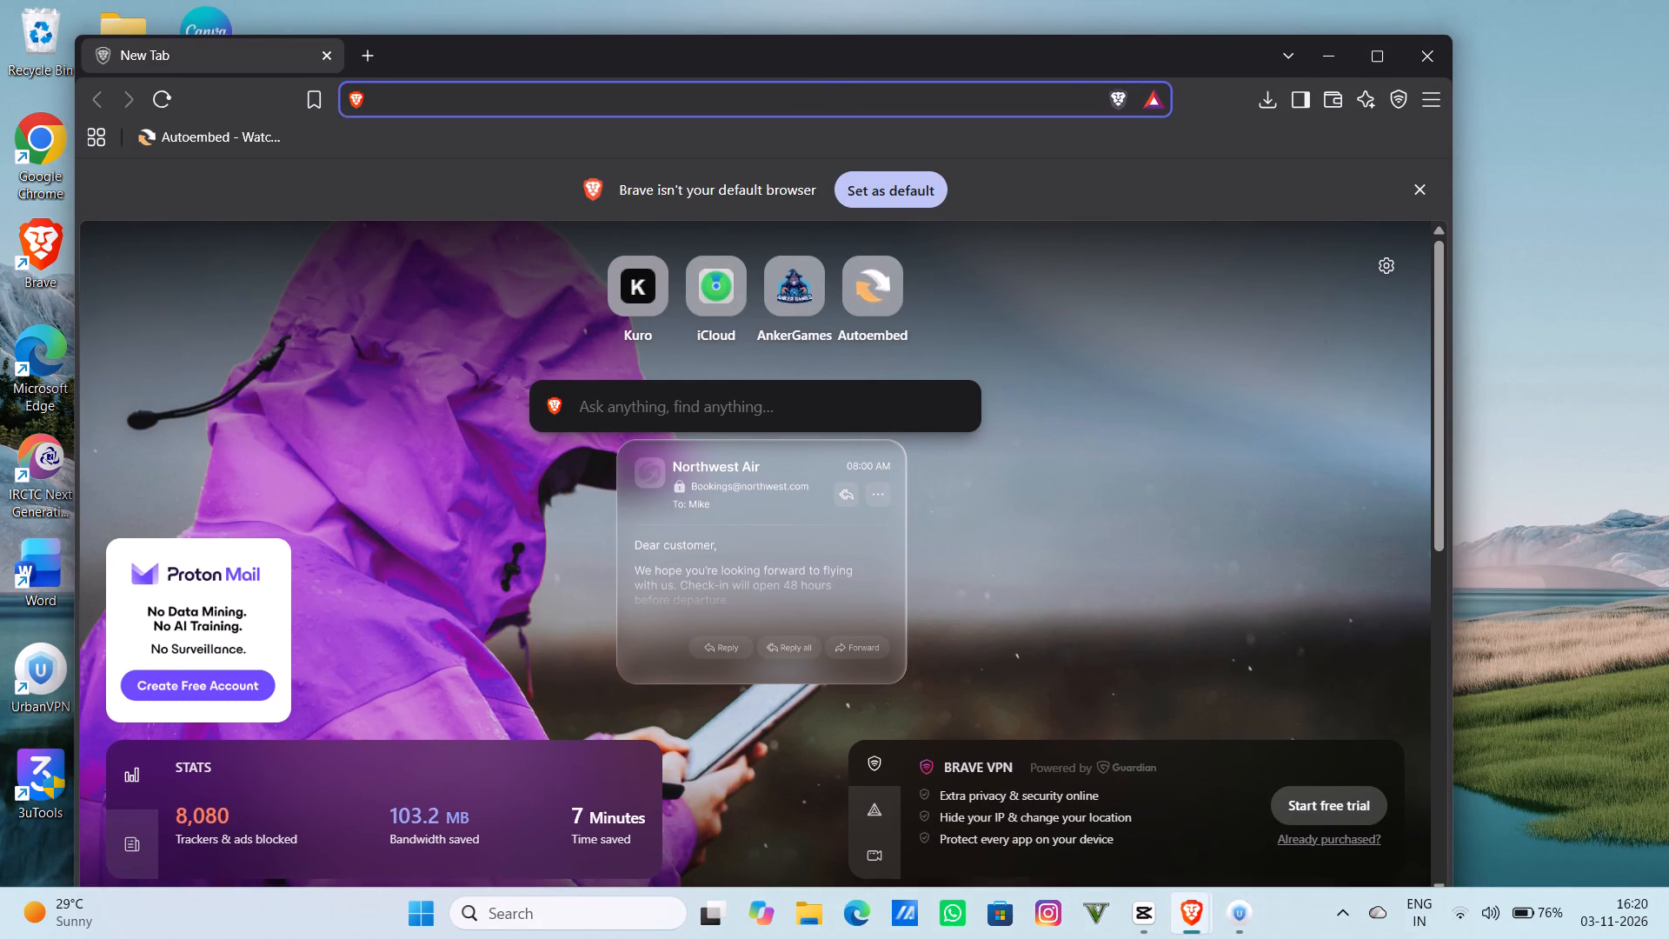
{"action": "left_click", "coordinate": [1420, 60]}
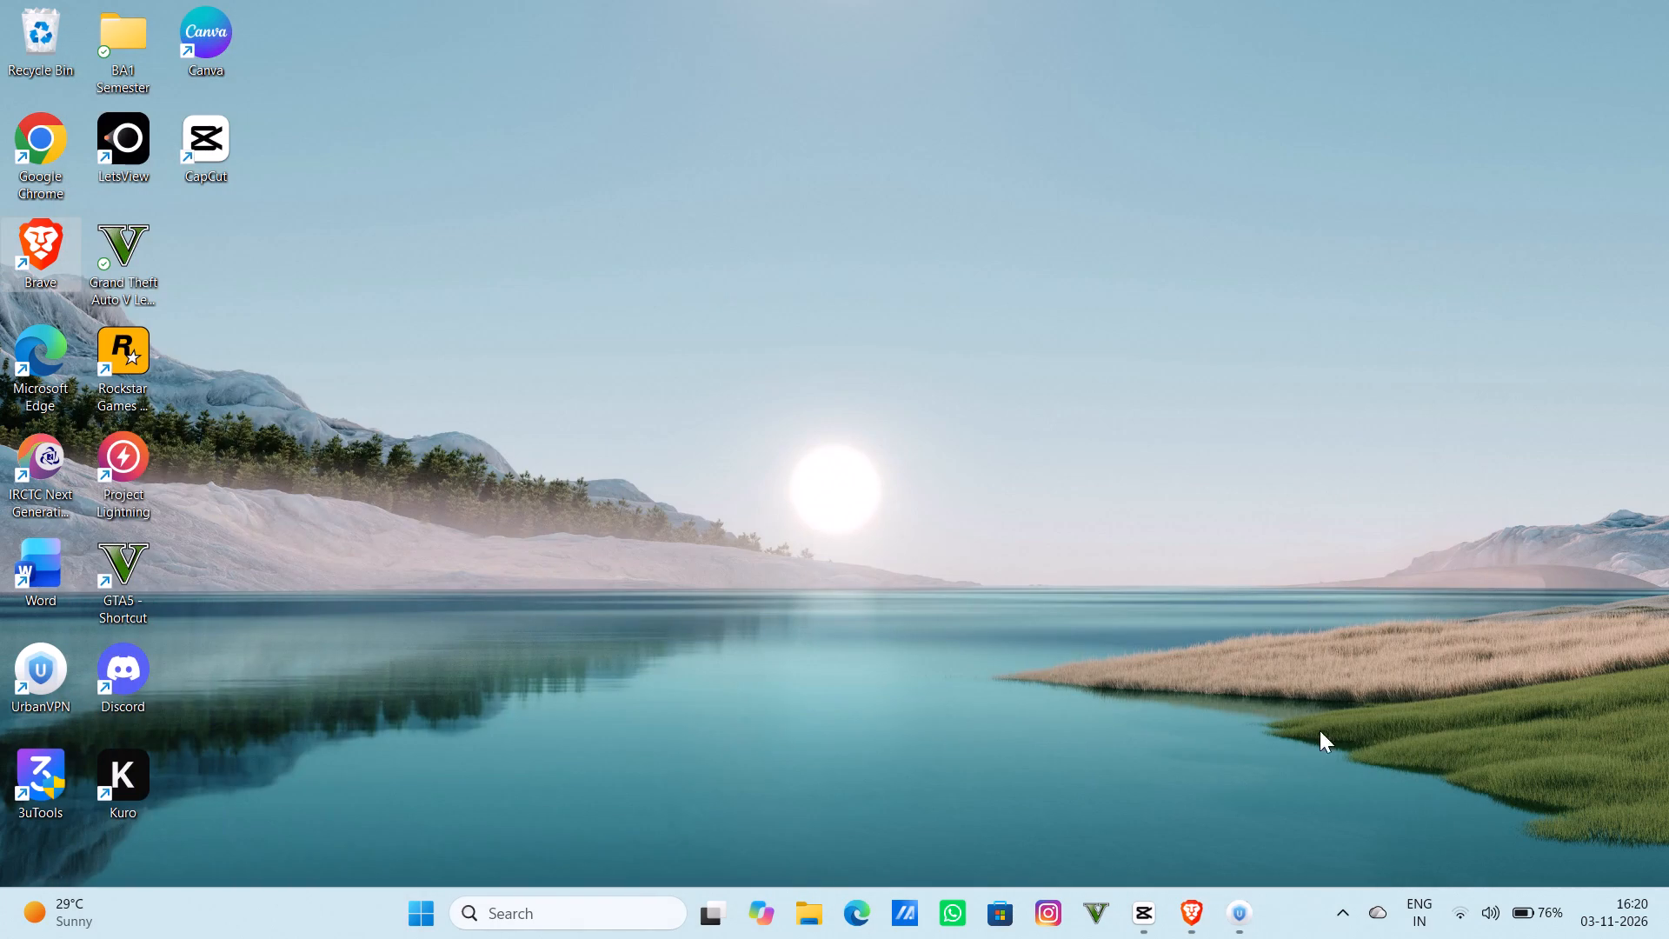
Switch back to the Brave window with the Pexels page and search the web for "car clip for editing" in a new tab.
{"action": "left_click", "coordinate": [1194, 901]}
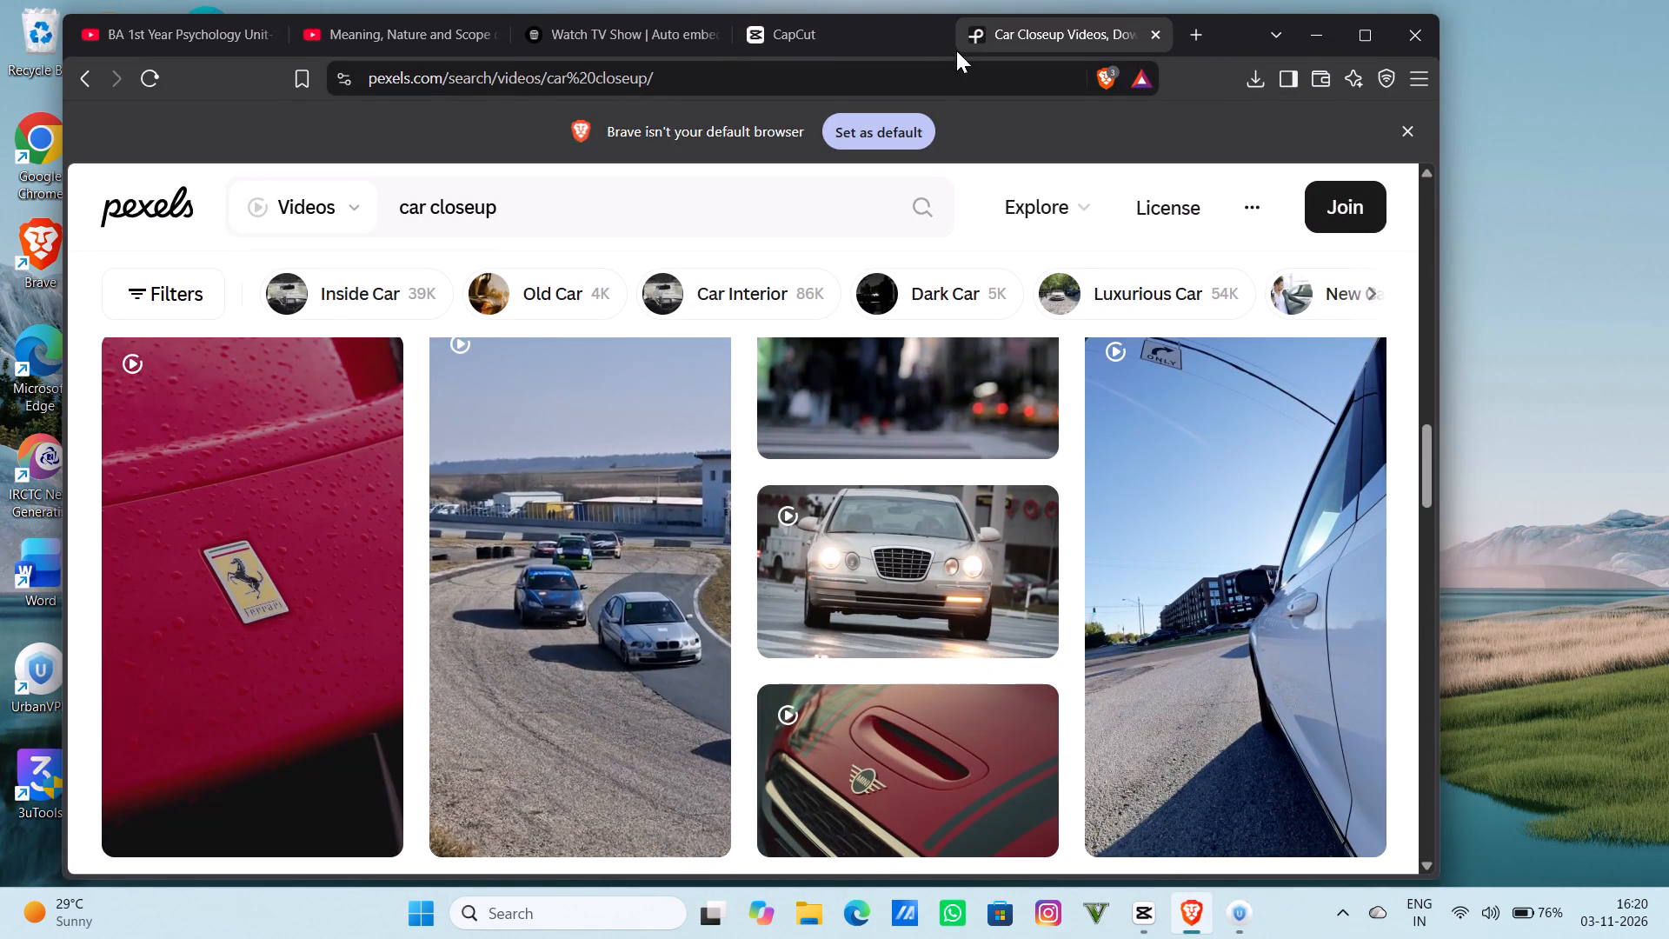
{"action": "left_click", "coordinate": [1195, 34]}
{"action": "left_click", "coordinate": [575, 77]}
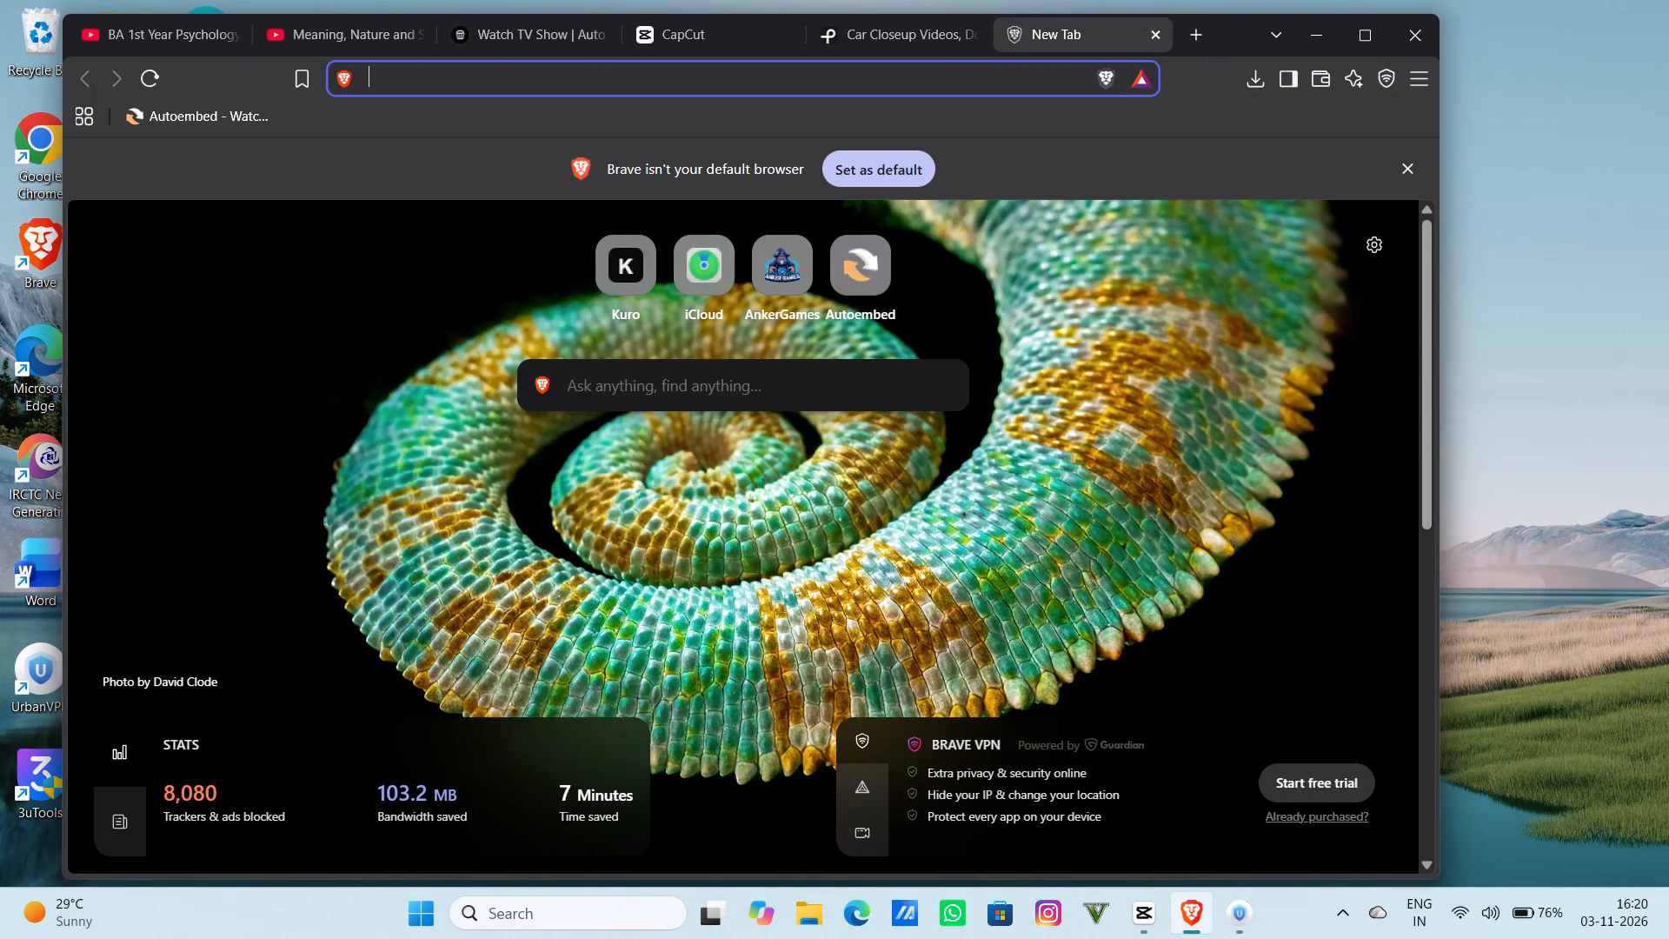
{"action": "type", "text": "car clipn"}
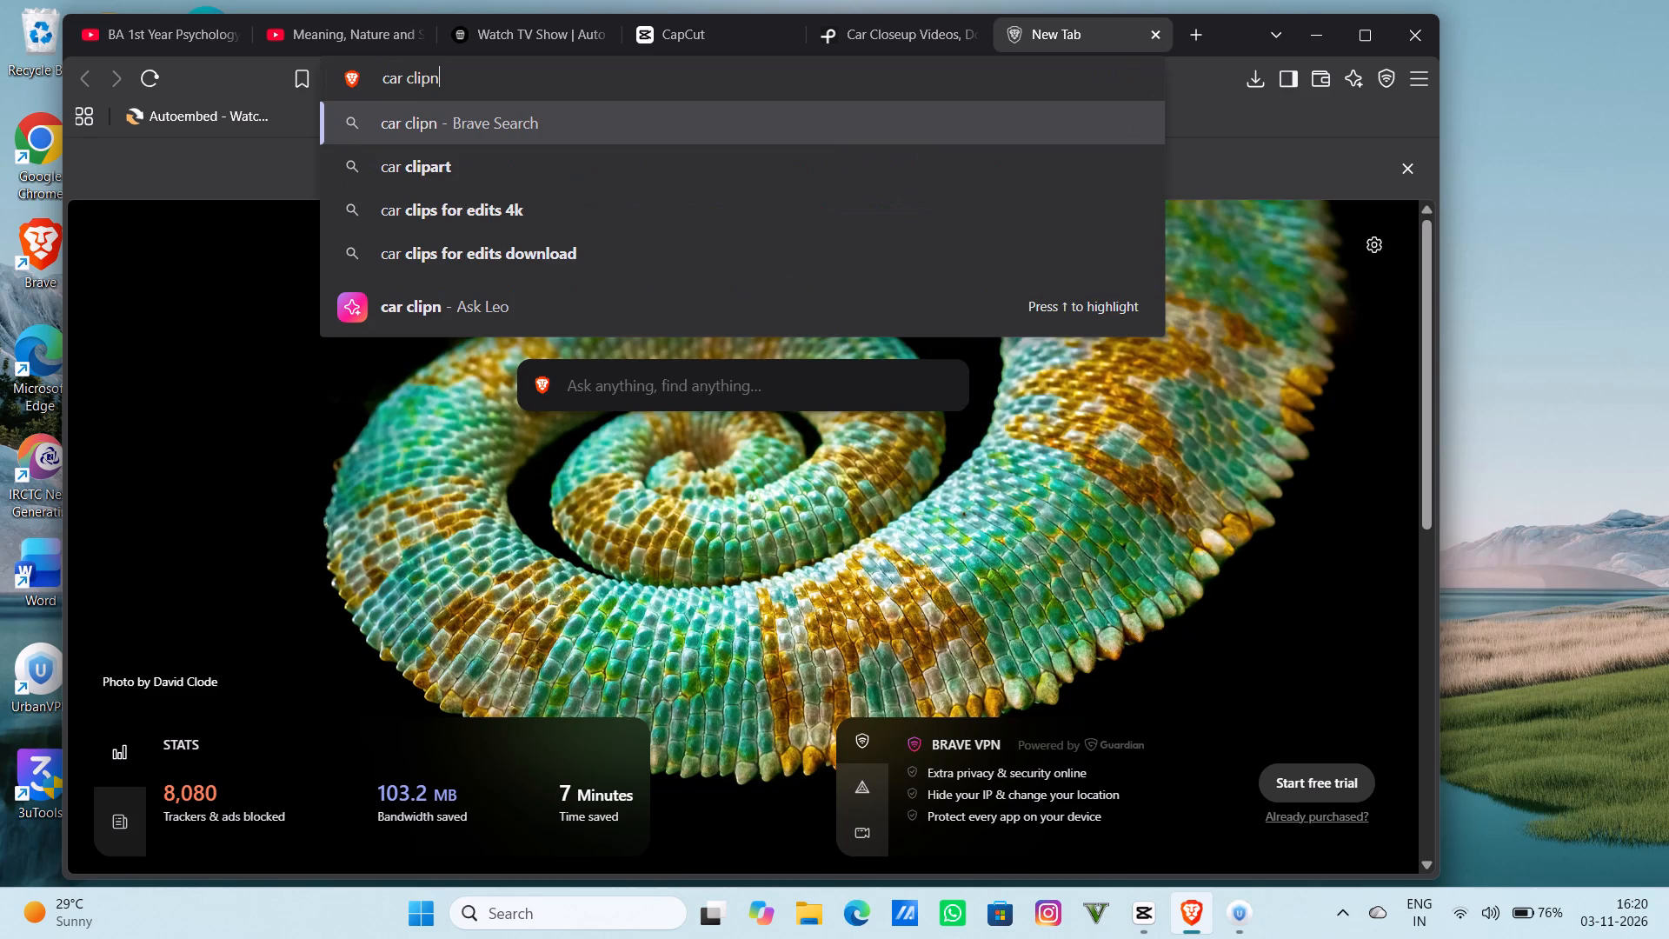
{"action": "key", "text": "BackSpace"}
{"action": "key", "text": "space"}
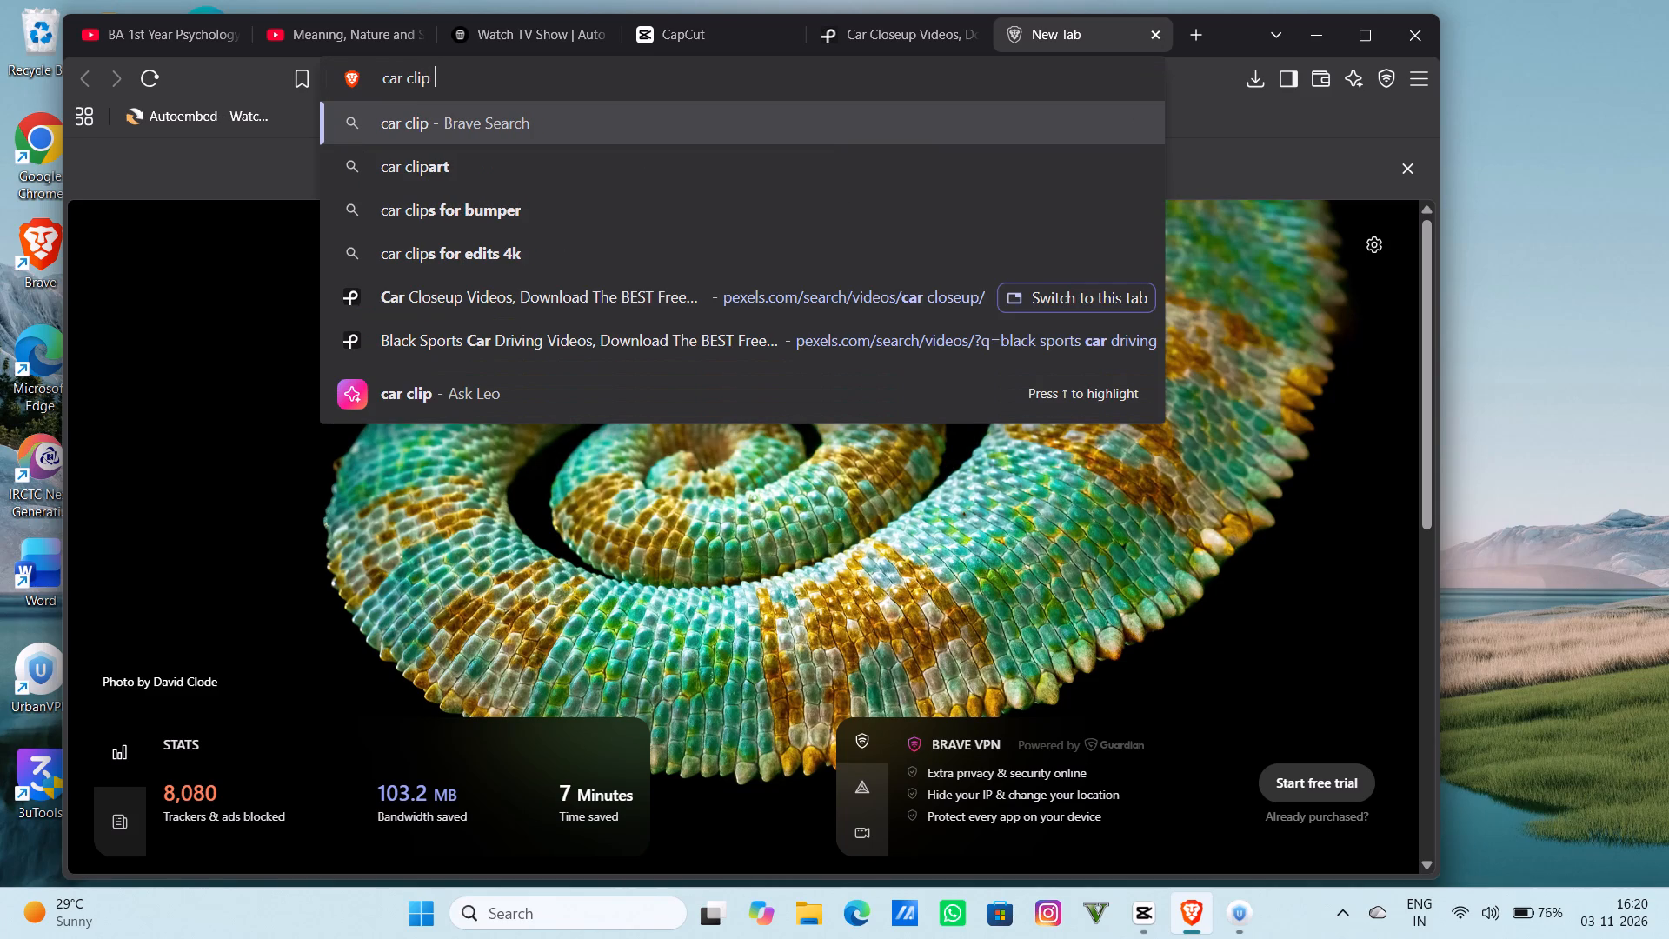
{"action": "type", "text": "for editing"}
{"action": "key", "text": "Return"}
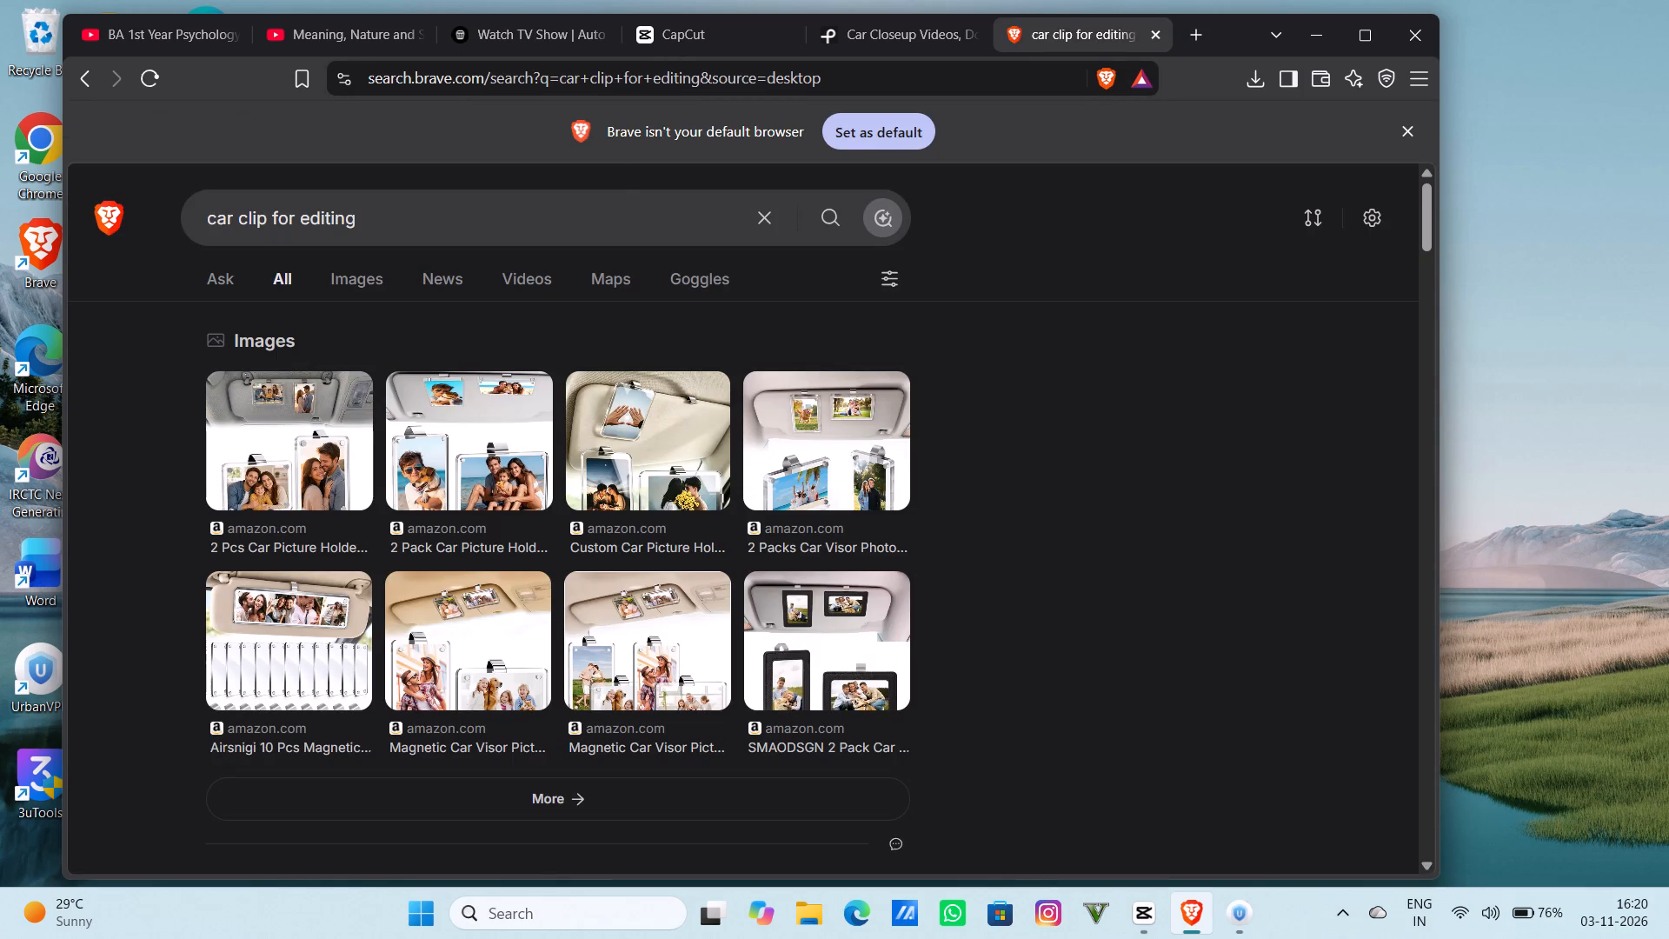
Open the Pexels car videos page from the web results and skim its first clips.
{"action": "scroll", "coordinate": [366, 416], "scroll_direction": "down", "scroll_amount": 4}
{"action": "left_click", "coordinate": [397, 540]}
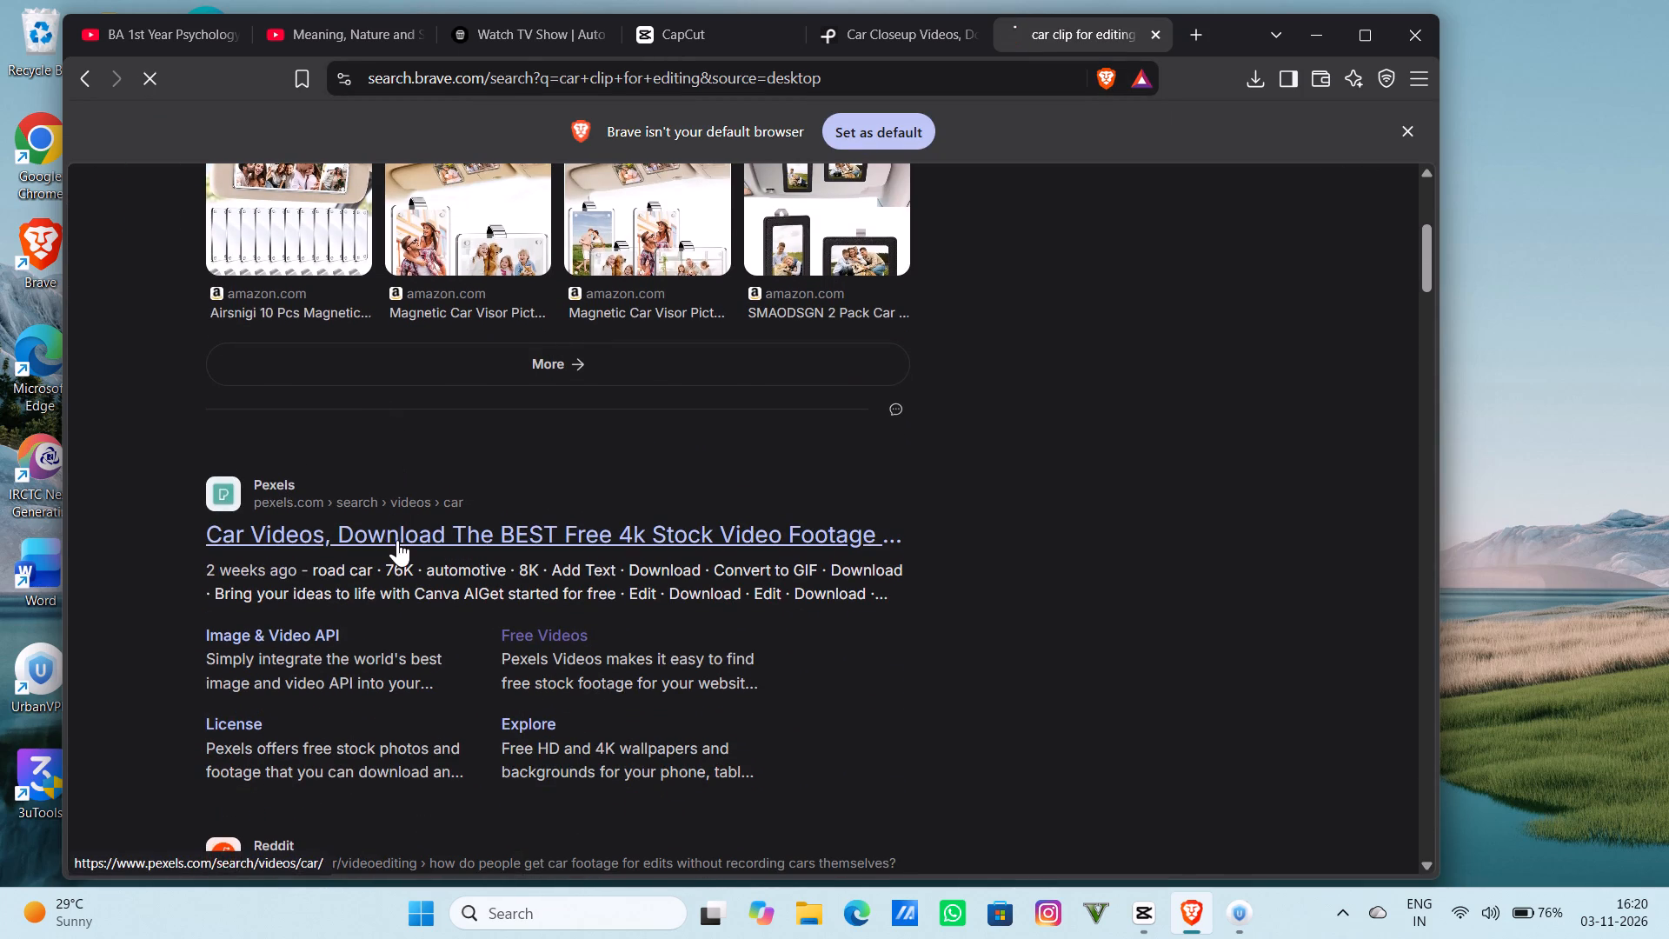
{"action": "scroll", "coordinate": [489, 542], "scroll_direction": "down", "scroll_amount": 3}
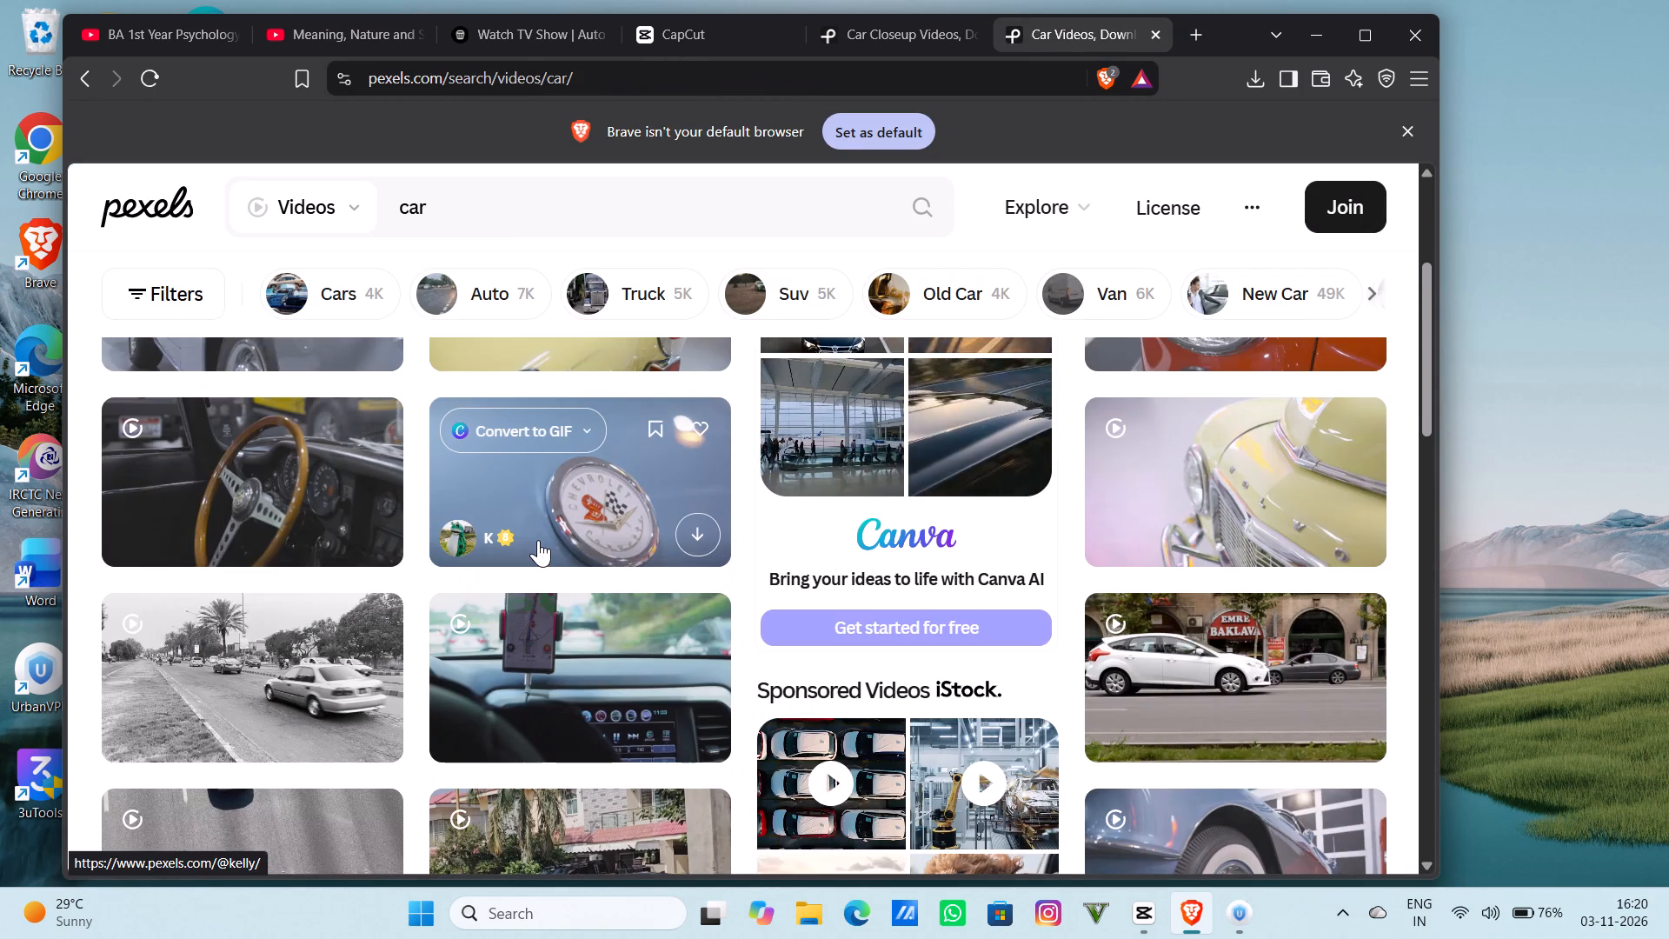
{"action": "scroll", "coordinate": [538, 540], "scroll_direction": "up", "scroll_amount": 3}
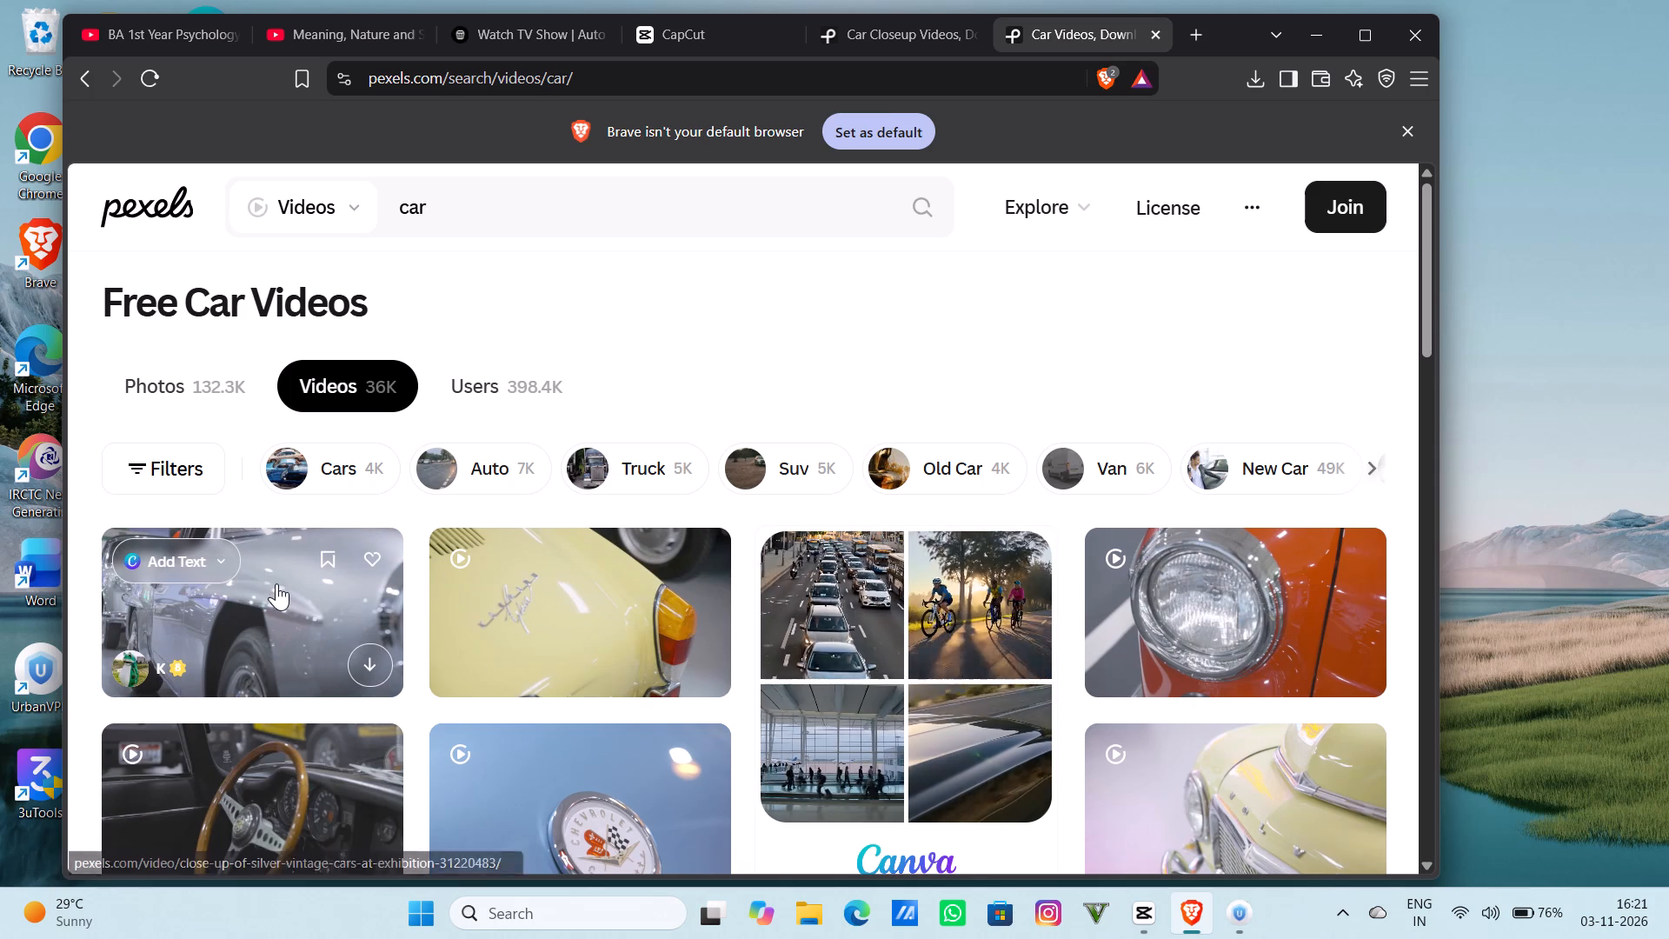
Preview the close-up clip of silver vintage cars at an exhibition, then return to the car video results.
{"action": "left_click", "coordinate": [284, 596]}
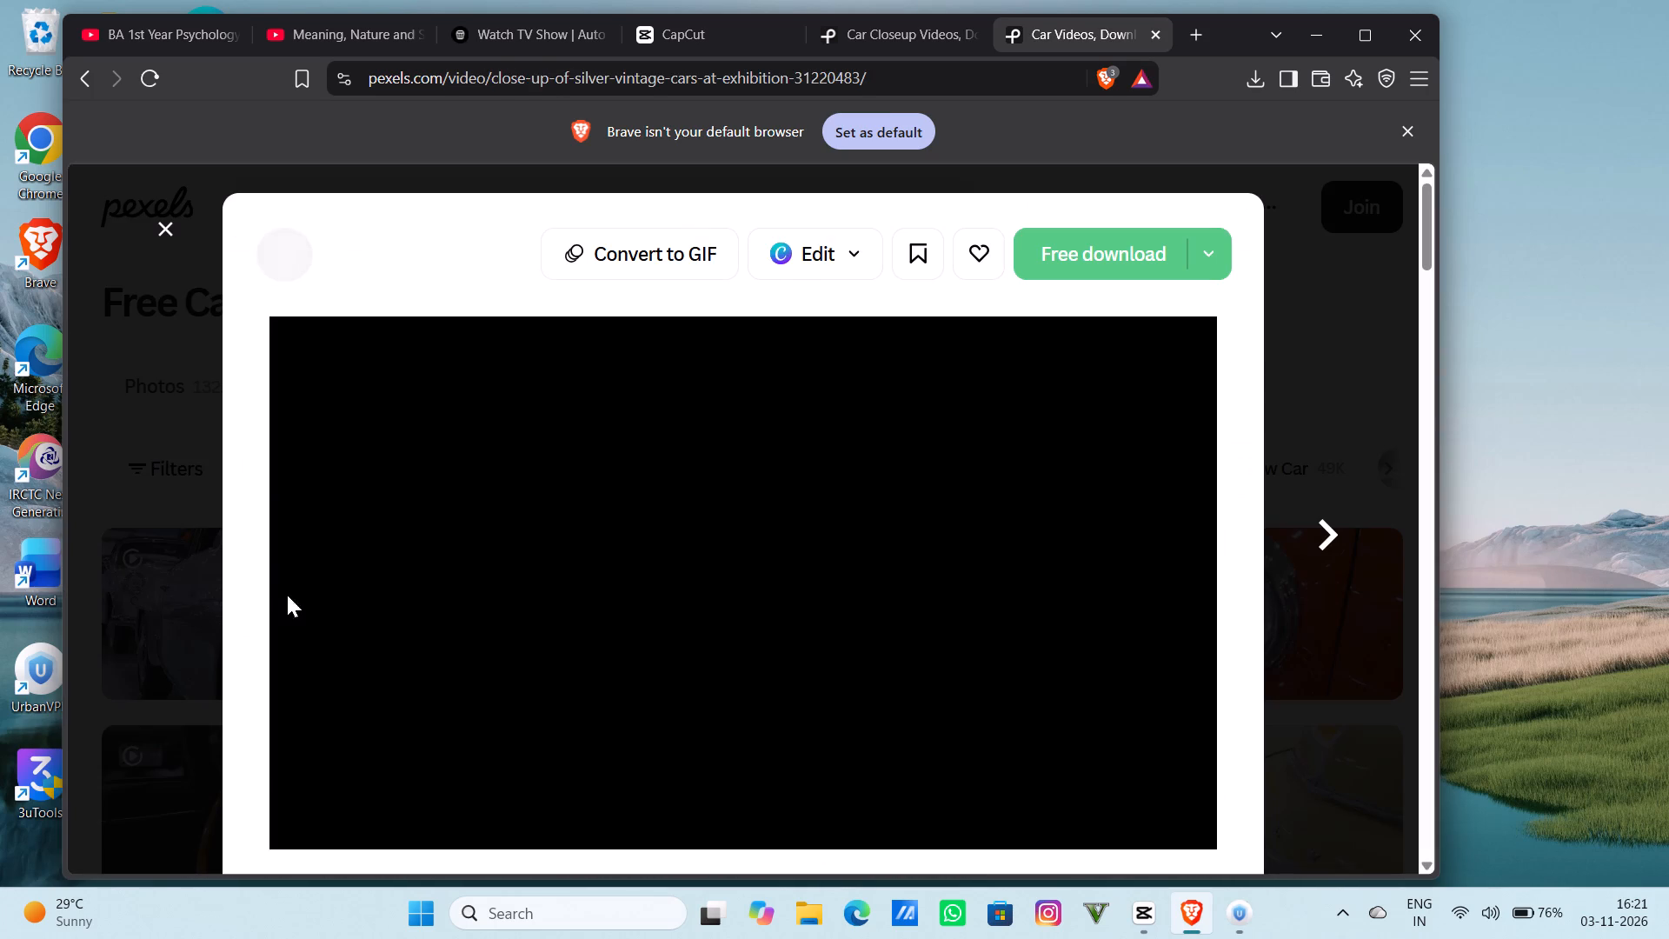
{"action": "scroll", "coordinate": [665, 512], "scroll_direction": "down", "scroll_amount": 1}
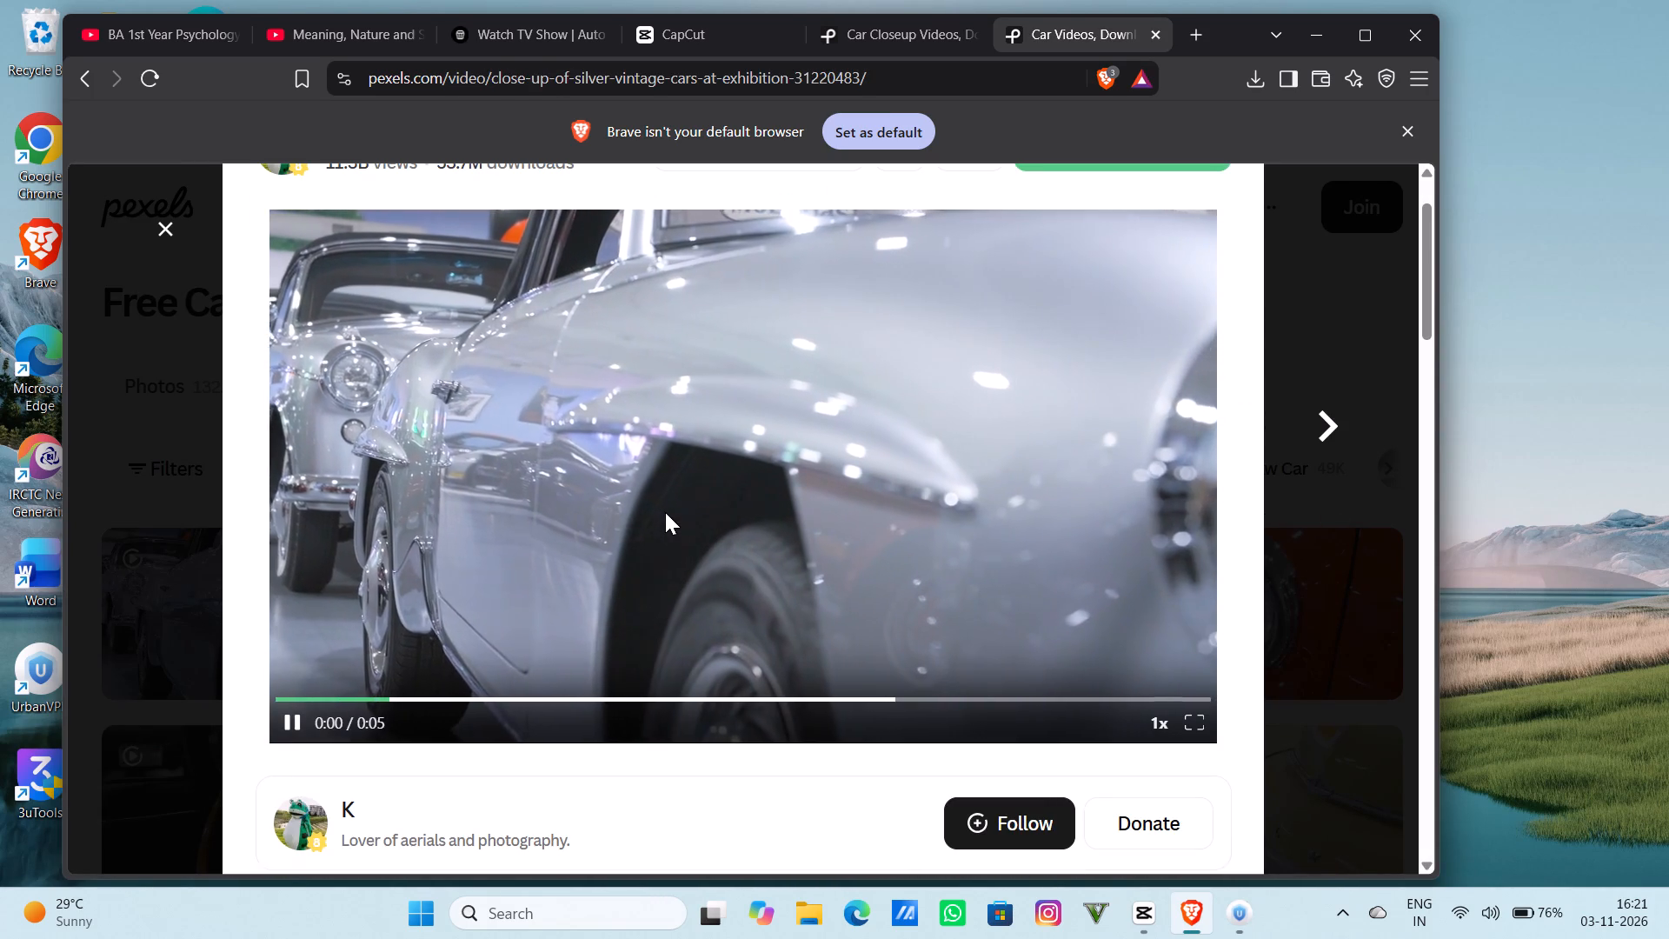
{"action": "scroll", "coordinate": [665, 512], "scroll_direction": "up", "scroll_amount": 1}
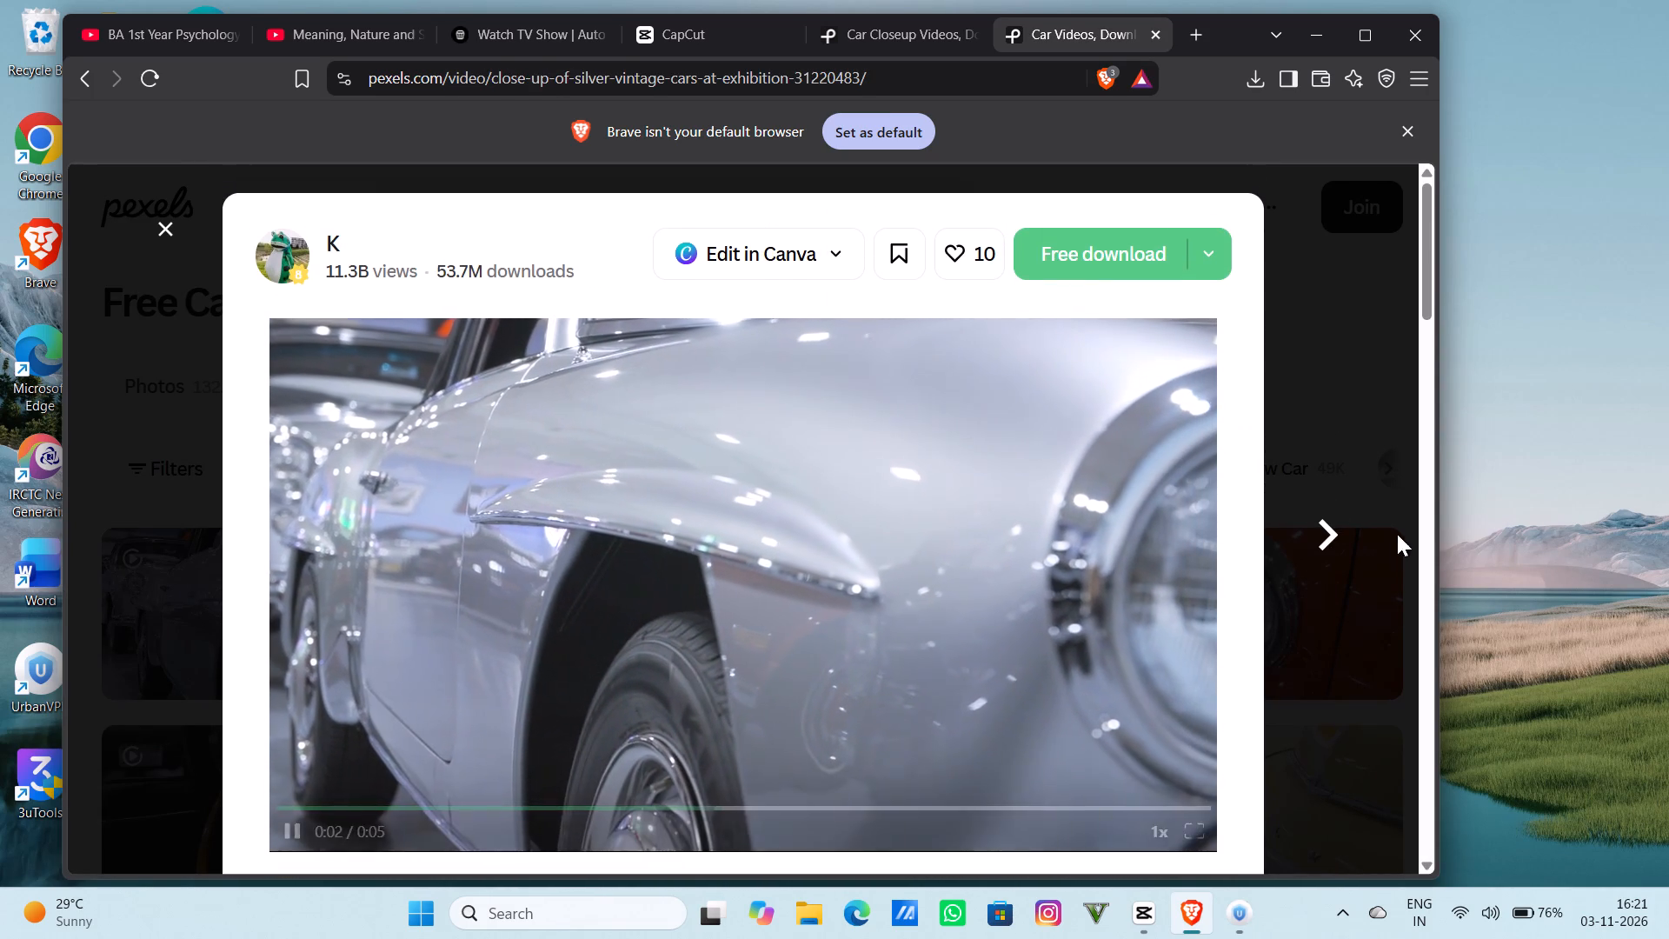
{"action": "left_click", "coordinate": [1306, 379]}
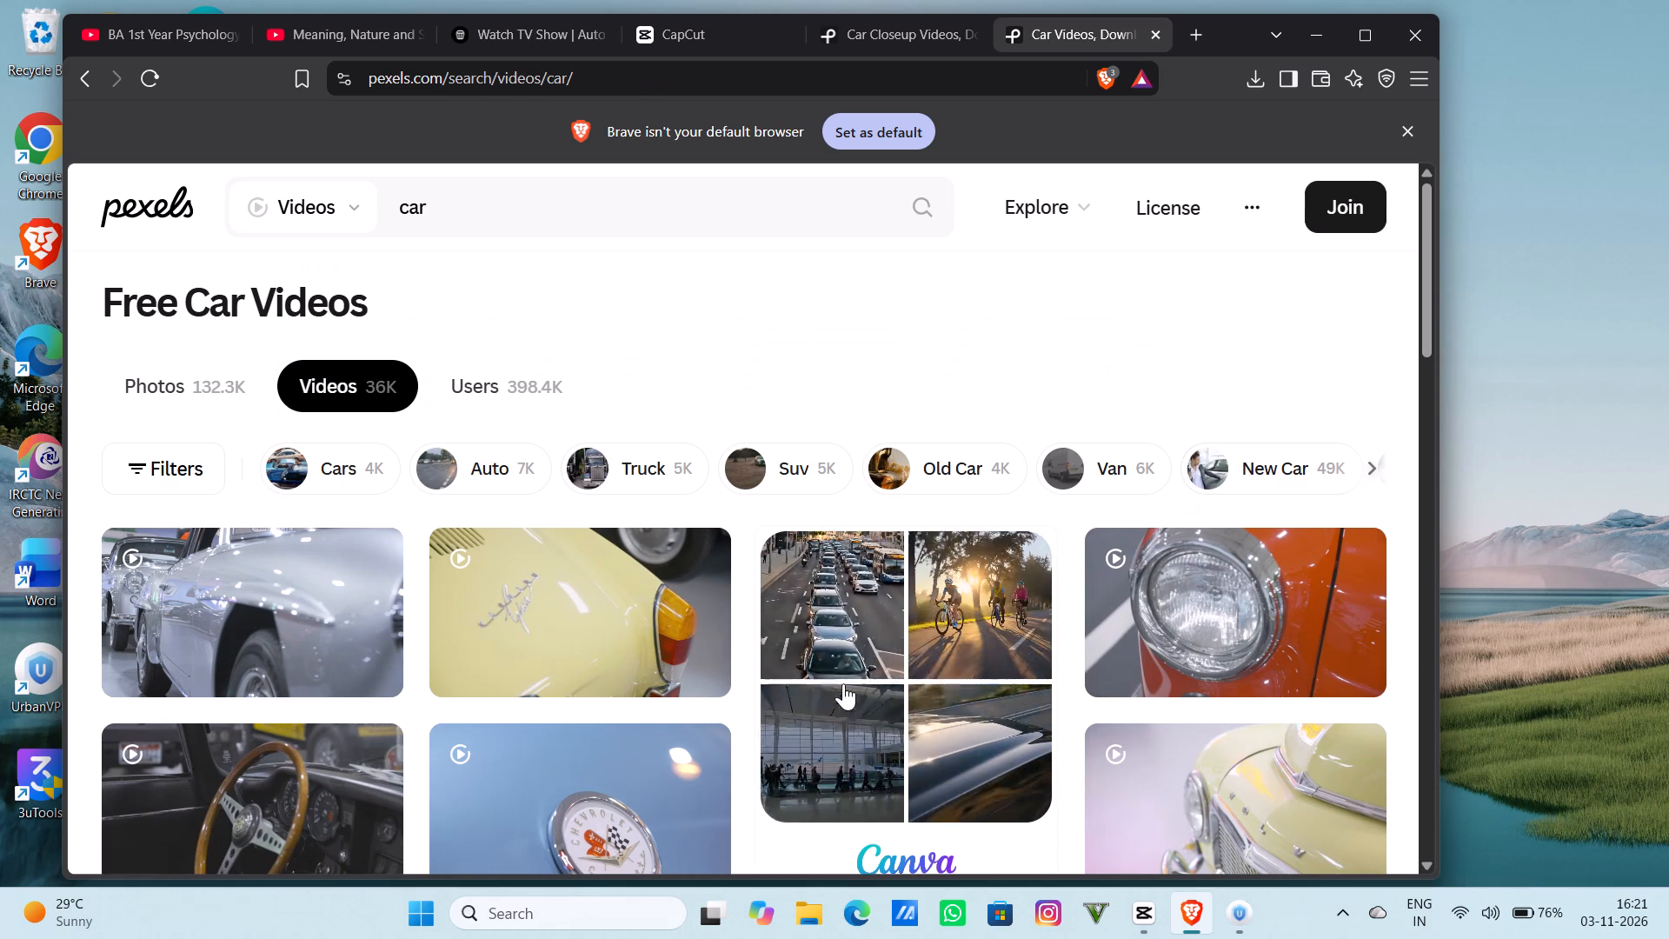
Look through the Pexels car video results, including the sponsored iStock sections, for footage suited to the edit.
{"action": "scroll", "coordinate": [1229, 655], "scroll_direction": "down", "scroll_amount": 4}
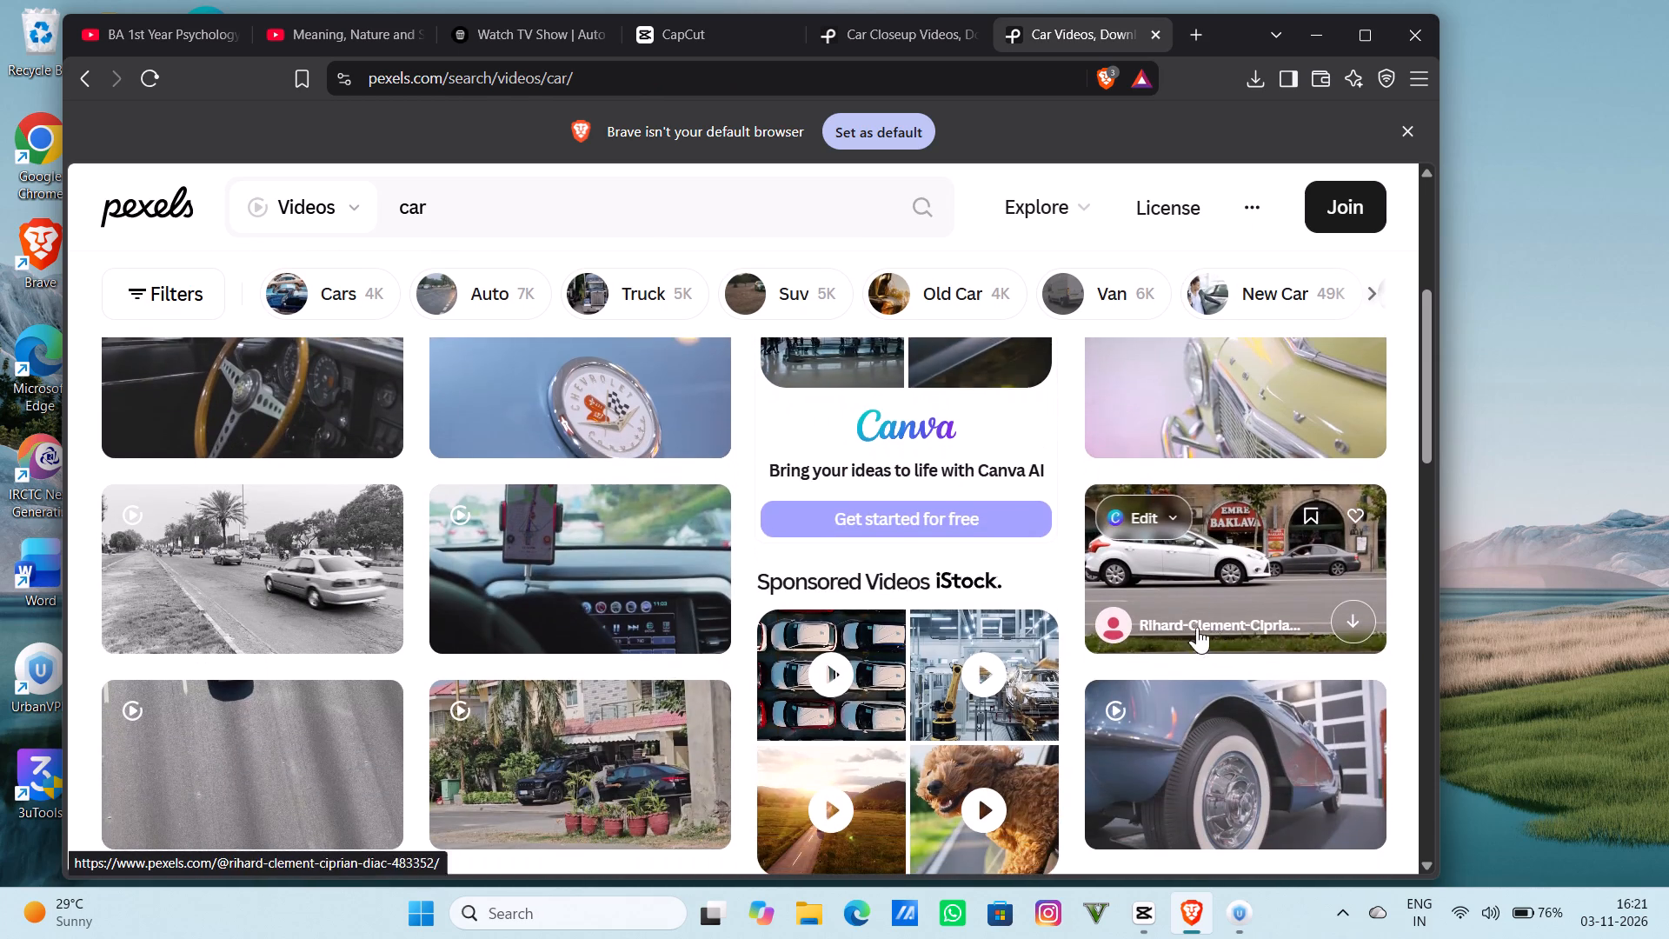
{"action": "scroll", "coordinate": [947, 627], "scroll_direction": "down", "scroll_amount": 2}
{"action": "scroll", "coordinate": [691, 620], "scroll_direction": "down", "scroll_amount": 2}
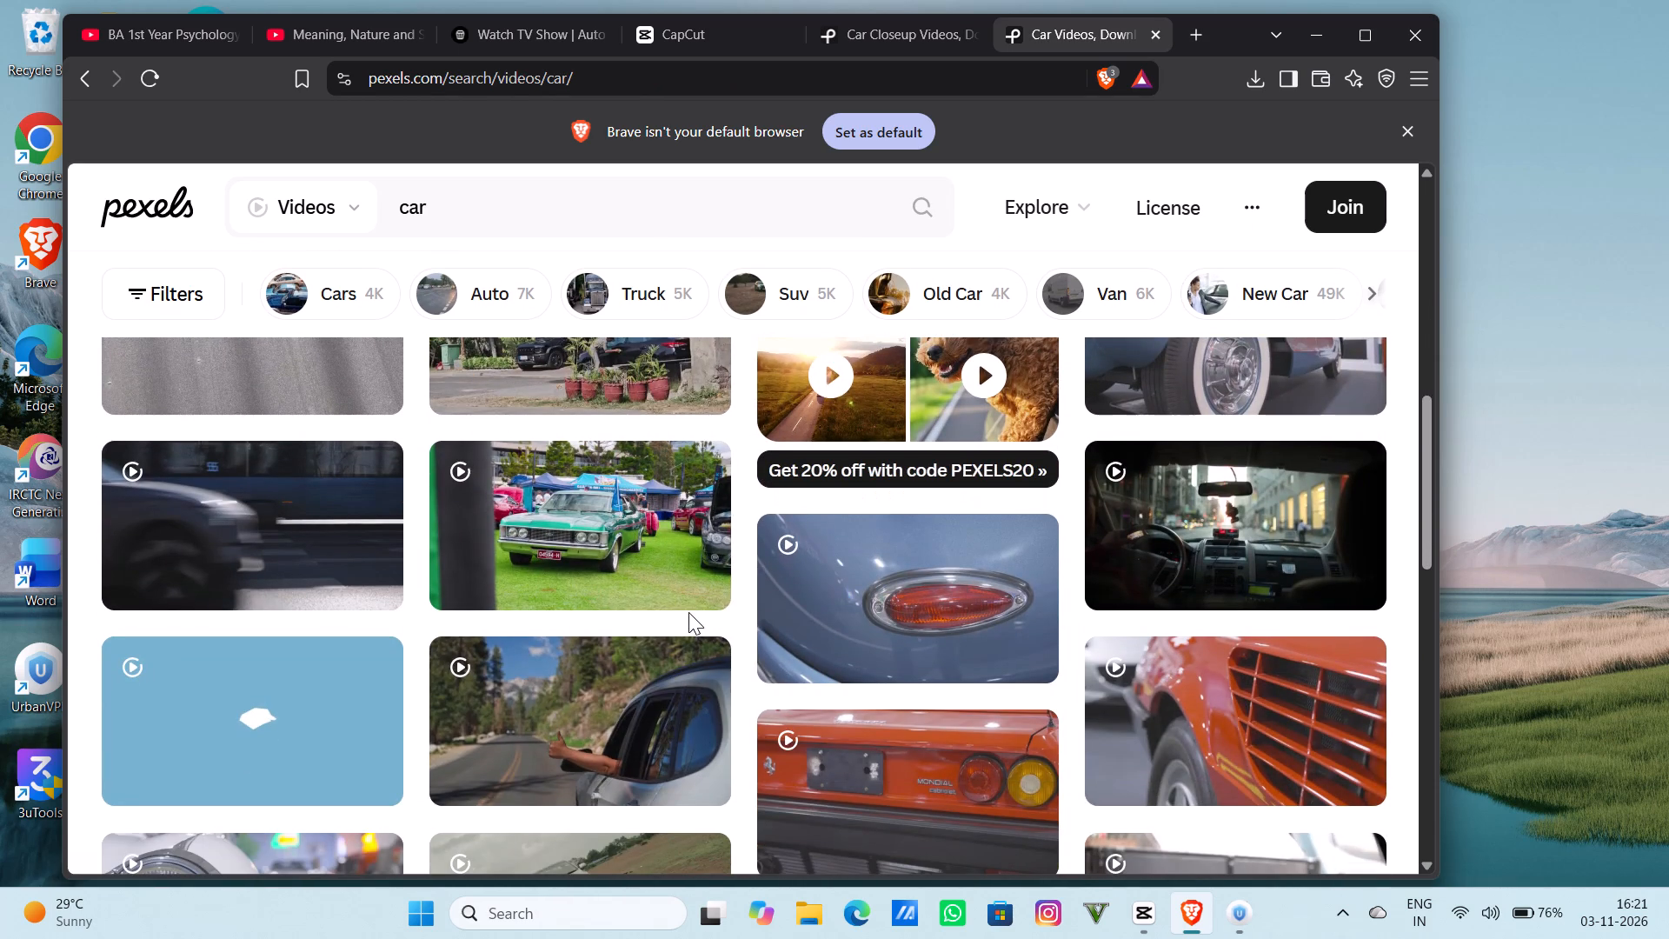
{"action": "scroll", "coordinate": [608, 485], "scroll_direction": "down", "scroll_amount": 5}
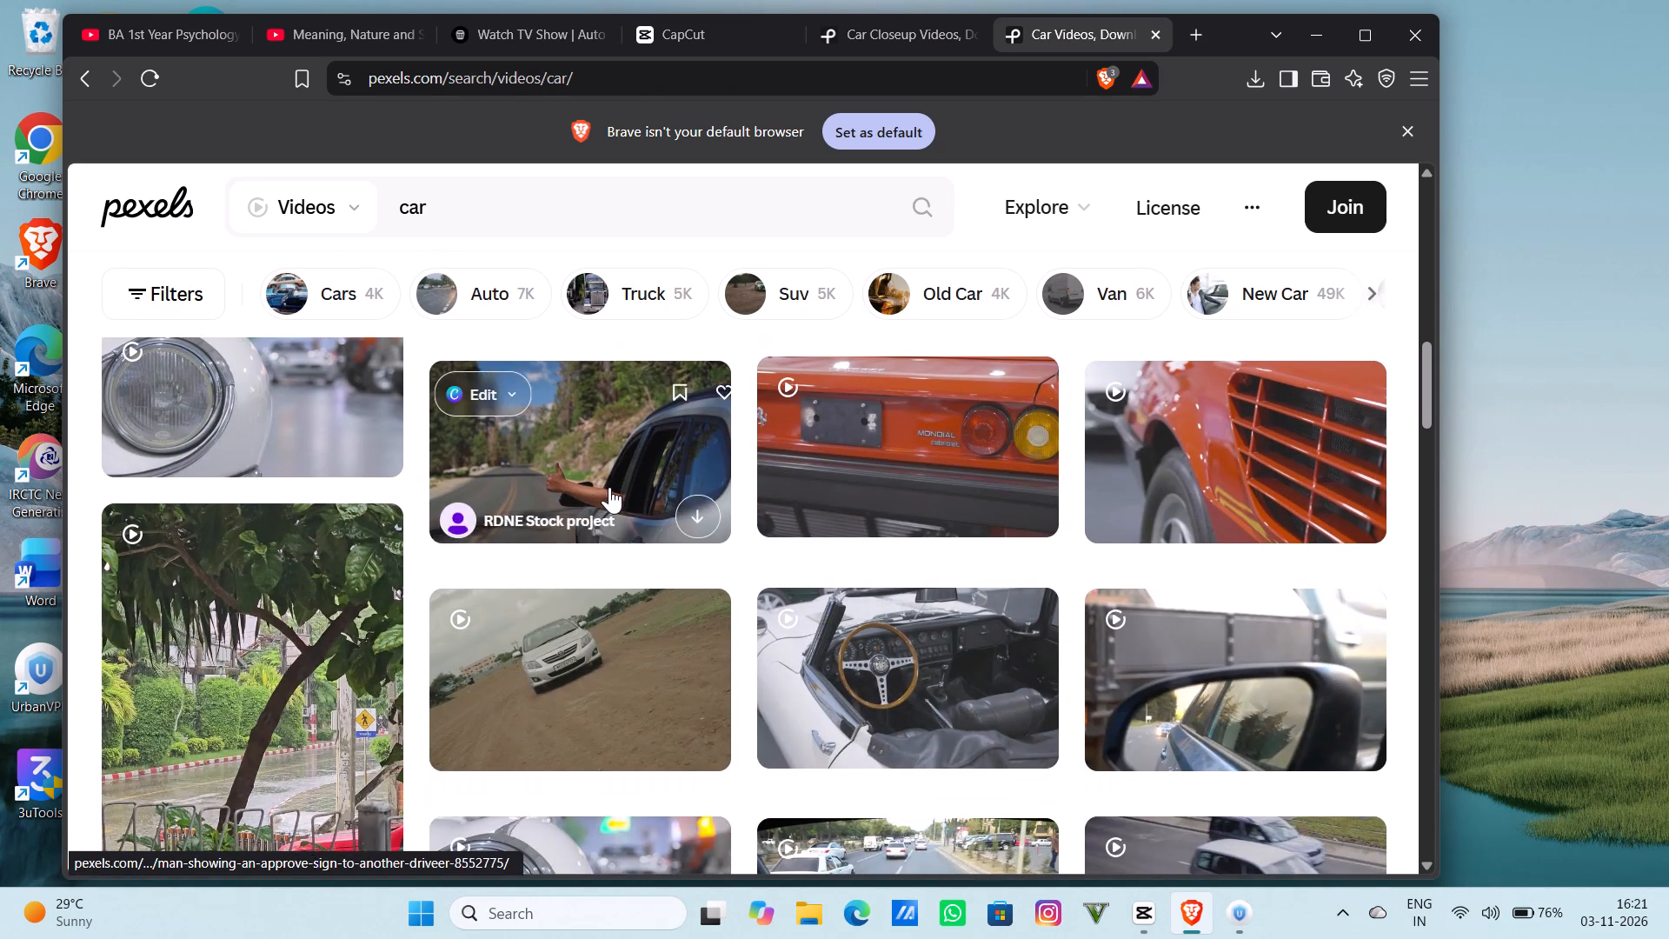
{"action": "scroll", "coordinate": [609, 487], "scroll_direction": "down", "scroll_amount": 2}
{"action": "scroll", "coordinate": [609, 487], "scroll_direction": "up", "scroll_amount": 1}
{"action": "scroll", "coordinate": [609, 487], "scroll_direction": "down", "scroll_amount": 1}
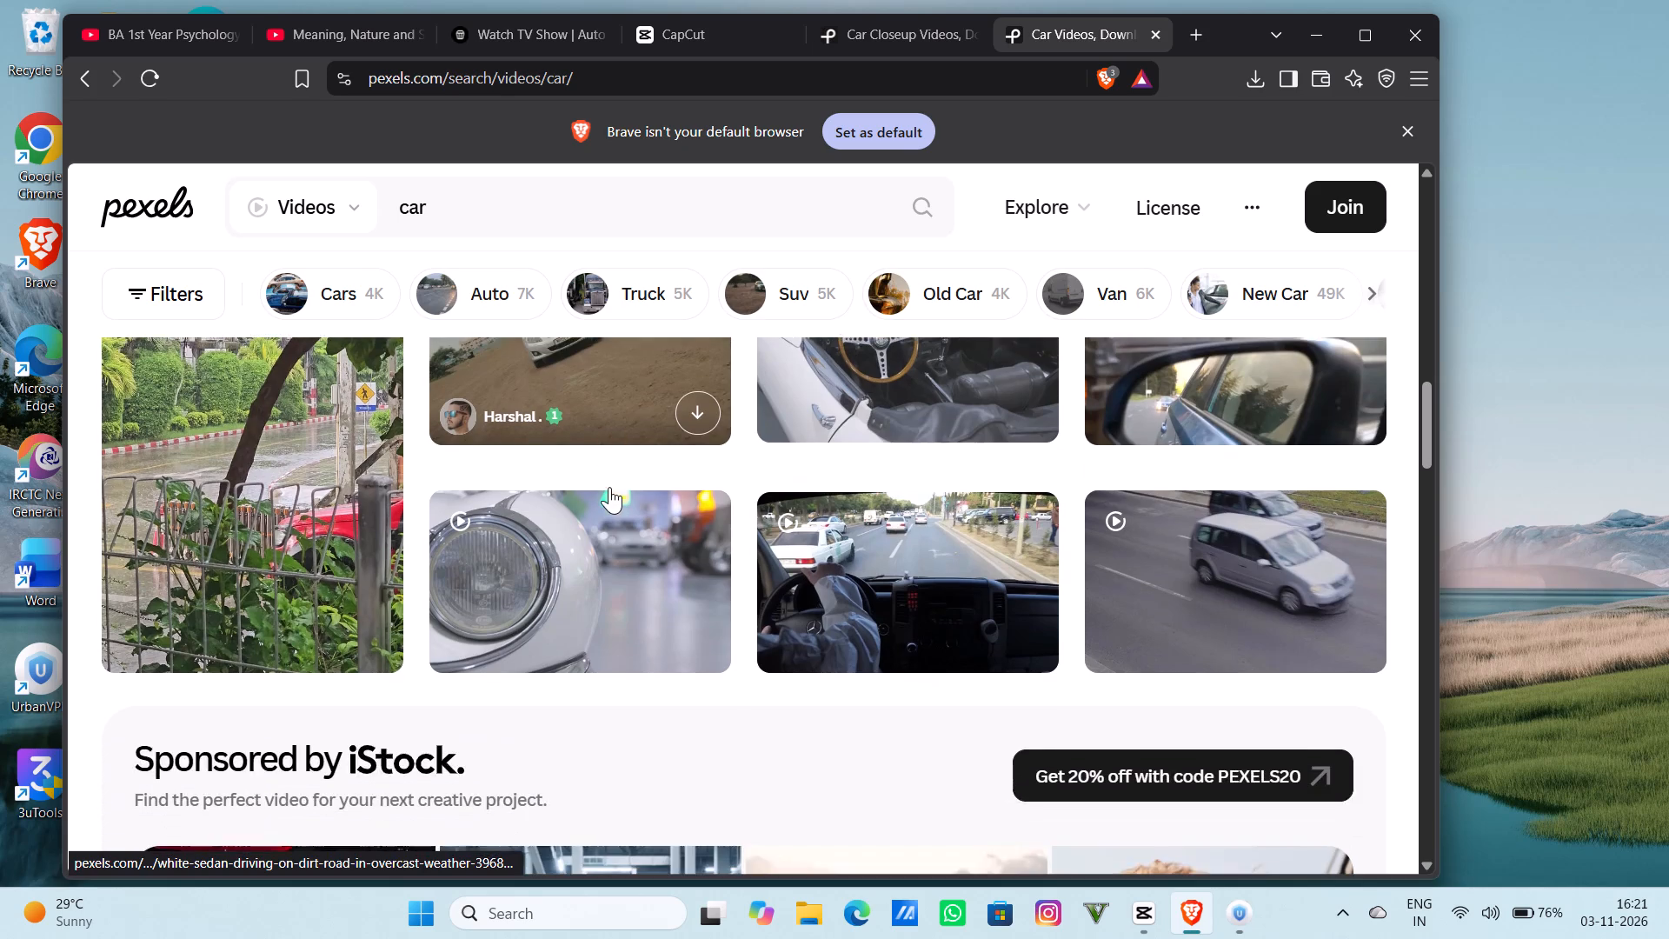
{"action": "scroll", "coordinate": [609, 487], "scroll_direction": "down", "scroll_amount": 8}
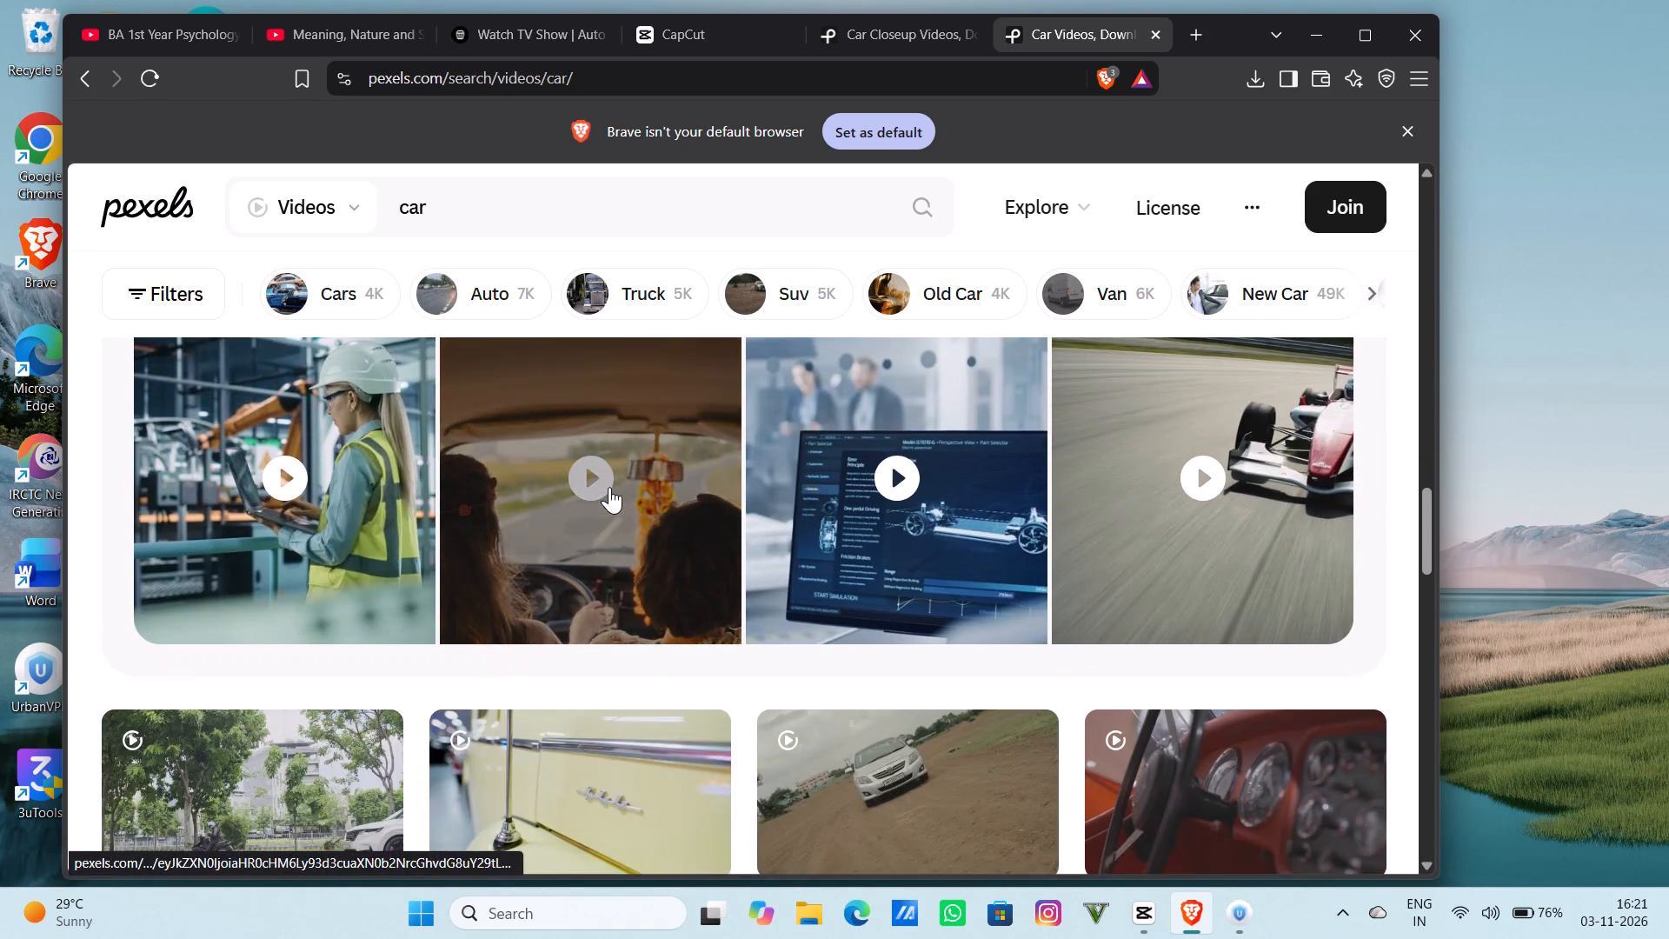
{"action": "scroll", "coordinate": [609, 487], "scroll_direction": "down", "scroll_amount": 3}
{"action": "scroll", "coordinate": [859, 467], "scroll_direction": "down", "scroll_amount": 2}
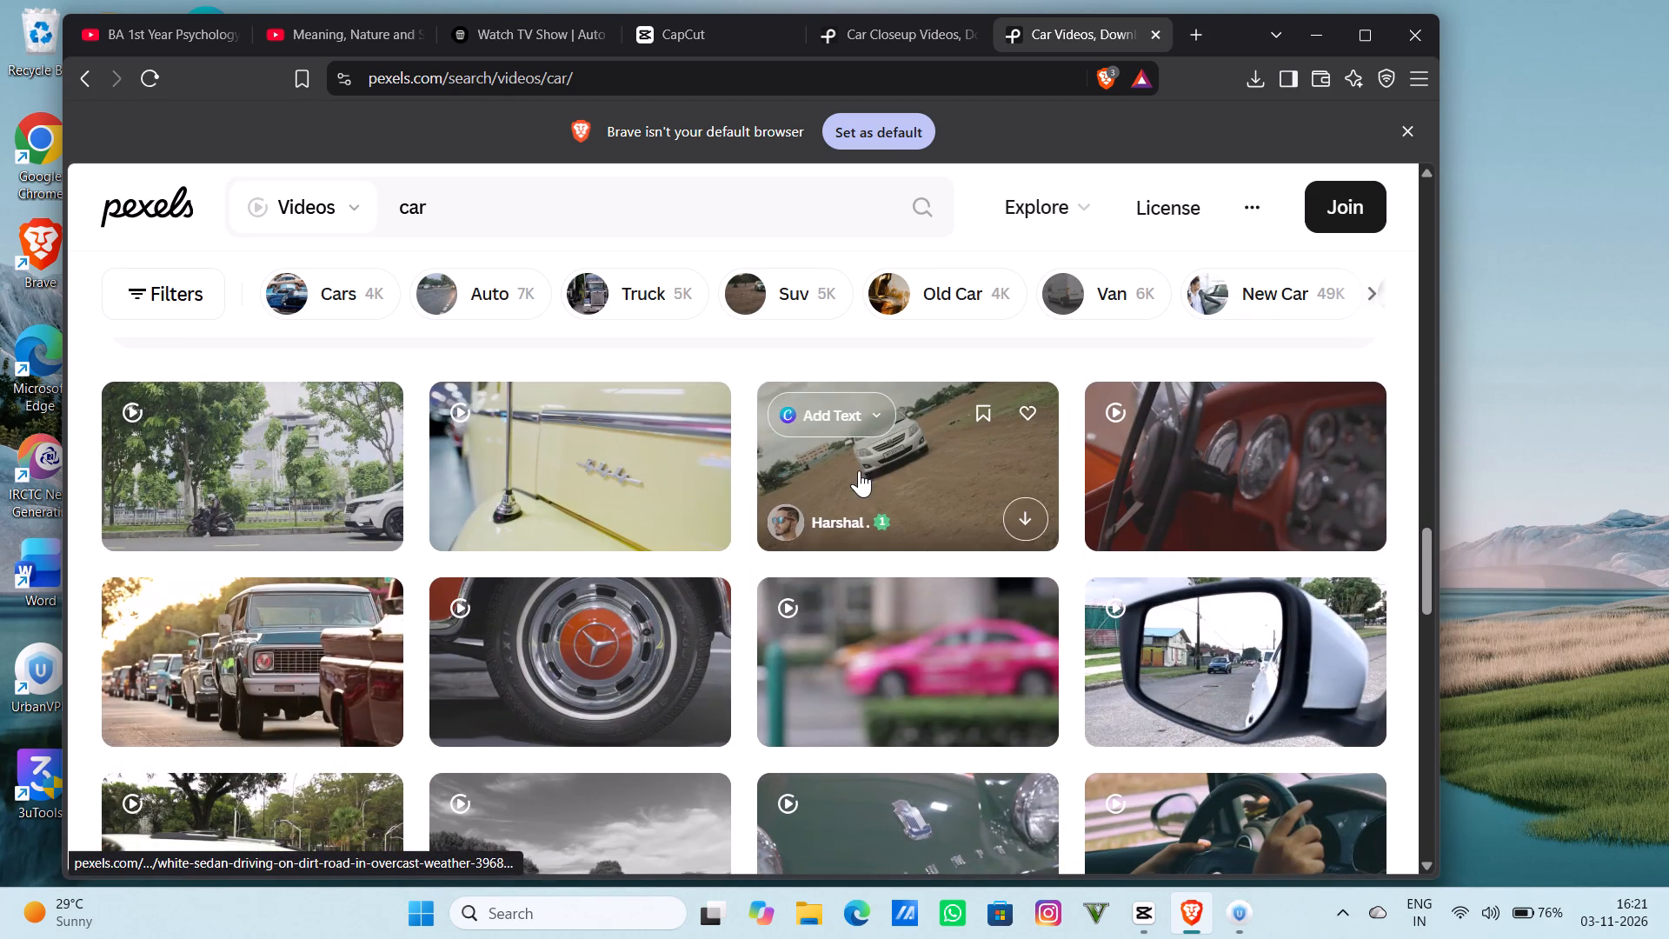
{"action": "scroll", "coordinate": [859, 470], "scroll_direction": "down", "scroll_amount": 1}
{"action": "scroll", "coordinate": [295, 578], "scroll_direction": "down", "scroll_amount": 2}
{"action": "scroll", "coordinate": [752, 578], "scroll_direction": "down", "scroll_amount": 2}
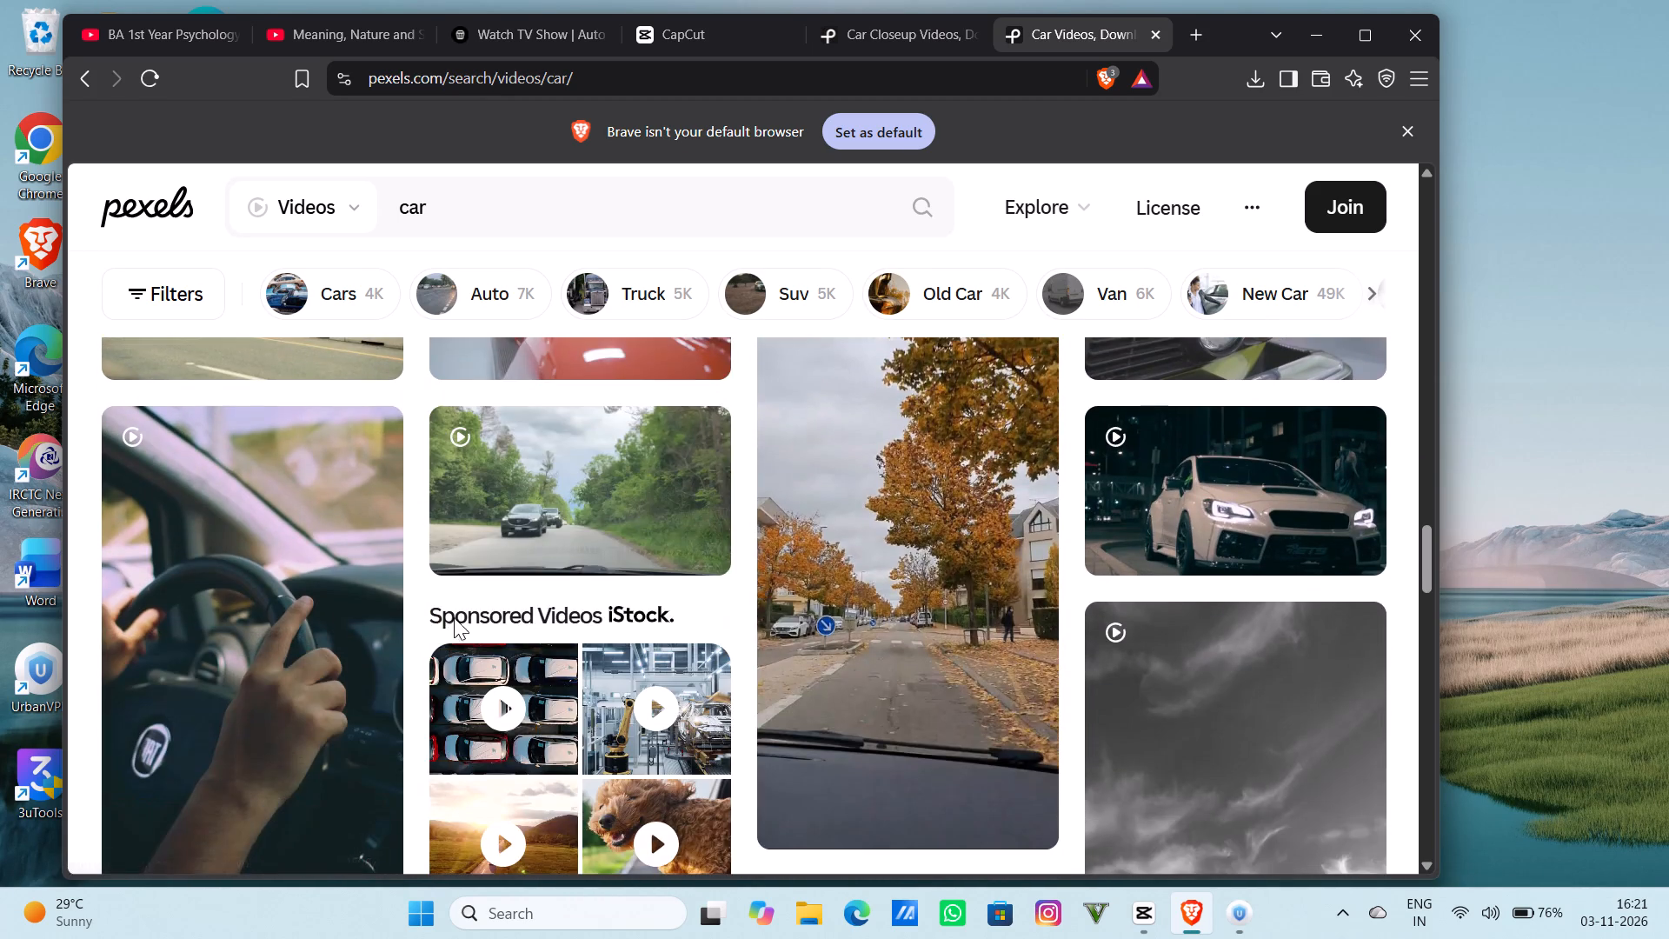
{"action": "scroll", "coordinate": [386, 630], "scroll_direction": "down", "scroll_amount": 4}
{"action": "scroll", "coordinate": [817, 568], "scroll_direction": "up", "scroll_amount": 7}
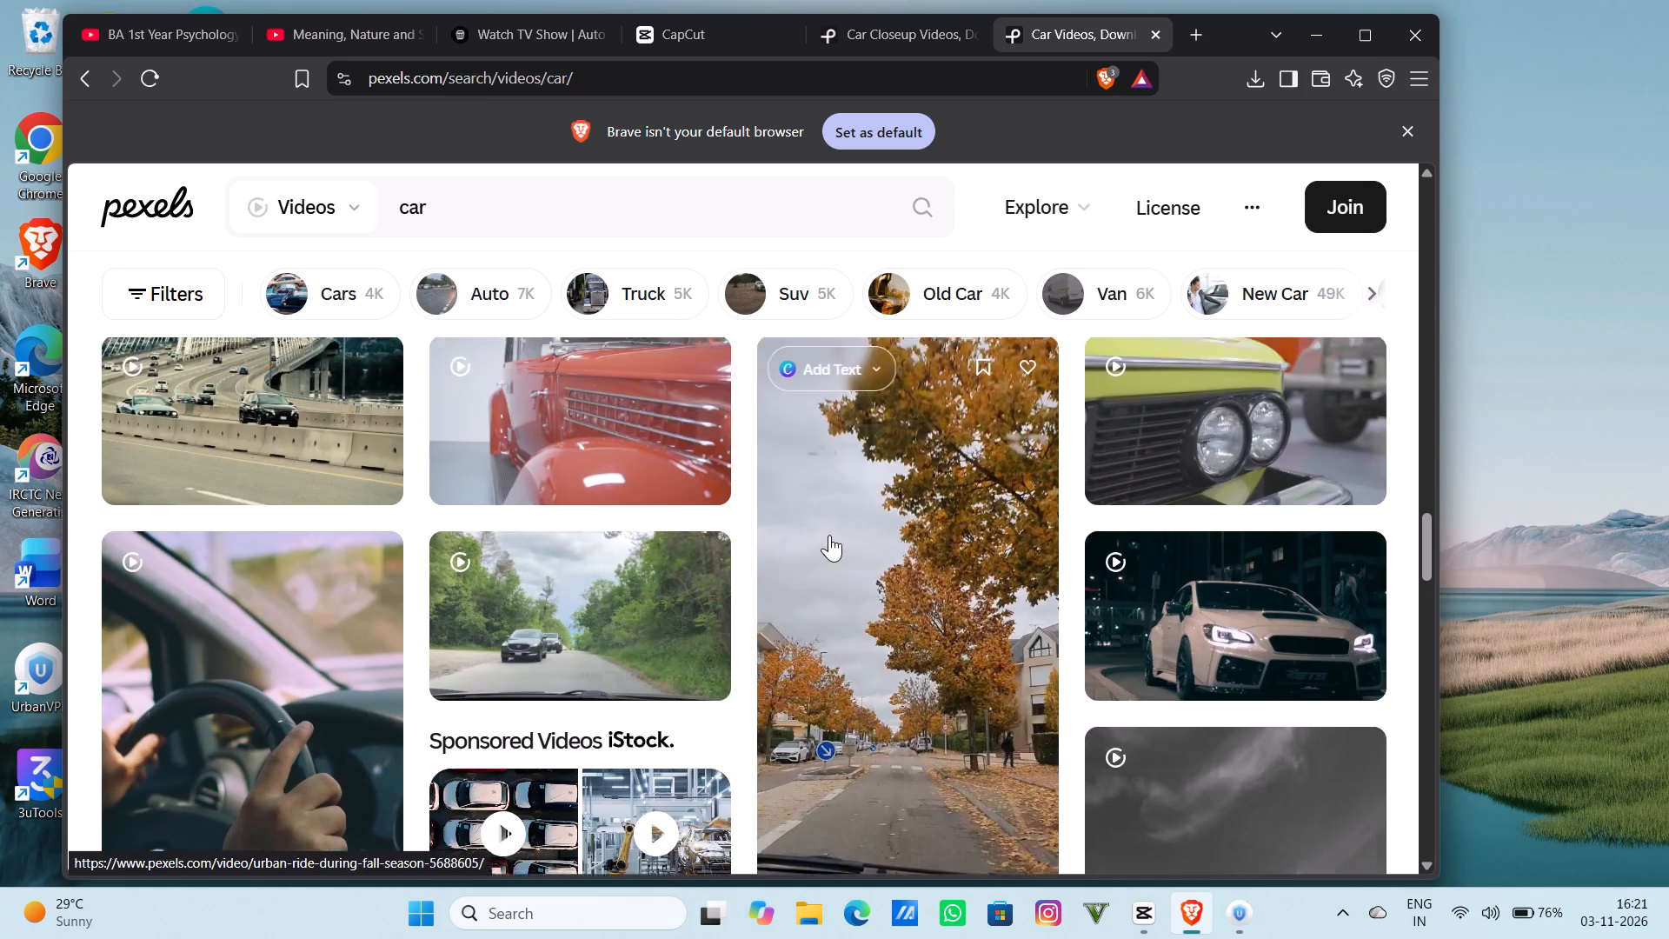
{"action": "scroll", "coordinate": [829, 535], "scroll_direction": "up", "scroll_amount": 2}
Switch to the related "Cars" video search and look through its clips.
{"action": "left_click", "coordinate": [371, 296]}
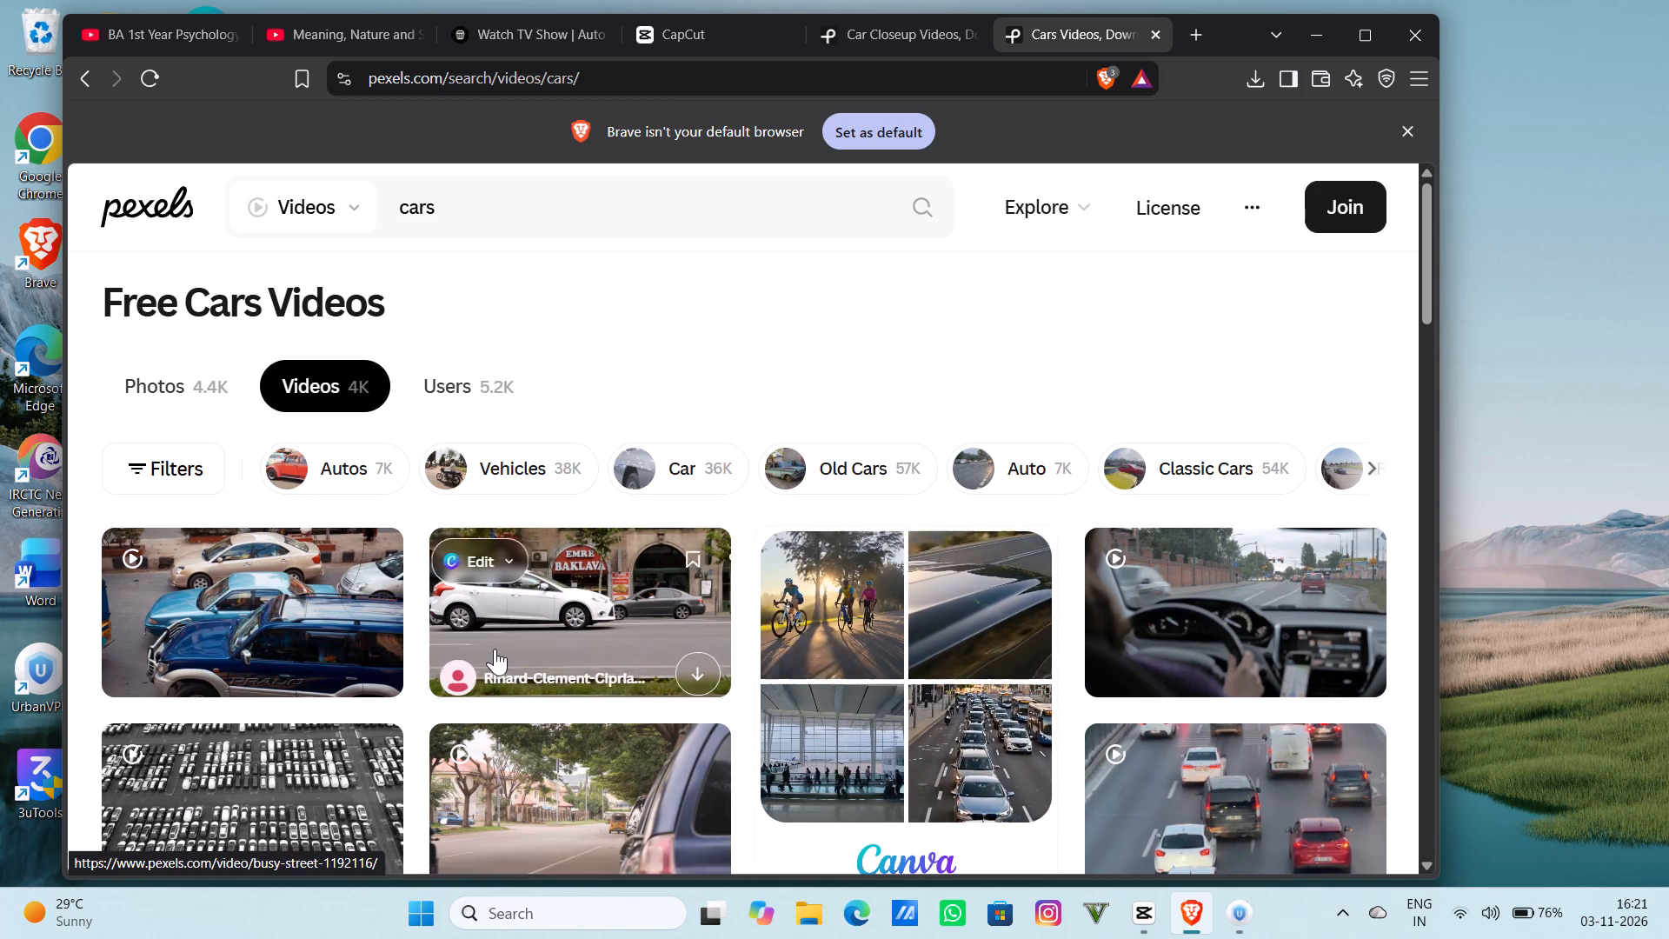
{"action": "scroll", "coordinate": [495, 648], "scroll_direction": "down", "scroll_amount": 3}
{"action": "scroll", "coordinate": [596, 576], "scroll_direction": "down", "scroll_amount": 2}
{"action": "scroll", "coordinate": [407, 609], "scroll_direction": "down", "scroll_amount": 2}
{"action": "scroll", "coordinate": [523, 633], "scroll_direction": "down", "scroll_amount": 5}
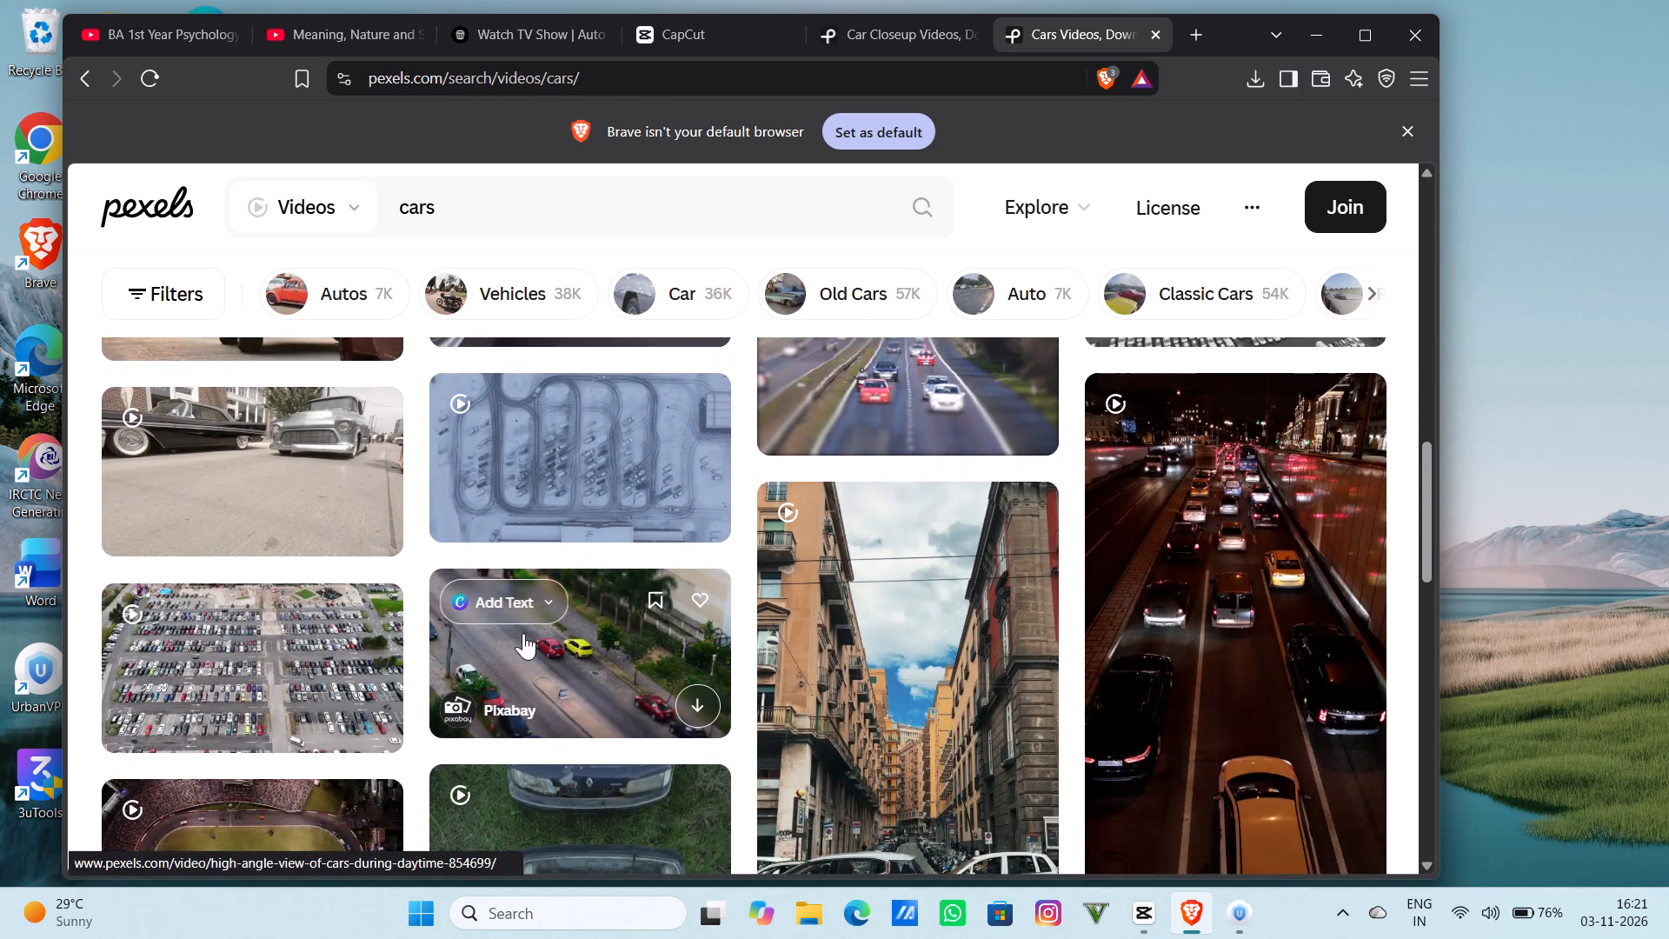
Show the Pexels users matching "cars" instead of the videos.
{"action": "scroll", "coordinate": [523, 633], "scroll_direction": "up", "scroll_amount": 18}
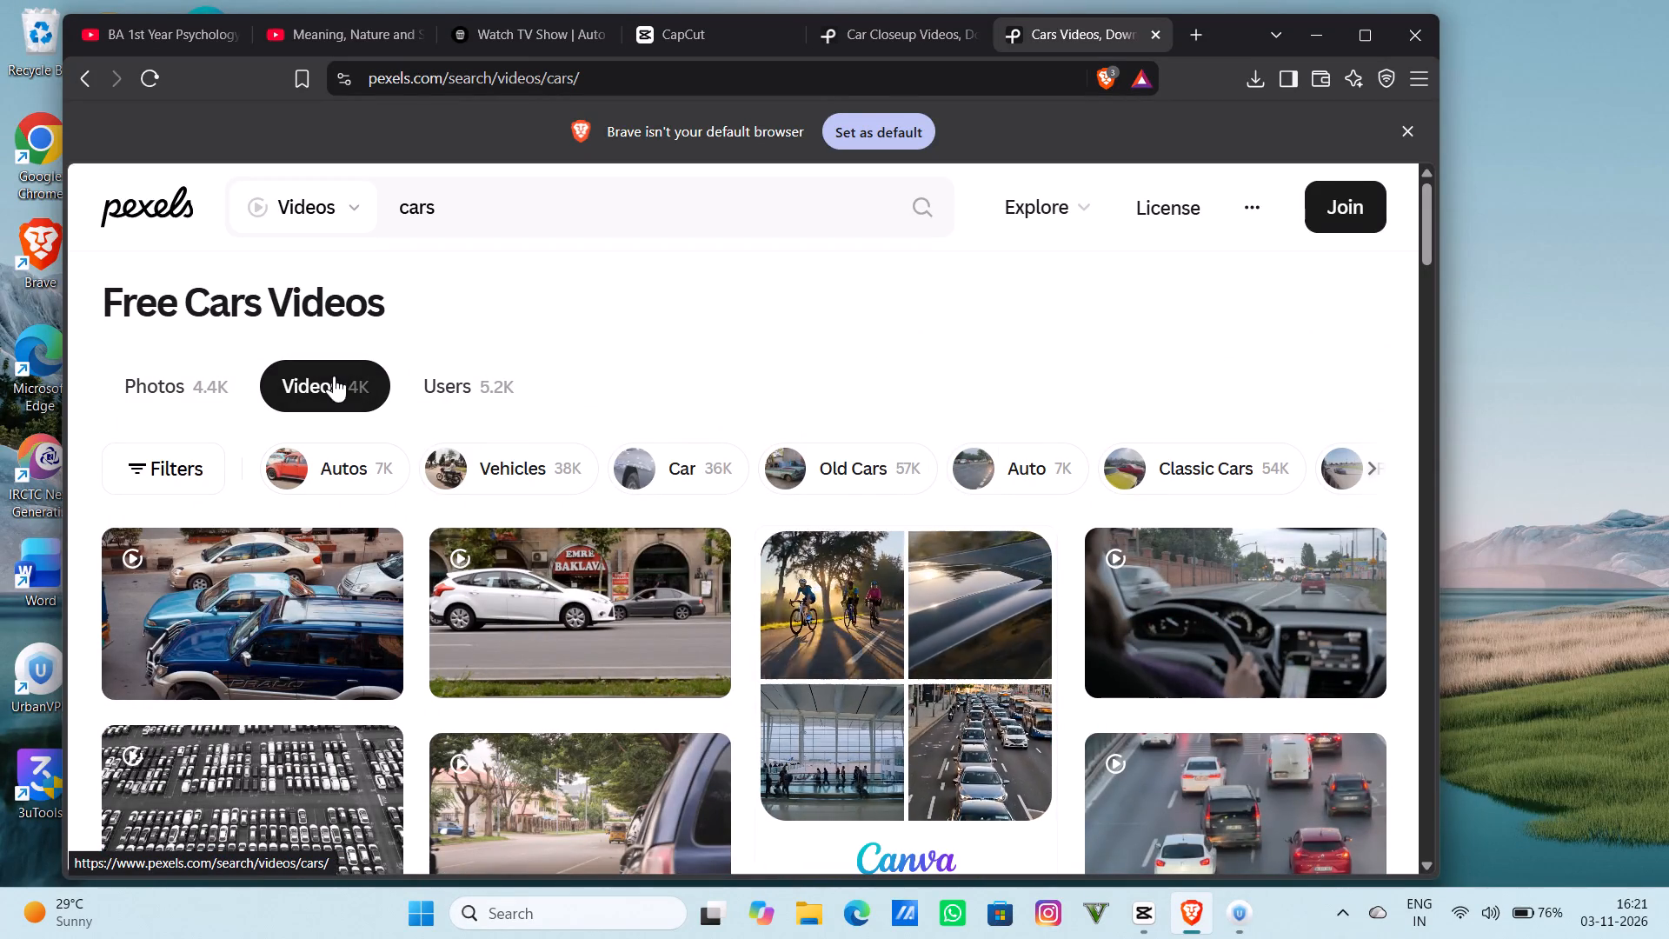
{"action": "left_click", "coordinate": [454, 396]}
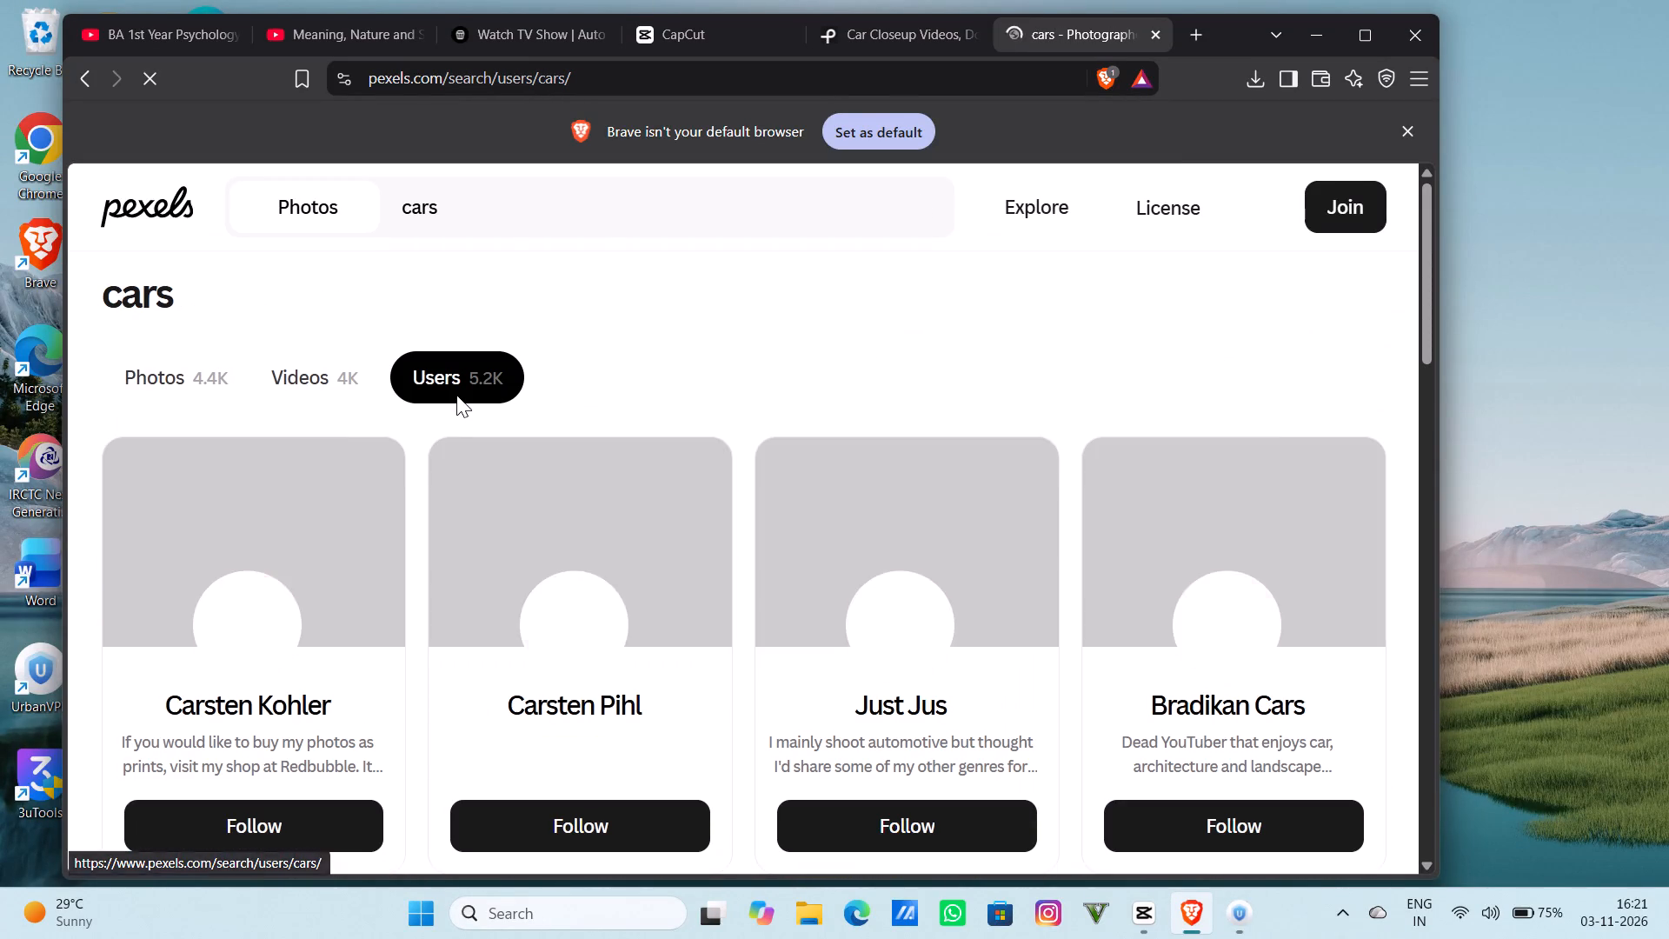
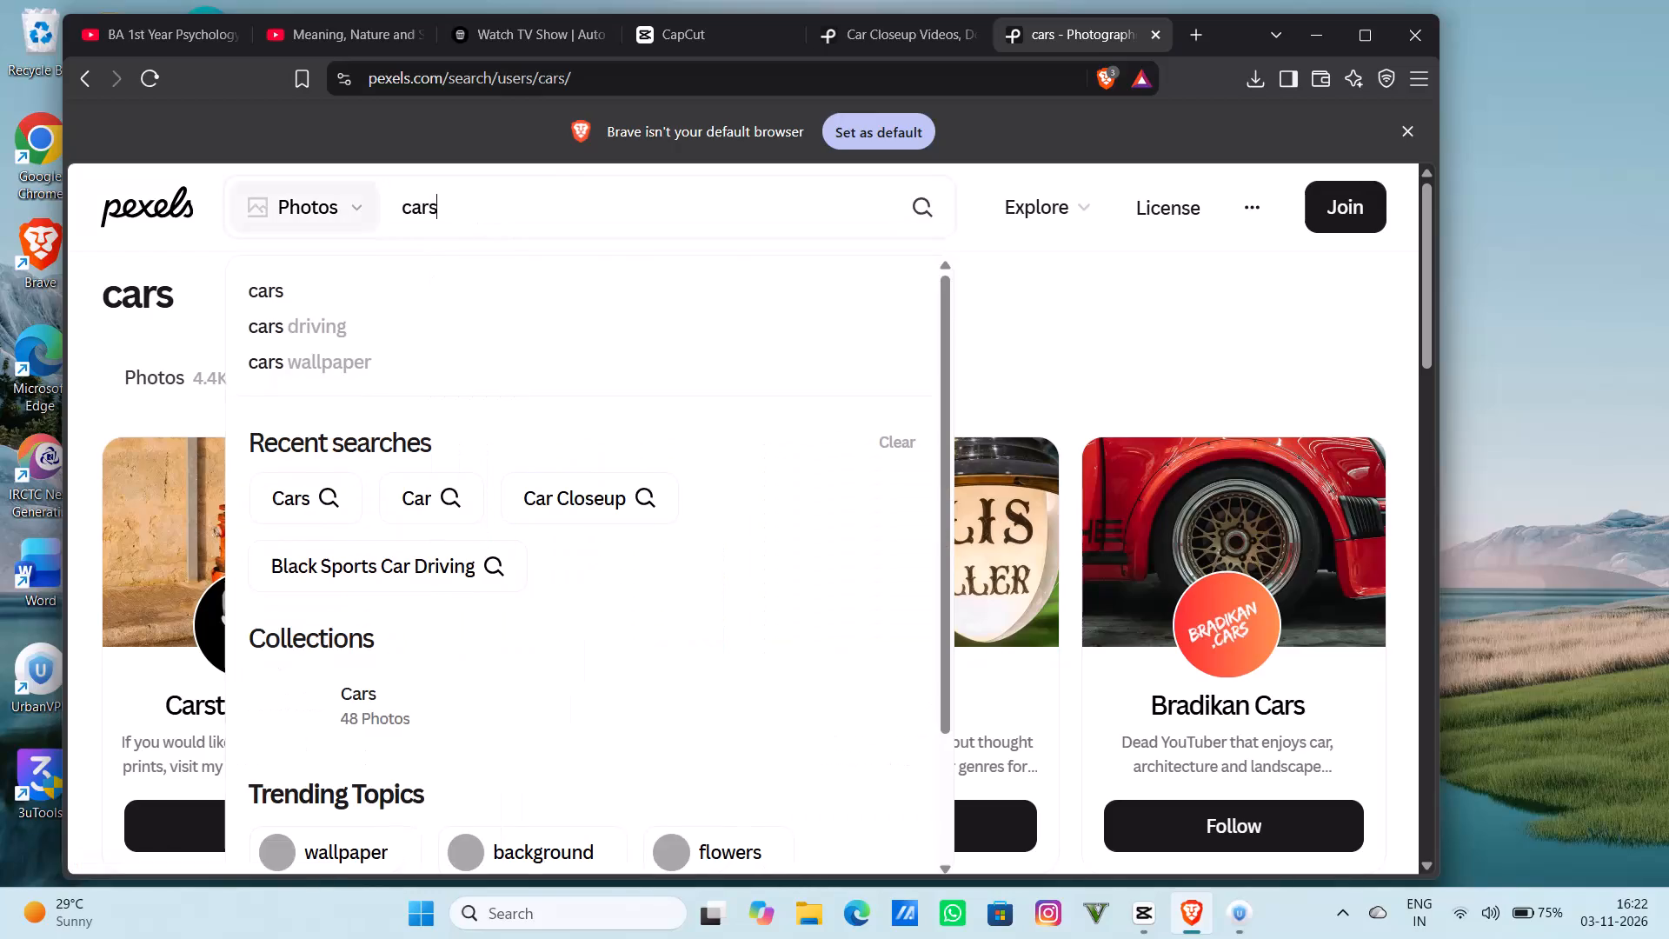
Replace the current query and search Pexels for "front view black frarri".
{"action": "key", "text": "BackSpace"}
{"action": "key", "text": "BackSpace"}
{"action": "key", "text": "BackSpace"}
{"action": "key", "text": "BackSpace"}
{"action": "key", "text": "BackSpace"}
{"action": "key", "text": "BackSpace"}
{"action": "key", "text": "BackSpace"}
{"action": "key", "text": "BackSpace"}
{"action": "key", "text": "BackSpace"}
{"action": "key", "text": "BackSpace"}
{"action": "key", "text": "BackSpace"}
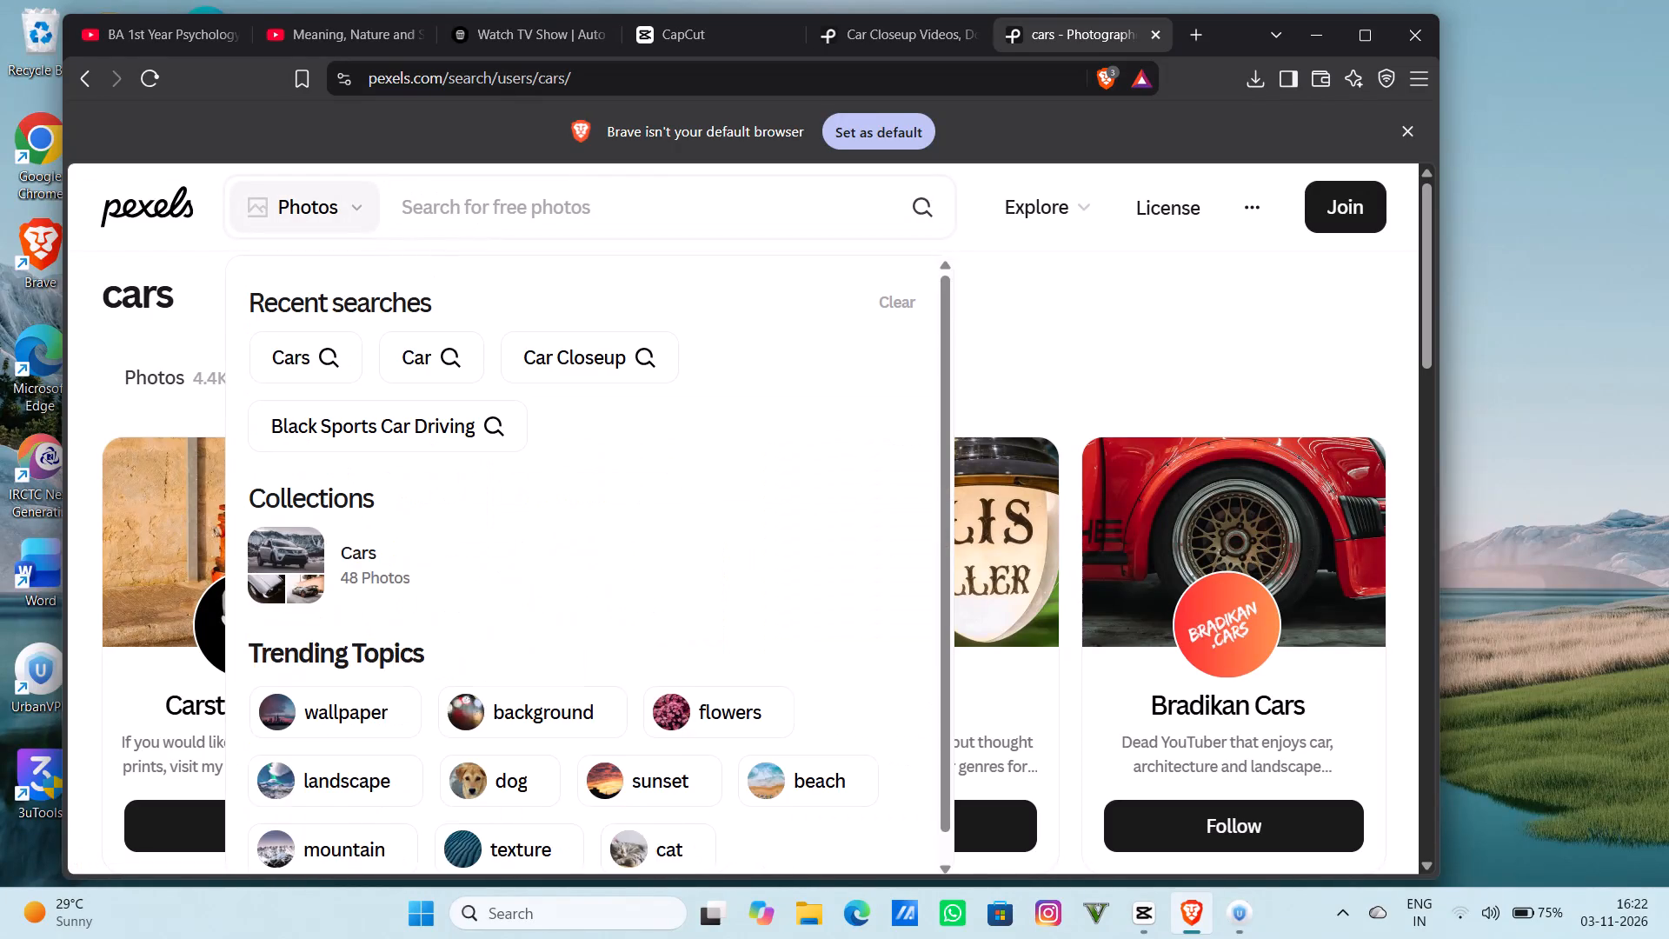
{"action": "type", "text": "front"}
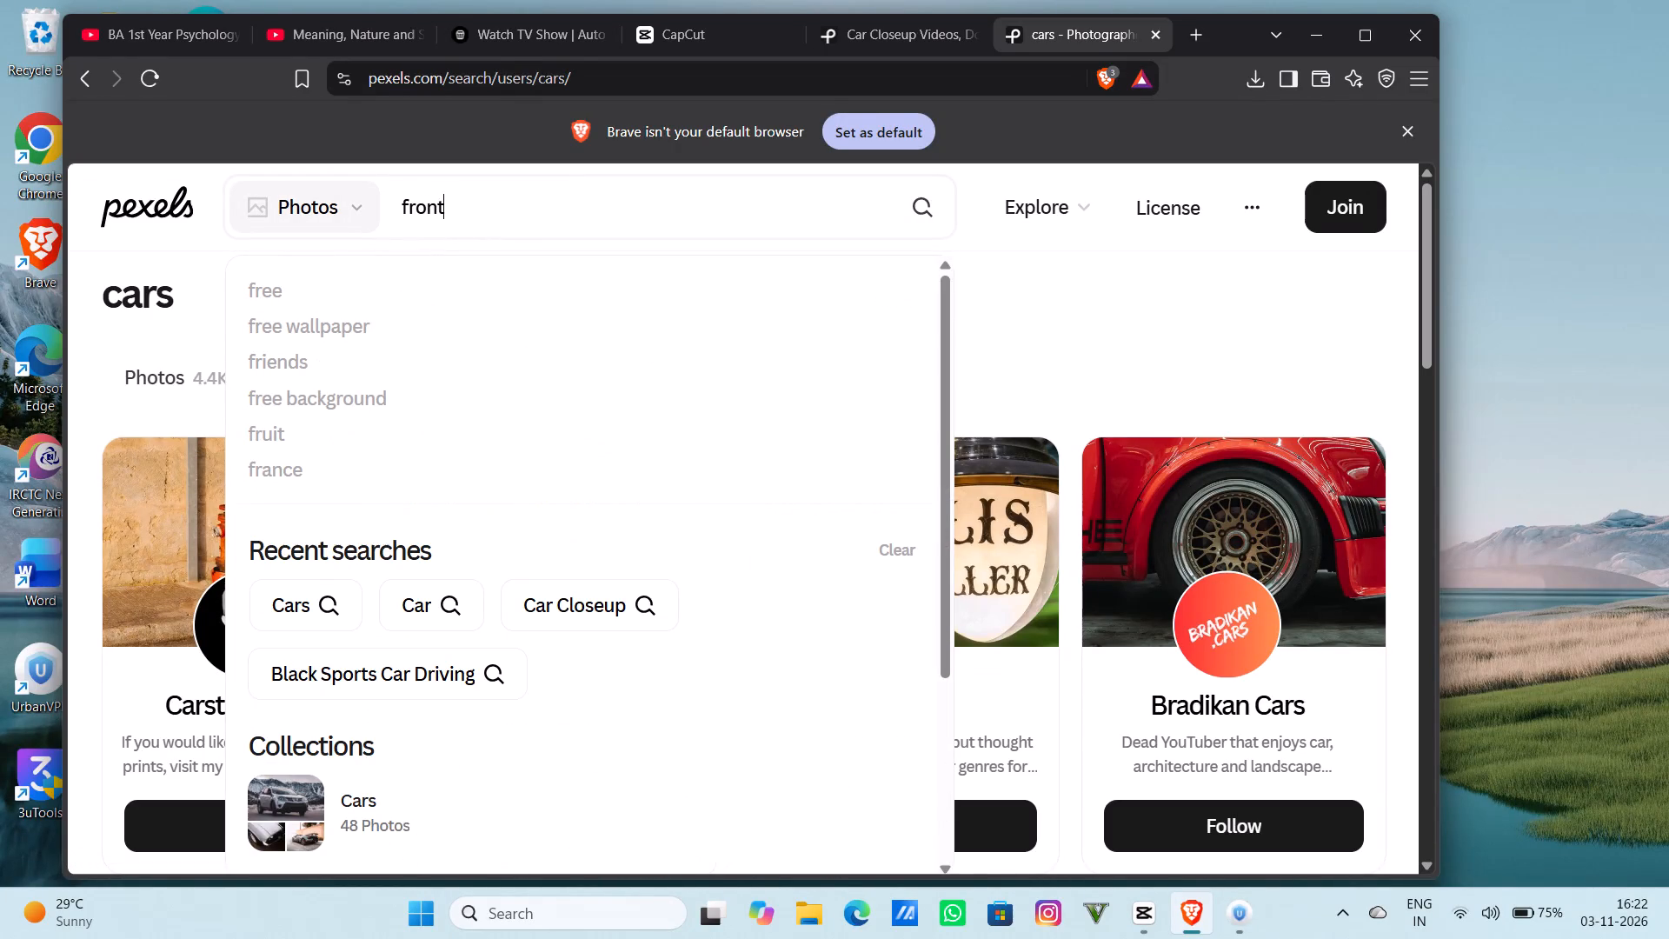
{"action": "key", "text": "space"}
{"action": "type", "text": "view black freera"}
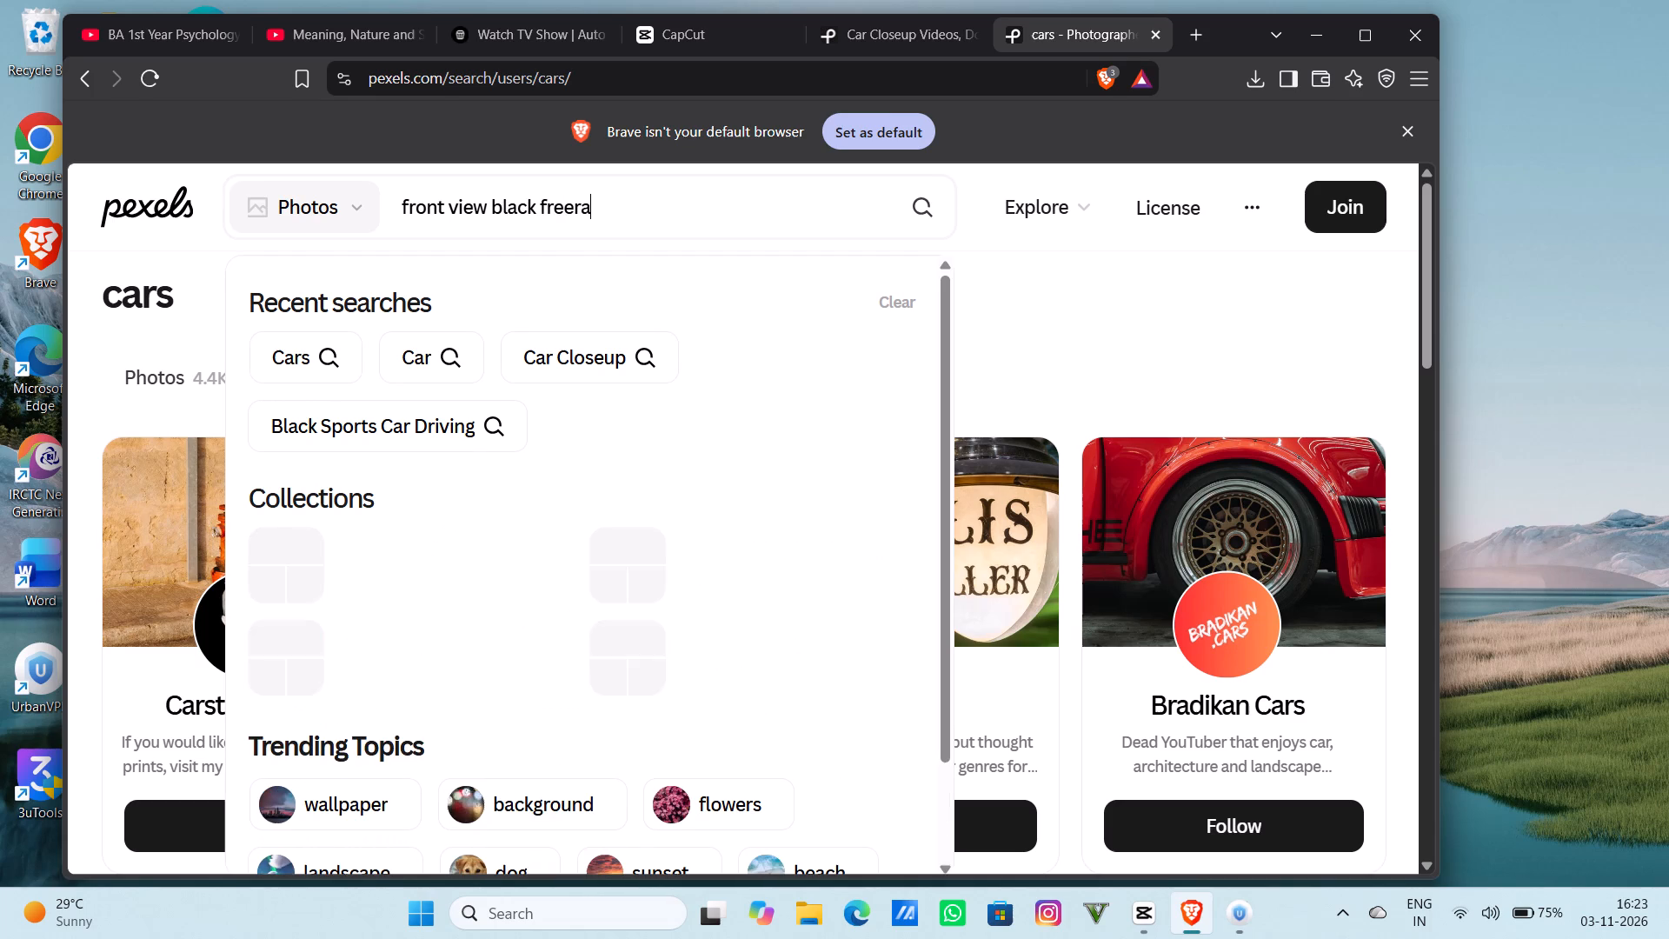
{"action": "key", "text": "BackSpace"}
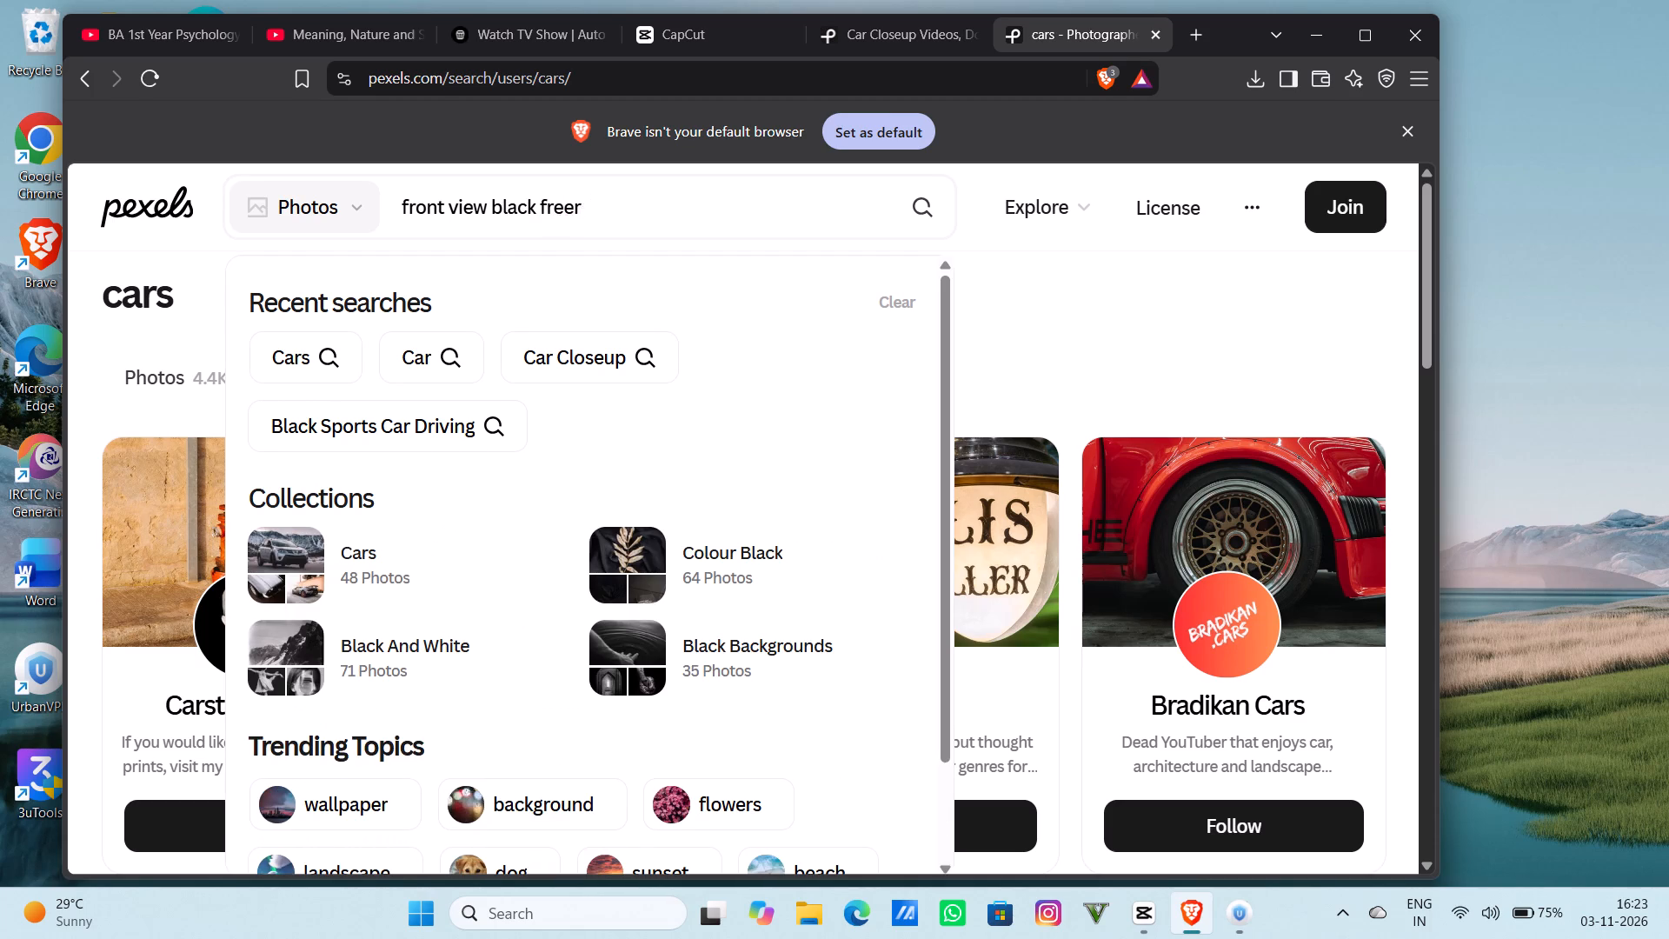
{"action": "key", "text": "BackSpace"}
{"action": "key", "text": "BackSpace"}
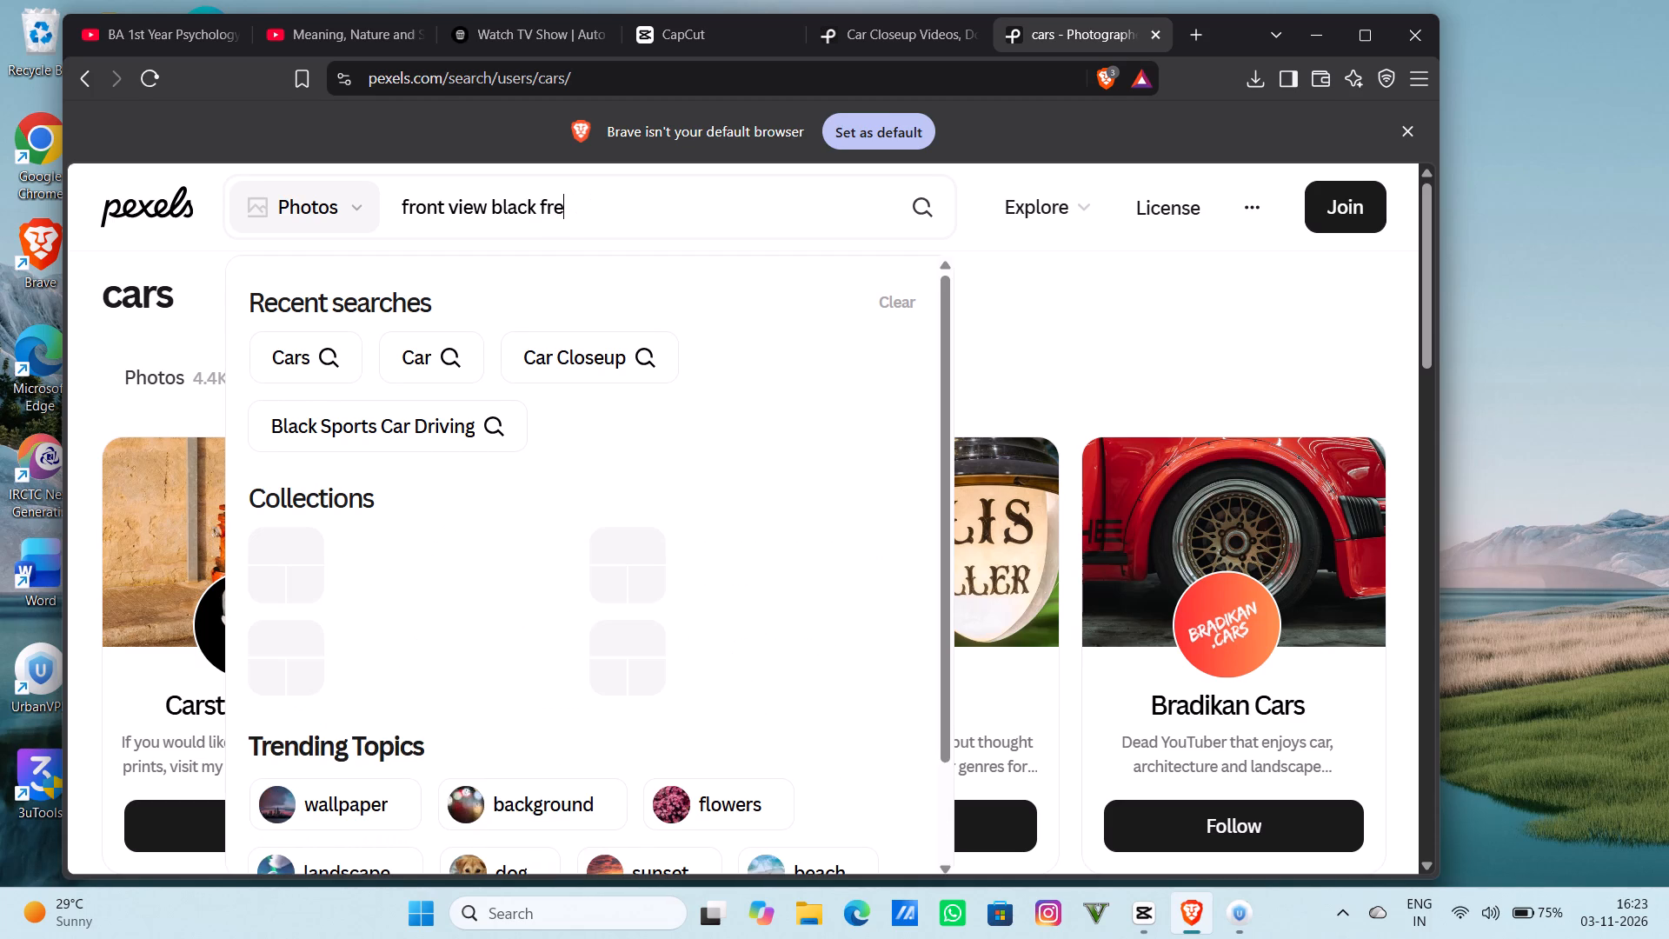
{"action": "key", "text": "BackSpace"}
{"action": "type", "text": "arri"}
{"action": "key", "text": "Return"}
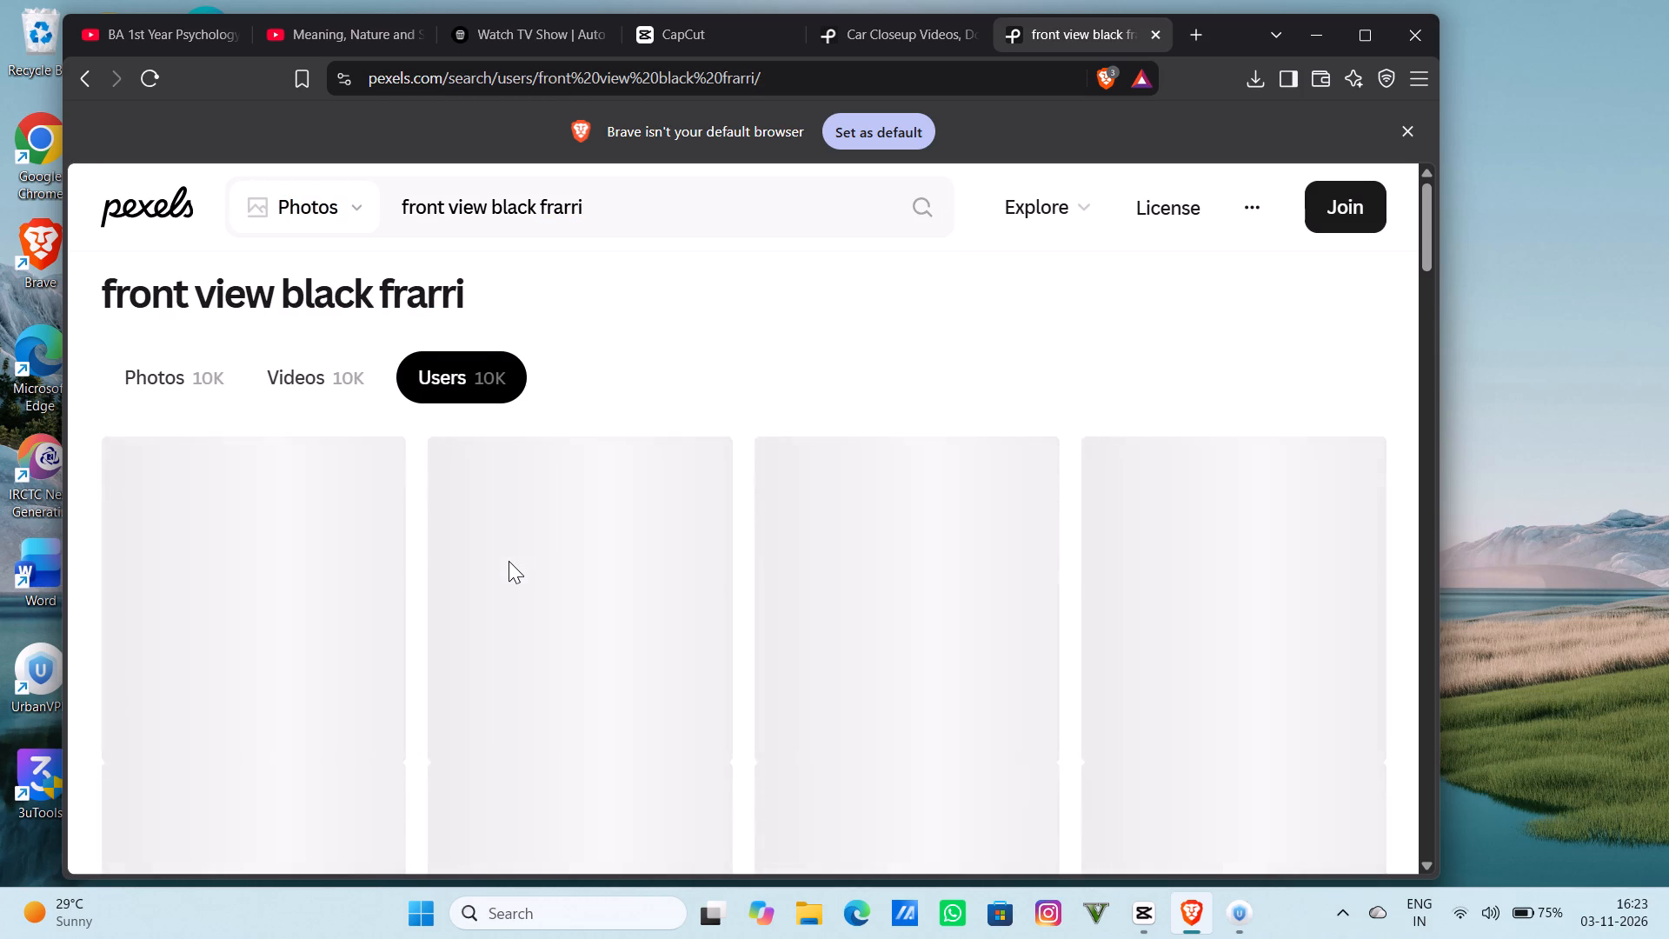
Glance over the matching users, then switch to the video results for the same search.
{"action": "scroll", "coordinate": [509, 561], "scroll_direction": "down", "scroll_amount": 3}
{"action": "scroll", "coordinate": [449, 519], "scroll_direction": "up", "scroll_amount": 2}
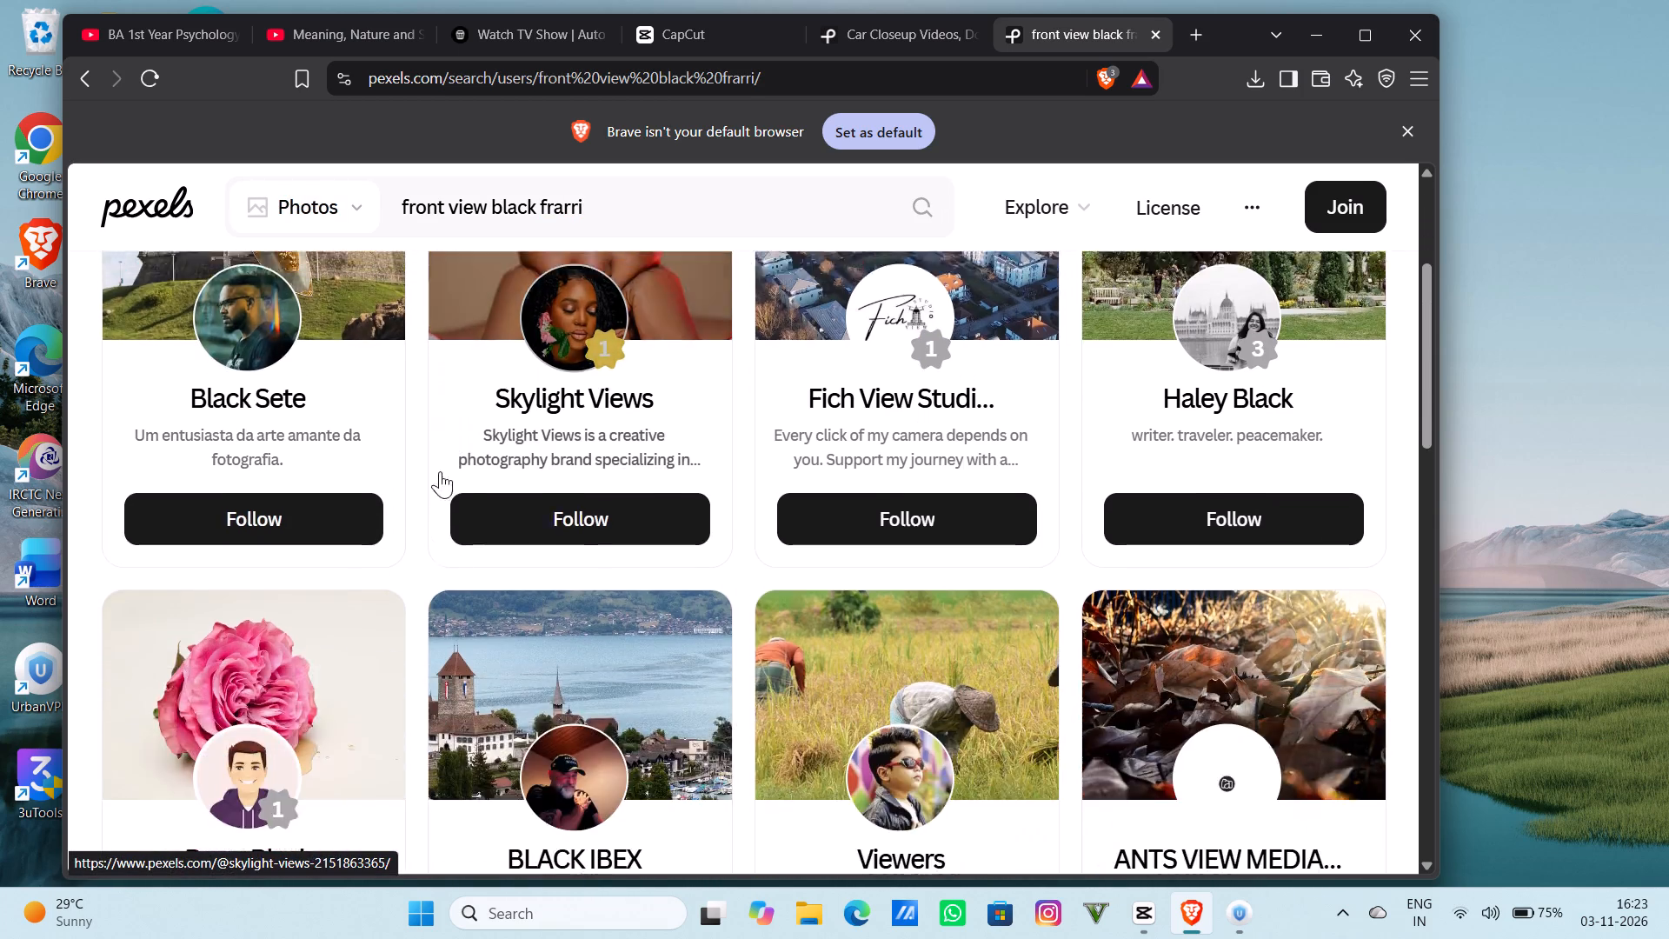
{"action": "scroll", "coordinate": [440, 471], "scroll_direction": "up", "scroll_amount": 2}
{"action": "scroll", "coordinate": [382, 340], "scroll_direction": "up", "scroll_amount": 1}
{"action": "left_click", "coordinate": [325, 366]}
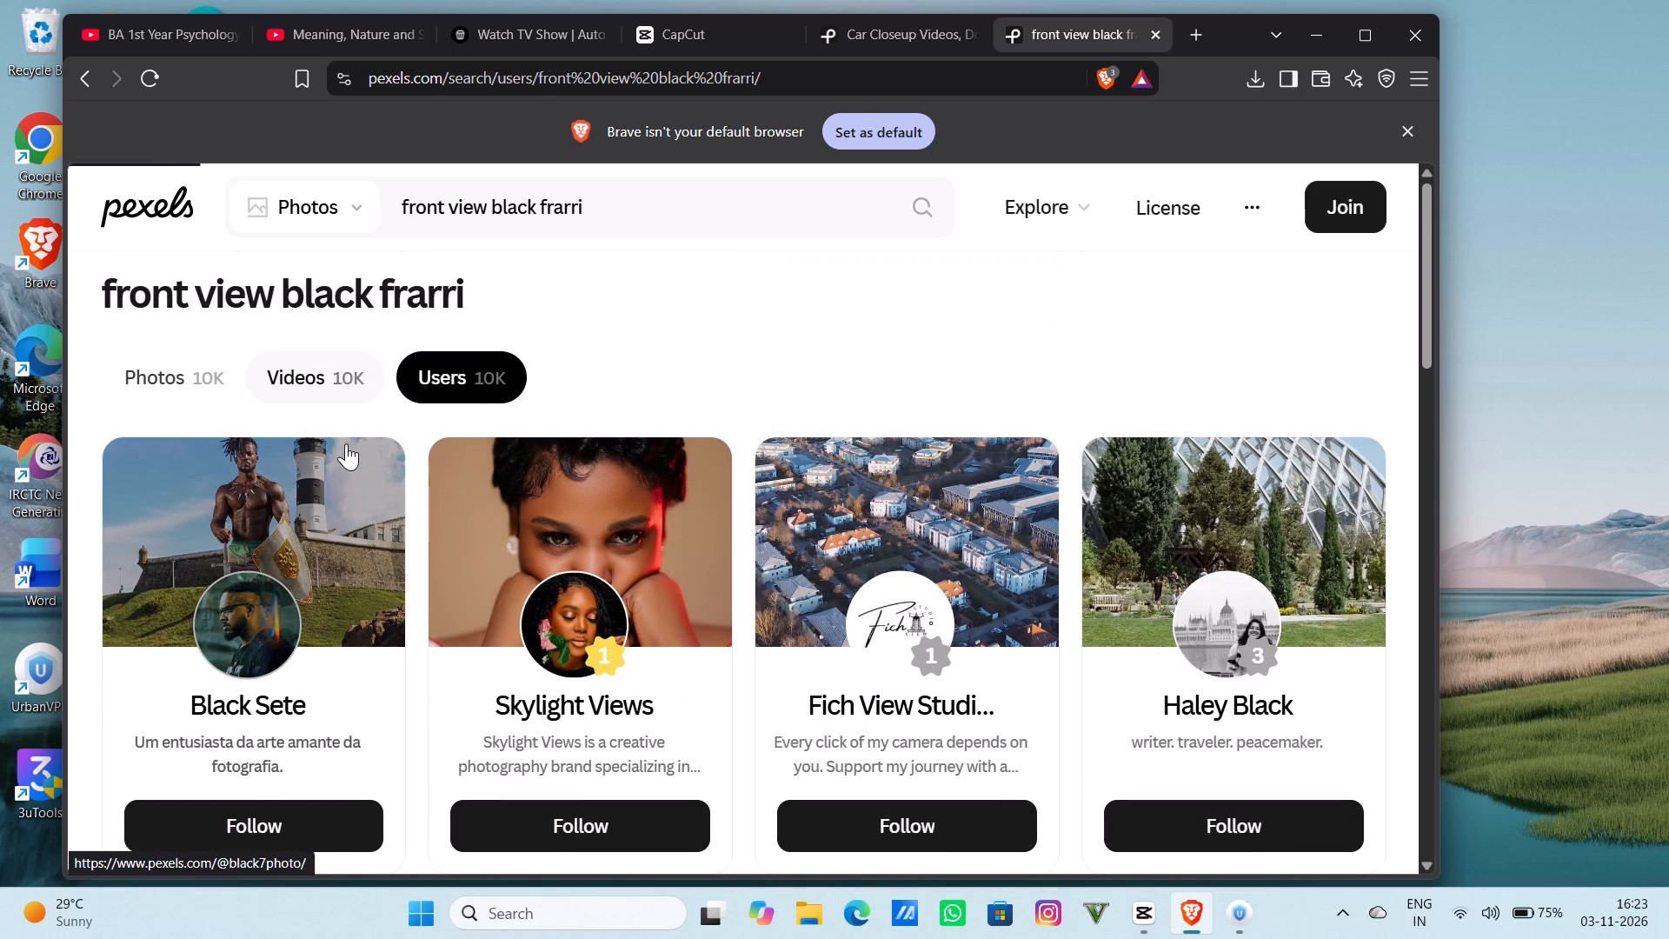
Look through the "front view black frarri" video results for usable sports car footage.
{"action": "scroll", "coordinate": [522, 590], "scroll_direction": "down", "scroll_amount": 2}
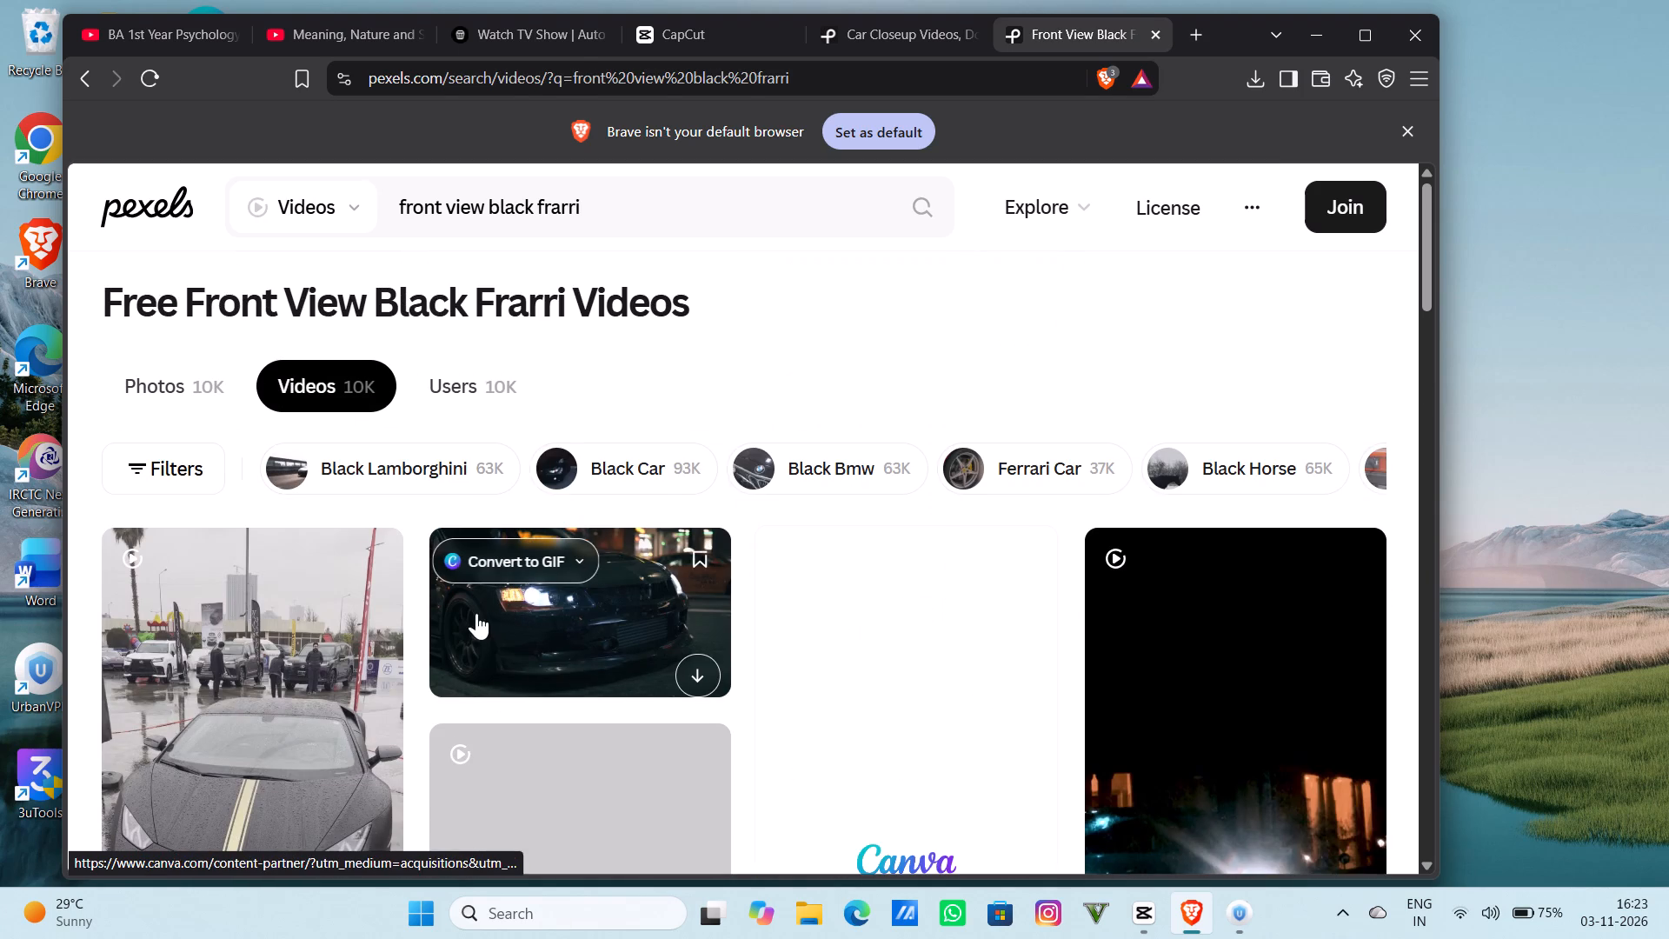
{"action": "scroll", "coordinate": [429, 631], "scroll_direction": "down", "scroll_amount": 2}
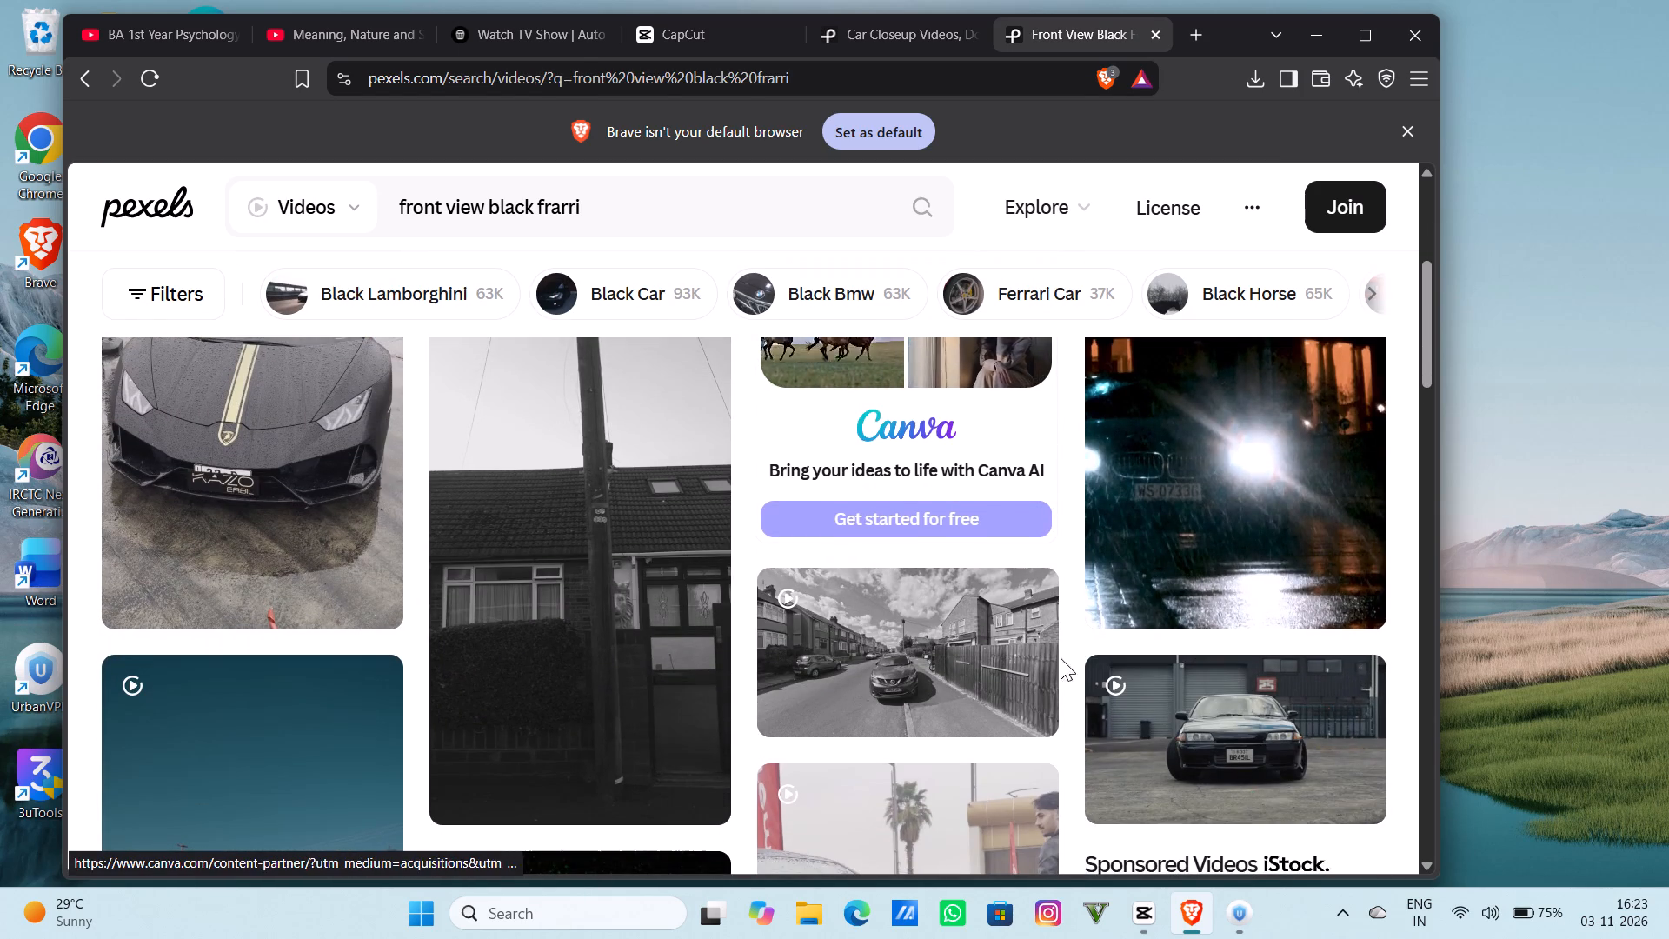
{"action": "scroll", "coordinate": [1221, 513], "scroll_direction": "up", "scroll_amount": 1}
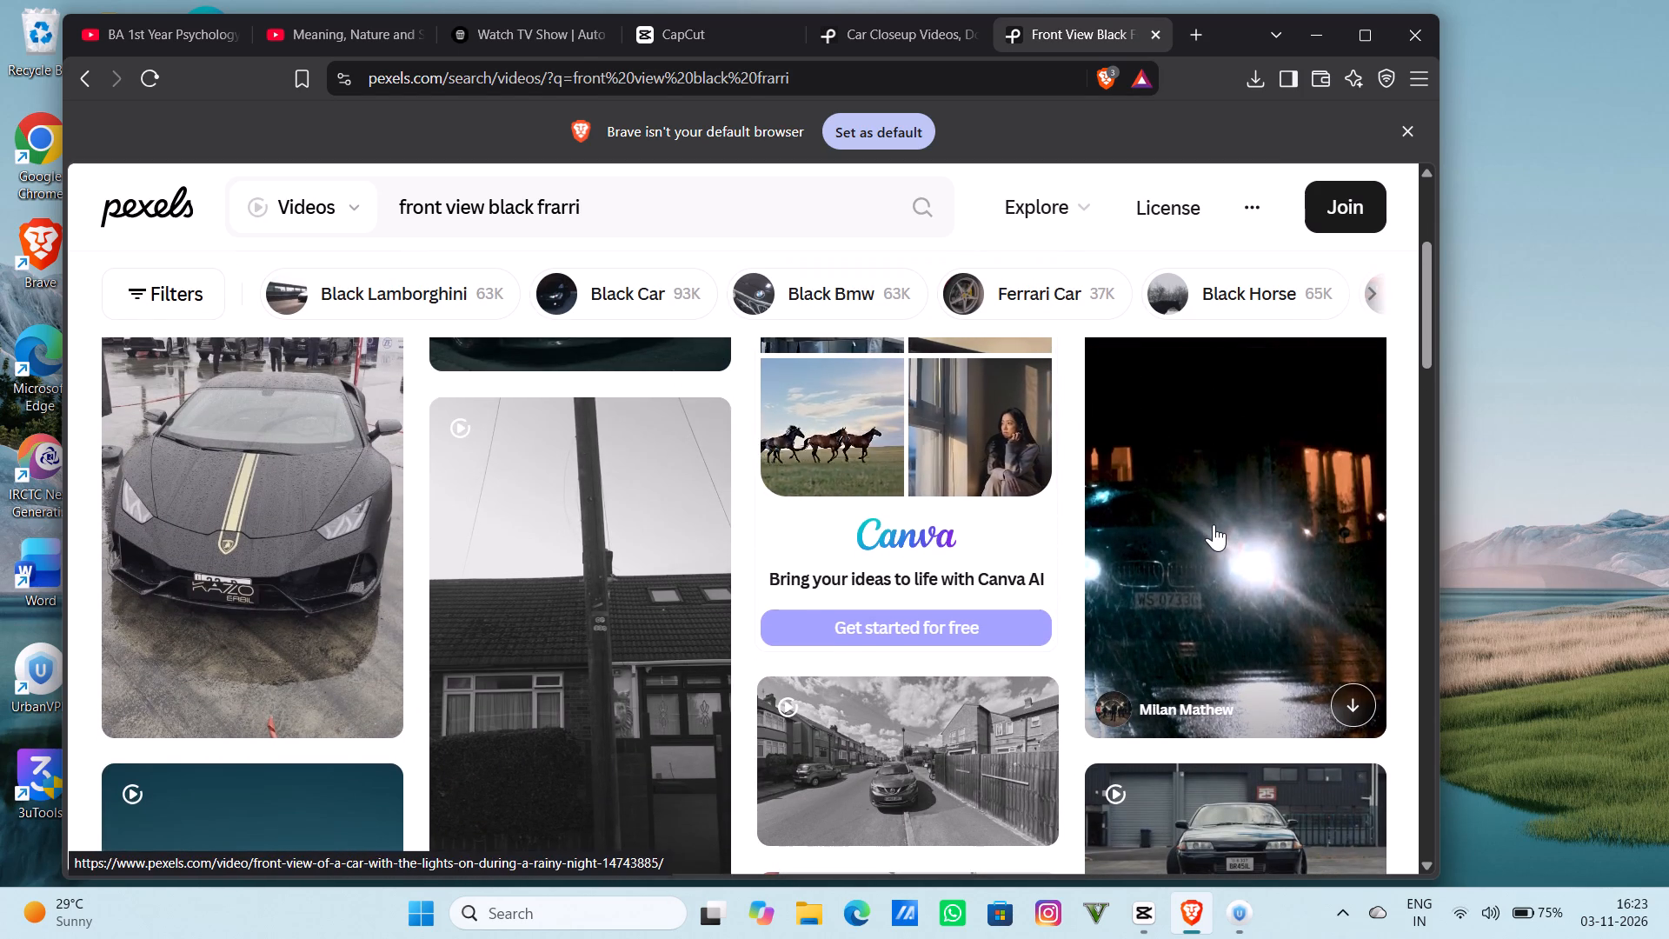
{"action": "scroll", "coordinate": [1214, 524], "scroll_direction": "up", "scroll_amount": 1}
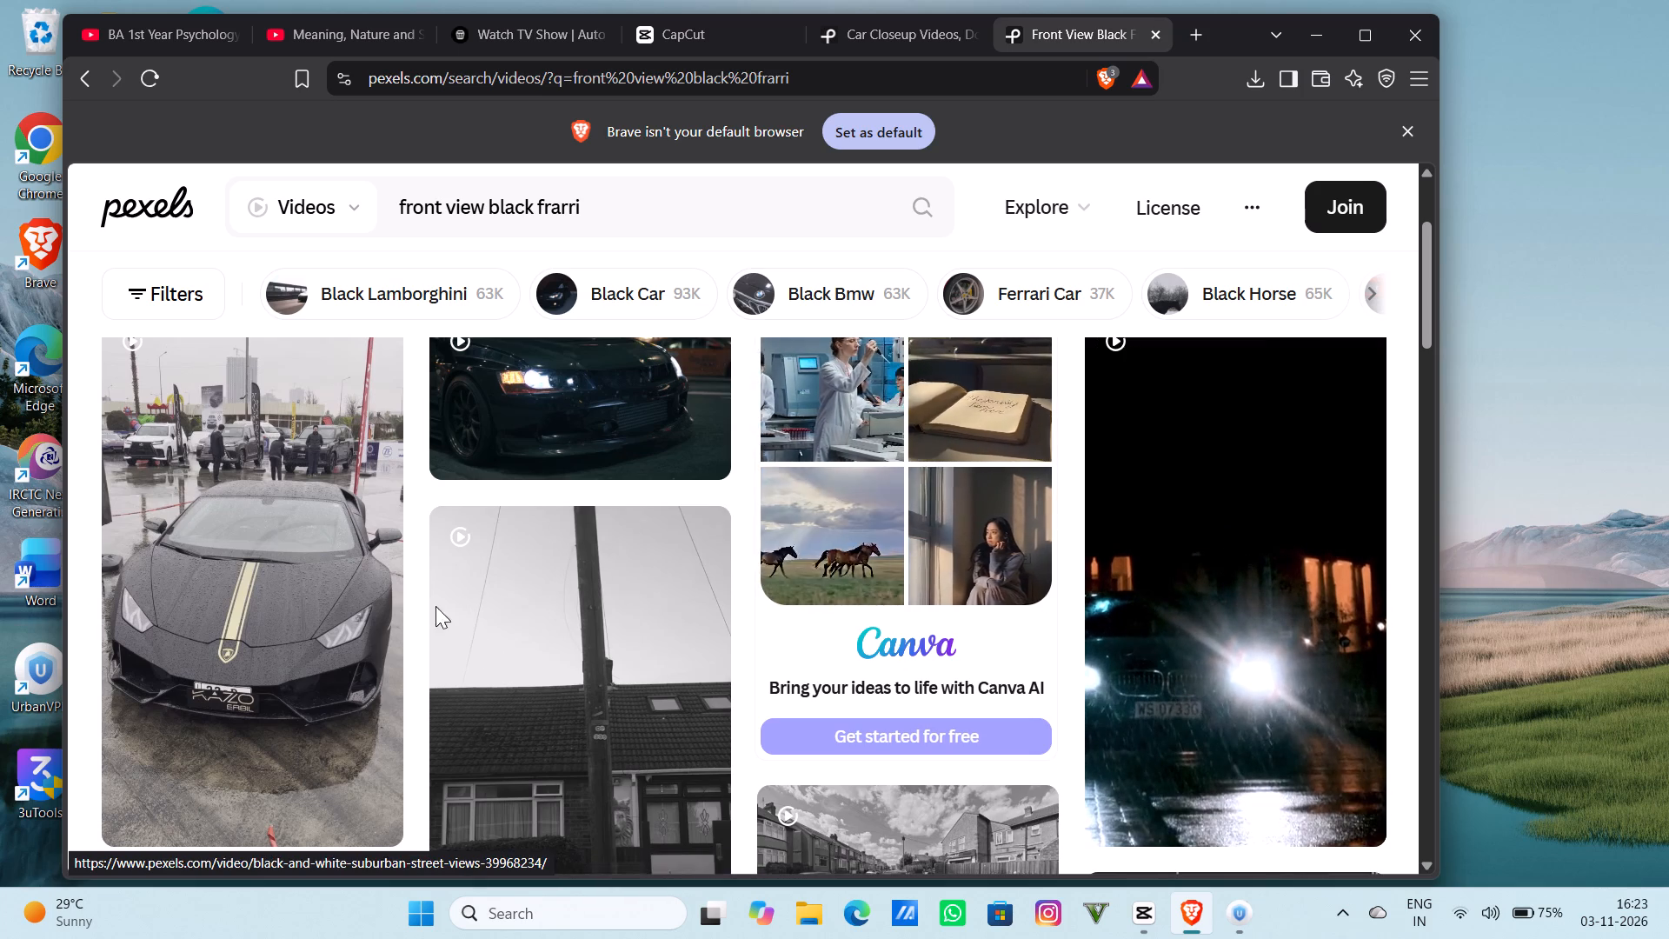
{"action": "scroll", "coordinate": [465, 627], "scroll_direction": "down", "scroll_amount": 2}
{"action": "scroll", "coordinate": [538, 658], "scroll_direction": "down", "scroll_amount": 5}
{"action": "scroll", "coordinate": [318, 520], "scroll_direction": "up", "scroll_amount": 1}
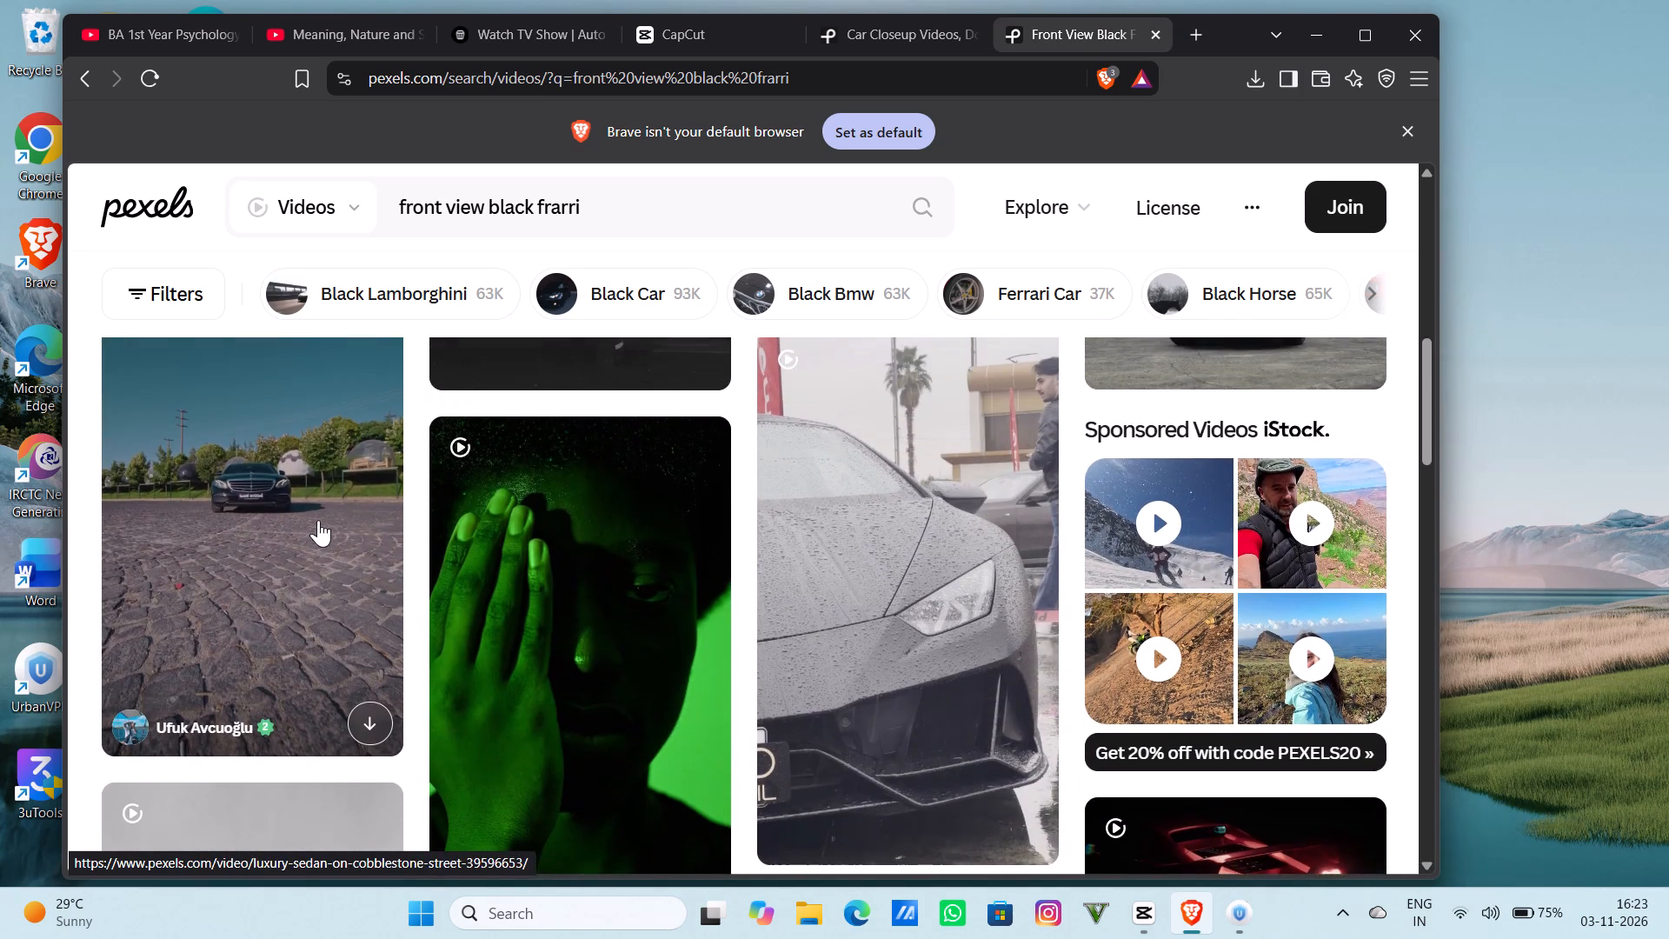
{"action": "scroll", "coordinate": [318, 520], "scroll_direction": "down", "scroll_amount": 4}
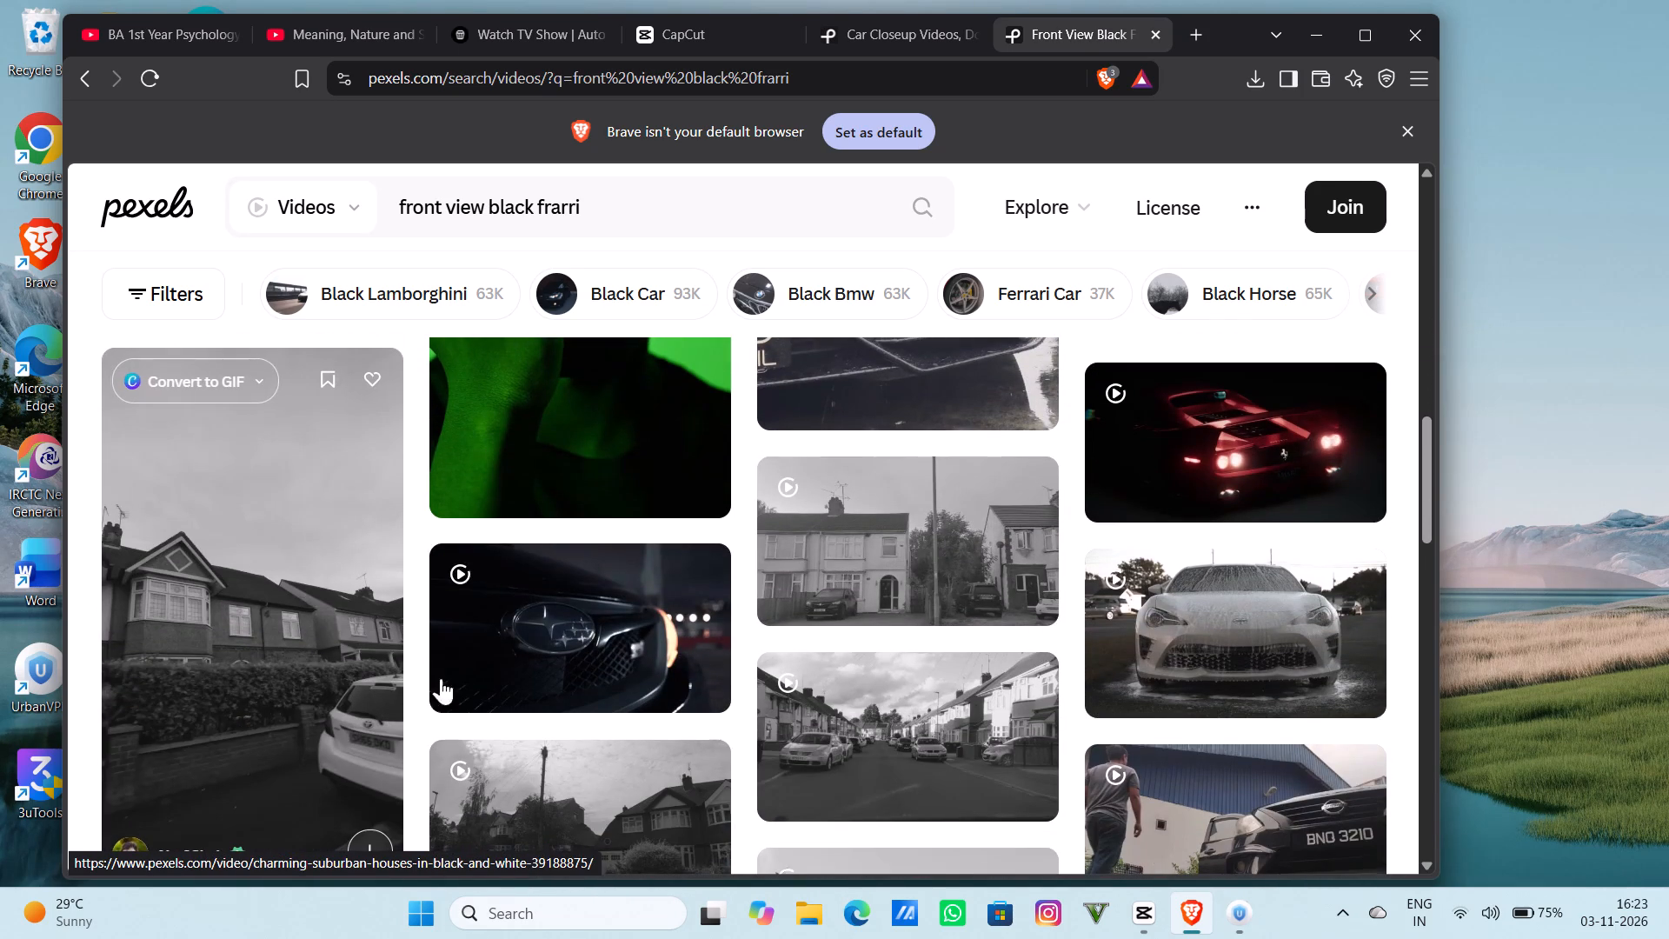
{"action": "scroll", "coordinate": [455, 672], "scroll_direction": "down", "scroll_amount": 2}
{"action": "scroll", "coordinate": [393, 734], "scroll_direction": "down", "scroll_amount": 1}
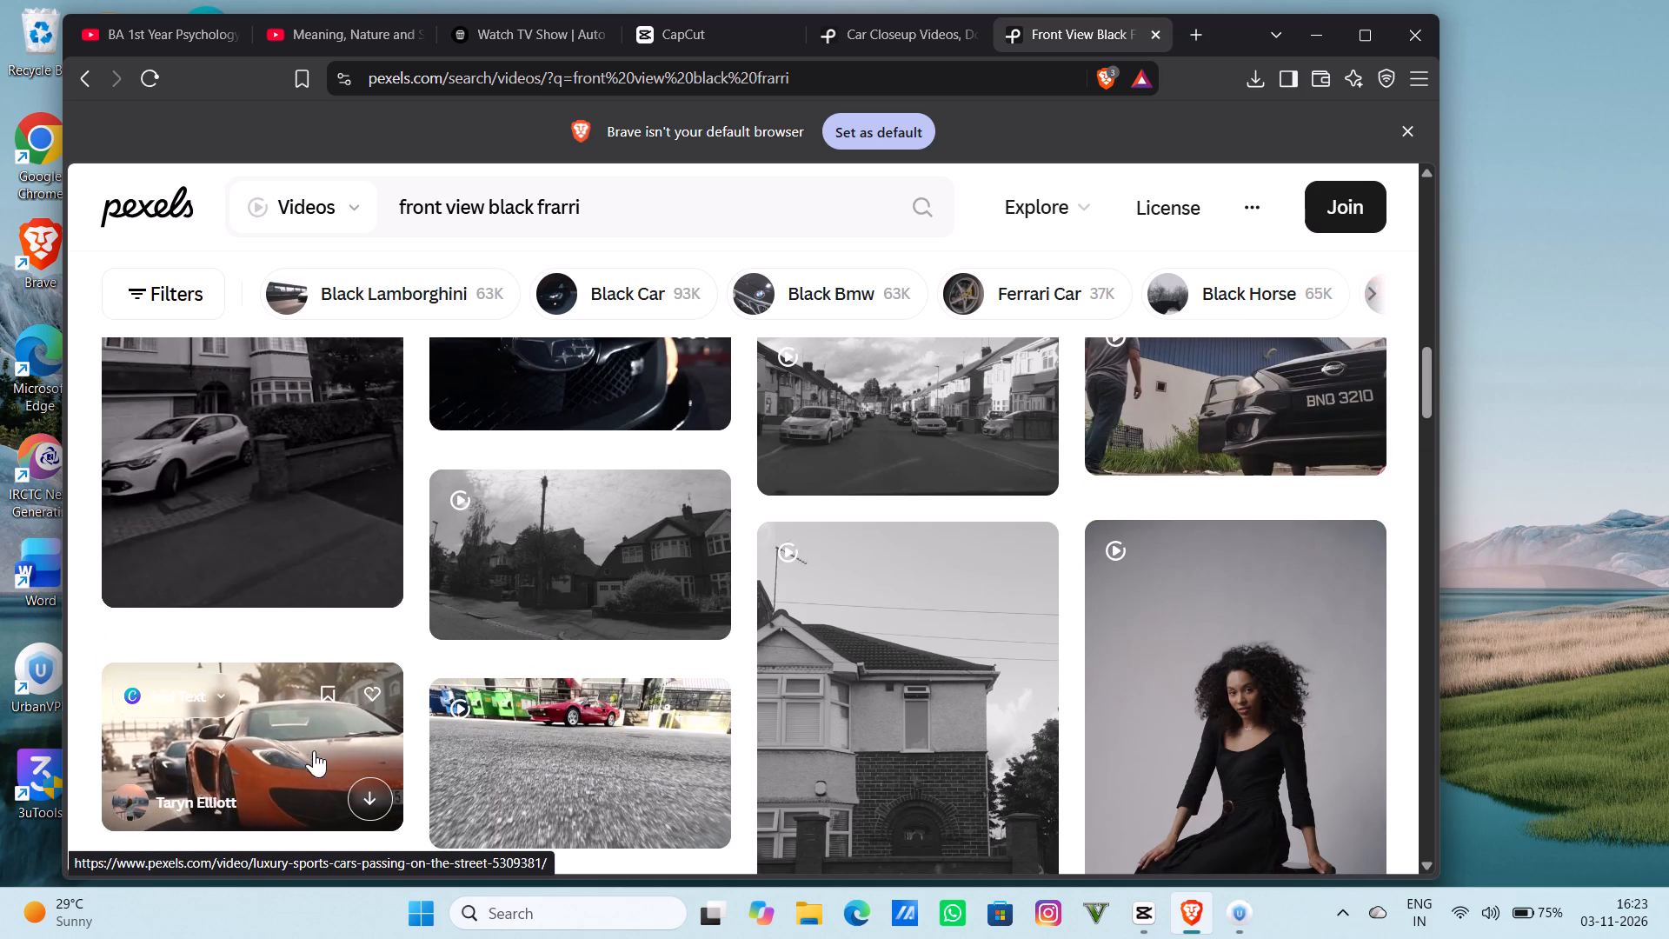
Download the clip of the orange sports car passing on the street, saving it in Downloads as lambo1.
{"action": "left_click", "coordinate": [355, 795]}
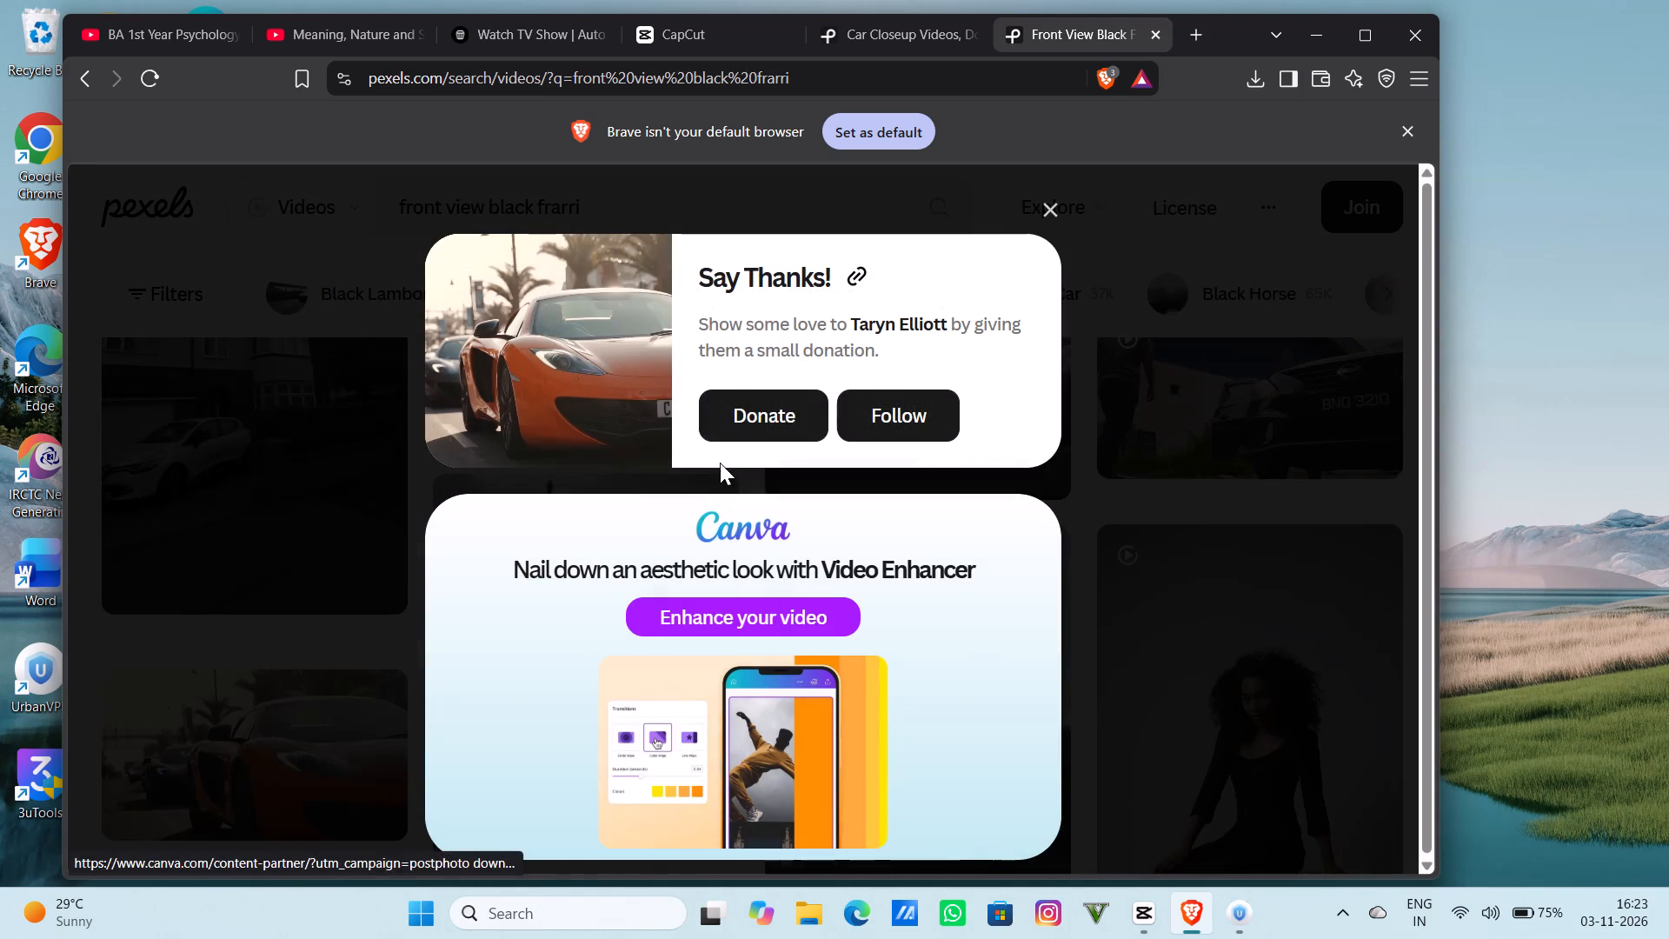
{"action": "left_click", "coordinate": [525, 373]}
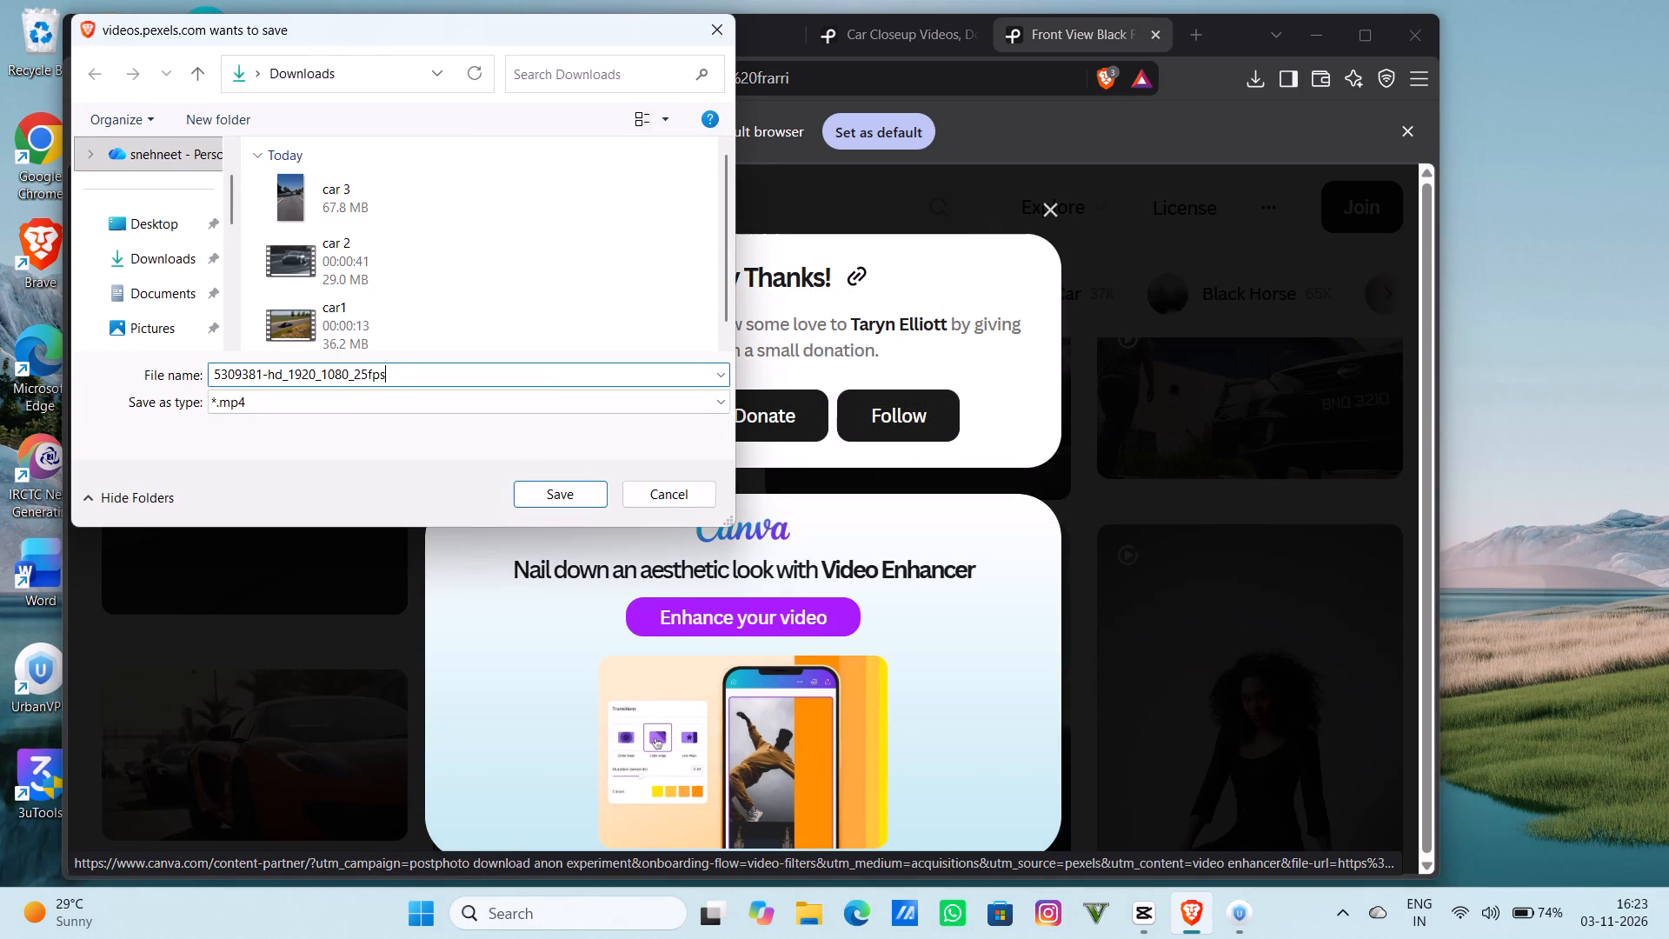
{"action": "key", "text": "BackSpace"}
{"action": "key", "text": "BackSpace"}
{"action": "key", "text": "BackSpace"}
{"action": "key", "text": "BackSpace"}
{"action": "key", "text": "BackSpace"}
{"action": "key", "text": "BackSpace"}
{"action": "key", "text": "BackSpace"}
{"action": "key", "text": "BackSpace"}
{"action": "key", "text": "BackSpace"}
{"action": "key", "text": "BackSpace"}
{"action": "key", "text": "BackSpace"}
{"action": "key", "text": "BackSpace"}
{"action": "key", "text": "BackSpace"}
{"action": "key", "text": "BackSpace"}
{"action": "key", "text": "BackSpace"}
{"action": "key", "text": "BackSpace"}
{"action": "key", "text": "BackSpace"}
{"action": "key", "text": "BackSpace"}
{"action": "key", "text": "BackSpace"}
{"action": "key", "text": "BackSpace"}
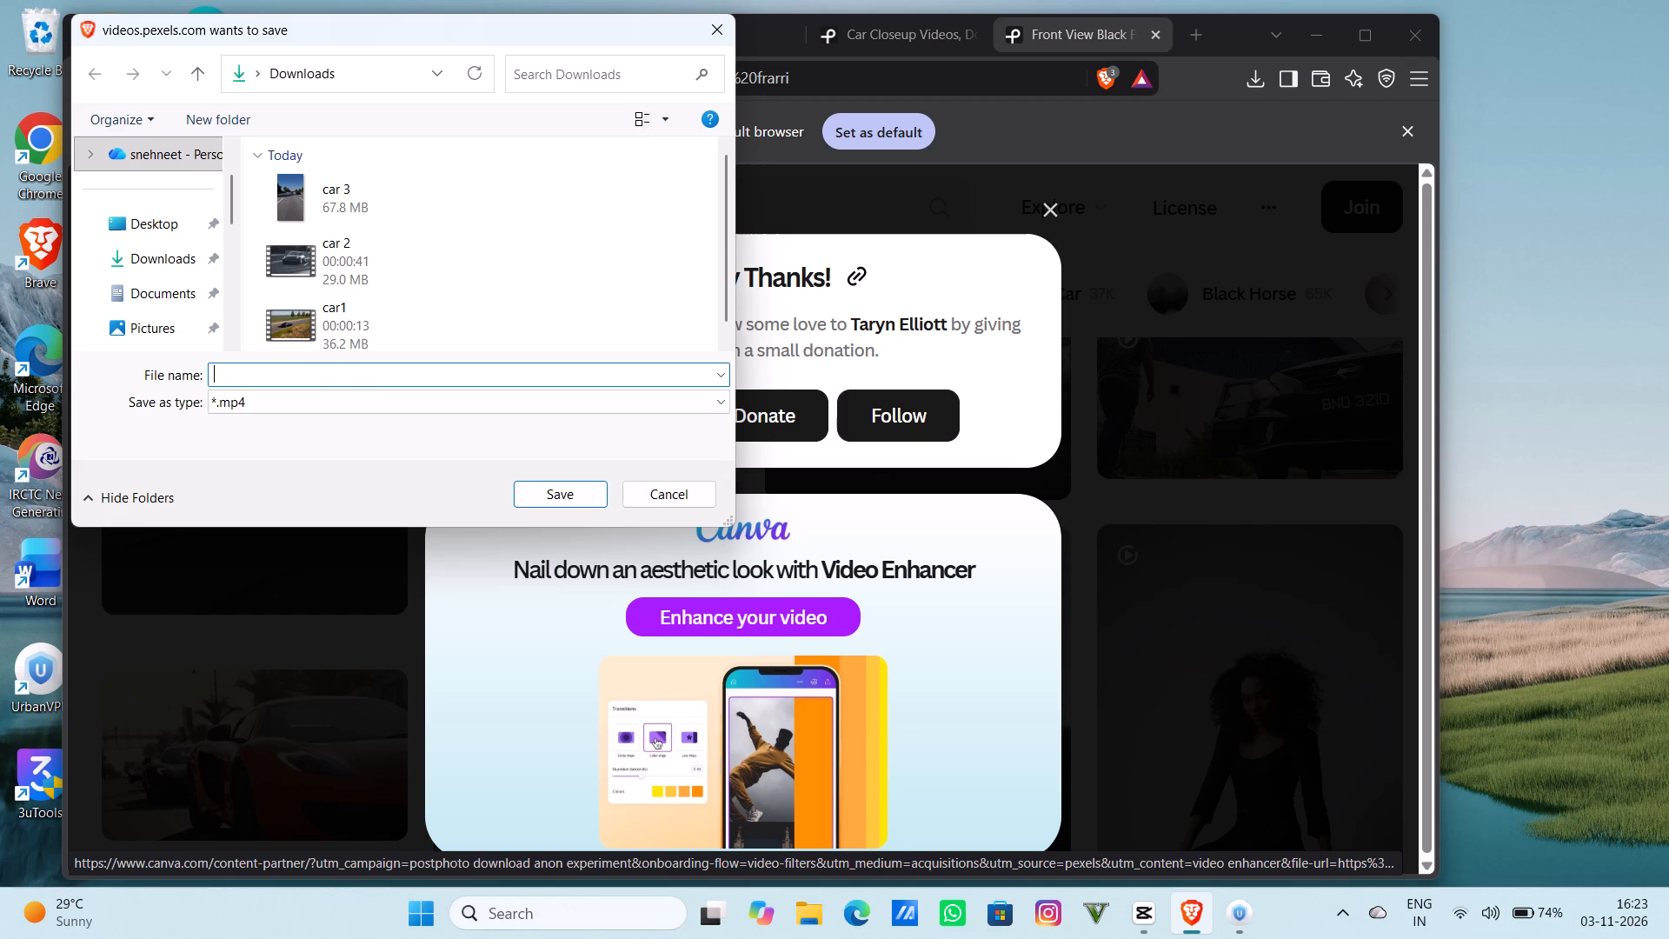
{"action": "type", "text": "lambo1"}
{"action": "key", "text": "Return"}
{"action": "left_click", "coordinate": [1078, 452]}
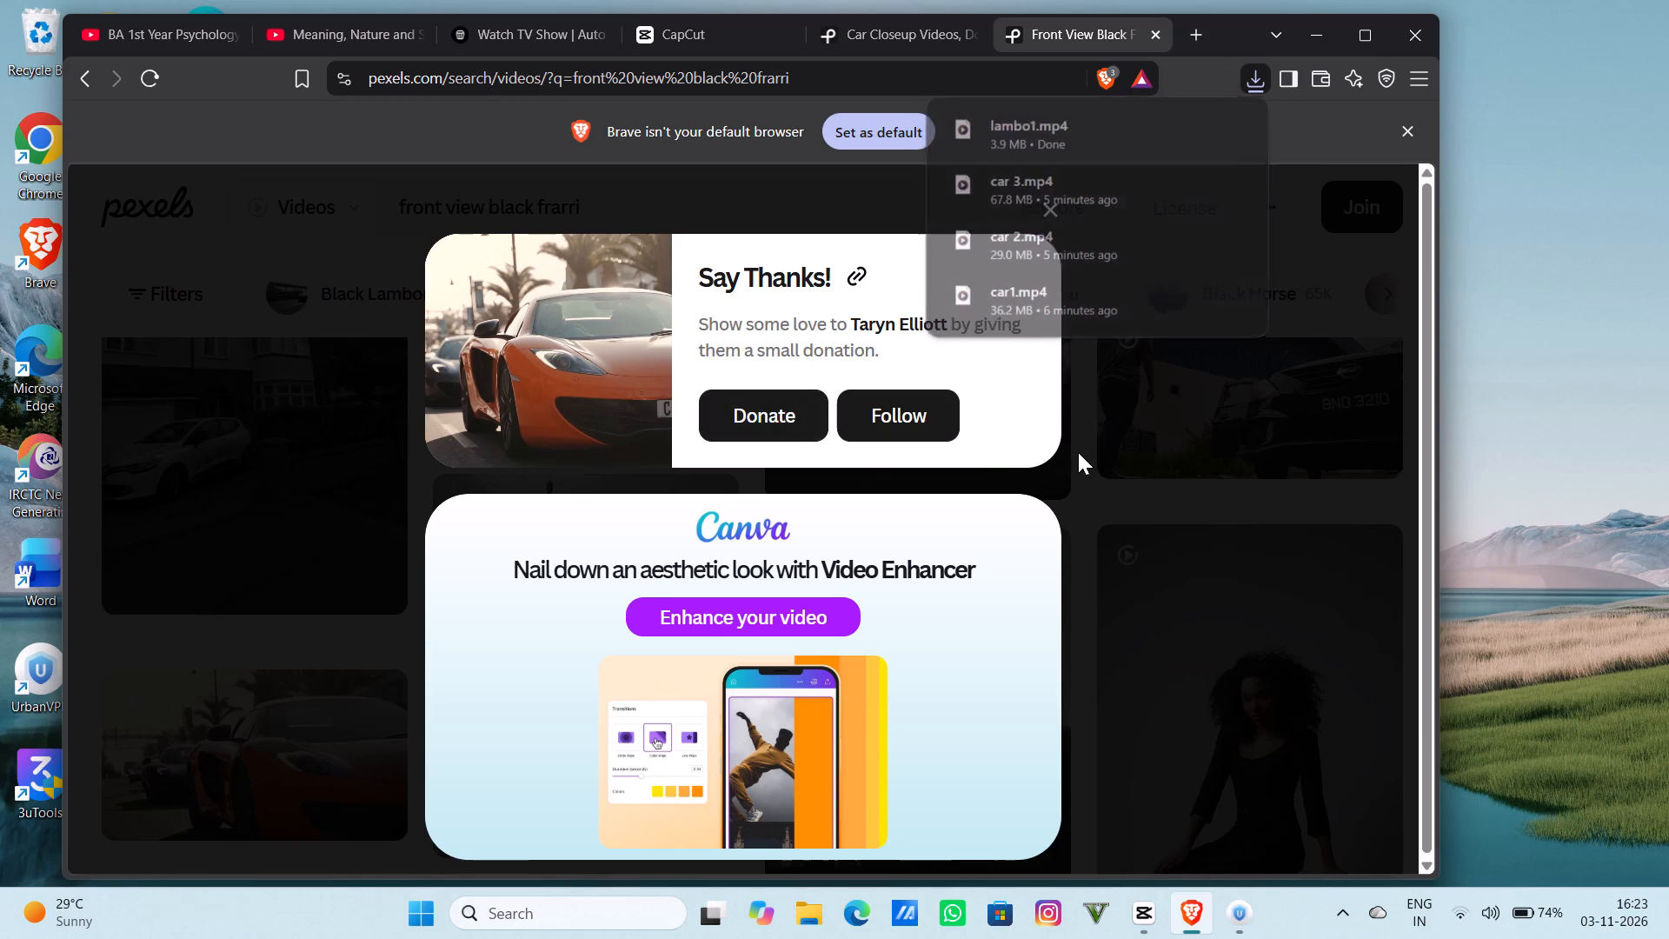
Preview the orange sports car clip and move forward through the following clips to the red Ferrari parked in an open lot.
{"action": "scroll", "coordinate": [737, 591], "scroll_direction": "down", "scroll_amount": 3}
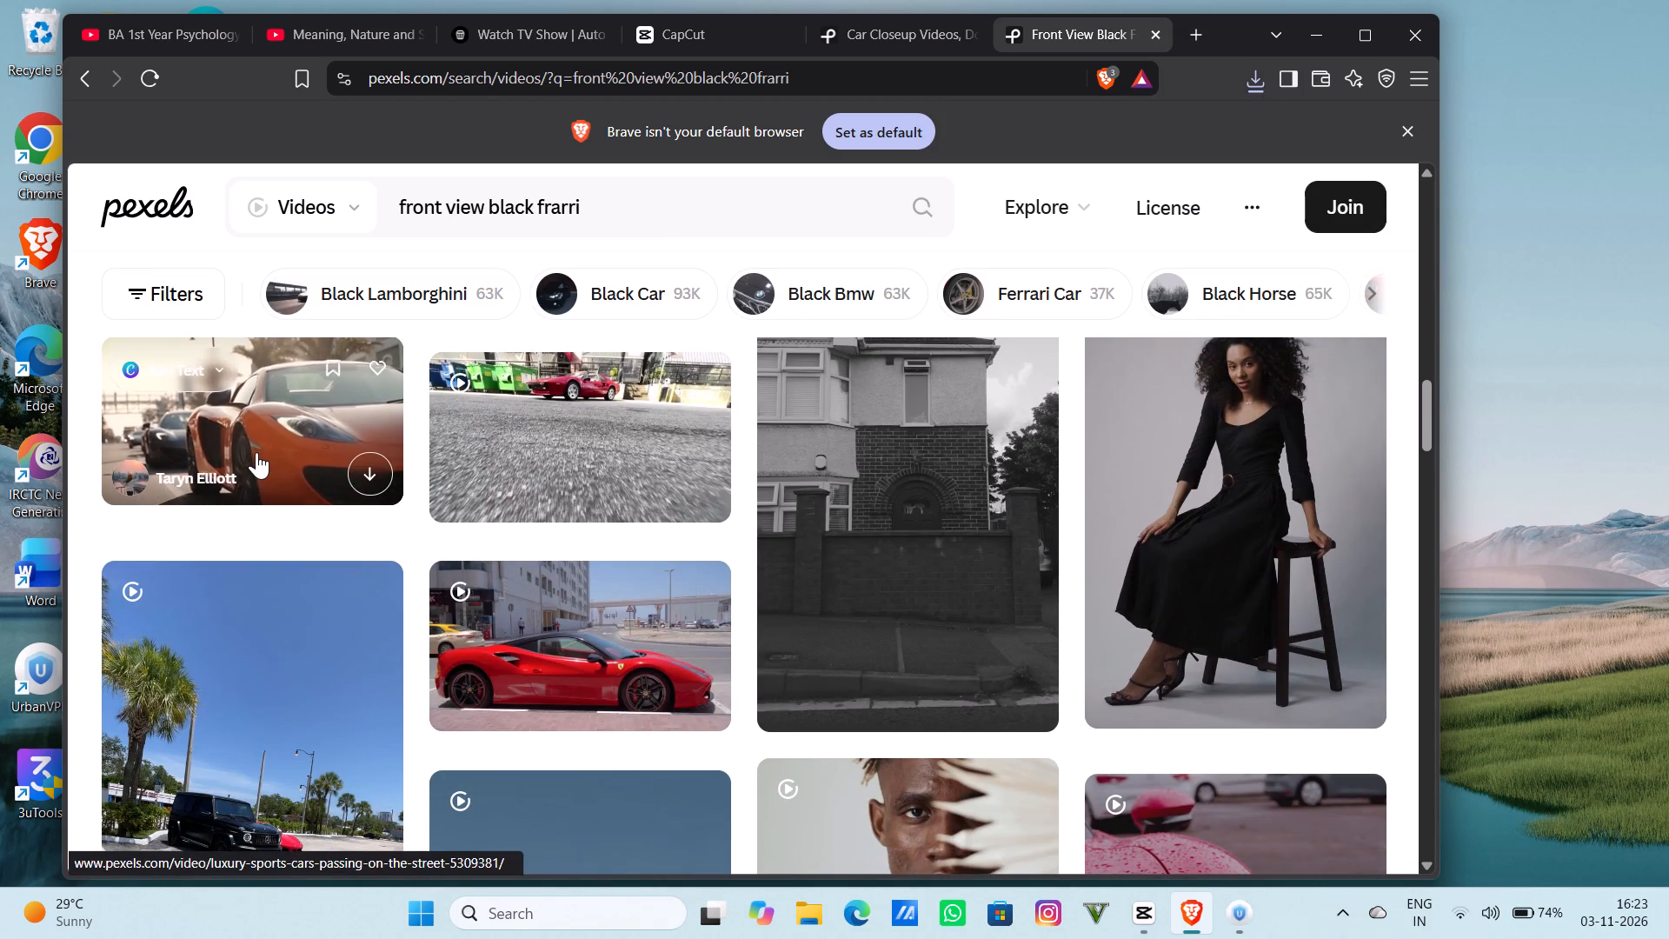
{"action": "left_click", "coordinate": [296, 422]}
{"action": "scroll", "coordinate": [709, 591], "scroll_direction": "up", "scroll_amount": 3}
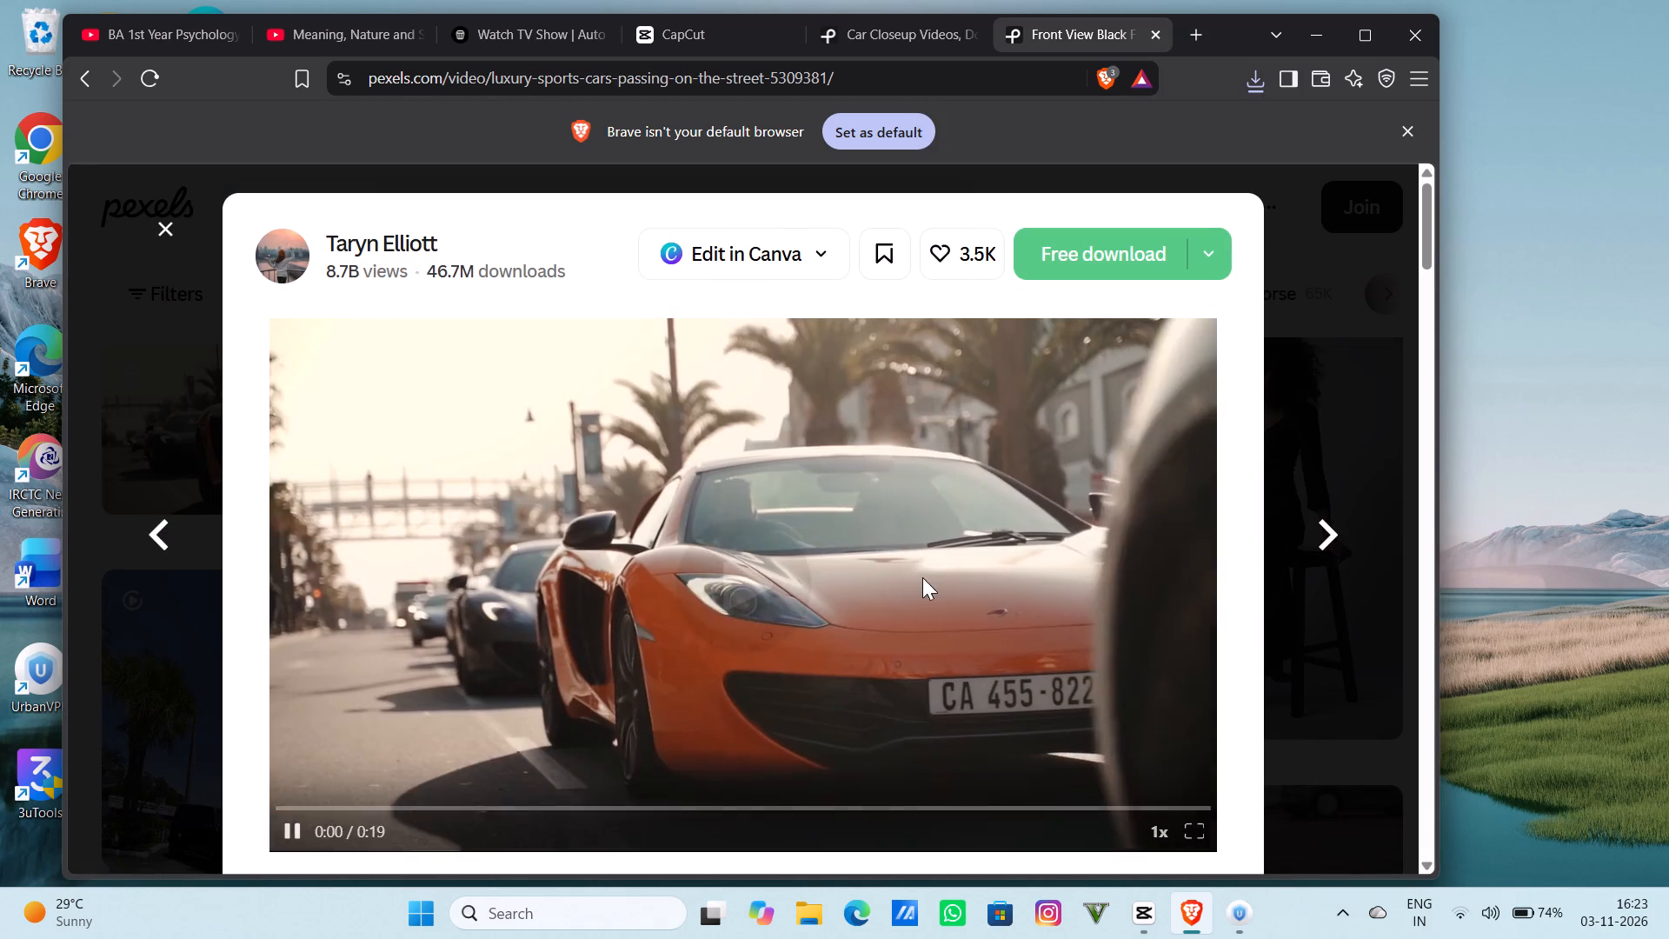
{"action": "left_click", "coordinate": [1330, 540]}
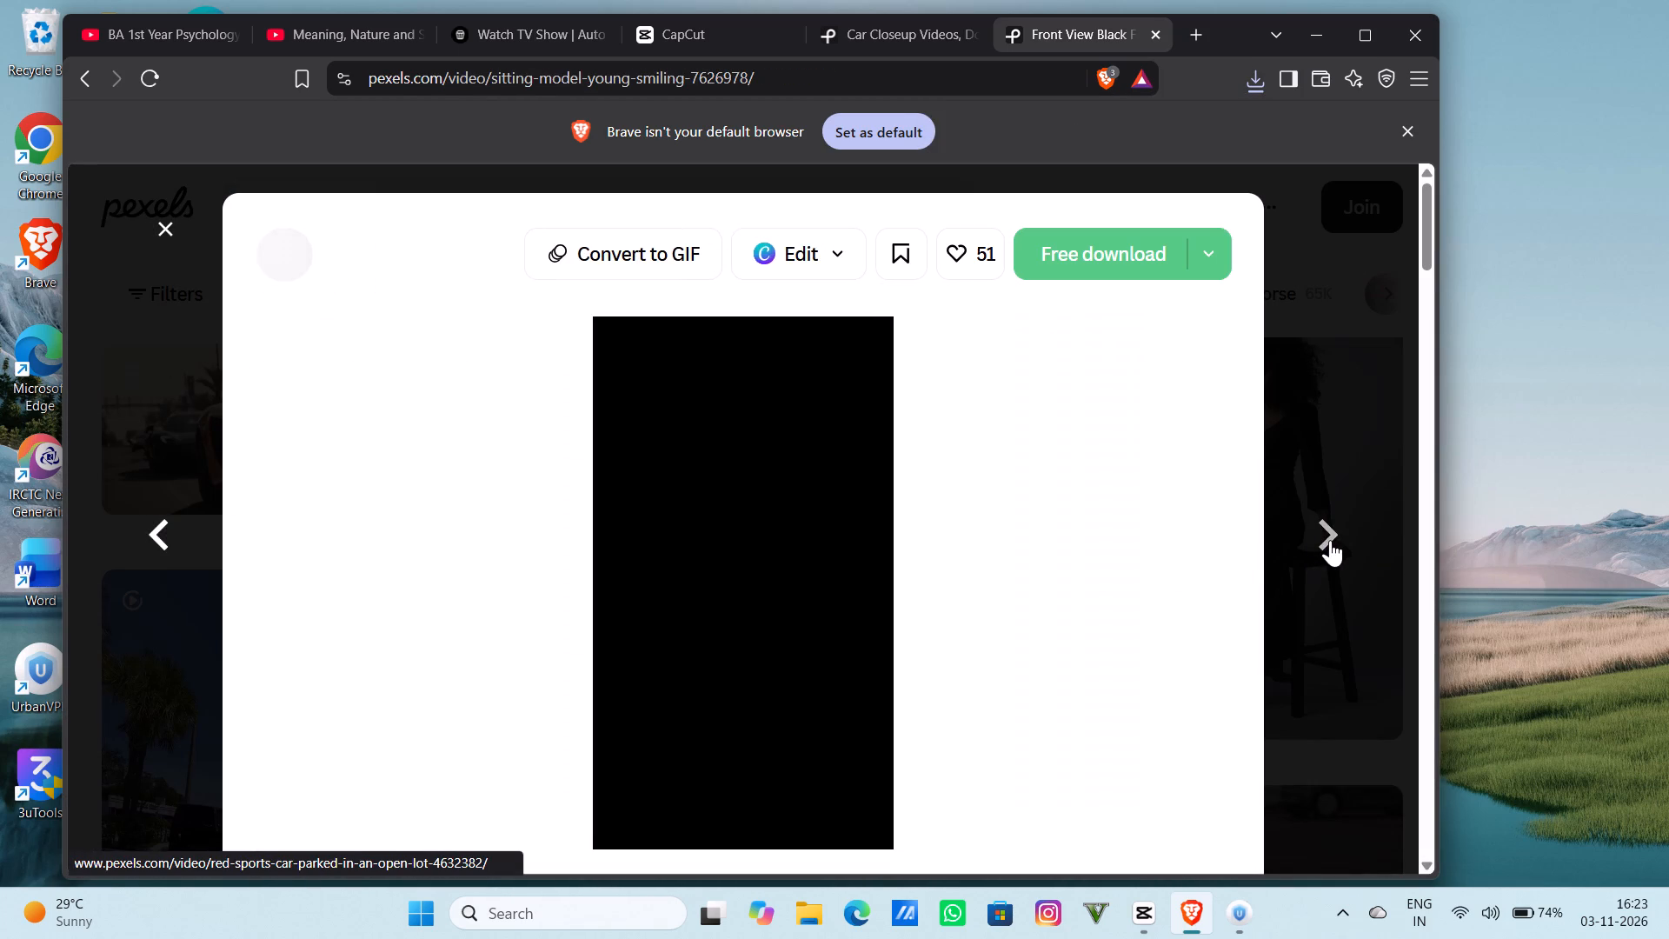
{"action": "left_click", "coordinate": [1330, 540]}
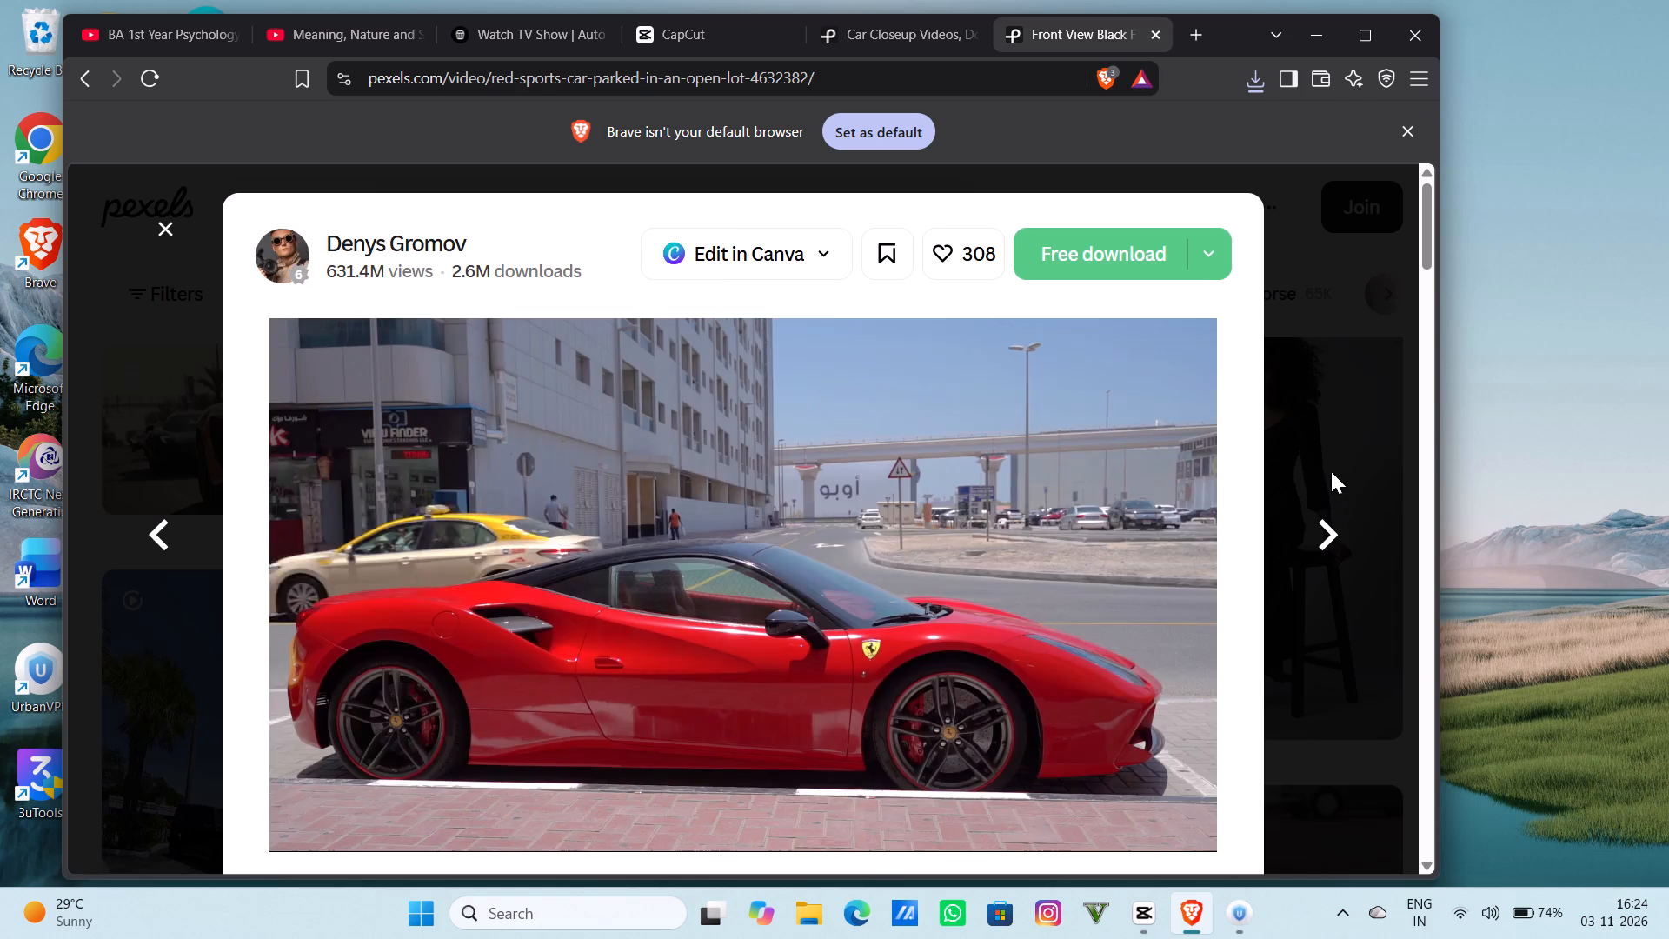
{"action": "left_click", "coordinate": [1326, 452]}
{"action": "left_click_drag", "start_coordinate": [646, 613], "coordinate": [645, 621]}
{"action": "left_click", "coordinate": [647, 628]}
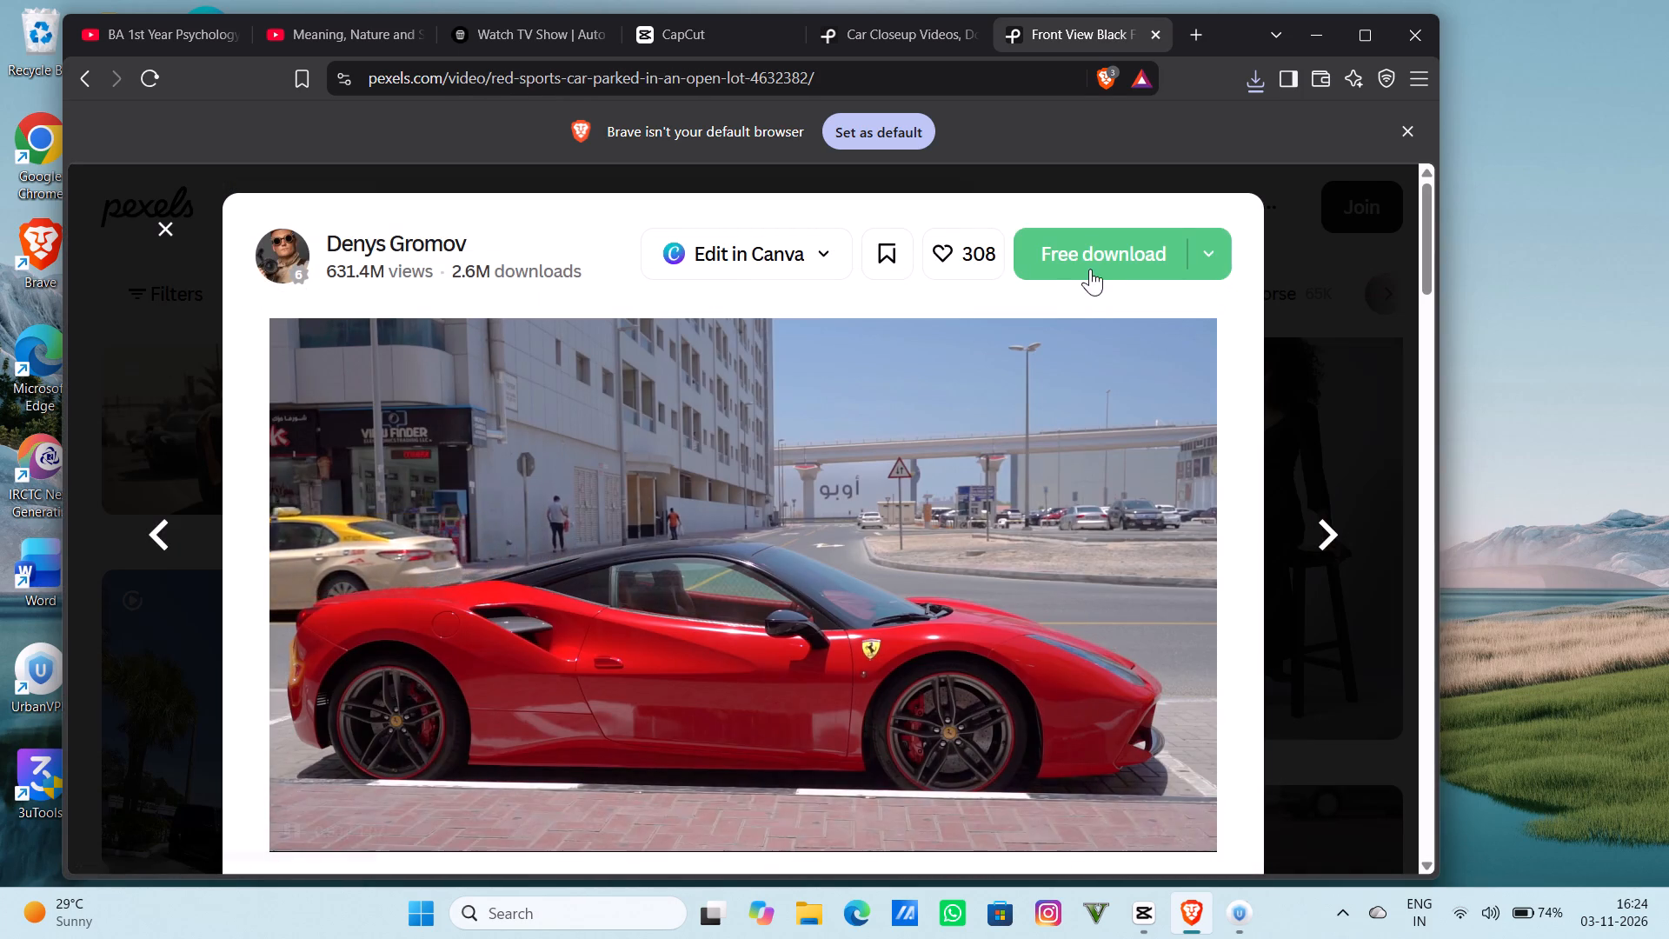
Download the parked red Ferrari clip, save it in Downloads as lambo2, and return to the video results.
{"action": "left_click", "coordinate": [1090, 269]}
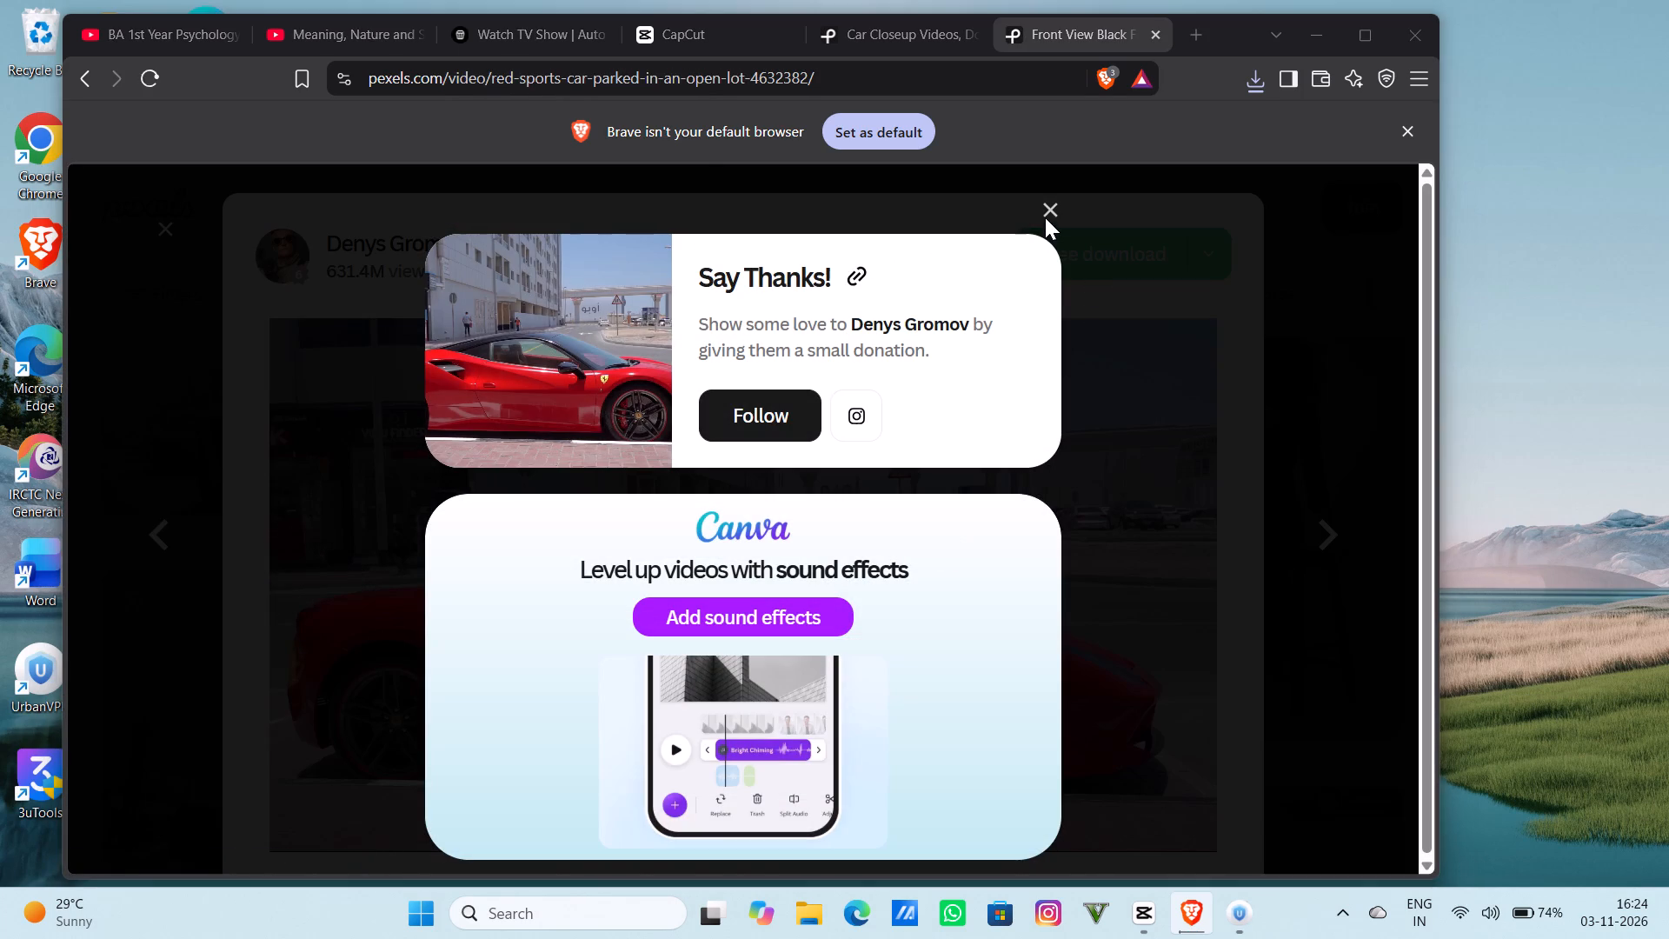
{"action": "left_click", "coordinate": [1045, 214]}
{"action": "left_click", "coordinate": [450, 379]}
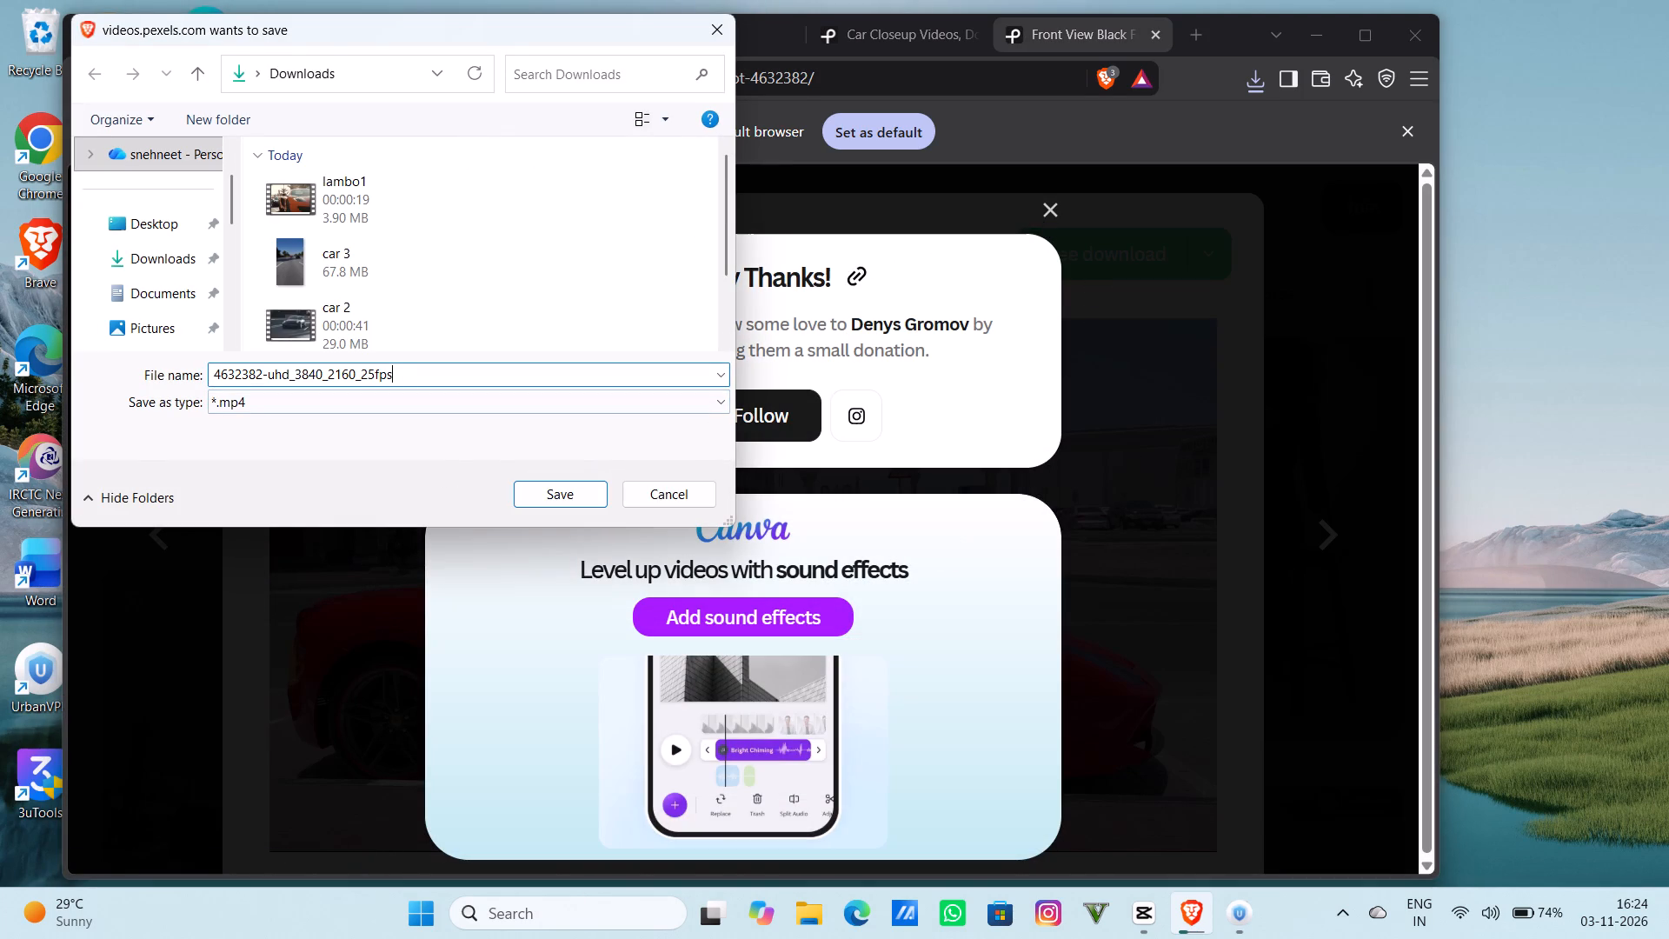
{"action": "key", "text": "BackSpace"}
{"action": "key", "text": "BackSpace"}
{"action": "key", "text": "BackSpace"}
{"action": "key", "text": "BackSpace"}
{"action": "key", "text": "BackSpace"}
{"action": "key", "text": "BackSpace"}
{"action": "key", "text": "BackSpace"}
{"action": "key", "text": "BackSpace"}
{"action": "key", "text": "BackSpace"}
{"action": "key", "text": "BackSpace"}
{"action": "key", "text": "BackSpace"}
{"action": "key", "text": "BackSpace"}
{"action": "key", "text": "BackSpace"}
{"action": "key", "text": "BackSpace"}
{"action": "key", "text": "BackSpace"}
{"action": "key", "text": "BackSpace"}
{"action": "key", "text": "BackSpace"}
{"action": "key", "text": "BackSpace"}
{"action": "key", "text": "BackSpace"}
{"action": "key", "text": "BackSpace"}
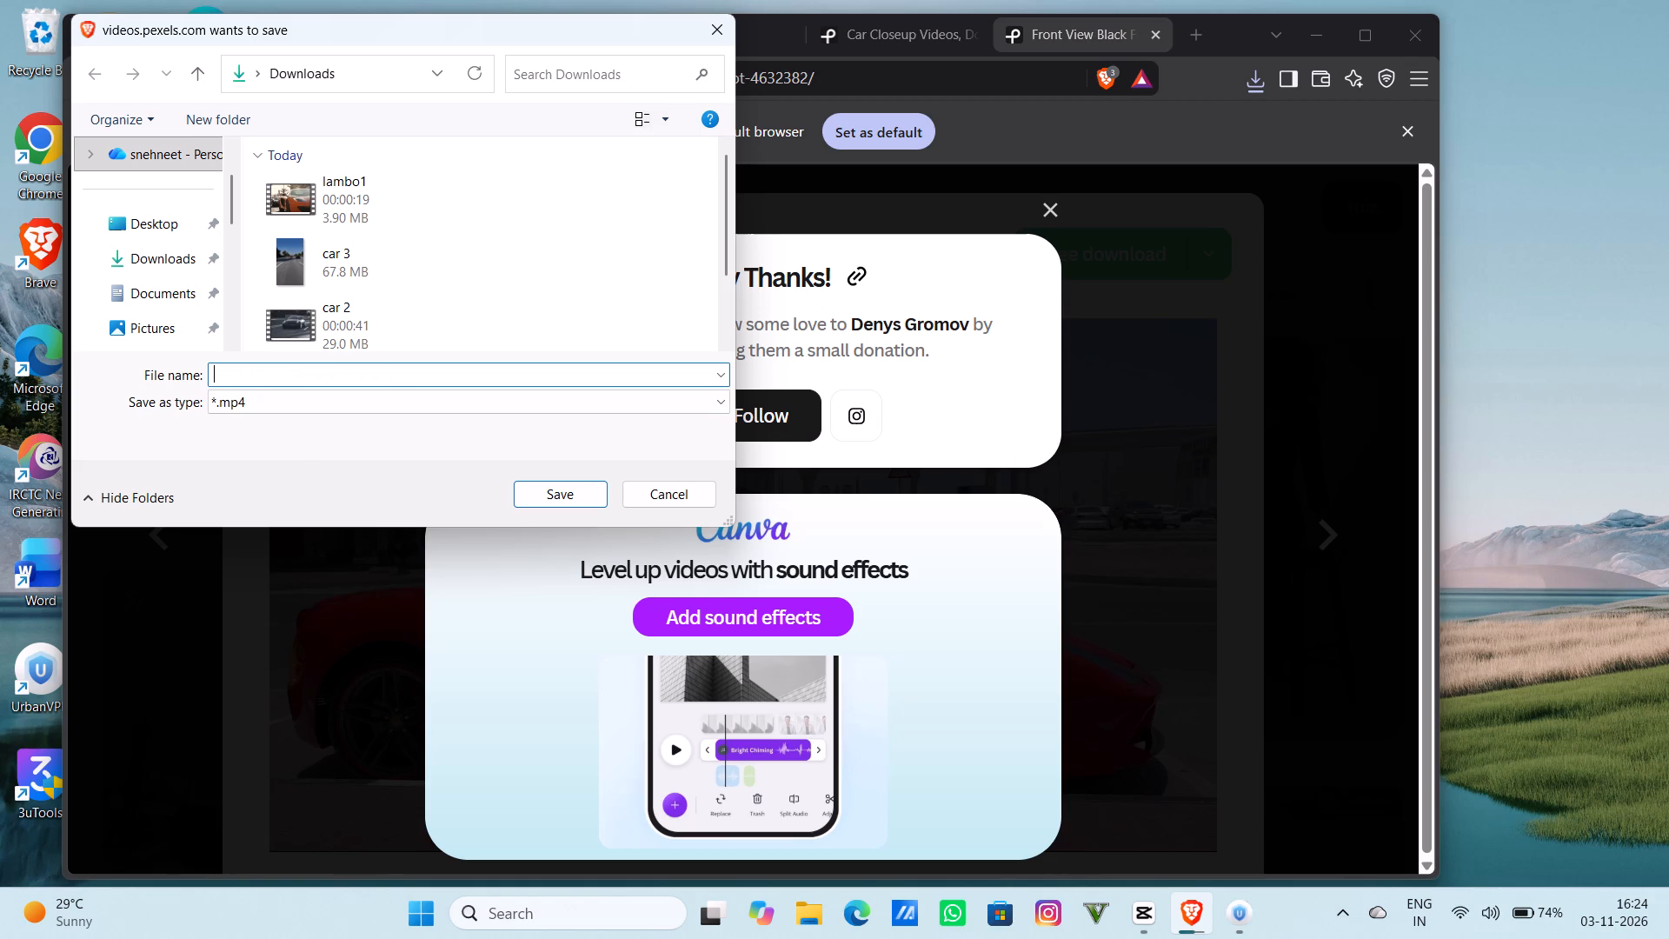
{"action": "type", "text": "lambo2"}
{"action": "key", "text": "Return"}
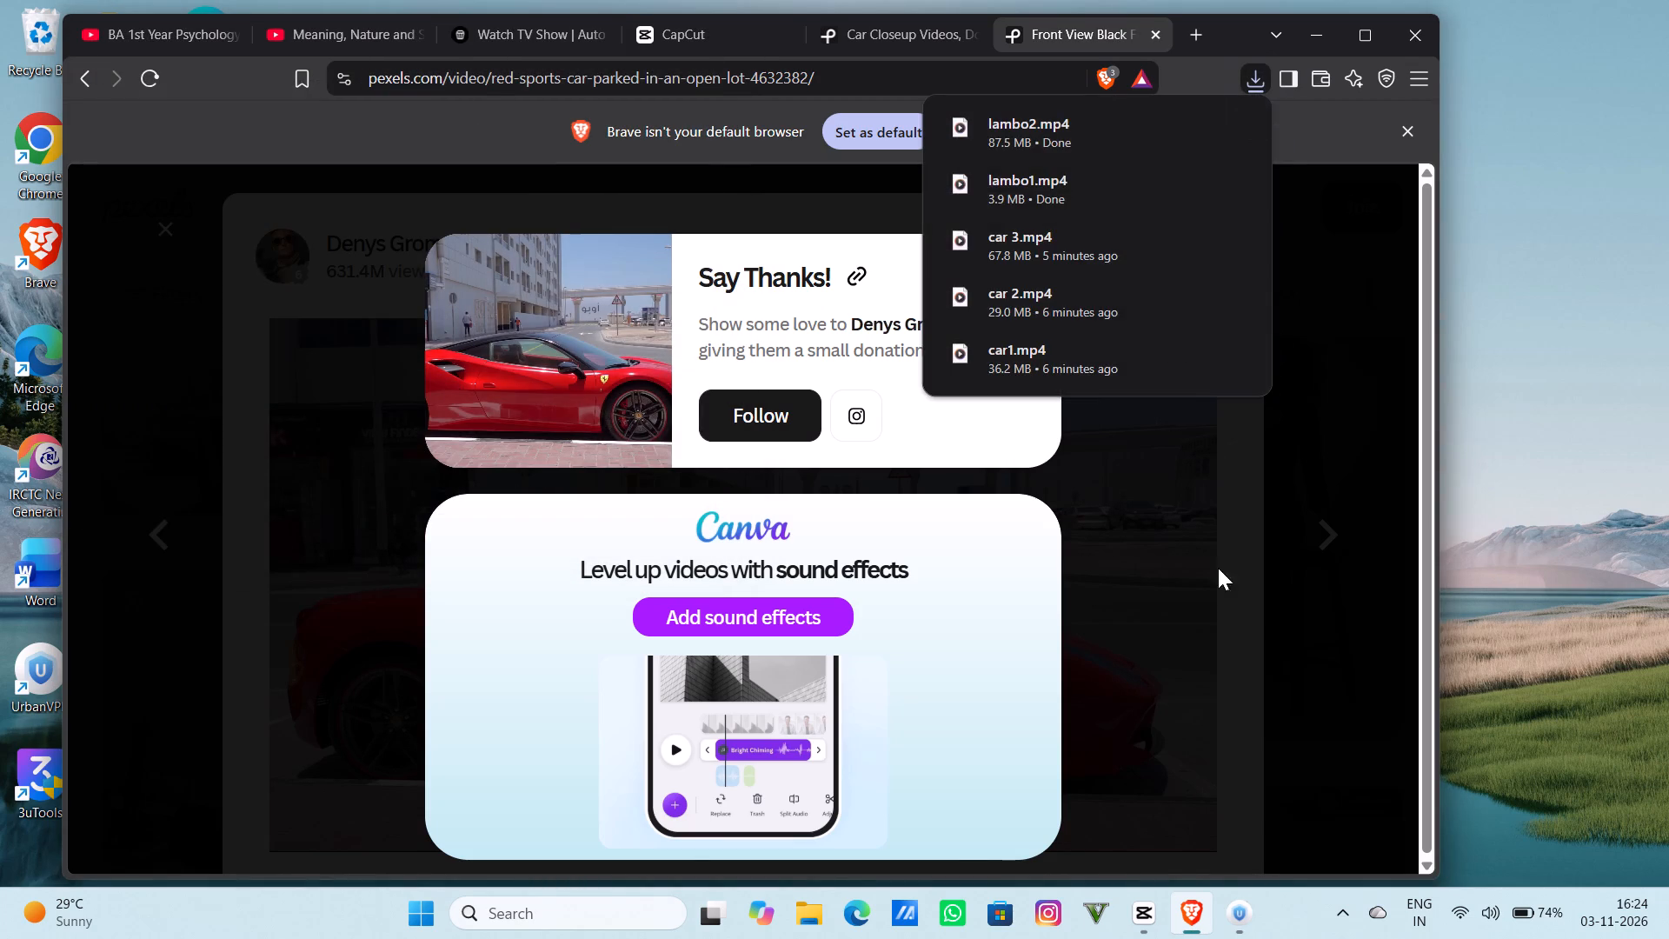
{"action": "left_click", "coordinate": [1220, 568]}
{"action": "left_click", "coordinate": [1283, 226]}
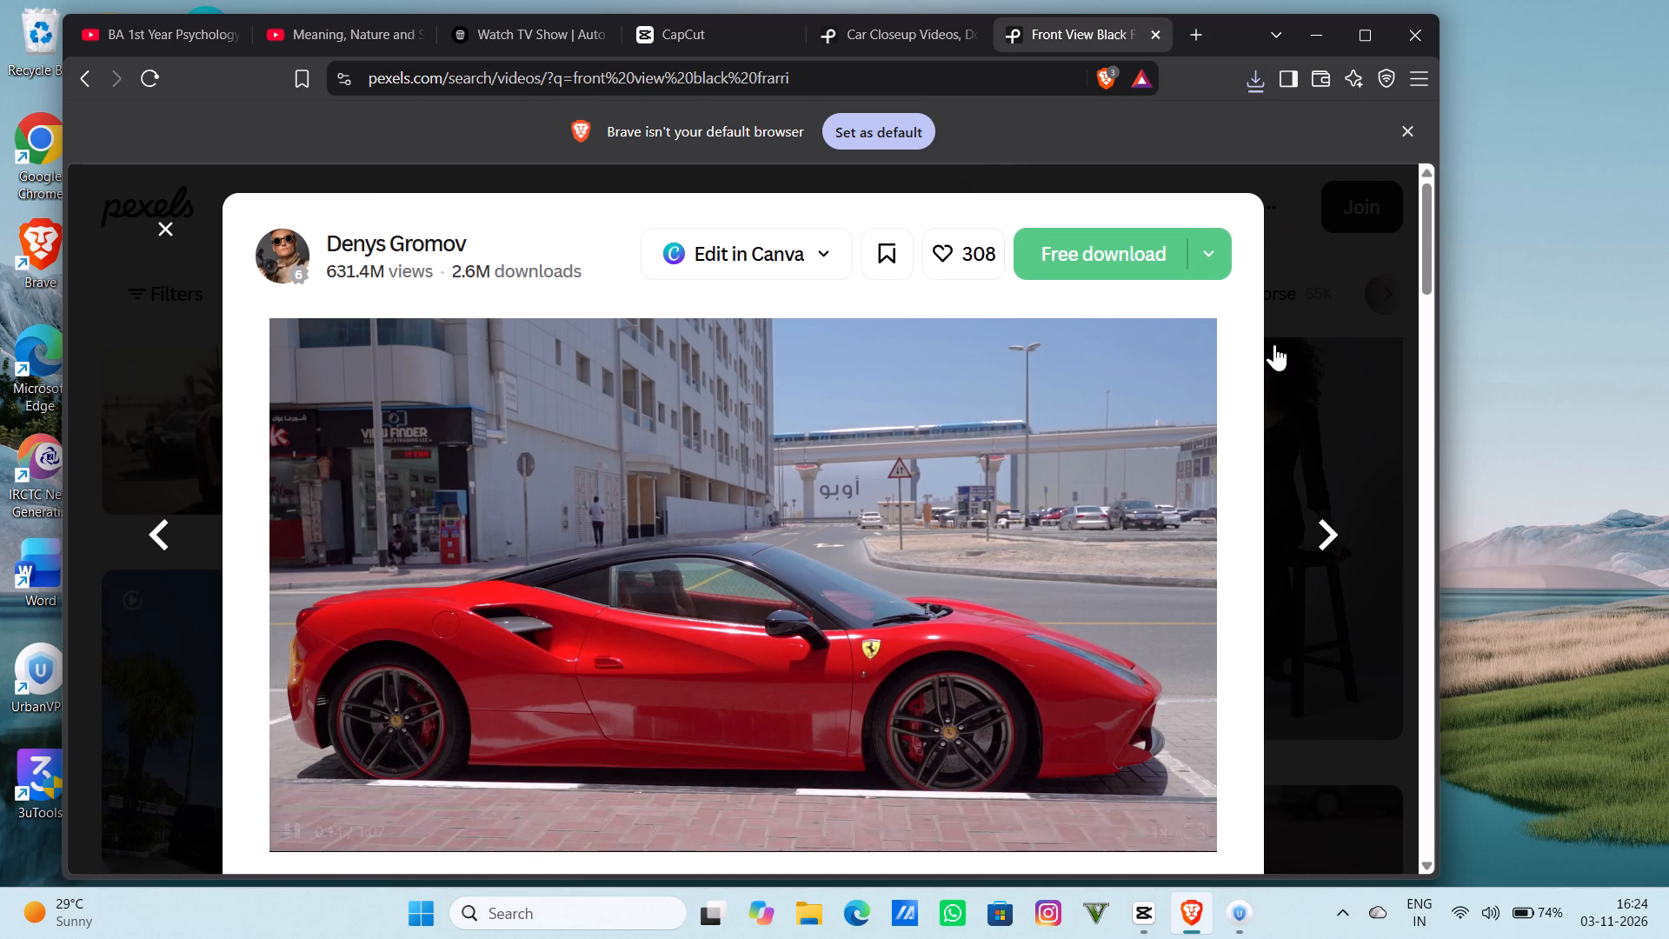
Download the clip of the wet red sports car's front, save it in Downloads as 3 lambo, and return to the video results.
{"action": "scroll", "coordinate": [834, 565], "scroll_direction": "down", "scroll_amount": 1}
{"action": "scroll", "coordinate": [334, 639], "scroll_direction": "down", "scroll_amount": 2}
{"action": "scroll", "coordinate": [175, 600], "scroll_direction": "down", "scroll_amount": 1}
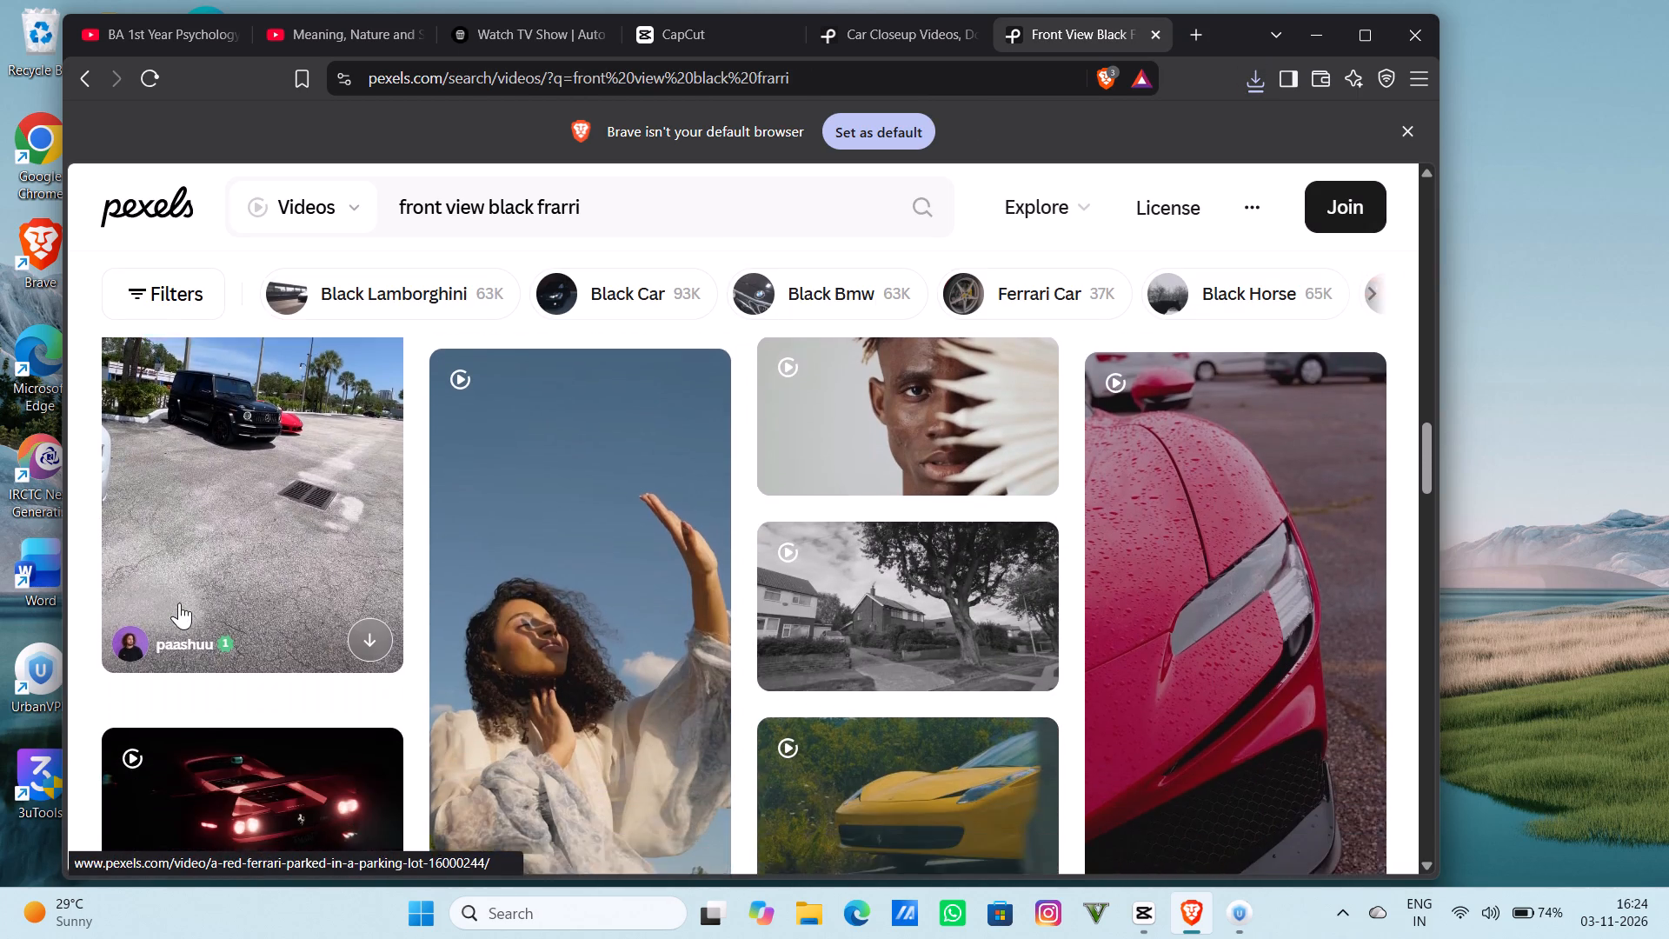
{"action": "scroll", "coordinate": [181, 603], "scroll_direction": "down", "scroll_amount": 2}
{"action": "left_click", "coordinate": [1287, 533]}
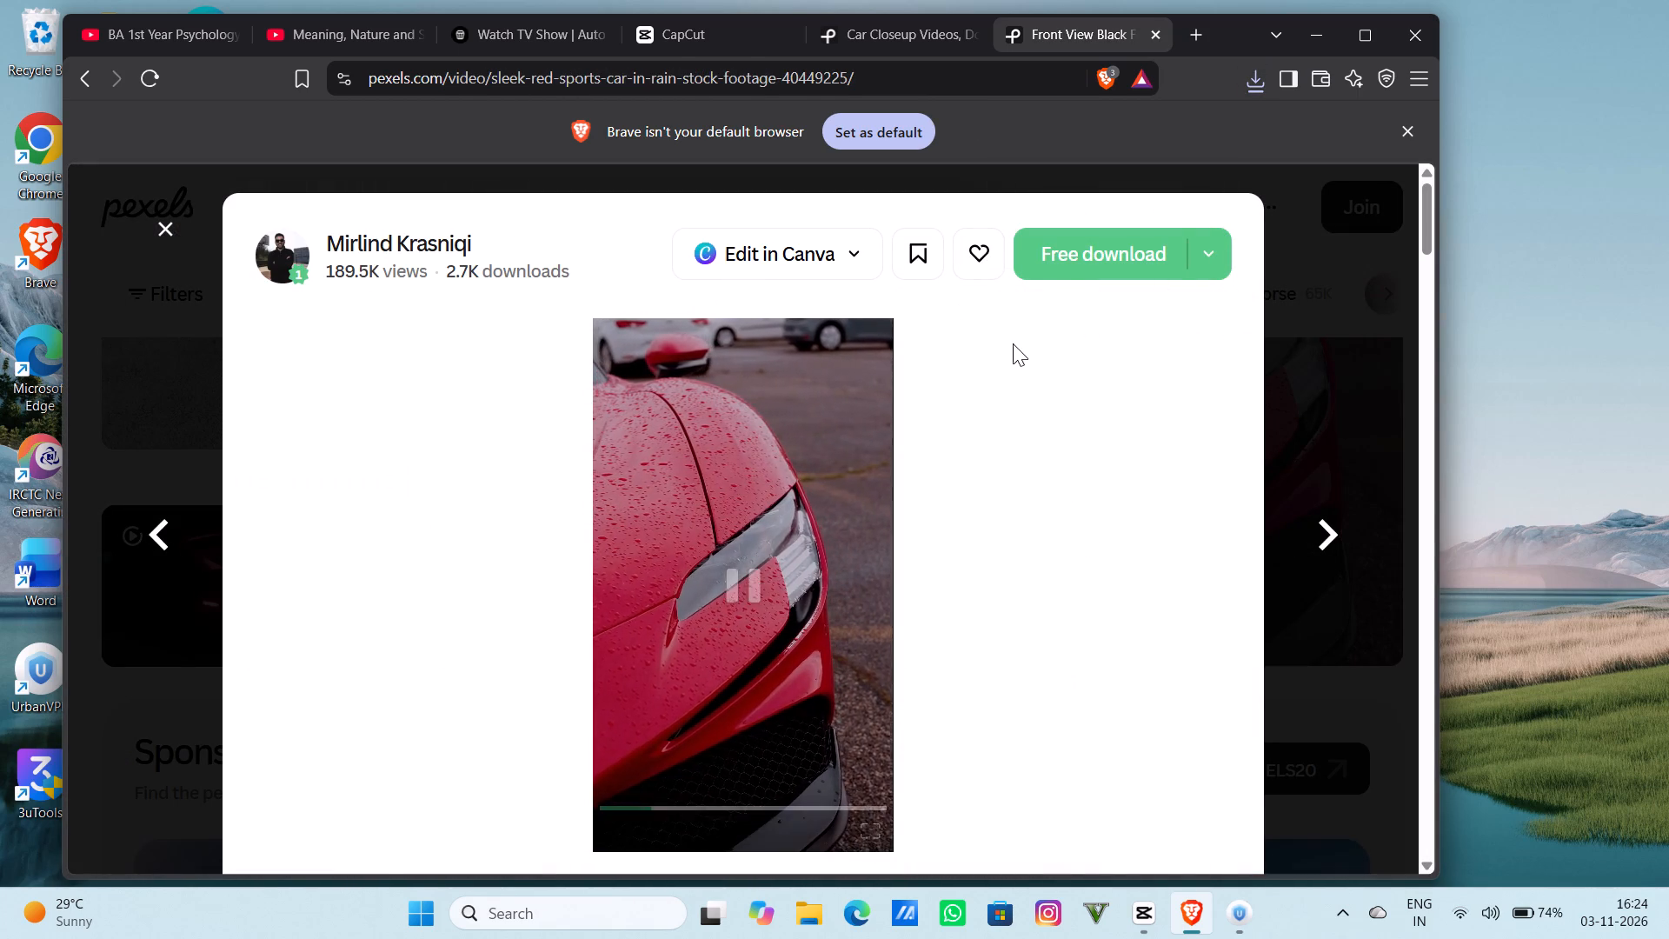
{"action": "left_click", "coordinate": [1070, 257]}
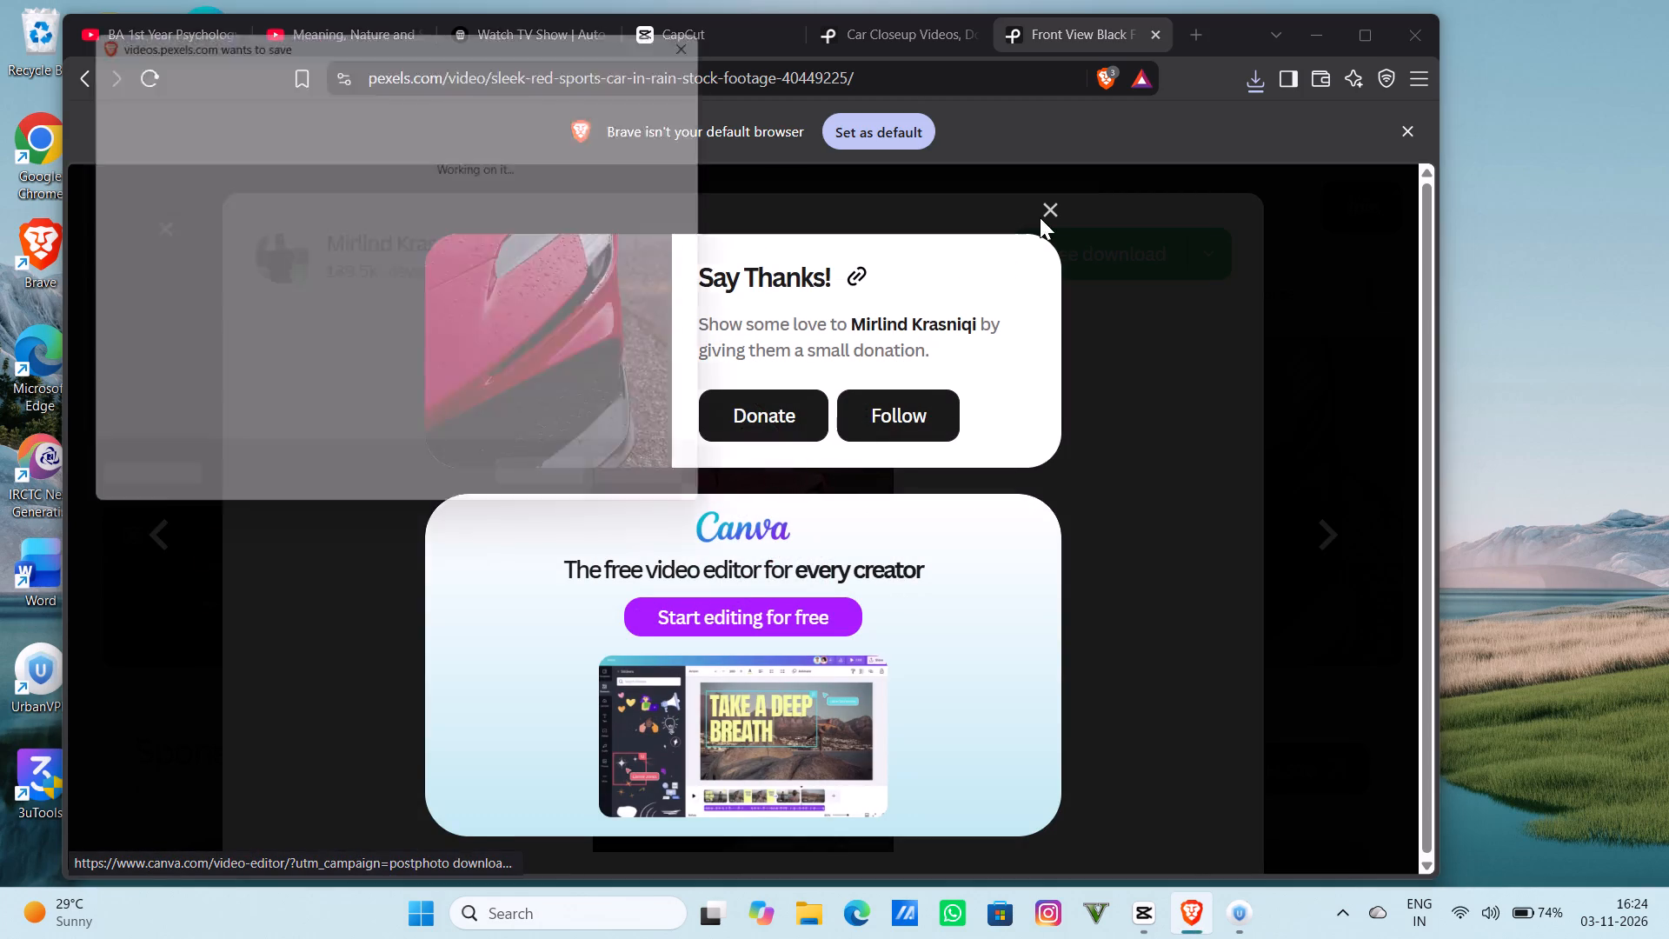
{"action": "left_click", "coordinate": [516, 367]}
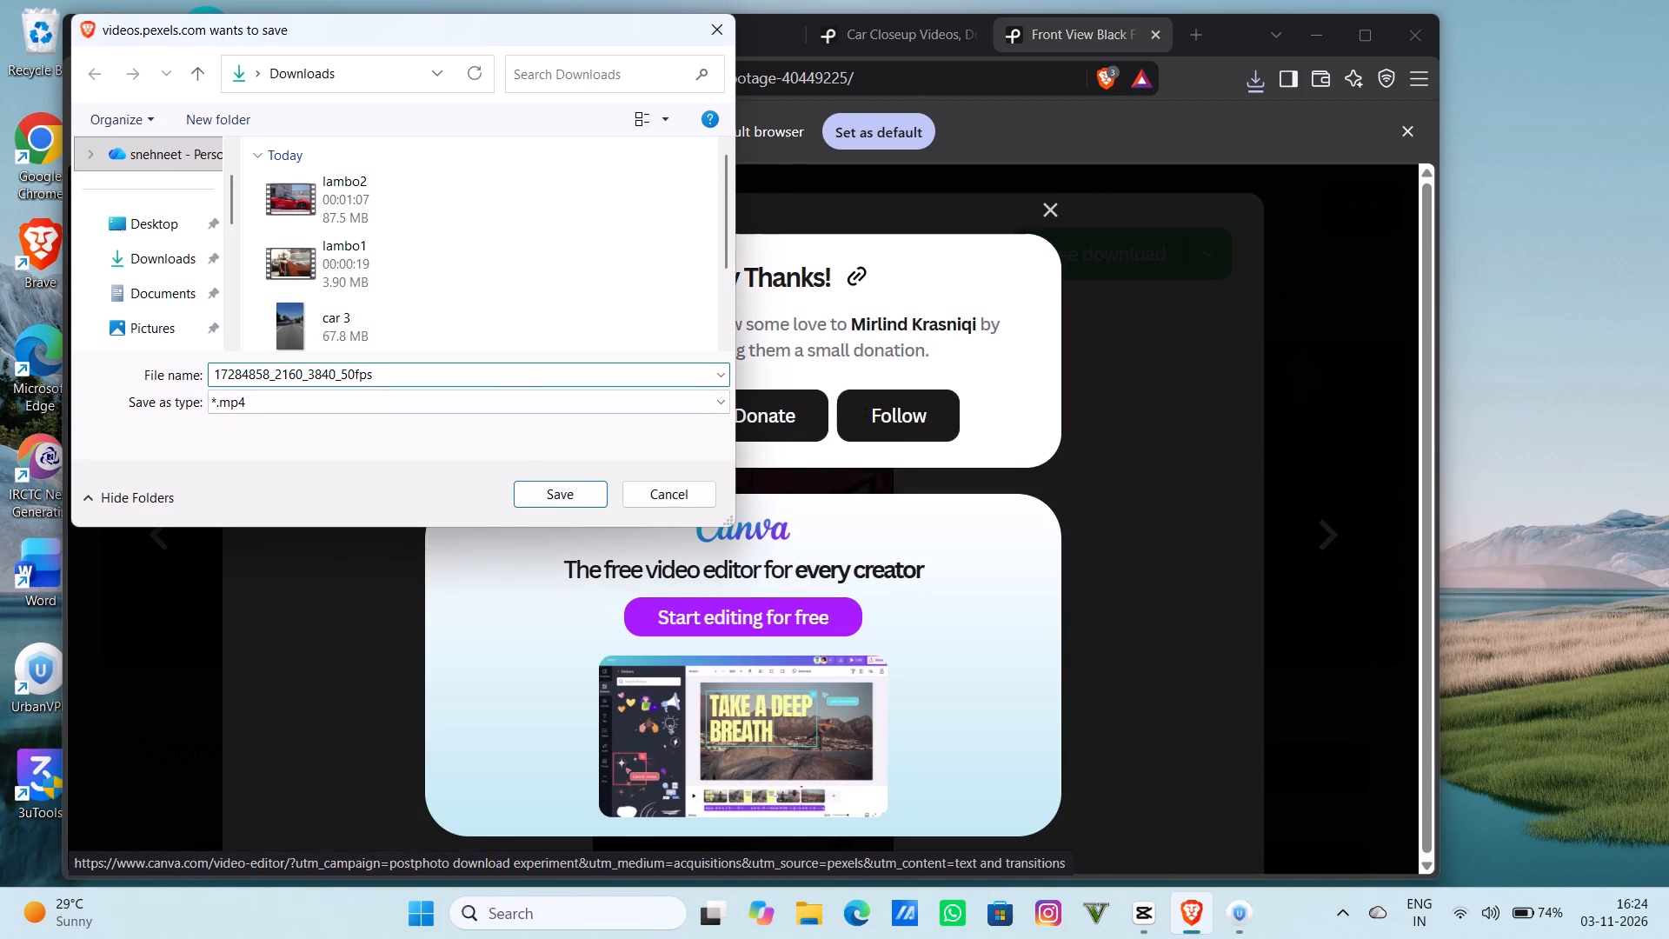
{"action": "key", "text": "BackSpace"}
{"action": "key", "text": "BackSpace"}
{"action": "key", "text": "BackSpace"}
{"action": "key", "text": "BackSpace"}
{"action": "key", "text": "BackSpace"}
{"action": "key", "text": "BackSpace"}
{"action": "key", "text": "BackSpace"}
{"action": "key", "text": "BackSpace"}
{"action": "key", "text": "BackSpace"}
{"action": "key", "text": "BackSpace"}
{"action": "key", "text": "BackSpace"}
{"action": "key", "text": "BackSpace"}
{"action": "key", "text": "BackSpace"}
{"action": "key", "text": "BackSpace"}
{"action": "key", "text": "BackSpace"}
{"action": "key", "text": "BackSpace"}
{"action": "key", "text": "BackSpace"}
{"action": "key", "text": "BackSpace"}
{"action": "key", "text": "BackSpace"}
{"action": "key", "text": "BackSpace"}
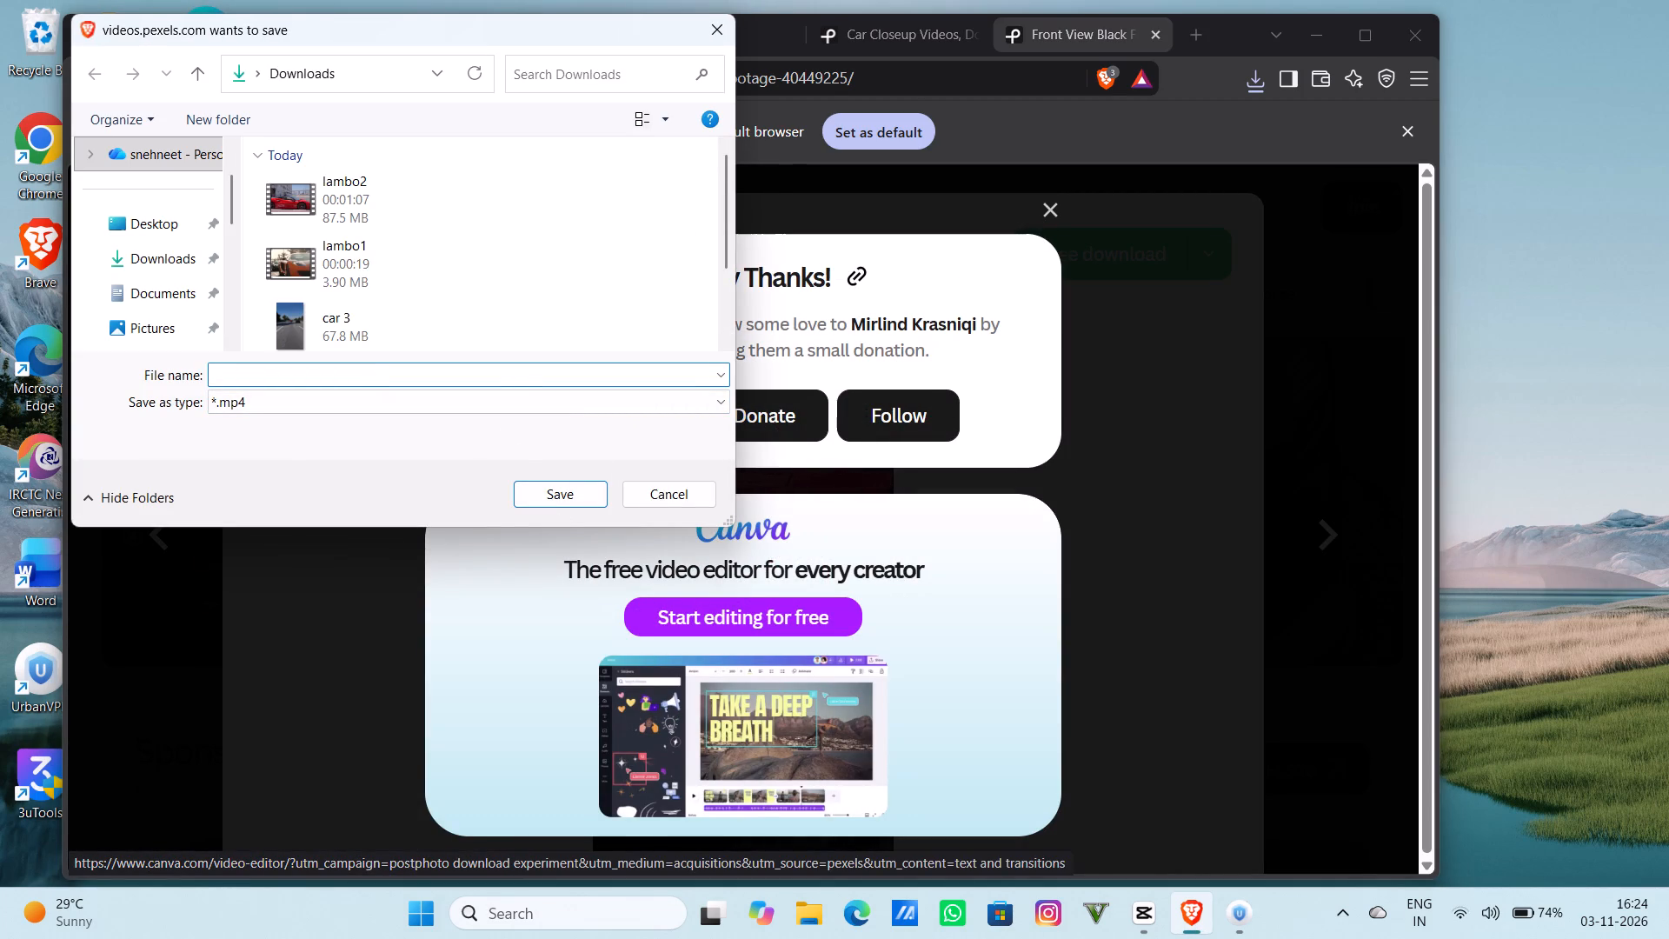
{"action": "type", "text": "3 lambo"}
{"action": "key", "text": "Return"}
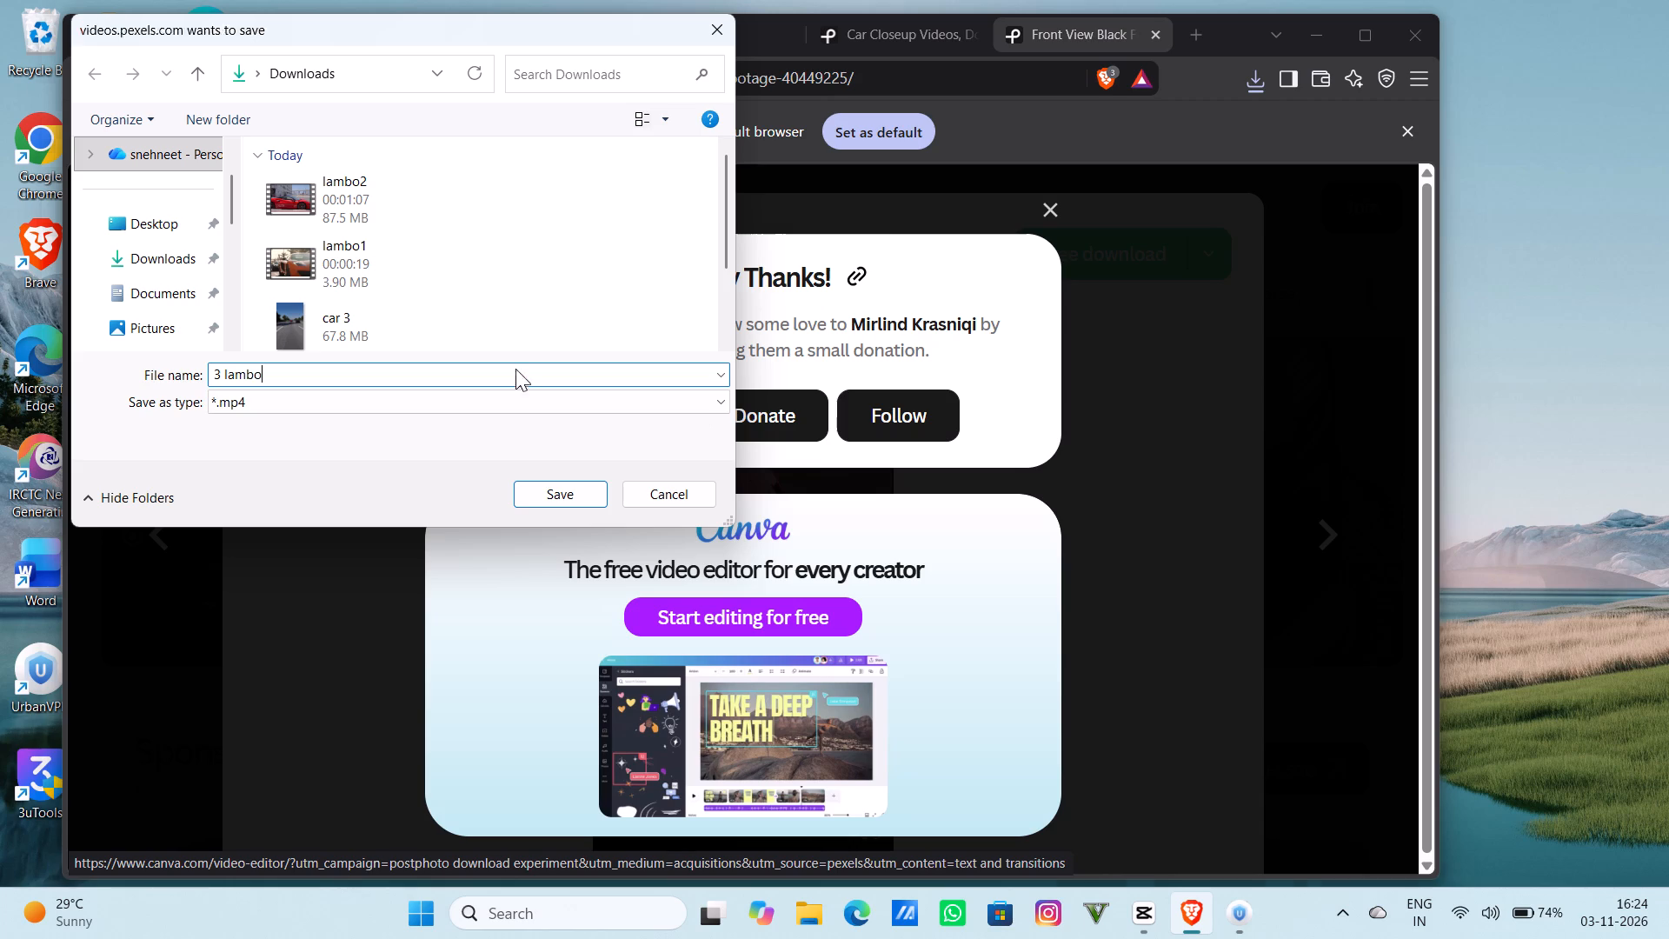
{"action": "left_click", "coordinate": [1237, 651]}
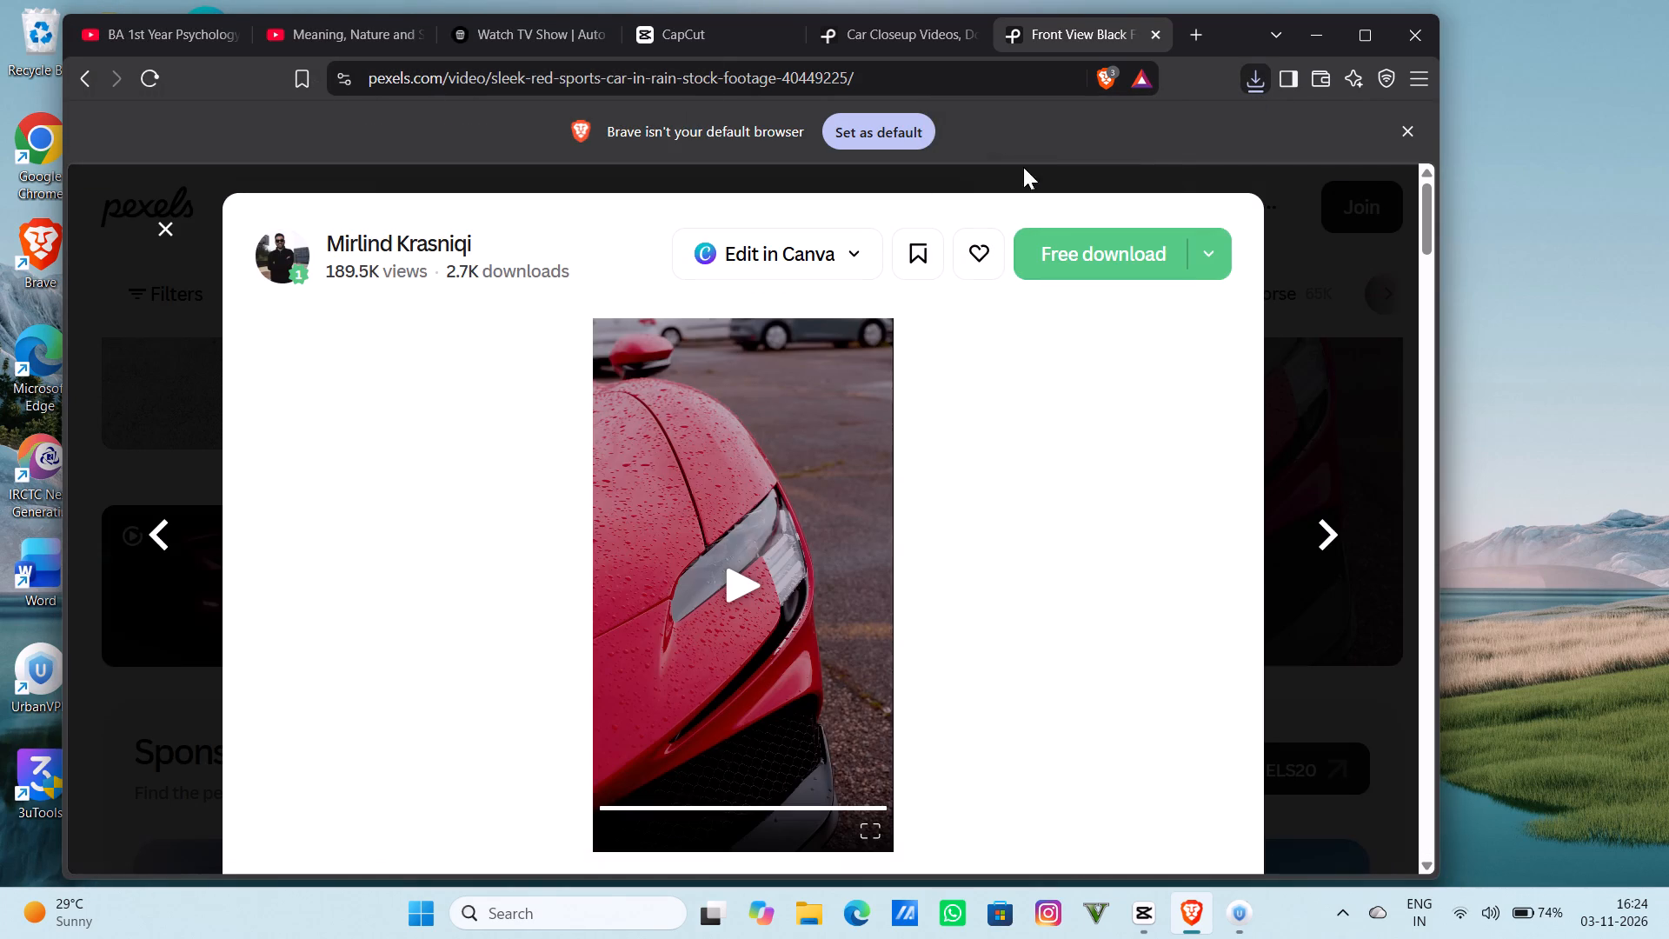
{"action": "left_click_drag", "start_coordinate": [1303, 303], "coordinate": [1306, 312]}
Download the clip of the red sports car in dark, dramatic lighting, saving it in Downloads as 4lambo, and dismiss the thank-you message.
{"action": "scroll", "coordinate": [874, 569], "scroll_direction": "down", "scroll_amount": 2}
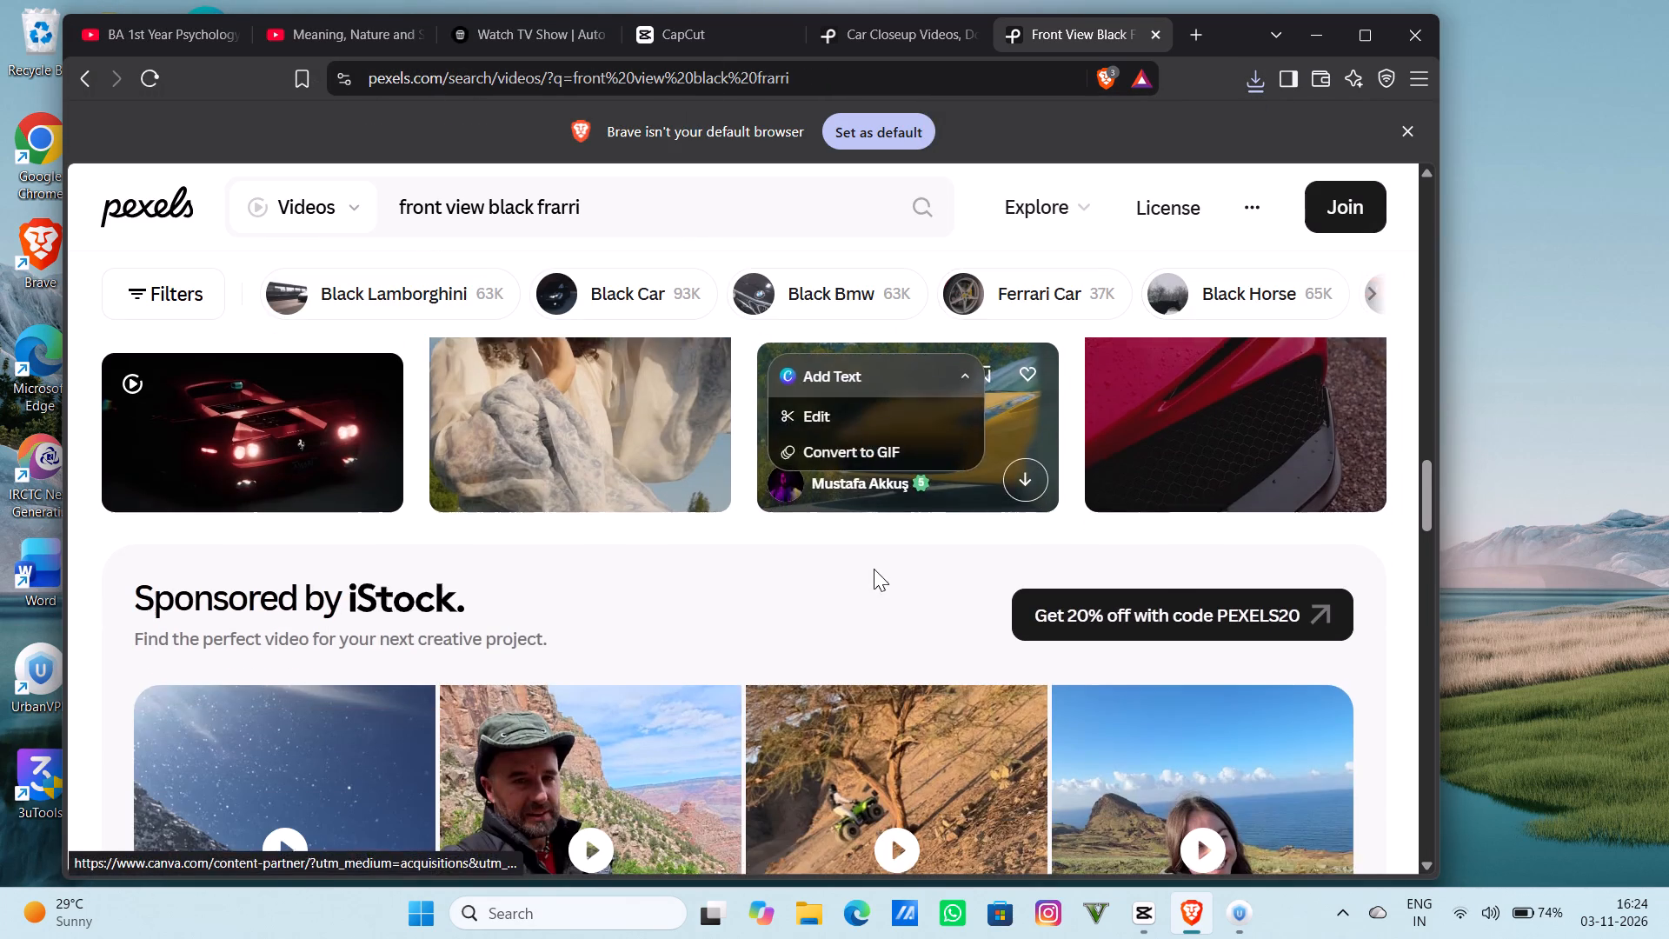
{"action": "left_click", "coordinate": [280, 439]}
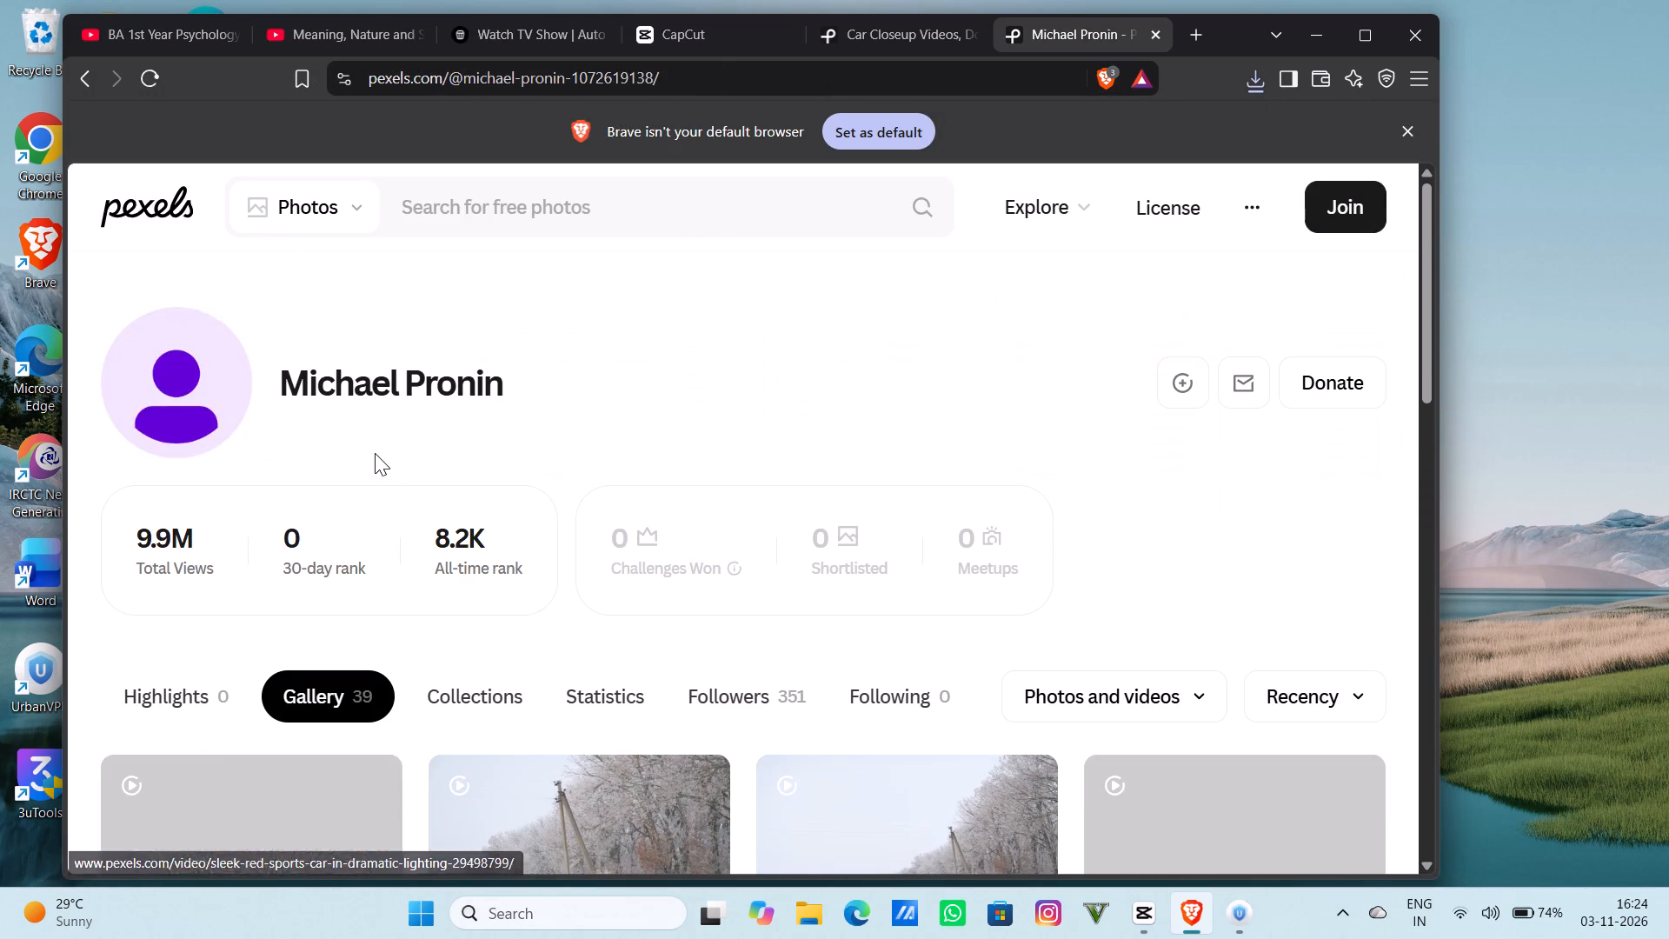
{"action": "left_click", "coordinate": [83, 88]}
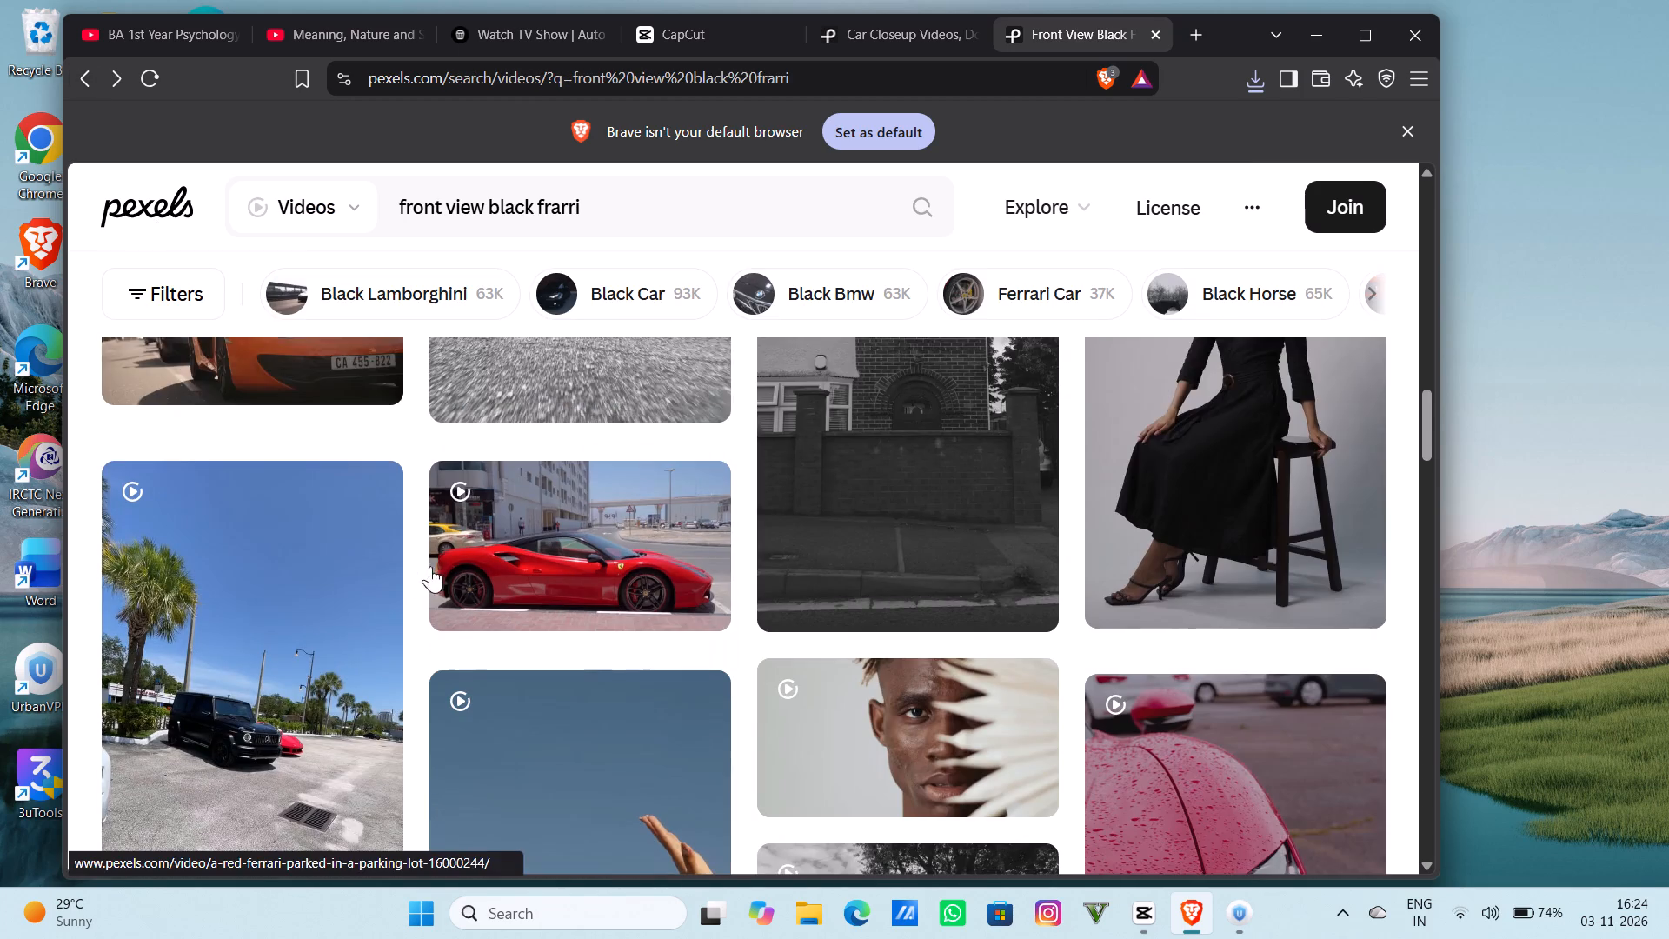
{"action": "scroll", "coordinate": [436, 564], "scroll_direction": "down", "scroll_amount": 7}
{"action": "scroll", "coordinate": [410, 520], "scroll_direction": "up", "scroll_amount": 1}
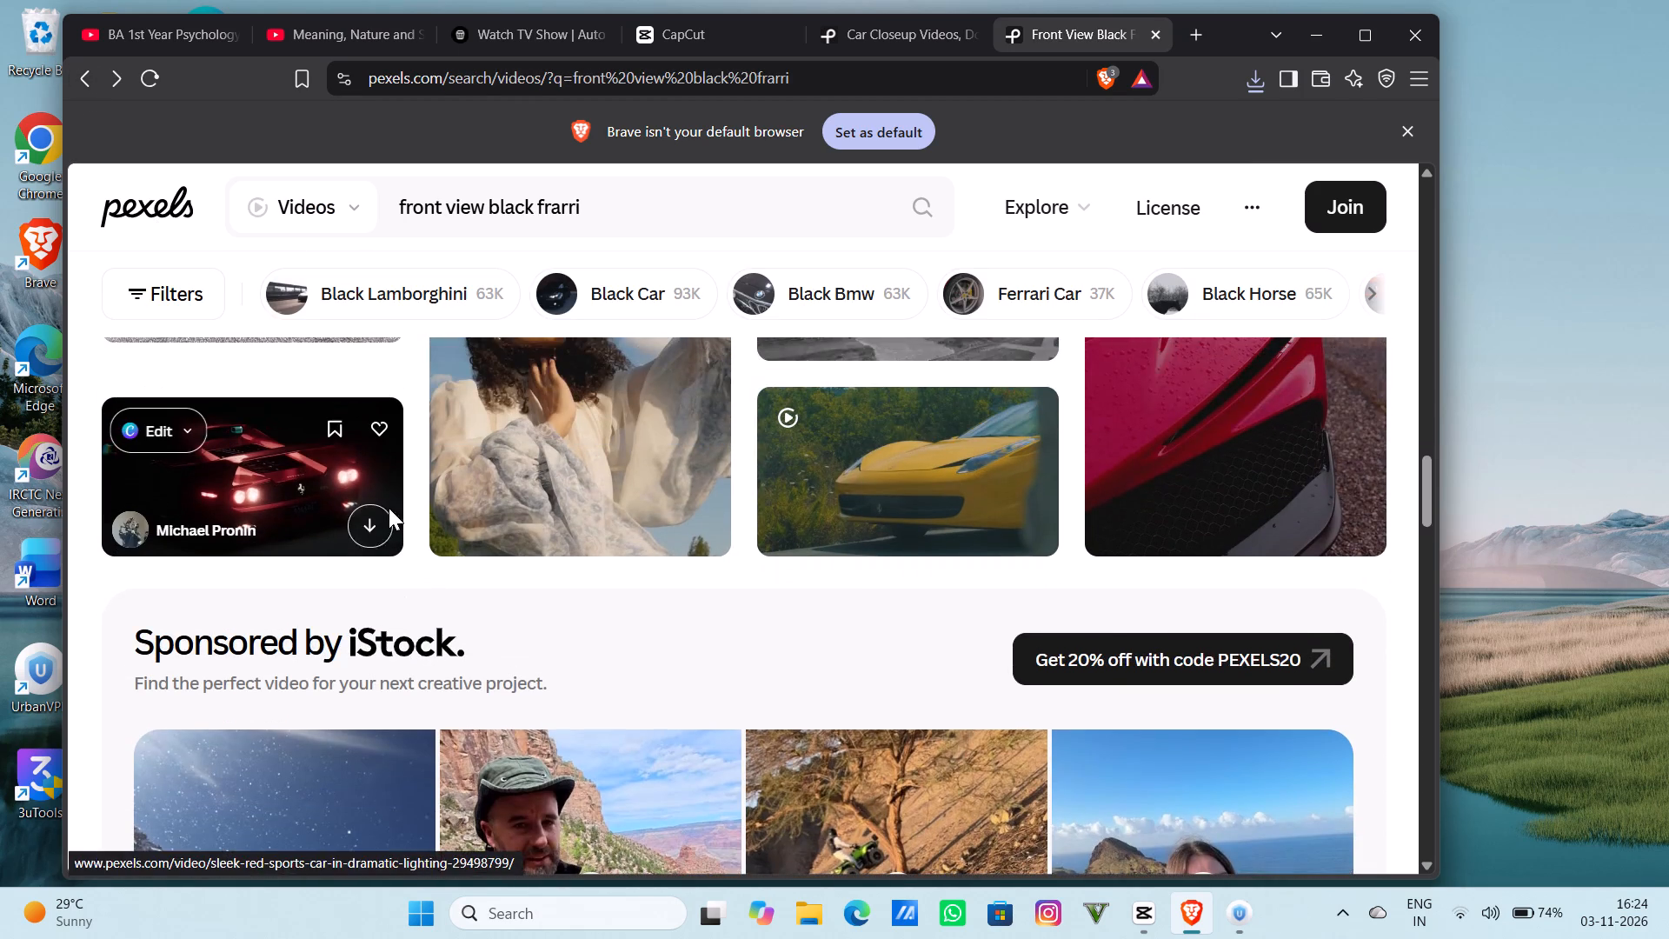
{"action": "left_click", "coordinate": [370, 512]}
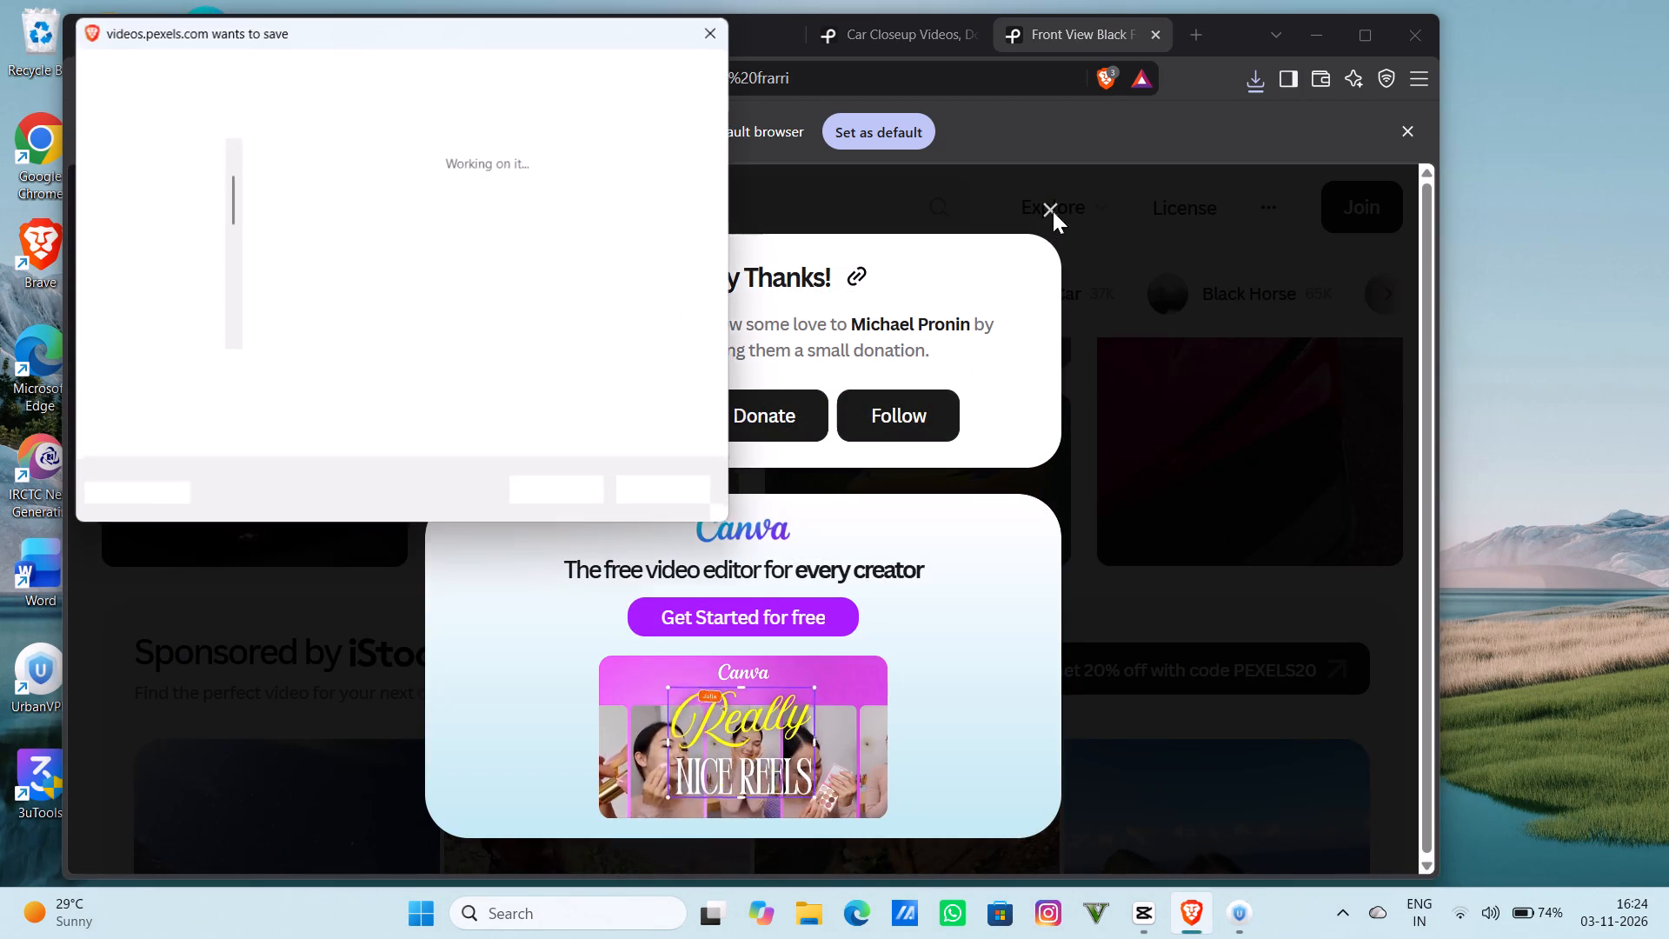
{"action": "key", "text": "BackSpace"}
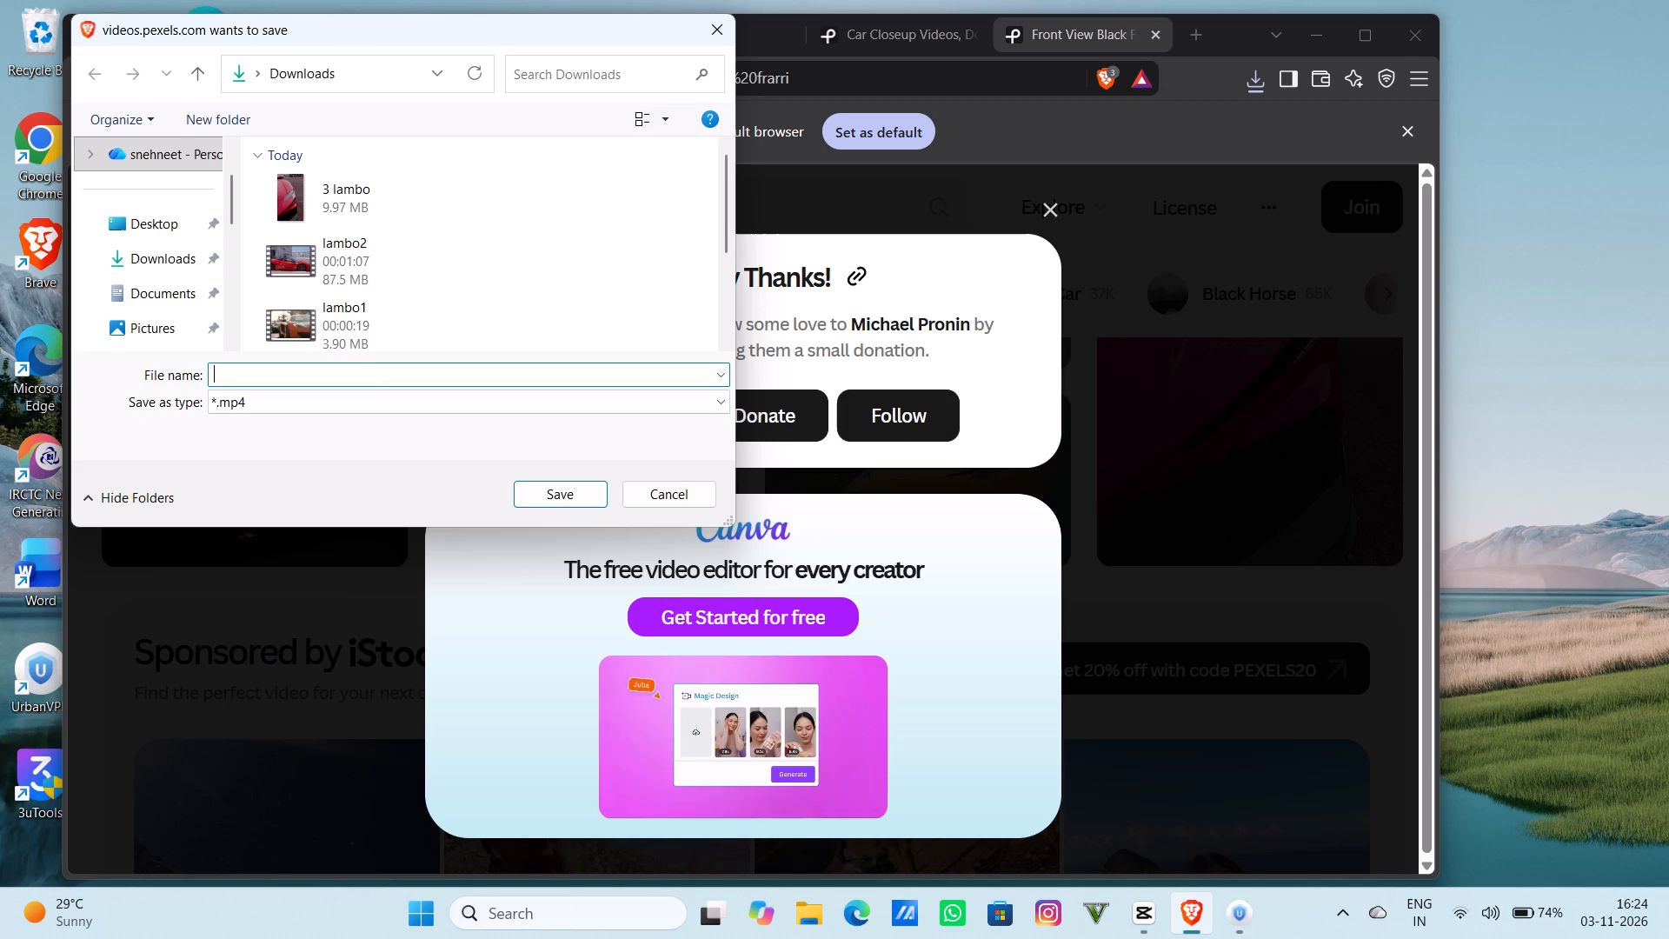
{"action": "type", "text": "4lambo"}
{"action": "key", "text": "Return"}
{"action": "left_click", "coordinate": [1328, 743]}
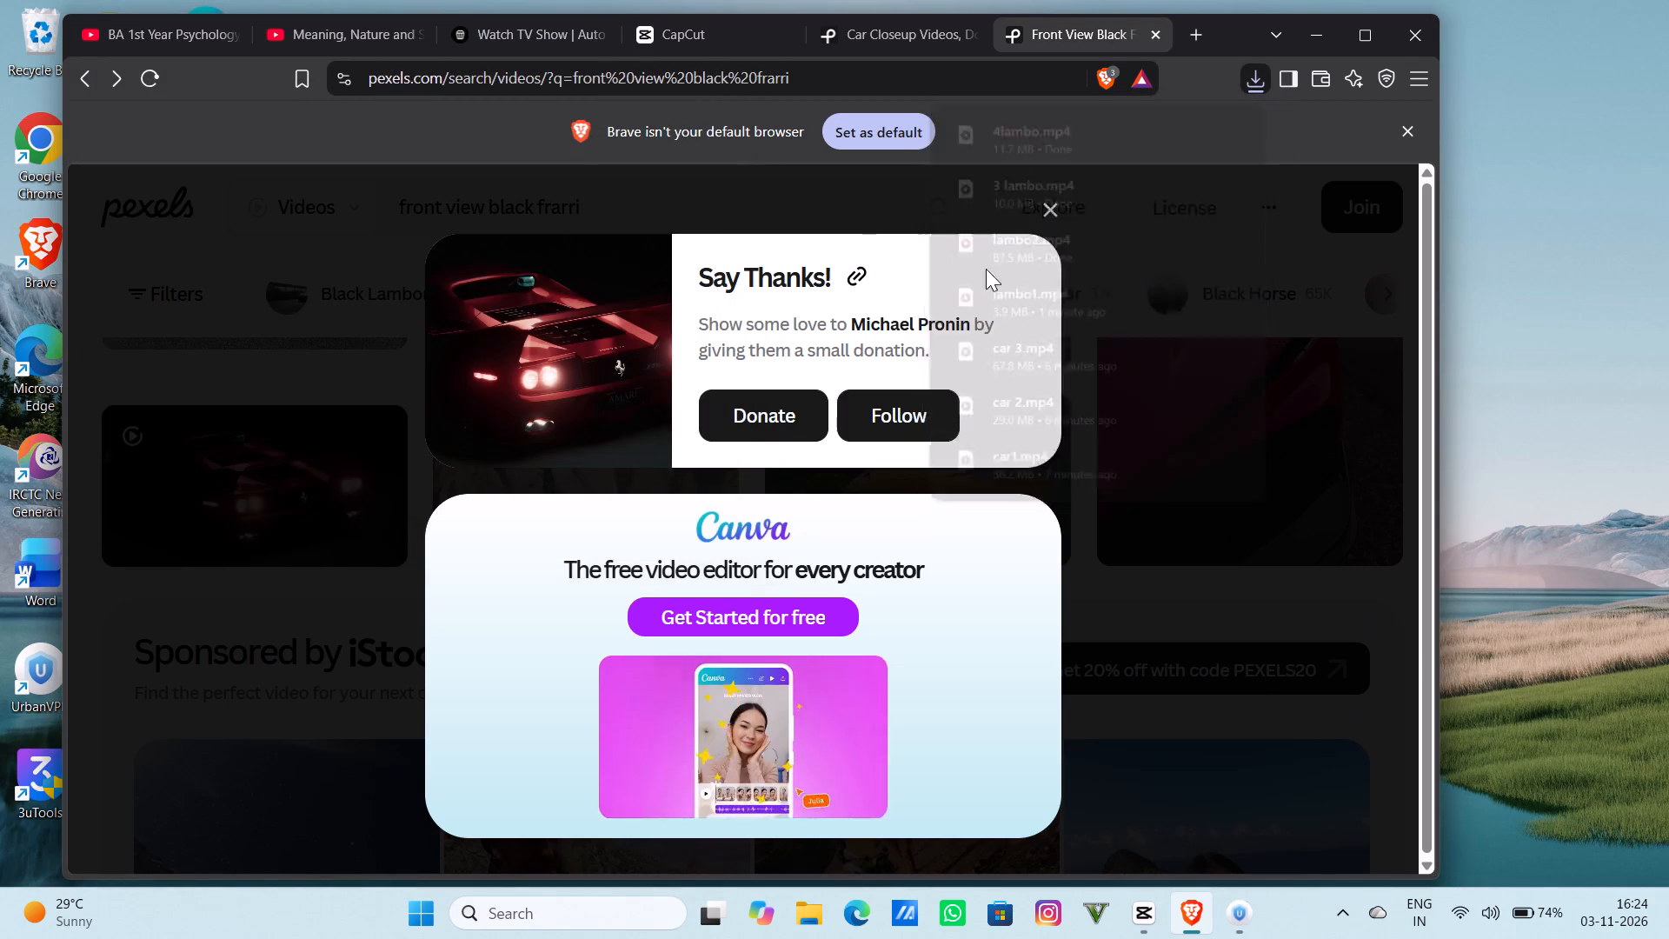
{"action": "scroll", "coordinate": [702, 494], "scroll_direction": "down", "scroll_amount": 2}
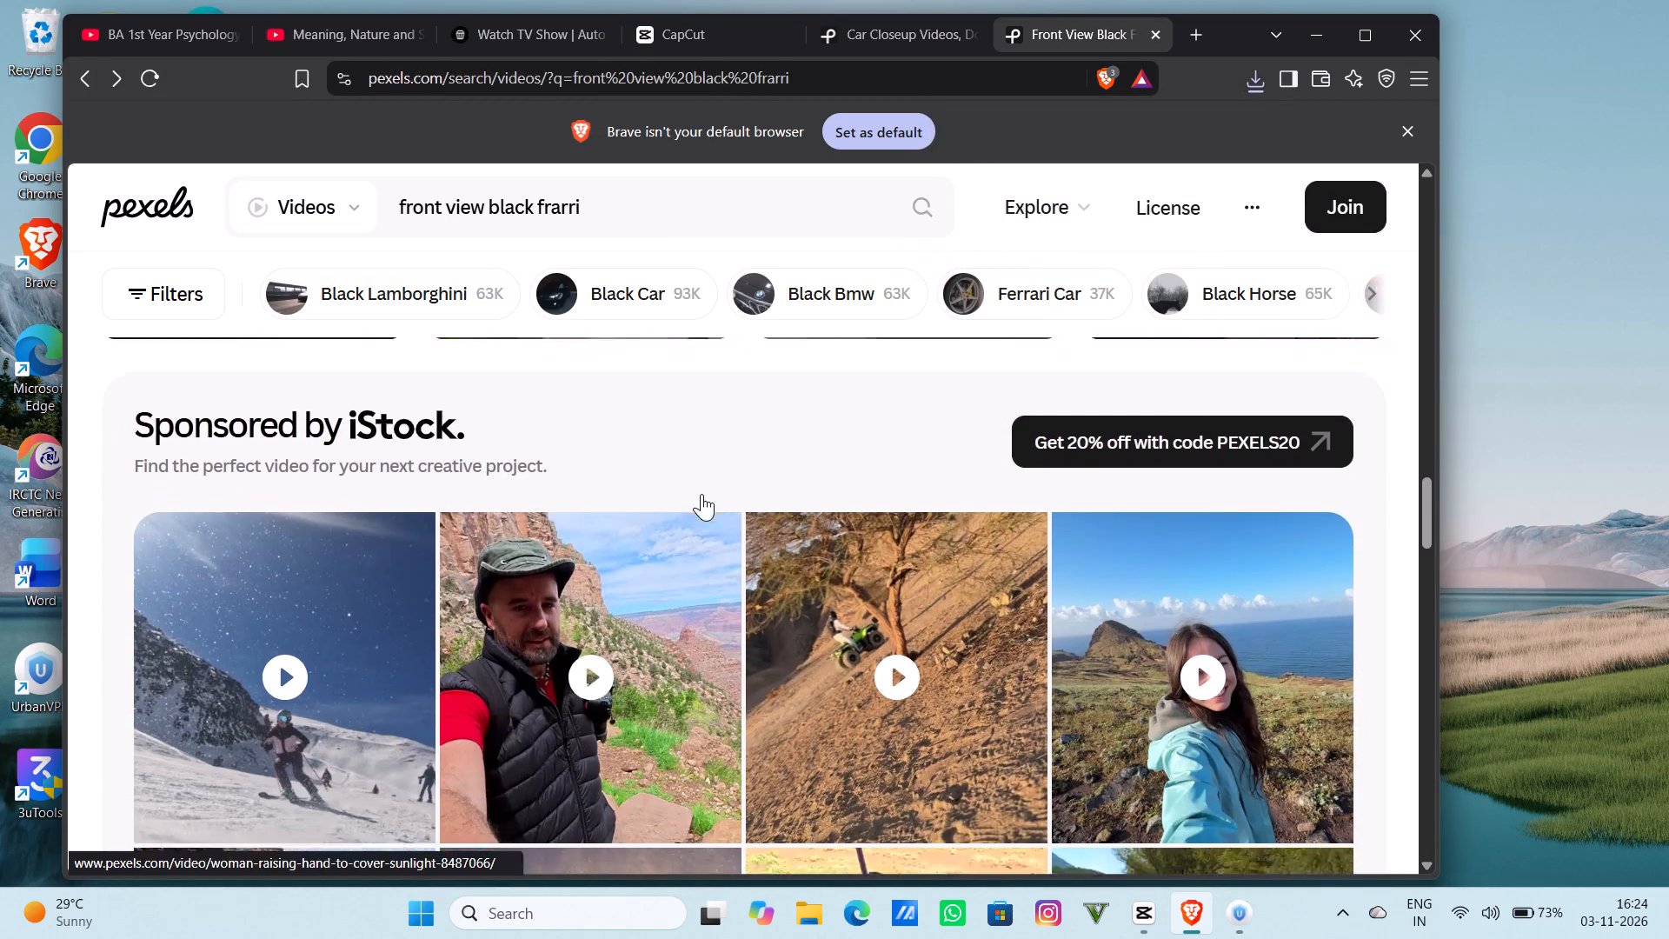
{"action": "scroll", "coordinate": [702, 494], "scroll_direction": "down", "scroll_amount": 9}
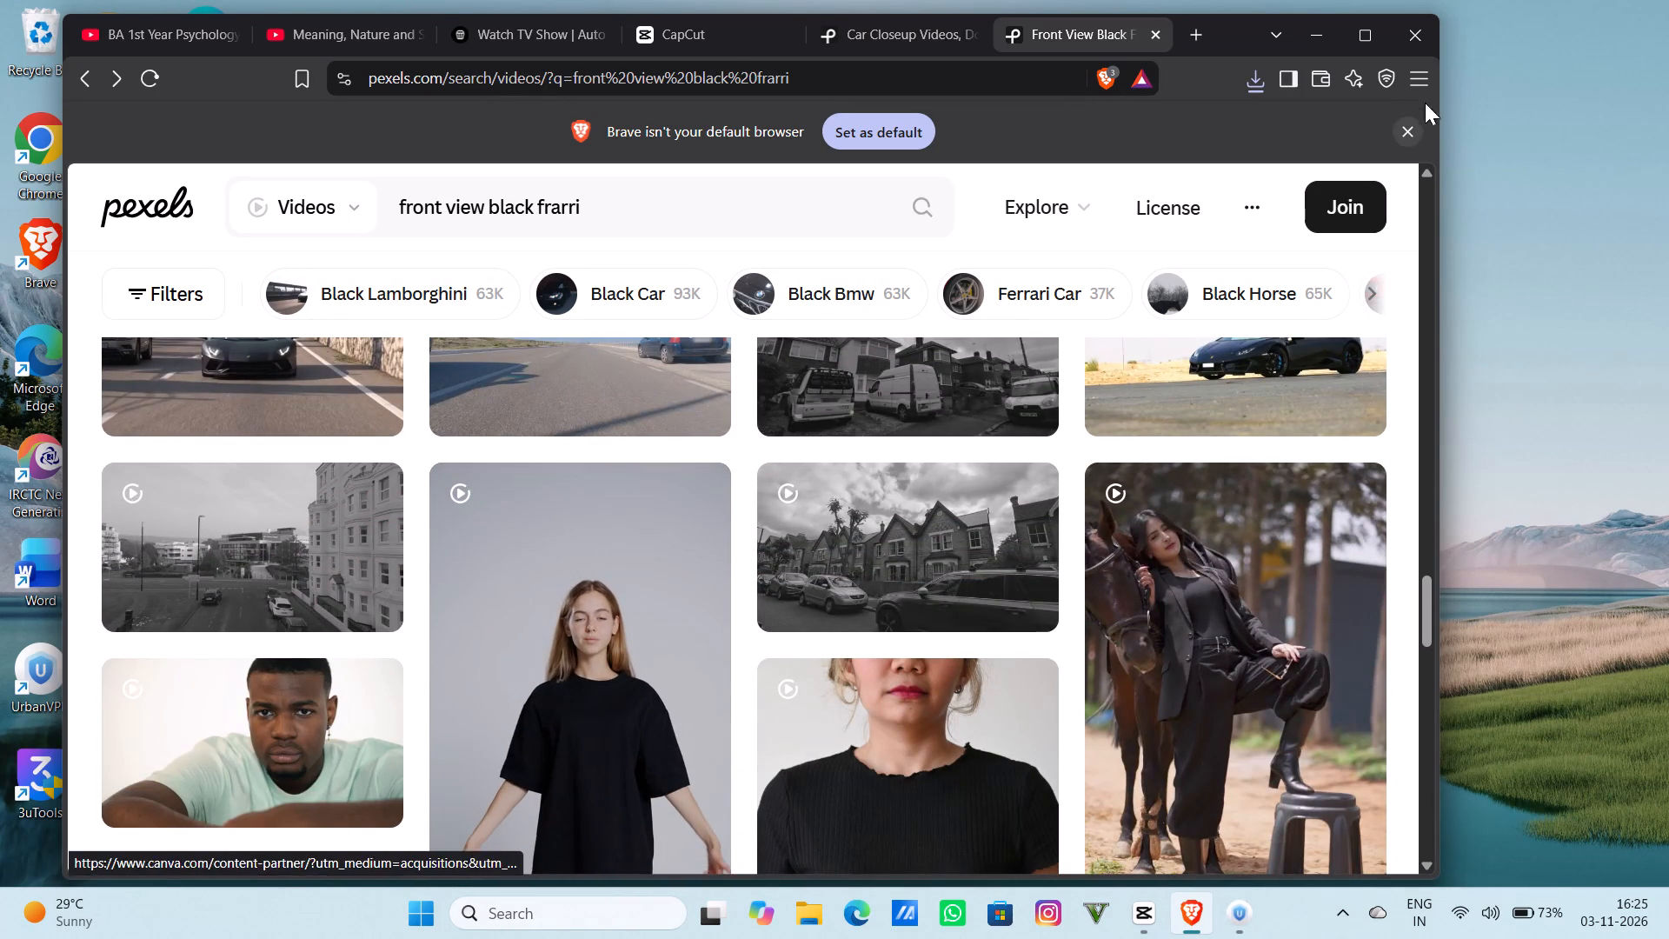
Minimize the browser and open UrbanVPN from the desktop to connect through the United States.
{"action": "left_click", "coordinate": [1314, 29]}
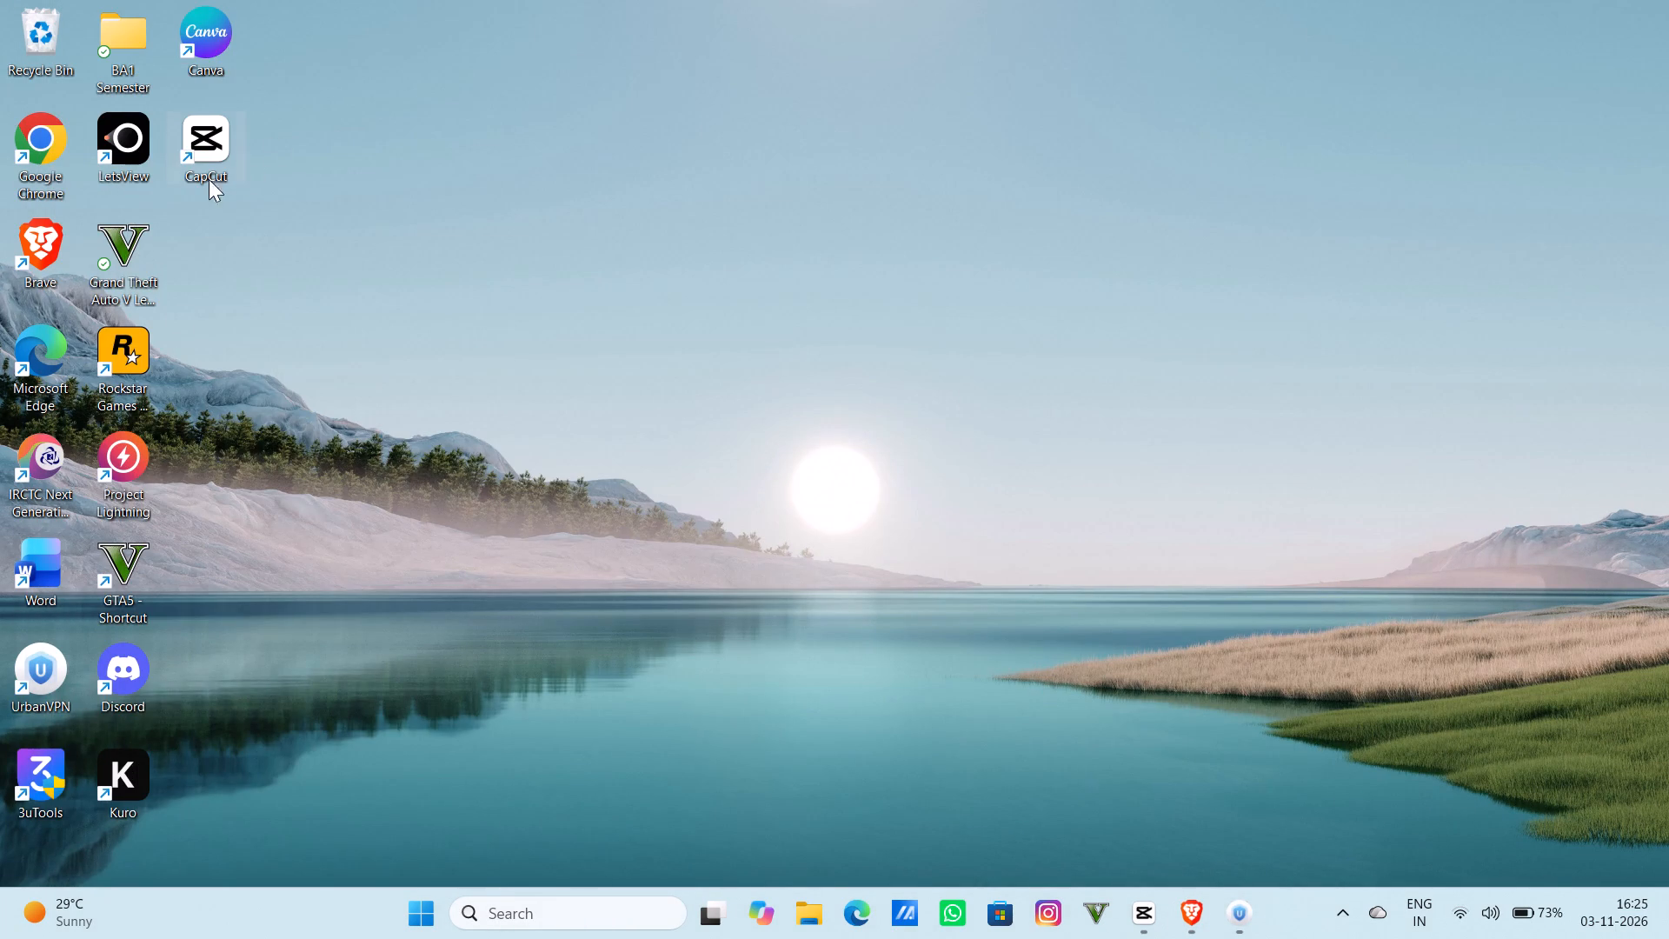
{"action": "triple_click", "coordinate": [10, 659]}
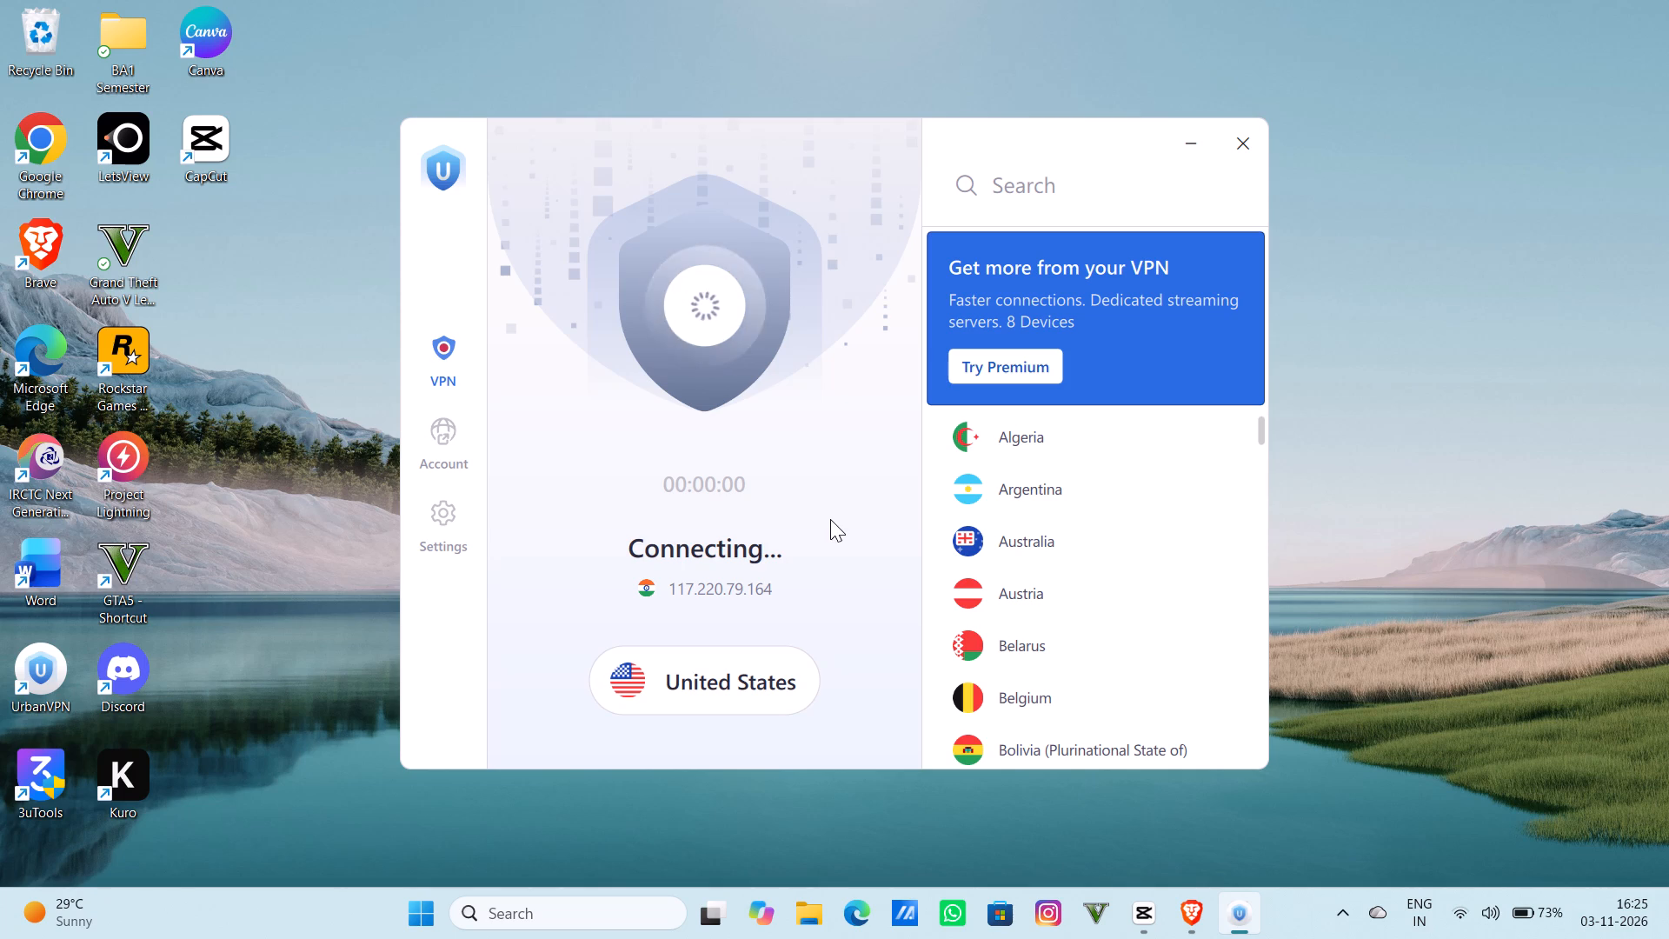
{"action": "left_click", "coordinate": [1408, 427]}
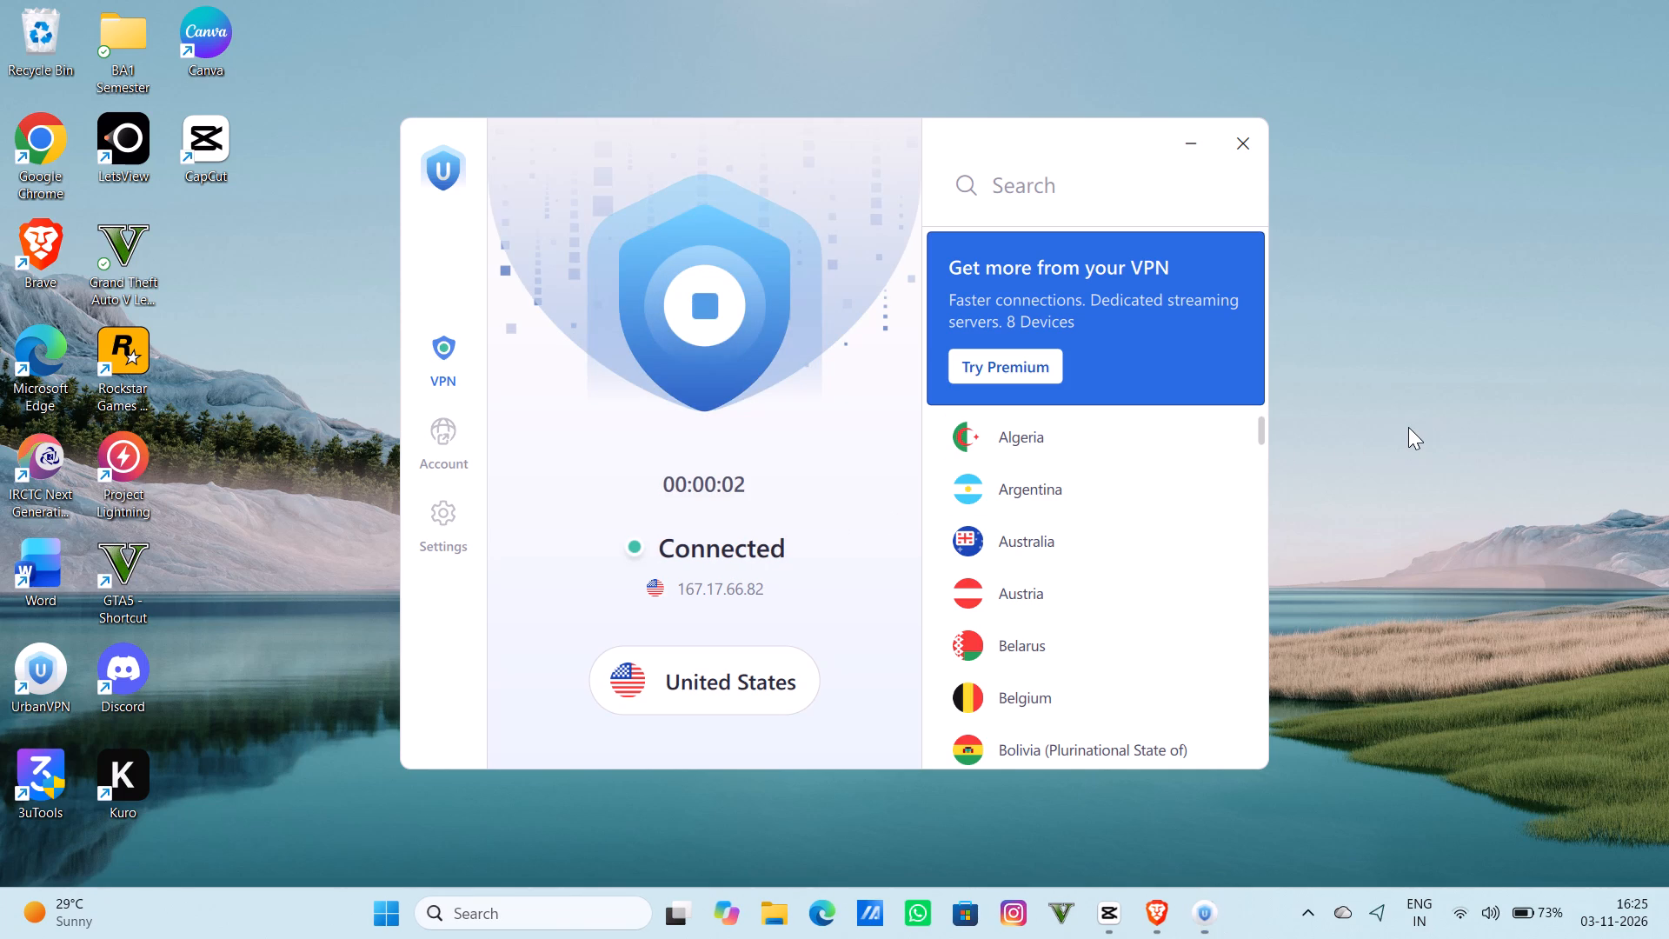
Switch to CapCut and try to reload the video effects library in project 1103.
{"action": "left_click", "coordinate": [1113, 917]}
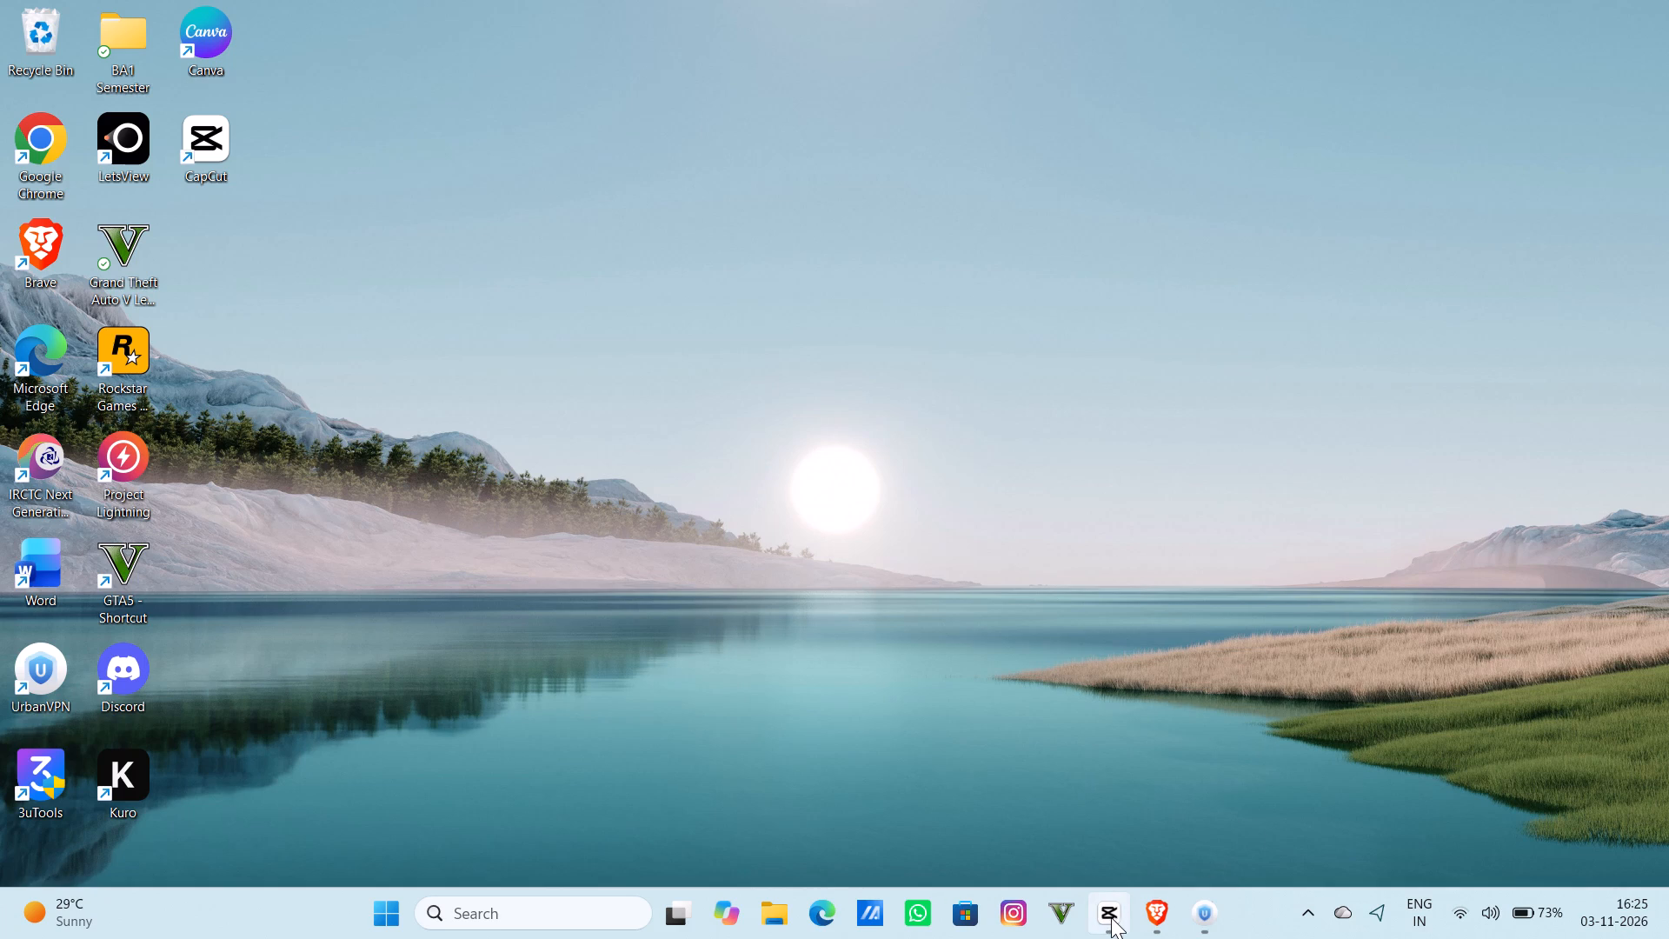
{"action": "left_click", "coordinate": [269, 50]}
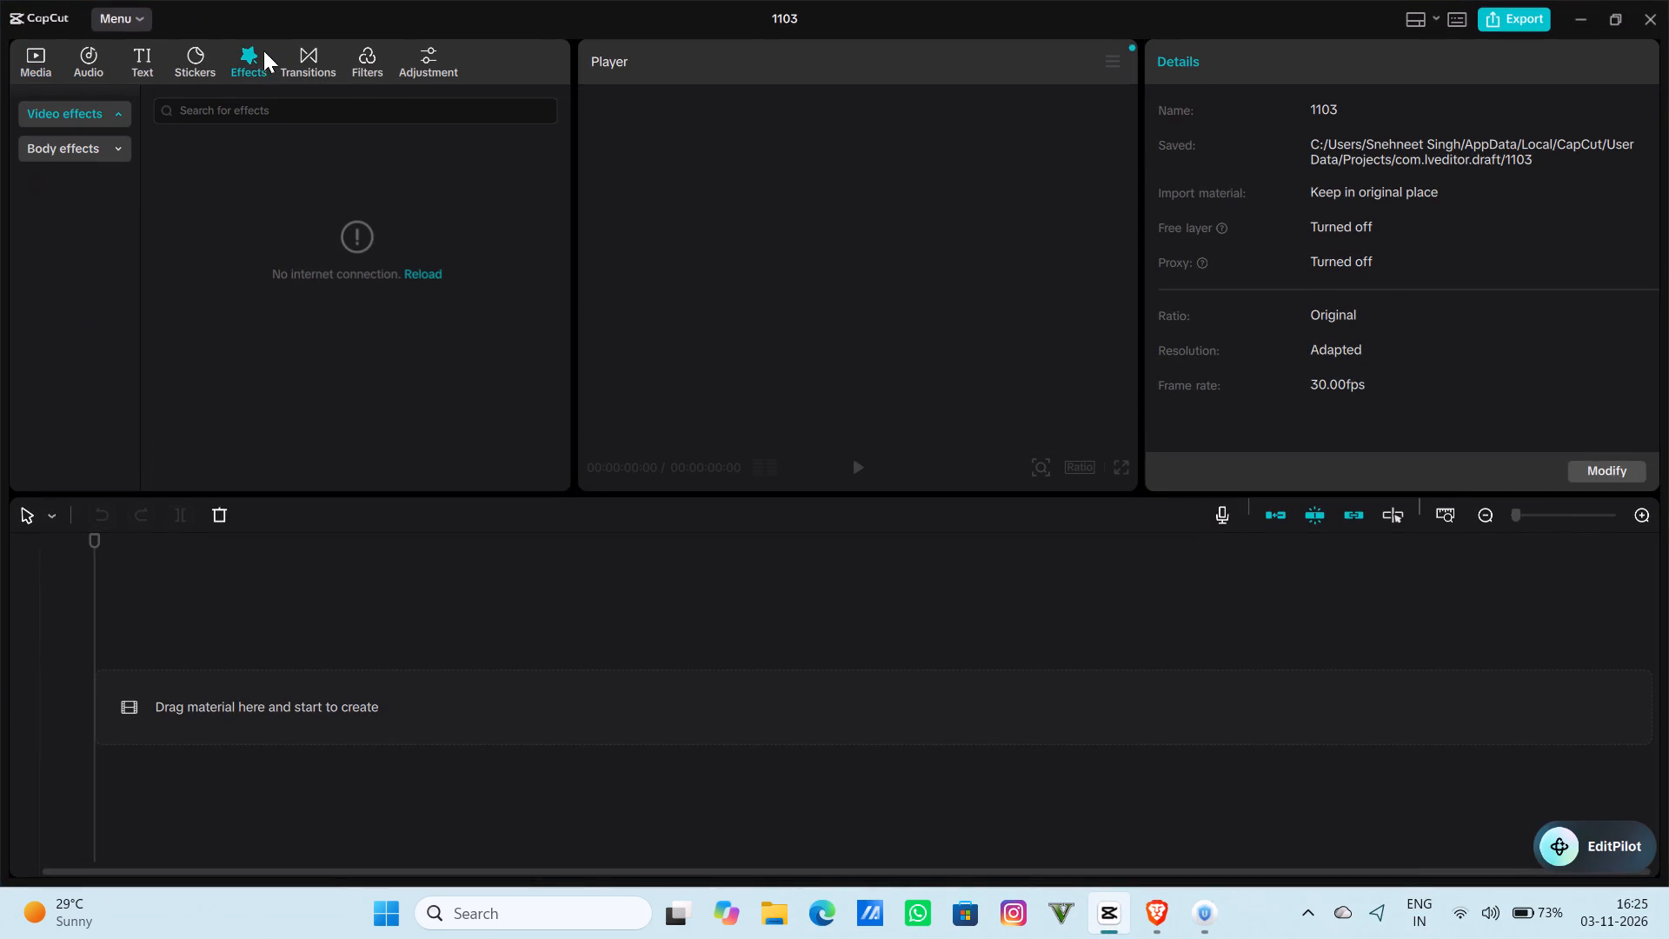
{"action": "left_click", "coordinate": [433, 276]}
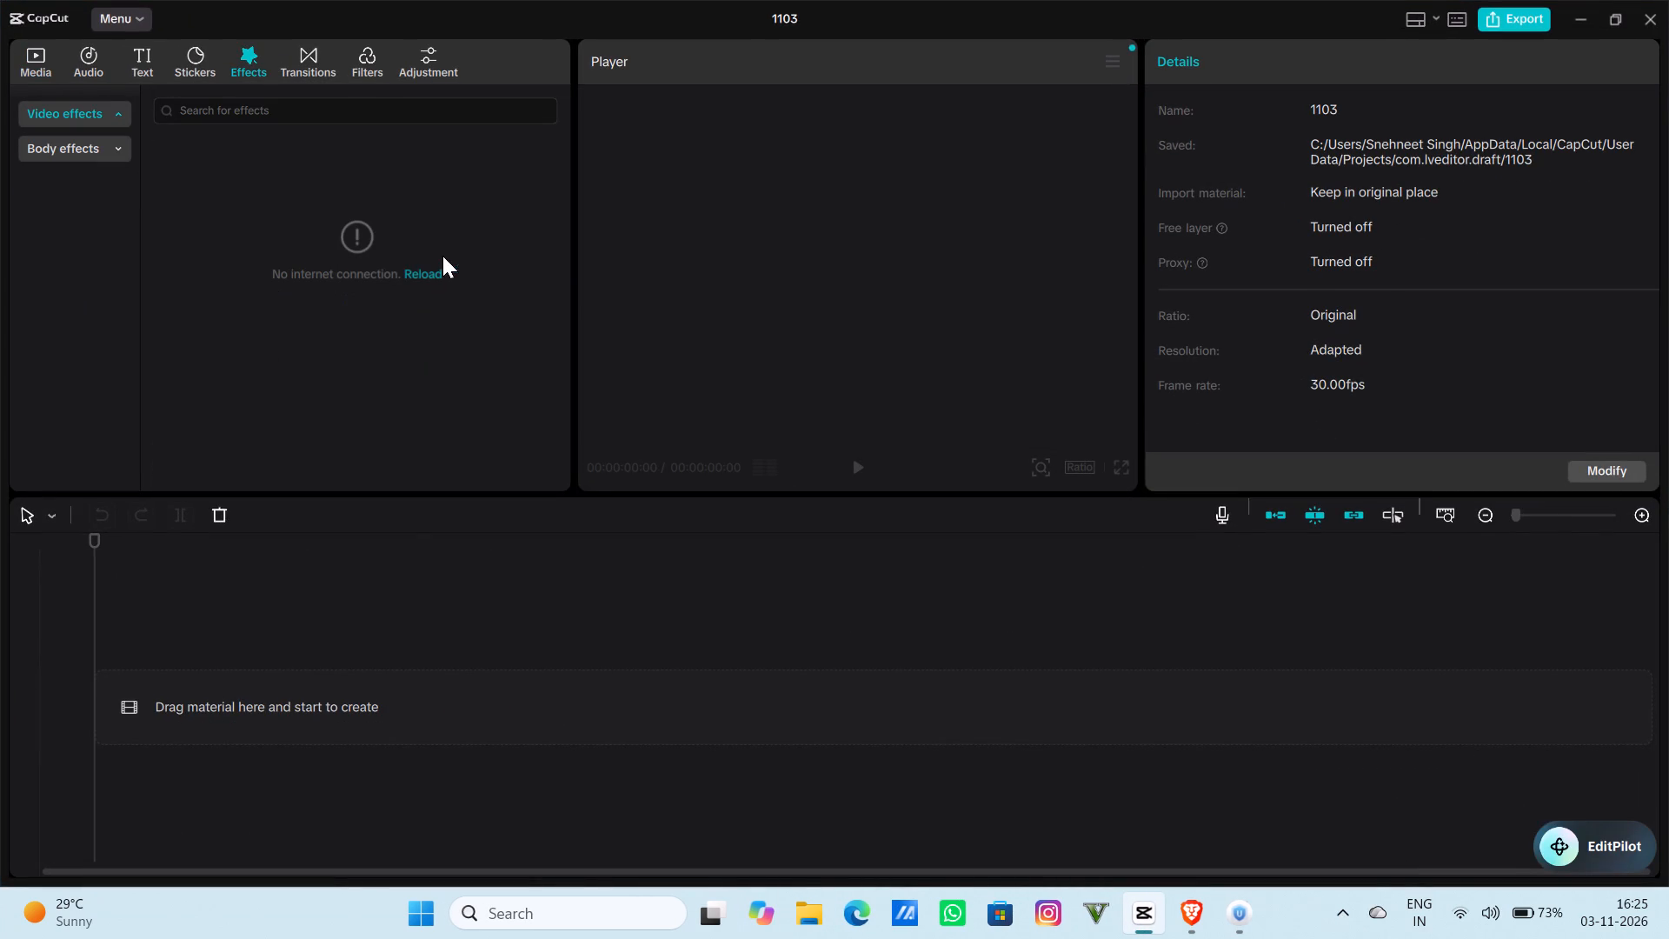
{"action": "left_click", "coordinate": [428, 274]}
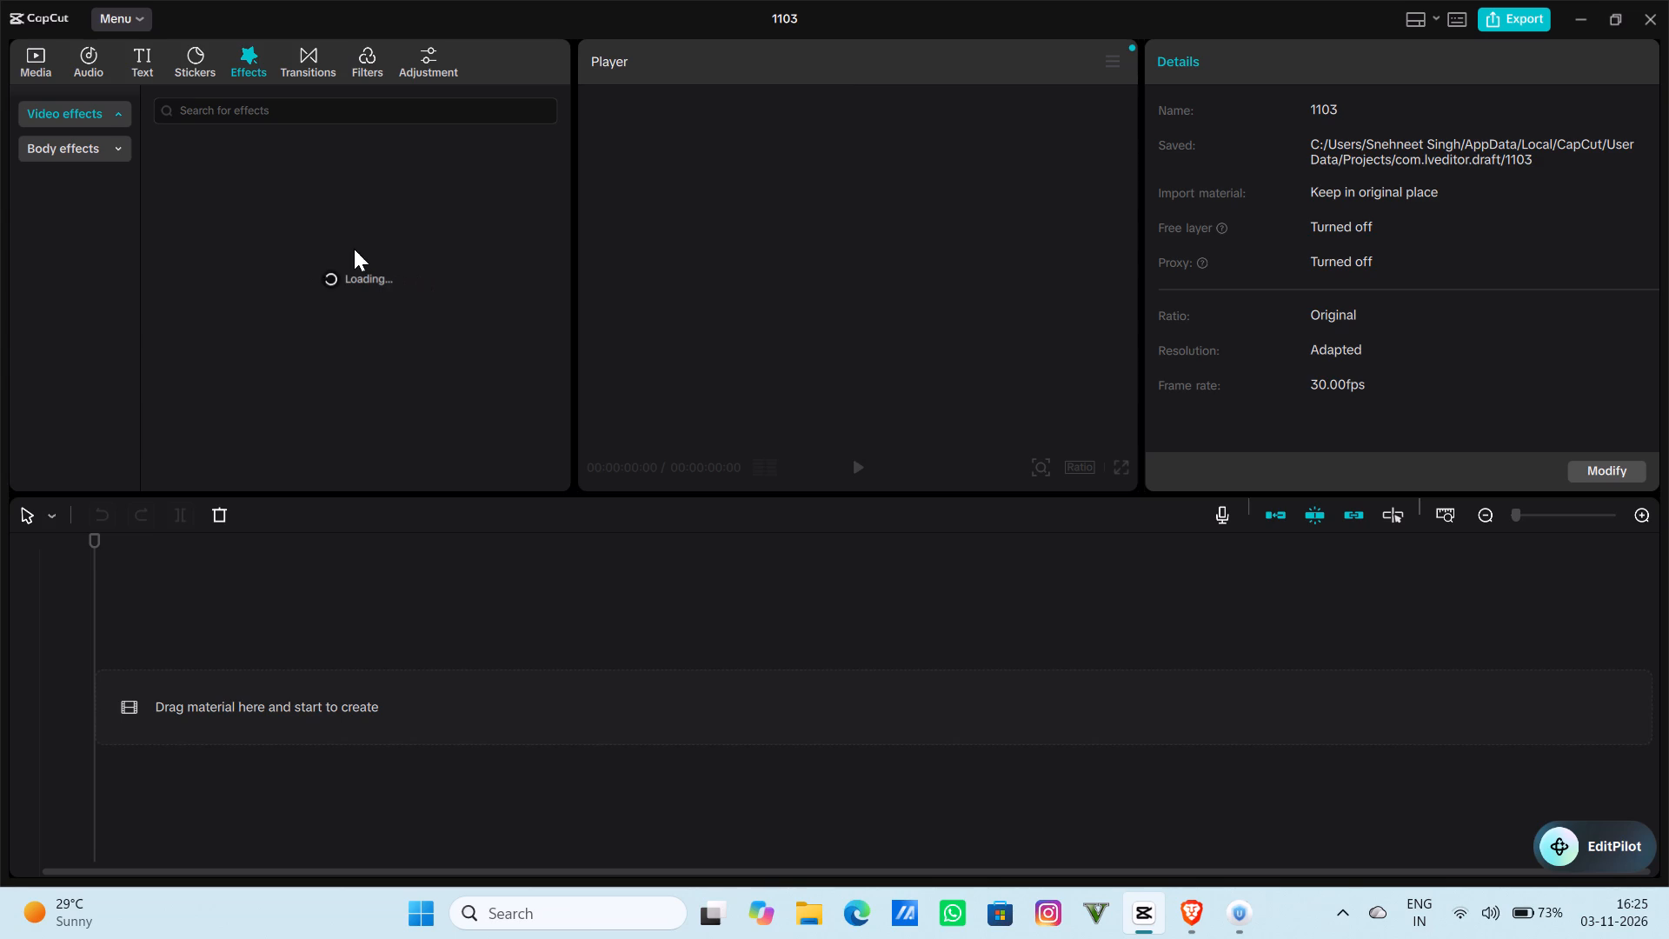
Close project 1103 and CapCut completely, relaunch CapCut from the desktop, and start a new project.
{"action": "left_click", "coordinate": [1652, 20]}
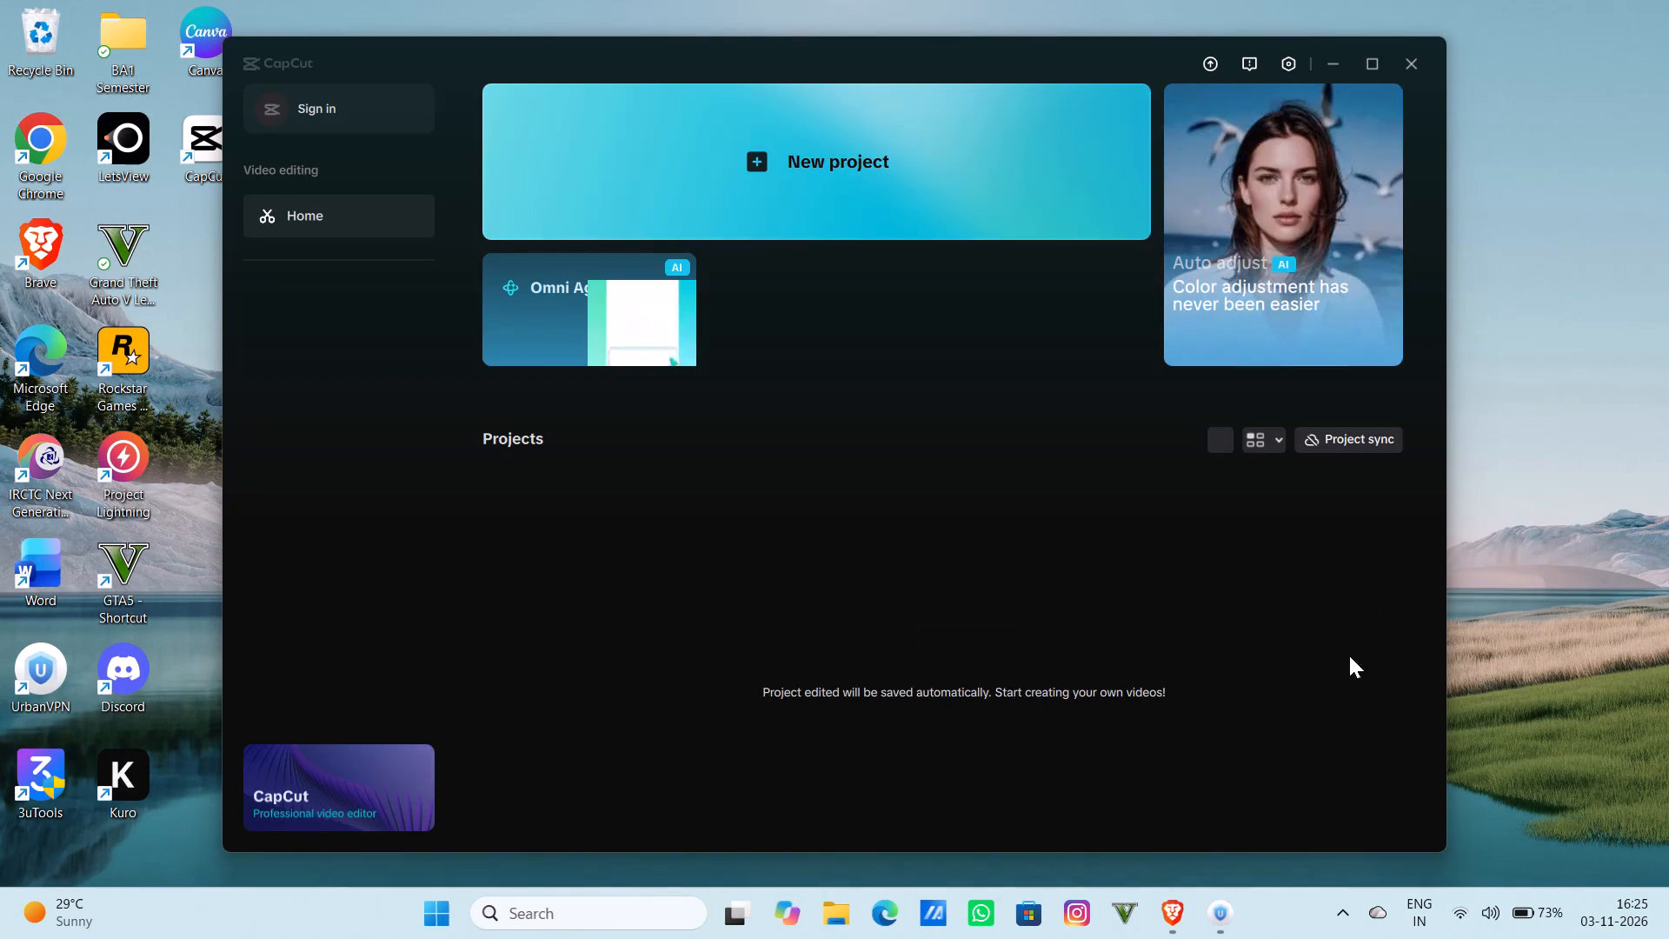
{"action": "left_click", "coordinate": [1423, 49]}
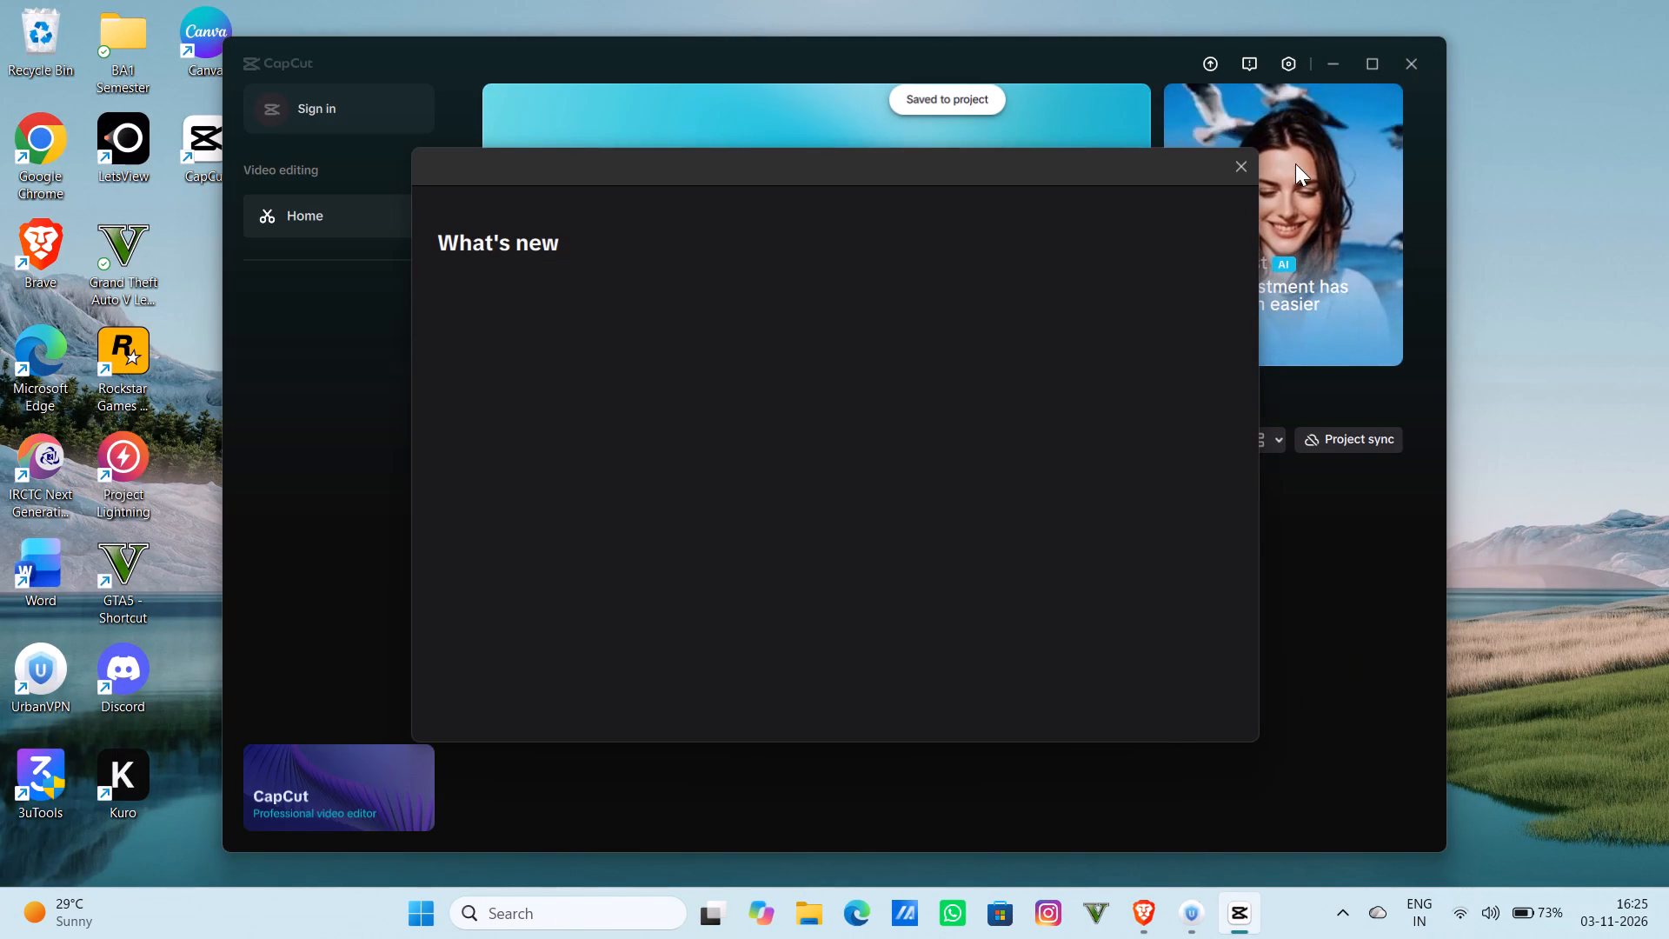
{"action": "left_click", "coordinate": [1241, 160]}
{"action": "left_click", "coordinate": [1398, 67]}
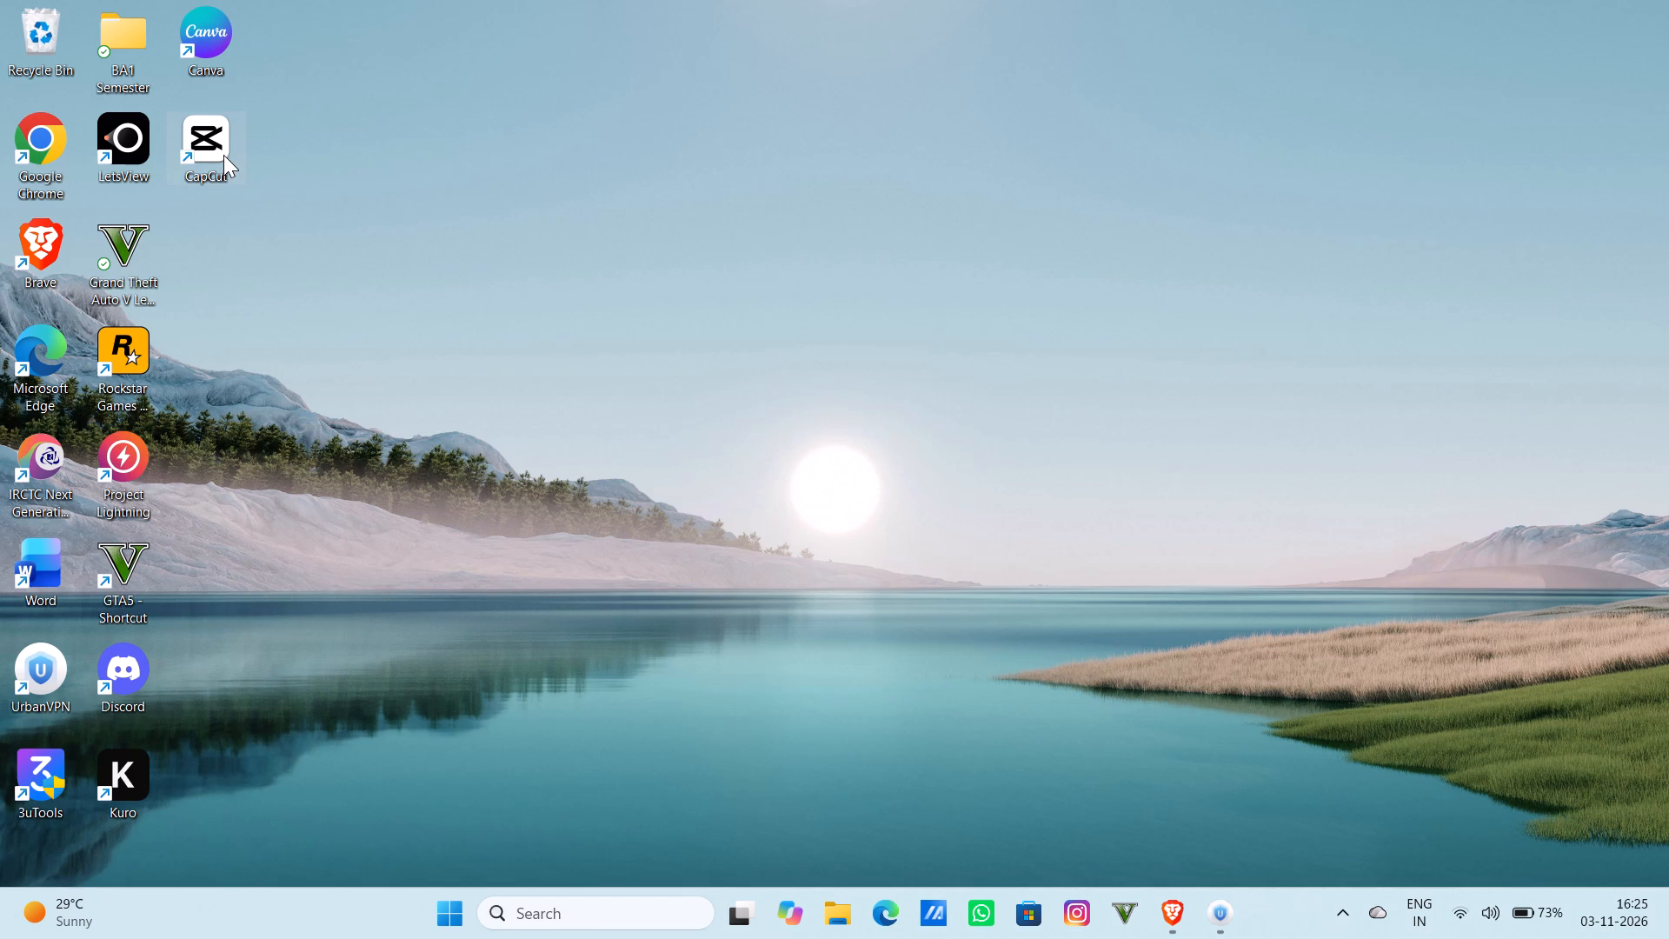
{"action": "double_click", "coordinate": [223, 155]}
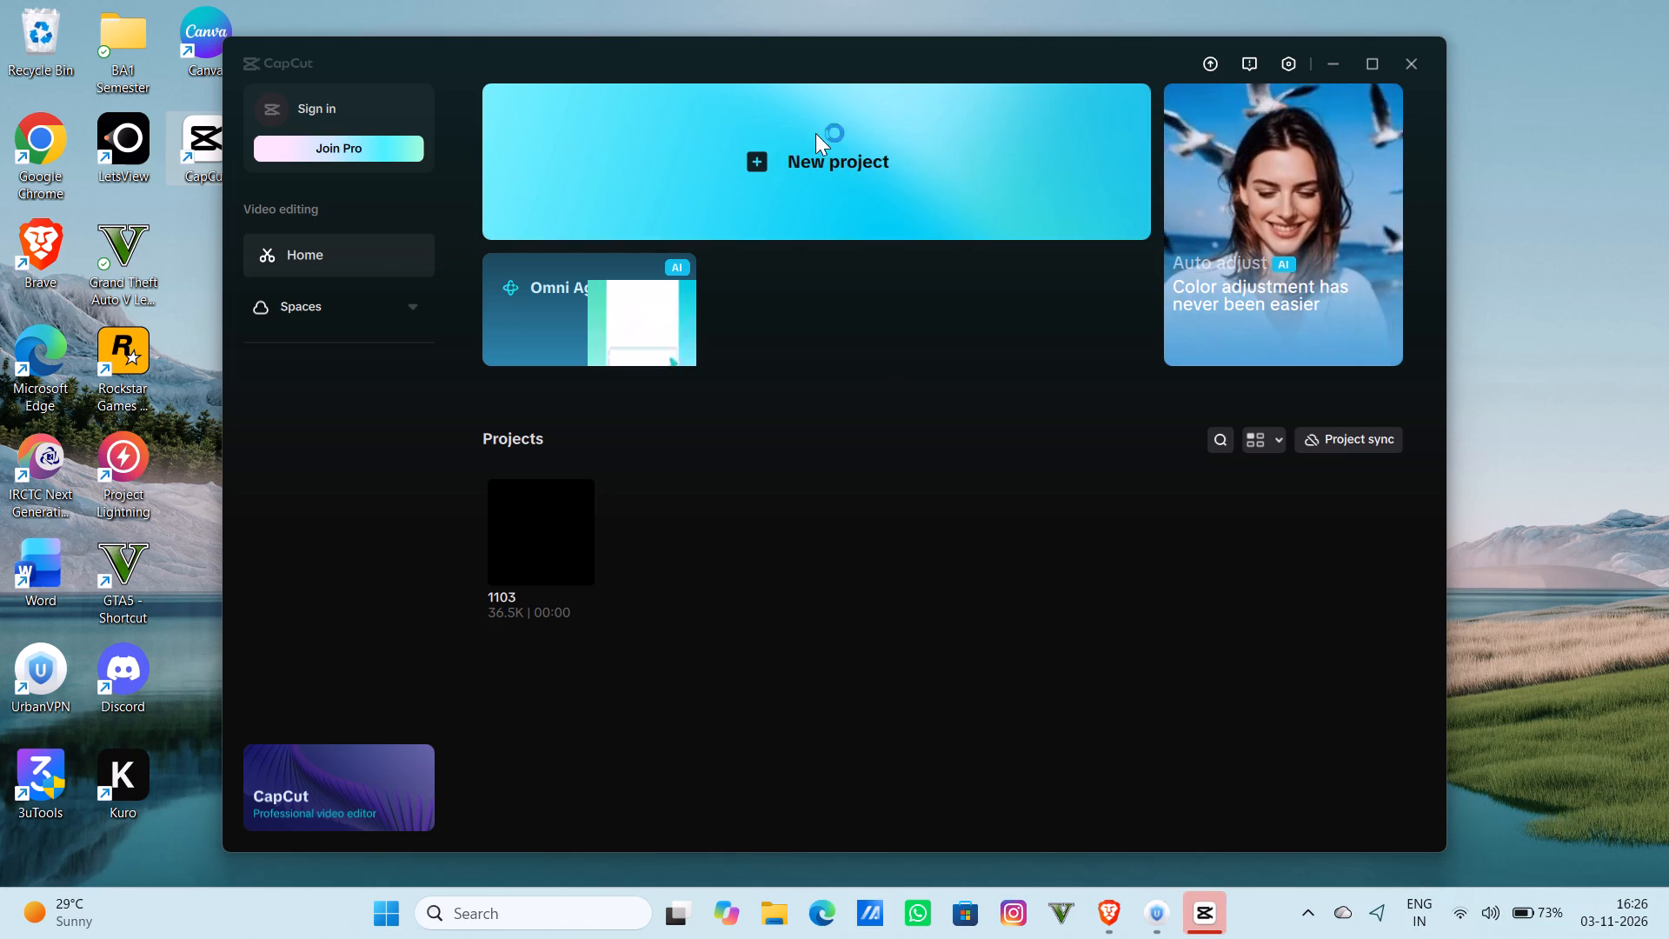
{"action": "left_click", "coordinate": [839, 176]}
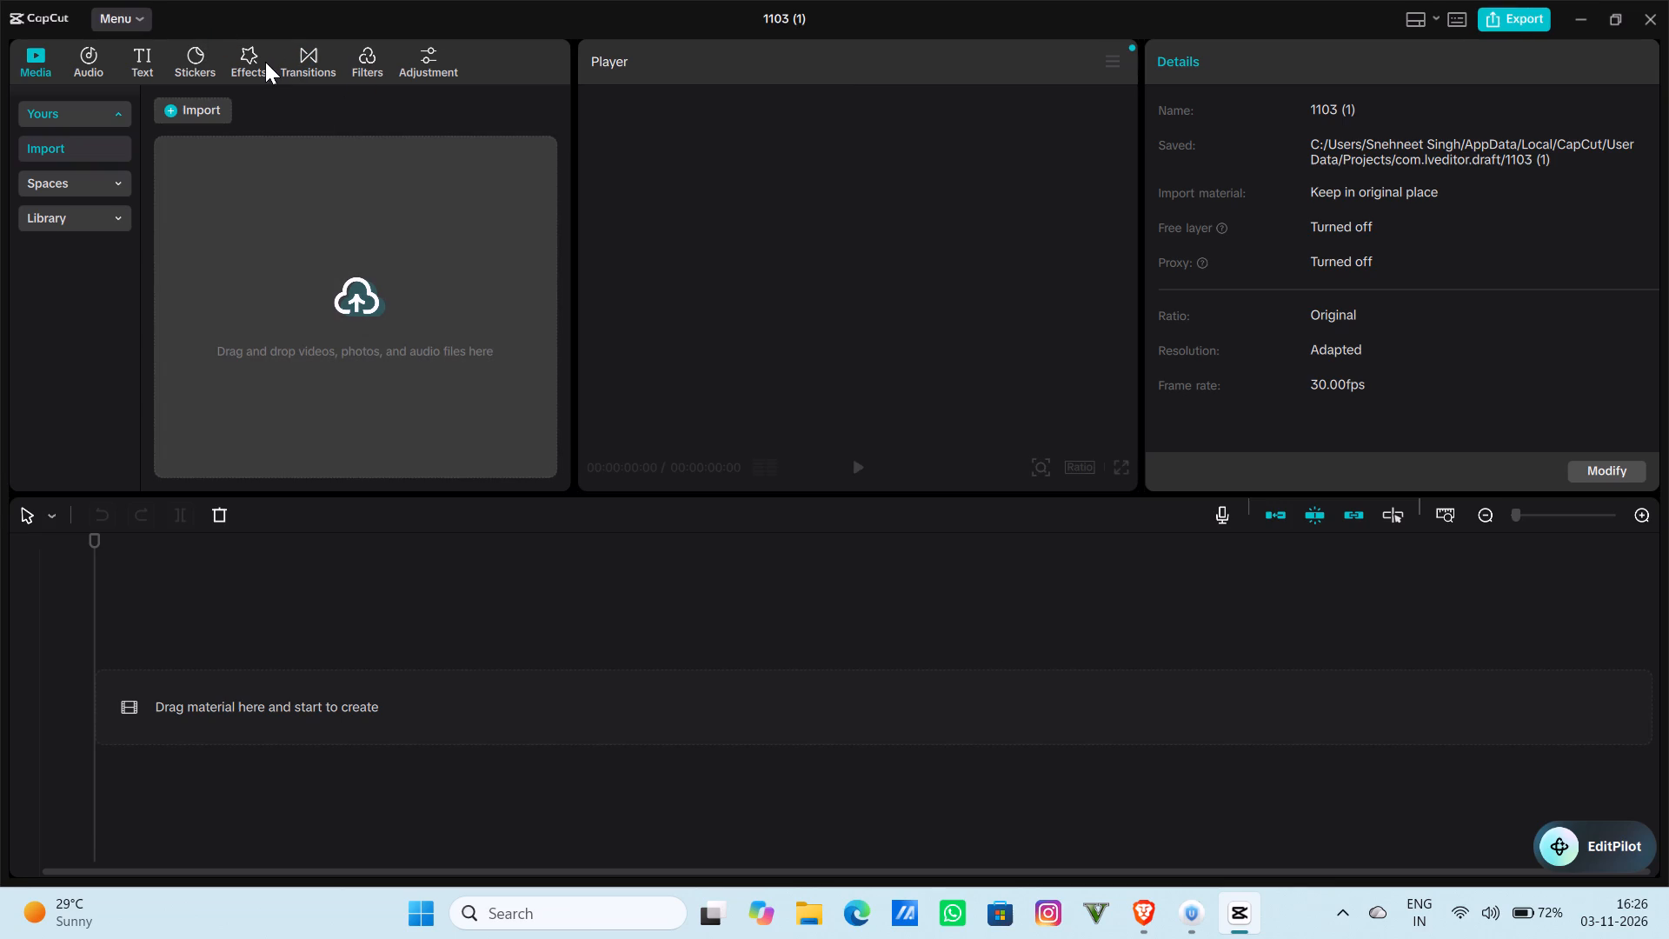
Check the trending video effects in the new project and dismiss the new-tools tip.
{"action": "left_click", "coordinate": [262, 62]}
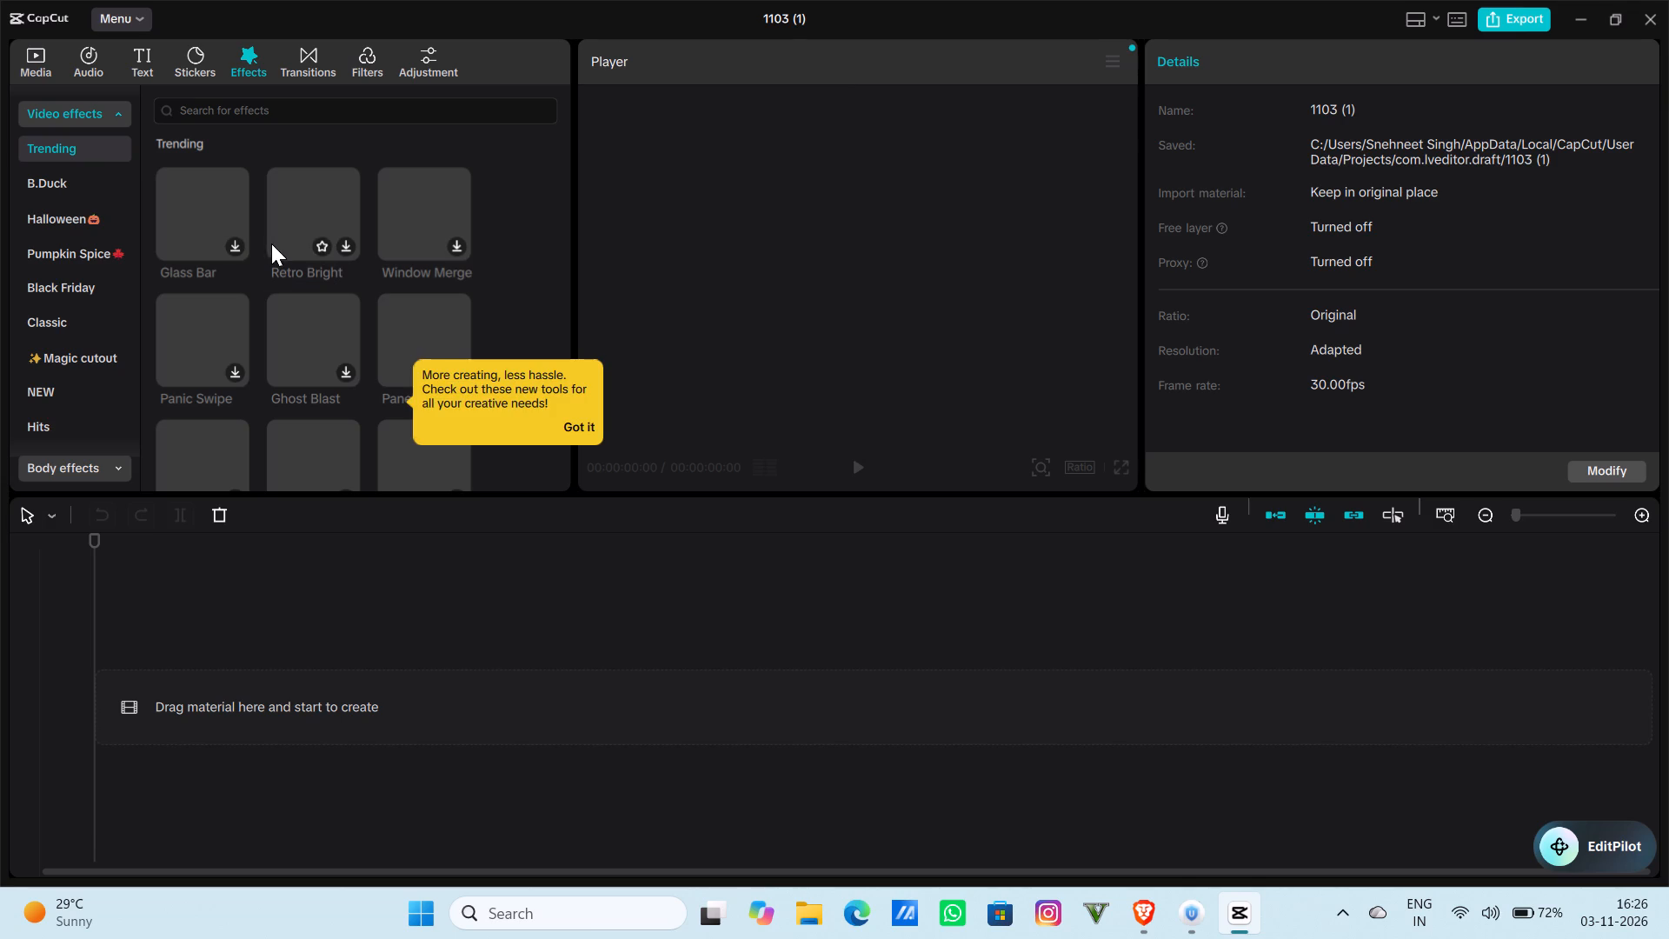
{"action": "left_click", "coordinate": [588, 425]}
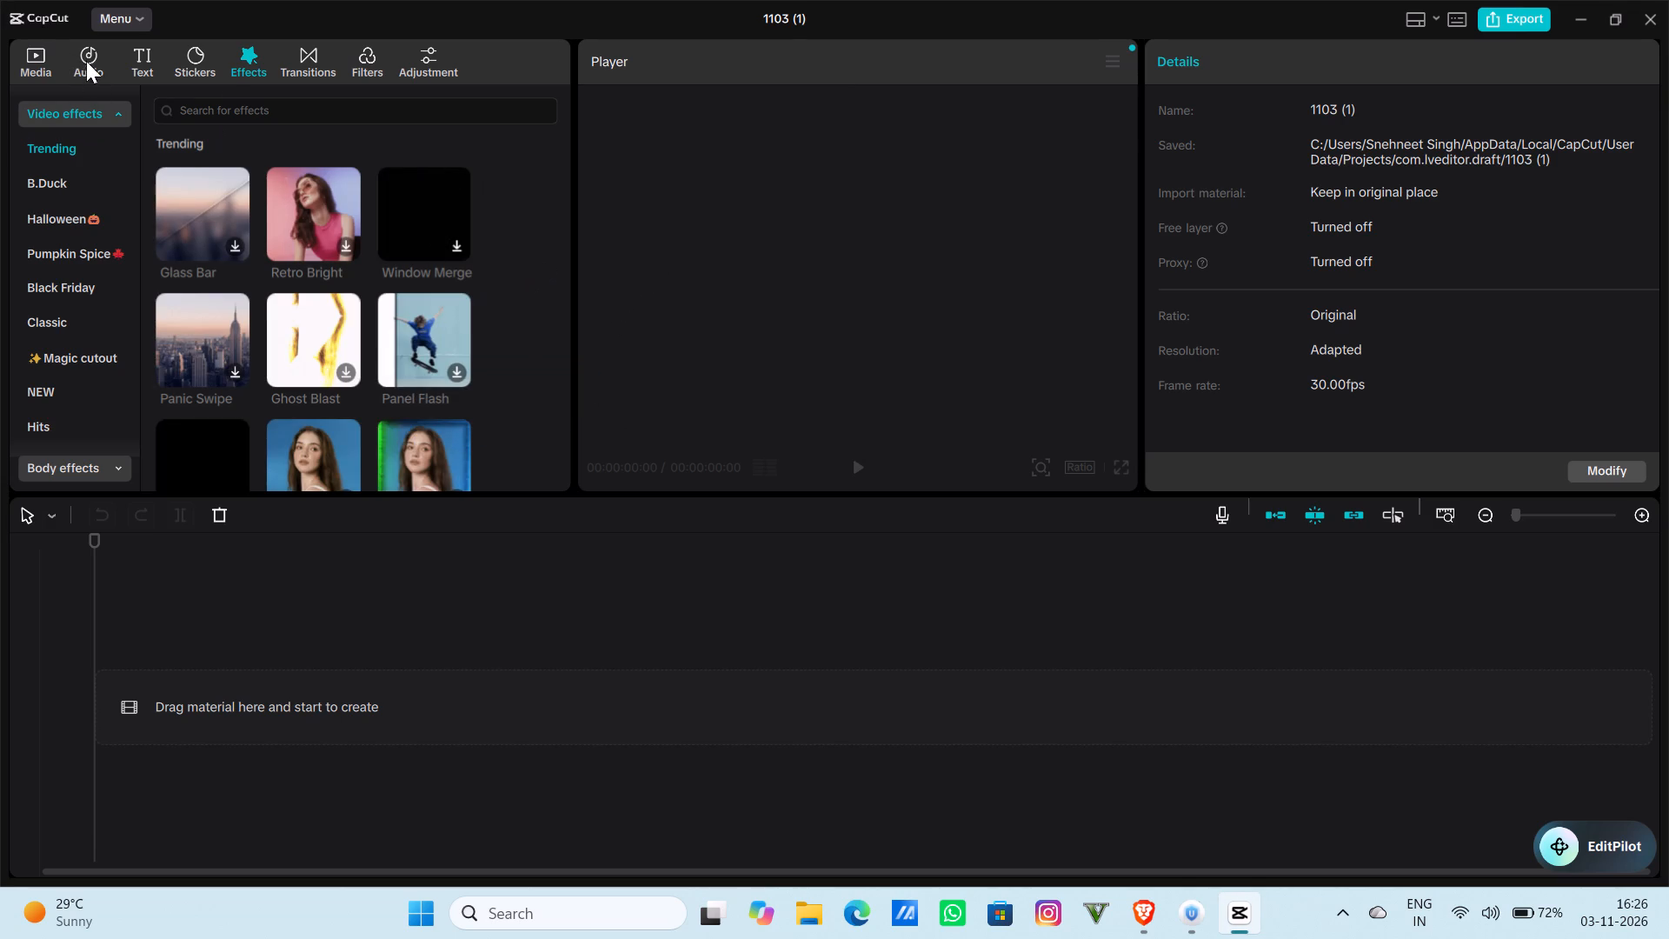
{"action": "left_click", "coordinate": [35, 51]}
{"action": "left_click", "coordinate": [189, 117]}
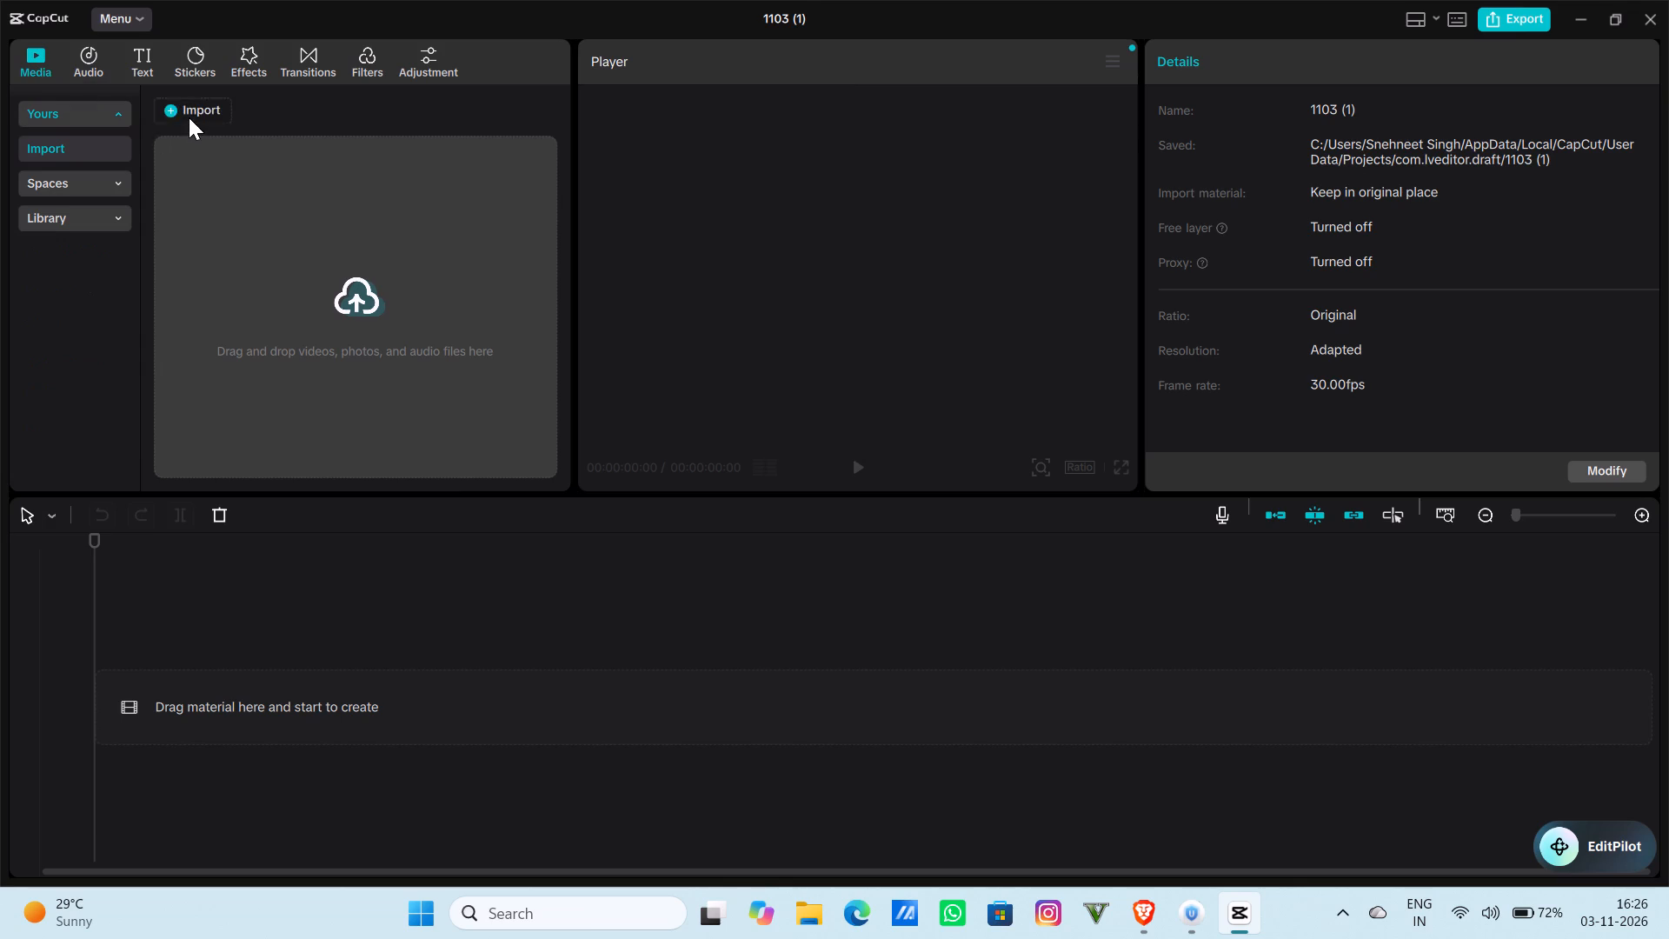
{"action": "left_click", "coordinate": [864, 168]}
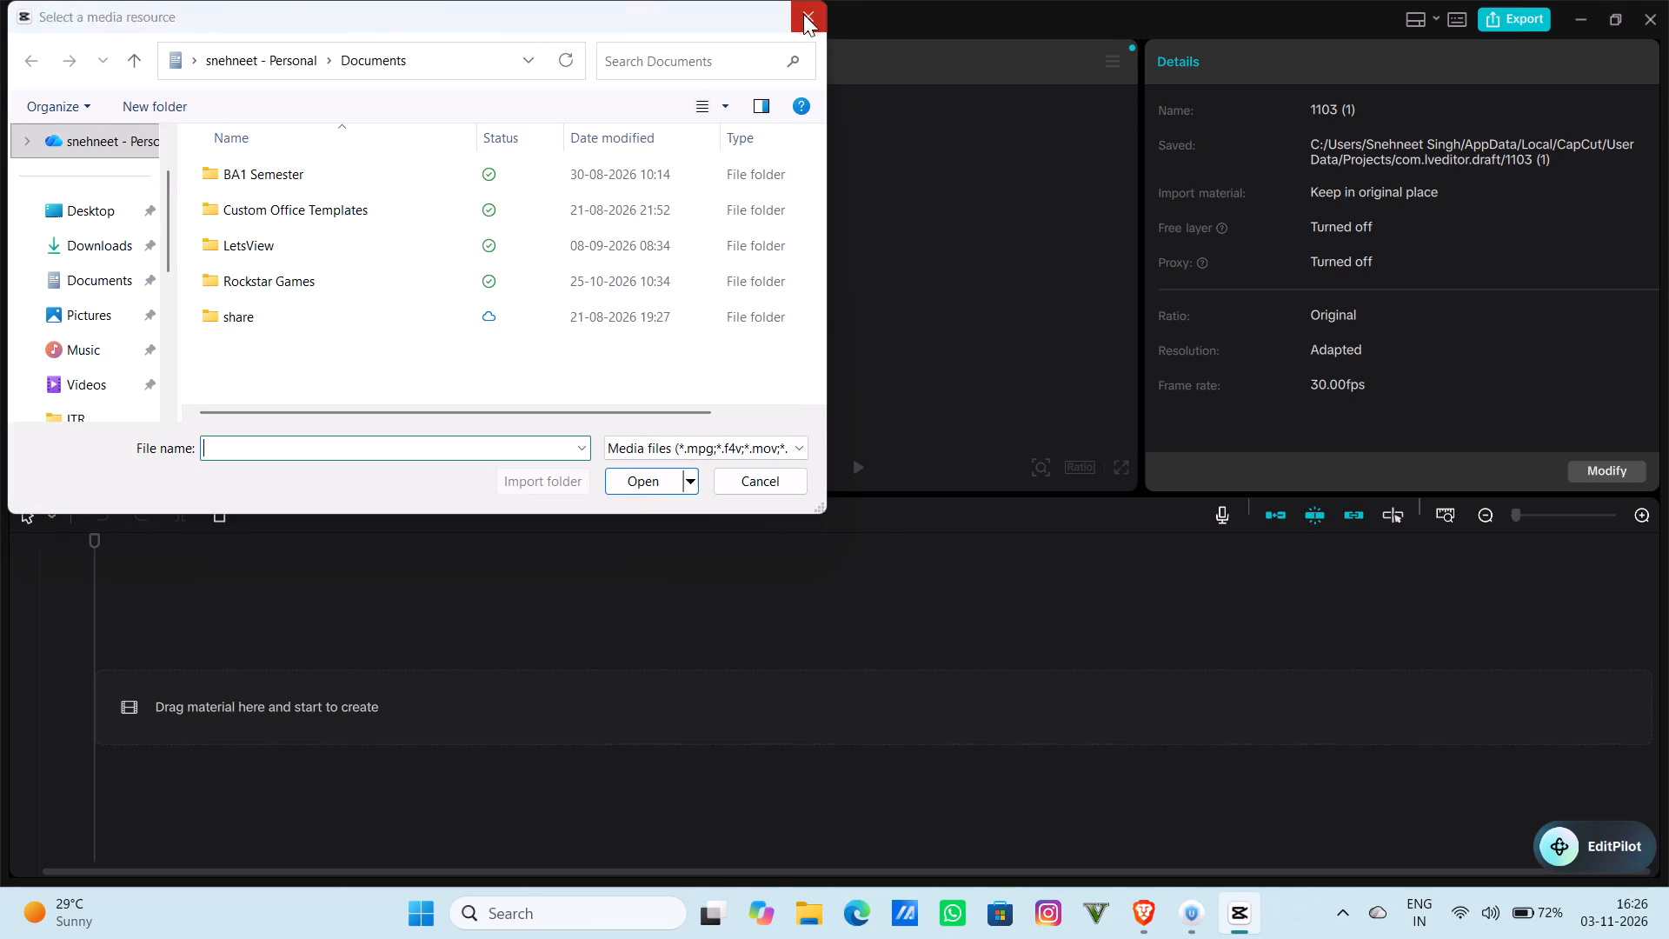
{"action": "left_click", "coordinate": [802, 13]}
Minimize CapCut and launch Kuro from the desktop.
{"action": "left_click", "coordinate": [1578, 26]}
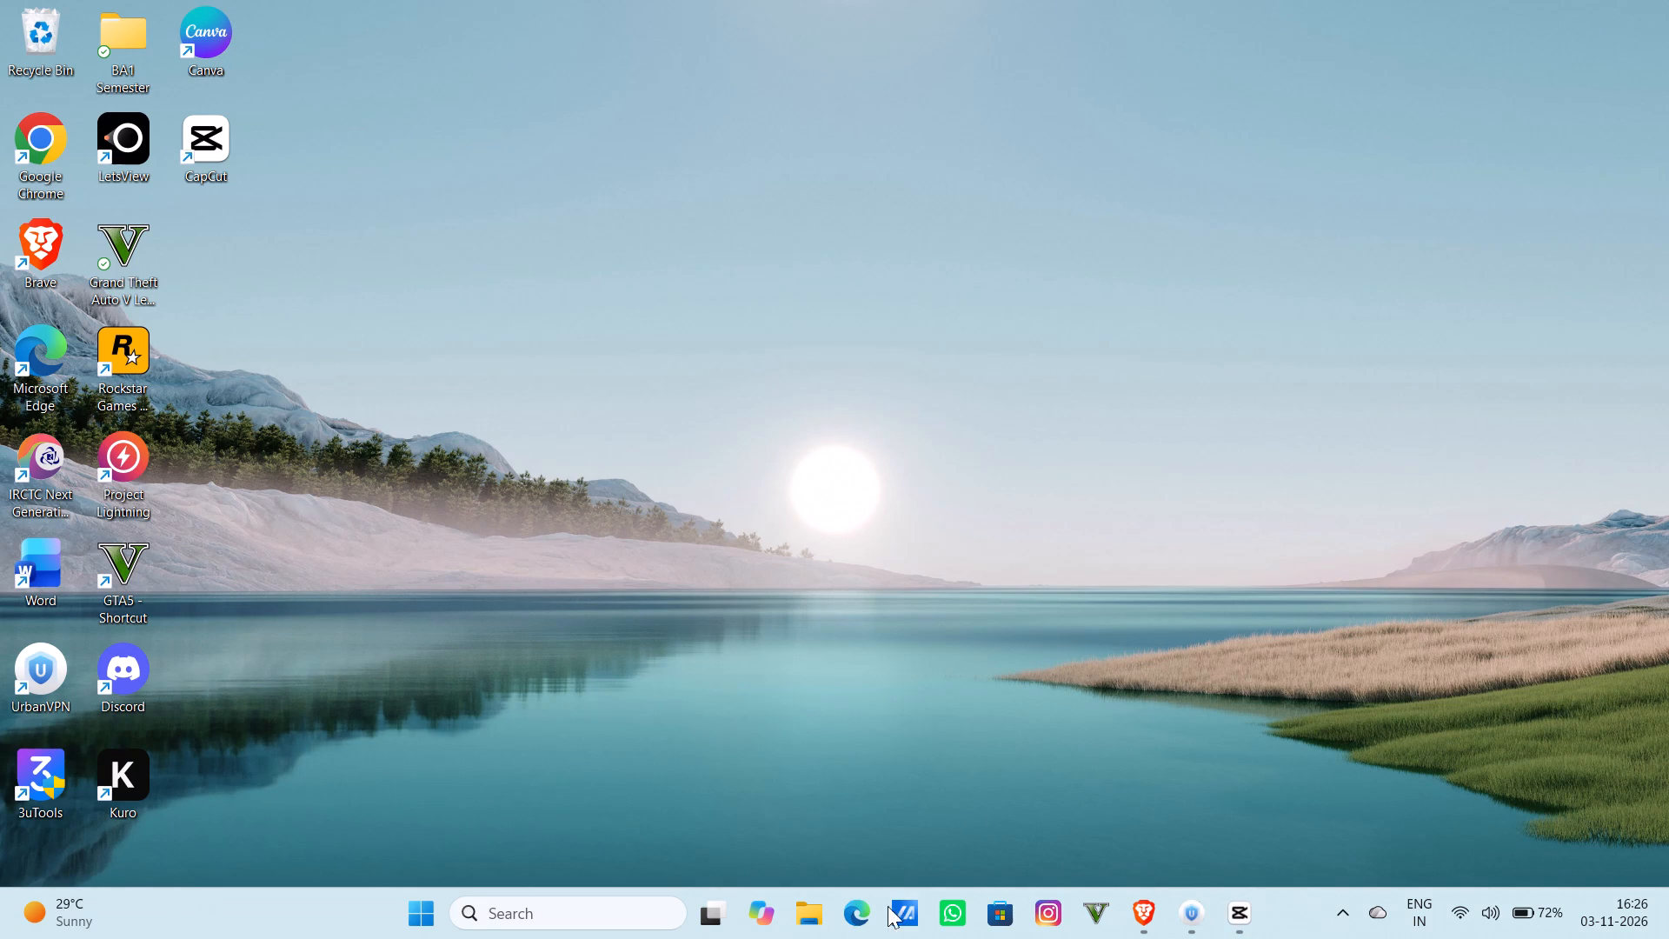
{"action": "double_click", "coordinate": [133, 756]}
{"action": "left_click", "coordinate": [128, 754]}
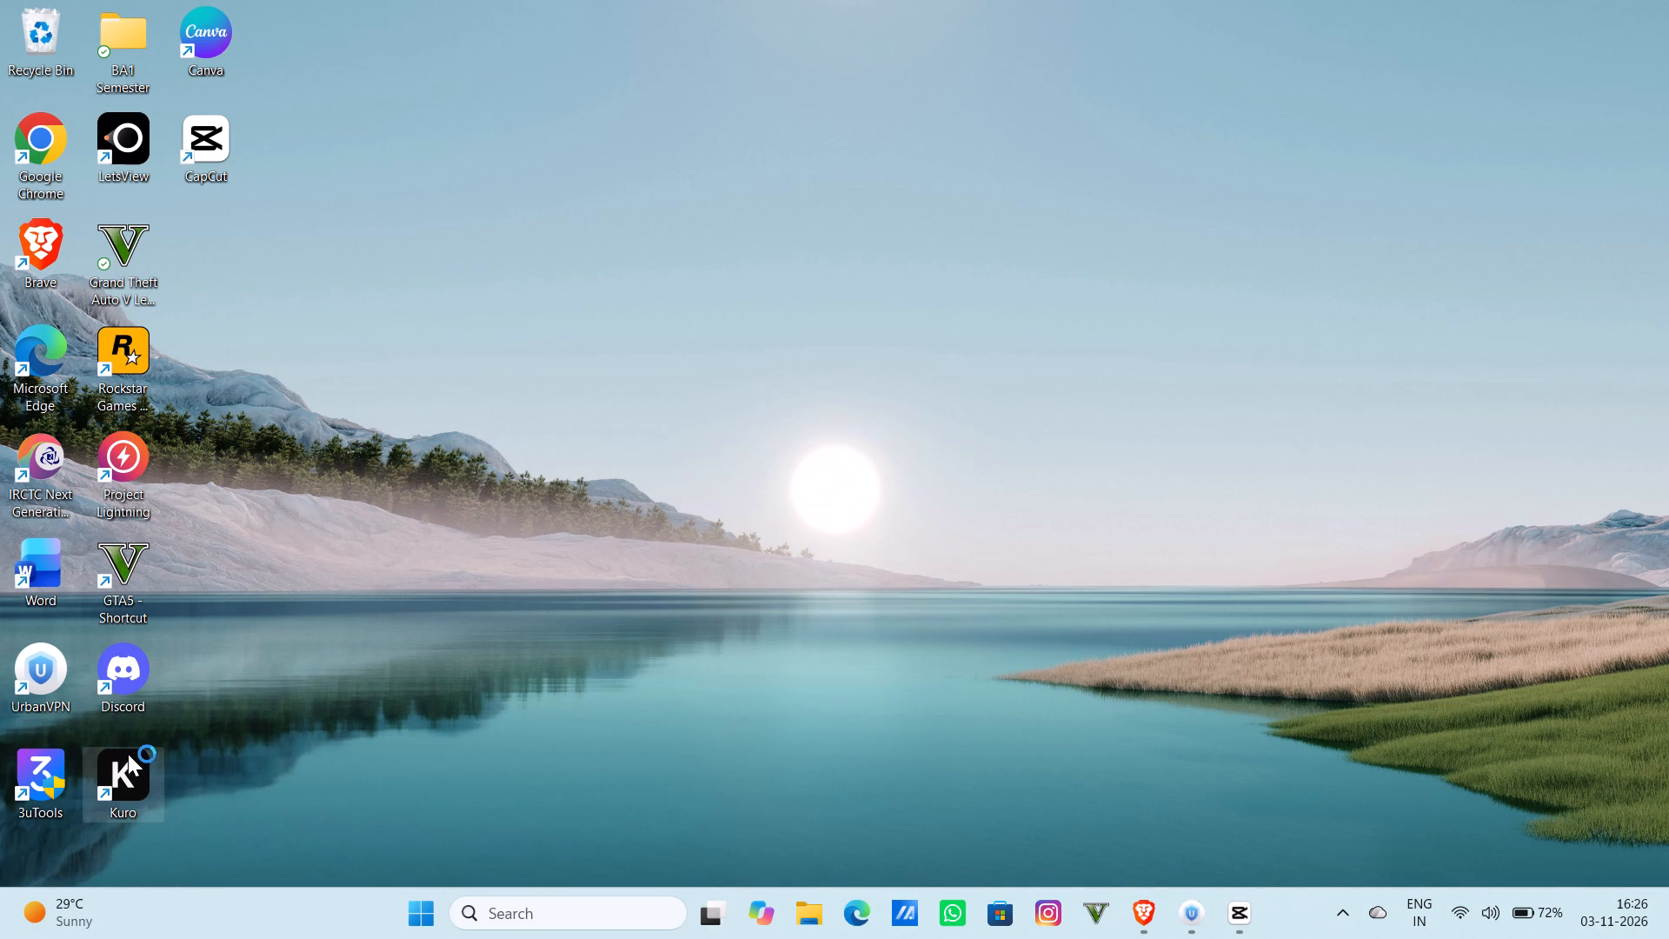
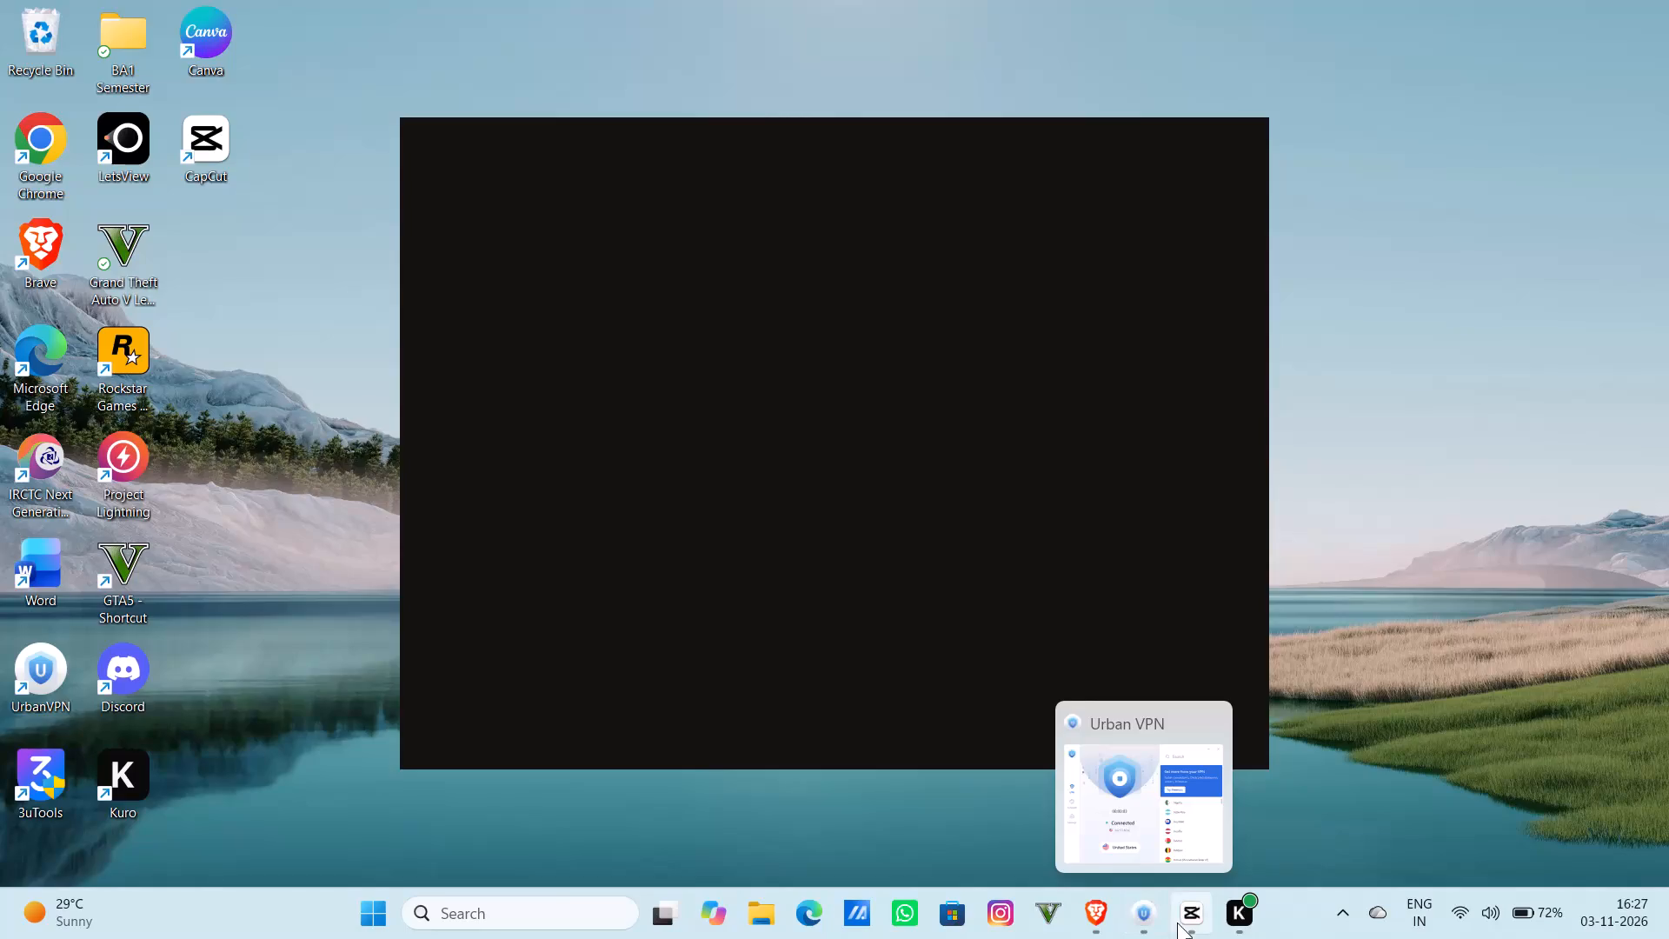
Switch to CapCut and import the lambo1 video from the Downloads folder into the project media.
{"action": "left_click", "coordinate": [1187, 925]}
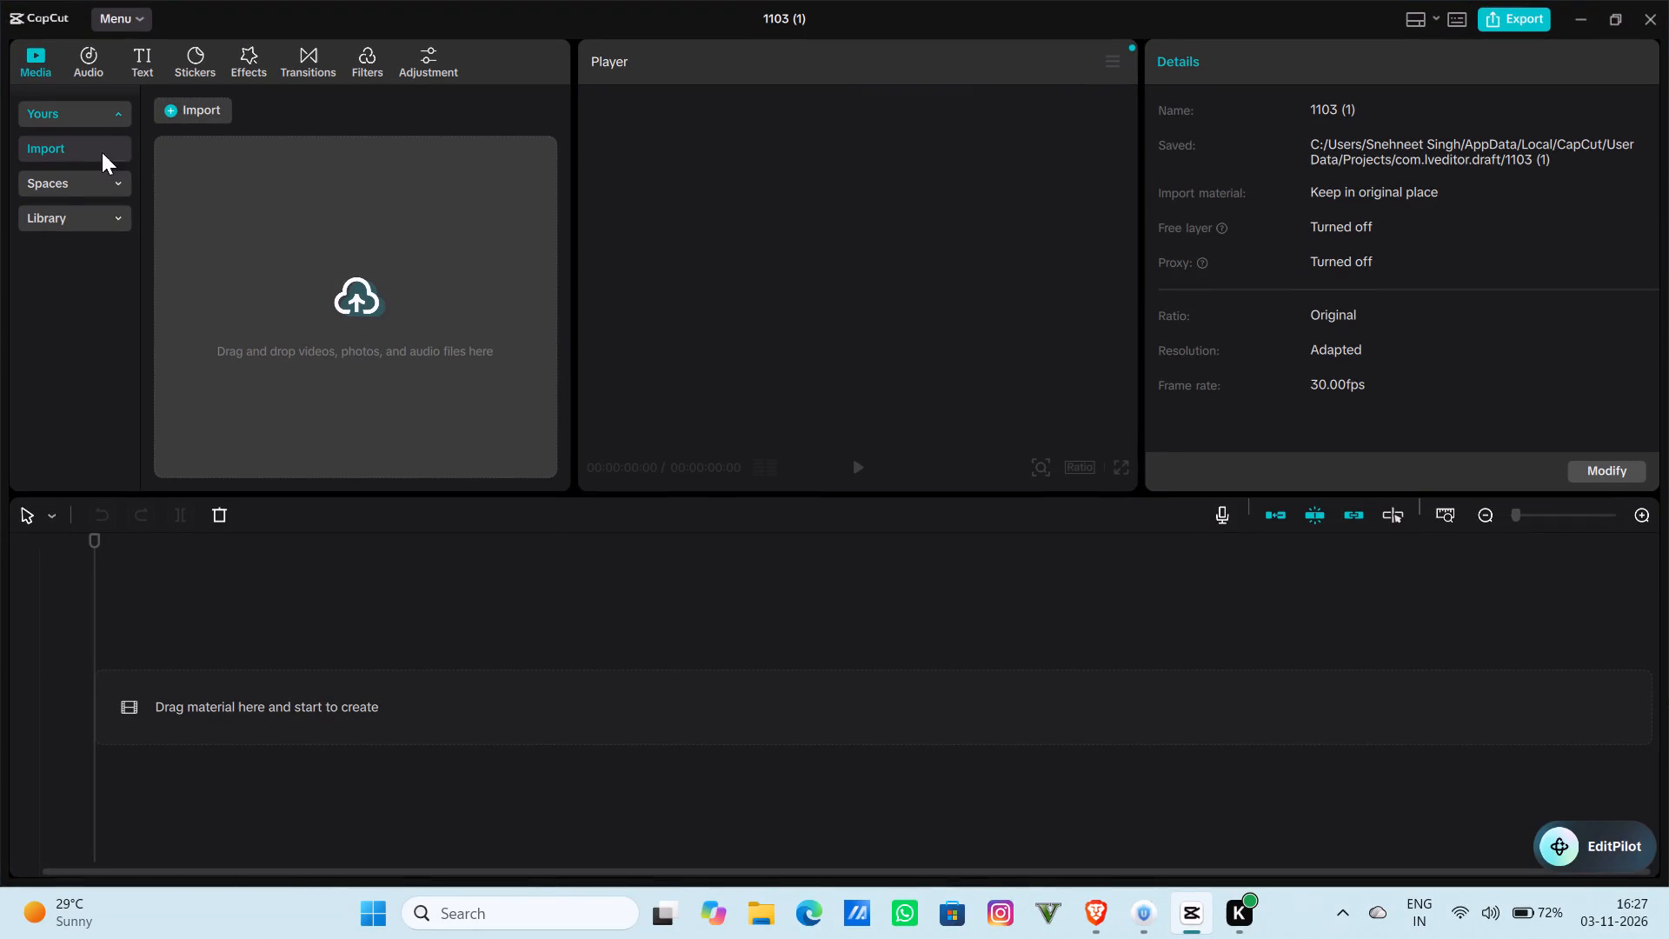
{"action": "left_click", "coordinate": [166, 110]}
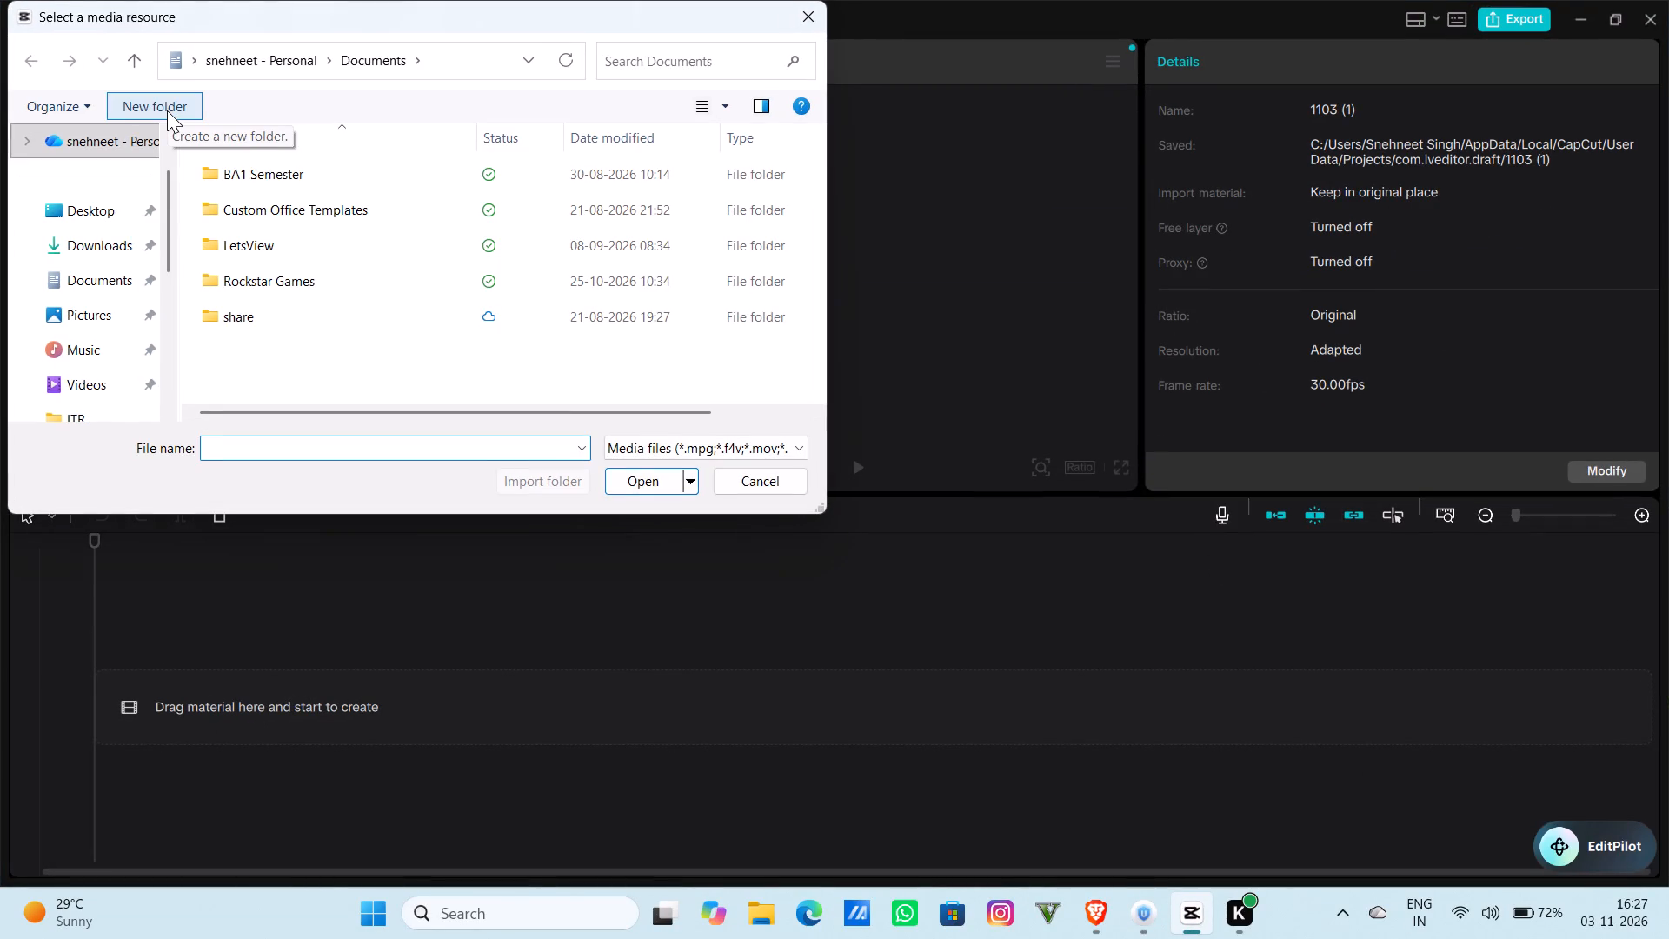
{"action": "left_click", "coordinate": [101, 240]}
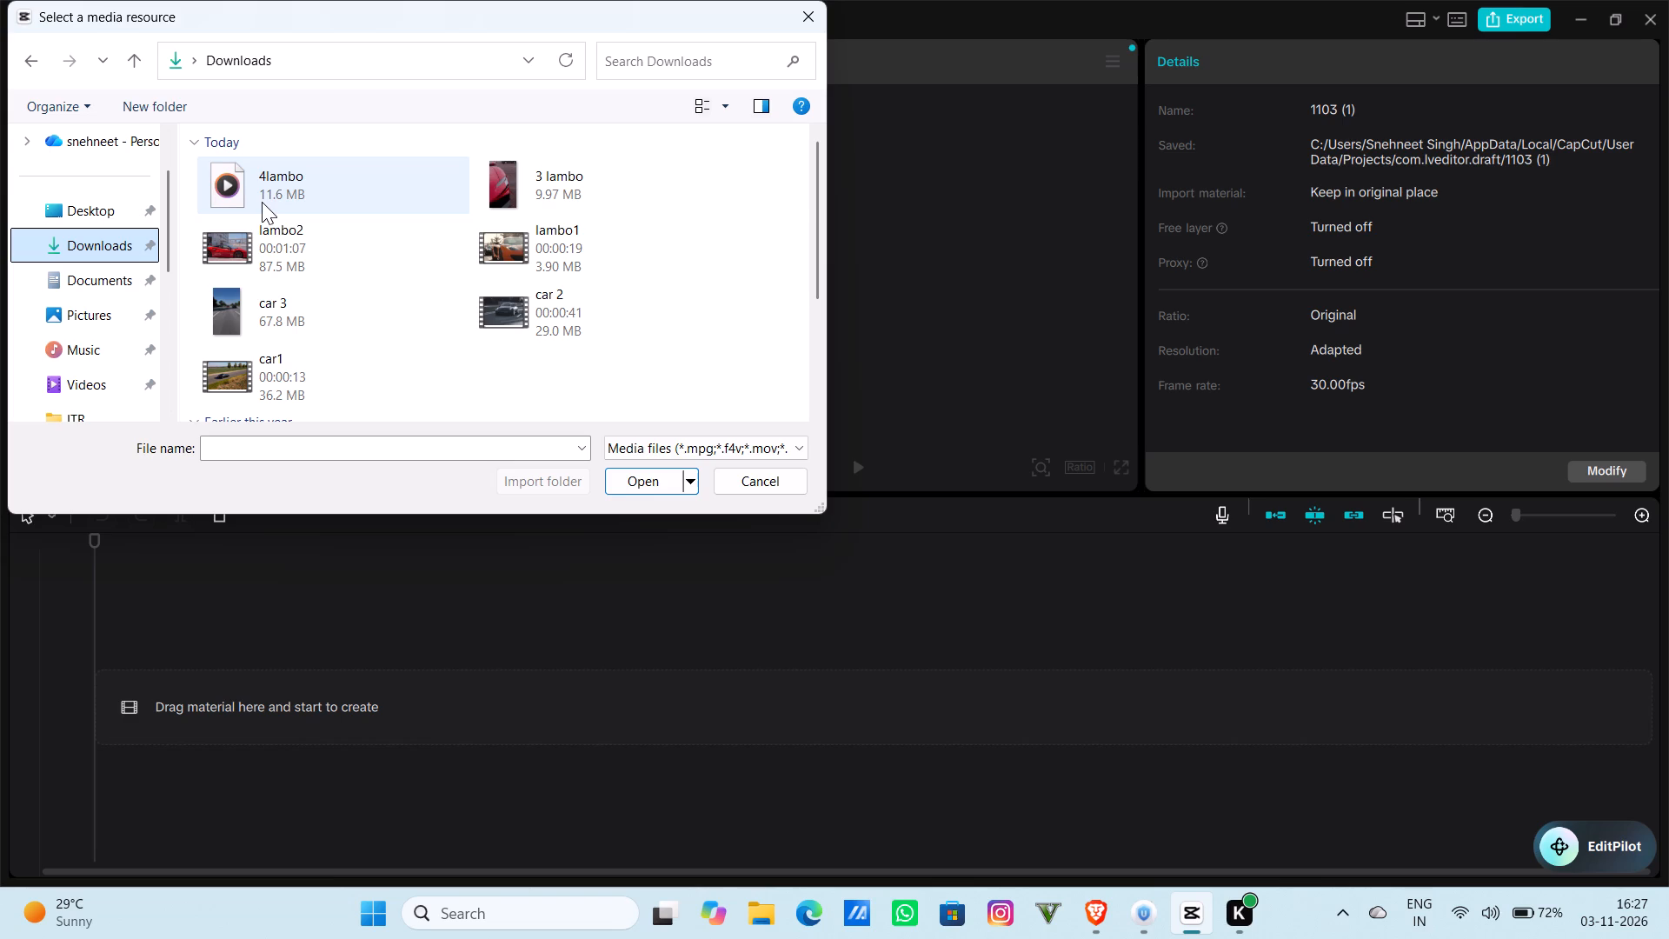
{"action": "left_click", "coordinate": [509, 243]}
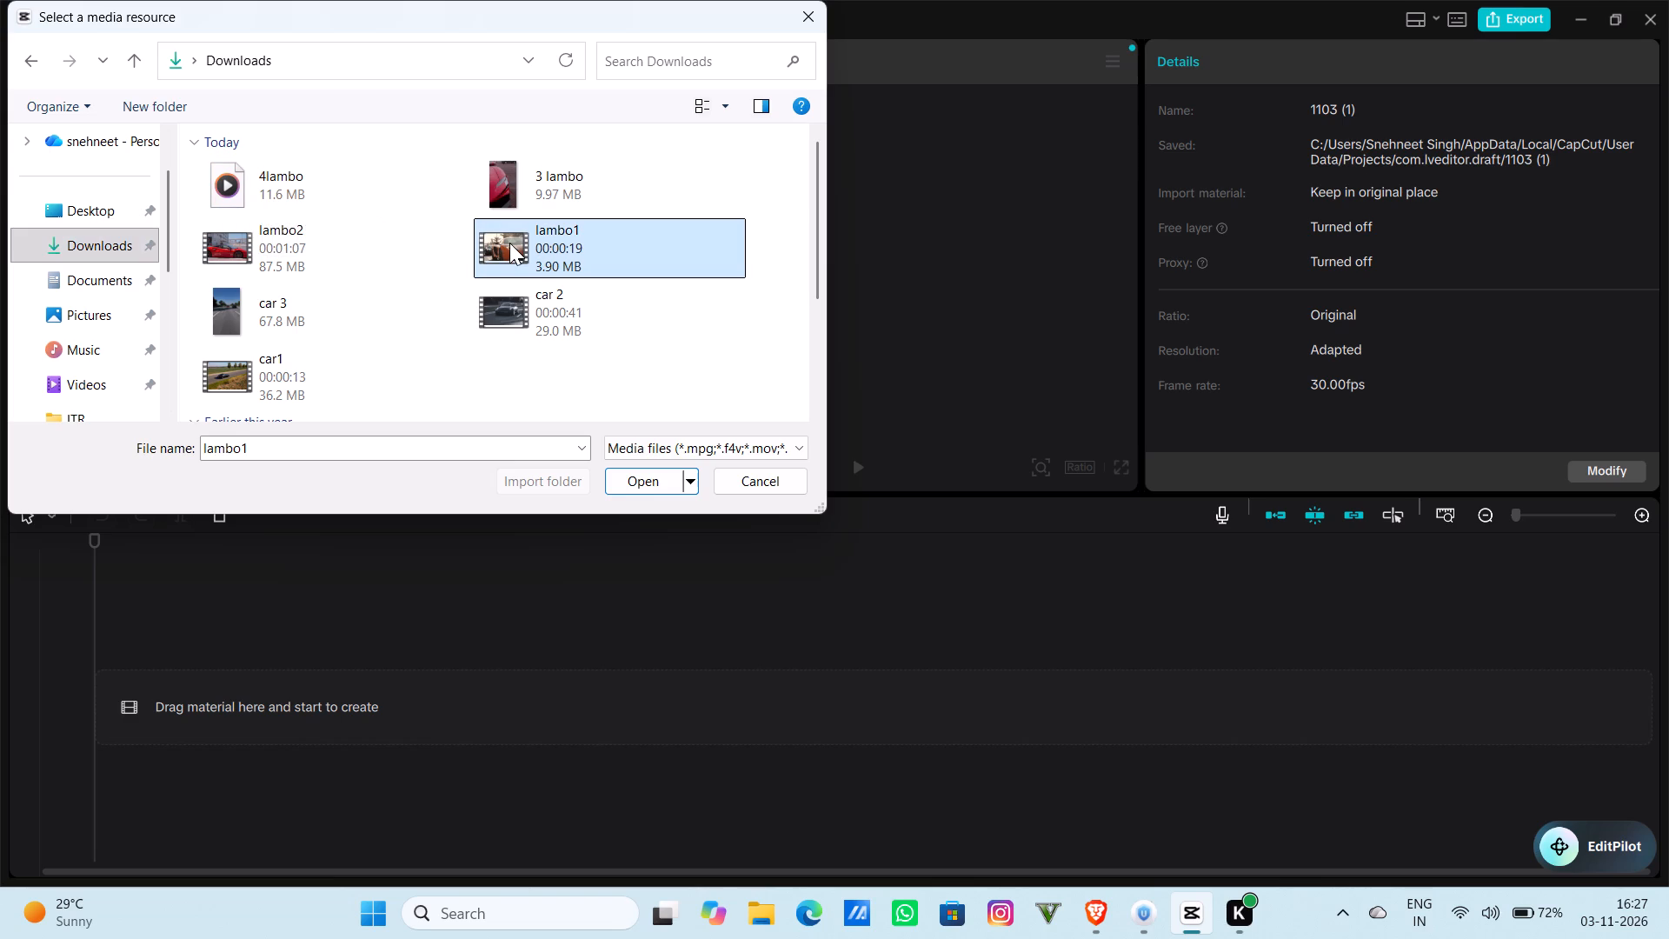
{"action": "left_click", "coordinate": [509, 243]}
{"action": "left_click", "coordinate": [657, 479]}
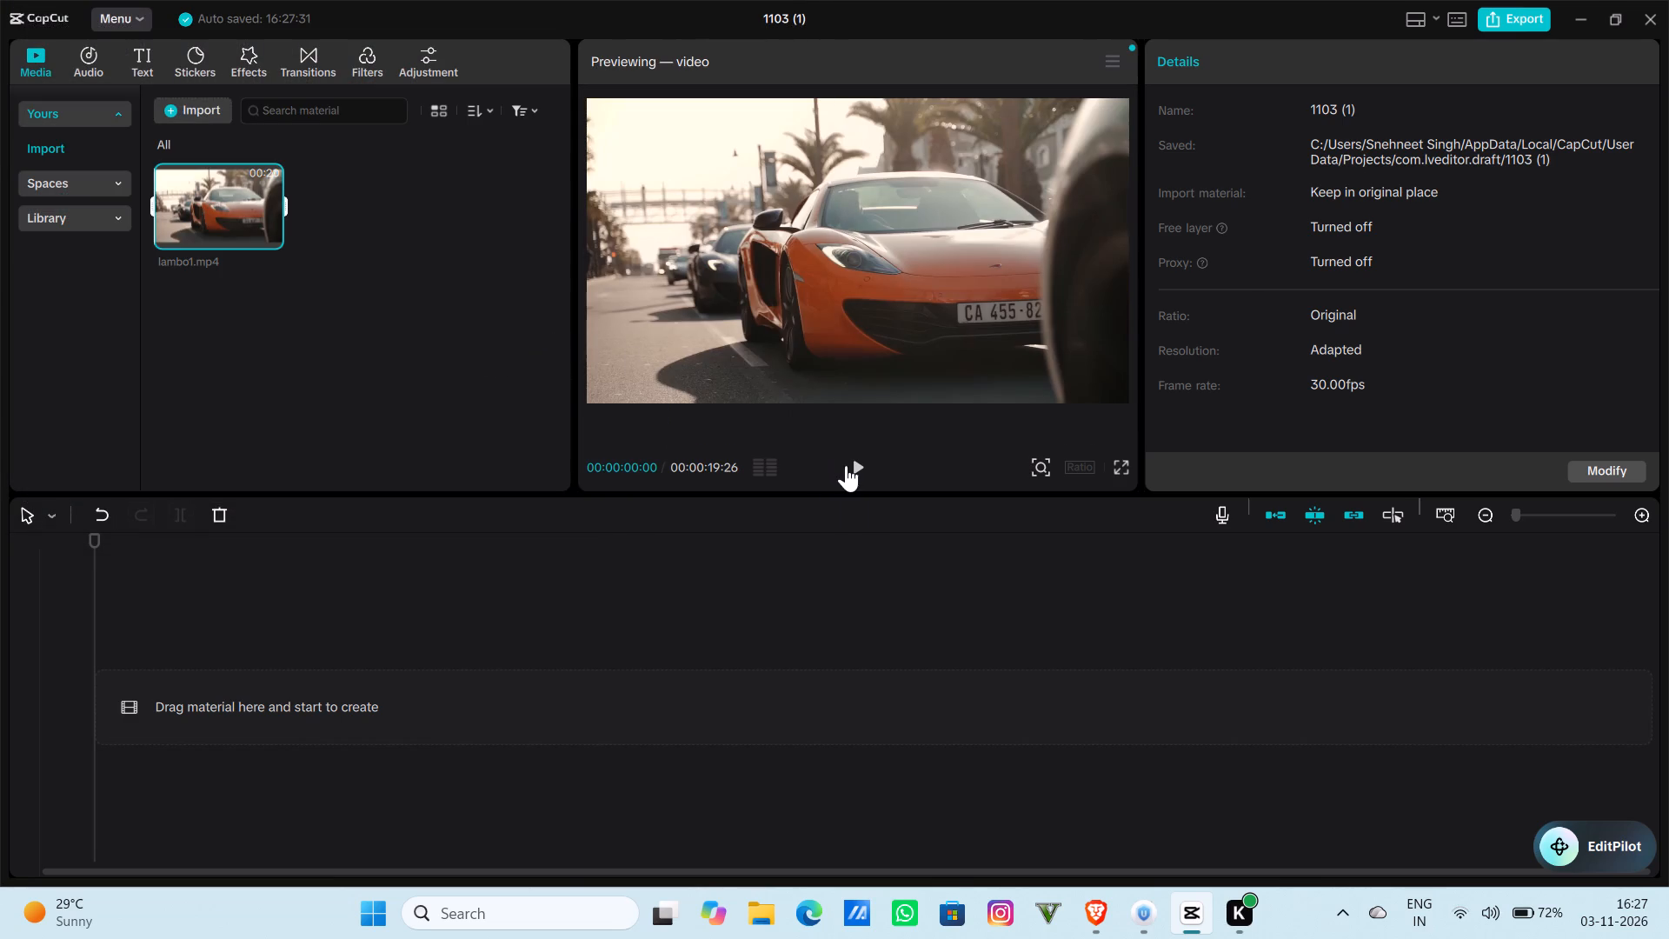
Preview the imported lambo1.mp4 clip, playing it and checking several moments through its length.
{"action": "left_click", "coordinate": [849, 465]}
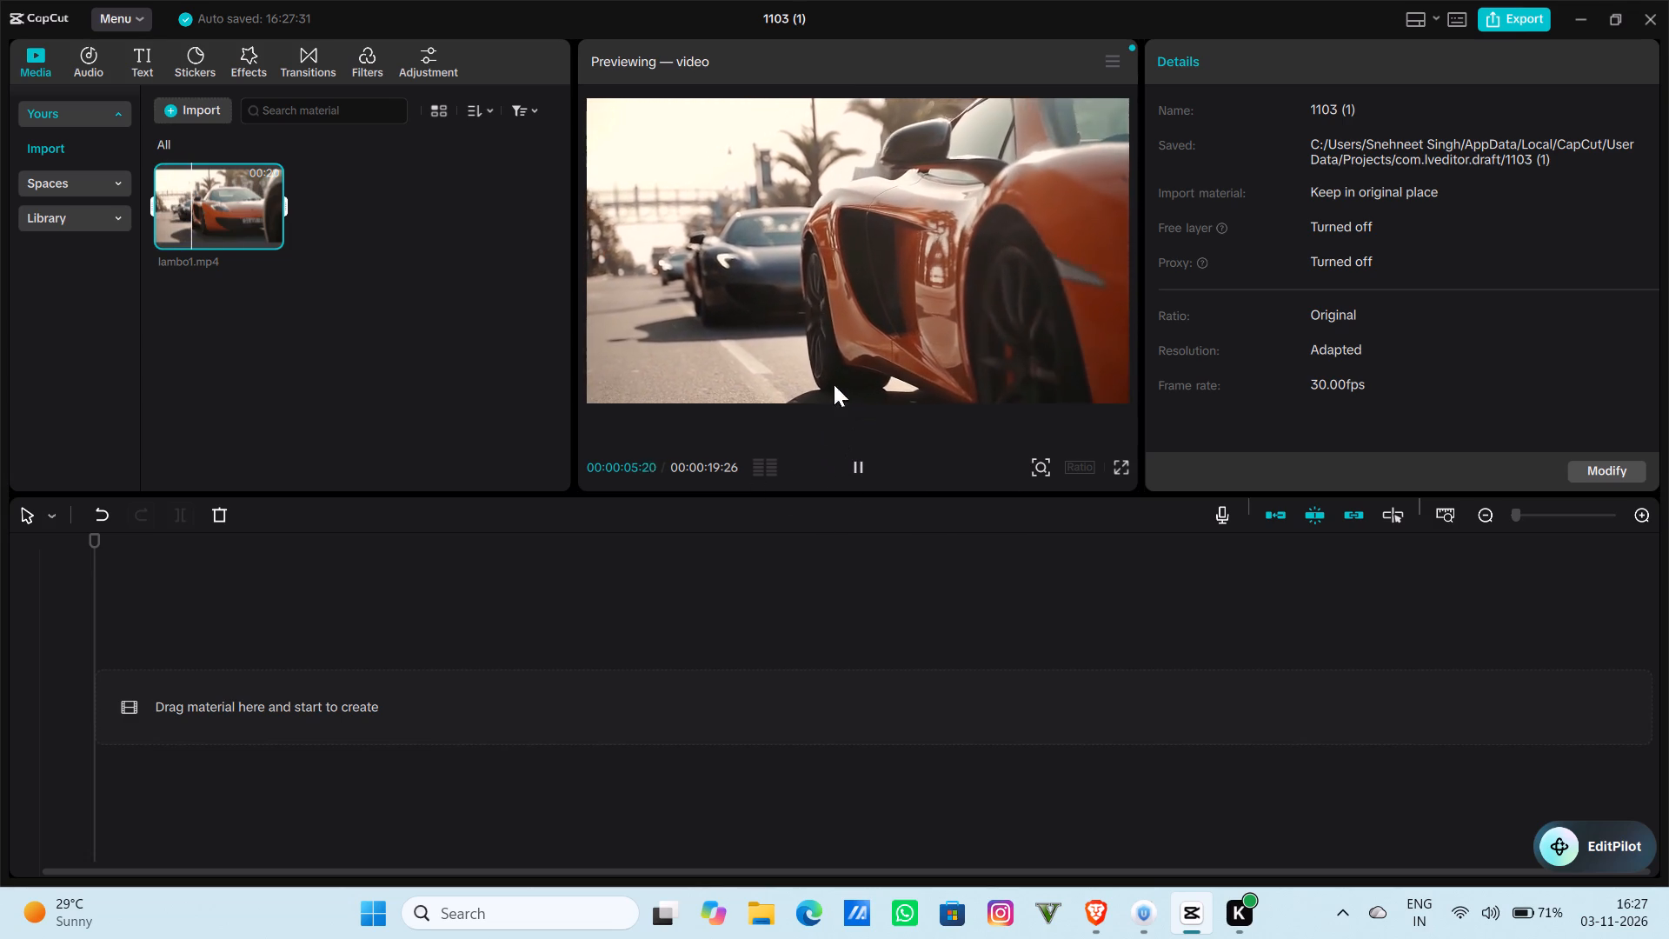
{"action": "left_click_drag", "start_coordinate": [204, 202], "coordinate": [233, 206]}
{"action": "left_click", "coordinate": [229, 206]}
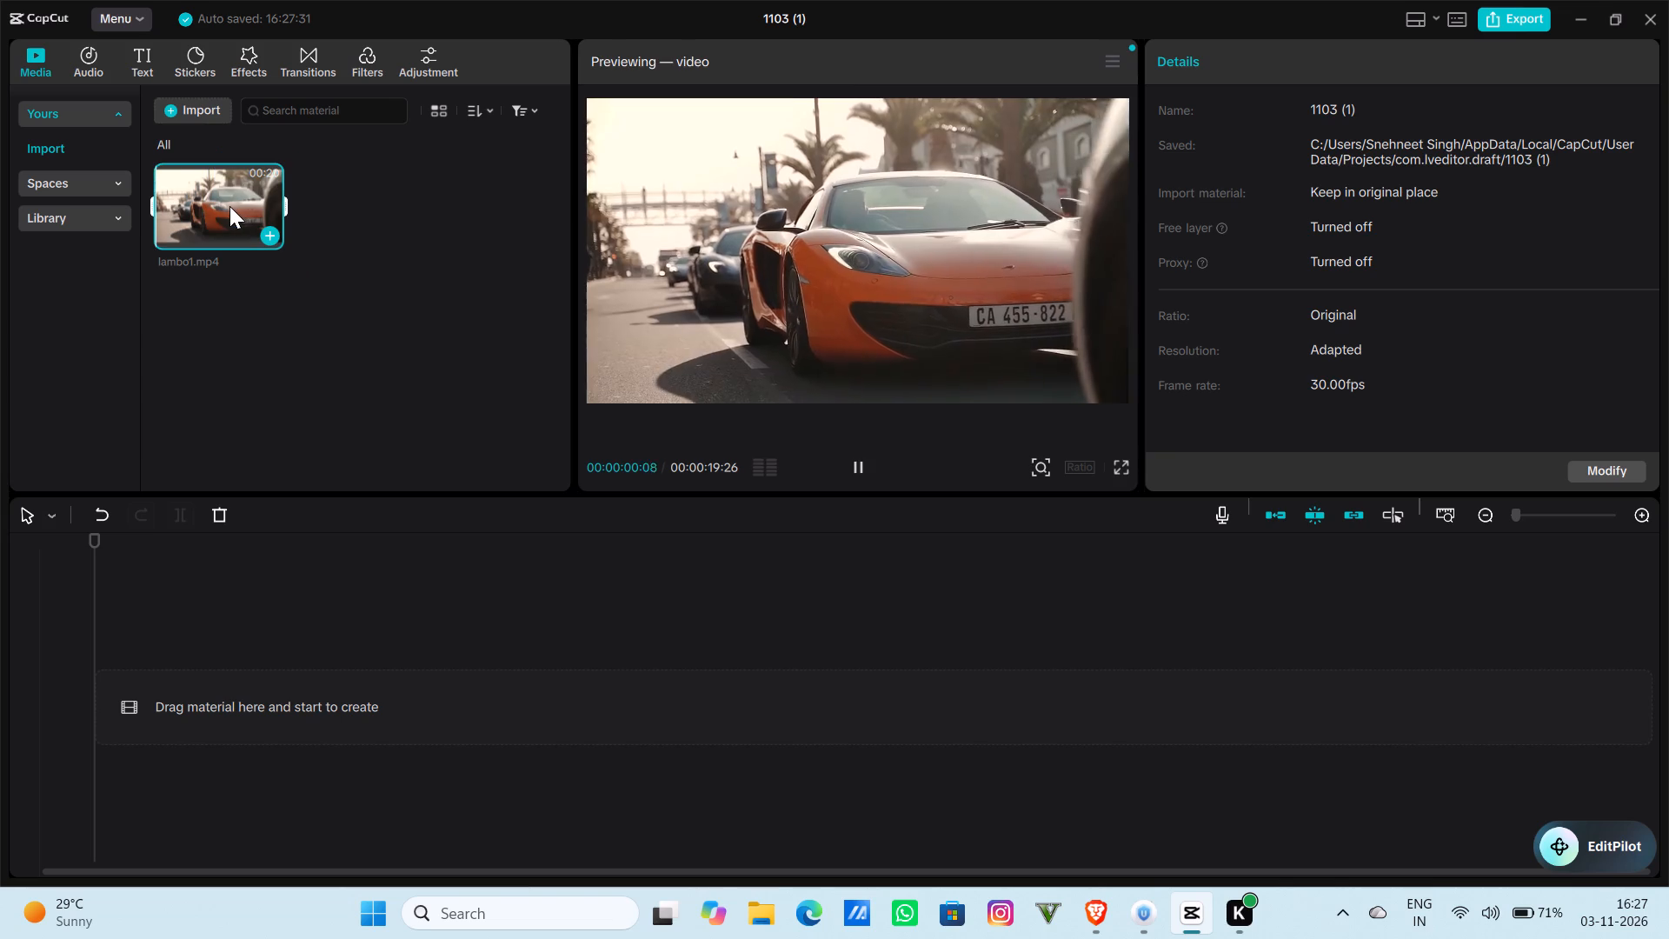
{"action": "left_click", "coordinate": [229, 206]}
{"action": "left_click", "coordinate": [242, 206]}
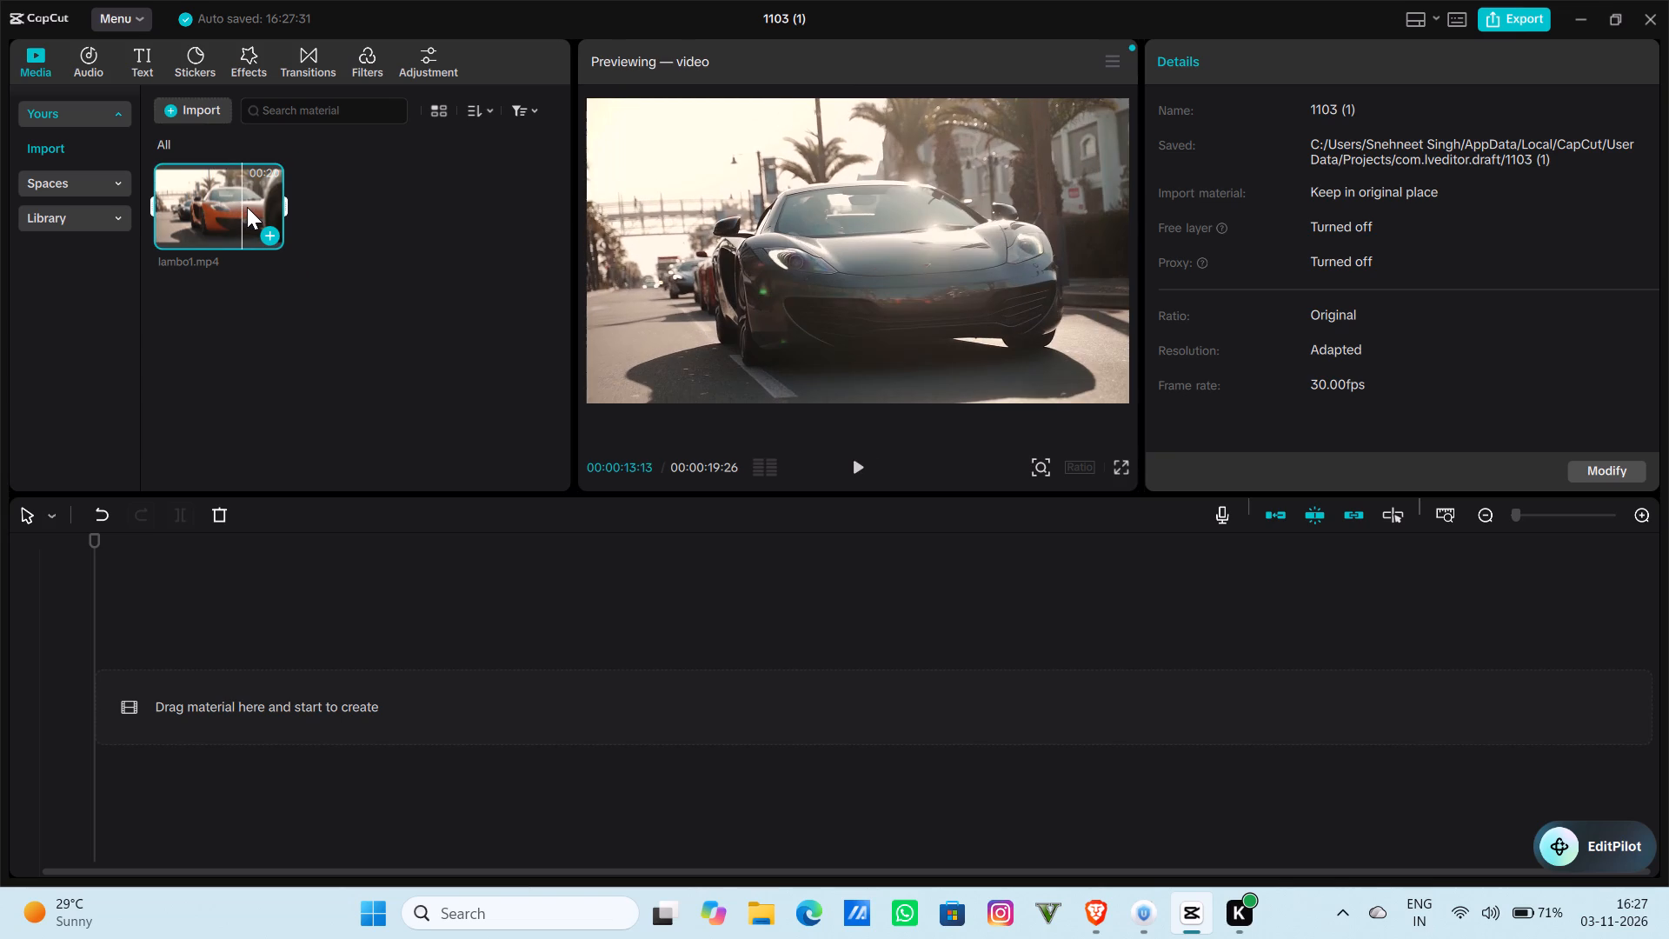
{"action": "left_click", "coordinate": [250, 207]}
{"action": "left_click", "coordinate": [263, 208]}
{"action": "left_click_drag", "start_coordinate": [256, 196], "coordinate": [255, 196]}
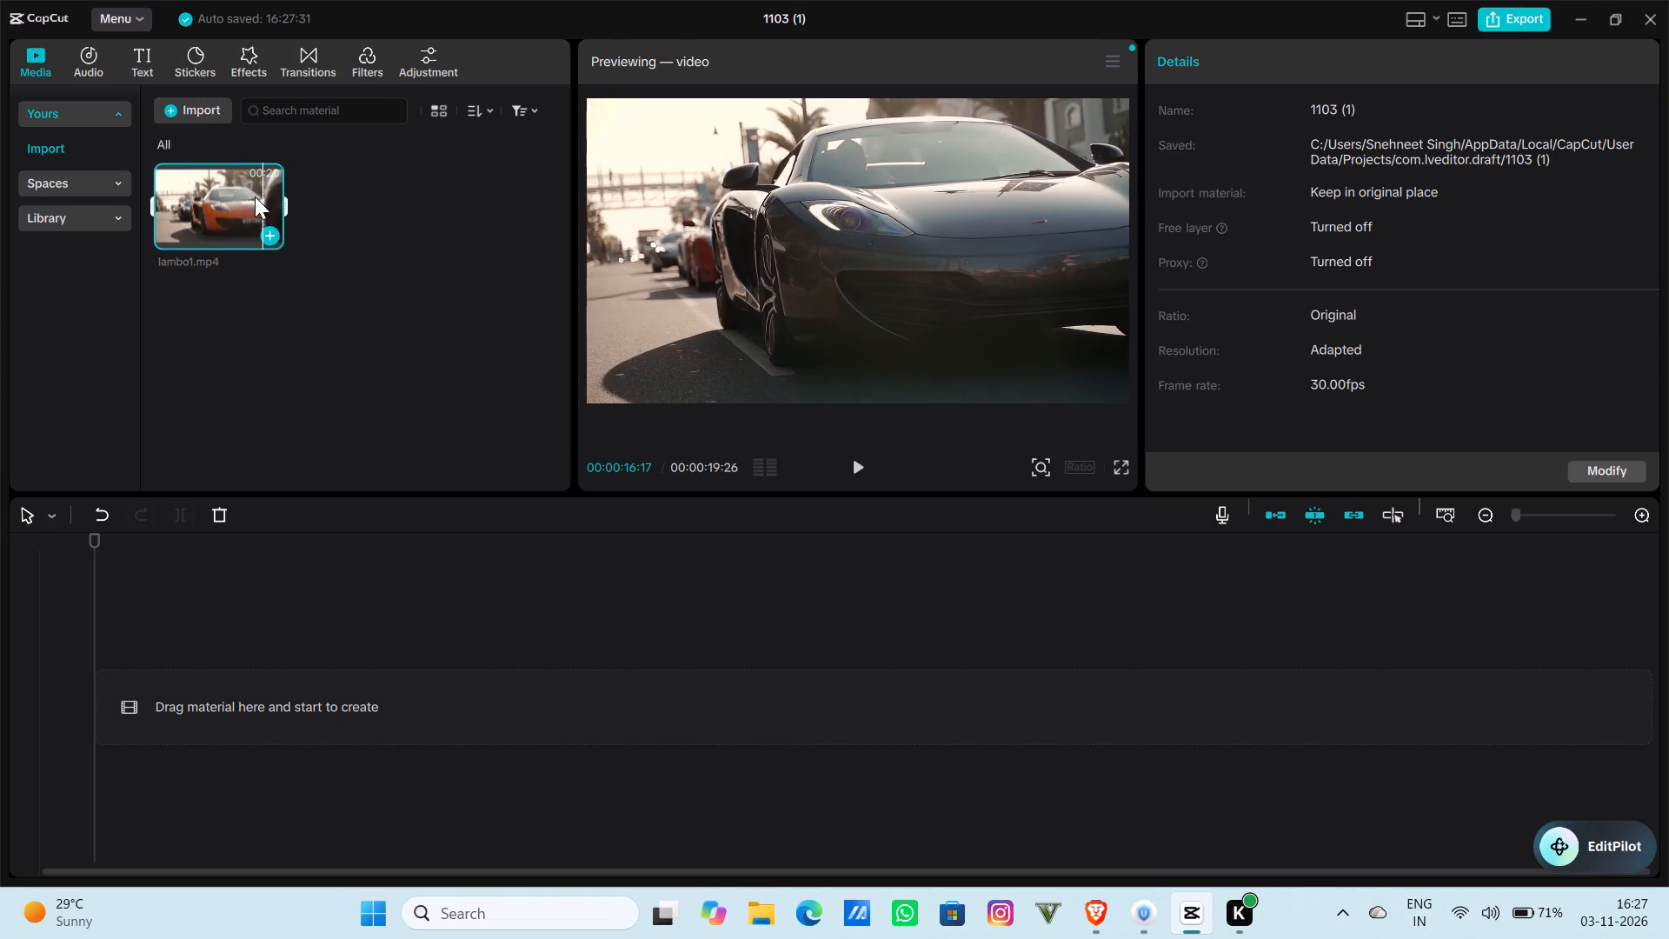
{"action": "left_click_drag", "start_coordinate": [255, 196], "coordinate": [235, 196]}
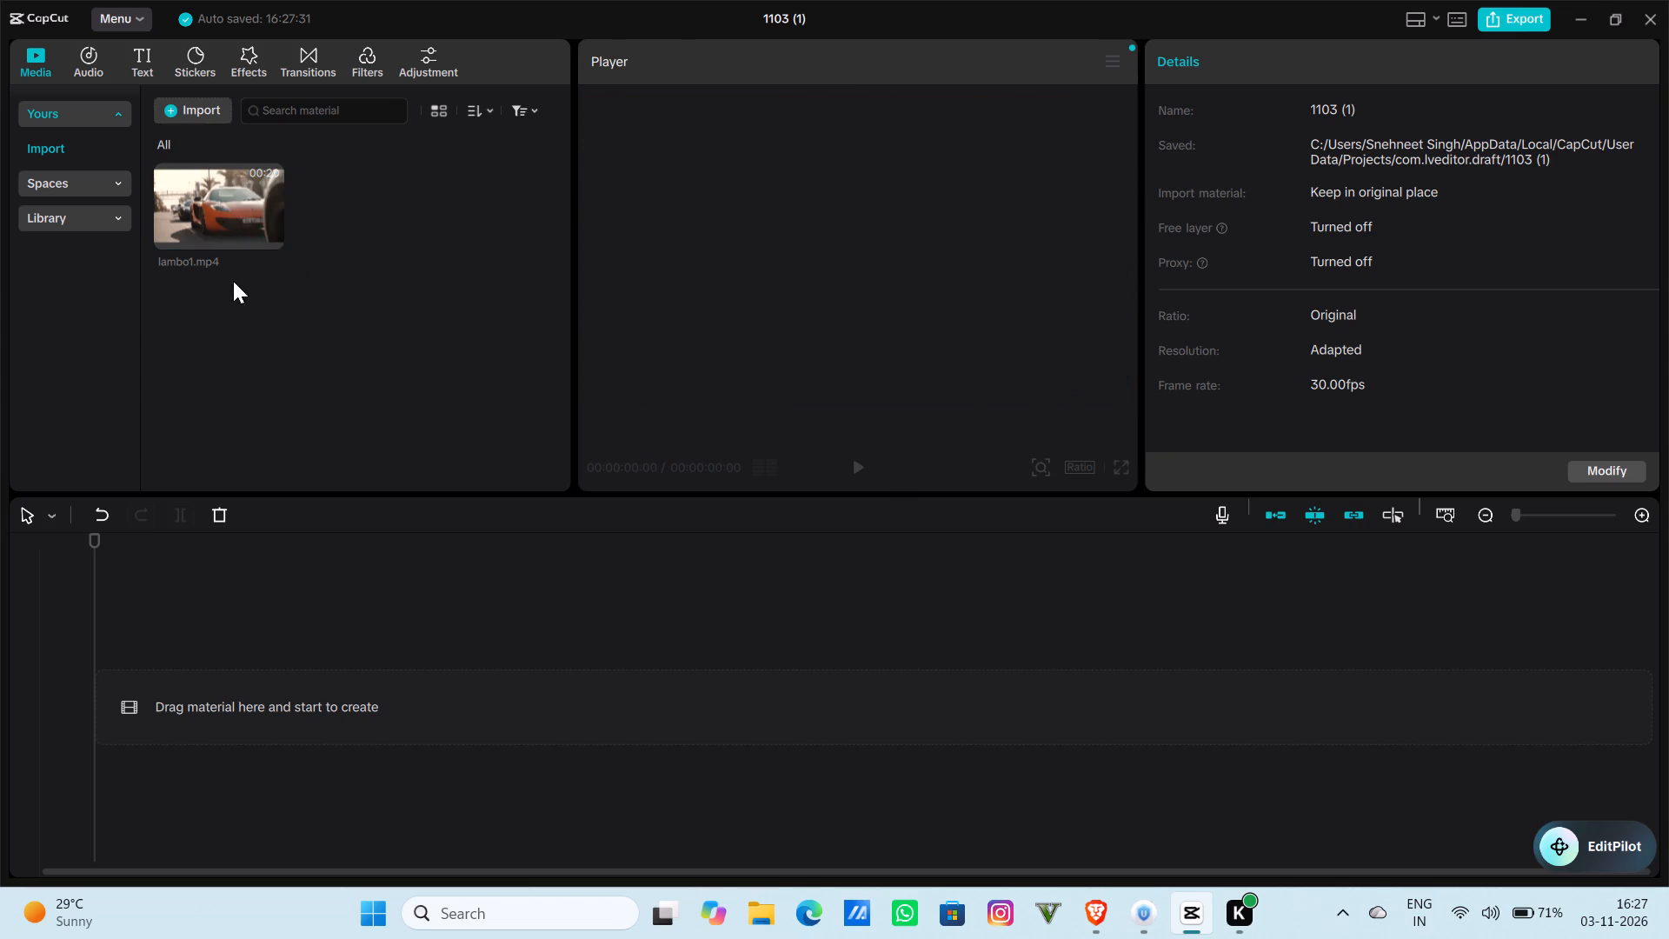
Place lambo1.mp4 at the very start of the empty timeline.
{"action": "left_click_drag", "start_coordinate": [209, 223], "coordinate": [199, 693]}
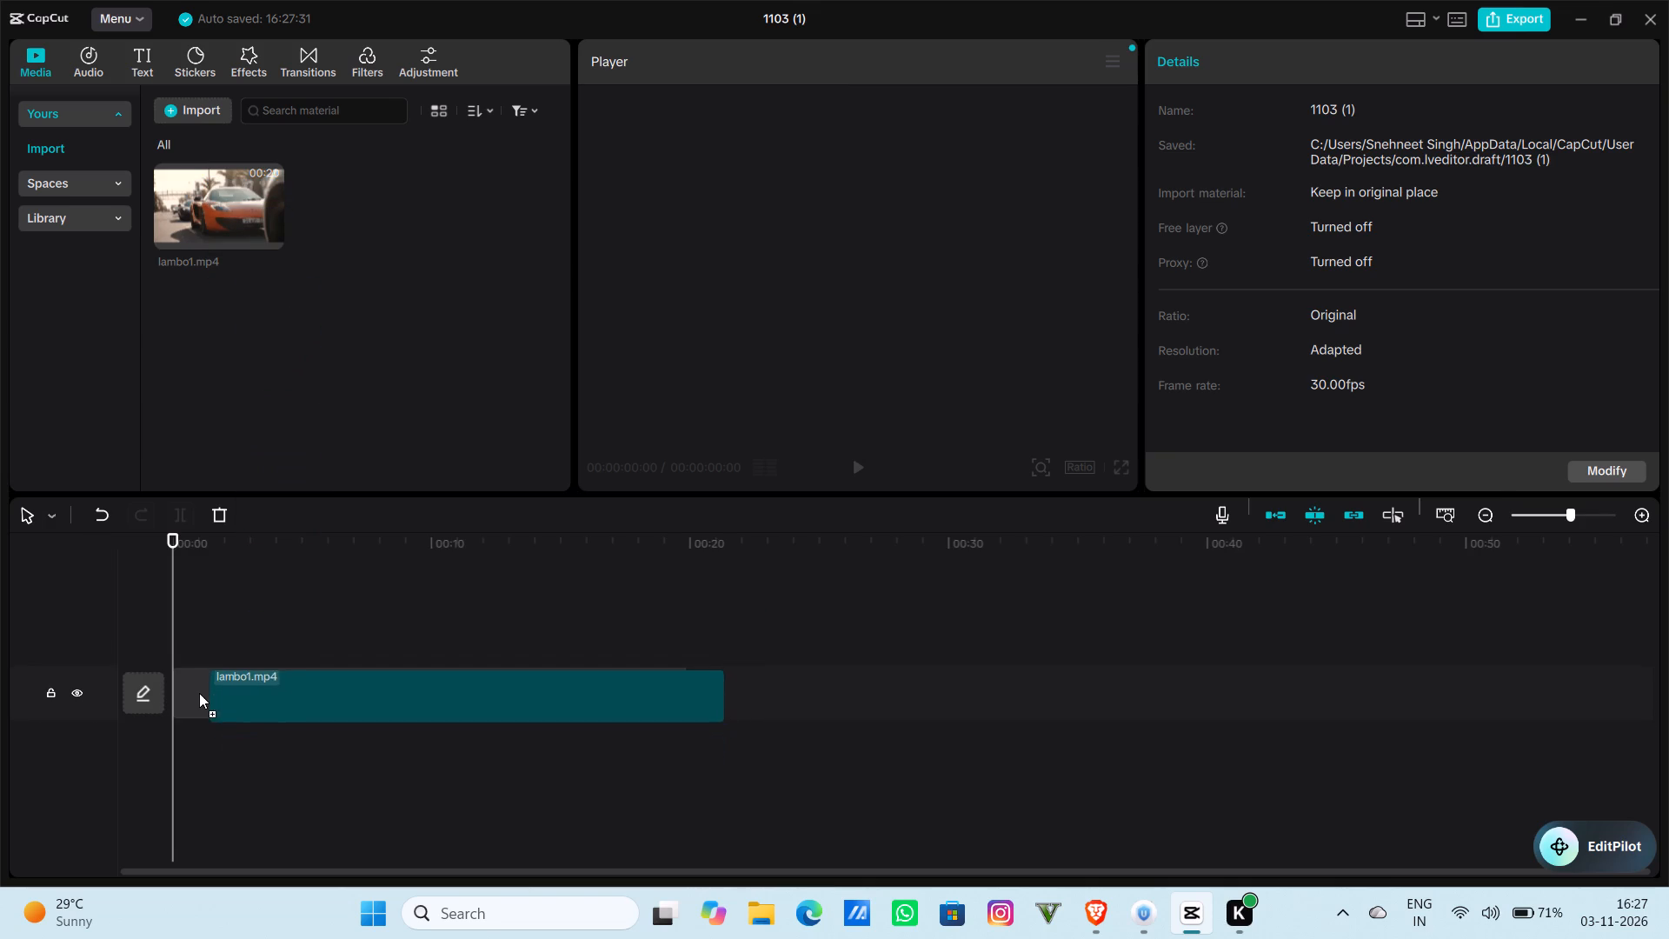
{"action": "left_click_drag", "start_coordinate": [199, 693], "coordinate": [183, 690]}
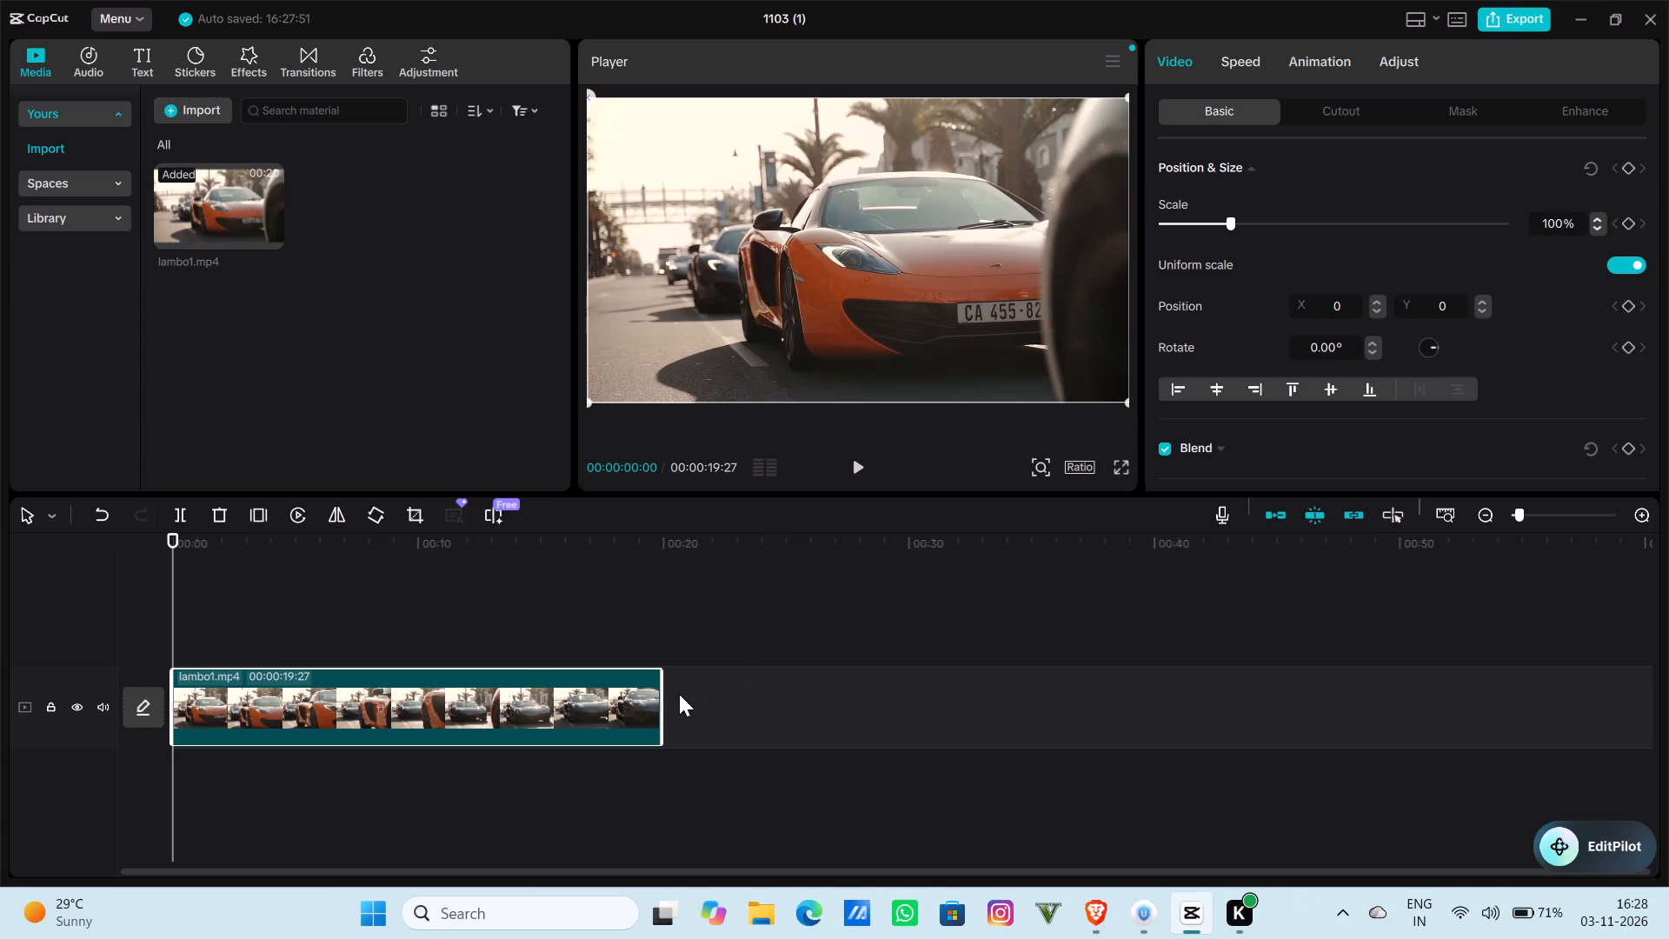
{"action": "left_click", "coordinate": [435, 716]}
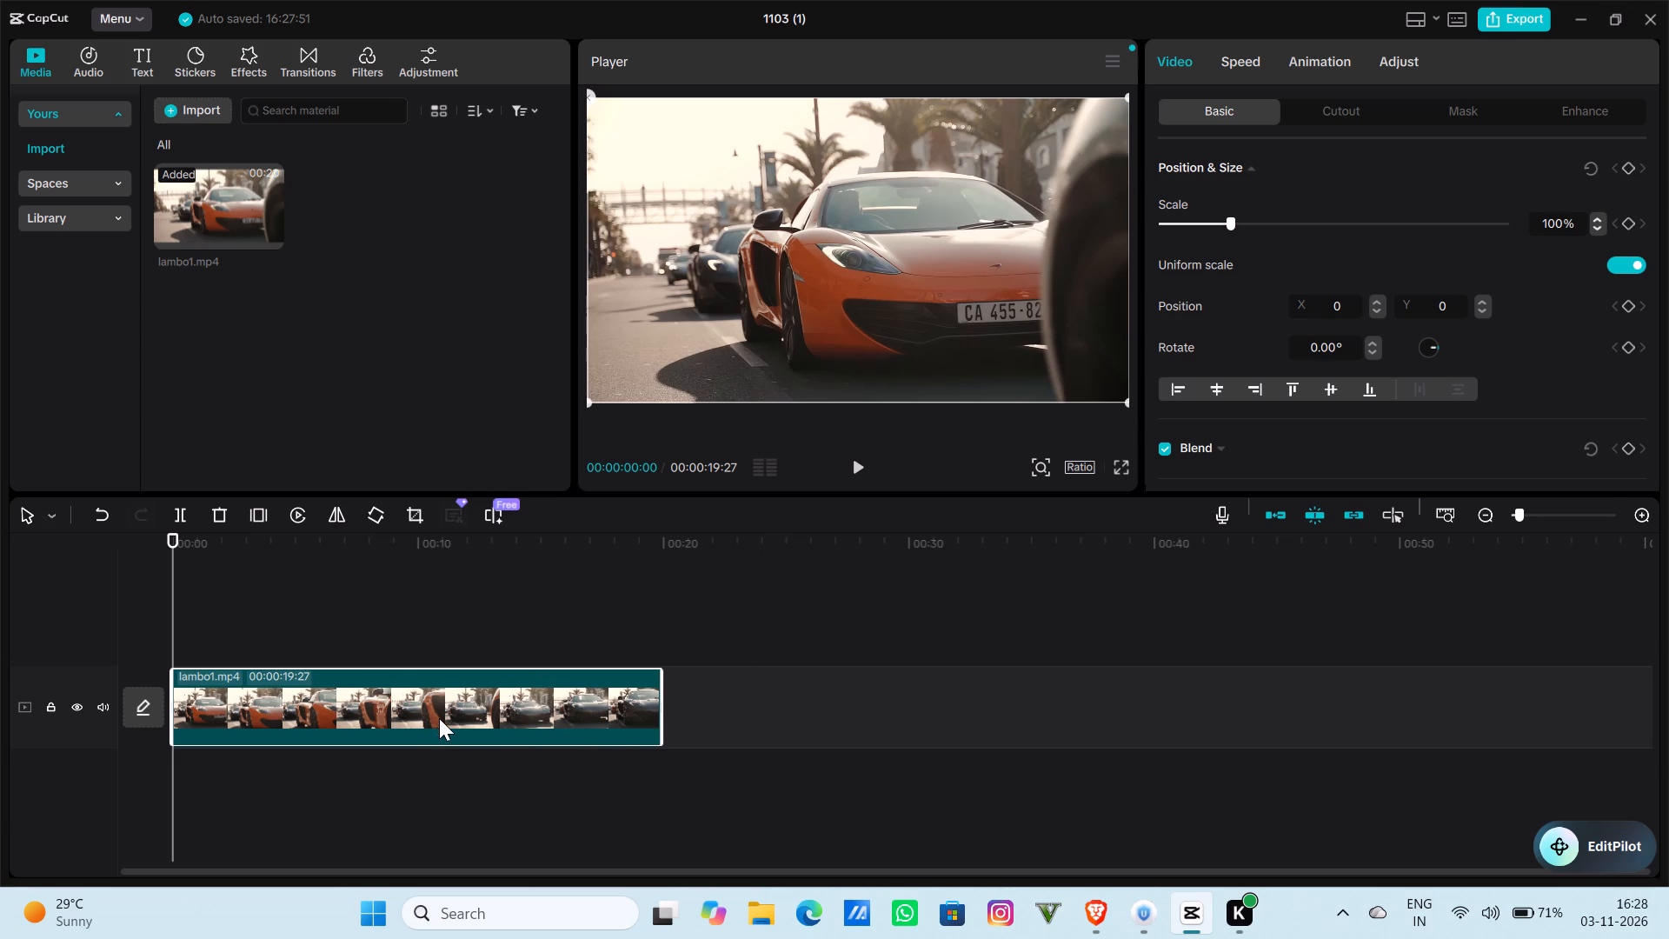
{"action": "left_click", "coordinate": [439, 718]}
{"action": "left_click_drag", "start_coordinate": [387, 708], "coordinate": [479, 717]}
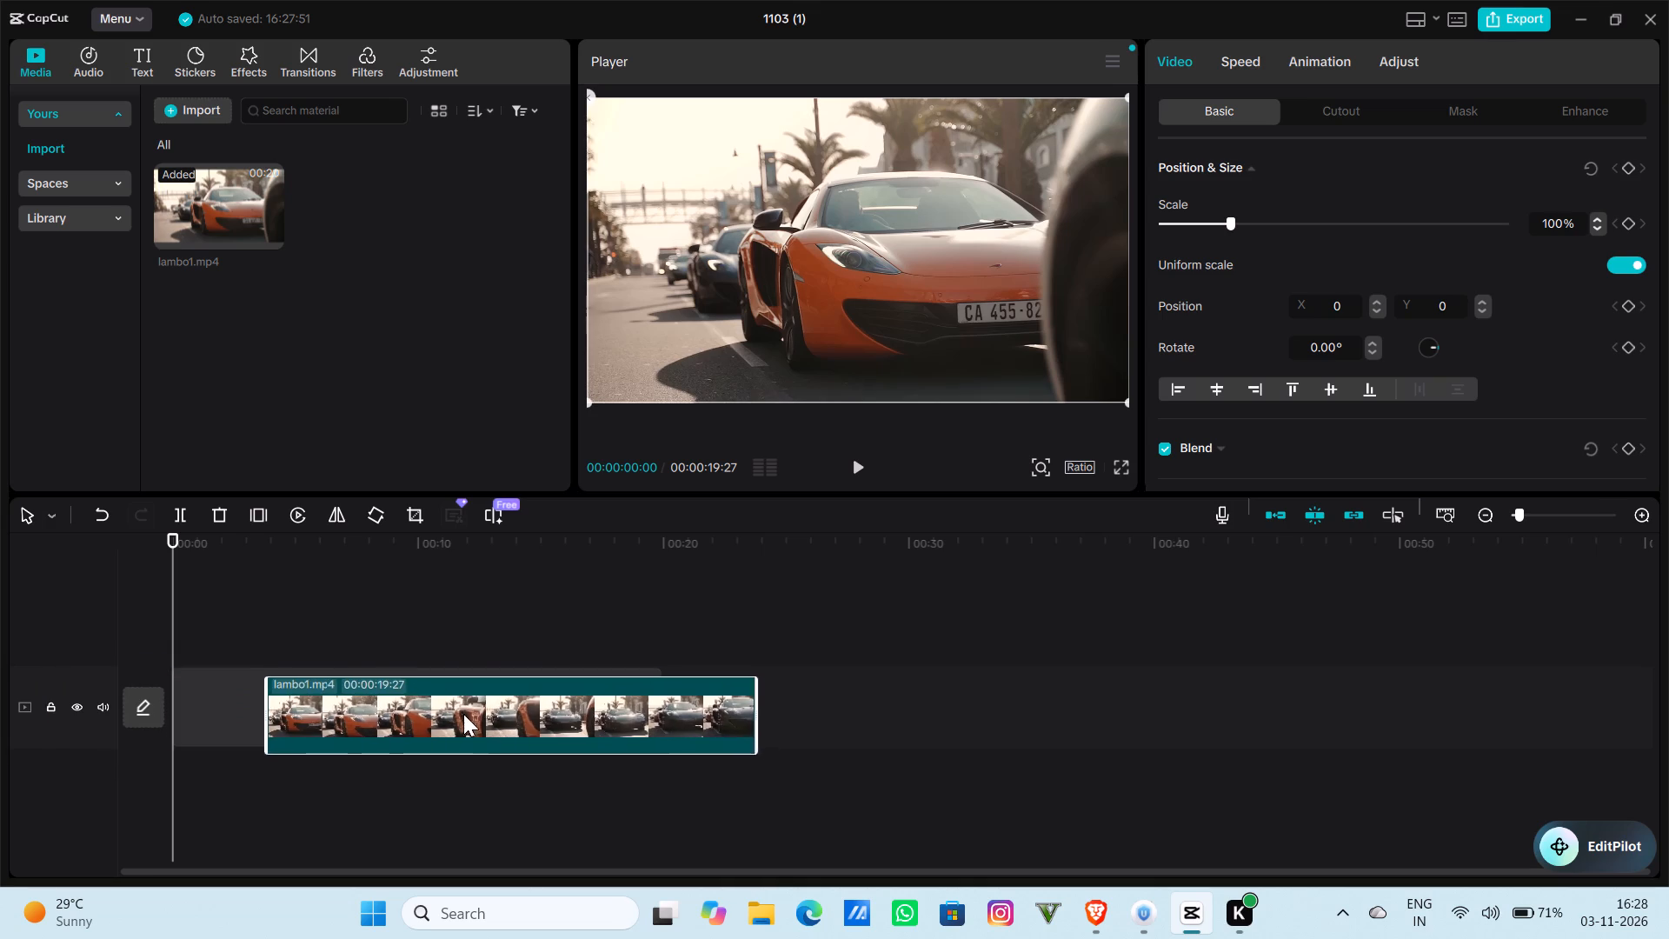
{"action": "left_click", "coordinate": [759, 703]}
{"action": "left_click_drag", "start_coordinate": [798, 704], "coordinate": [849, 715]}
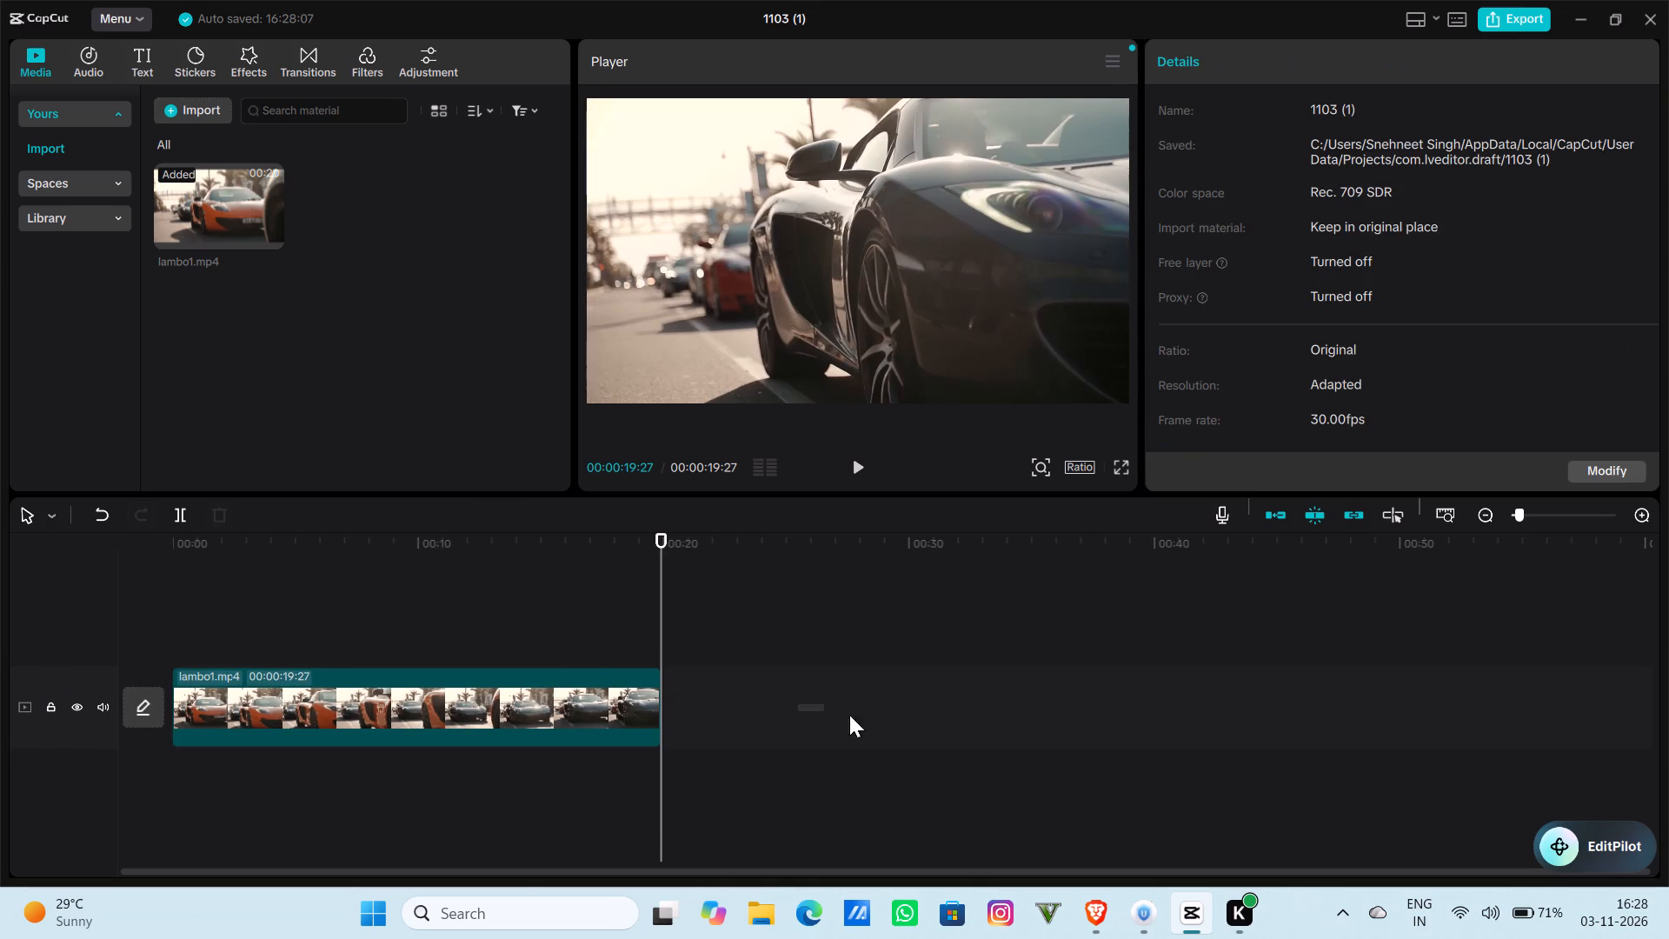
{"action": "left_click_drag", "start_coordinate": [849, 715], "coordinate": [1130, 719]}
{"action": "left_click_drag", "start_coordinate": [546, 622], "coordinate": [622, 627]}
Split the lambo1.mp4 clip at 00:00:12:28 and move the second part onto a new track above the first.
{"action": "left_click_drag", "start_coordinate": [659, 635], "coordinate": [530, 629]}
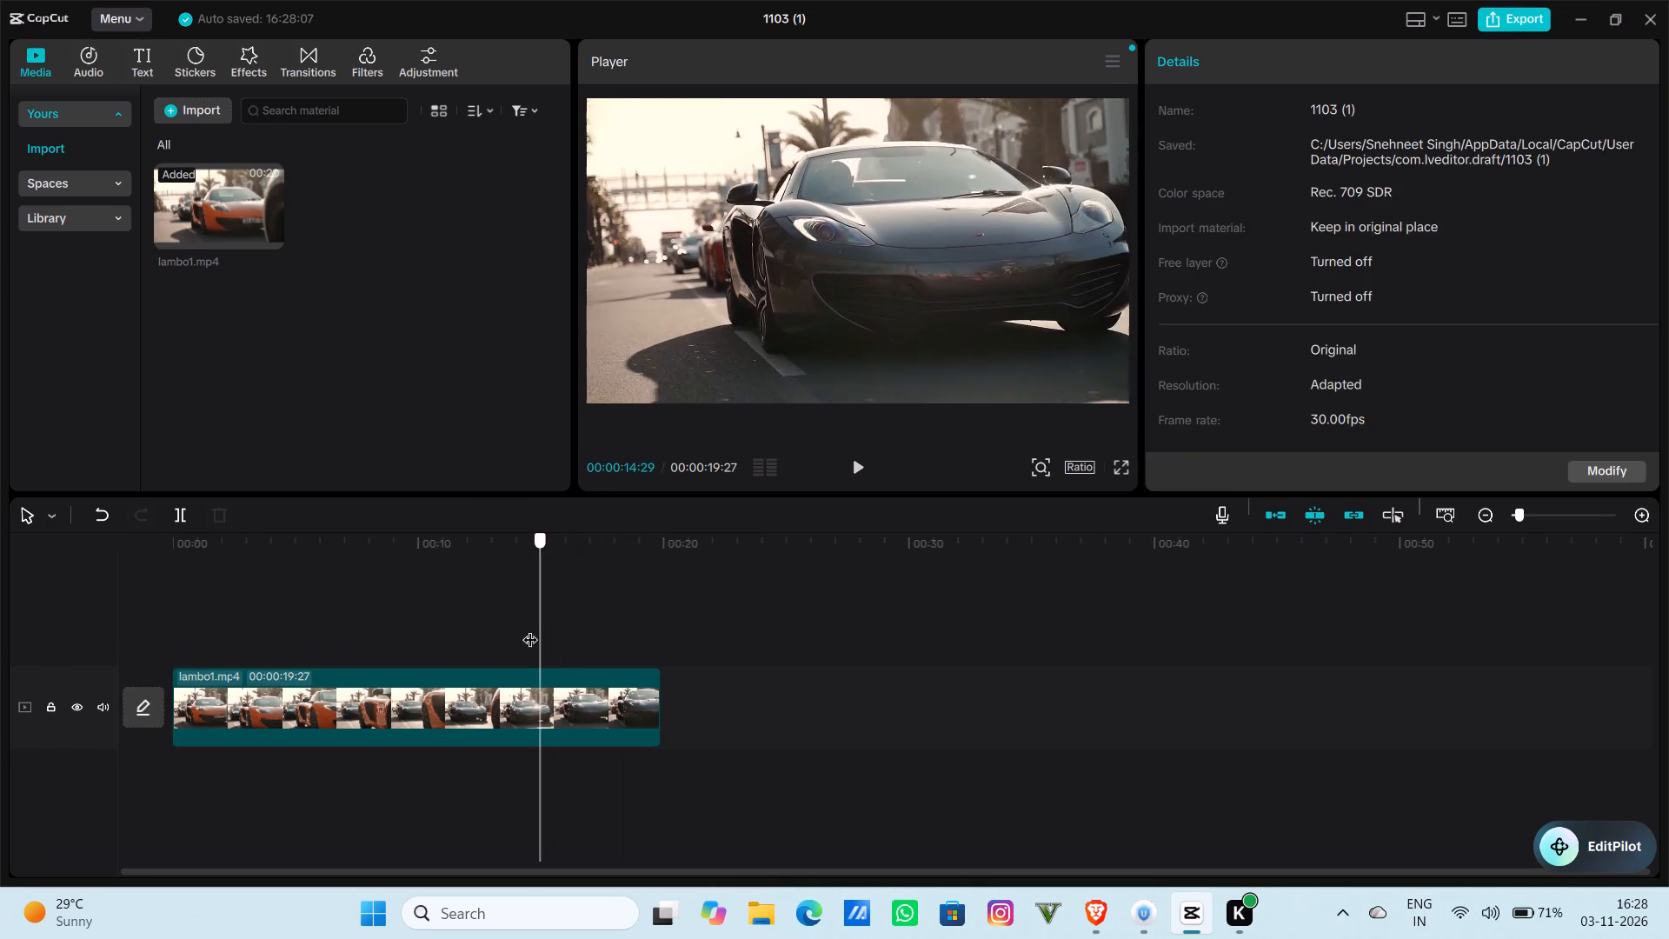
{"action": "left_click_drag", "start_coordinate": [530, 629], "coordinate": [373, 593]}
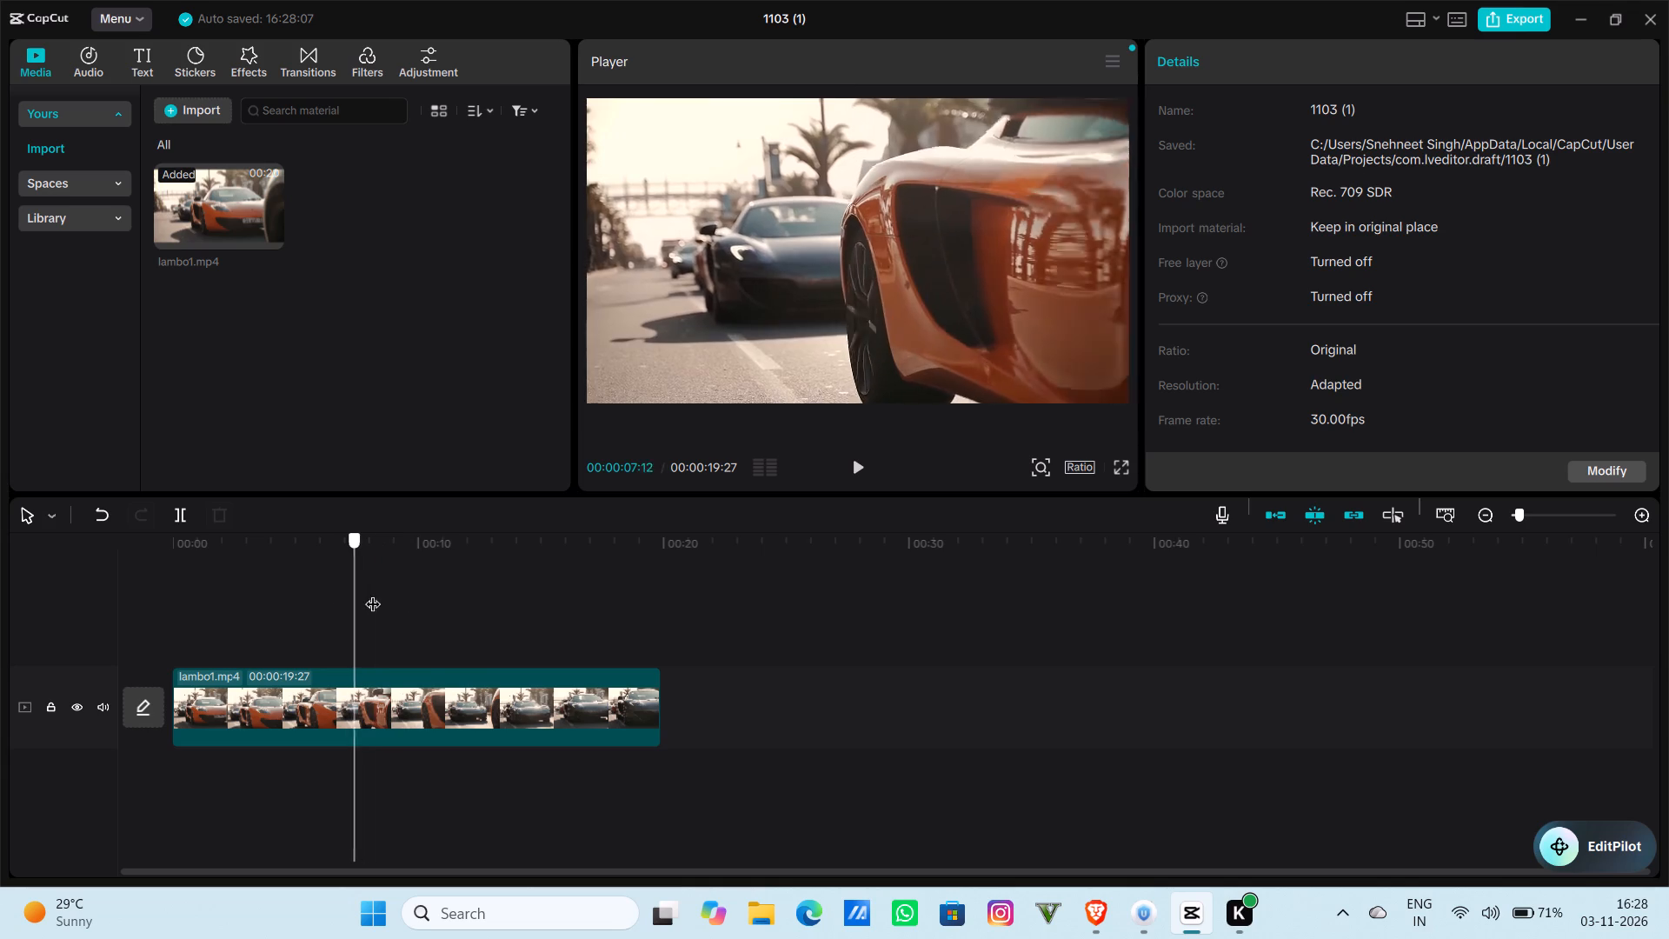
{"action": "left_click_drag", "start_coordinate": [373, 593], "coordinate": [490, 595]}
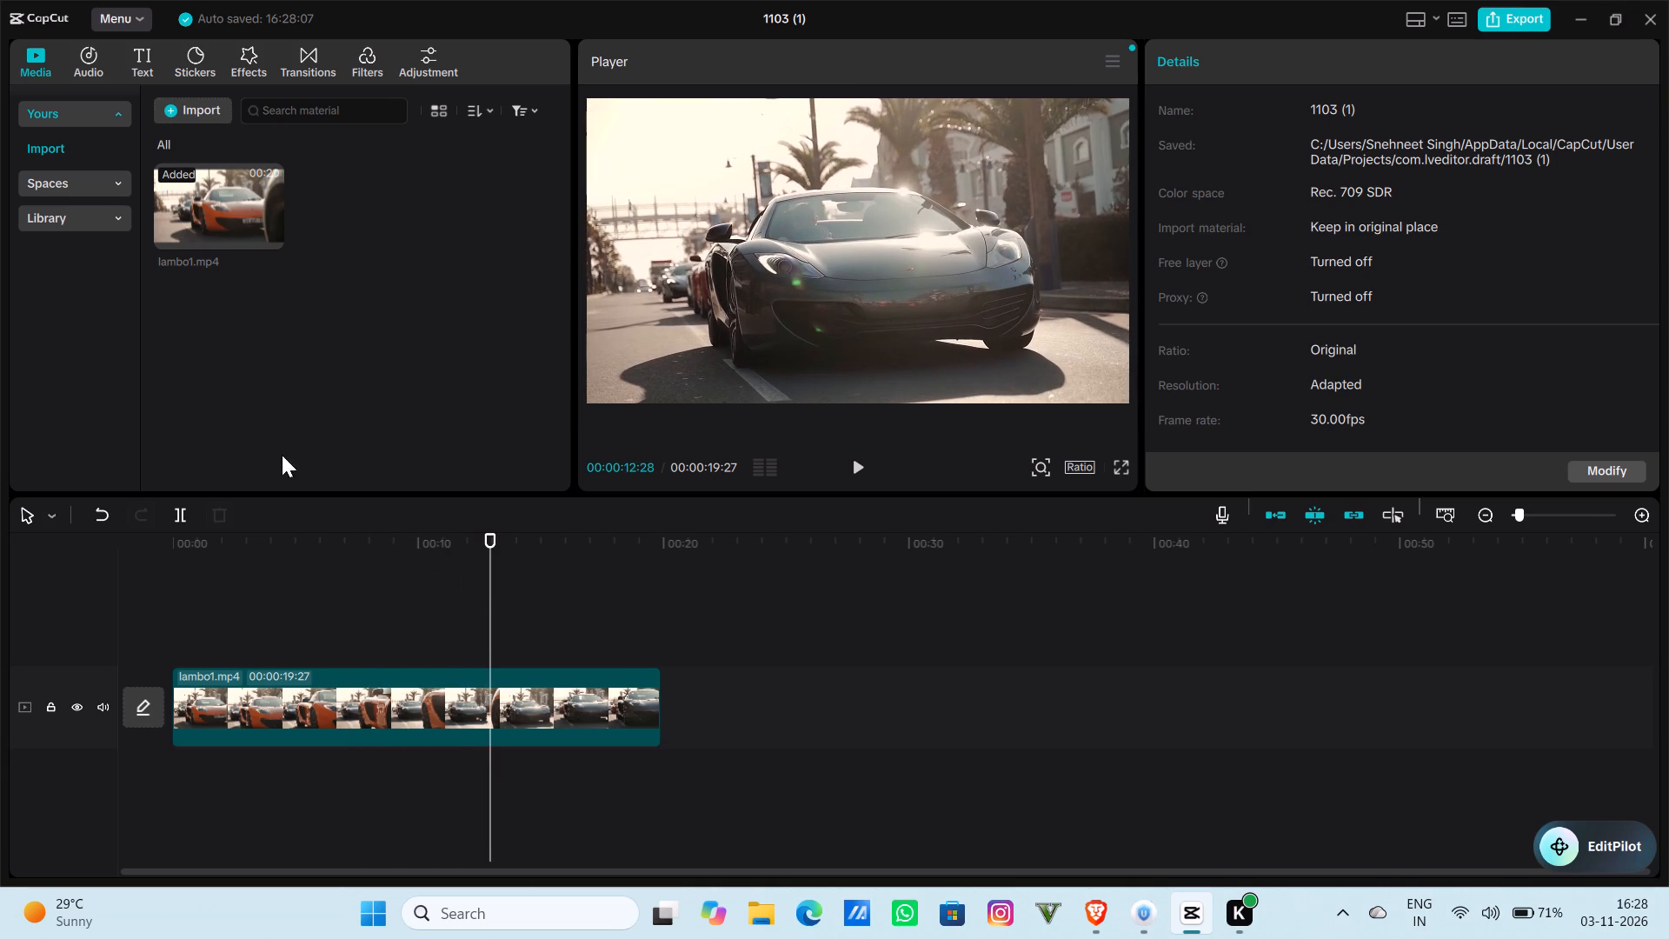
{"action": "left_click", "coordinate": [173, 510]}
{"action": "left_click_drag", "start_coordinate": [524, 686], "coordinate": [520, 605]}
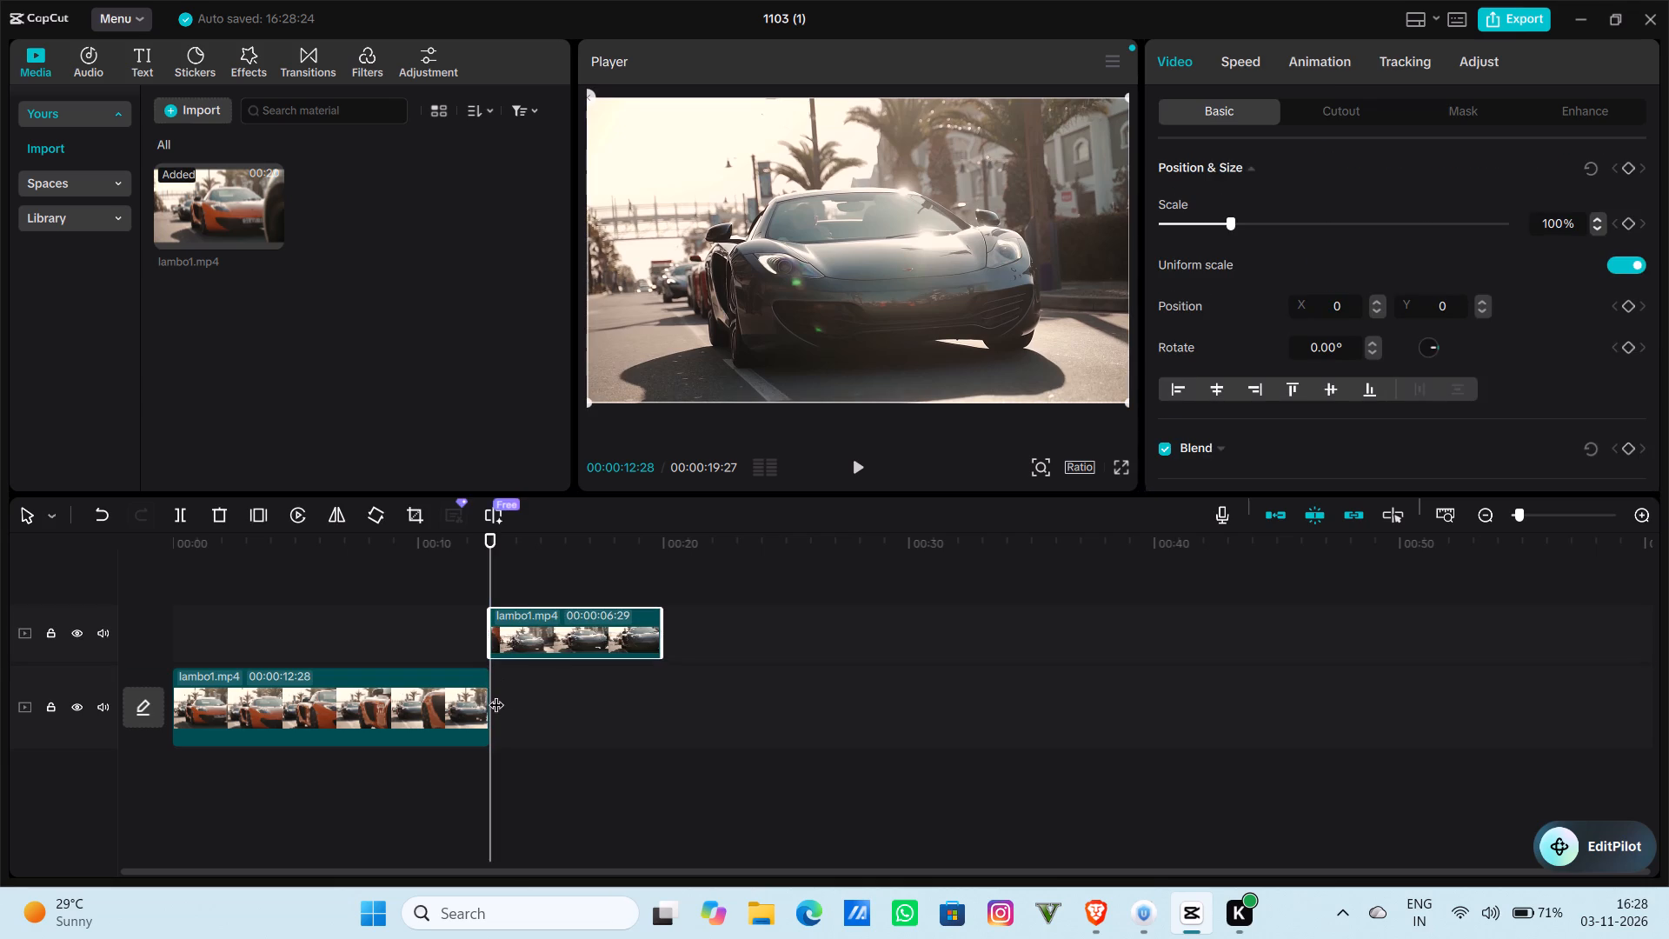
Scrub through both timeline tracks to examine the footage around the split and from start to end.
{"action": "left_click_drag", "start_coordinate": [358, 695], "coordinate": [396, 696]}
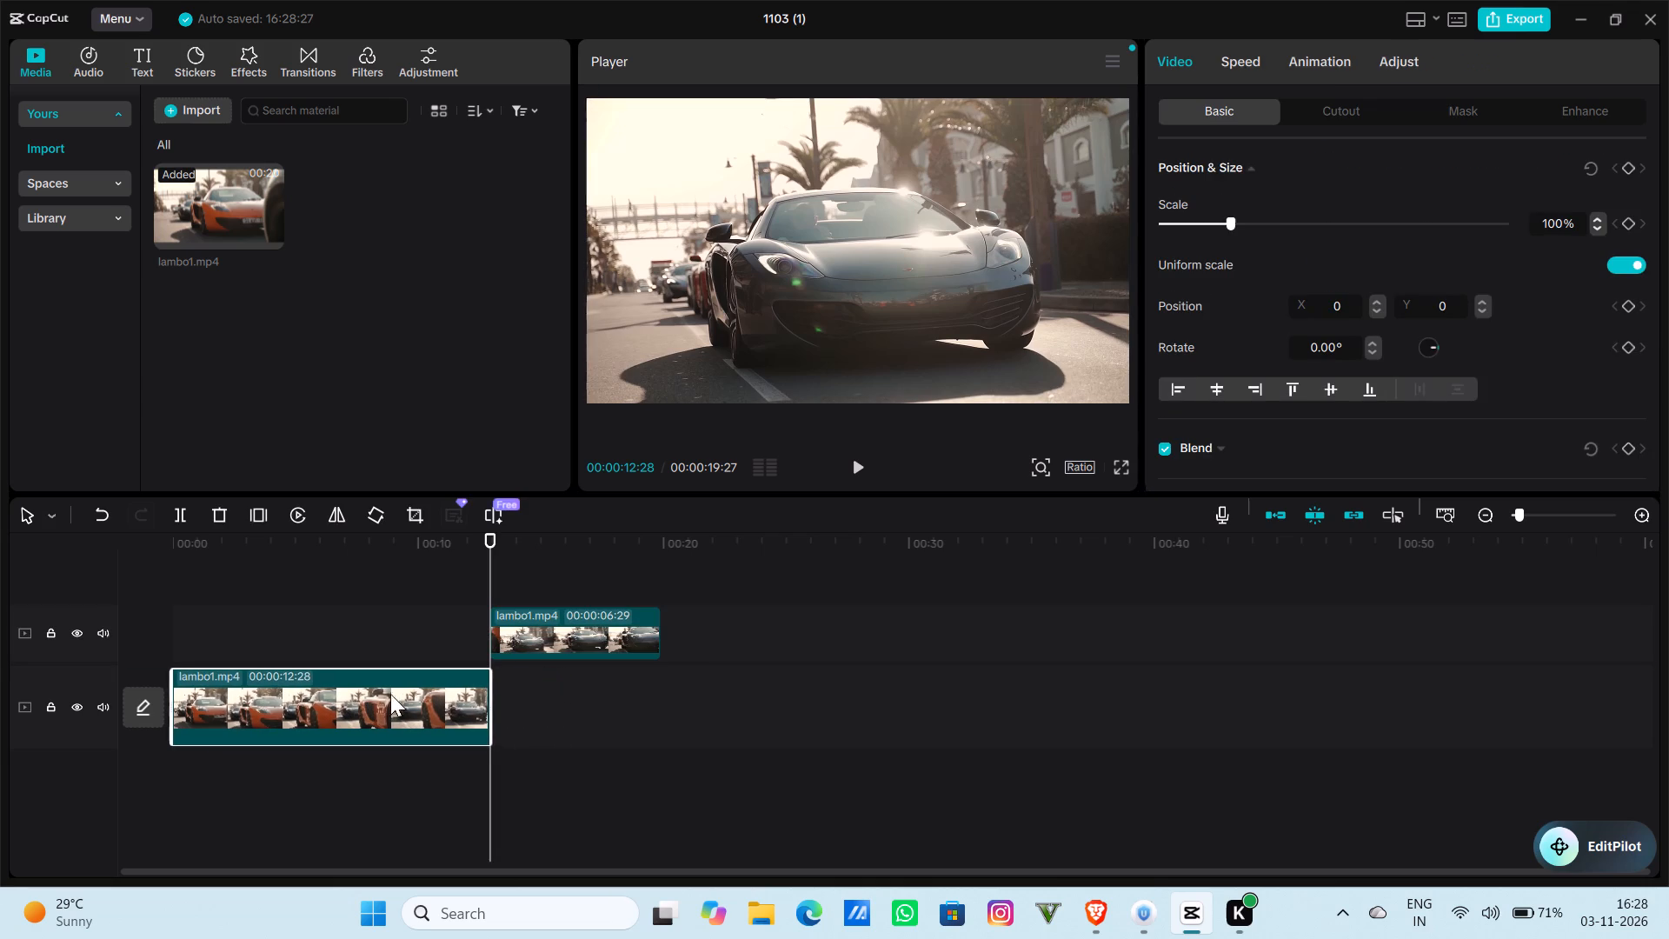
{"action": "left_click_drag", "start_coordinate": [627, 725], "coordinate": [678, 727]}
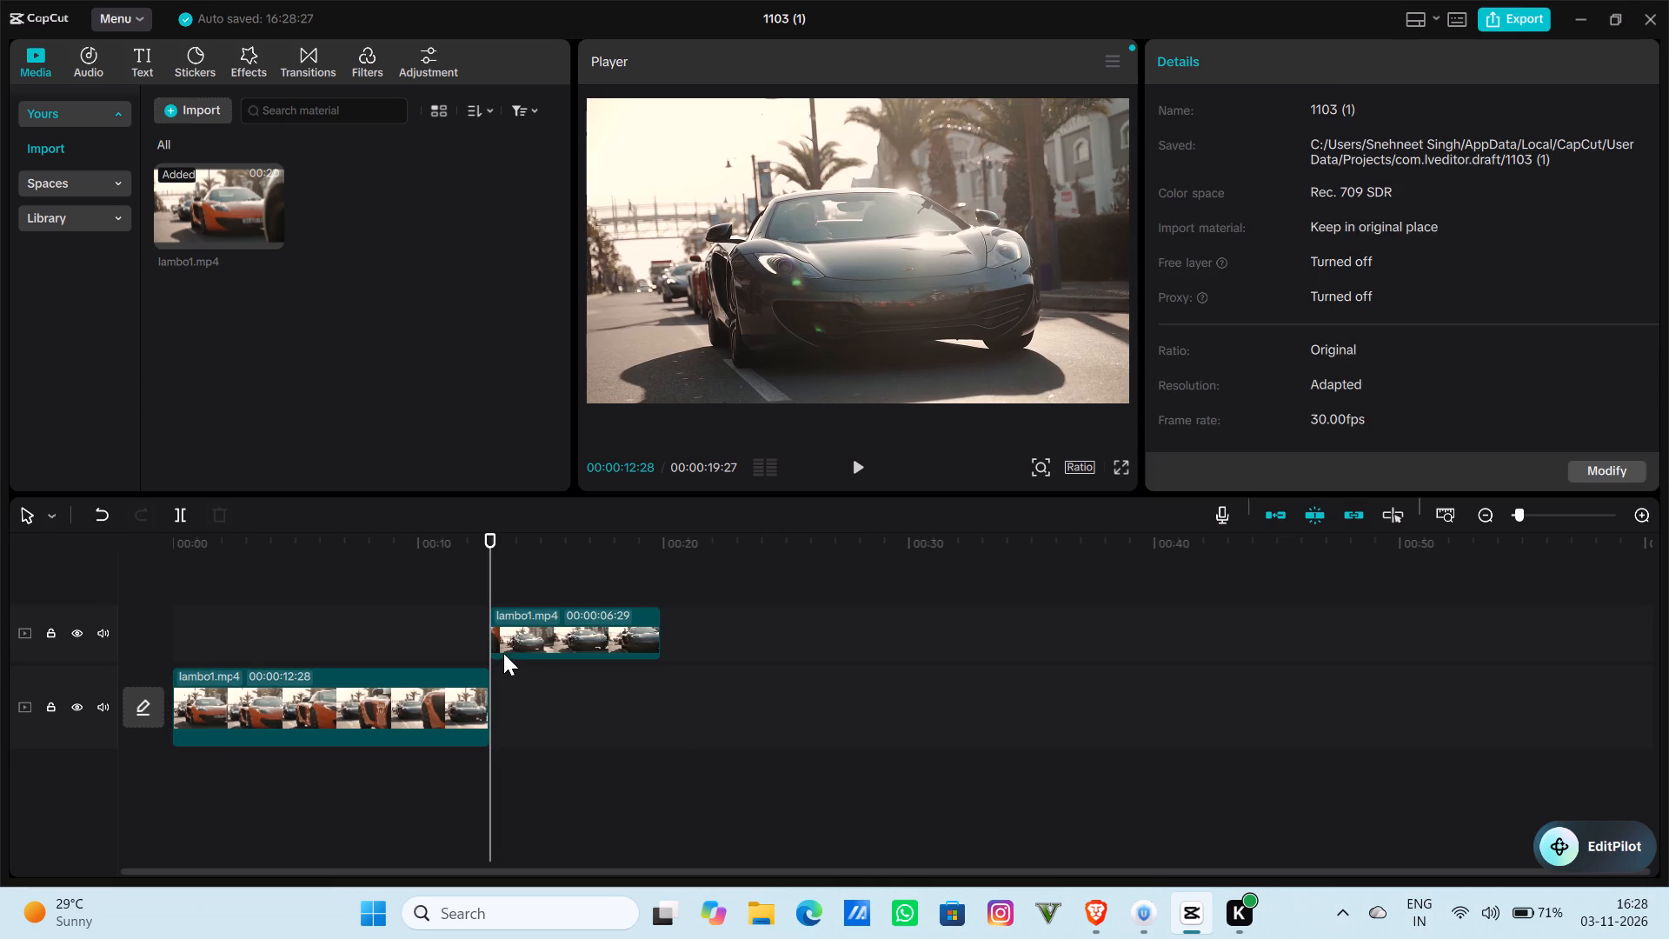
{"action": "left_click_drag", "start_coordinate": [491, 542], "coordinate": [457, 531]}
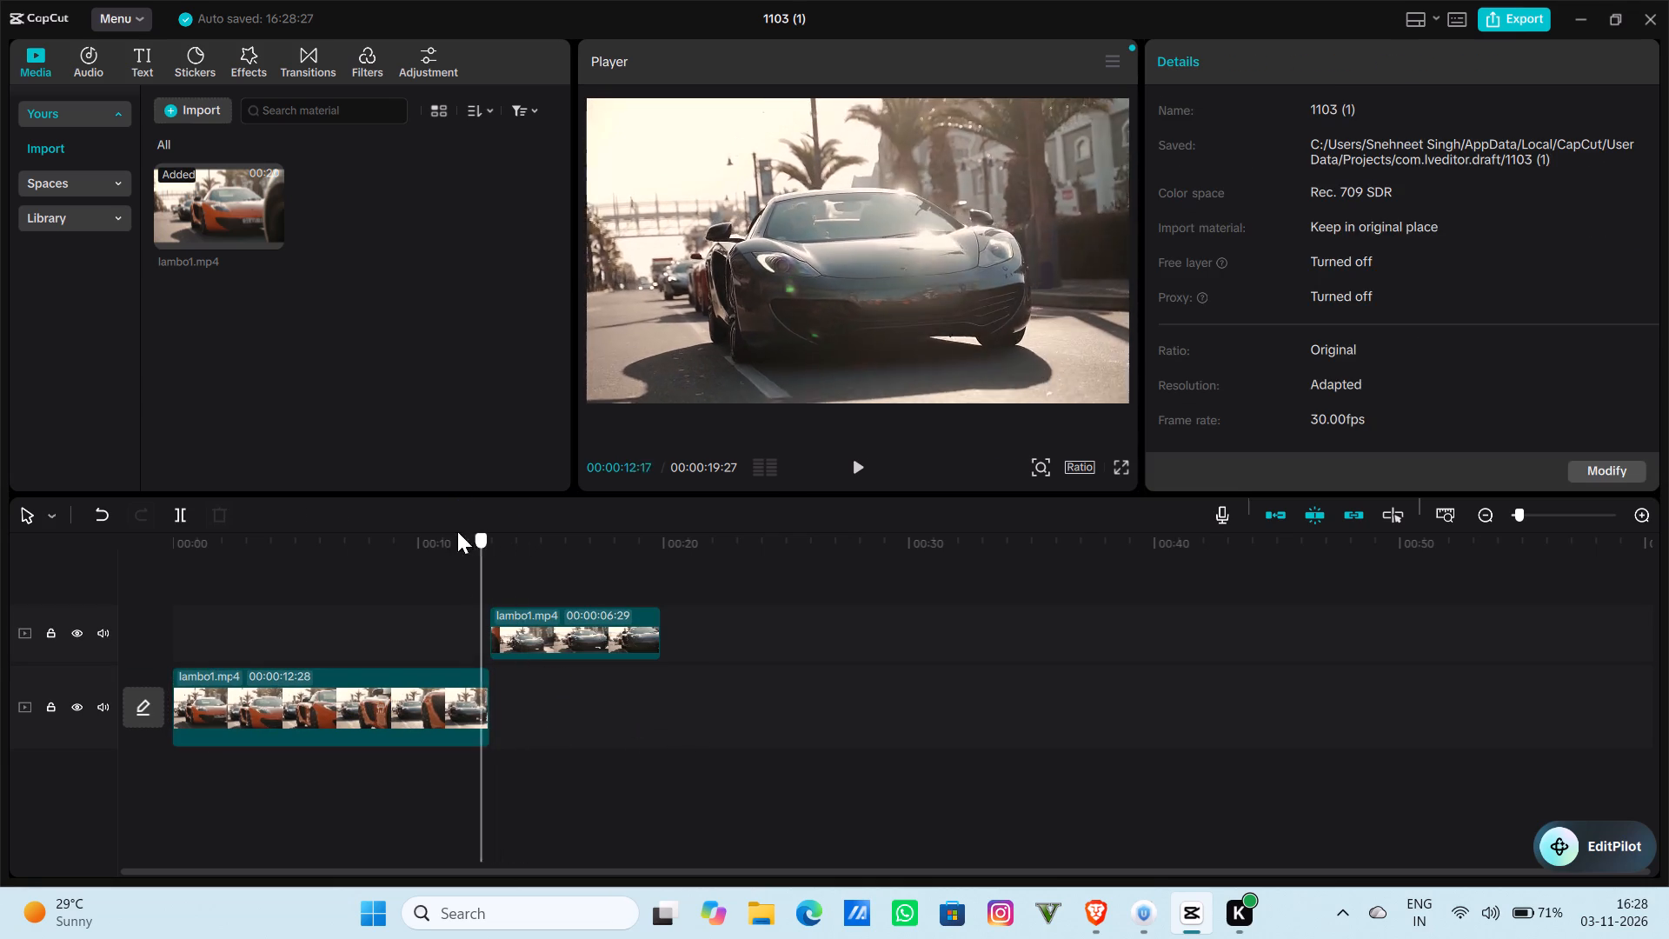
{"action": "left_click_drag", "start_coordinate": [457, 531], "coordinate": [455, 534]}
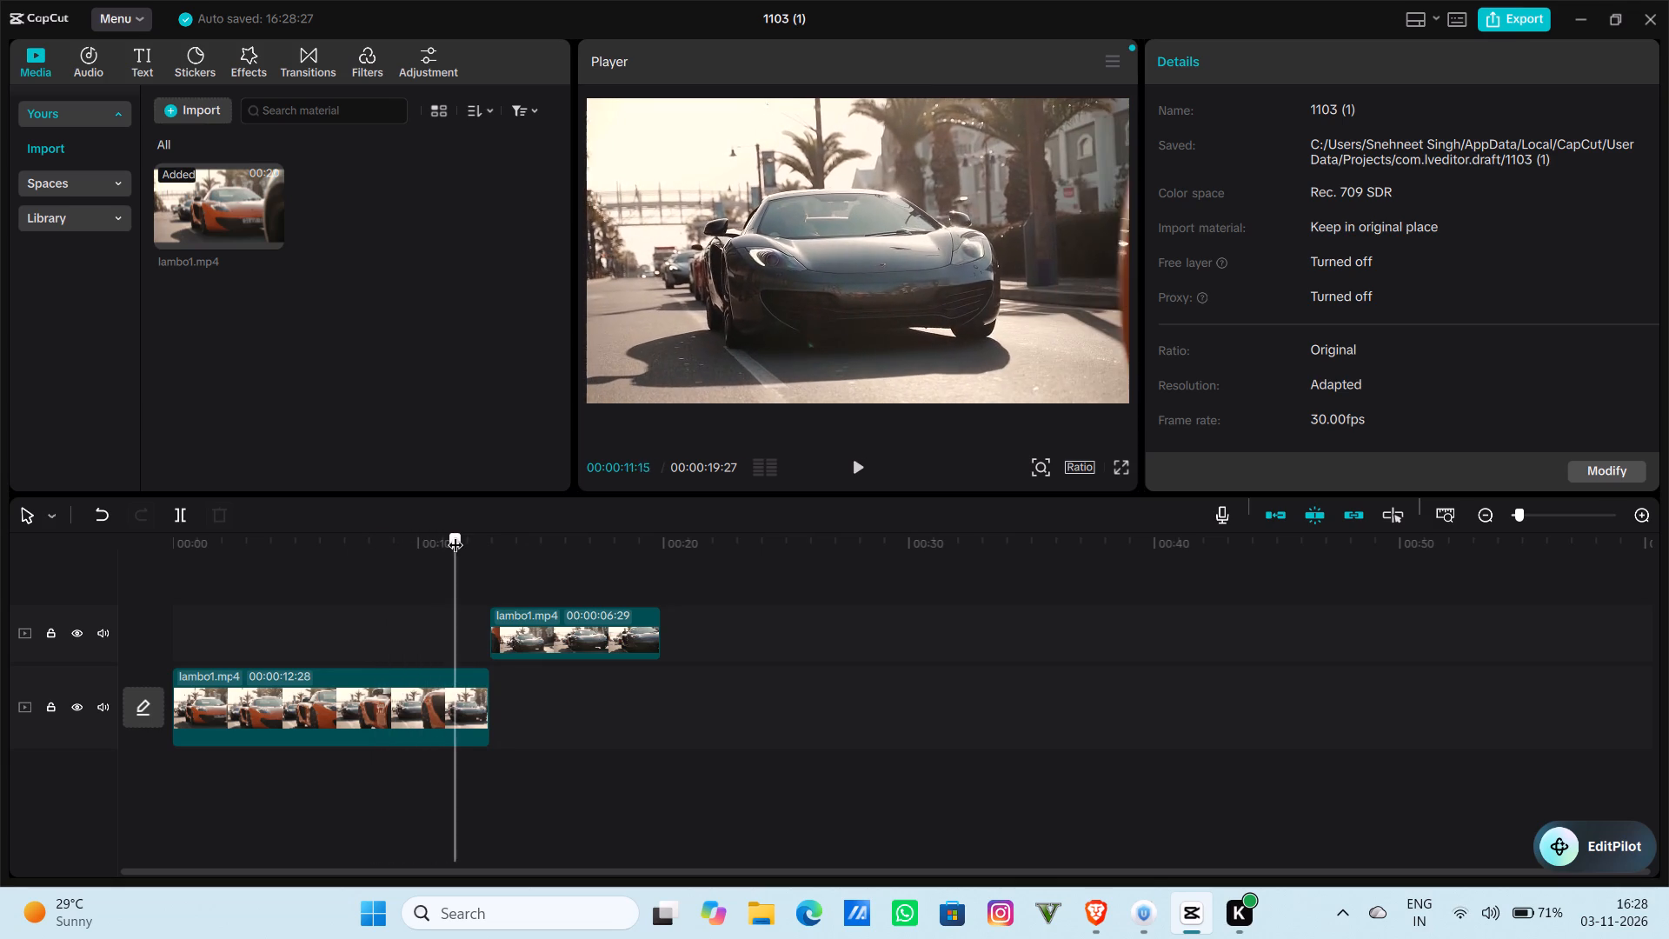
{"action": "left_click_drag", "start_coordinate": [455, 534], "coordinate": [454, 534]}
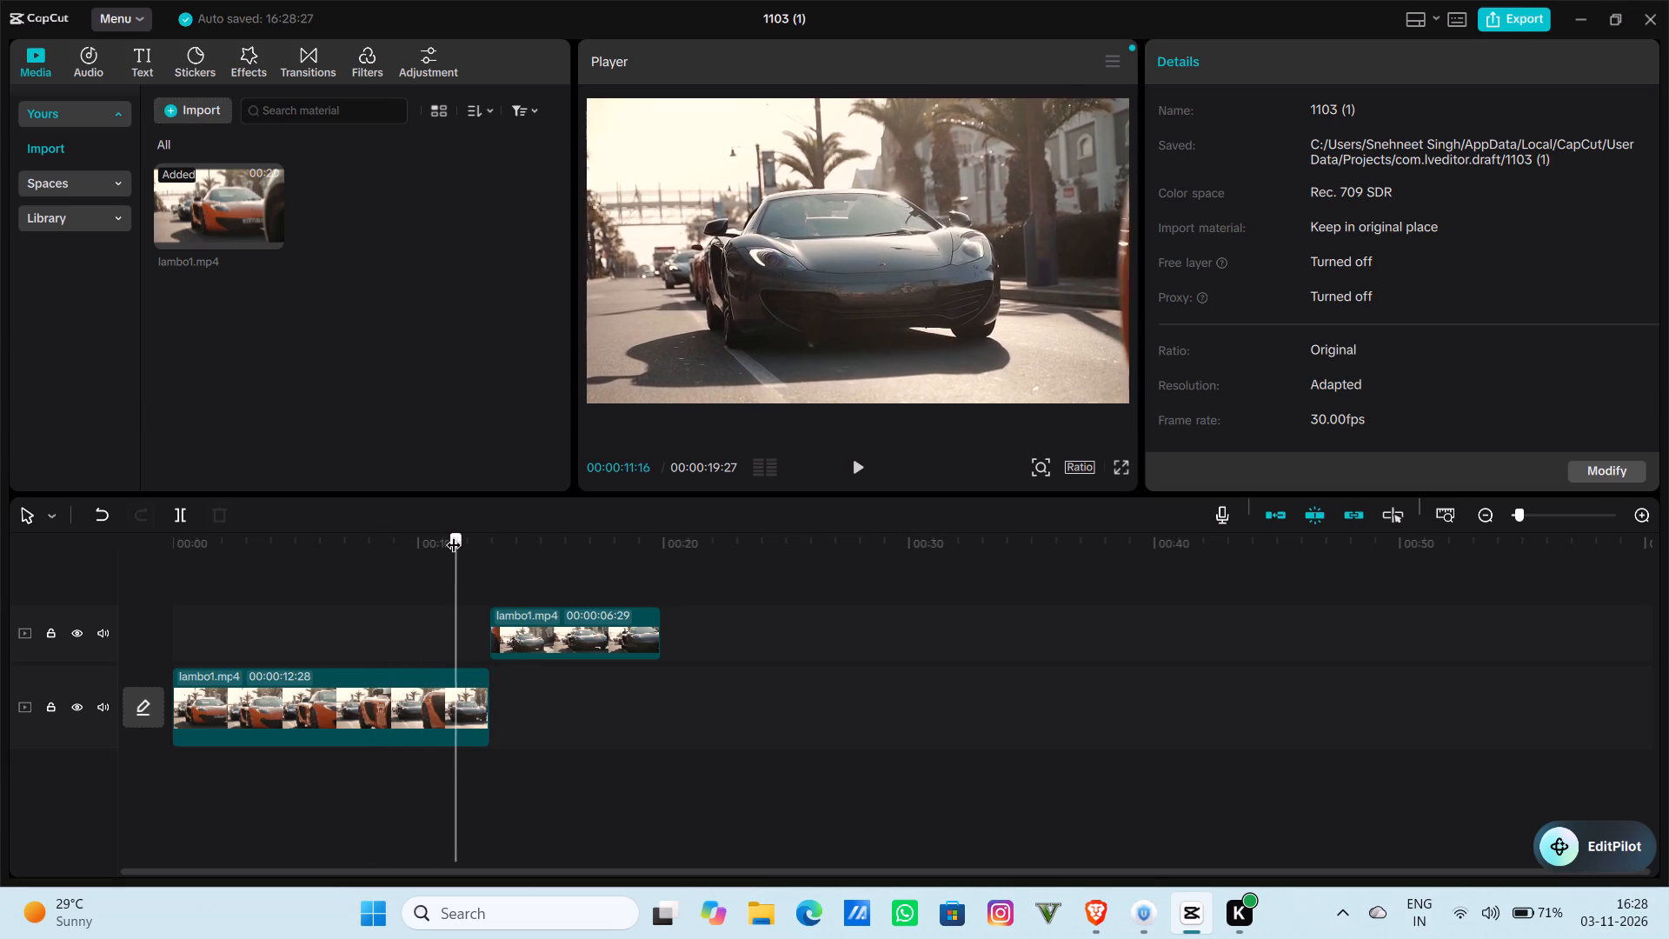
{"action": "left_click_drag", "start_coordinate": [454, 534], "coordinate": [298, 522]}
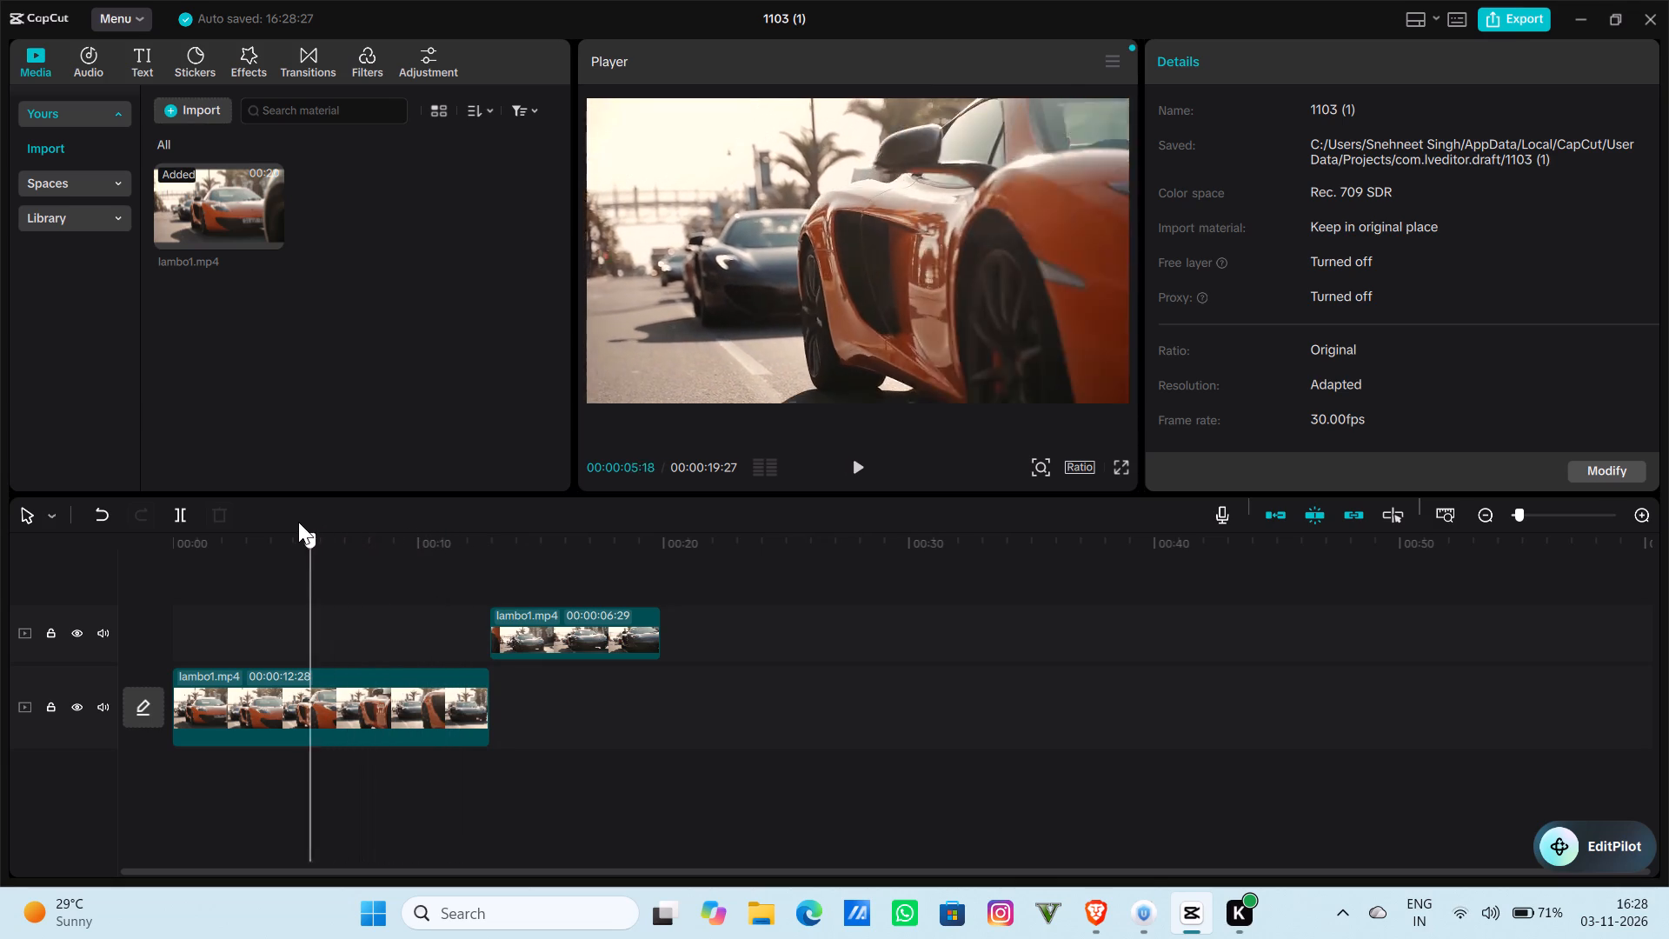
{"action": "left_click_drag", "start_coordinate": [298, 522], "coordinate": [258, 493]}
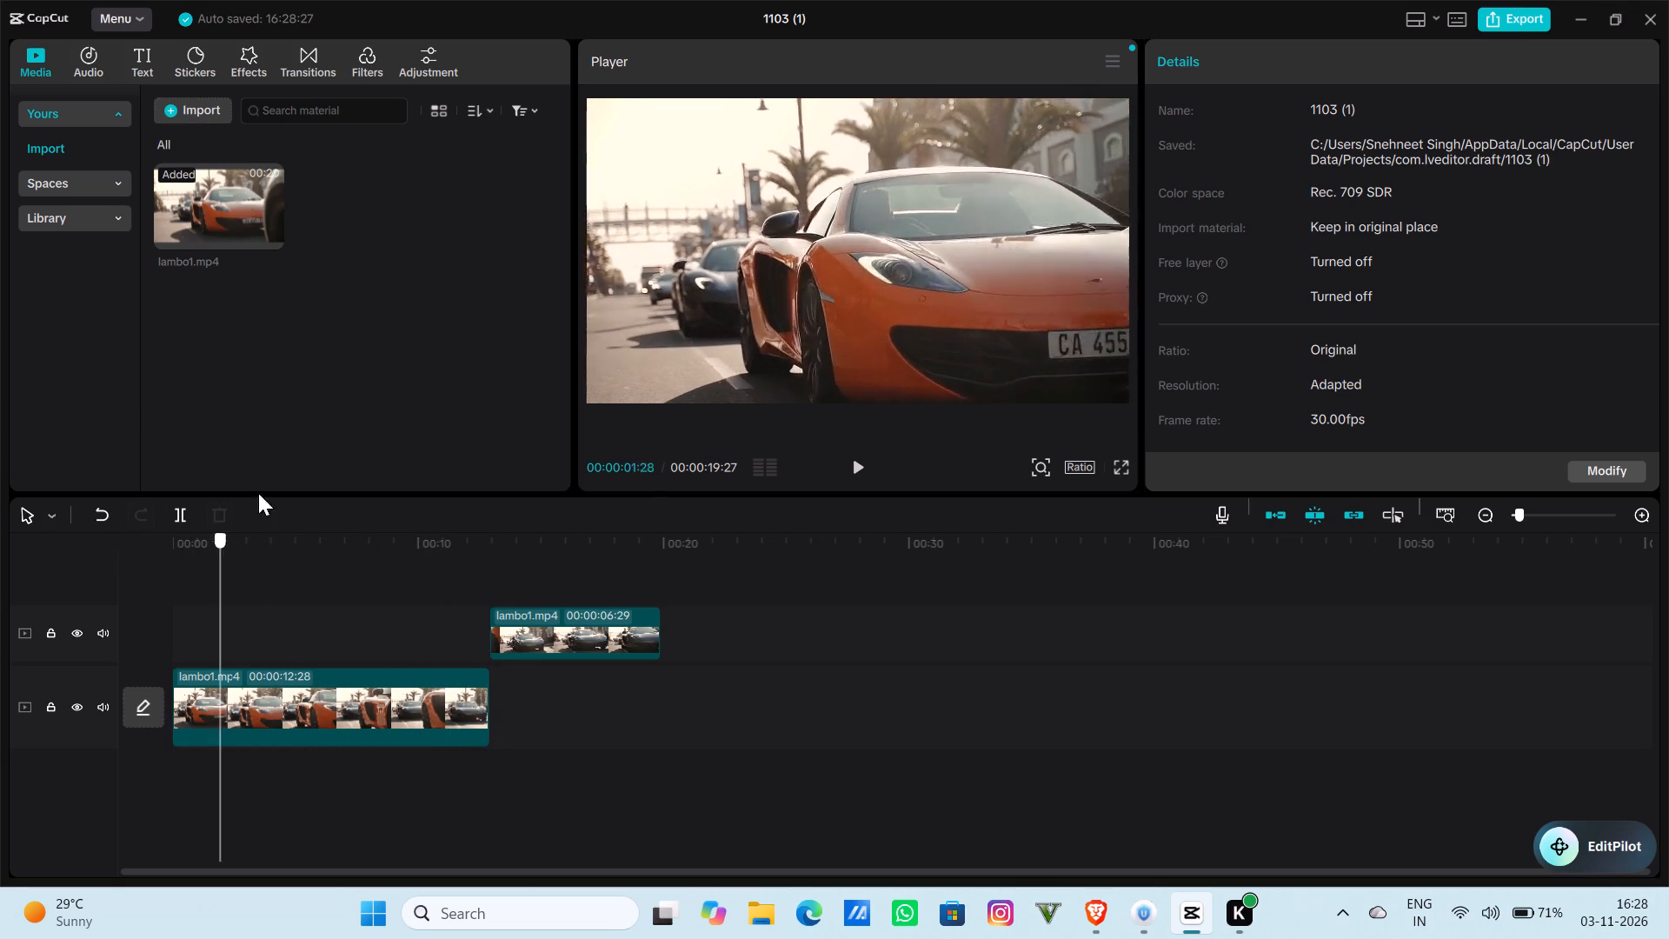
{"action": "left_click_drag", "start_coordinate": [258, 493], "coordinate": [665, 590]}
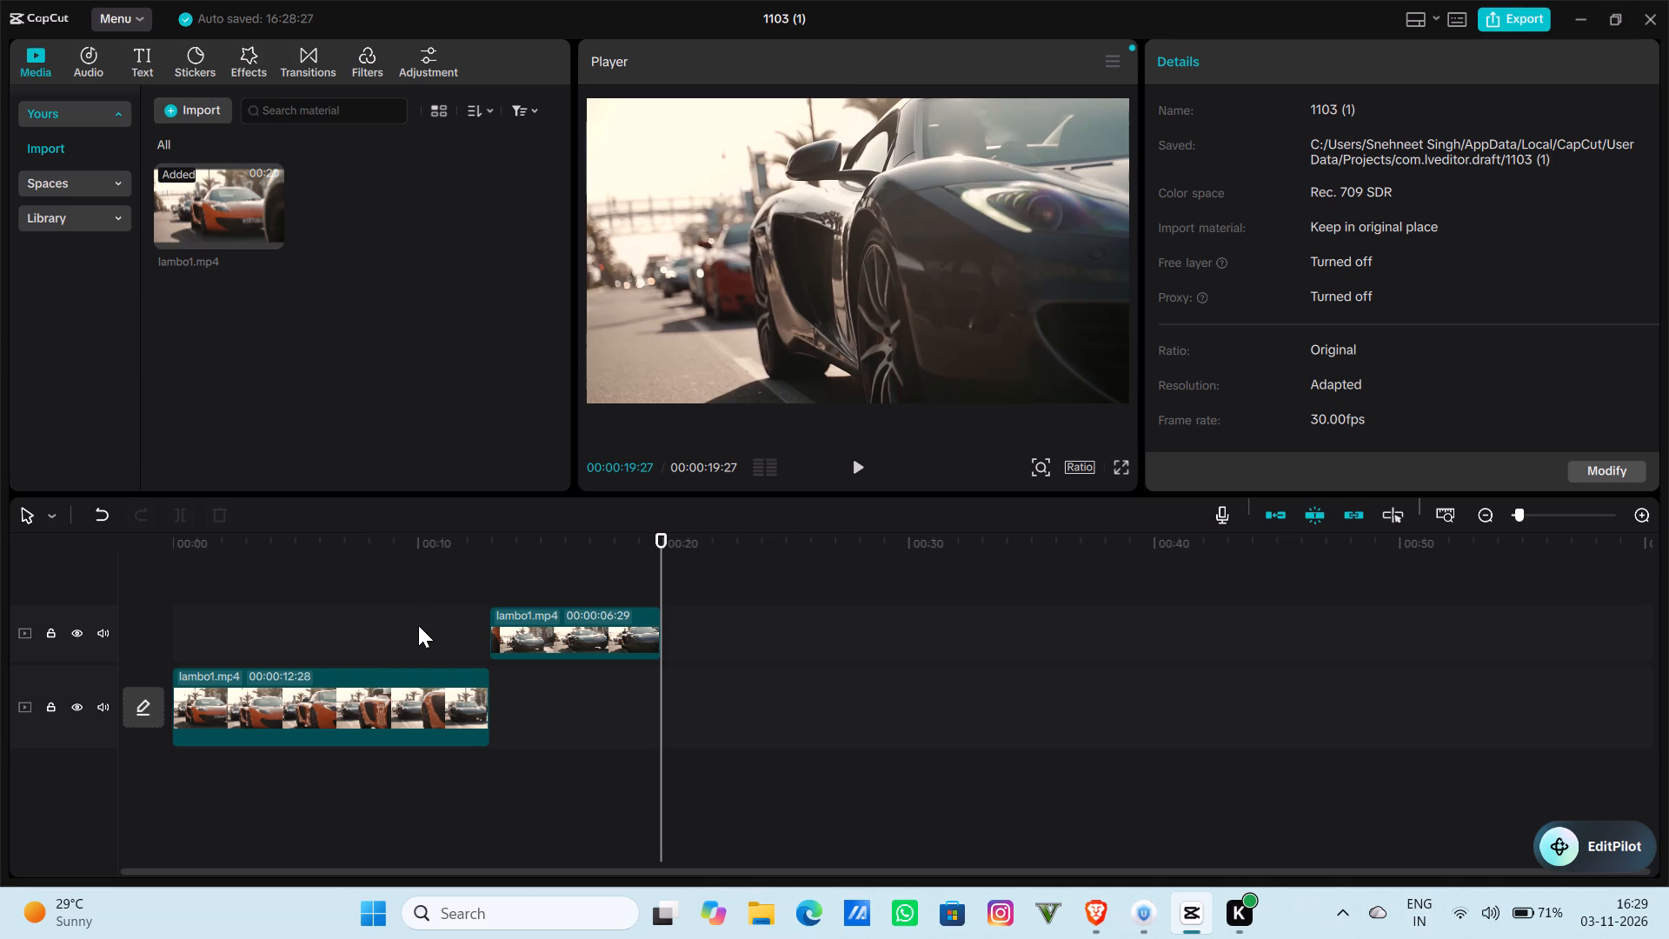
Trim the end of the lower-track lambo1.mp4 clip to a length of 00:00:05:20.
{"action": "left_click", "coordinate": [386, 696]}
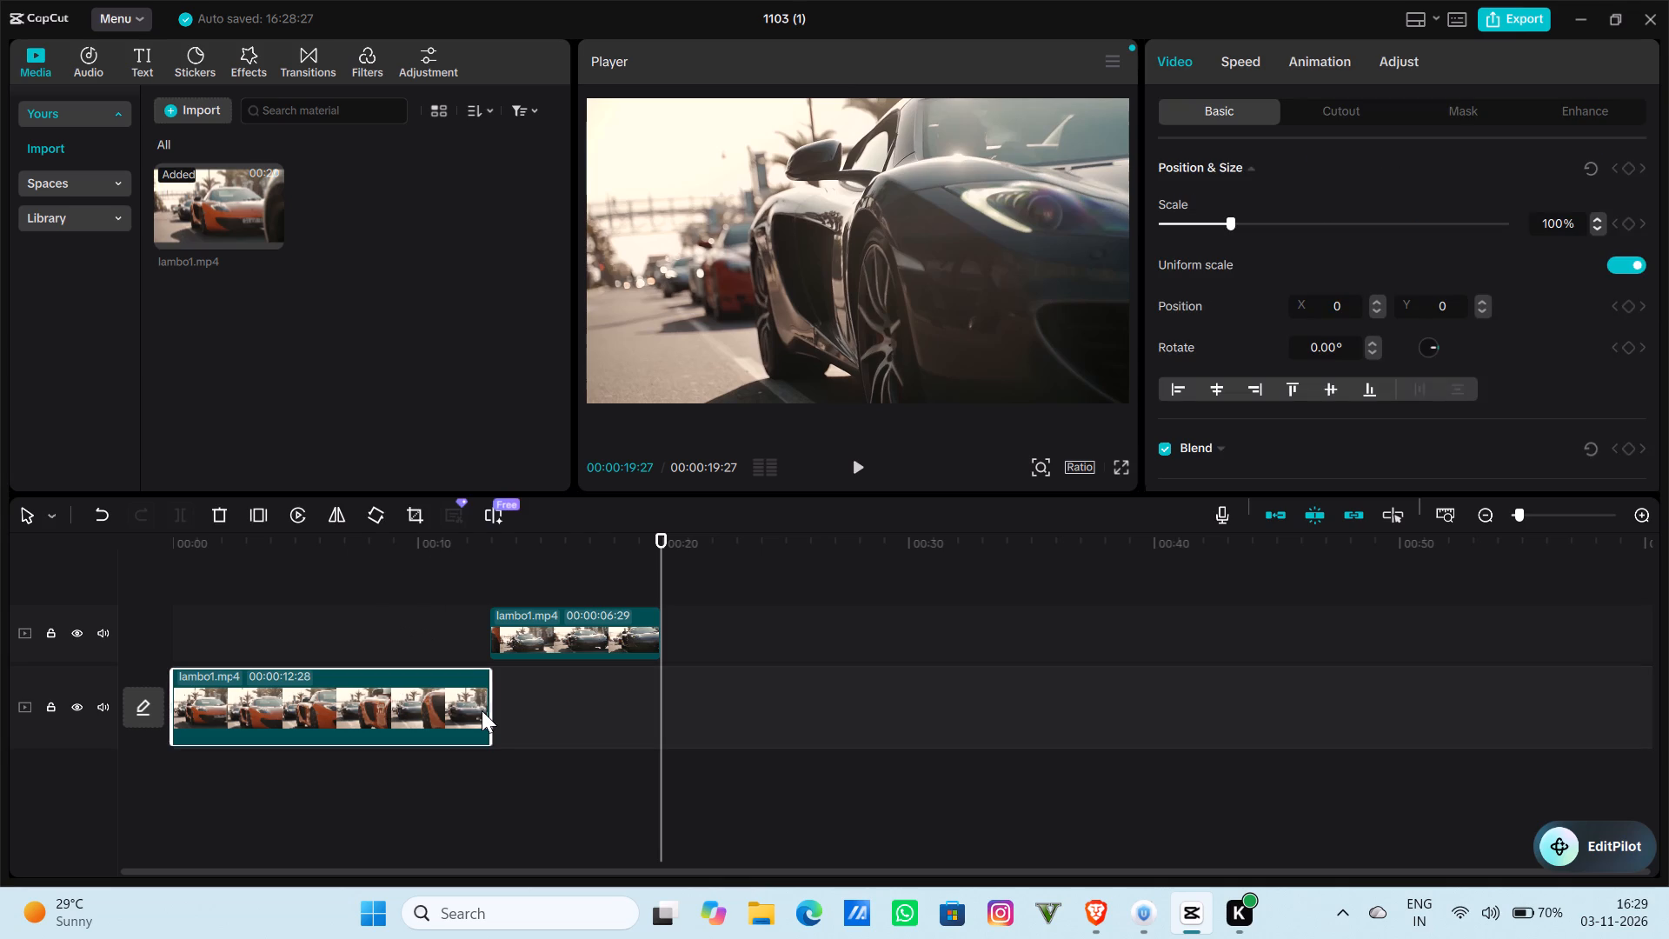
{"action": "left_click", "coordinate": [482, 709]}
{"action": "left_click", "coordinate": [371, 714]}
{"action": "left_click", "coordinate": [374, 701]}
{"action": "left_click_drag", "start_coordinate": [493, 704], "coordinate": [440, 713]}
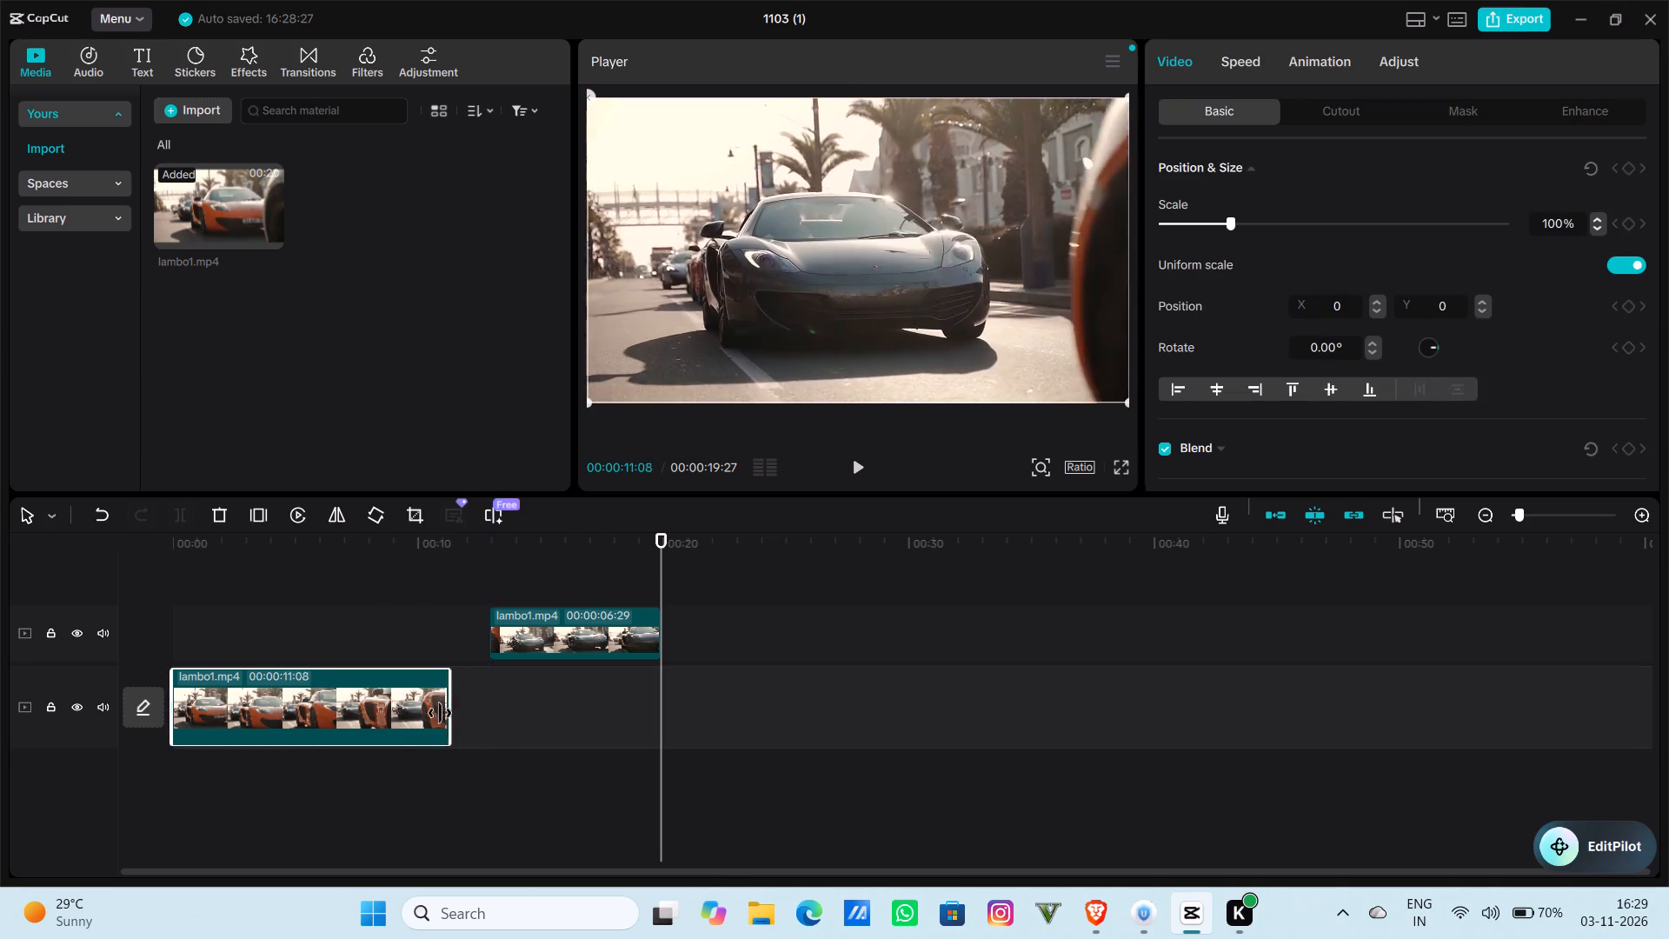
{"action": "left_click_drag", "start_coordinate": [440, 713], "coordinate": [309, 720]}
Extend the upper-track clip's start back to the lower clip's end, and trim its end to 00:00:10:01 on the timeline.
{"action": "left_click_drag", "start_coordinate": [495, 632], "coordinate": [319, 652]}
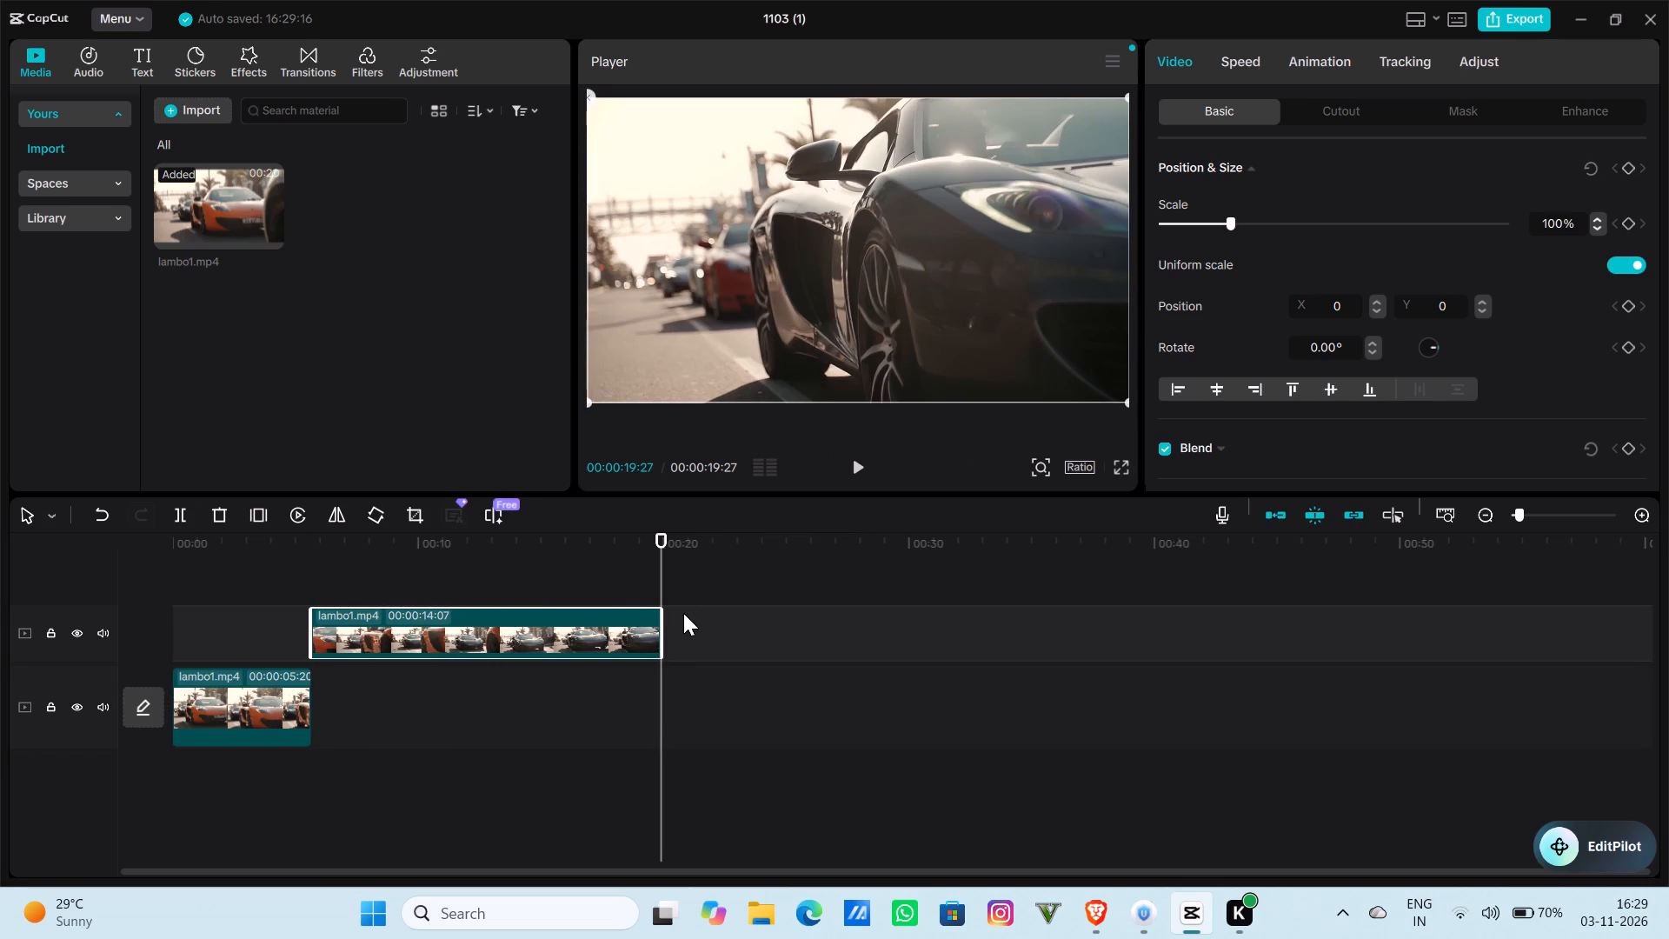
{"action": "left_click_drag", "start_coordinate": [659, 628], "coordinate": [416, 647]}
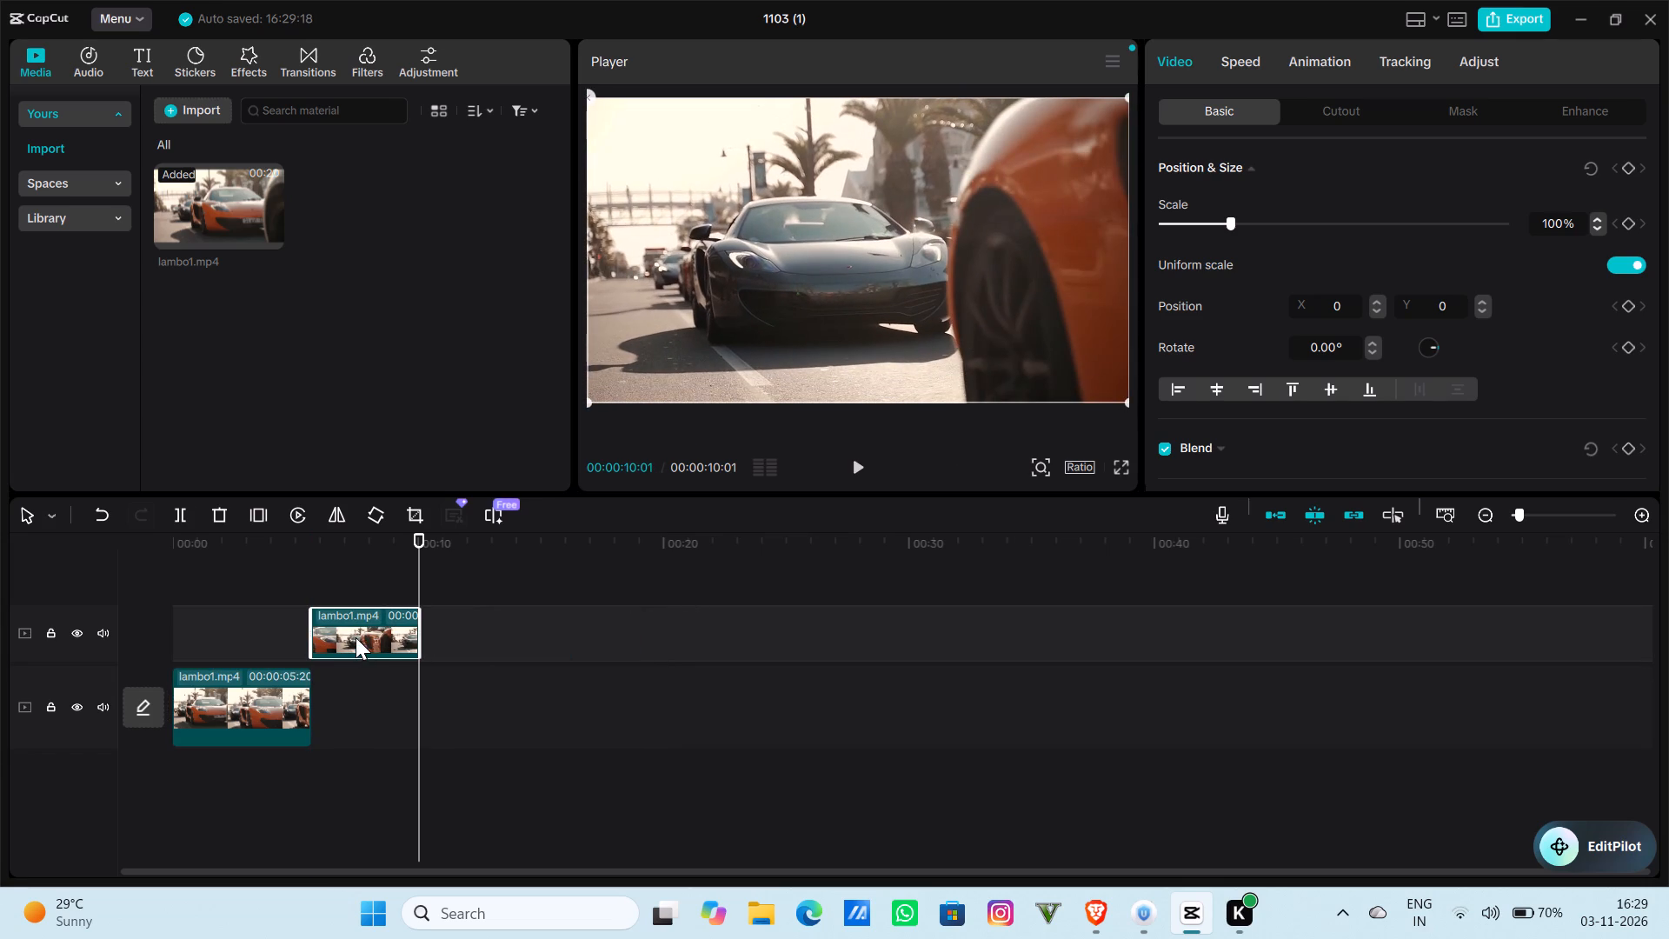
{"action": "left_click", "coordinate": [289, 713]}
{"action": "left_click", "coordinate": [339, 609]}
Play the timeline from the start to review the two lambo1.mp4 clips.
{"action": "left_click", "coordinate": [289, 705]}
{"action": "left_click", "coordinate": [251, 706]}
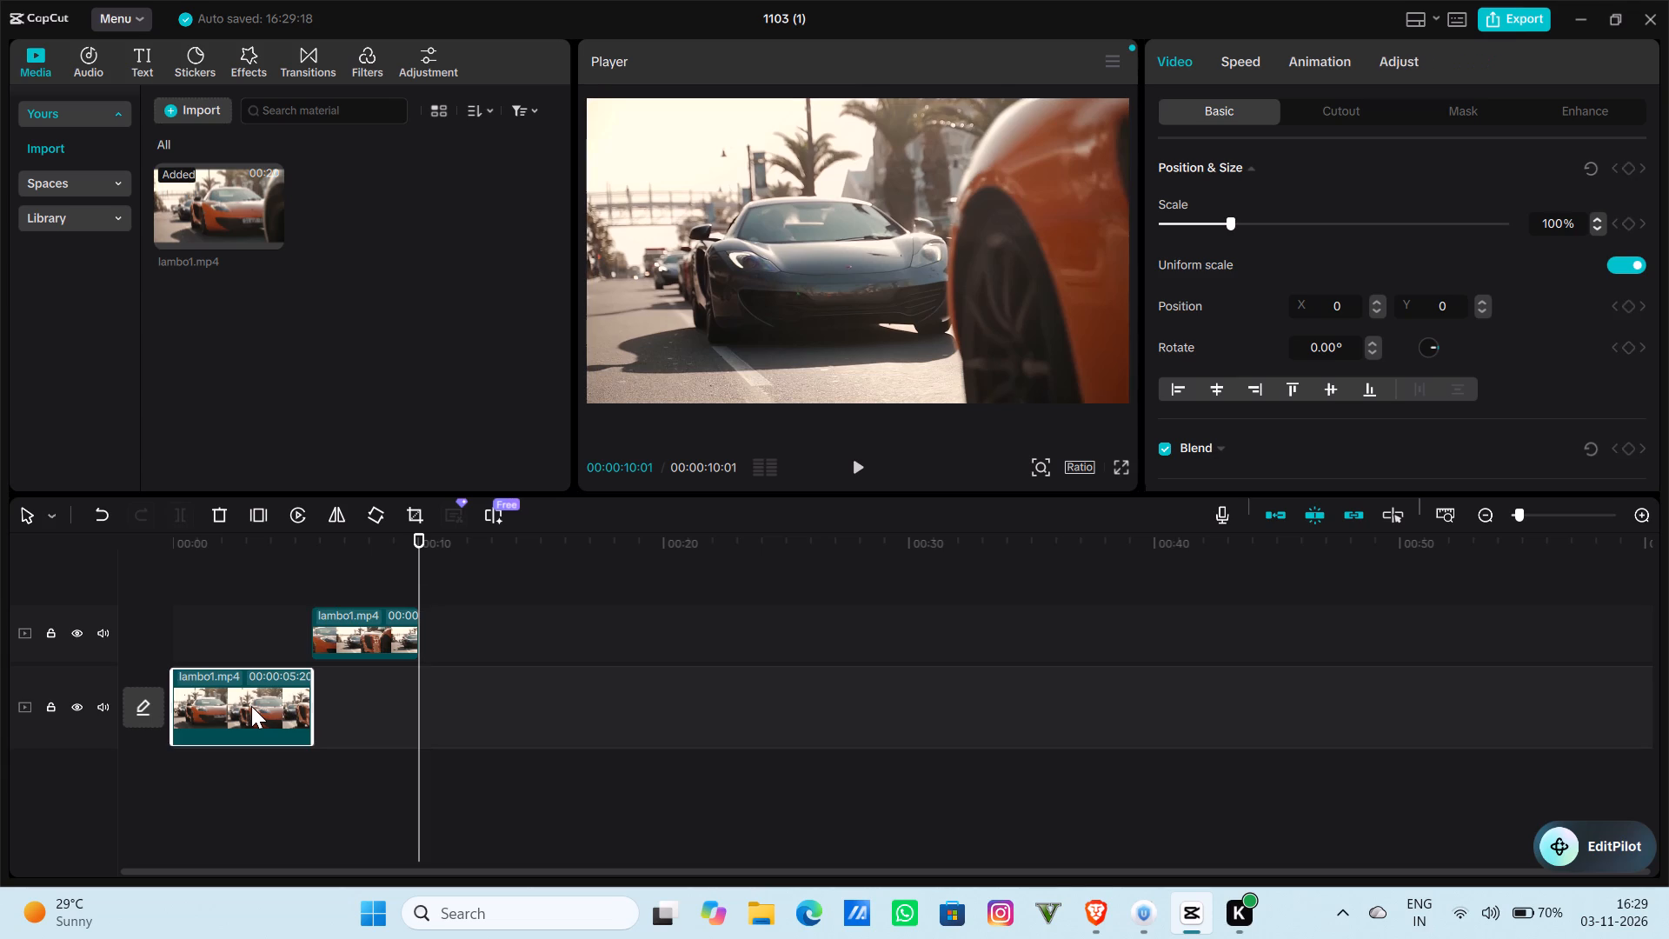
{"action": "left_click", "coordinate": [251, 706]}
{"action": "left_click_drag", "start_coordinate": [423, 703], "coordinate": [32, 767]}
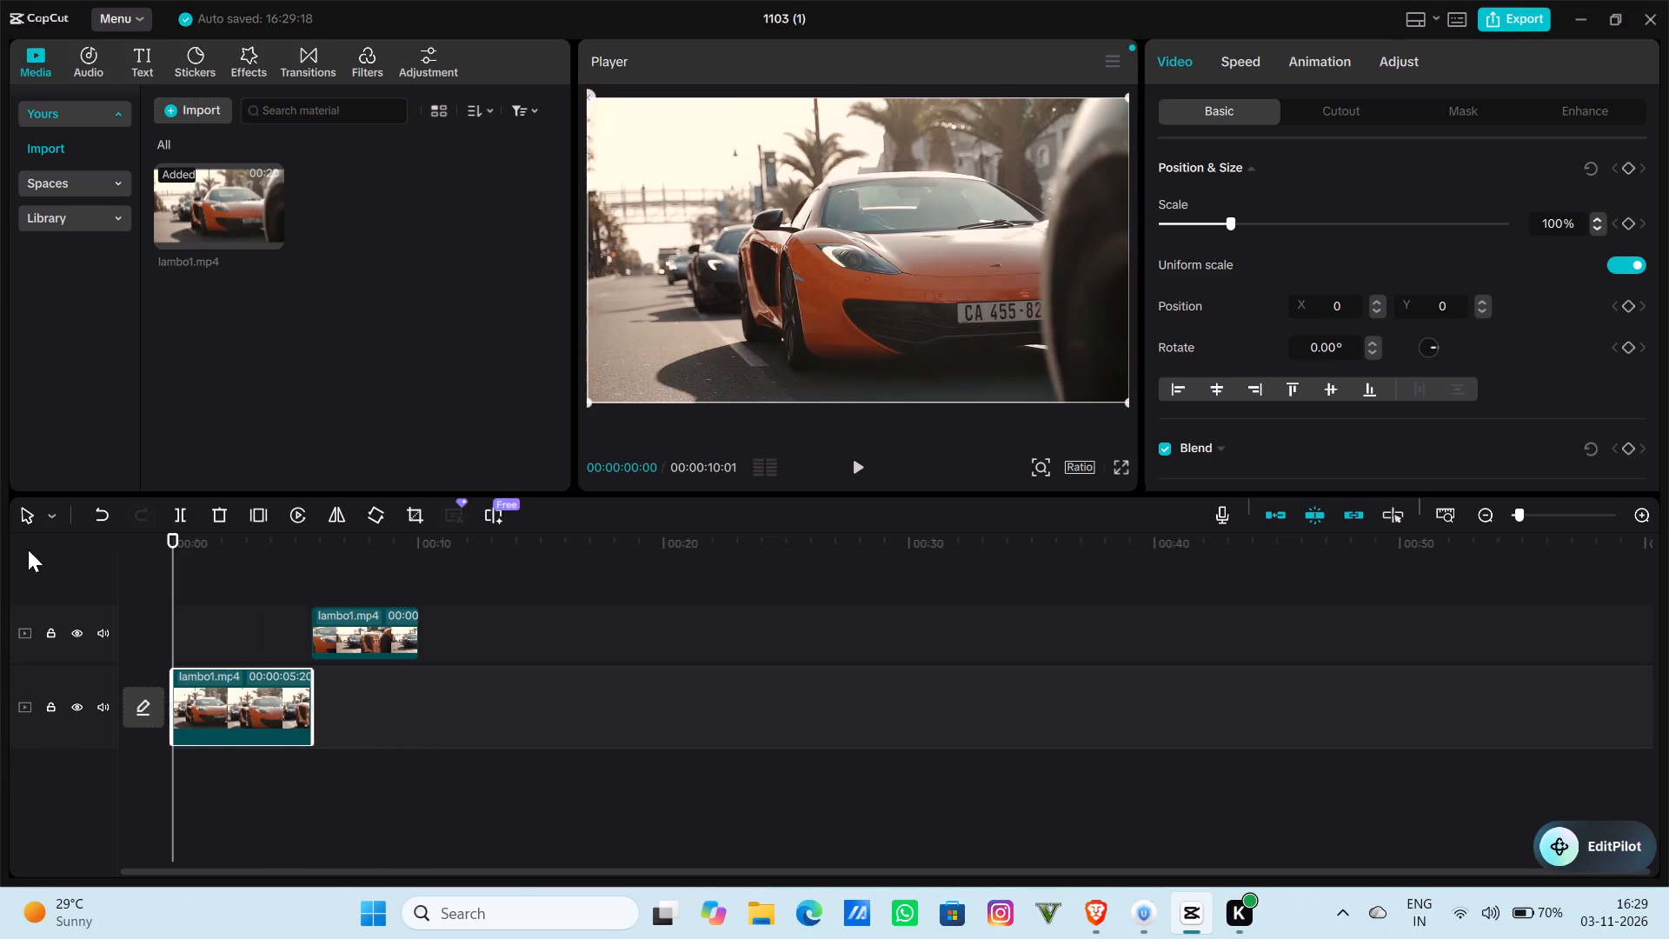
{"action": "left_click", "coordinate": [867, 459]}
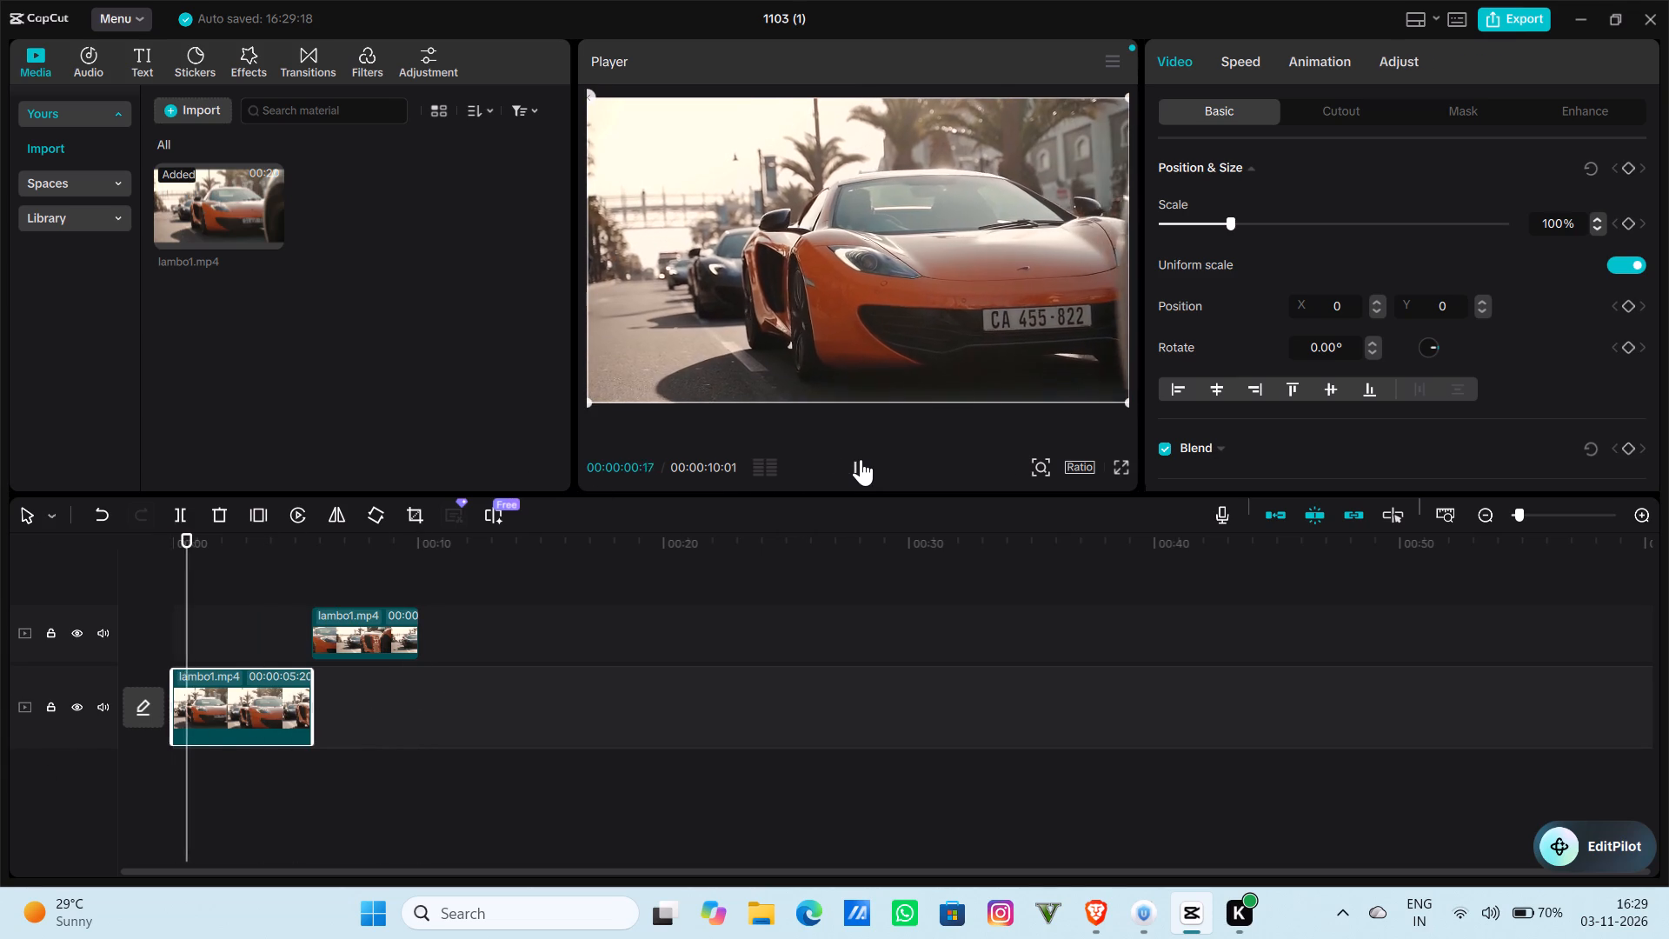
{"action": "left_click_drag", "start_coordinate": [506, 724], "coordinate": [602, 713]}
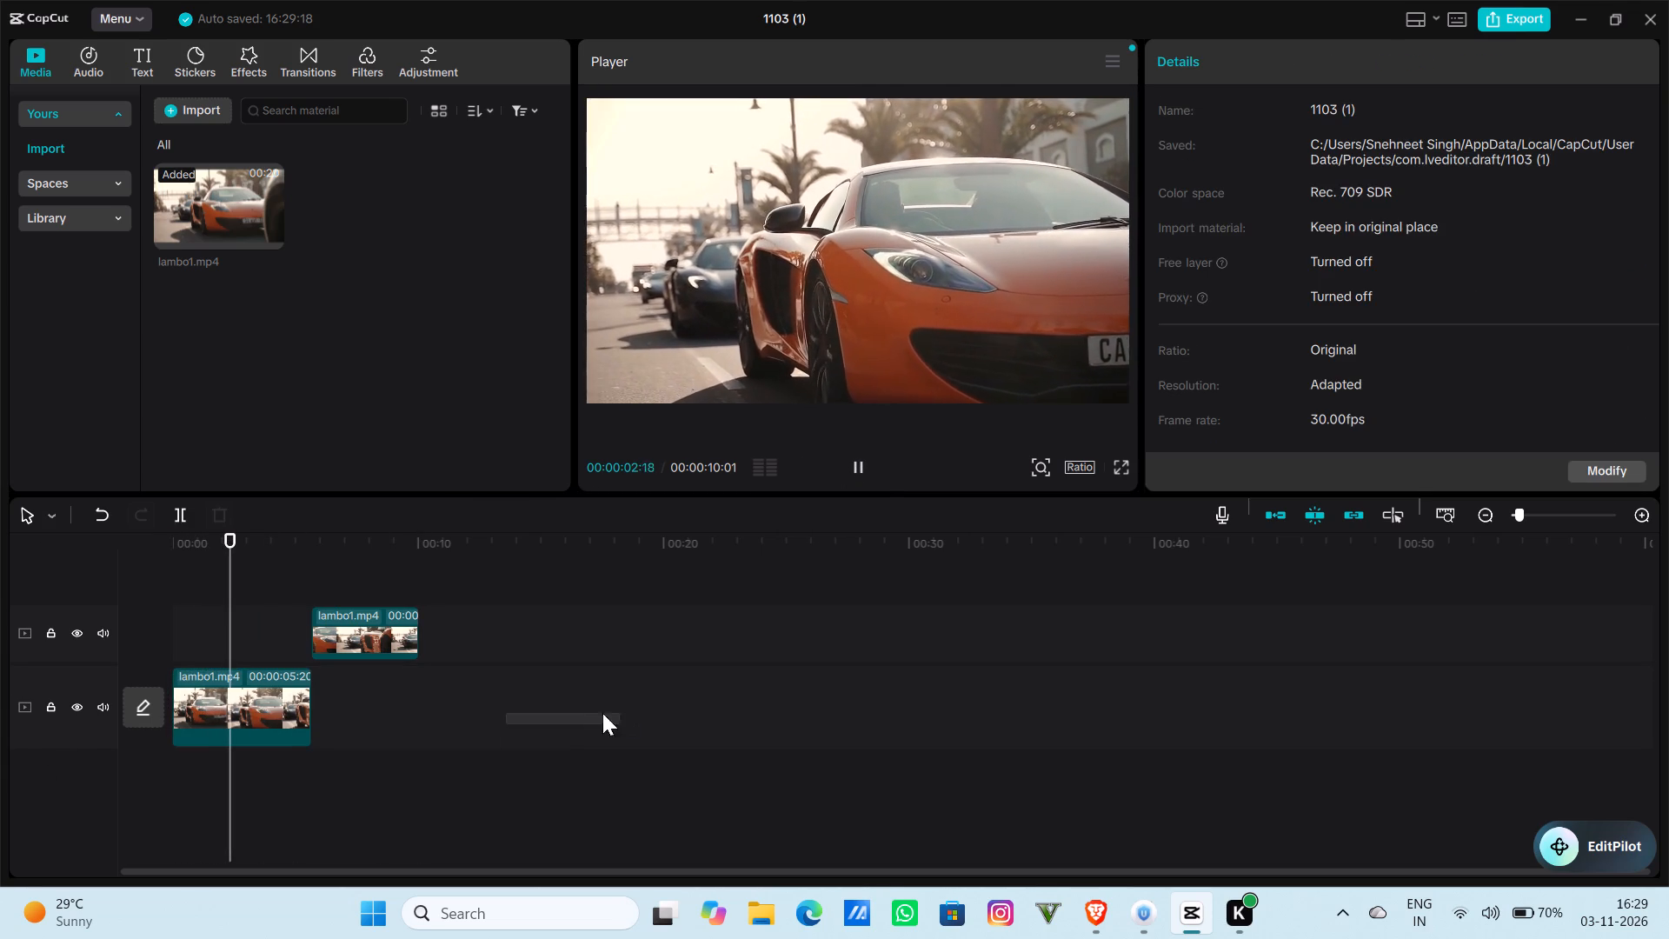
{"action": "left_click_drag", "start_coordinate": [602, 713], "coordinate": [607, 713]}
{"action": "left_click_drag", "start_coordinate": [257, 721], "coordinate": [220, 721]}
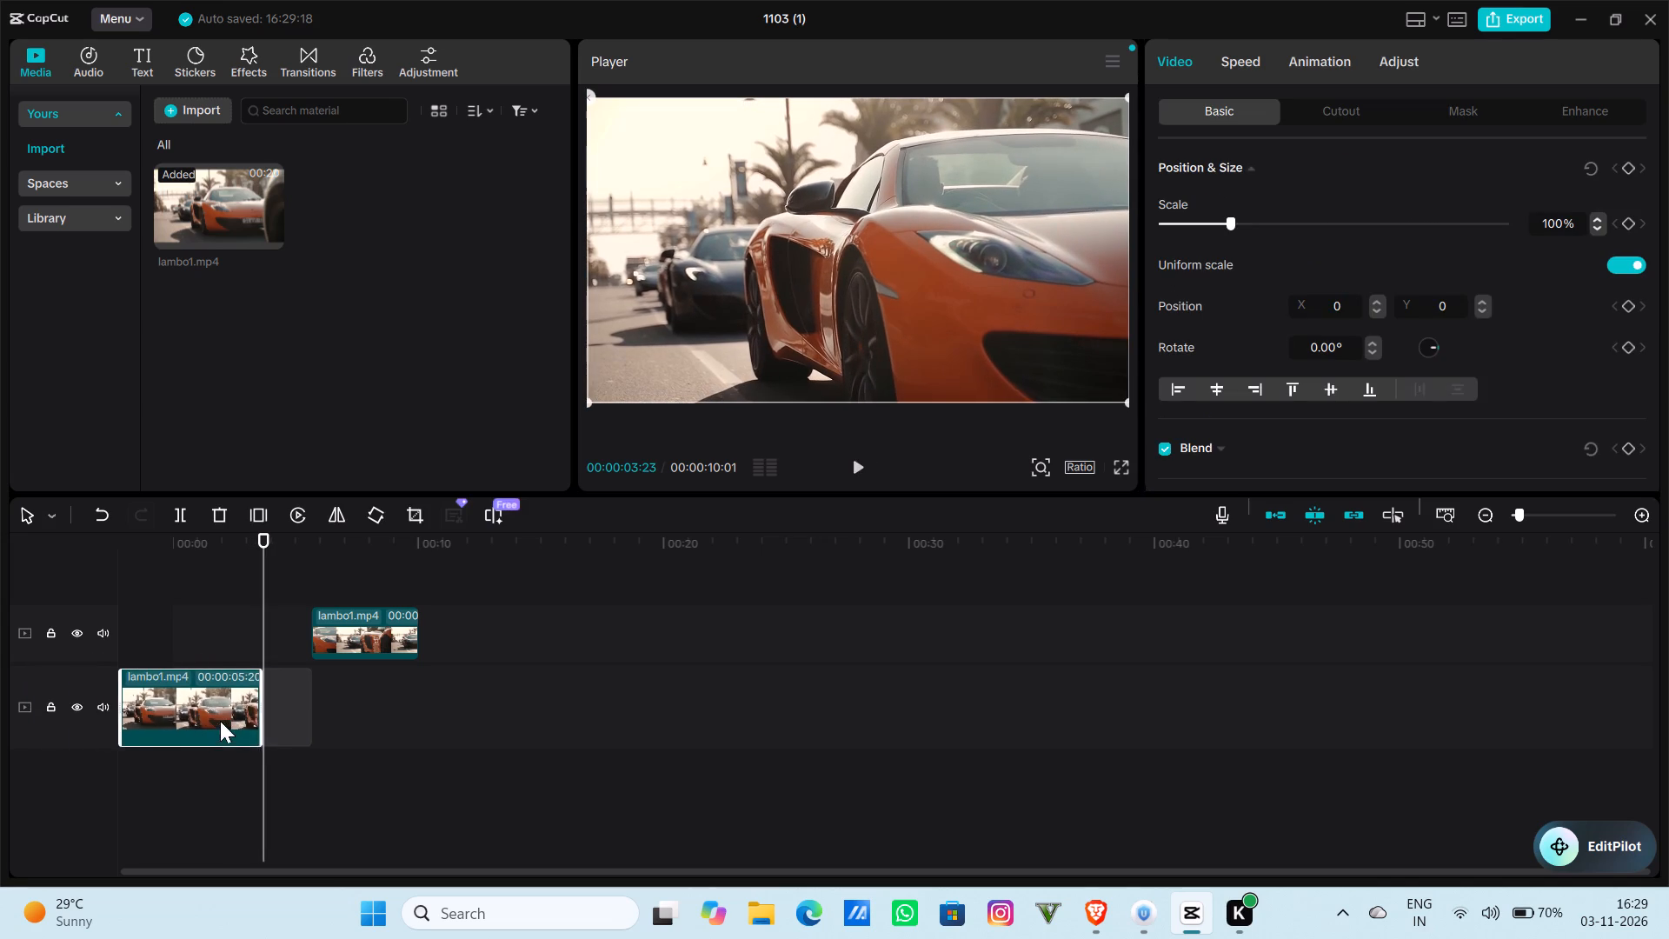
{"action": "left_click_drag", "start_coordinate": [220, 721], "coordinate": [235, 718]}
Preview the trending Retro Bright video effect on the footage, and play the timeline from the start.
{"action": "left_click_drag", "start_coordinate": [267, 596], "coordinate": [204, 603]}
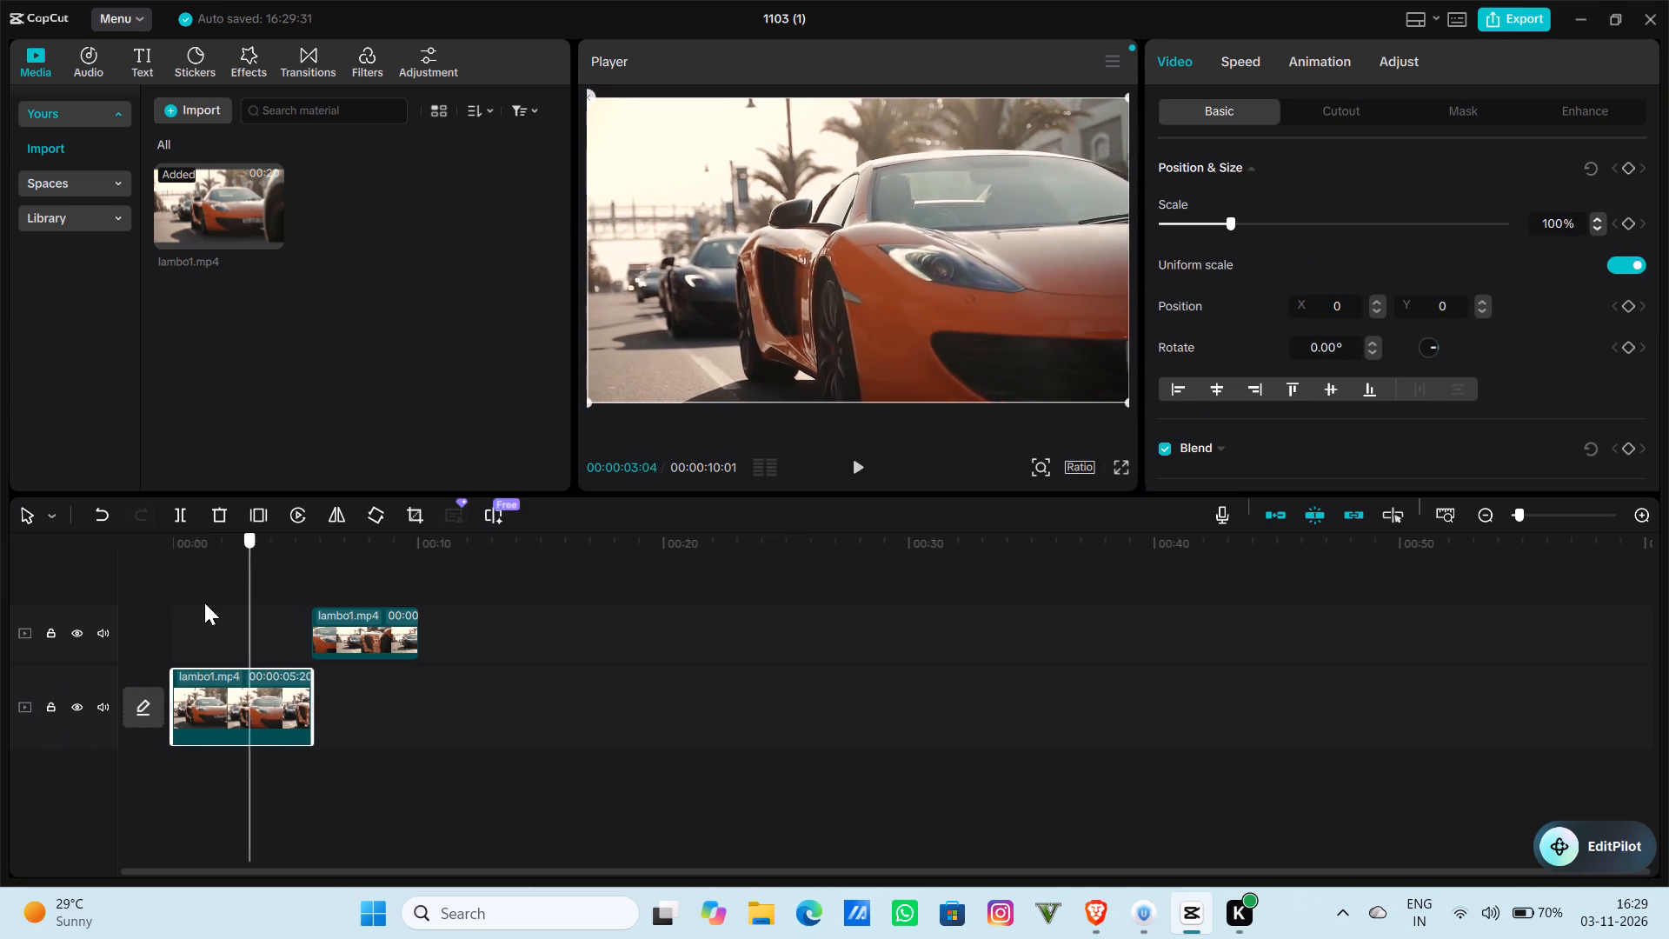
{"action": "left_click_drag", "start_coordinate": [204, 603], "coordinate": [116, 603]}
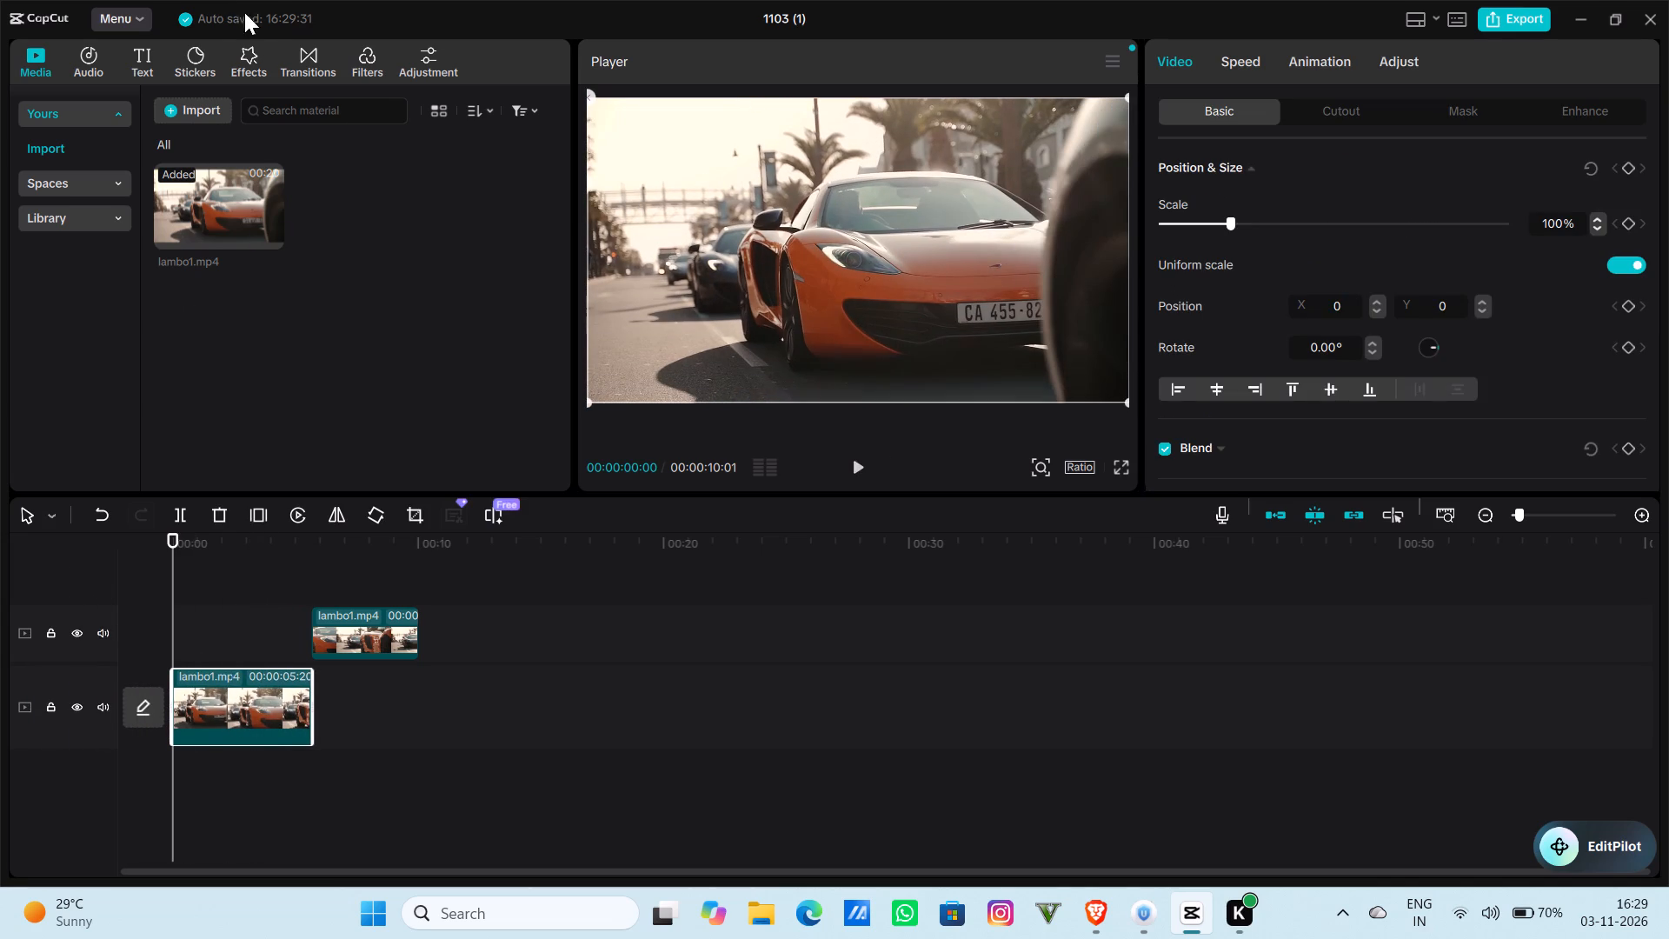
{"action": "left_click", "coordinate": [247, 48]}
{"action": "left_click", "coordinate": [343, 241]}
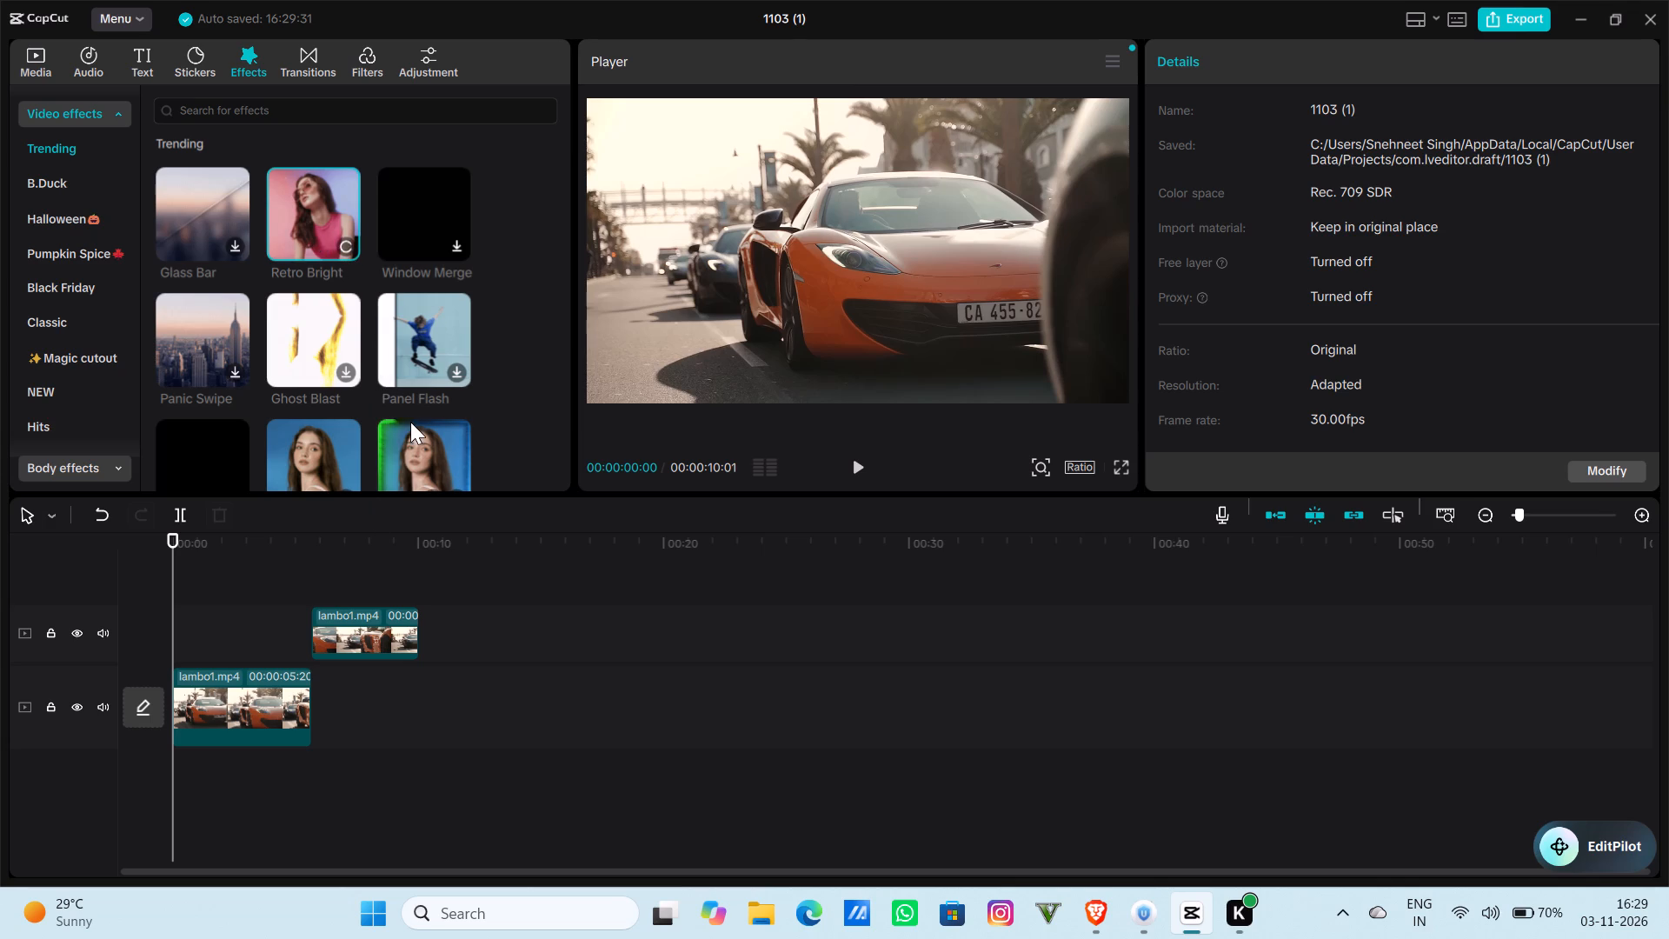
{"action": "left_click", "coordinate": [336, 223]}
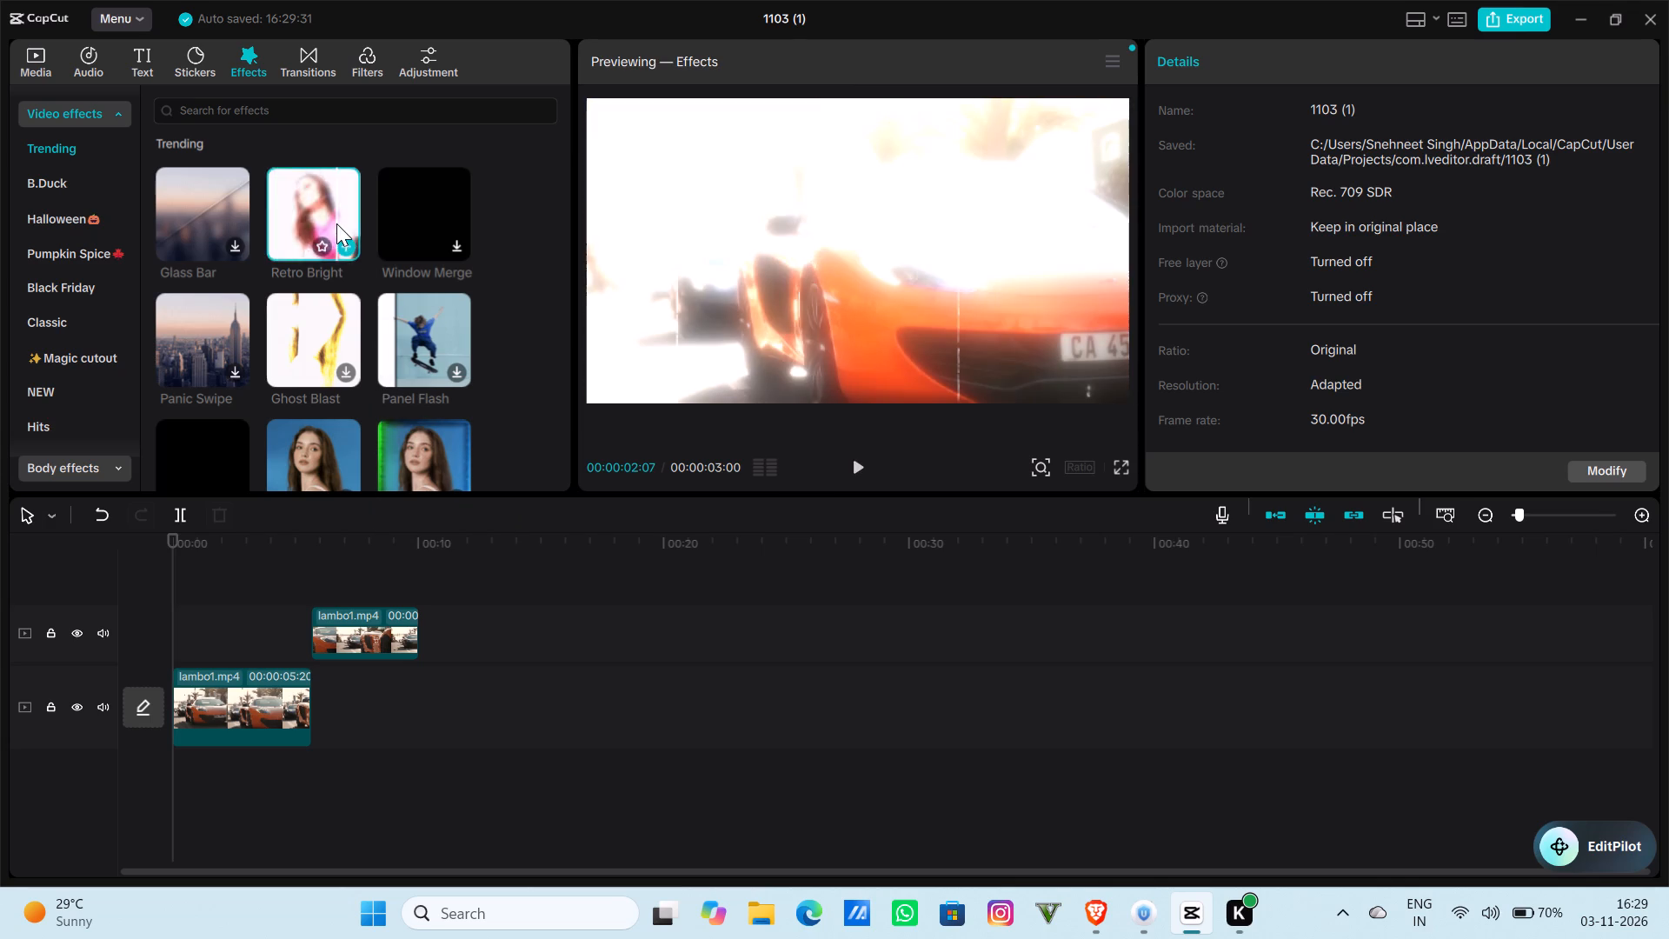
{"action": "left_click", "coordinate": [555, 416]}
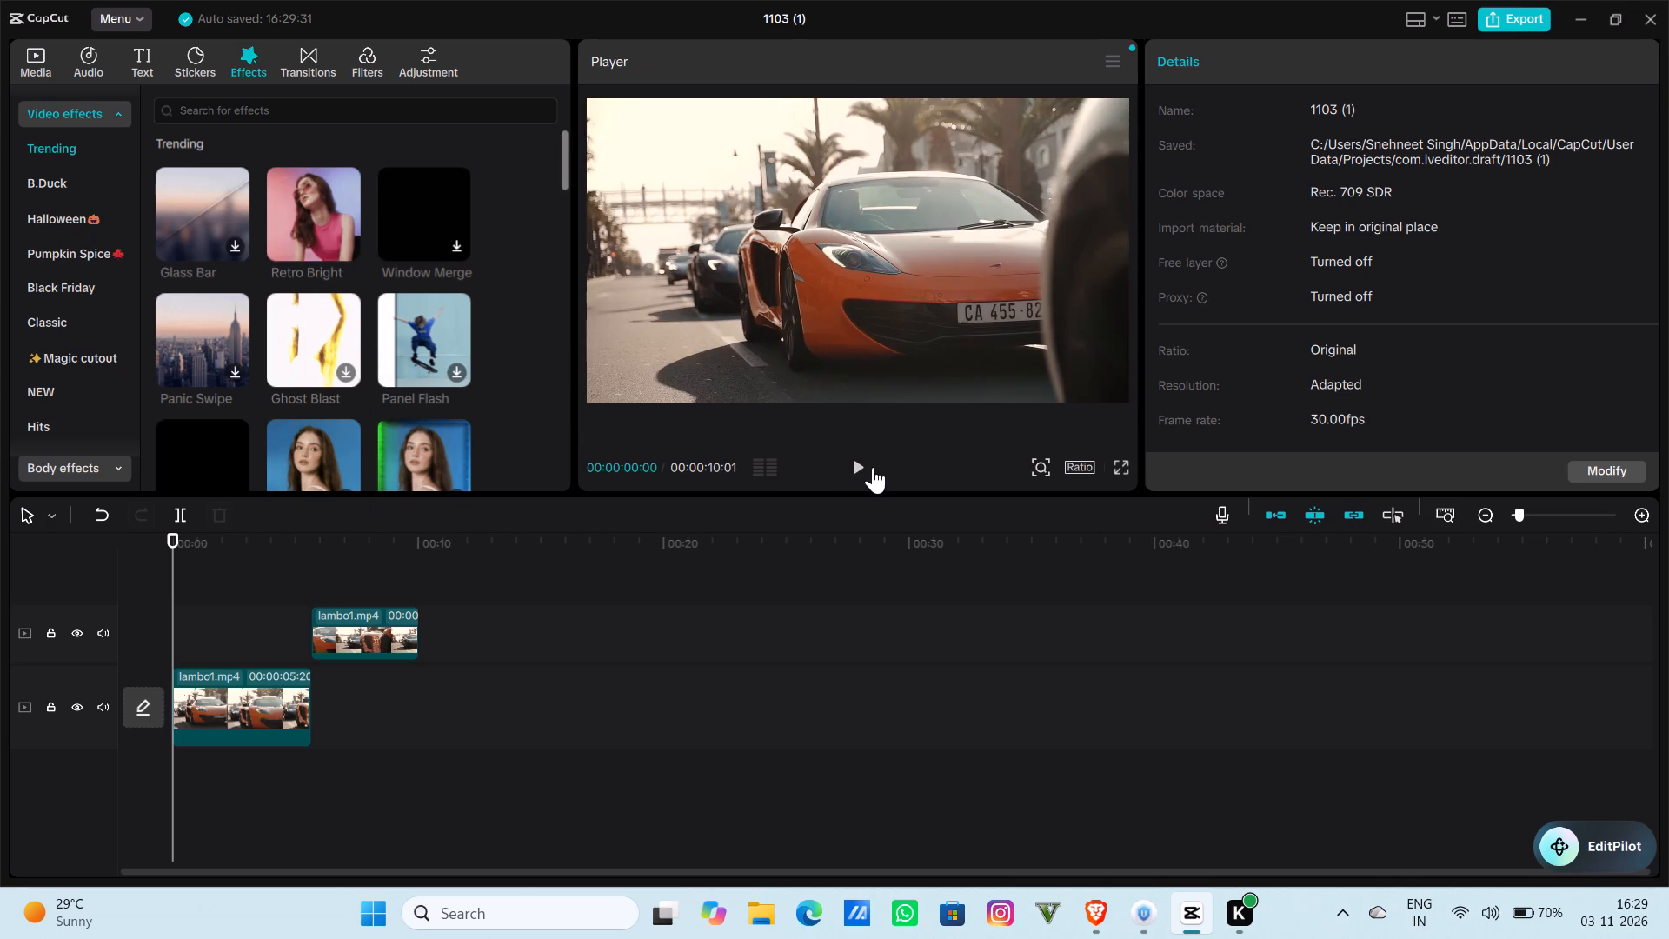
{"action": "left_click", "coordinate": [859, 469]}
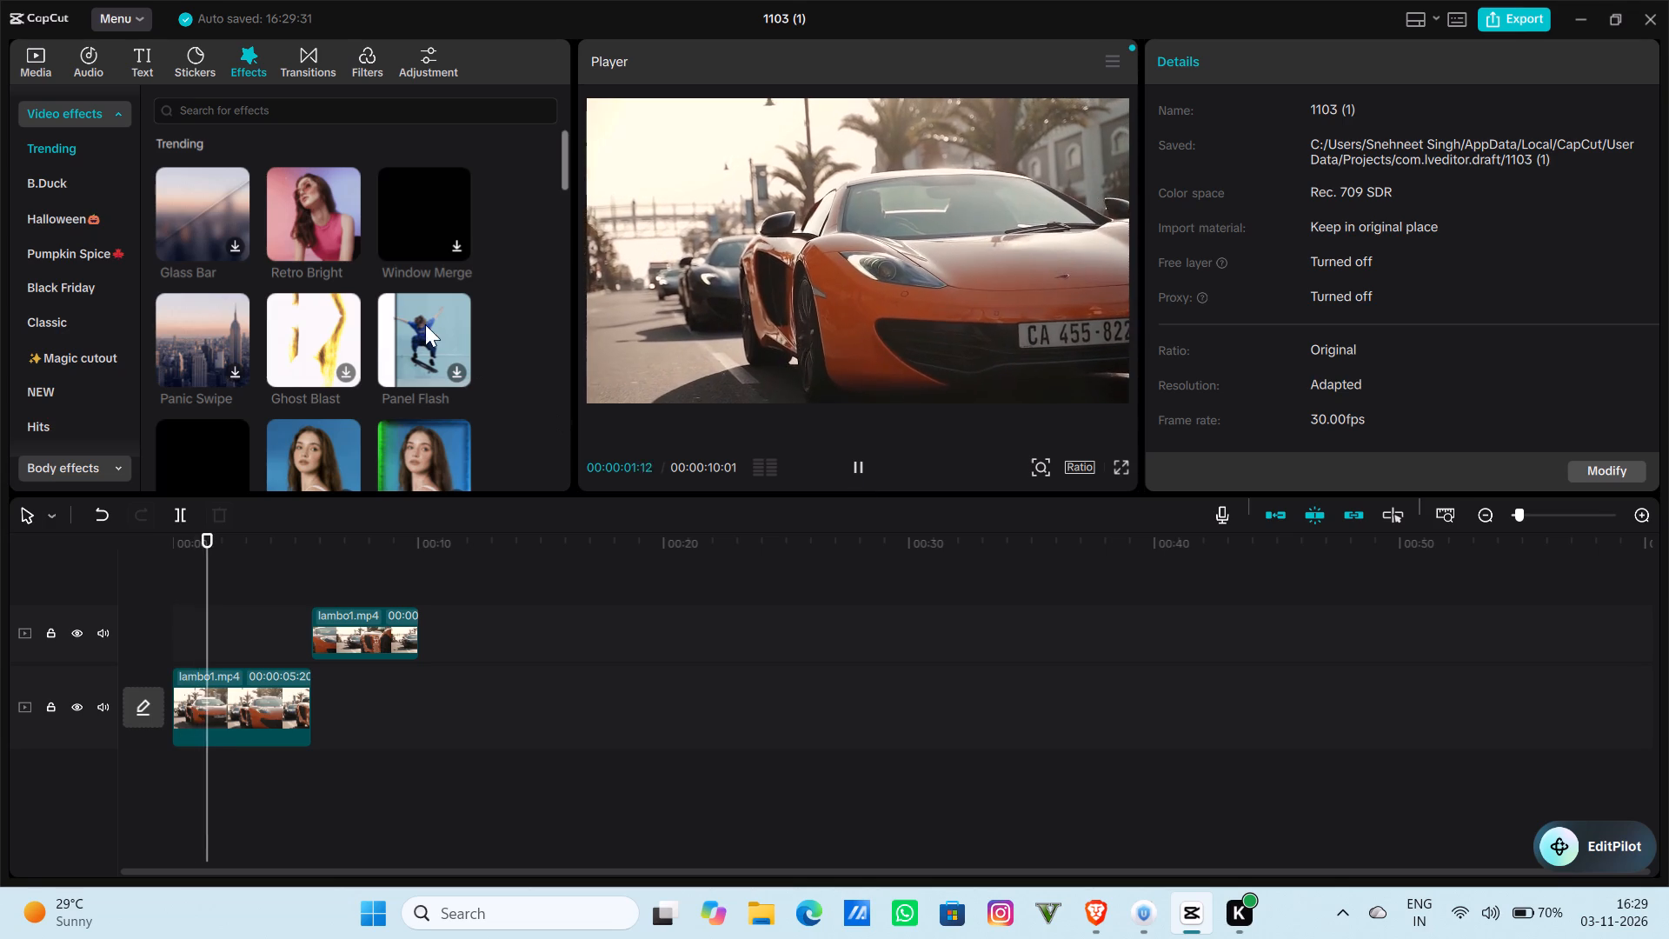
Add the Retro Bright video effect at the start of the timeline, on its own track above both lambo1.mp4 clips.
{"action": "left_click", "coordinate": [318, 248]}
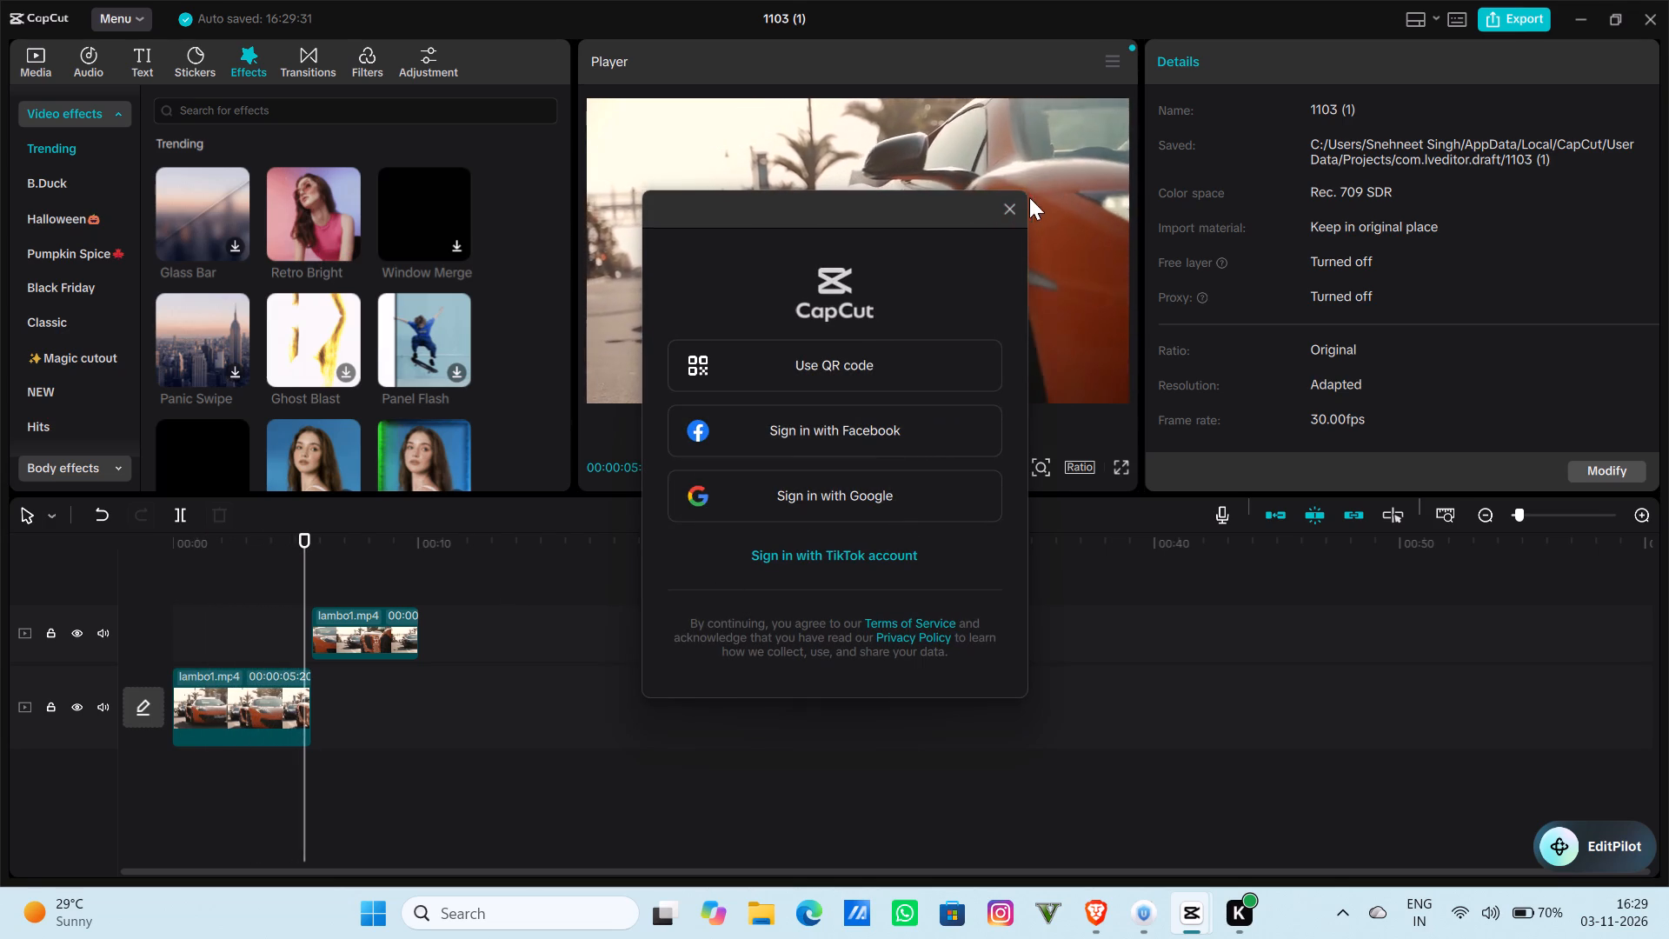
{"action": "left_click", "coordinate": [1008, 206]}
{"action": "left_click_drag", "start_coordinate": [514, 736], "coordinate": [675, 705]}
{"action": "left_click_drag", "start_coordinate": [334, 235], "coordinate": [317, 420]}
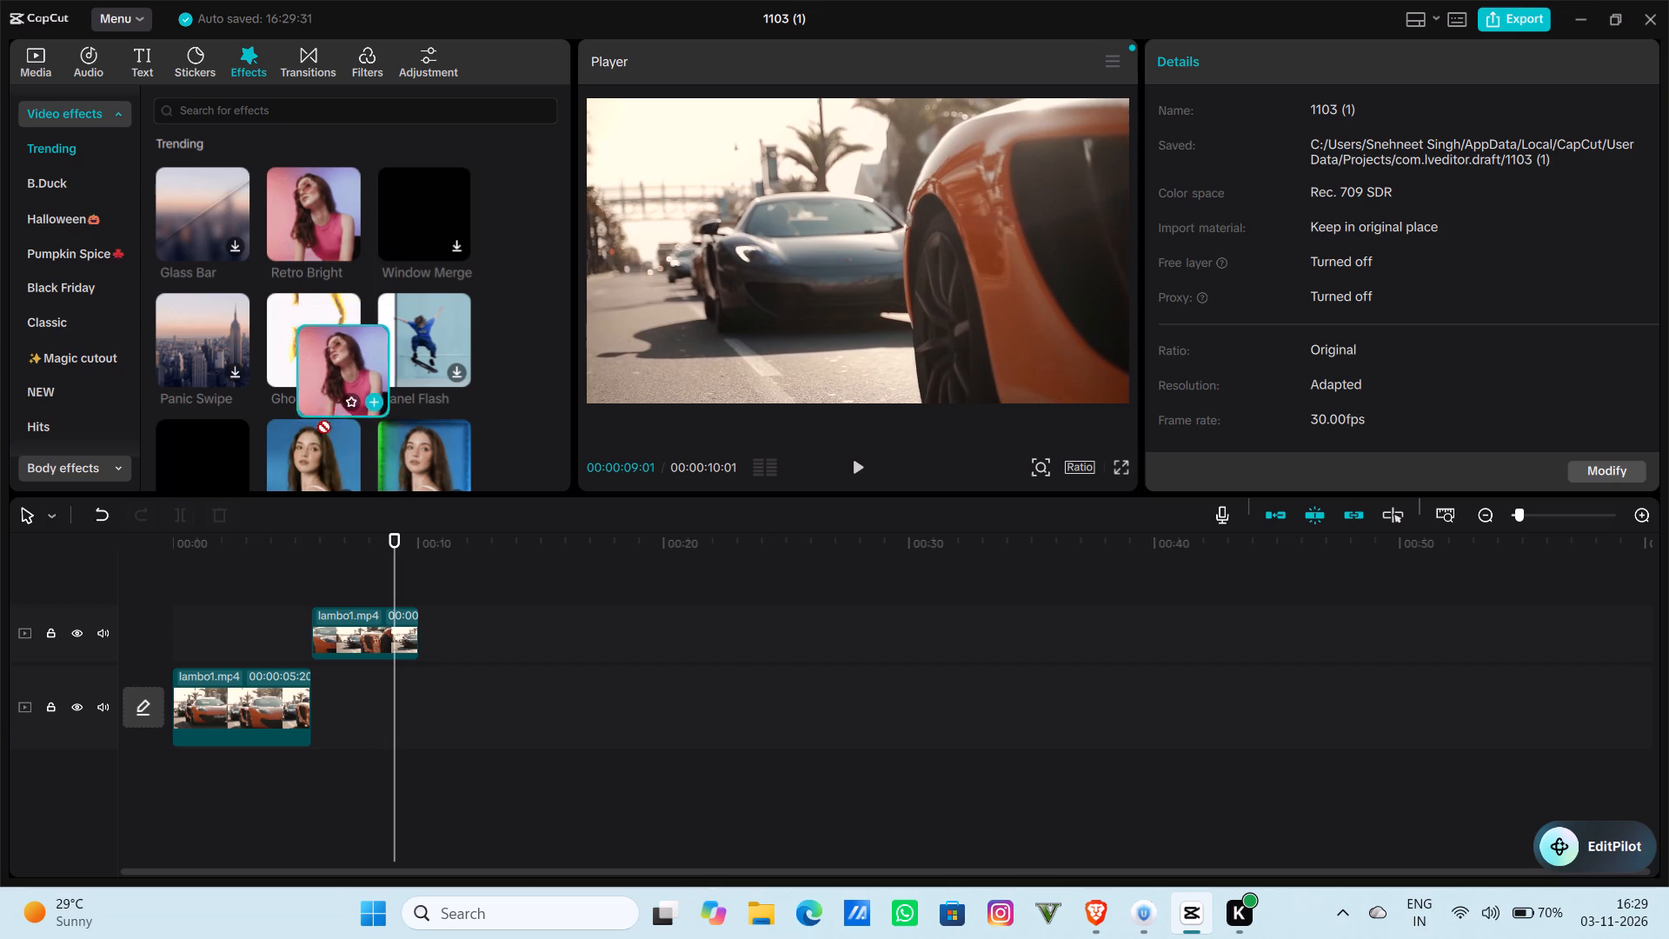
{"action": "left_click_drag", "start_coordinate": [317, 420], "coordinate": [165, 599]}
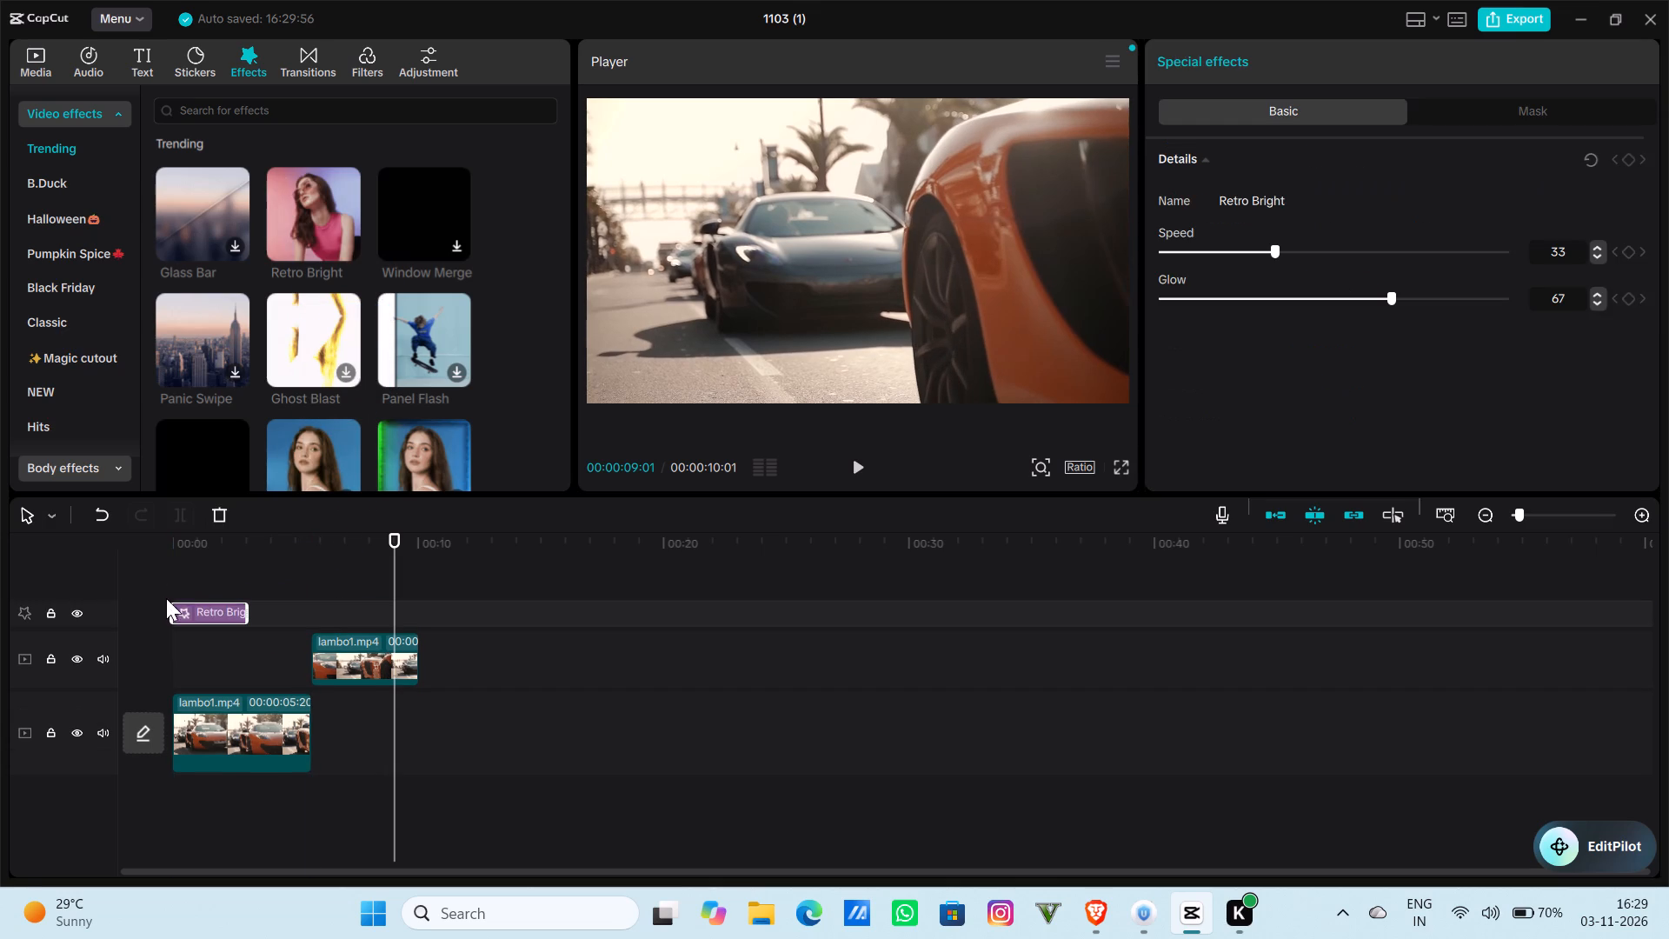
Play the timeline from the start to review the Retro Bright effect on the first clip.
{"action": "left_click_drag", "start_coordinate": [561, 727], "coordinate": [827, 703]}
{"action": "left_click_drag", "start_coordinate": [389, 538], "coordinate": [0, 565]}
{"action": "left_click", "coordinate": [837, 483]}
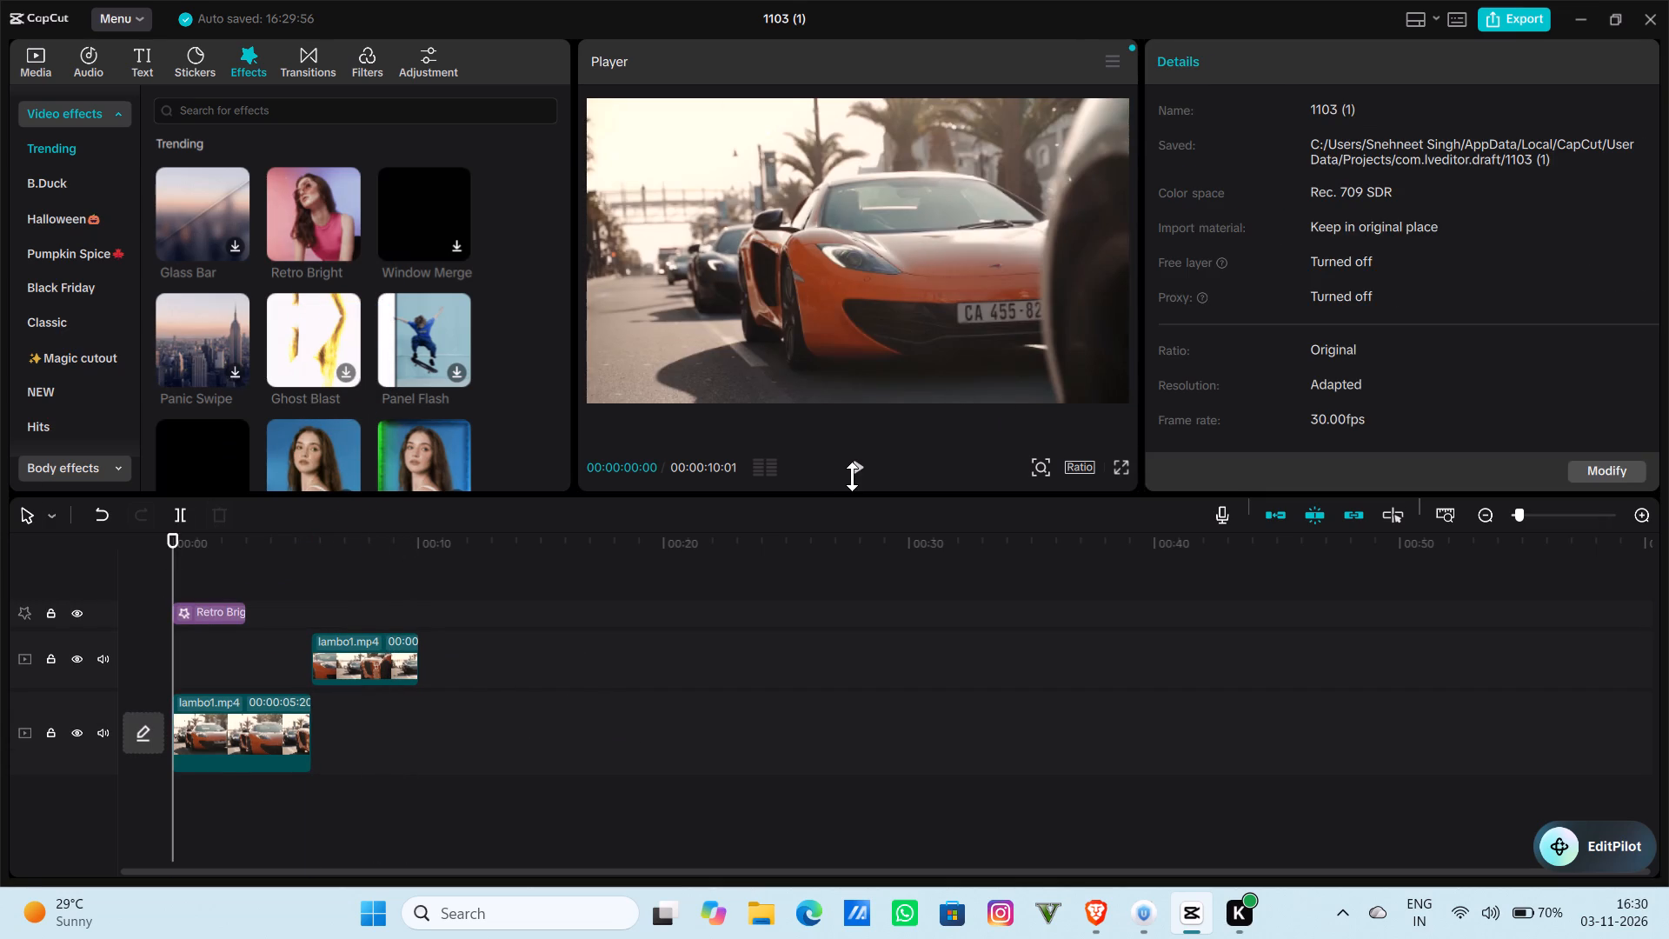
{"action": "left_click", "coordinate": [854, 476]}
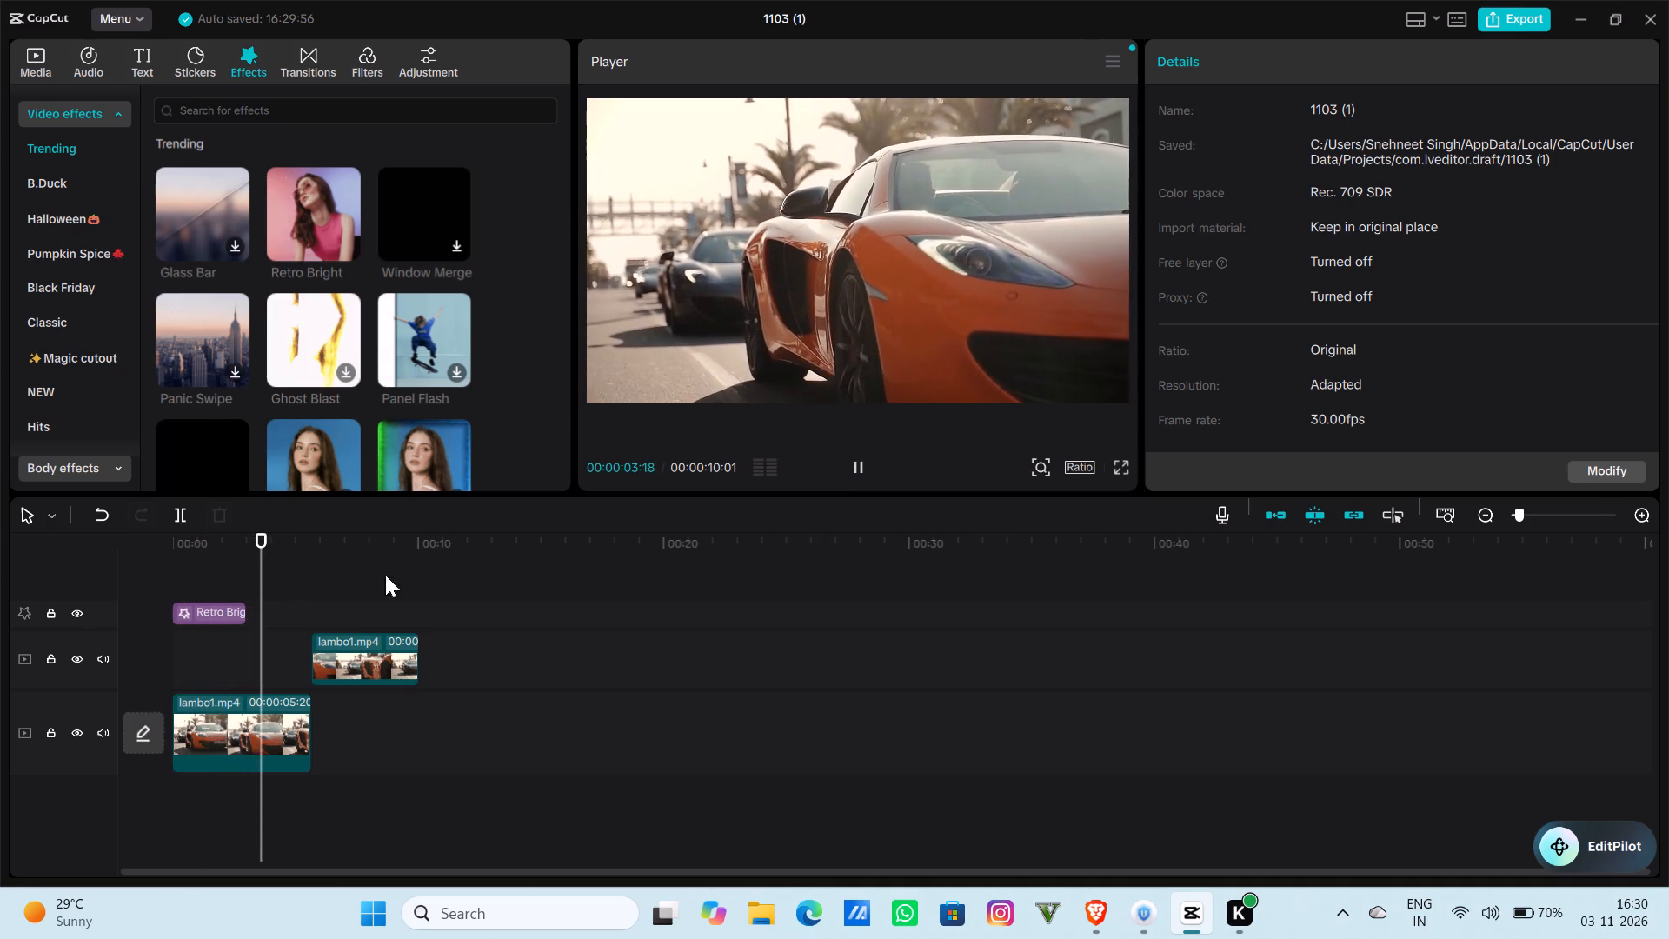
Trim the end of the Retro Bright effect so it lasts about 1.5 seconds from the timeline's start.
{"action": "left_click_drag", "start_coordinate": [244, 612], "coordinate": [216, 613]}
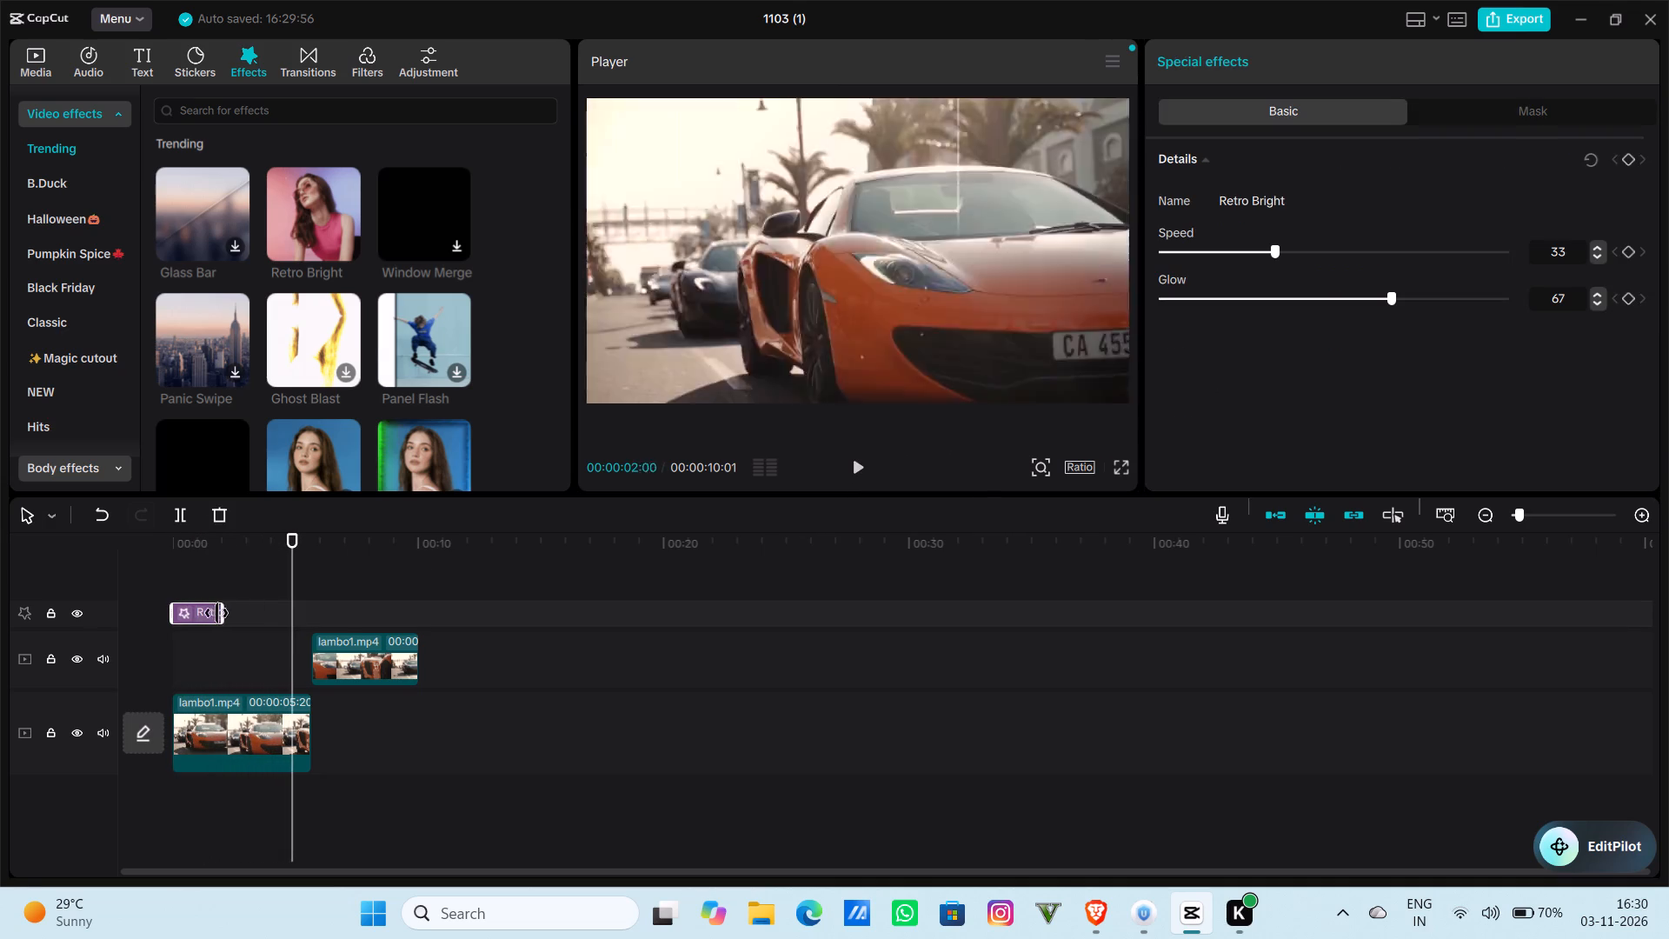
{"action": "left_click_drag", "start_coordinate": [216, 613], "coordinate": [205, 613]}
Play and scrub the timeline, including from 00:00:00:00, to review the Retro Bright effect and both lambo1.mp4 clips.
{"action": "left_click", "coordinate": [841, 461]}
{"action": "left_click", "coordinate": [855, 460]}
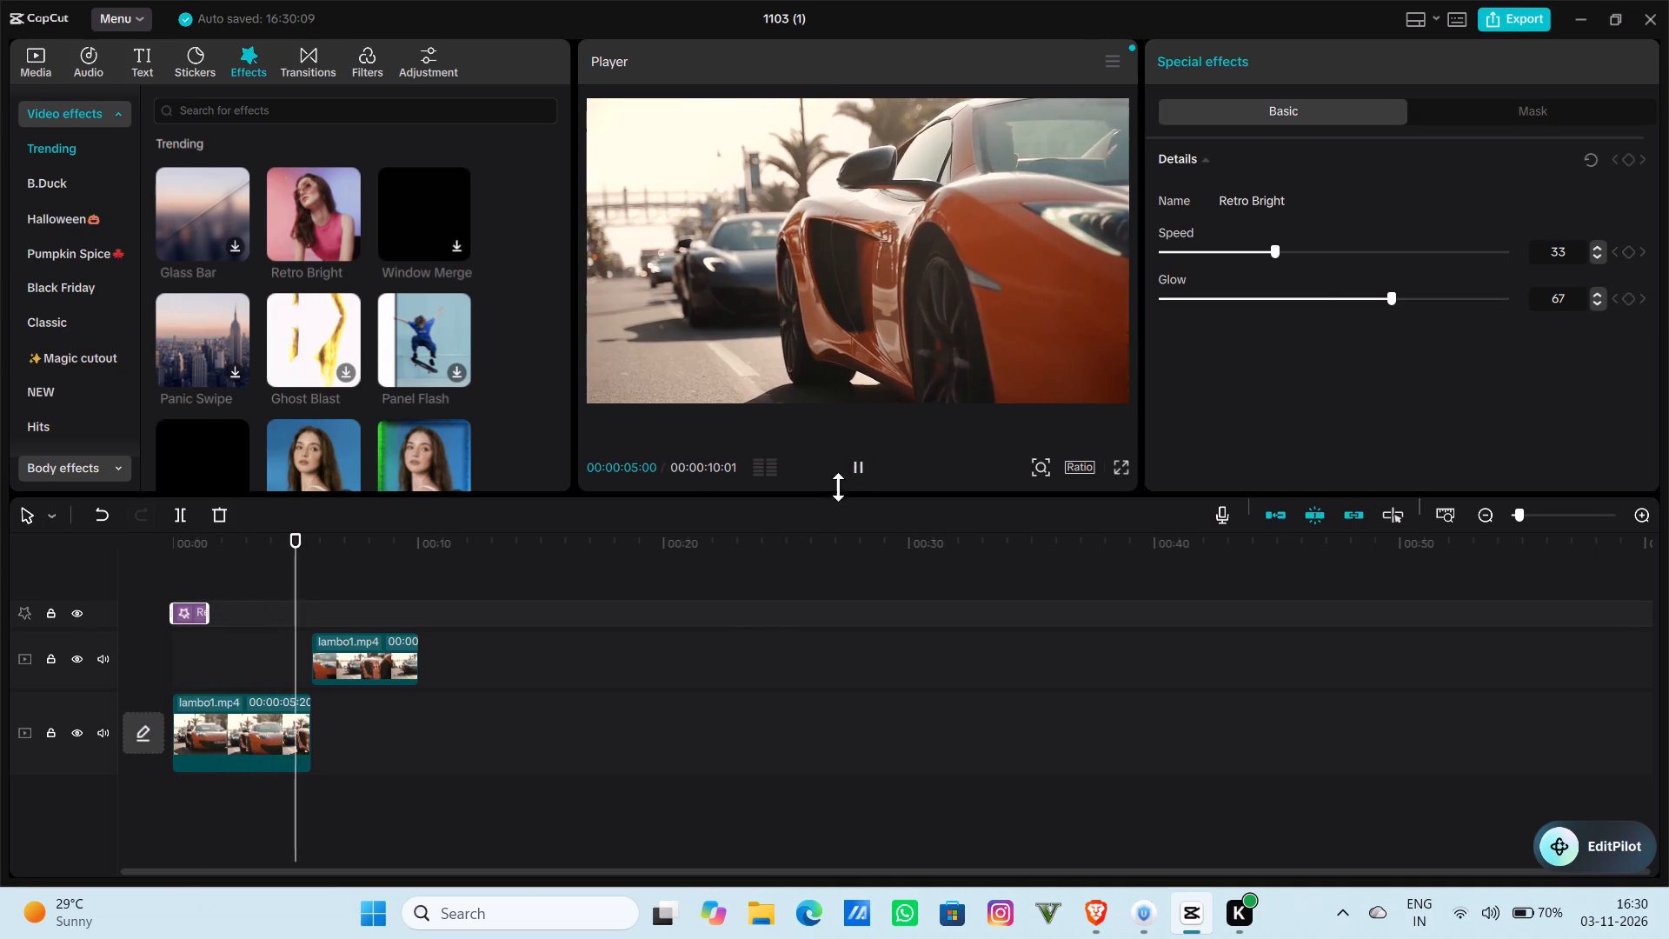
{"action": "left_click_drag", "start_coordinate": [706, 549], "coordinate": [805, 538]}
{"action": "left_click_drag", "start_coordinate": [757, 525], "coordinate": [820, 529]}
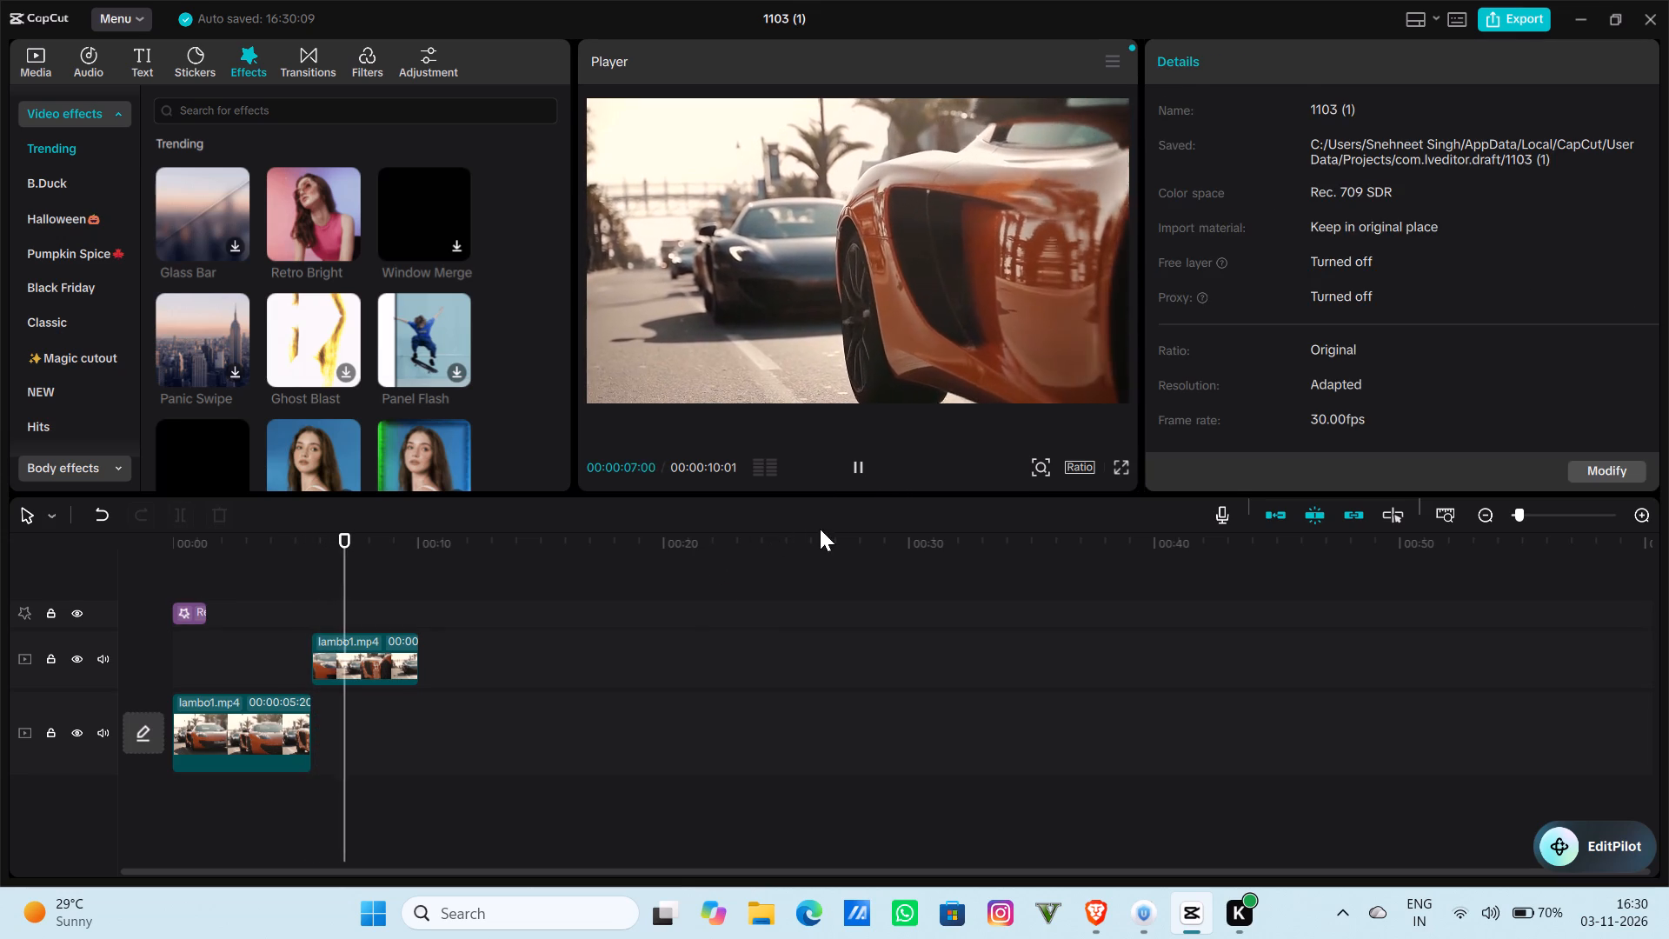
{"action": "left_click_drag", "start_coordinate": [820, 529], "coordinate": [817, 529]}
{"action": "left_click_drag", "start_coordinate": [768, 536], "coordinate": [377, 554]}
{"action": "left_click_drag", "start_coordinate": [382, 538], "coordinate": [0, 688]}
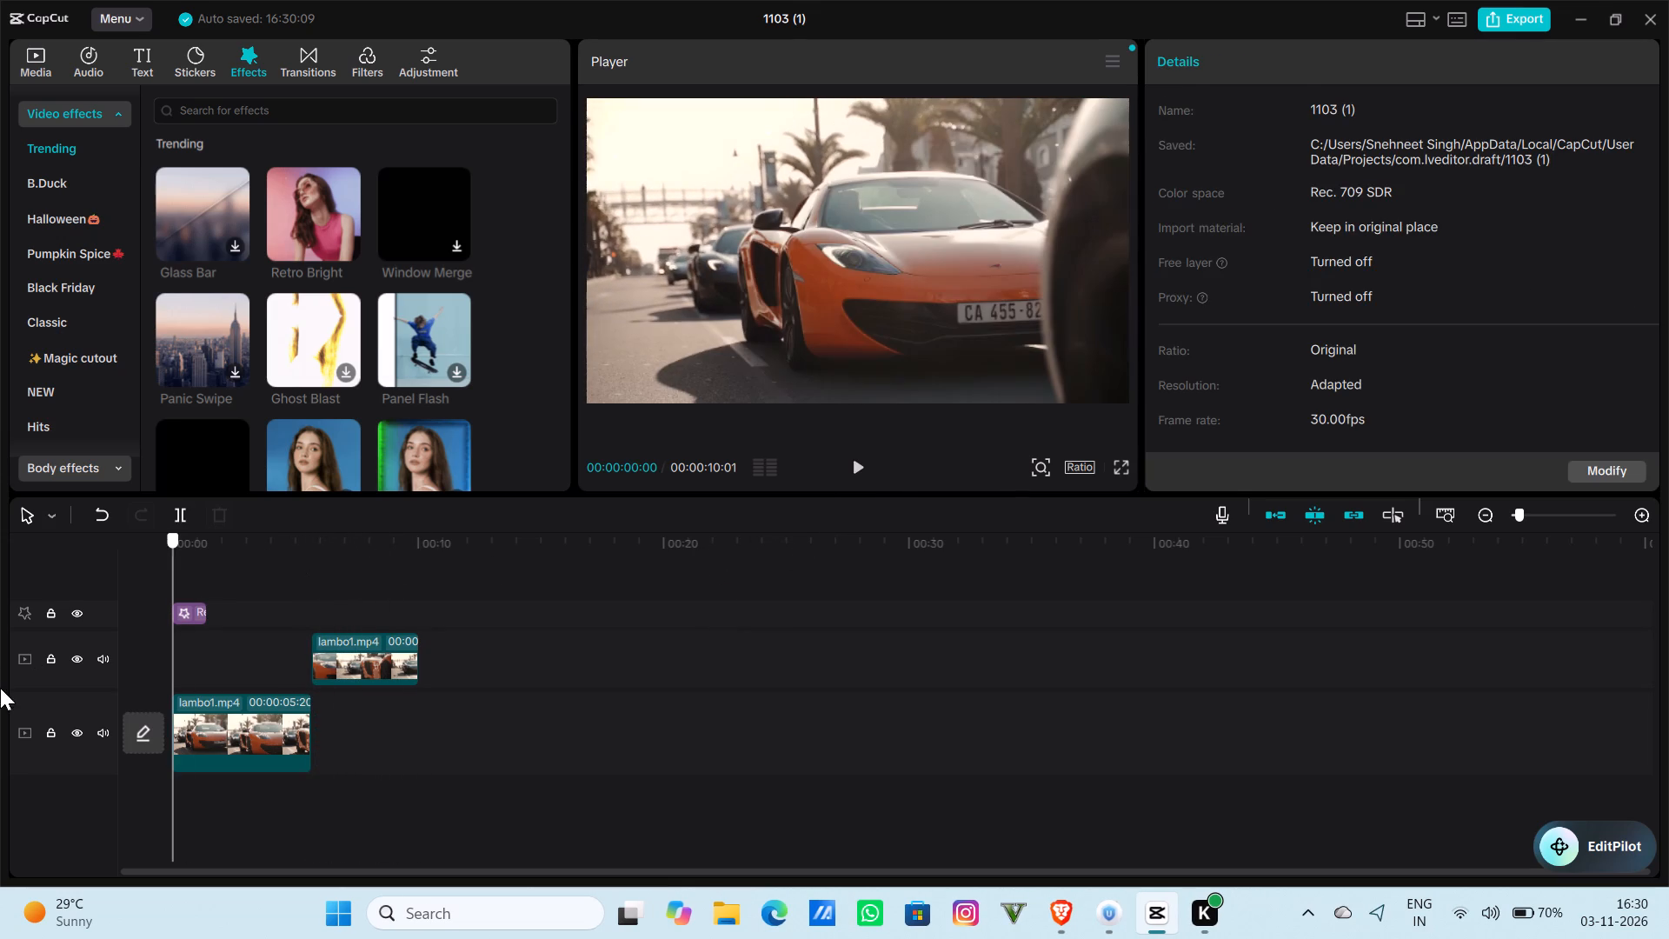
{"action": "left_click_drag", "start_coordinate": [0, 688], "coordinate": [0, 696]}
{"action": "left_click", "coordinate": [849, 472]}
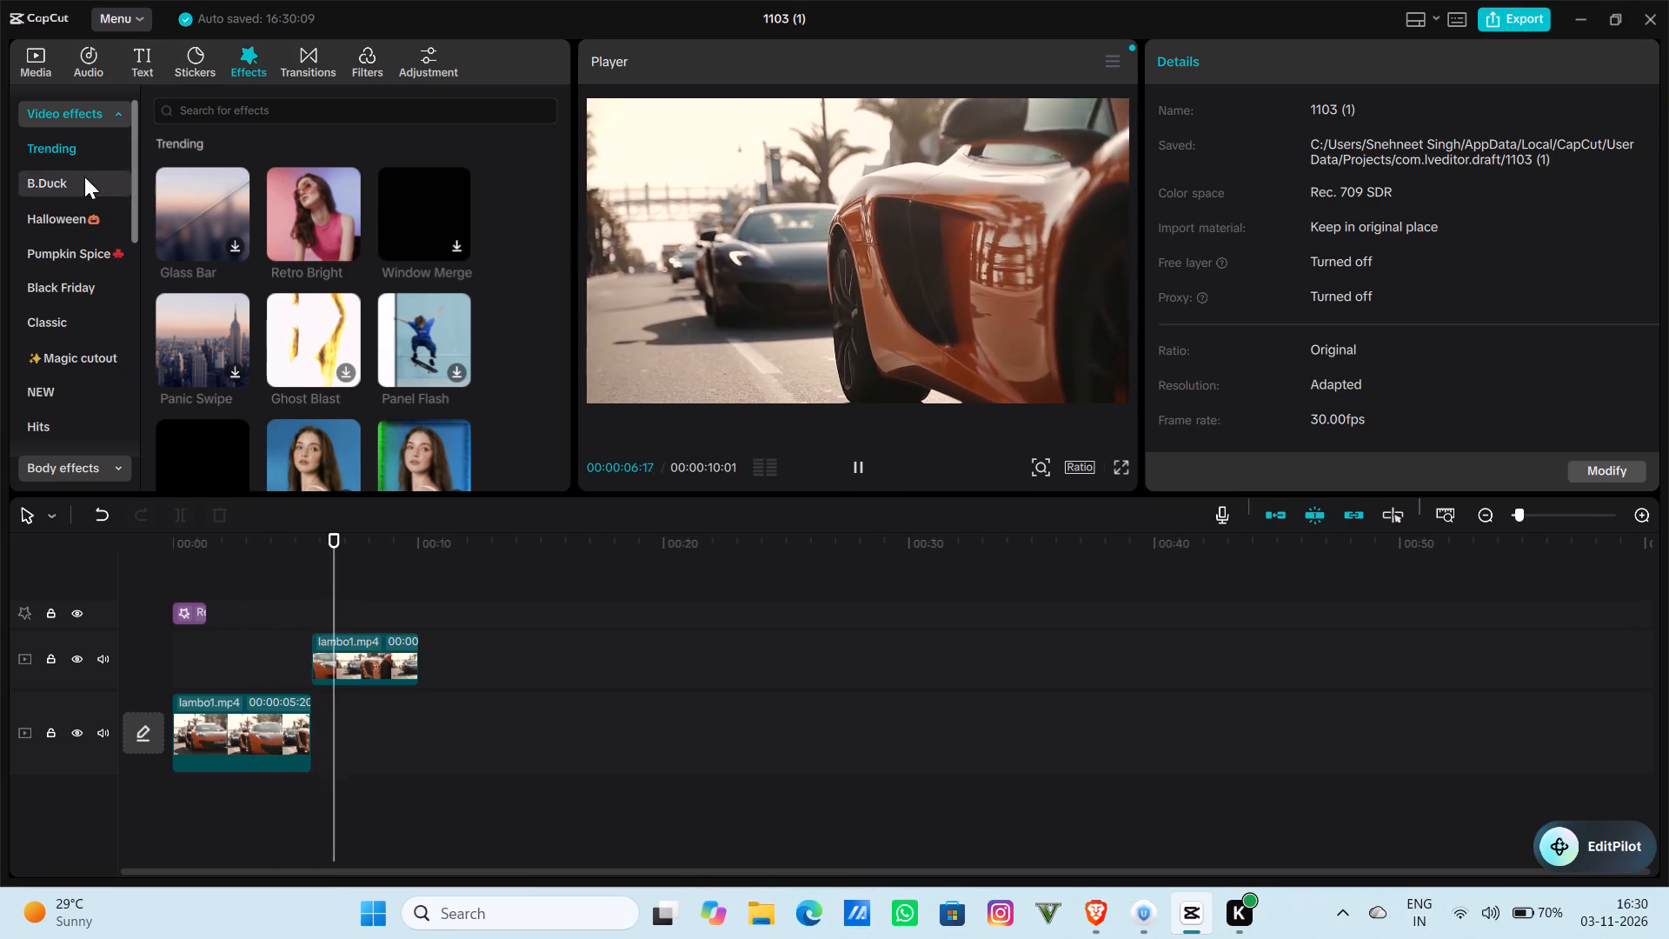
Open the trending transitions and examine the footage where the lower lambo1.mp4 clip meets the upper one.
{"action": "left_click", "coordinate": [312, 61]}
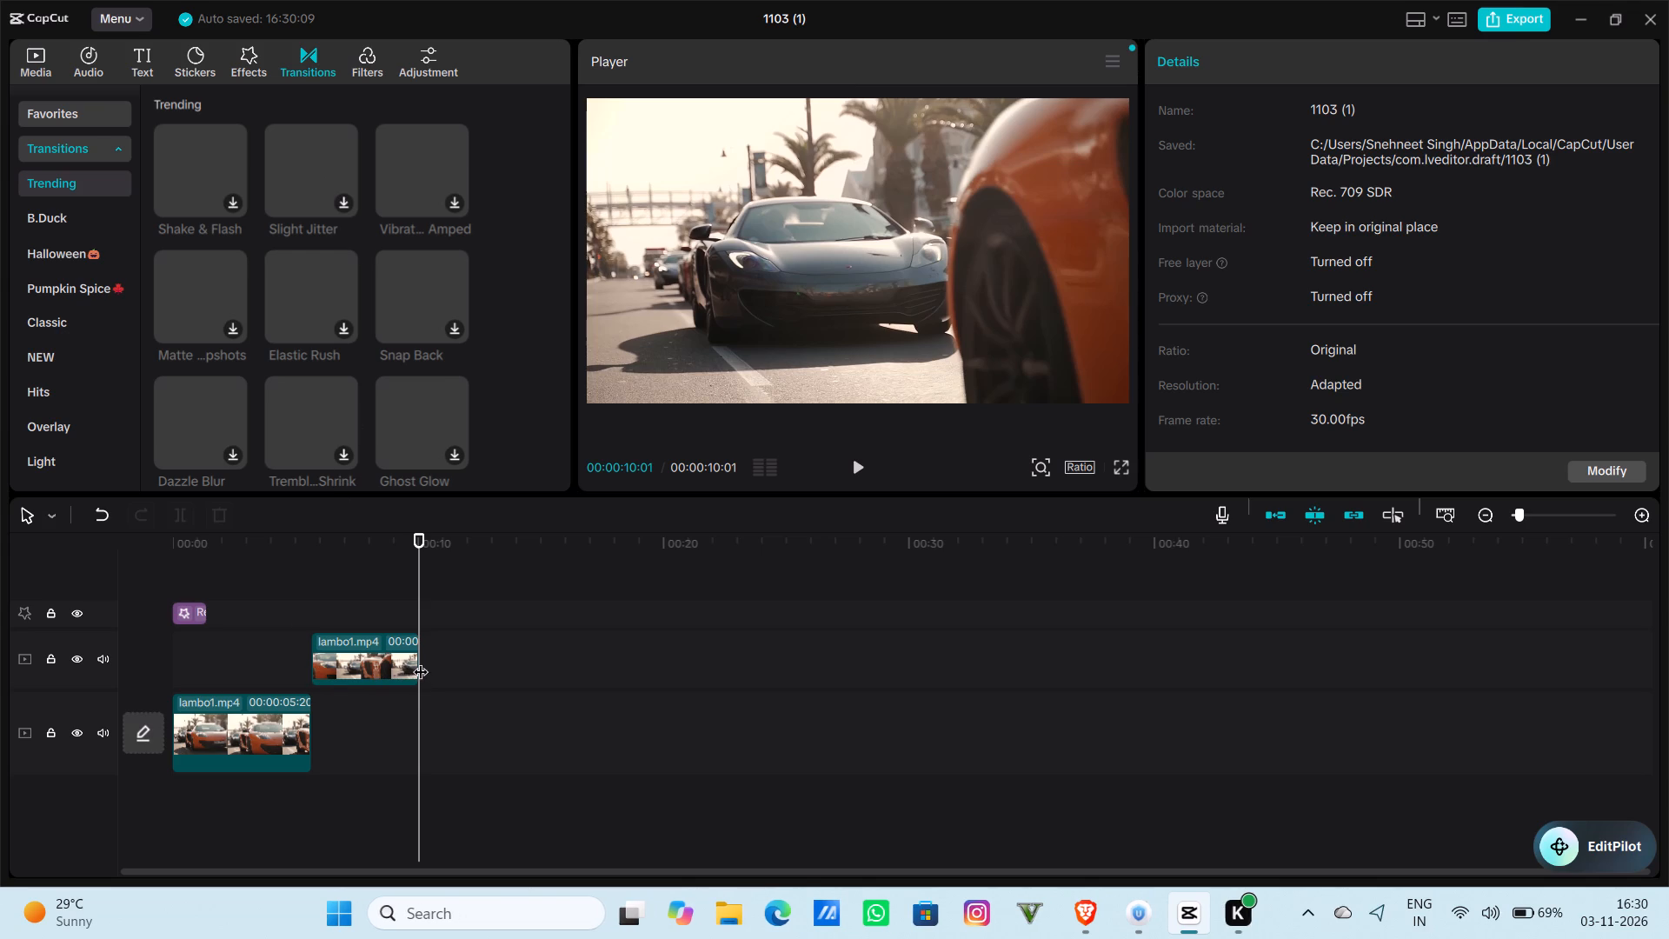
{"action": "left_click", "coordinate": [308, 703]}
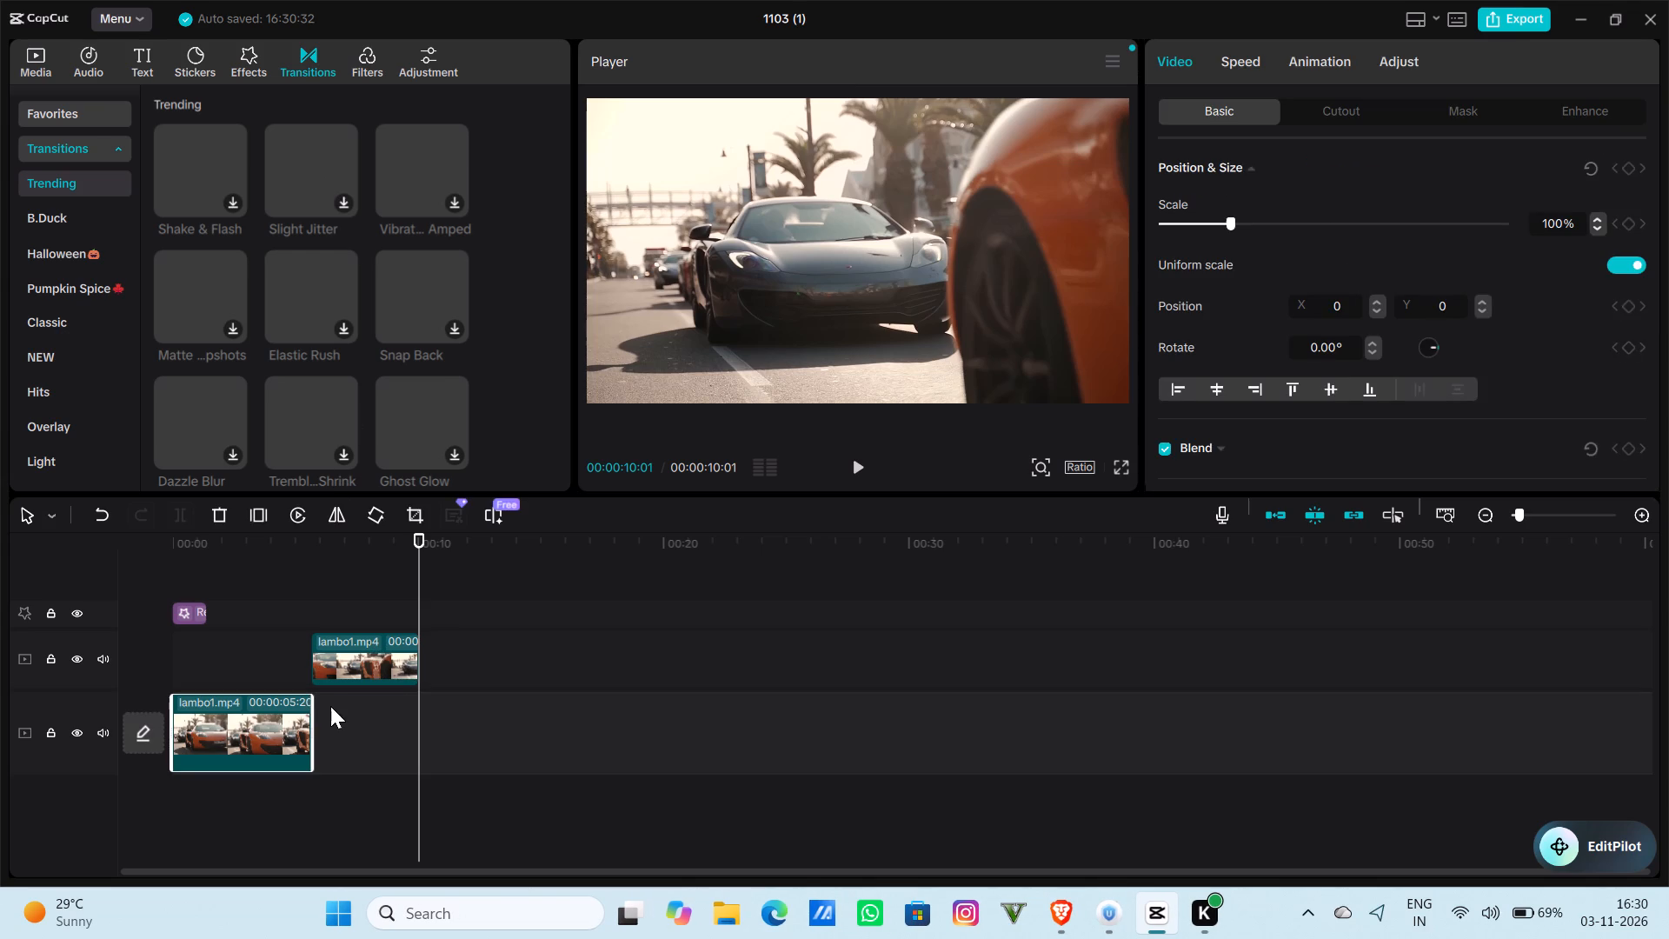
{"action": "left_click_drag", "start_coordinate": [418, 548], "coordinate": [416, 548]}
{"action": "left_click_drag", "start_coordinate": [416, 548], "coordinate": [281, 547]}
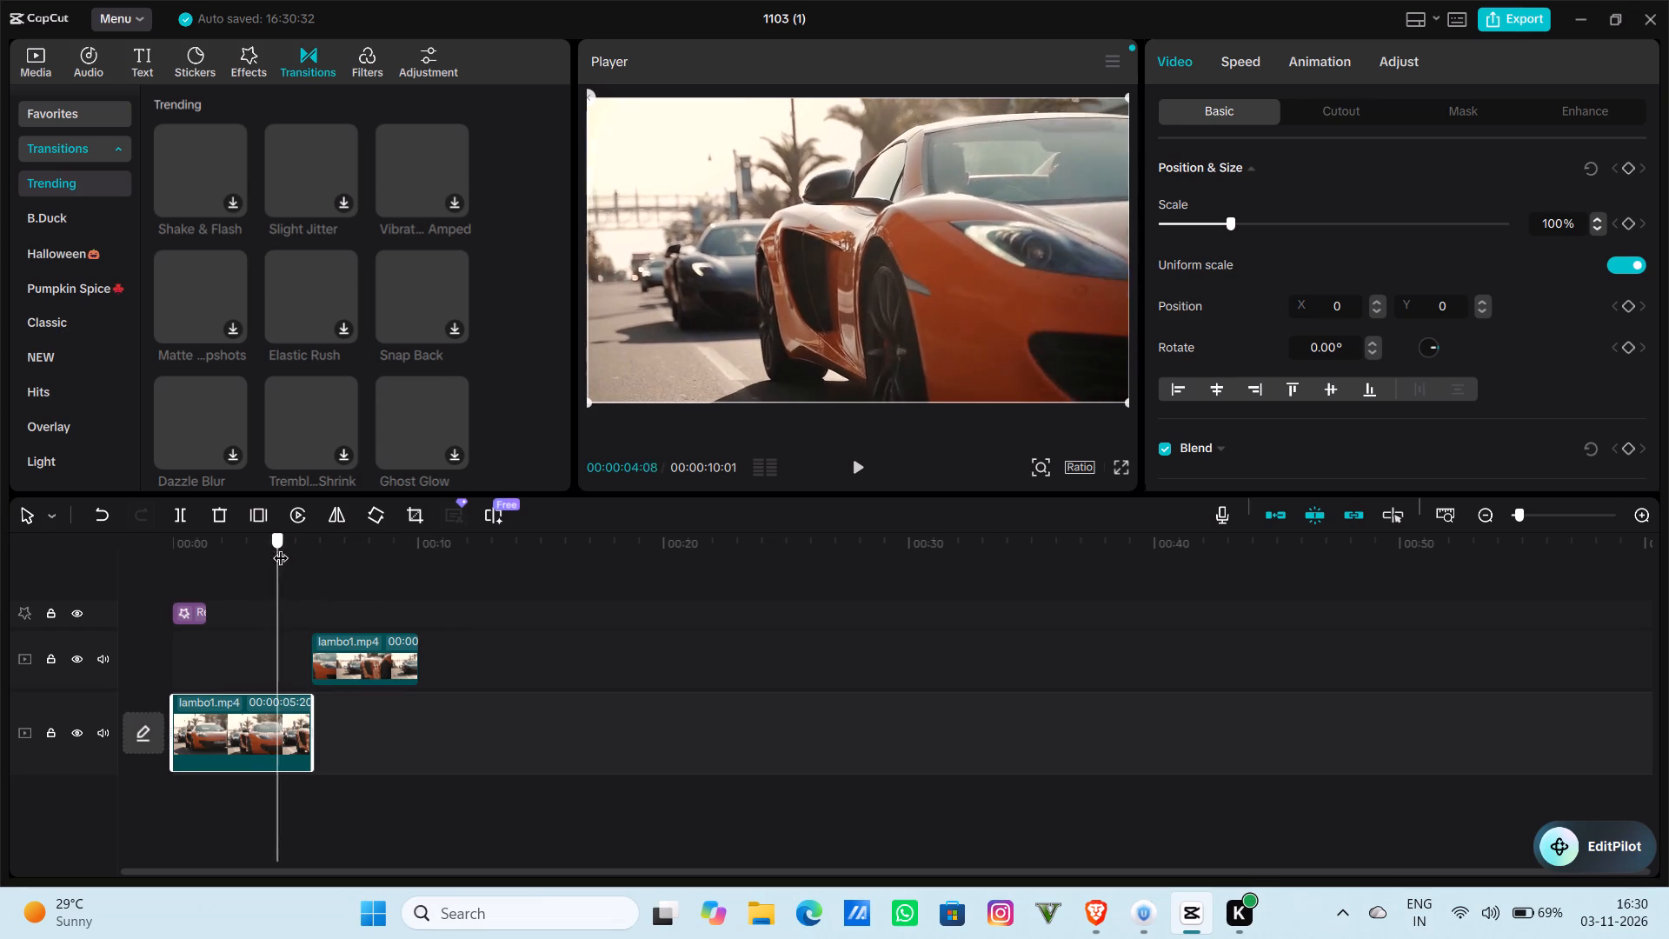
{"action": "left_click_drag", "start_coordinate": [281, 547], "coordinate": [313, 554]}
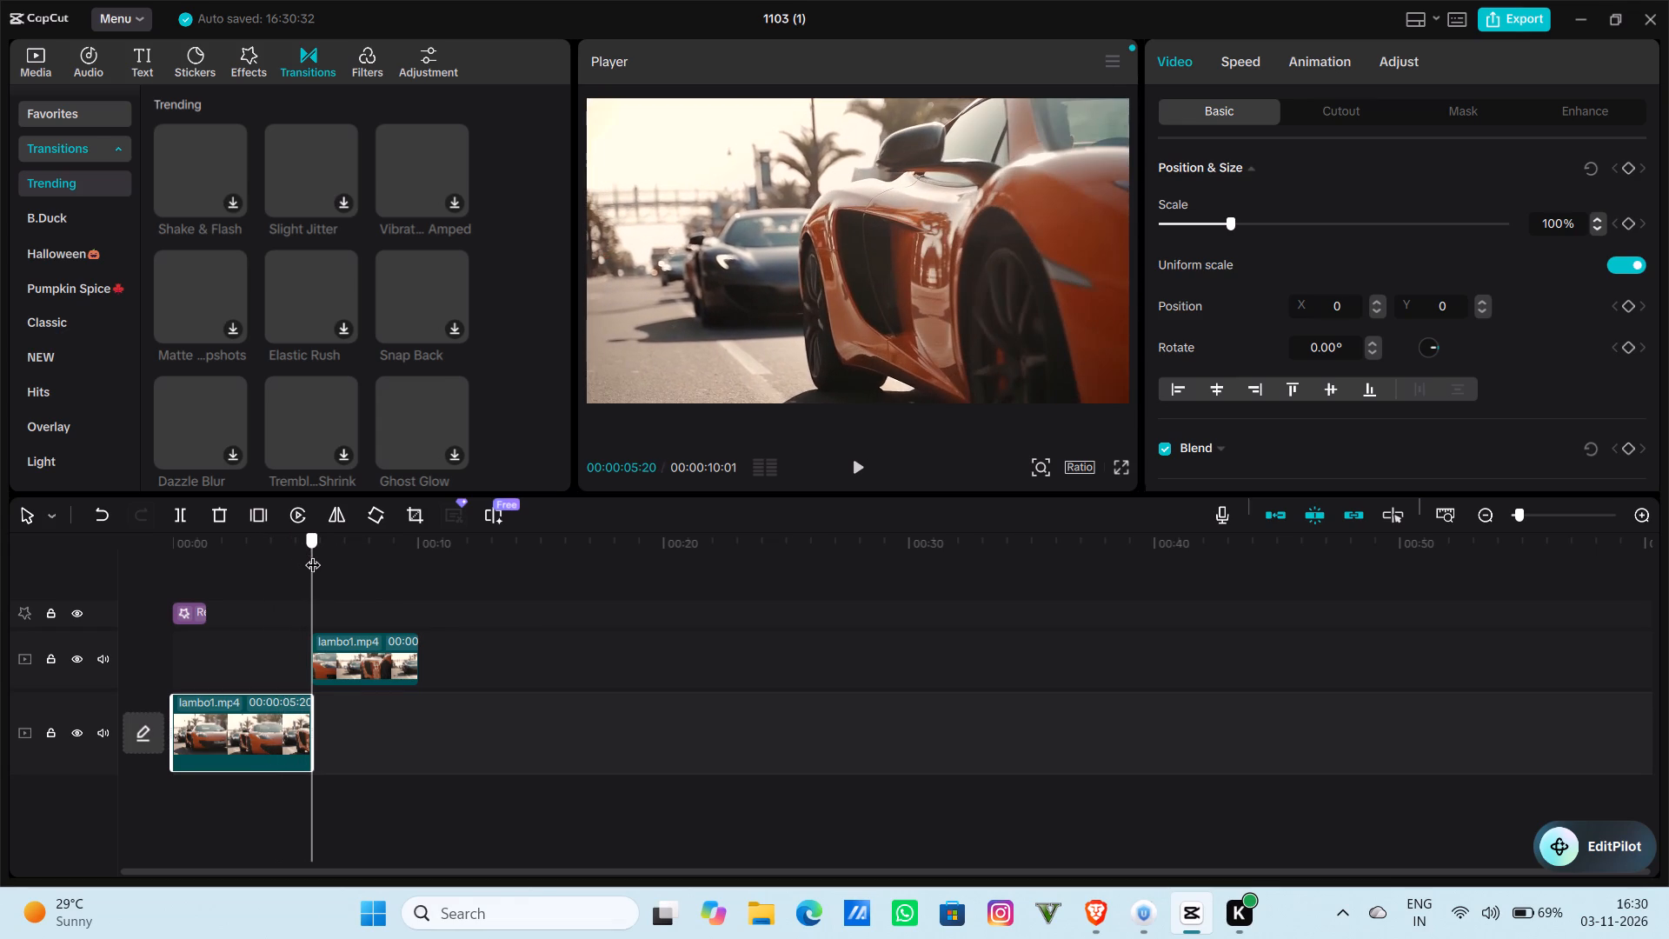
{"action": "left_click_drag", "start_coordinate": [313, 554], "coordinate": [323, 558]}
Delete the upper-track lambo1.mp4 clip.
{"action": "left_click", "coordinate": [334, 666]}
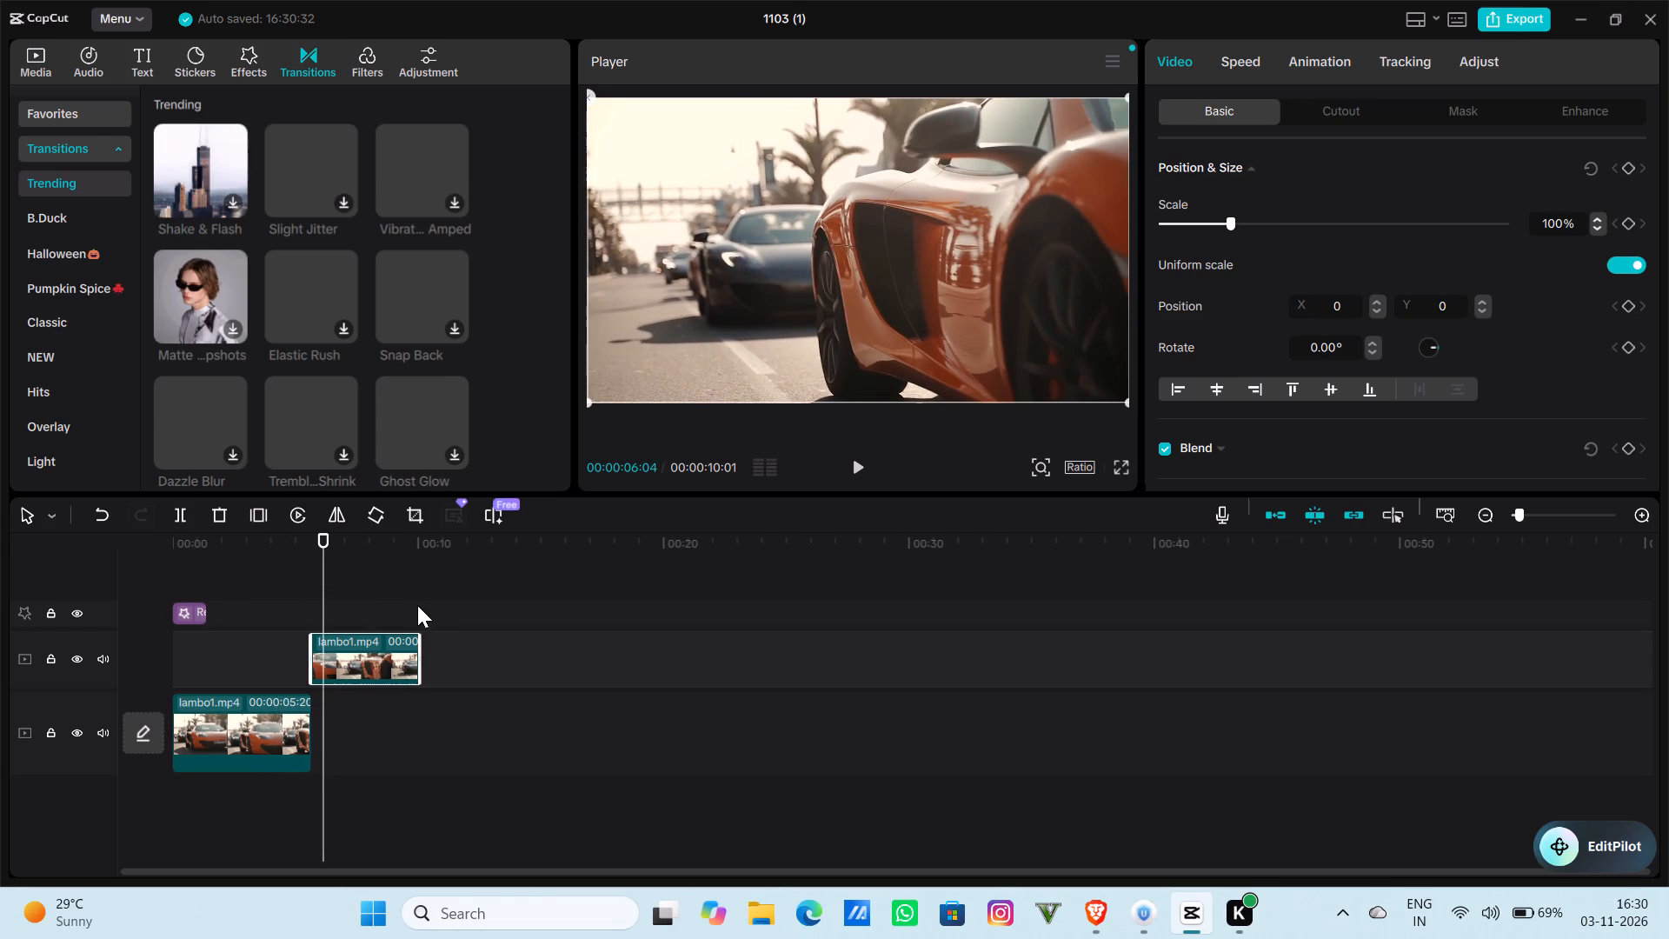
{"action": "right_click_drag", "start_coordinate": [426, 622], "coordinate": [434, 632]}
{"action": "left_click", "coordinate": [363, 659]}
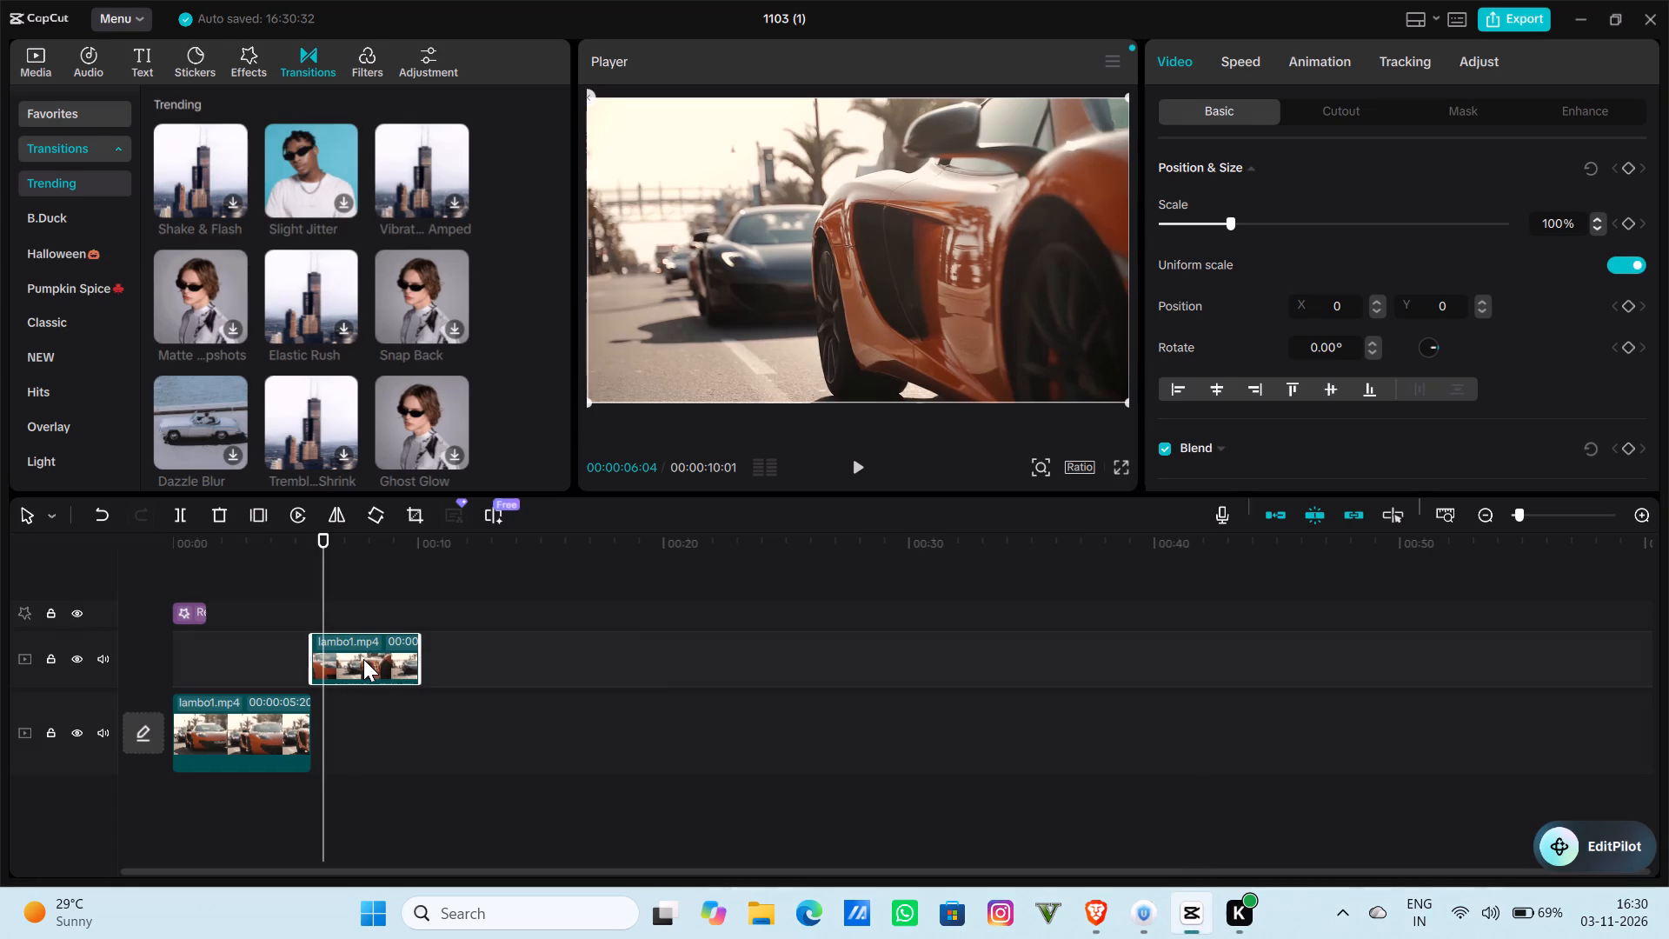
{"action": "right_click", "coordinate": [363, 659]}
{"action": "left_click", "coordinate": [436, 301]}
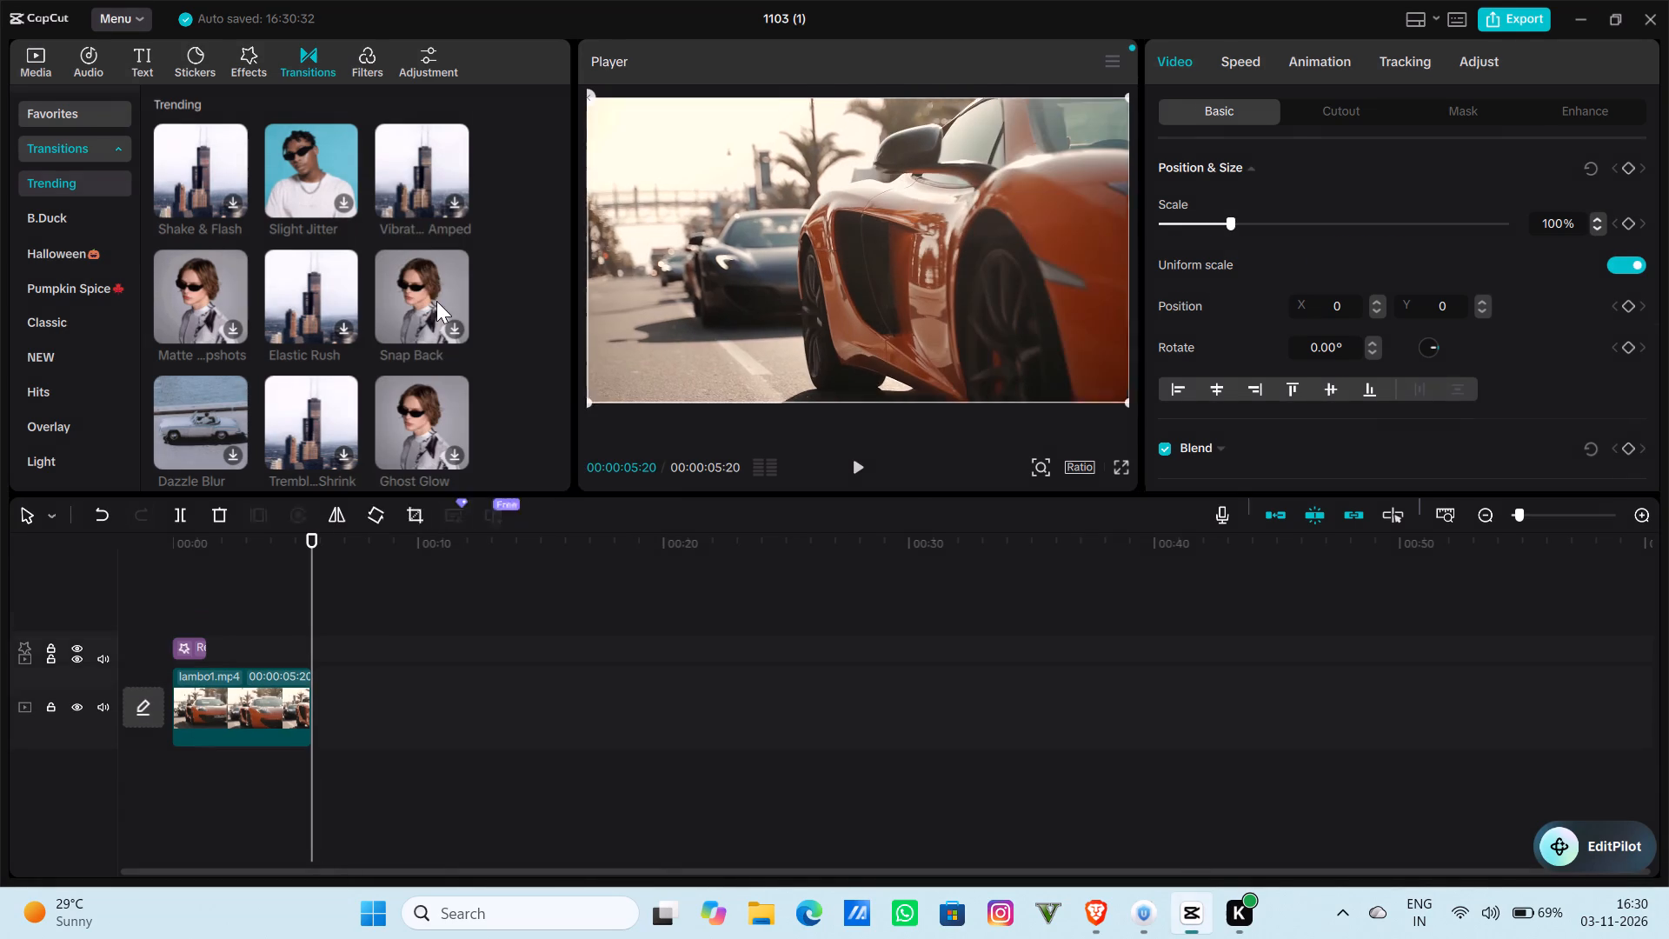
Extend the end of the remaining lambo1.mp4 clip to a length of 00:00:10:12.
{"action": "left_click", "coordinate": [275, 714]}
{"action": "left_click_drag", "start_coordinate": [313, 709], "coordinate": [351, 712]}
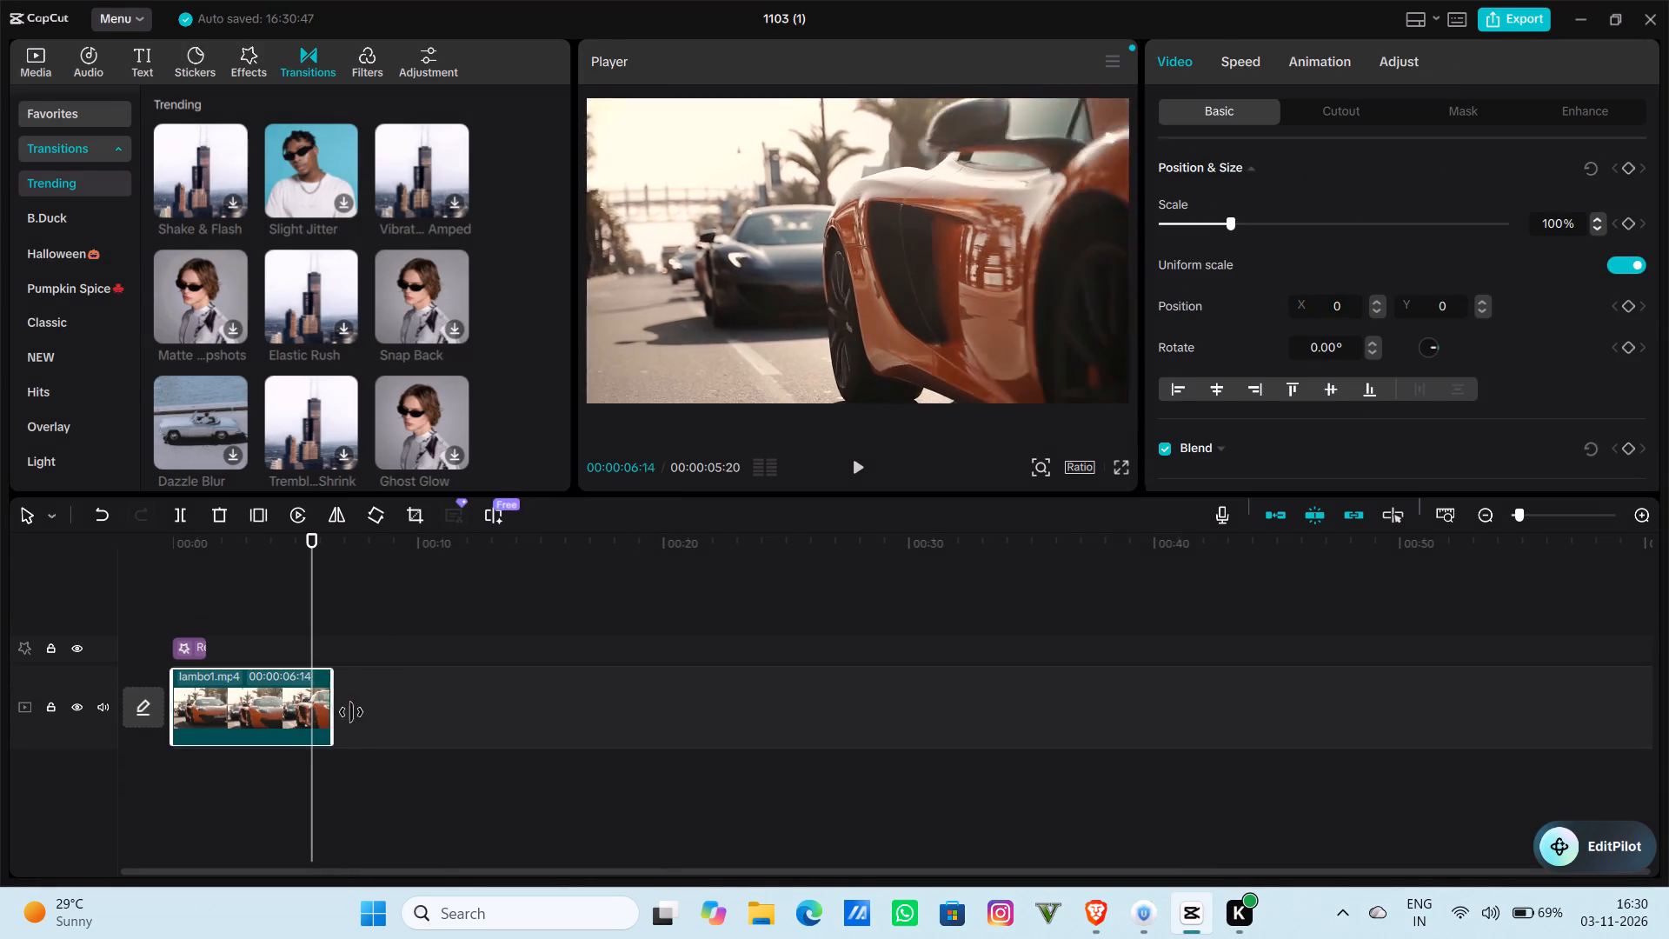
{"action": "left_click_drag", "start_coordinate": [351, 712], "coordinate": [423, 735]}
{"action": "left_click", "coordinate": [451, 634]}
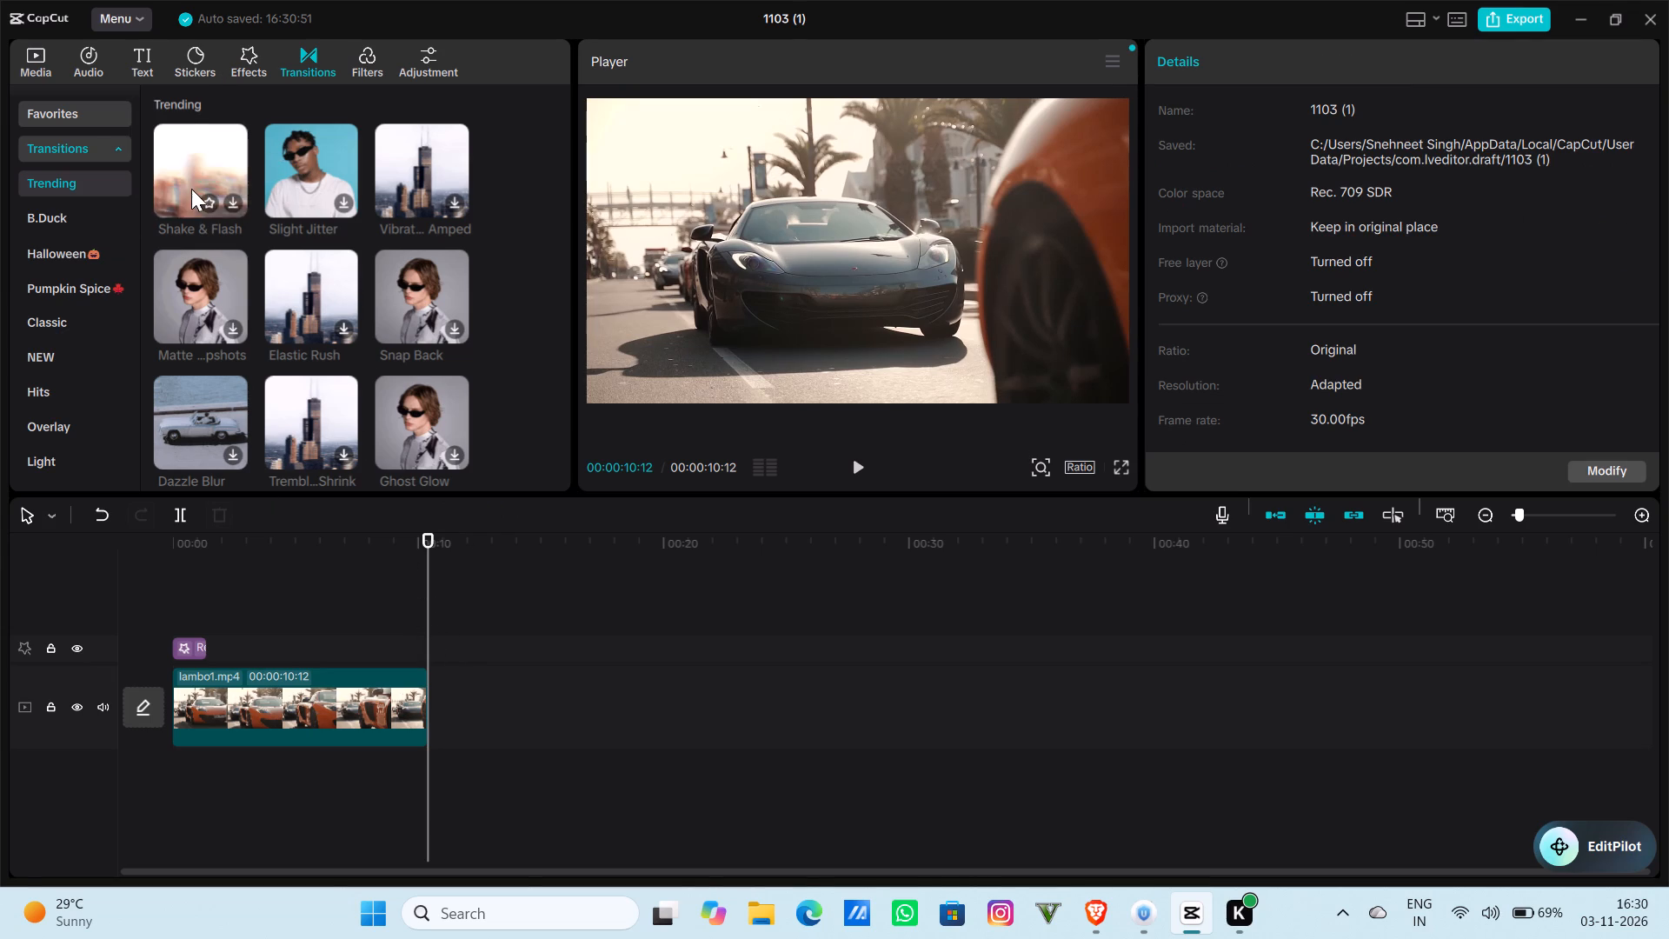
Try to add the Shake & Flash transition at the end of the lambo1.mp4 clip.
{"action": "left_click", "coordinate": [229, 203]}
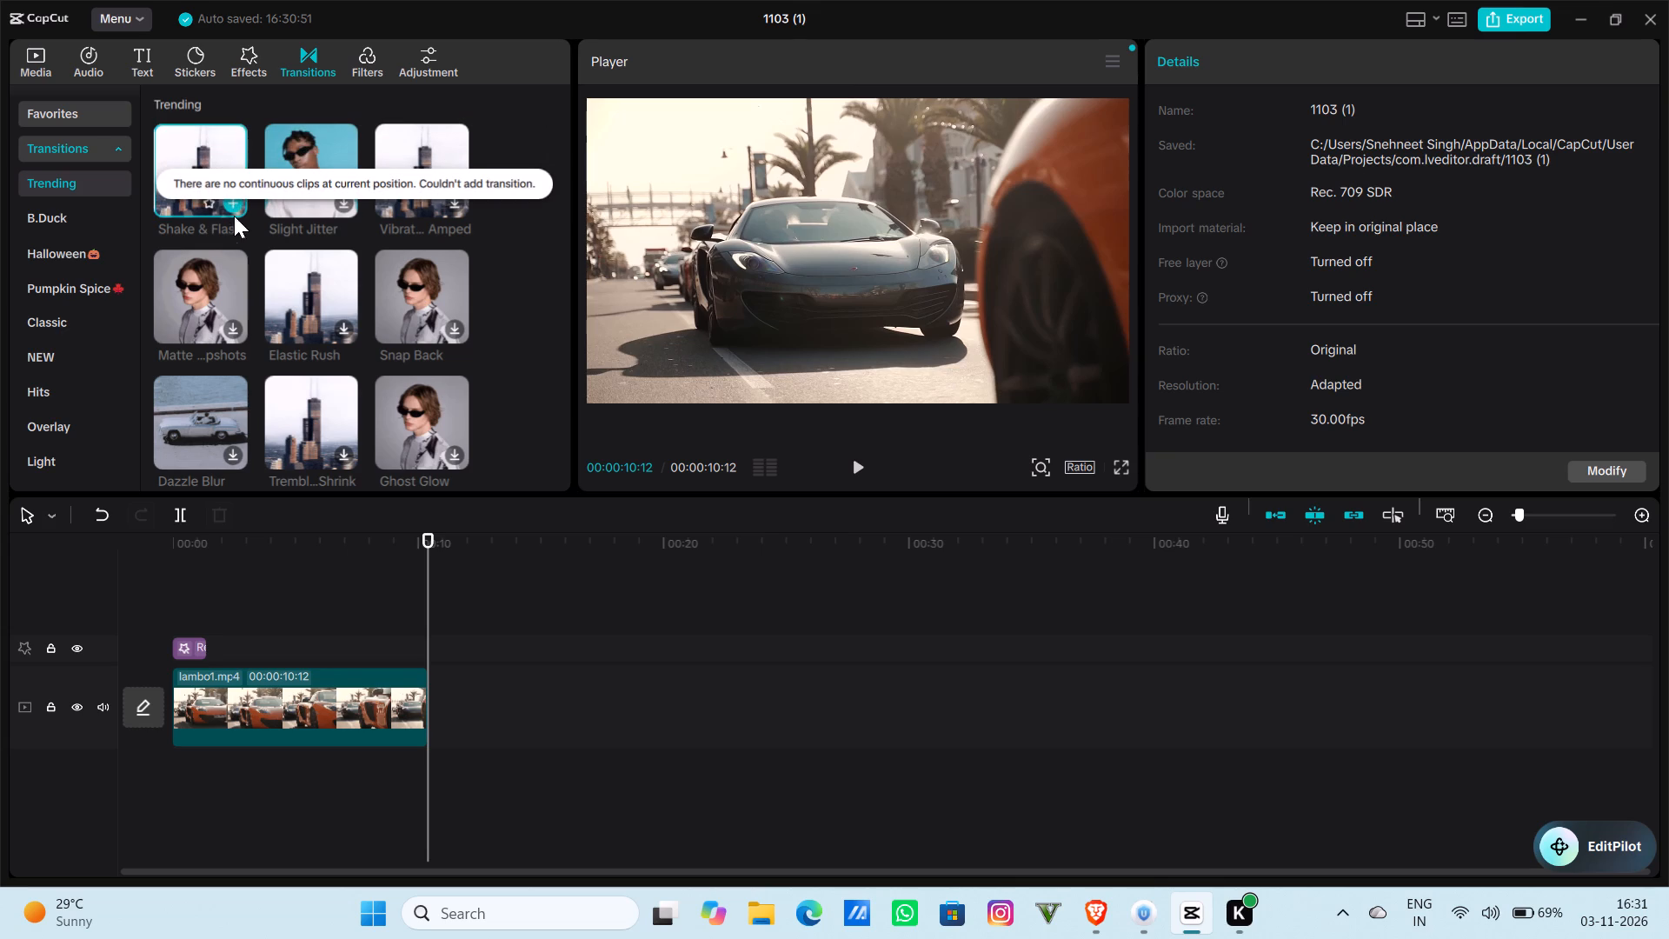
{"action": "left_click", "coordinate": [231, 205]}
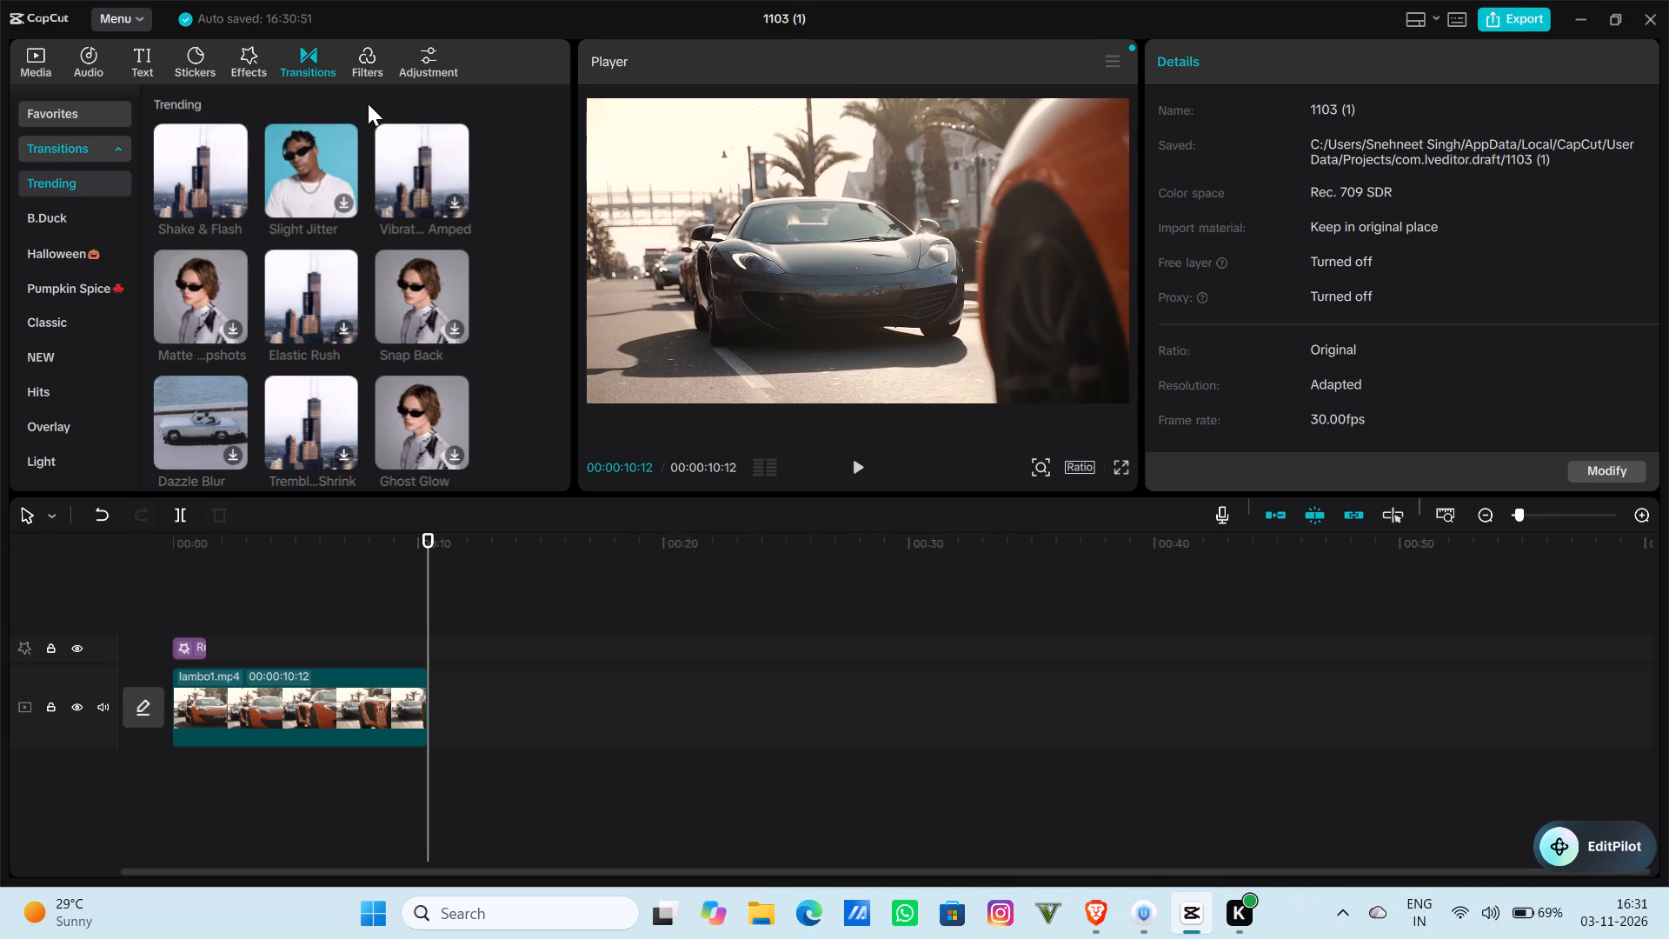
Import lambo1 from Downloads again and place it on a new track above the main clip, starting at 00:00:10:12.
{"action": "left_click", "coordinate": [36, 70]}
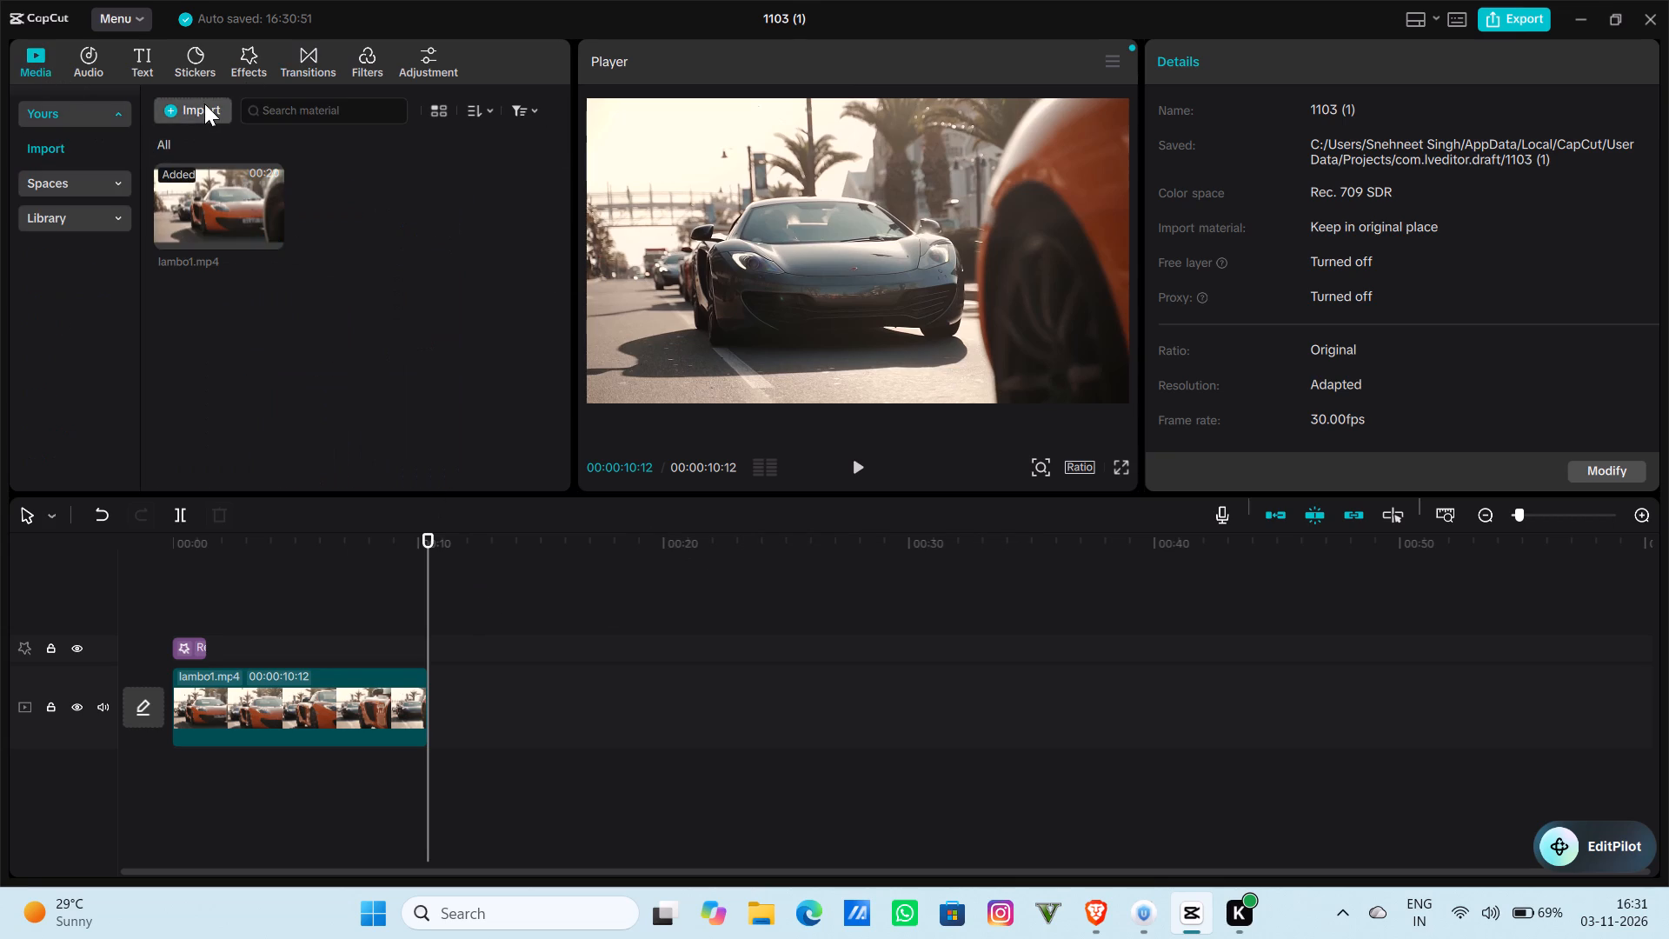
{"action": "left_click", "coordinate": [204, 103]}
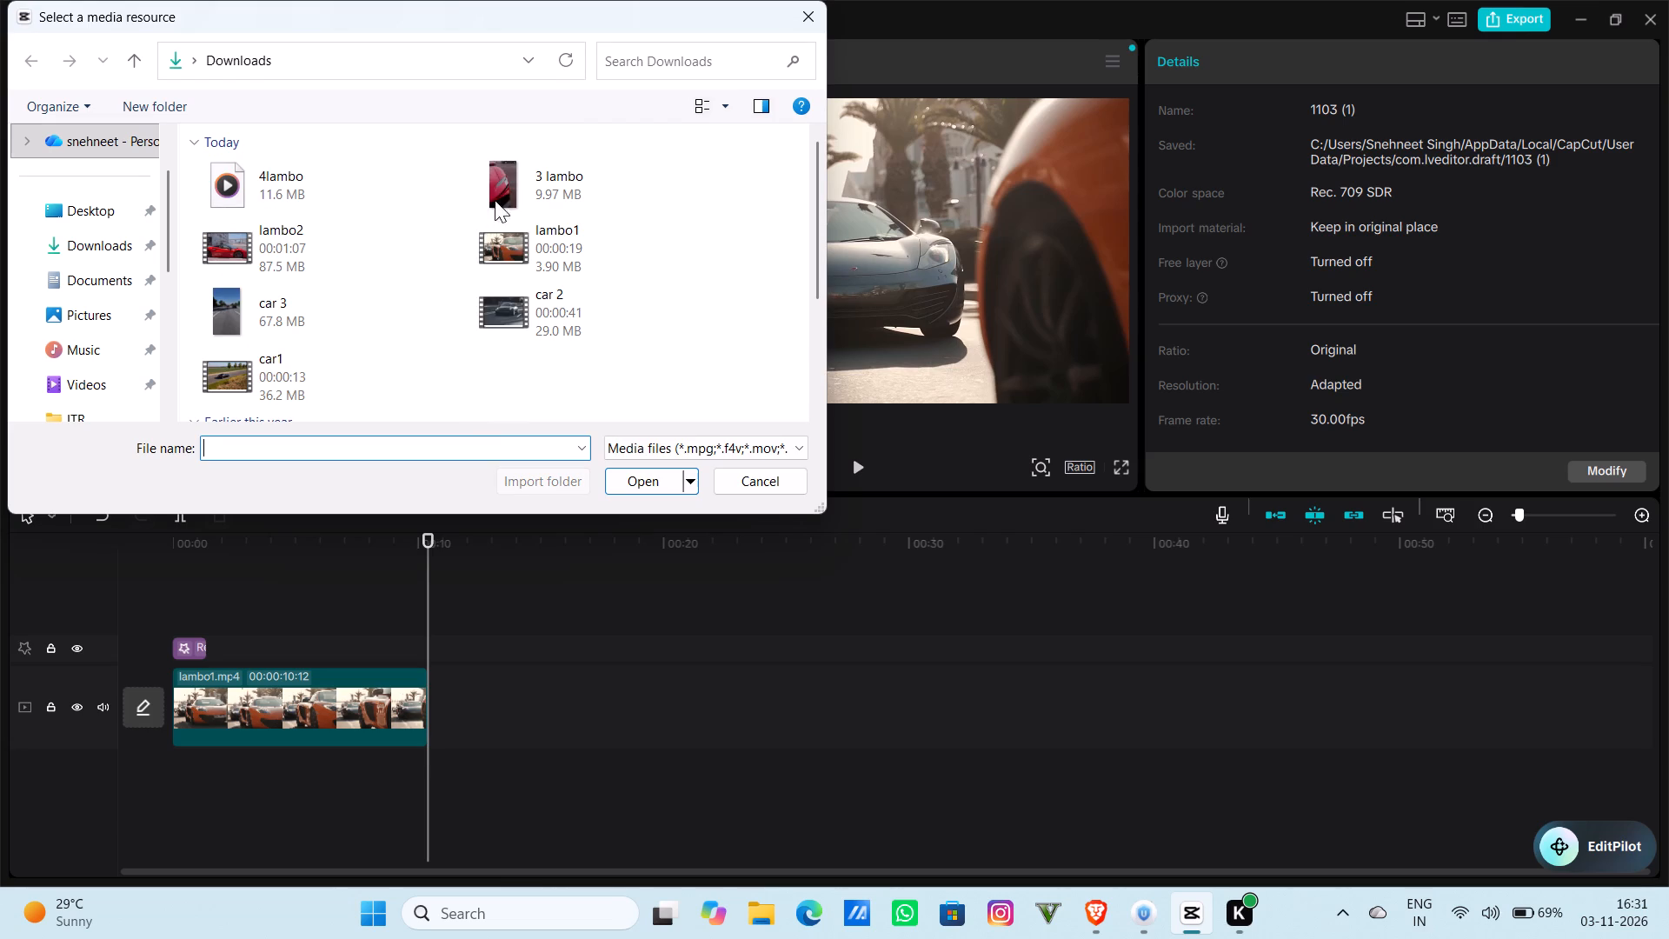
{"action": "left_click", "coordinate": [547, 252]}
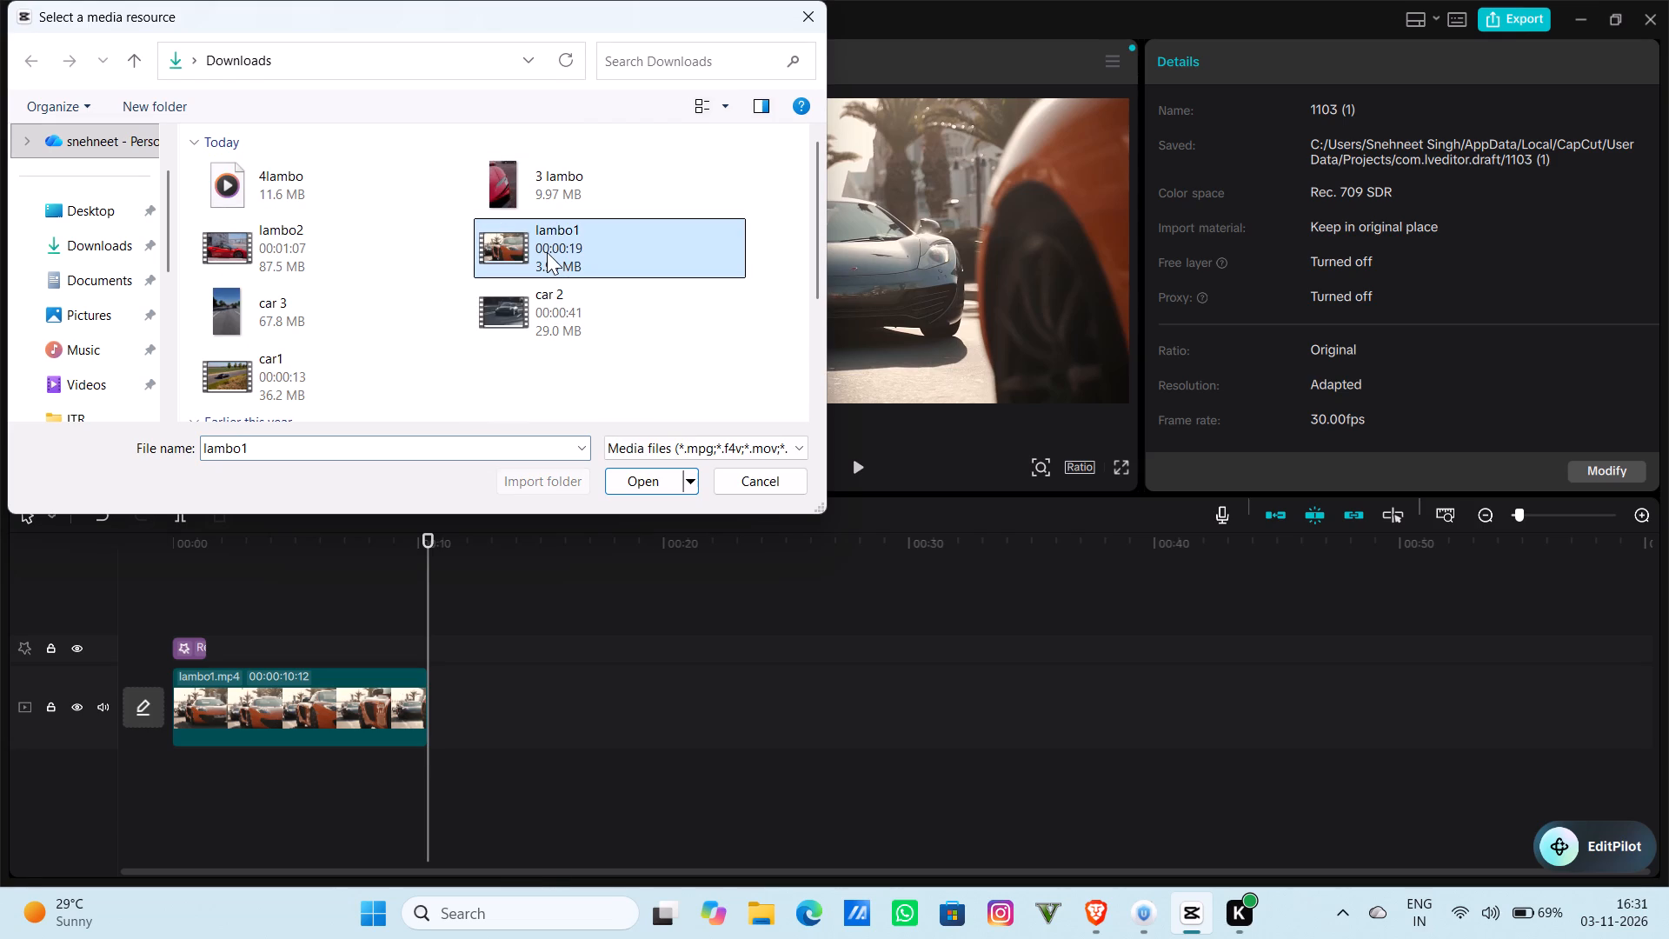
{"action": "double_click", "coordinate": [547, 252]}
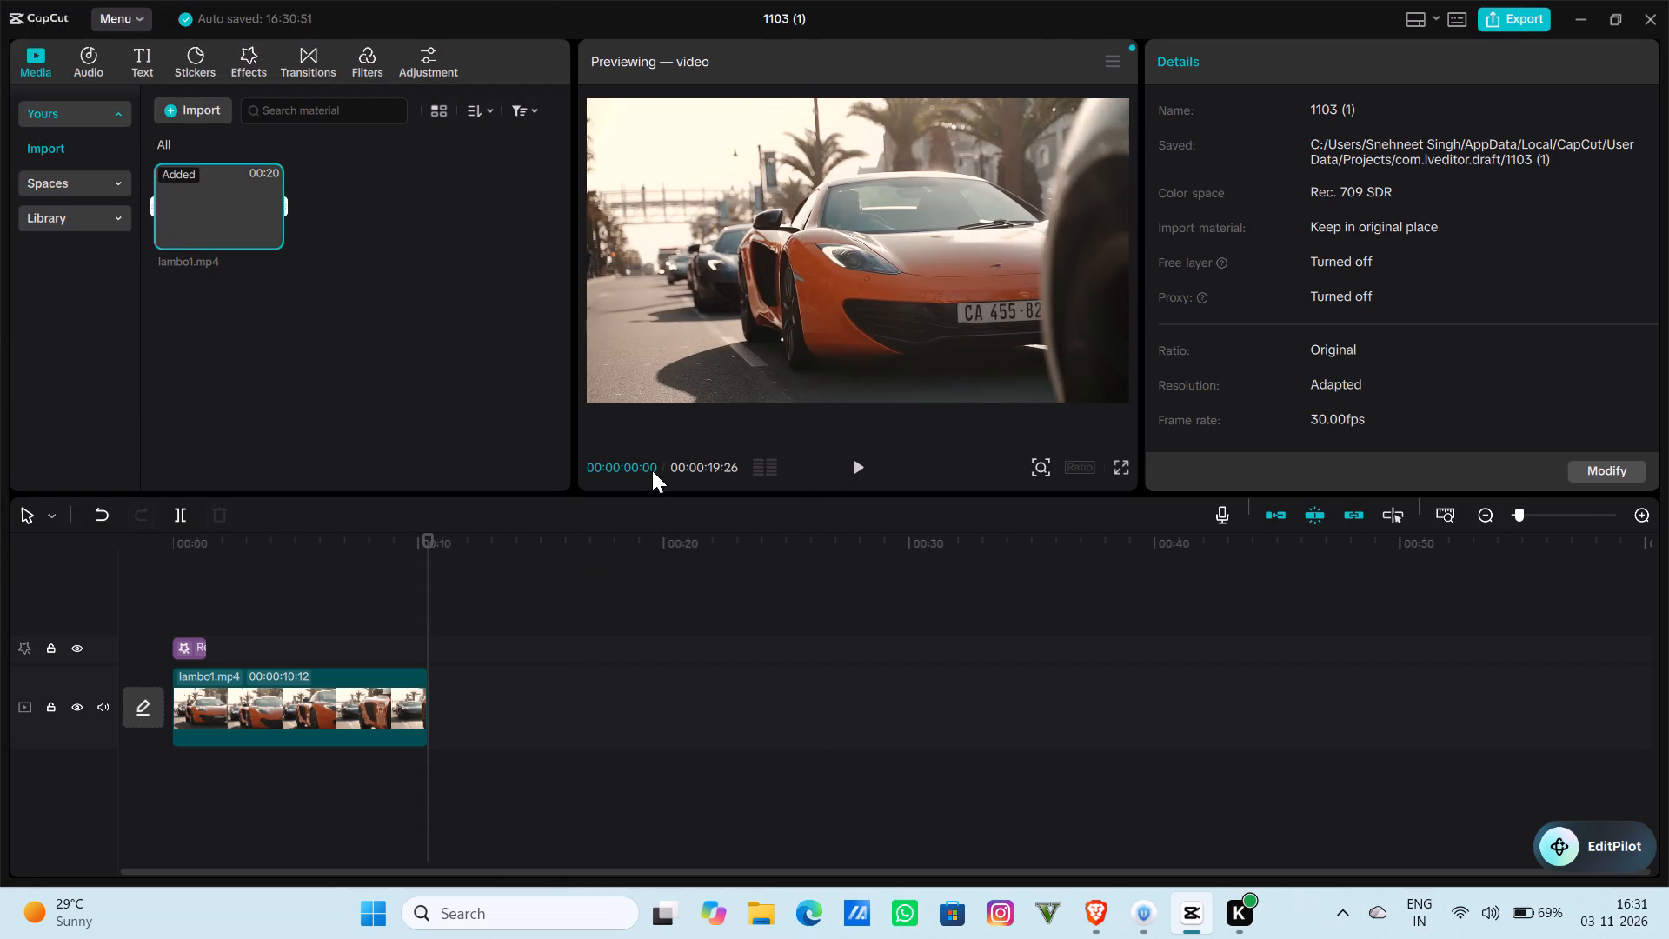
{"action": "left_click_drag", "start_coordinate": [248, 214], "coordinate": [590, 658]}
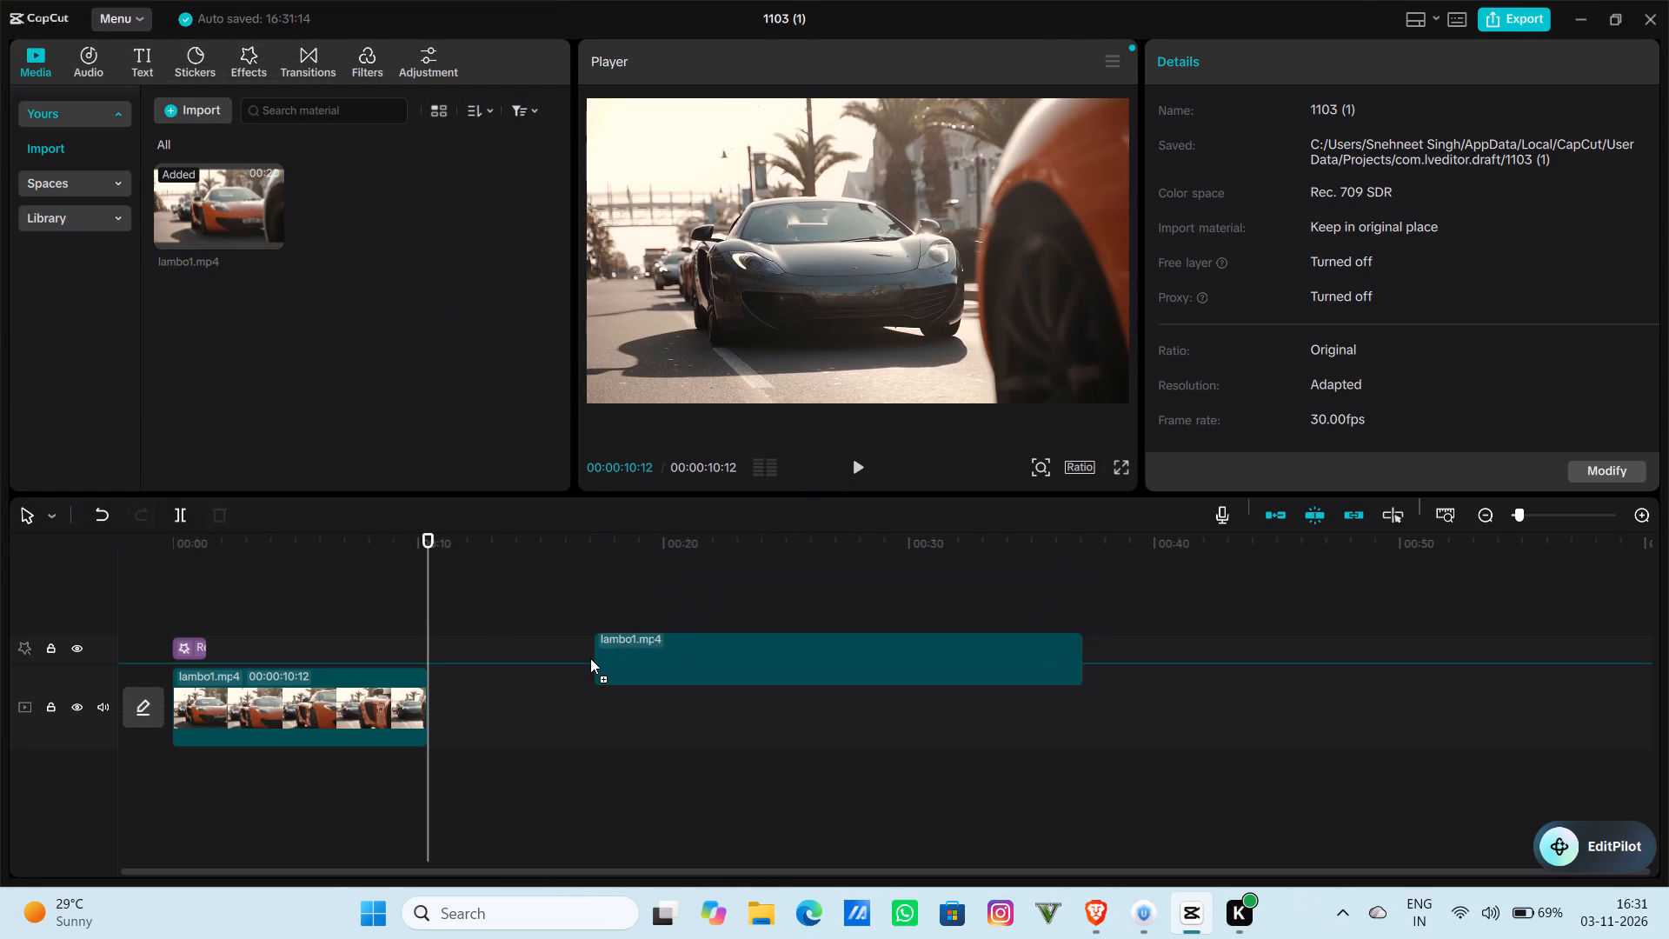
{"action": "left_click_drag", "start_coordinate": [590, 658], "coordinate": [429, 638]}
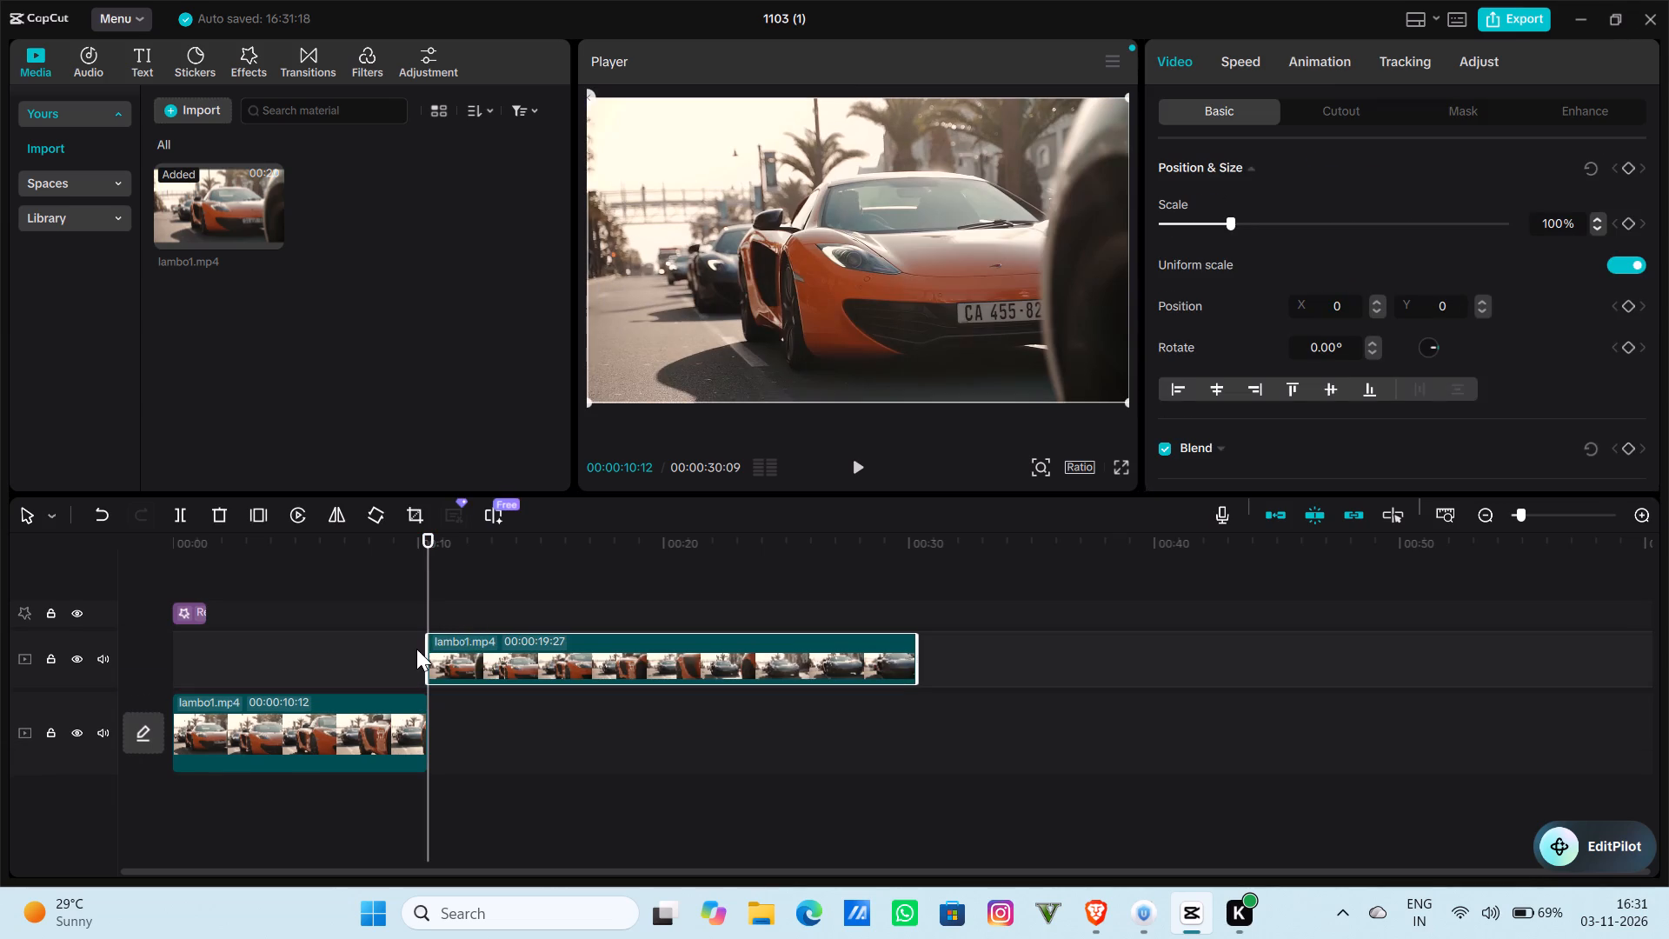
Trim the start of the upper lambo1.mp4 clip to a length of 00:00:12:05 and move it back to 00:00:10:12.
{"action": "left_click_drag", "start_coordinate": [426, 648], "coordinate": [510, 651]}
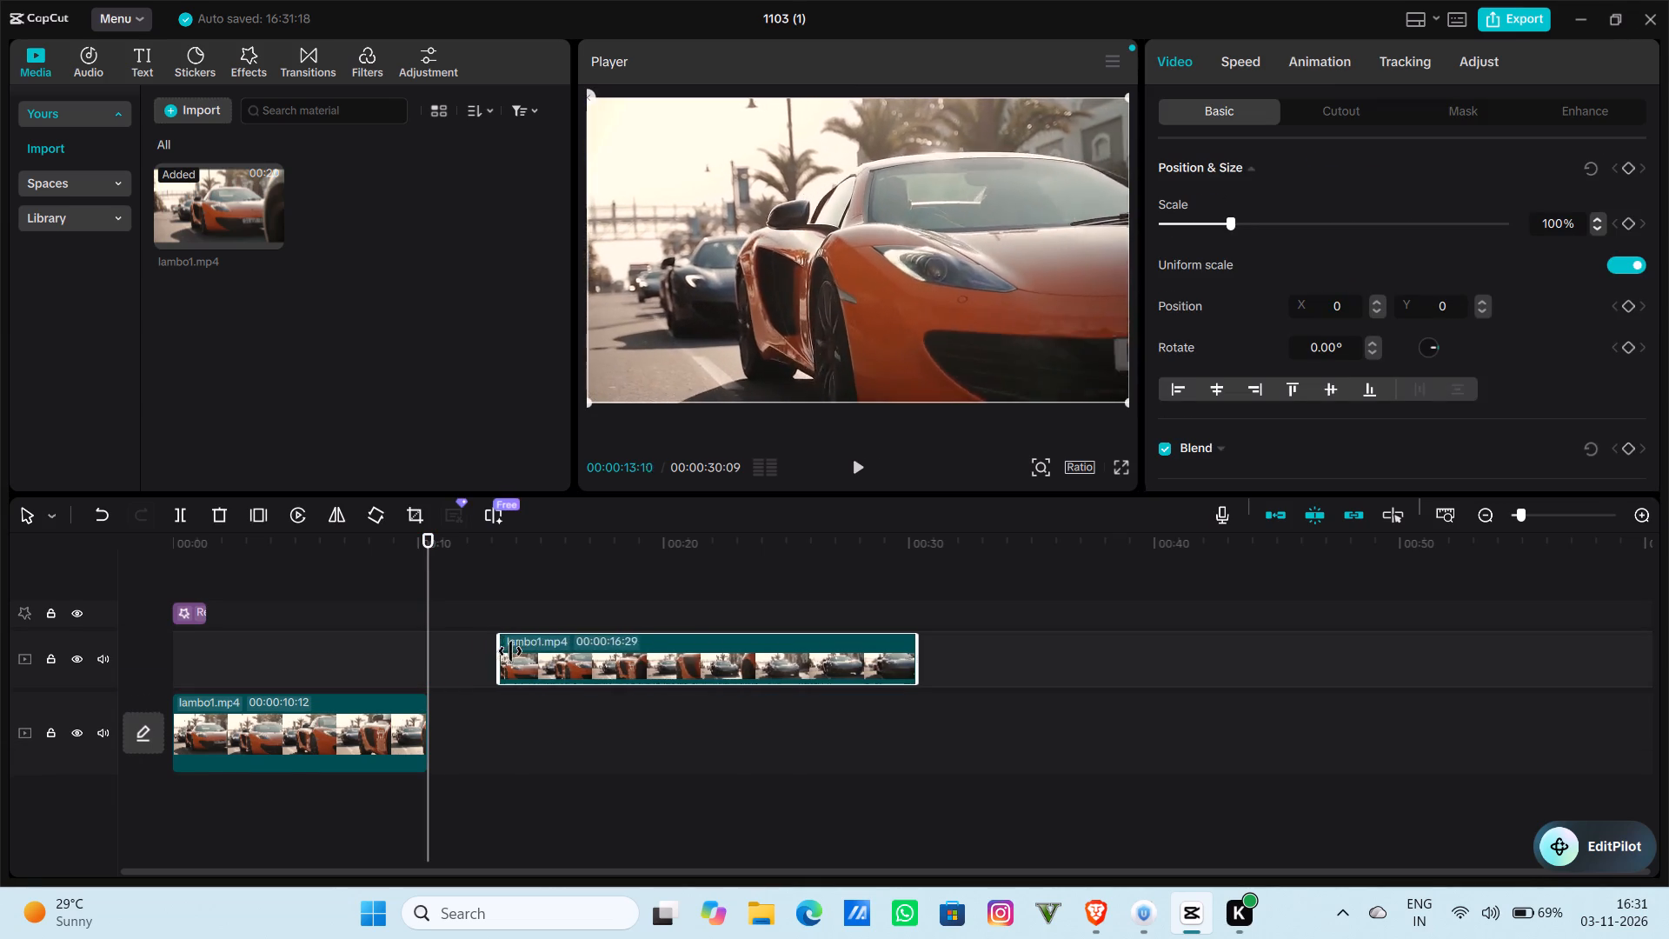
{"action": "left_click_drag", "start_coordinate": [510, 651], "coordinate": [619, 662]}
{"action": "left_click_drag", "start_coordinate": [735, 653], "coordinate": [545, 662]}
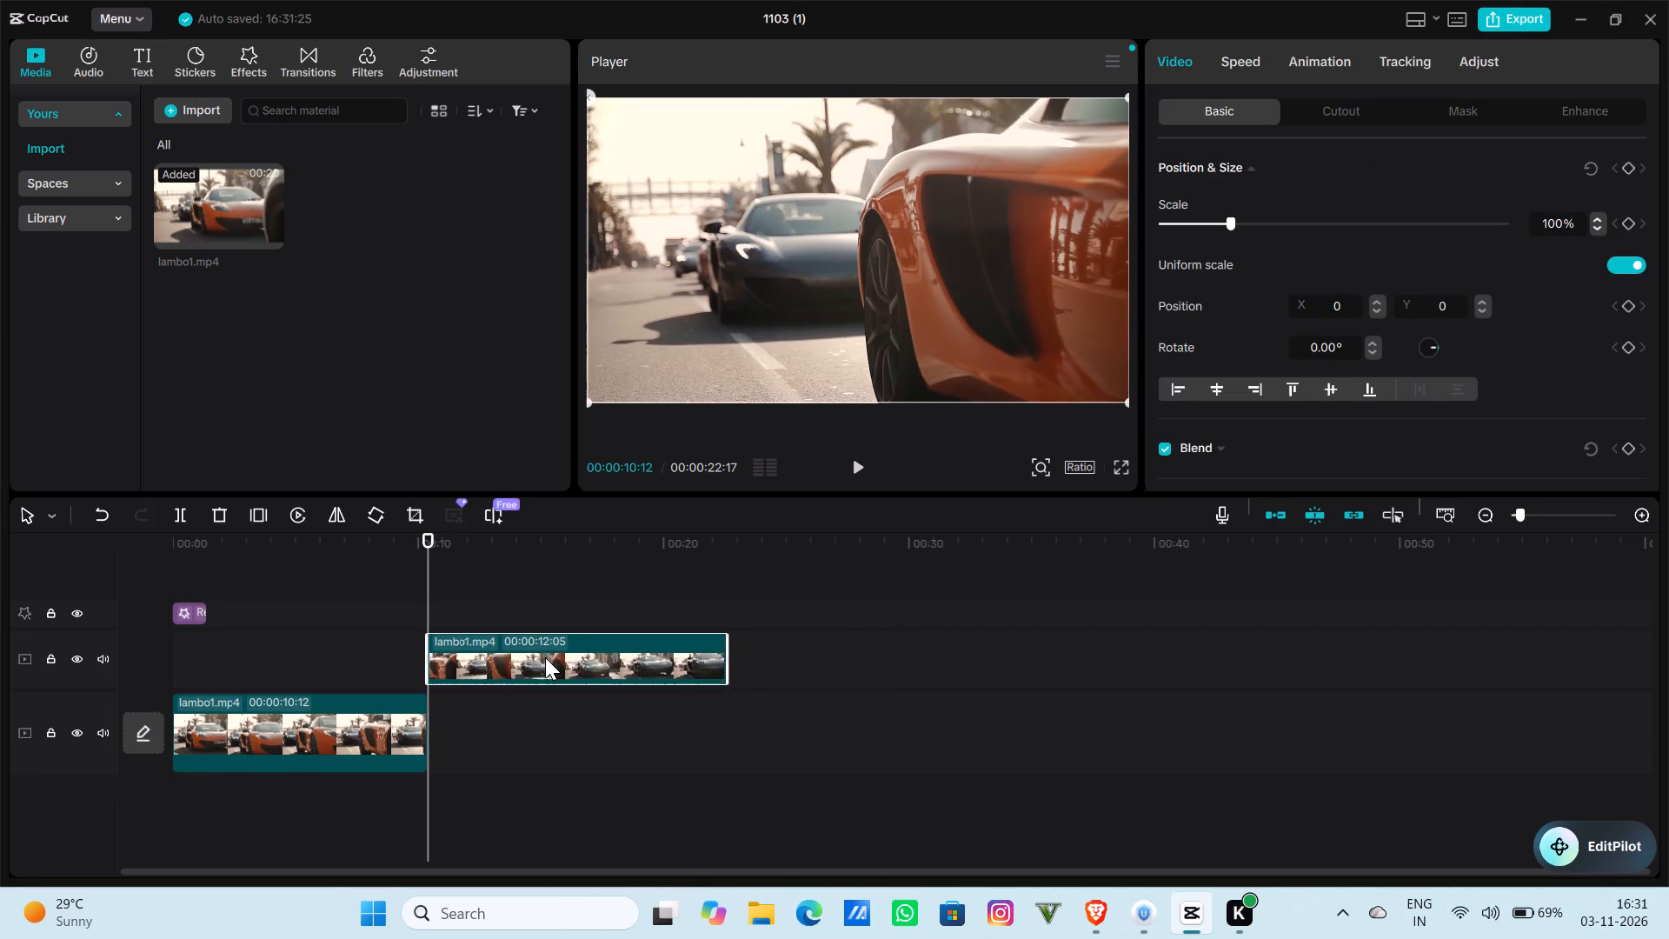
Play the timeline around 00:00:10:12 to review how the lower clip continues into the upper one.
{"action": "left_click_drag", "start_coordinate": [371, 598], "coordinate": [404, 573]}
{"action": "left_click_drag", "start_coordinate": [422, 533], "coordinate": [416, 533]}
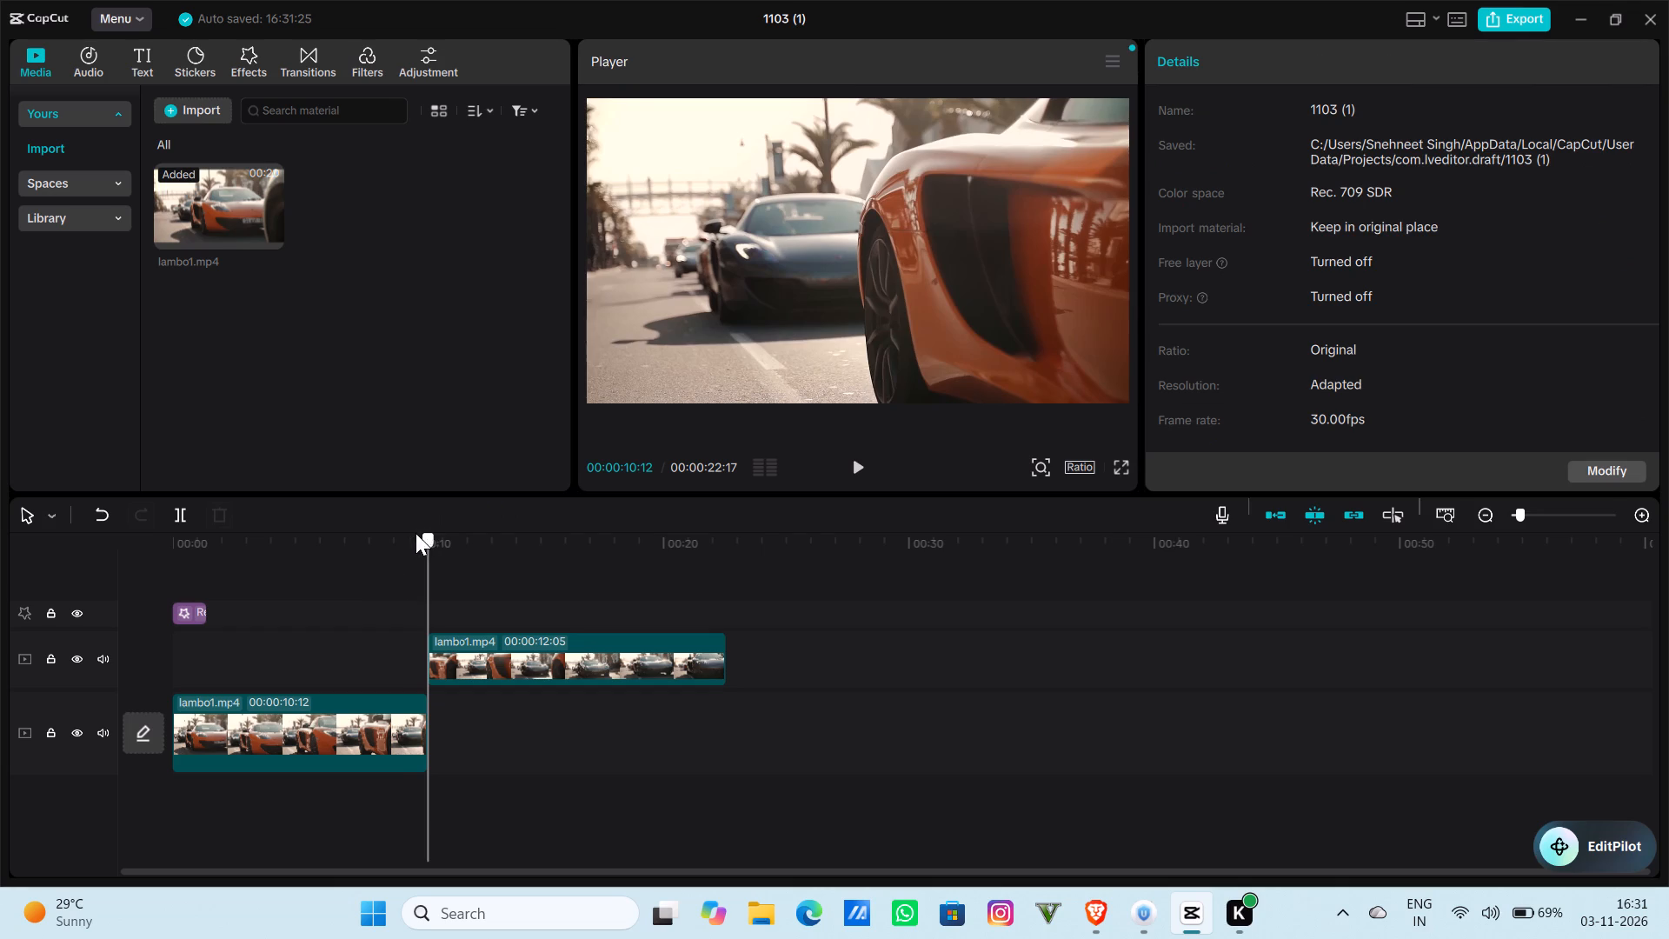
{"action": "left_click_drag", "start_coordinate": [416, 533], "coordinate": [410, 532]}
{"action": "left_click", "coordinate": [866, 472]}
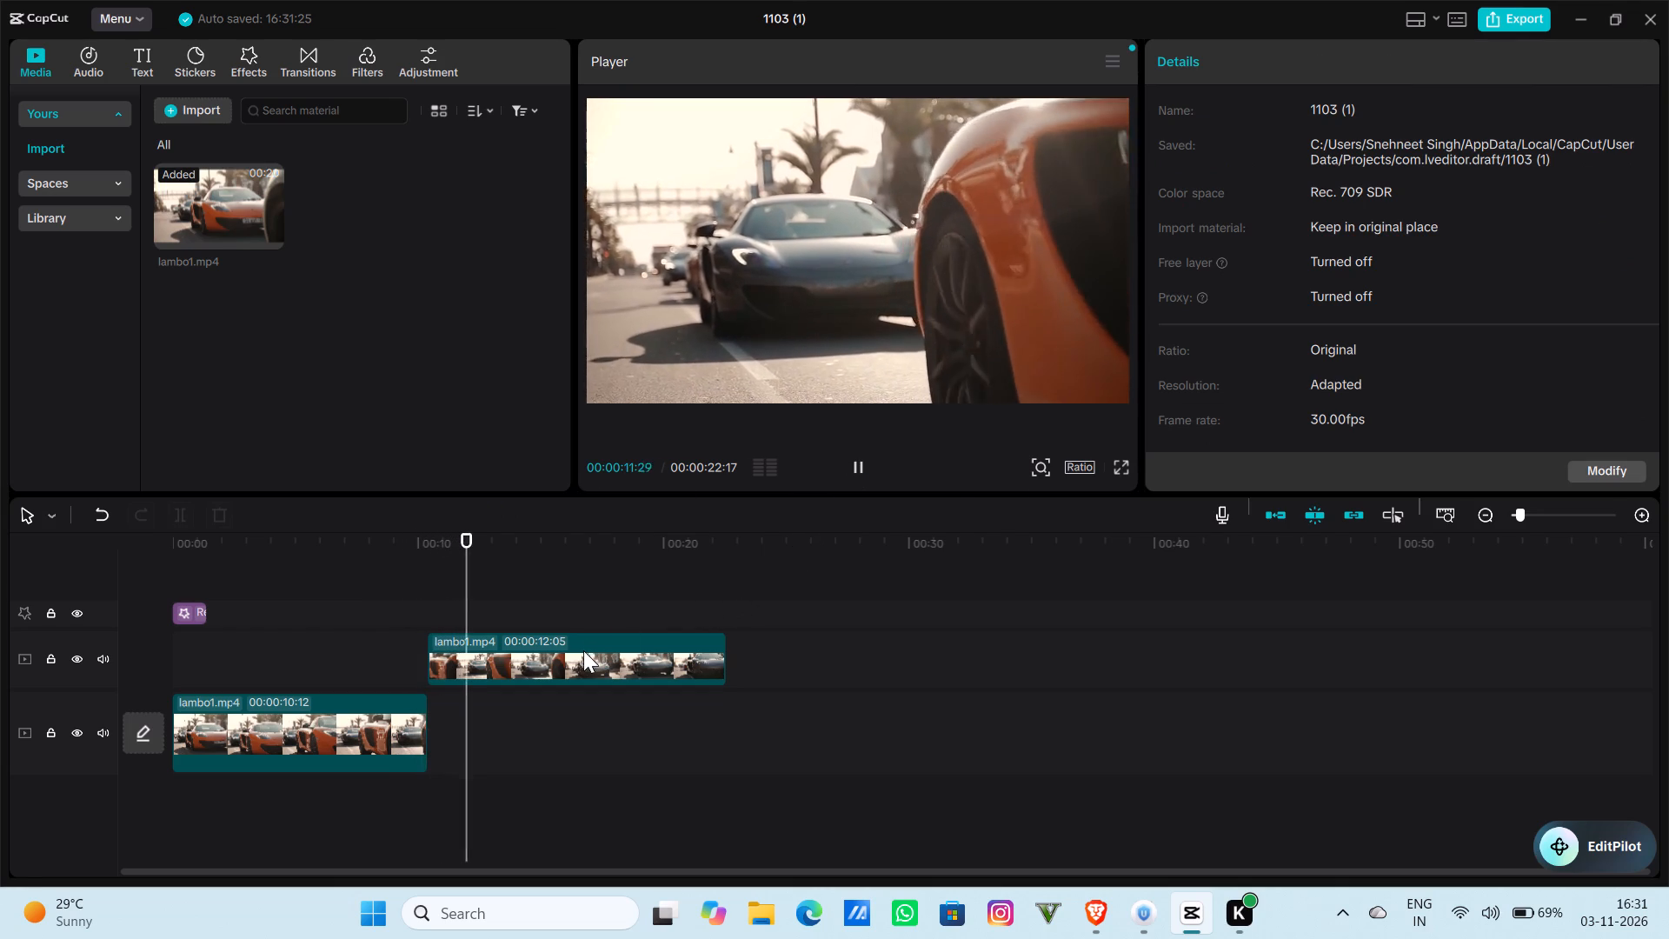
{"action": "left_click_drag", "start_coordinate": [425, 649], "coordinate": [439, 649]}
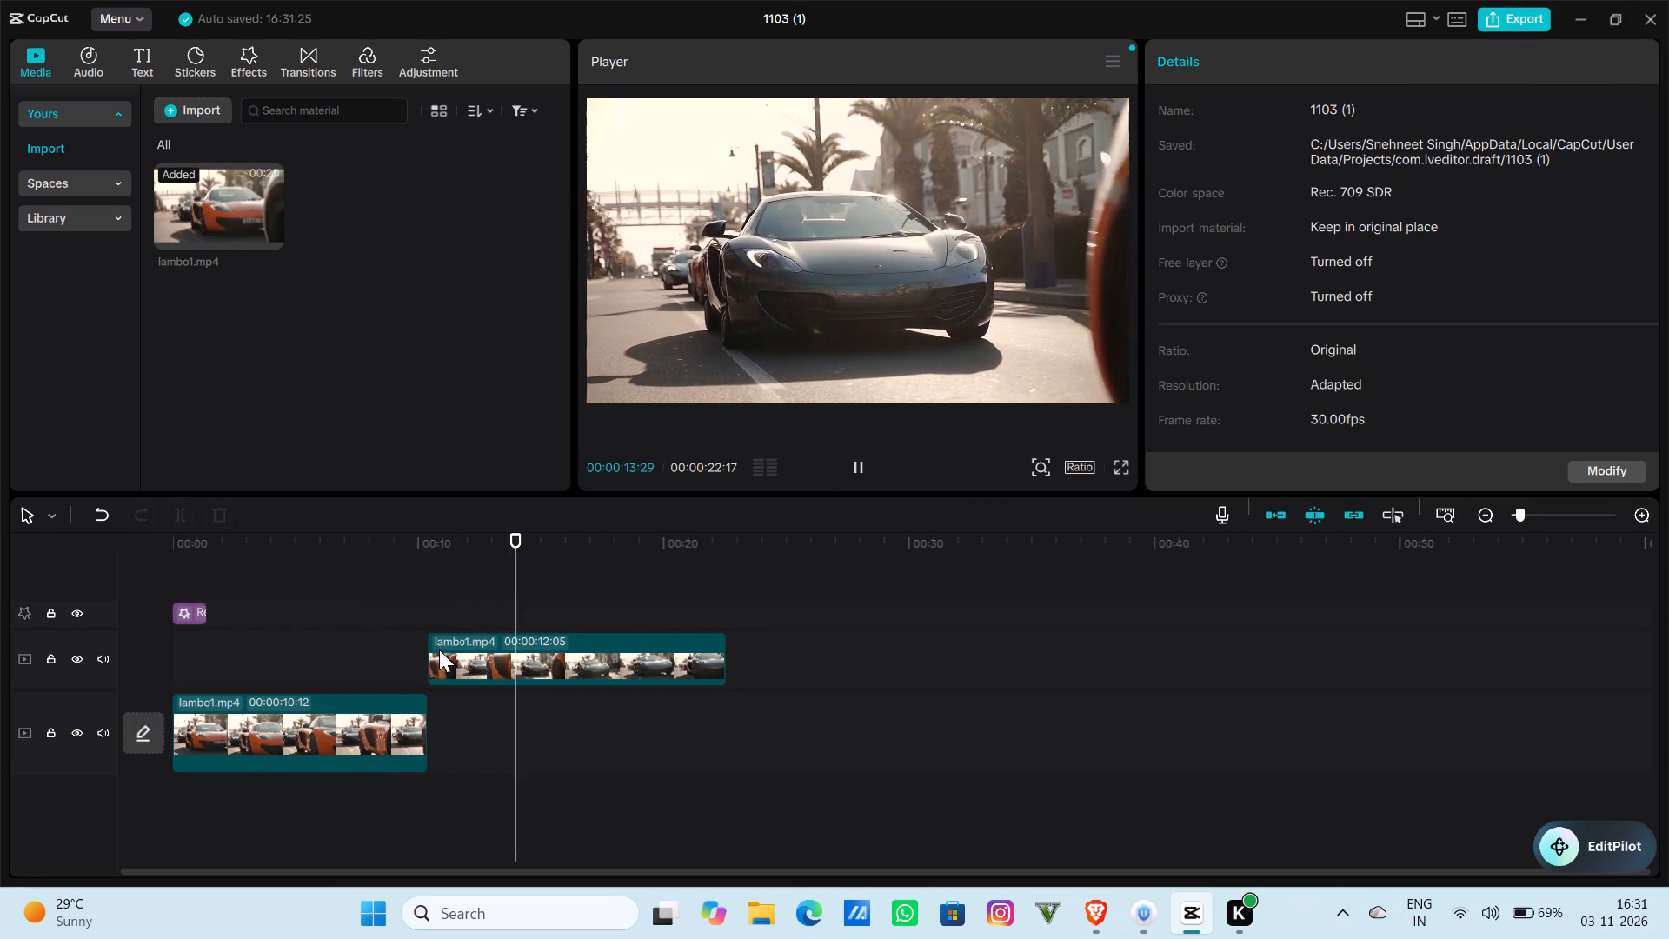
{"action": "left_click_drag", "start_coordinate": [439, 649], "coordinate": [442, 649]}
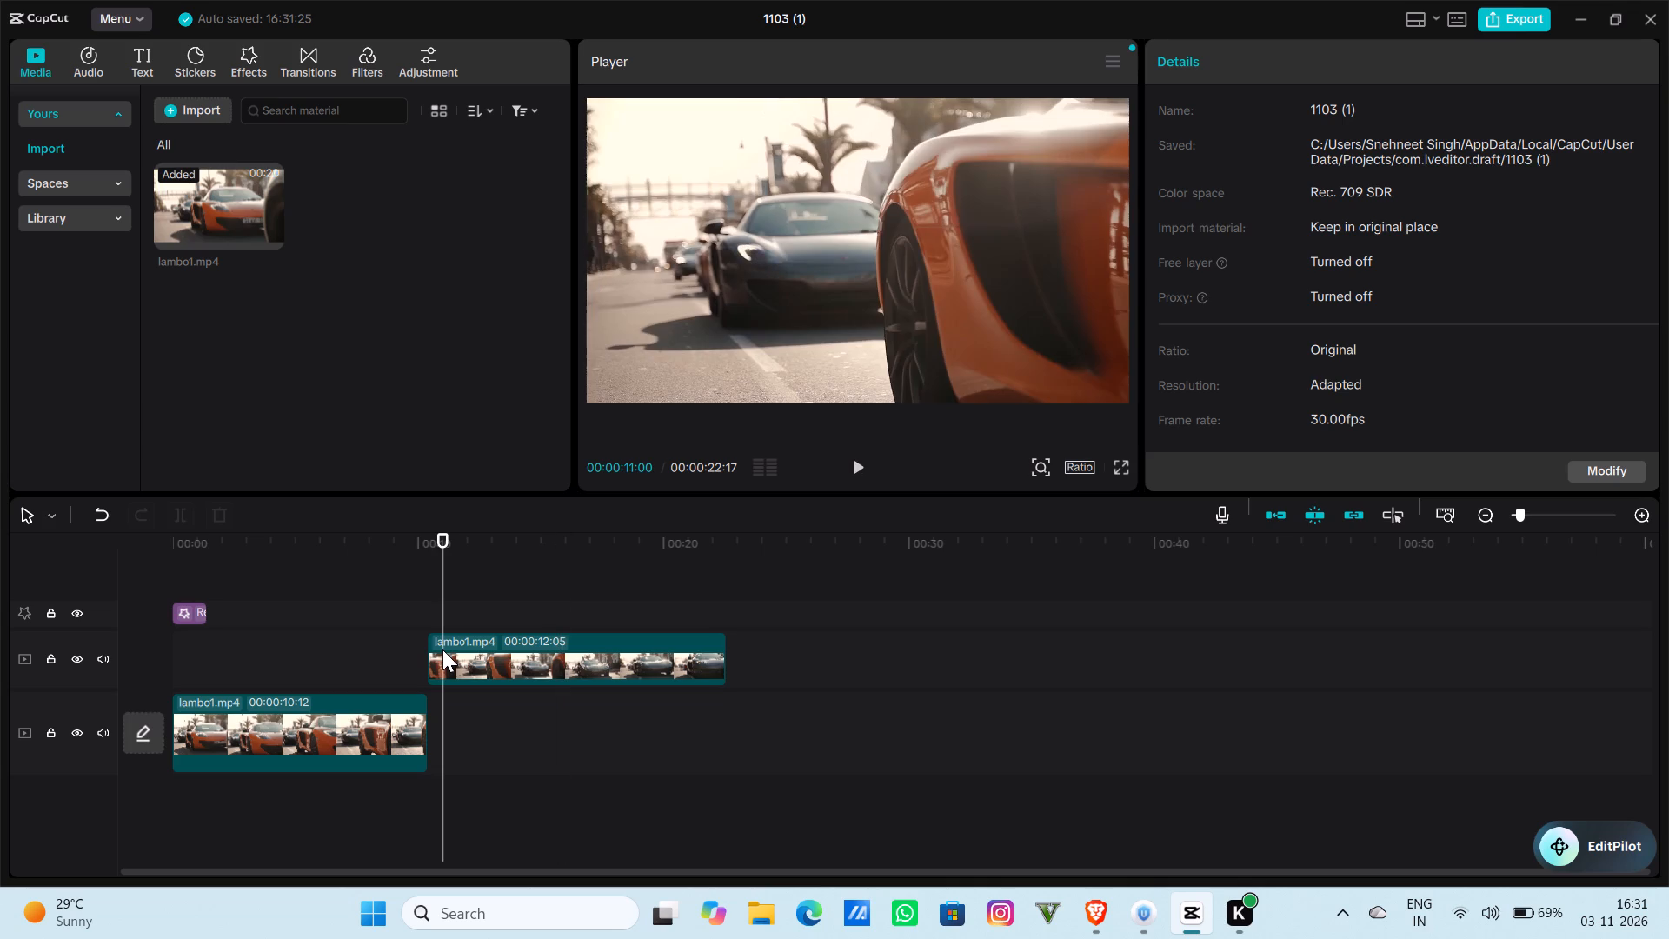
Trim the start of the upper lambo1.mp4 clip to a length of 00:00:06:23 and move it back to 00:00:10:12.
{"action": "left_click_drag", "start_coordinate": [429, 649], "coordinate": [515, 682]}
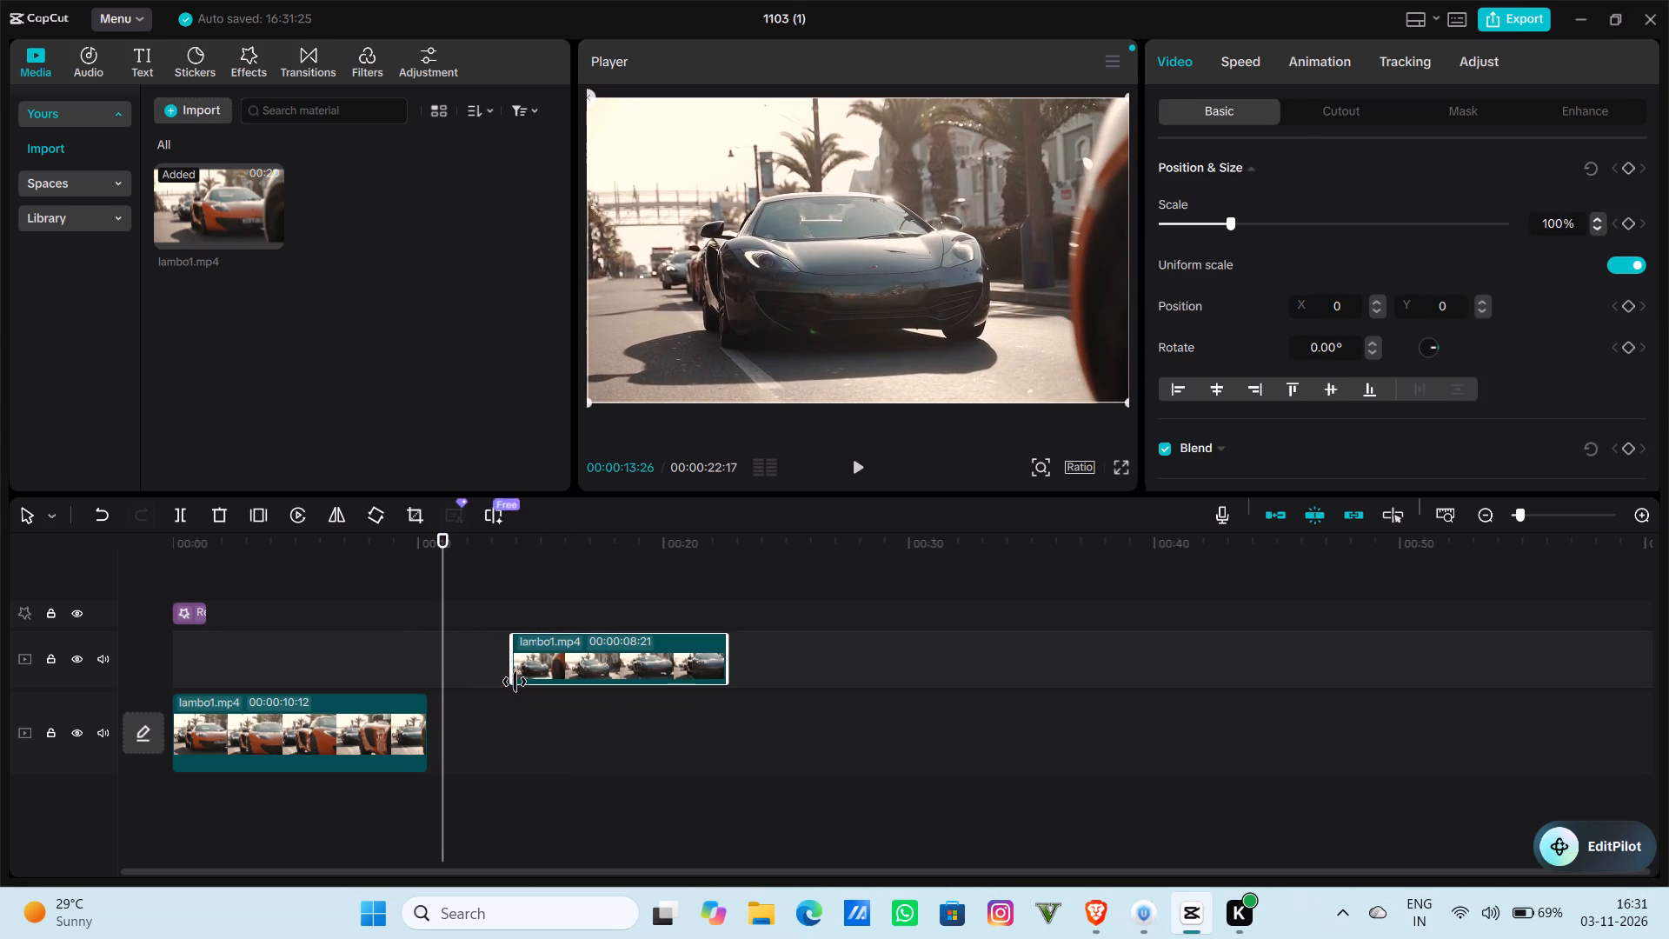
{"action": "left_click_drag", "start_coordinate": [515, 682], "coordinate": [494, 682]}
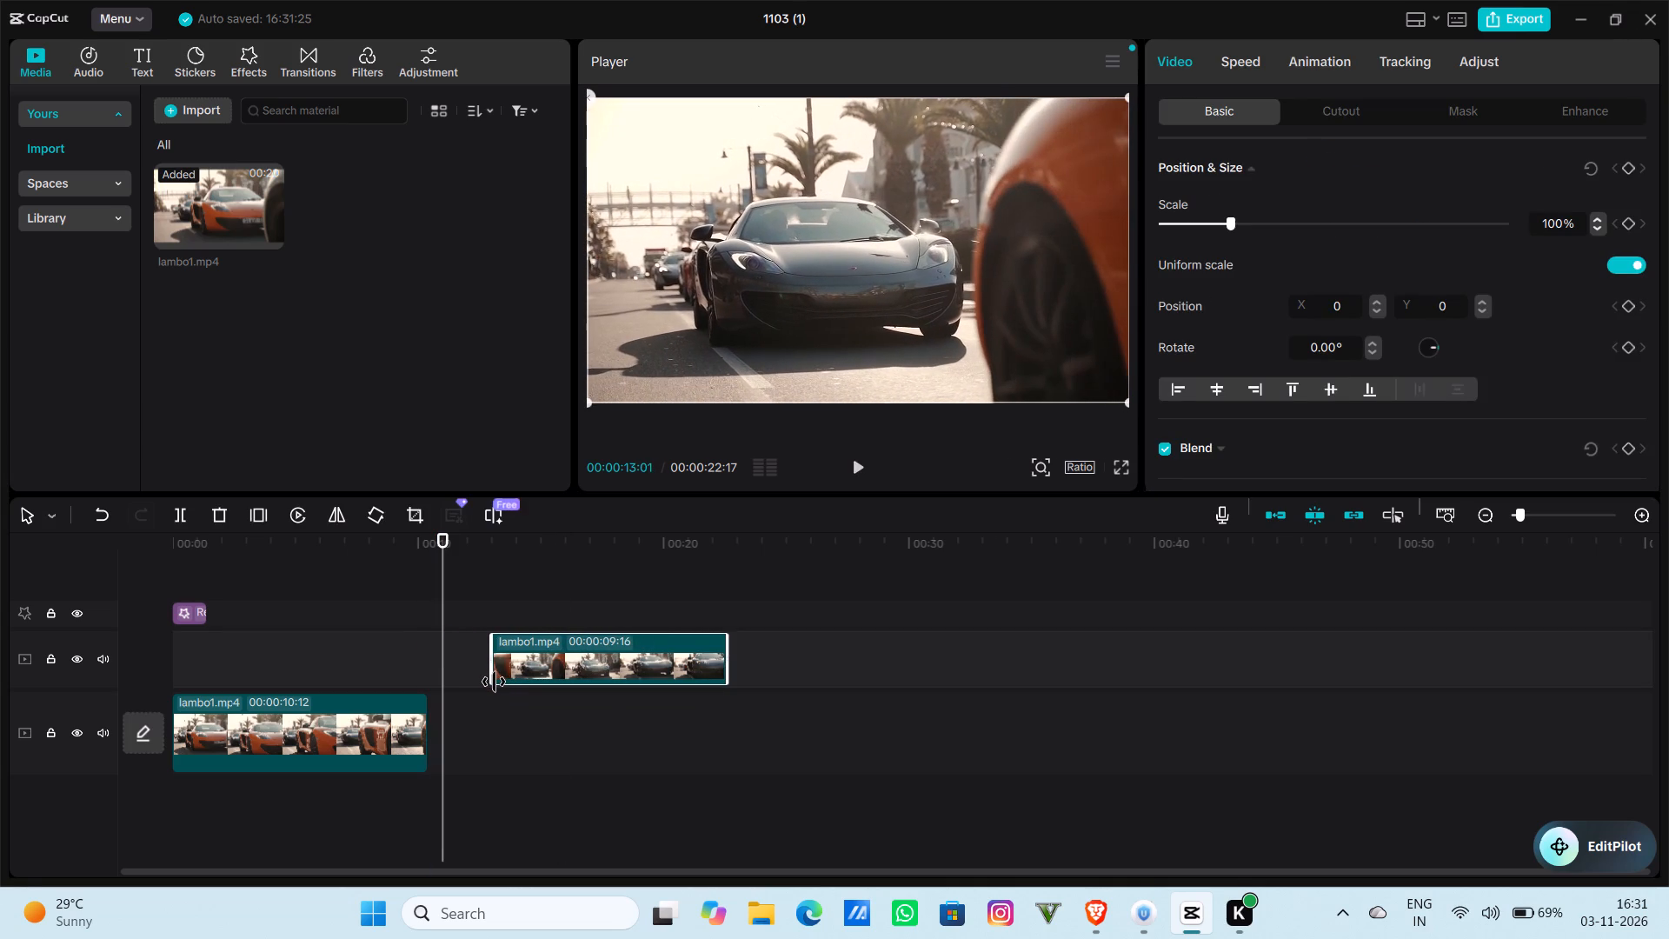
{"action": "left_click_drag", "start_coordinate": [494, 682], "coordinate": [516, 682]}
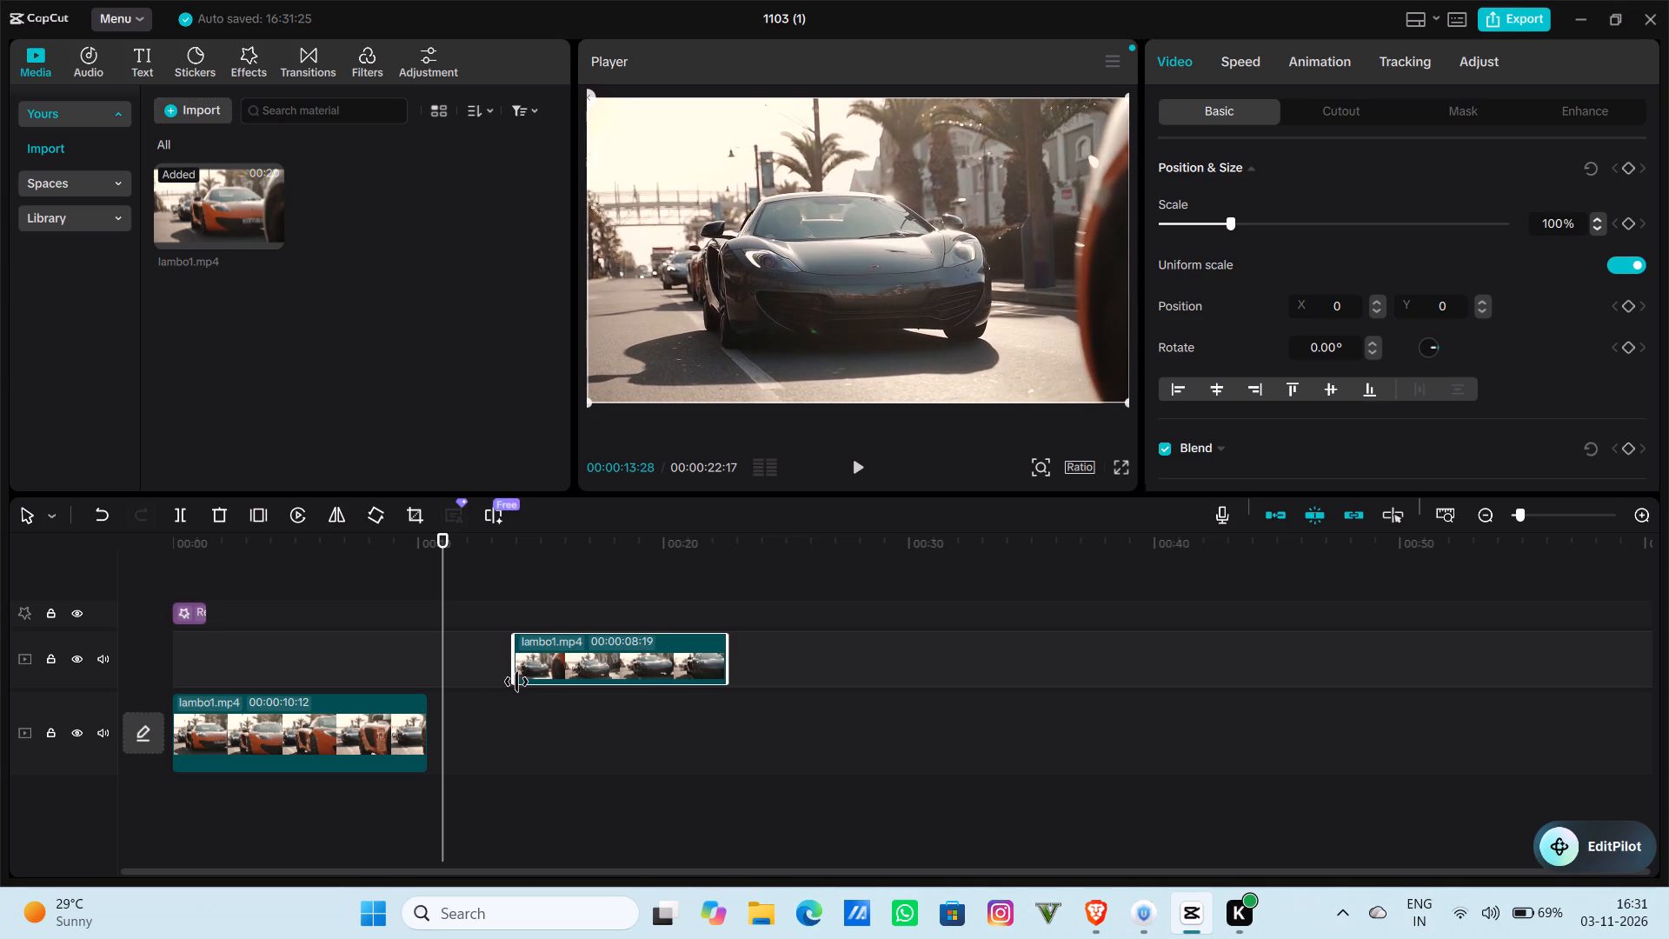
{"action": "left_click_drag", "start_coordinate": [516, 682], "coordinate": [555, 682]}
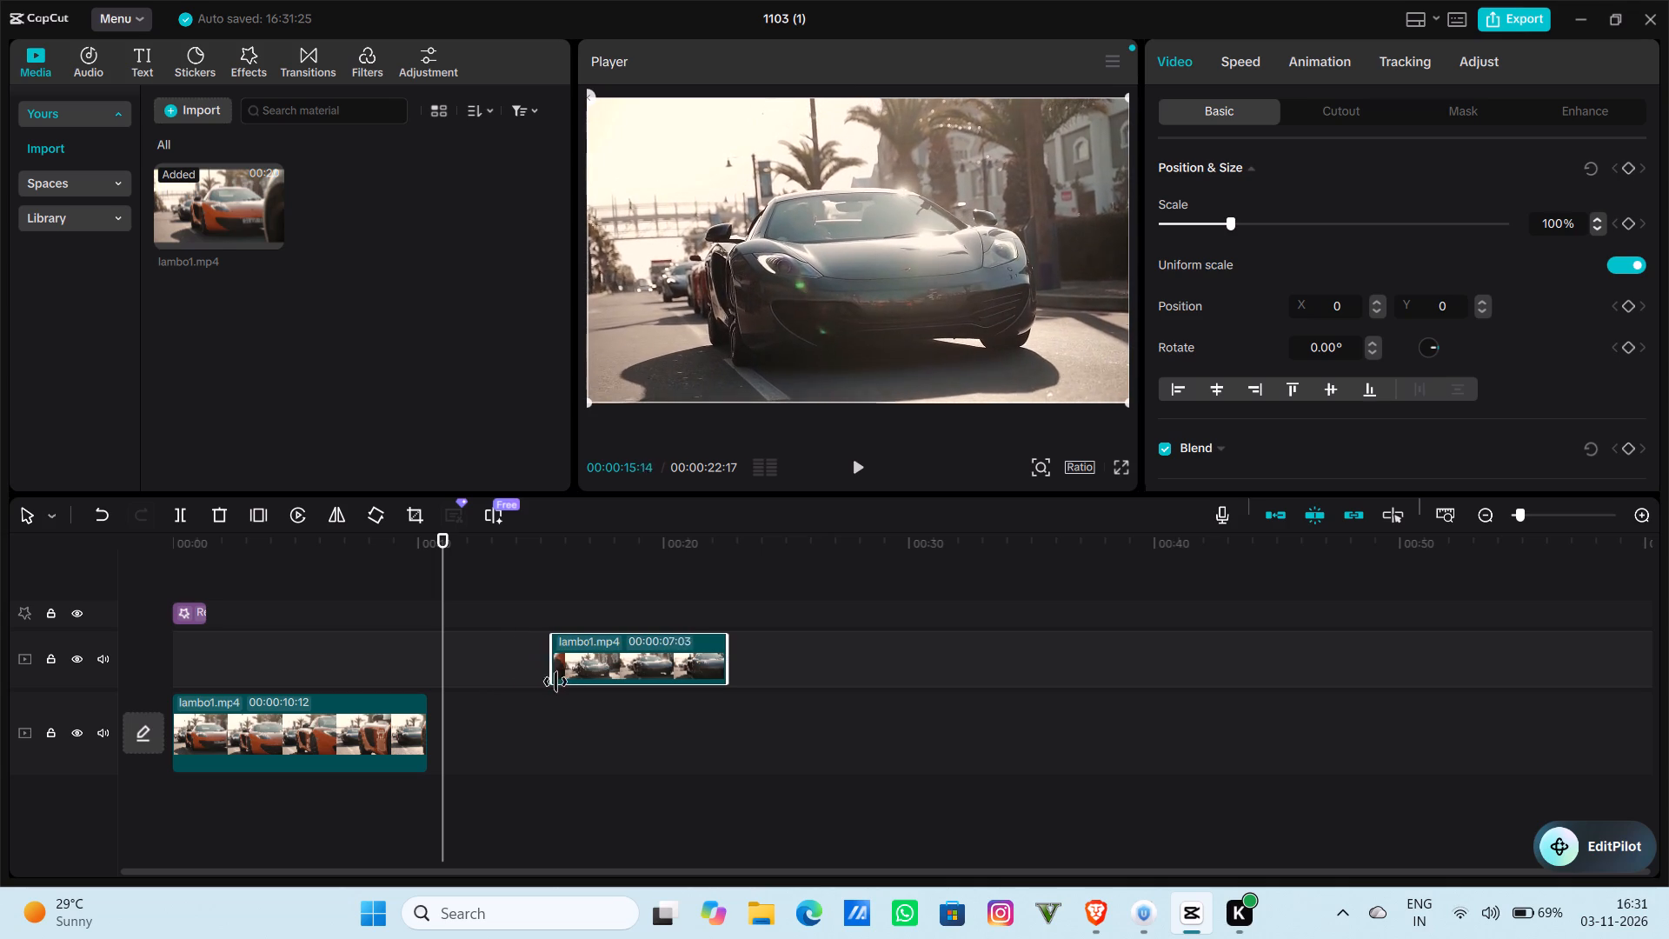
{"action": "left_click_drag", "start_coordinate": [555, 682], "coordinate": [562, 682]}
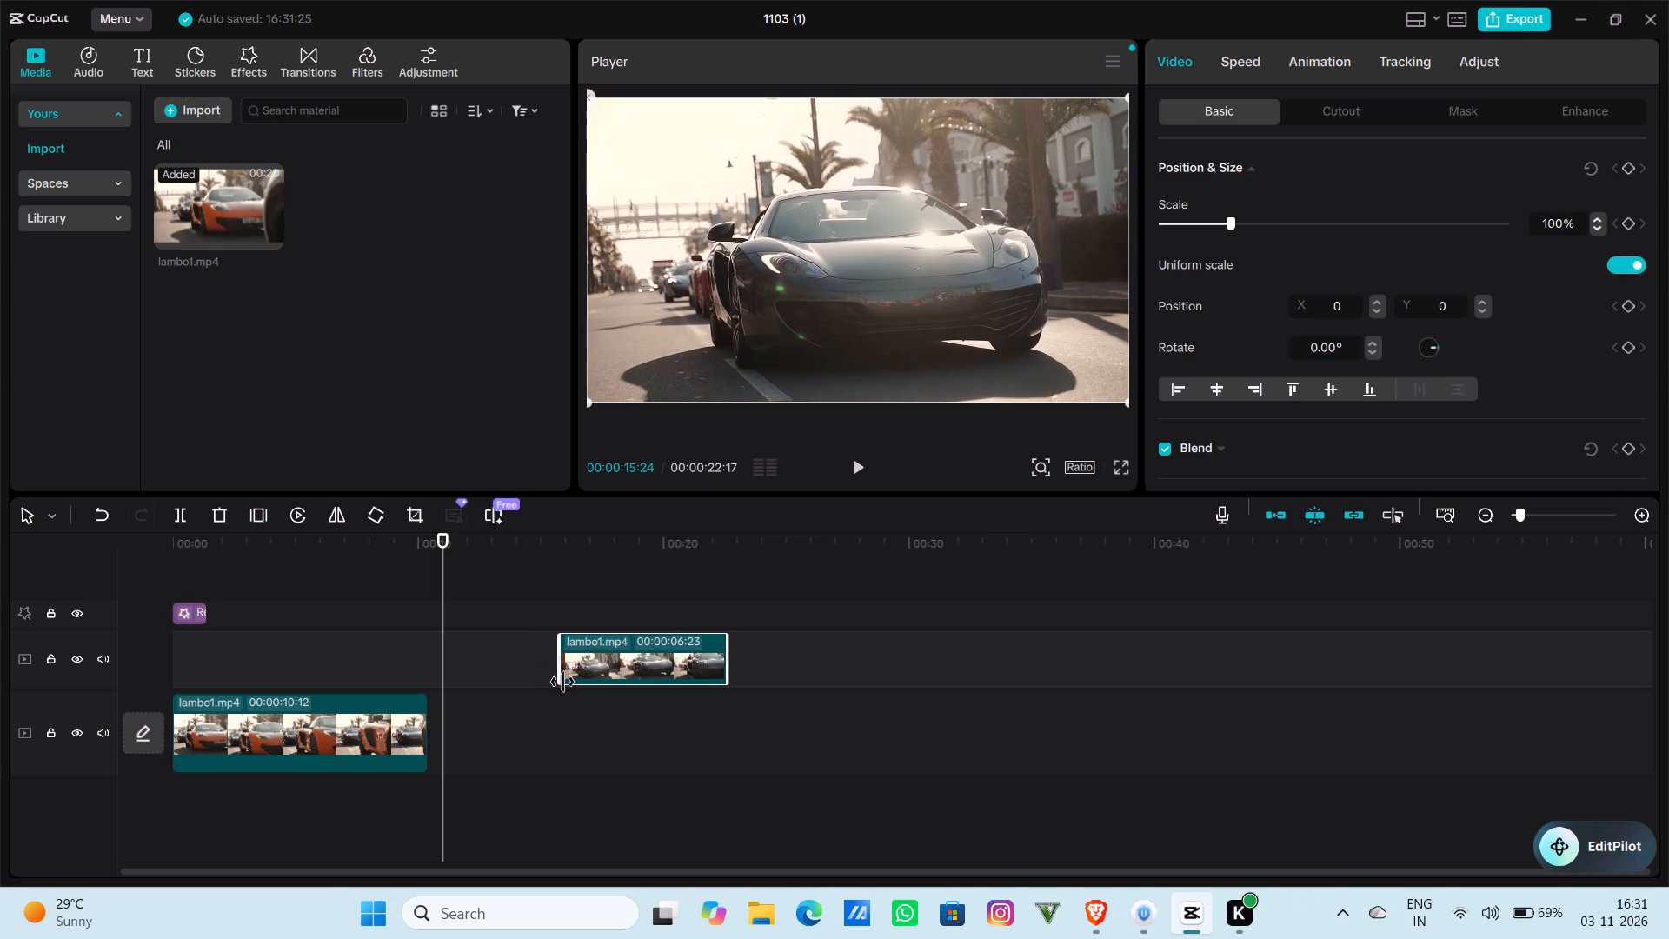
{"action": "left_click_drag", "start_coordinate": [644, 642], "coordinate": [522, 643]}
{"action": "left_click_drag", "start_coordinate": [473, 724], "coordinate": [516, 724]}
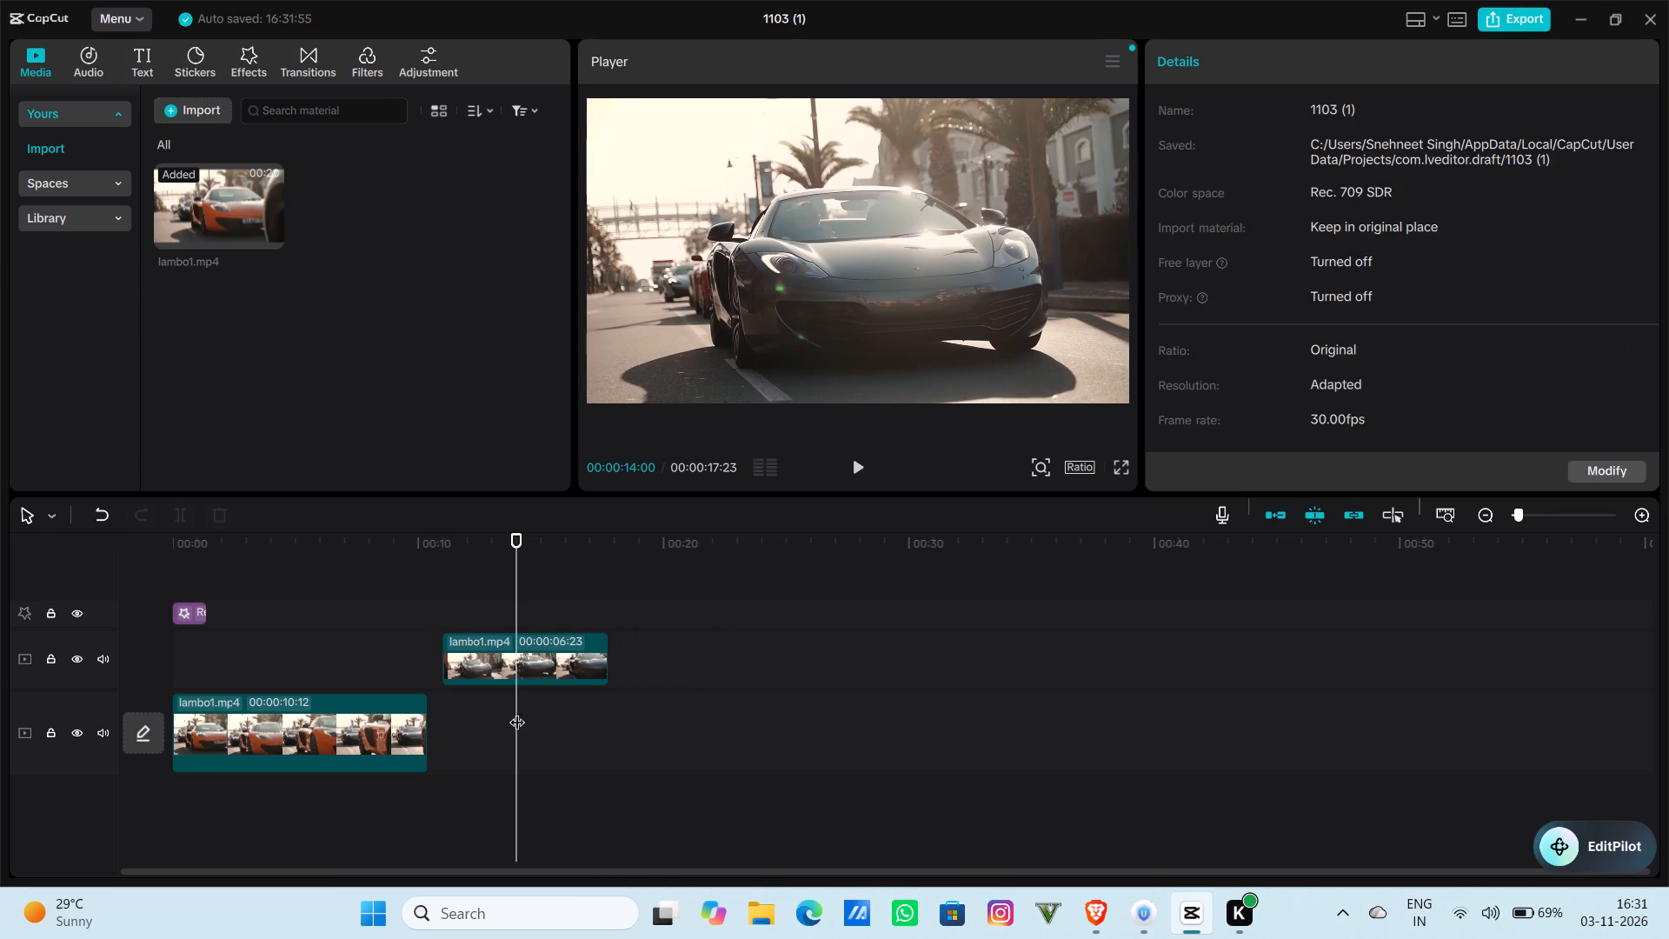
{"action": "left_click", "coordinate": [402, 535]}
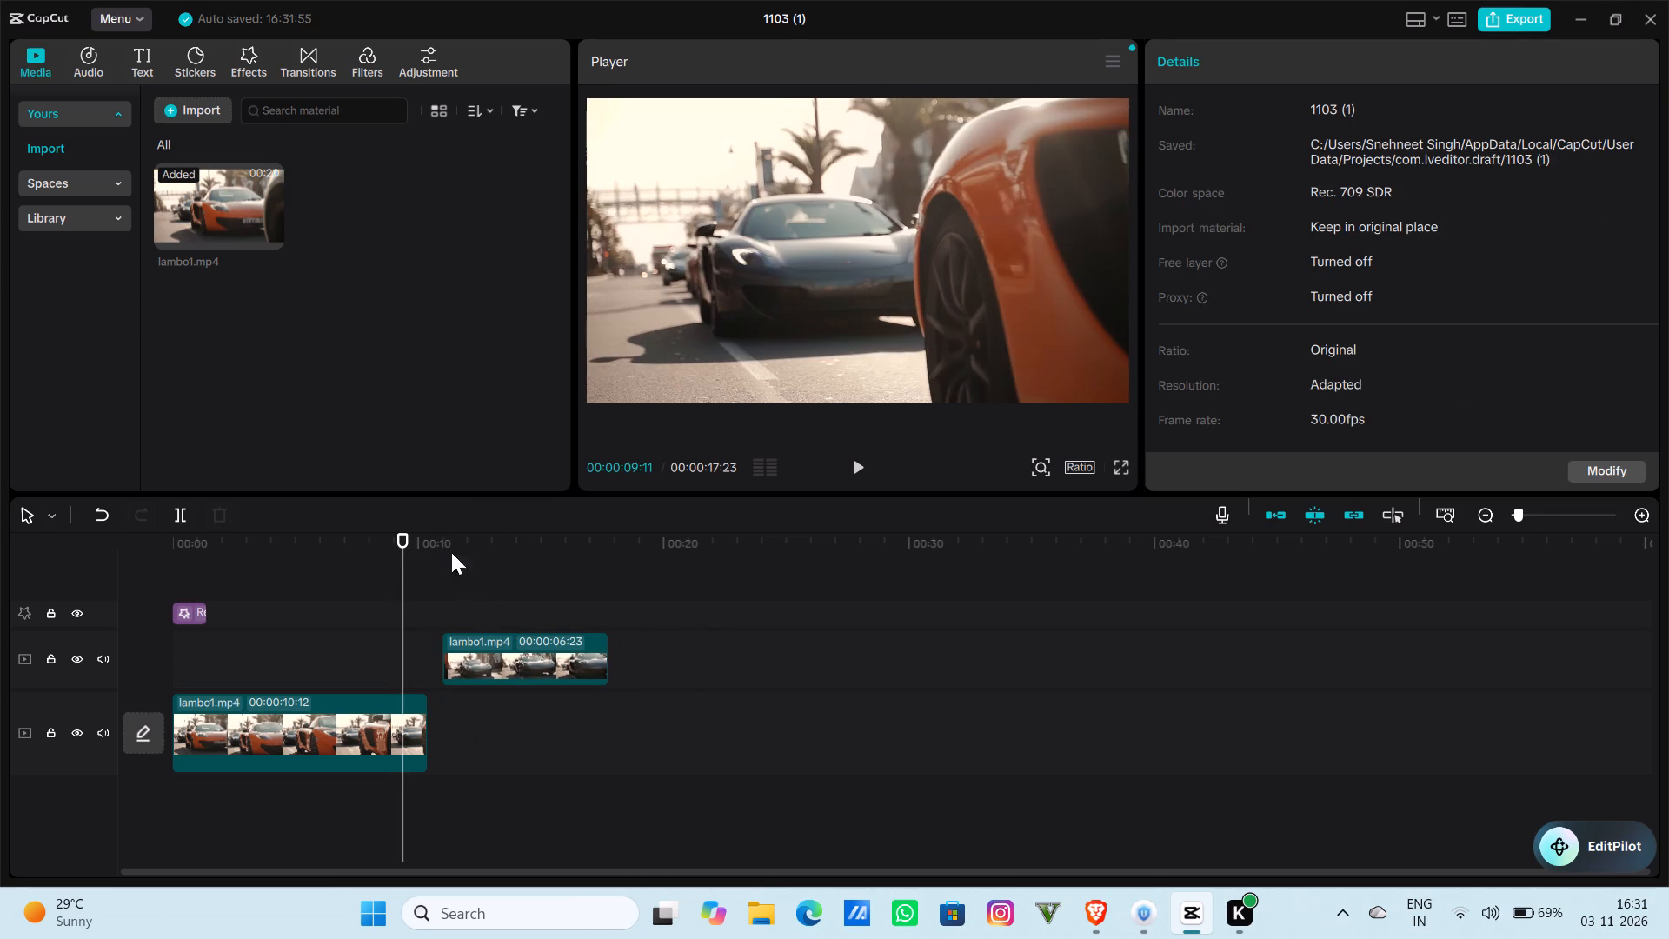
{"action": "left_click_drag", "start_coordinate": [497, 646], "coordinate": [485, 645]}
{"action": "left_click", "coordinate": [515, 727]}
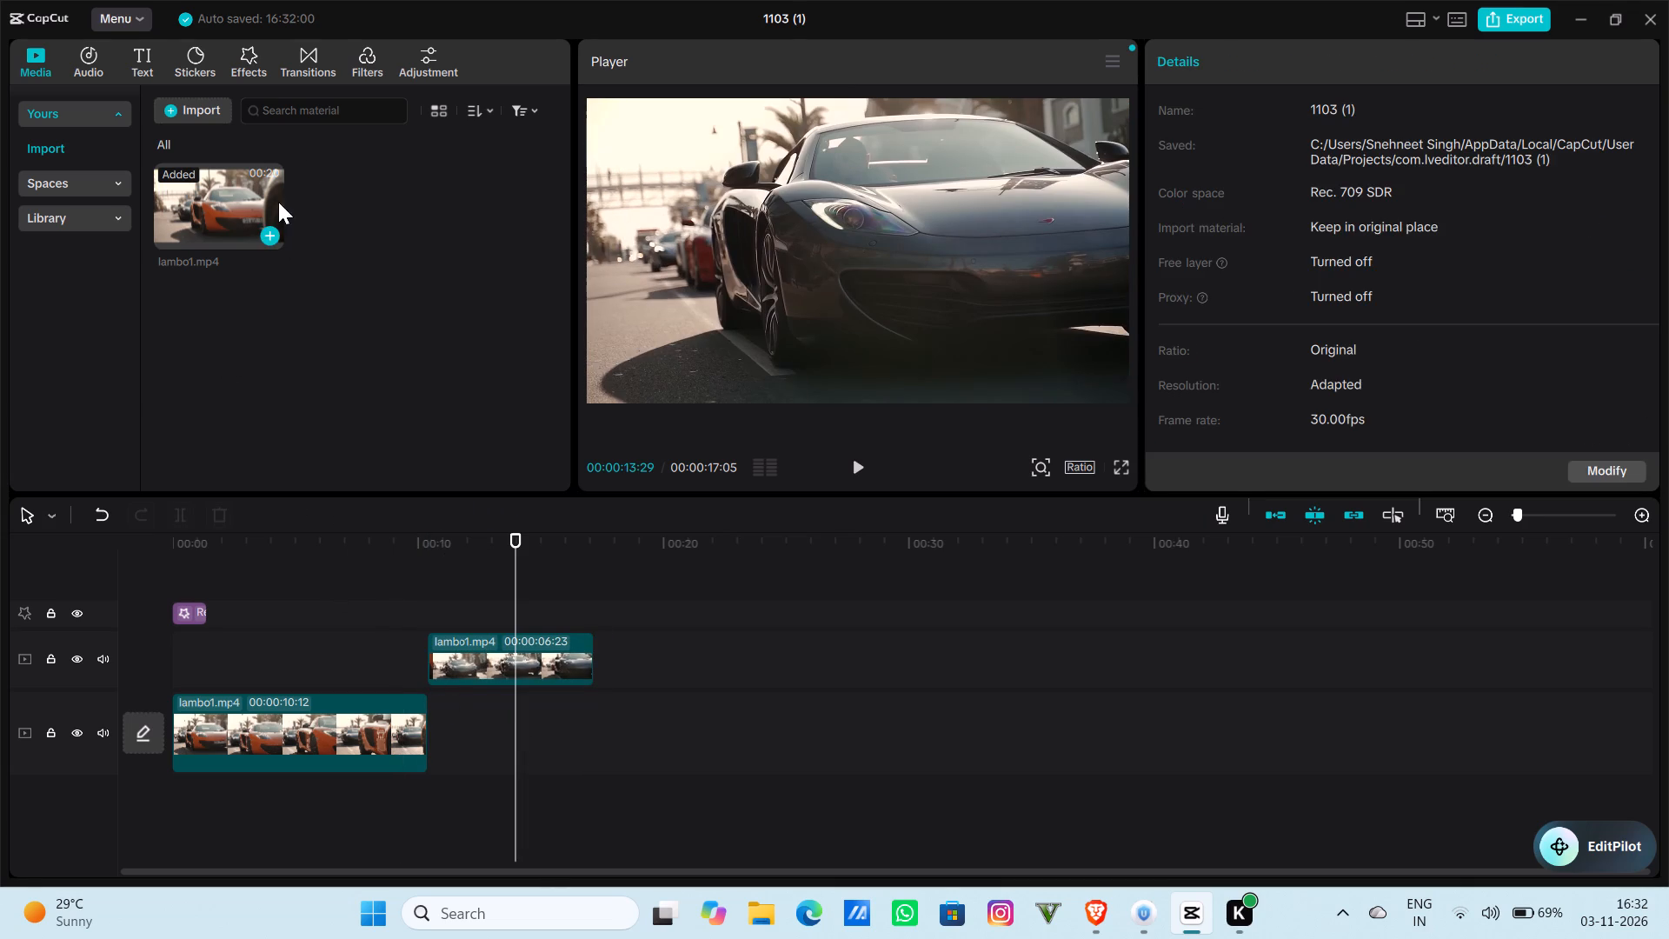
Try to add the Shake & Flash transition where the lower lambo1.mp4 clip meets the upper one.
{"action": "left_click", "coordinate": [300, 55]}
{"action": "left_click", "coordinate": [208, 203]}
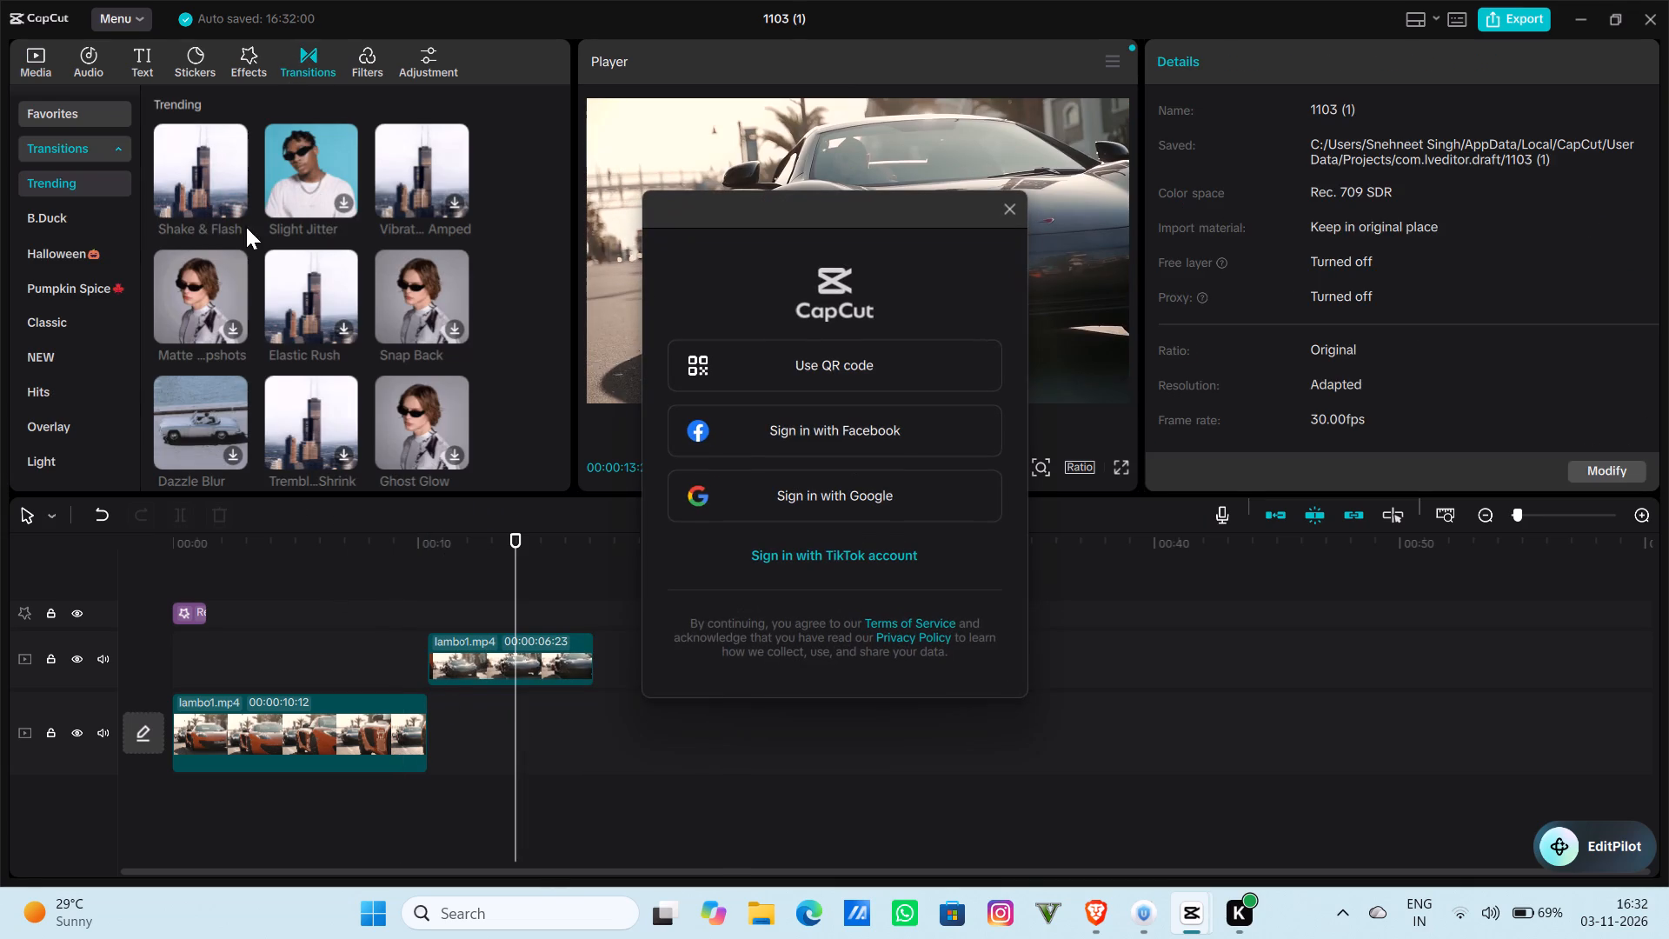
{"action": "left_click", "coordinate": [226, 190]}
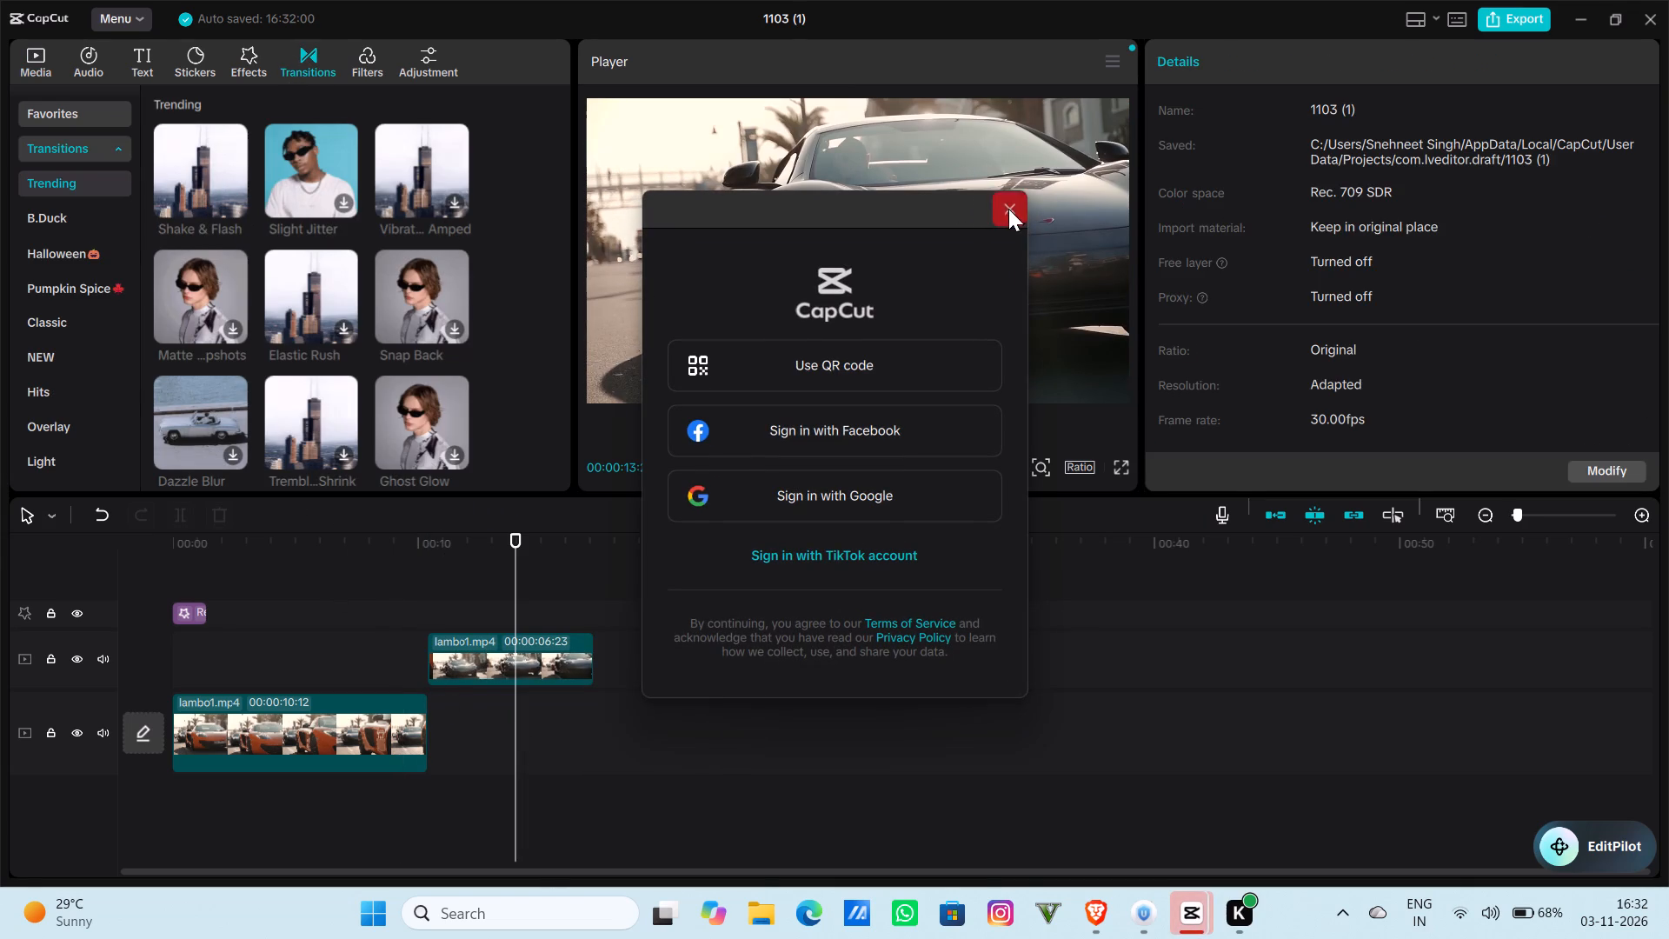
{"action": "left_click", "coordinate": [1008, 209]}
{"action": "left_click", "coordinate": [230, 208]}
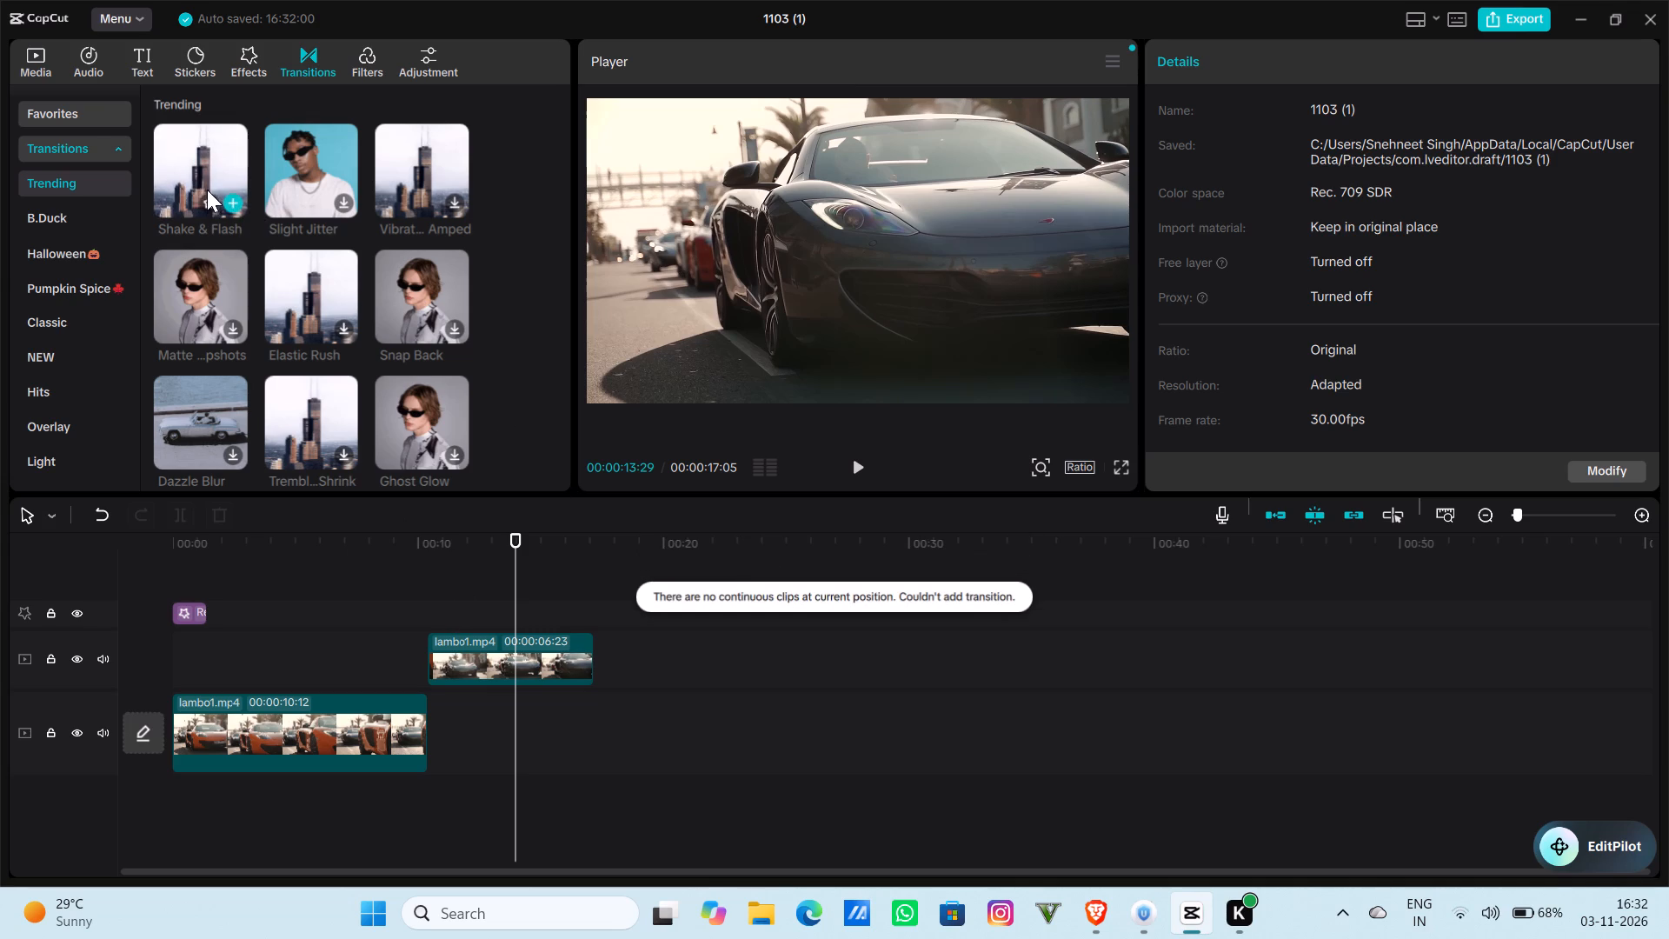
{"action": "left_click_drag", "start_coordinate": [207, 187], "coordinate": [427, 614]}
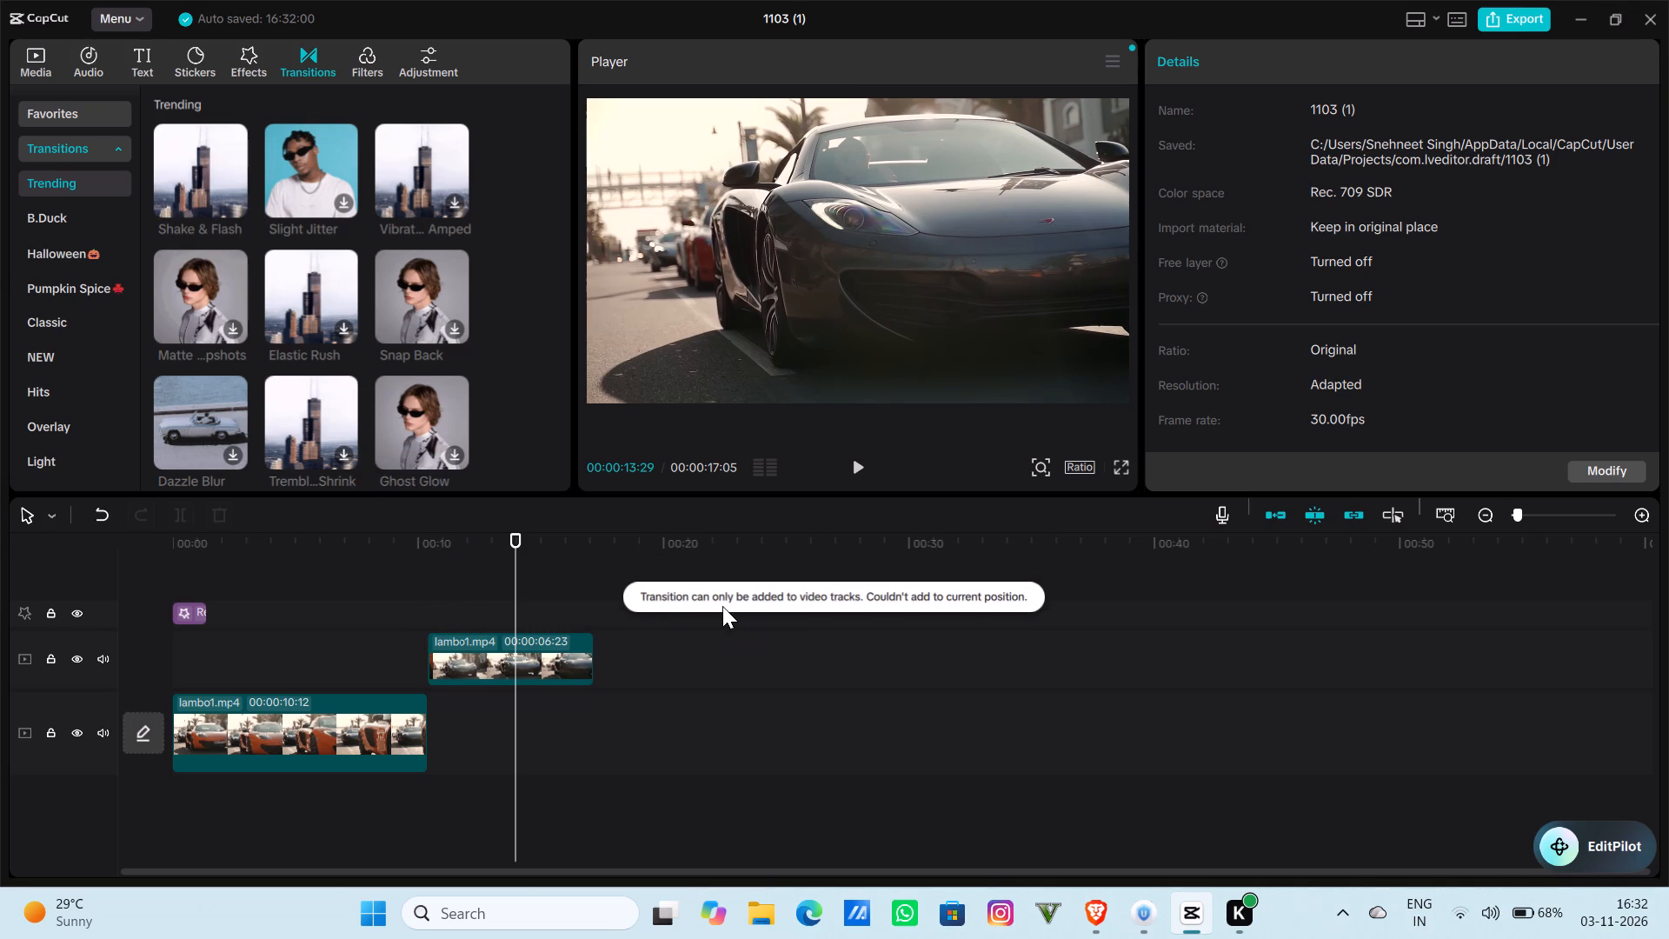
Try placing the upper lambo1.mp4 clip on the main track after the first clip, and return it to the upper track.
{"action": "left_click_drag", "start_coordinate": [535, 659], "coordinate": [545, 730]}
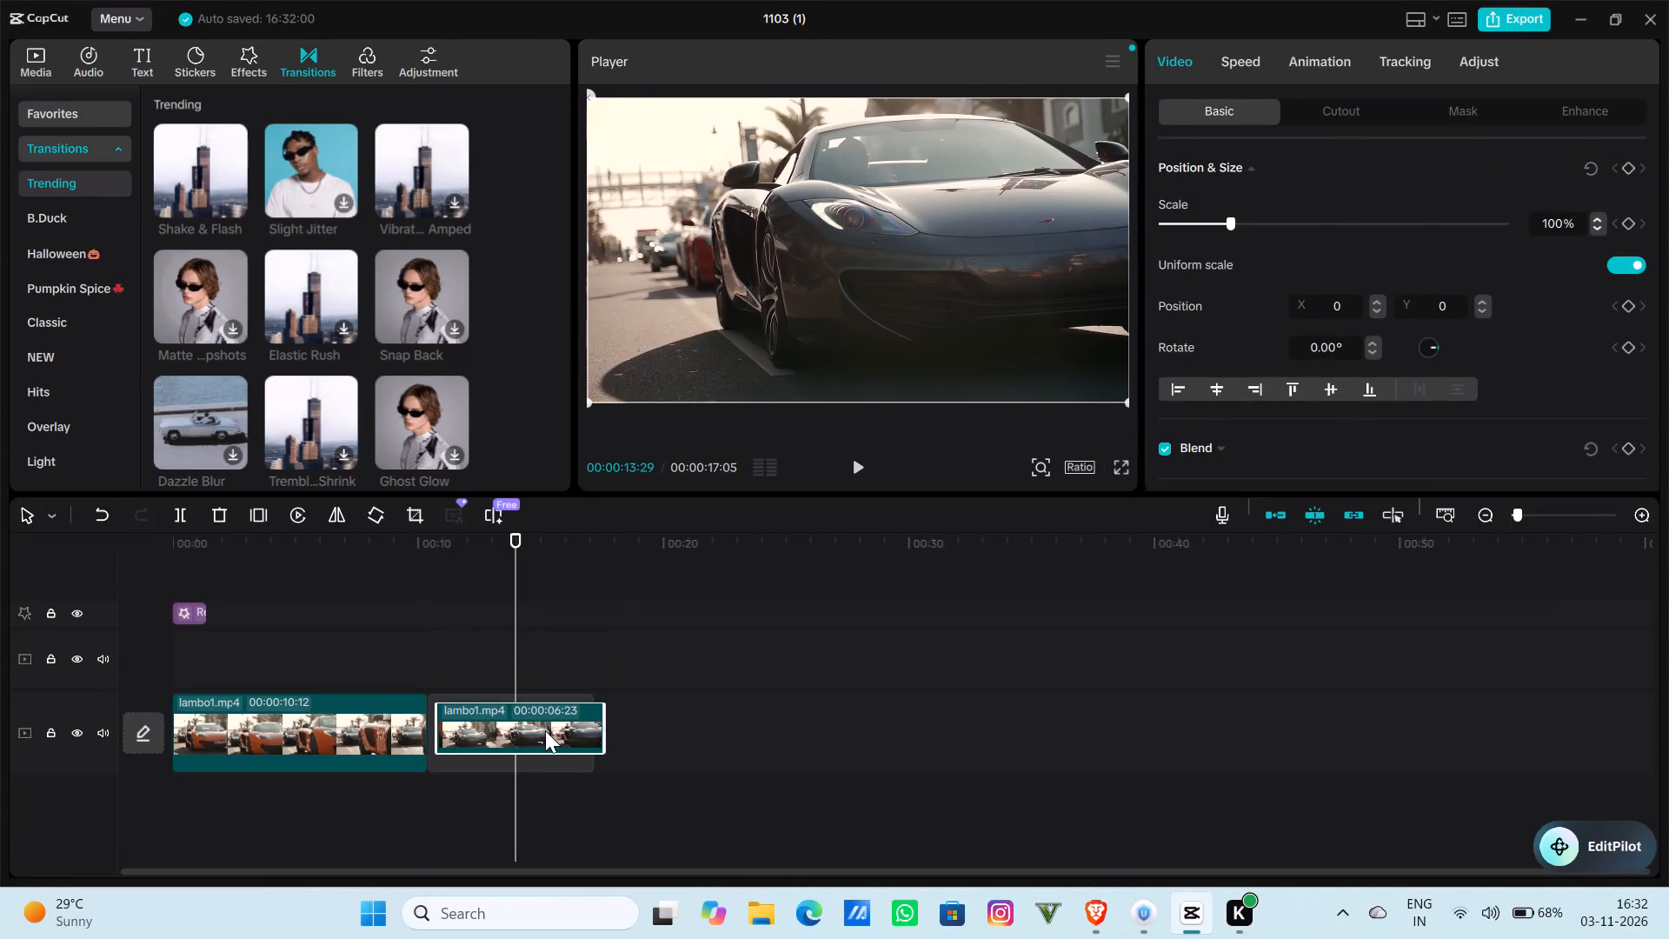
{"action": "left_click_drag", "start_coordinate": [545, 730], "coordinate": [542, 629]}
Set the playhead to 00:00:10:12 at the end of the lower lambo1.mp4 clip and extend that clip to 00:00:15:14.
{"action": "double_click", "coordinate": [429, 720]}
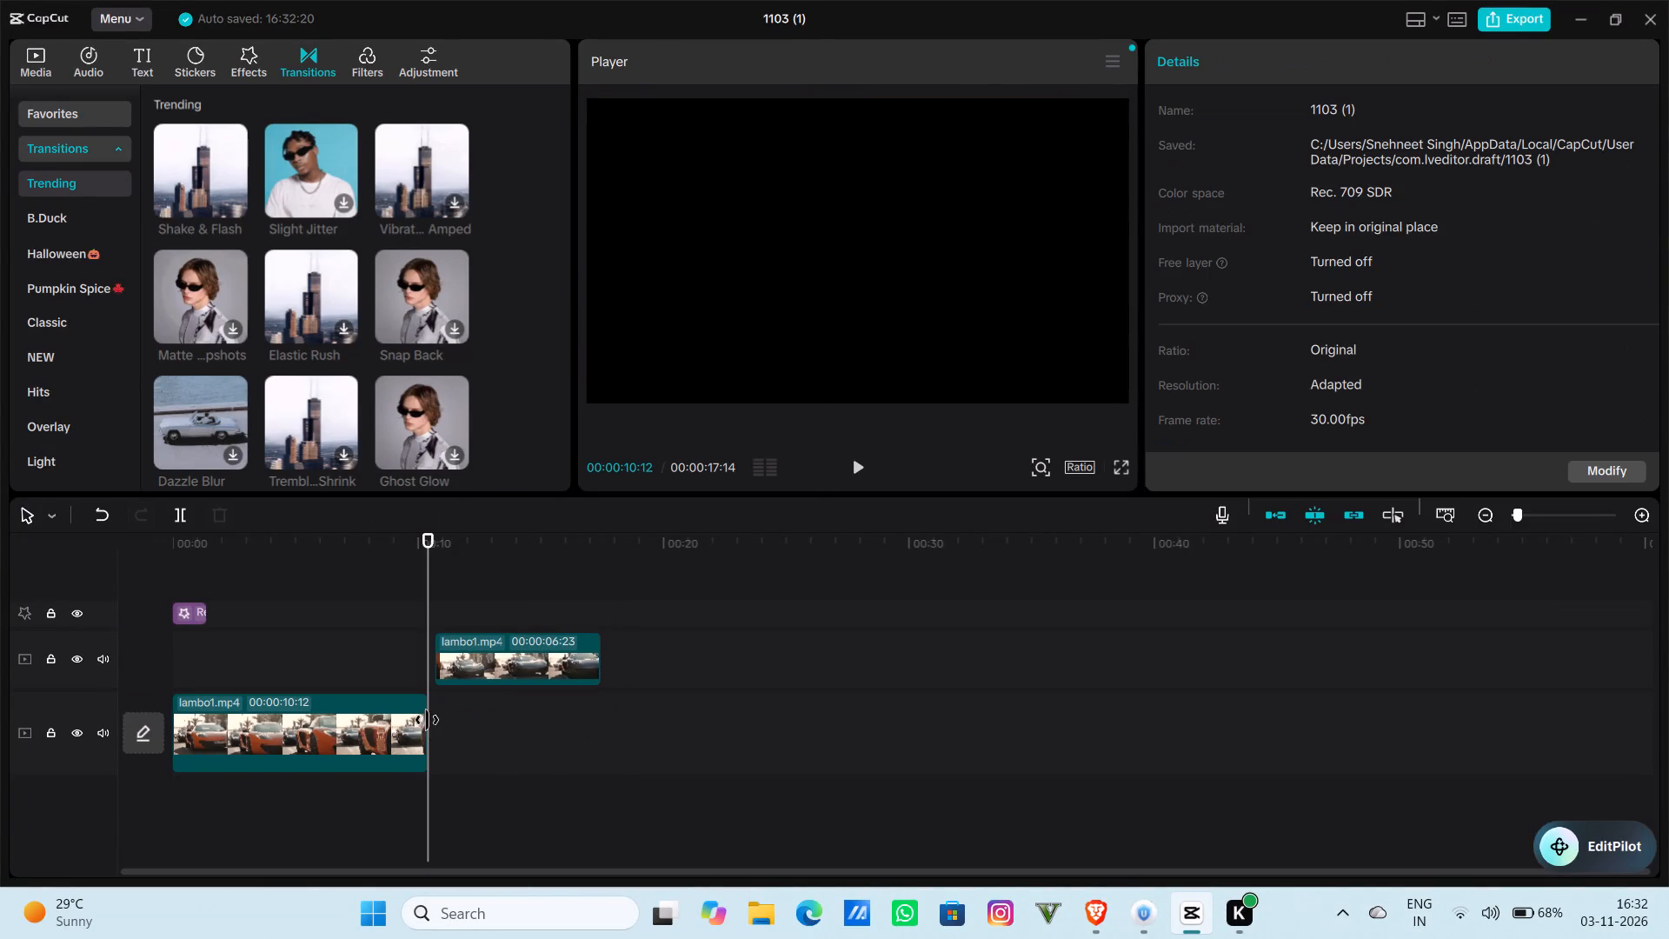
{"action": "left_click_drag", "start_coordinate": [427, 720], "coordinate": [551, 722]}
Delete the lambo1.mp4 clip on the upper track.
{"action": "left_click", "coordinate": [552, 659]}
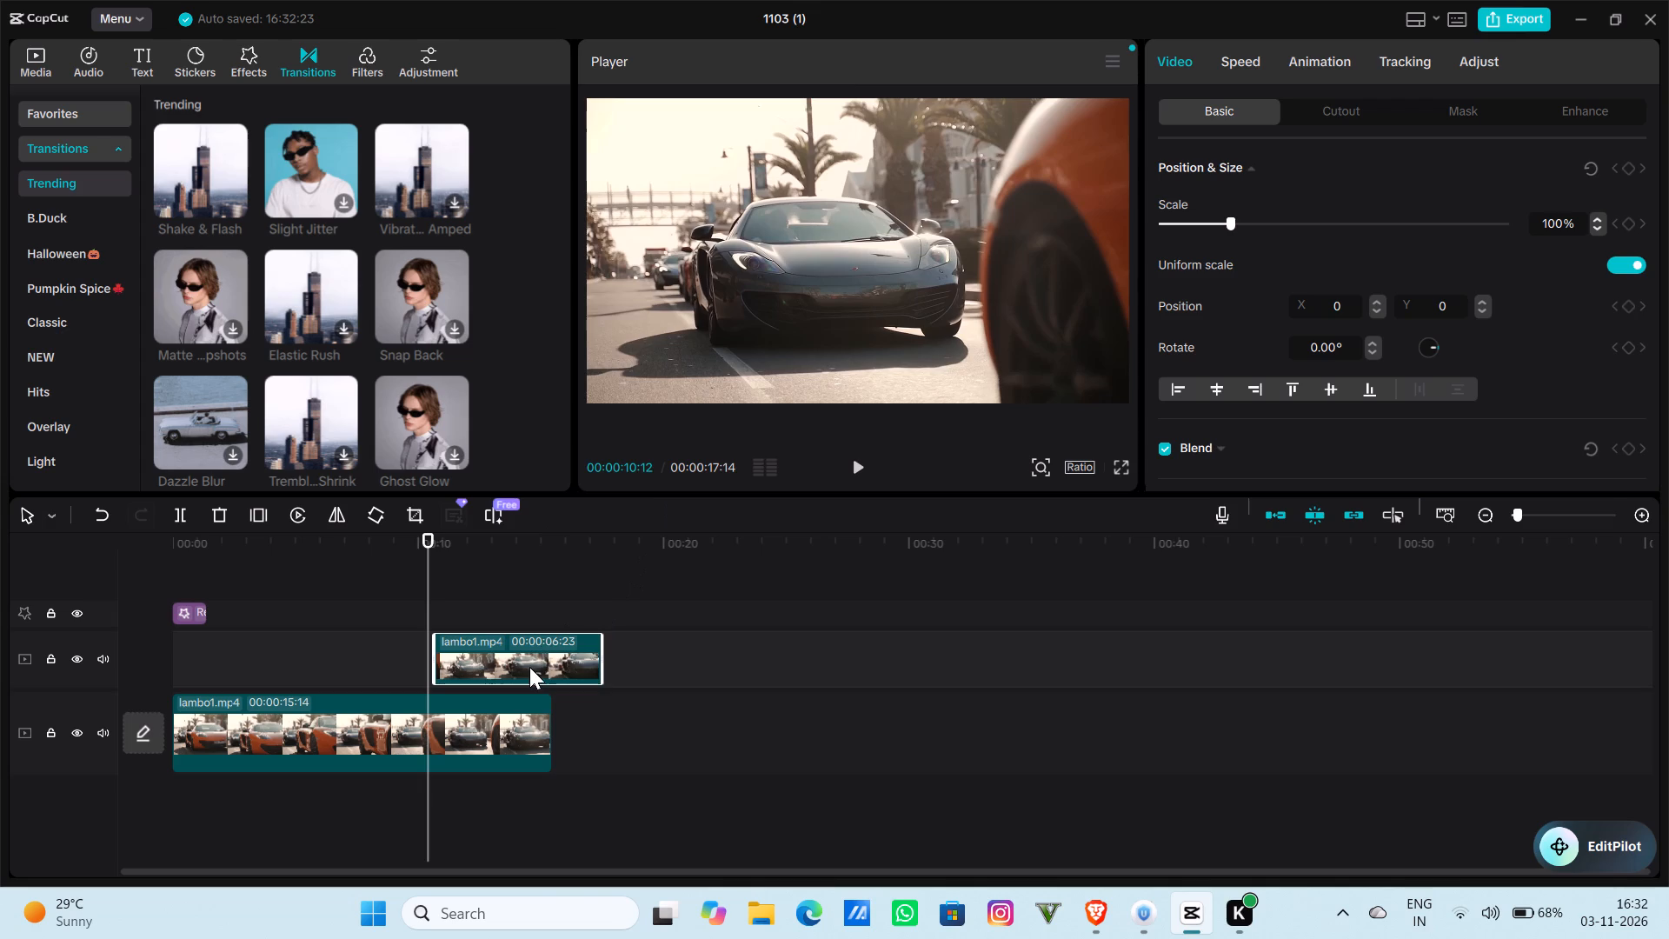
{"action": "right_click", "coordinate": [529, 667]}
{"action": "left_click", "coordinate": [643, 301]}
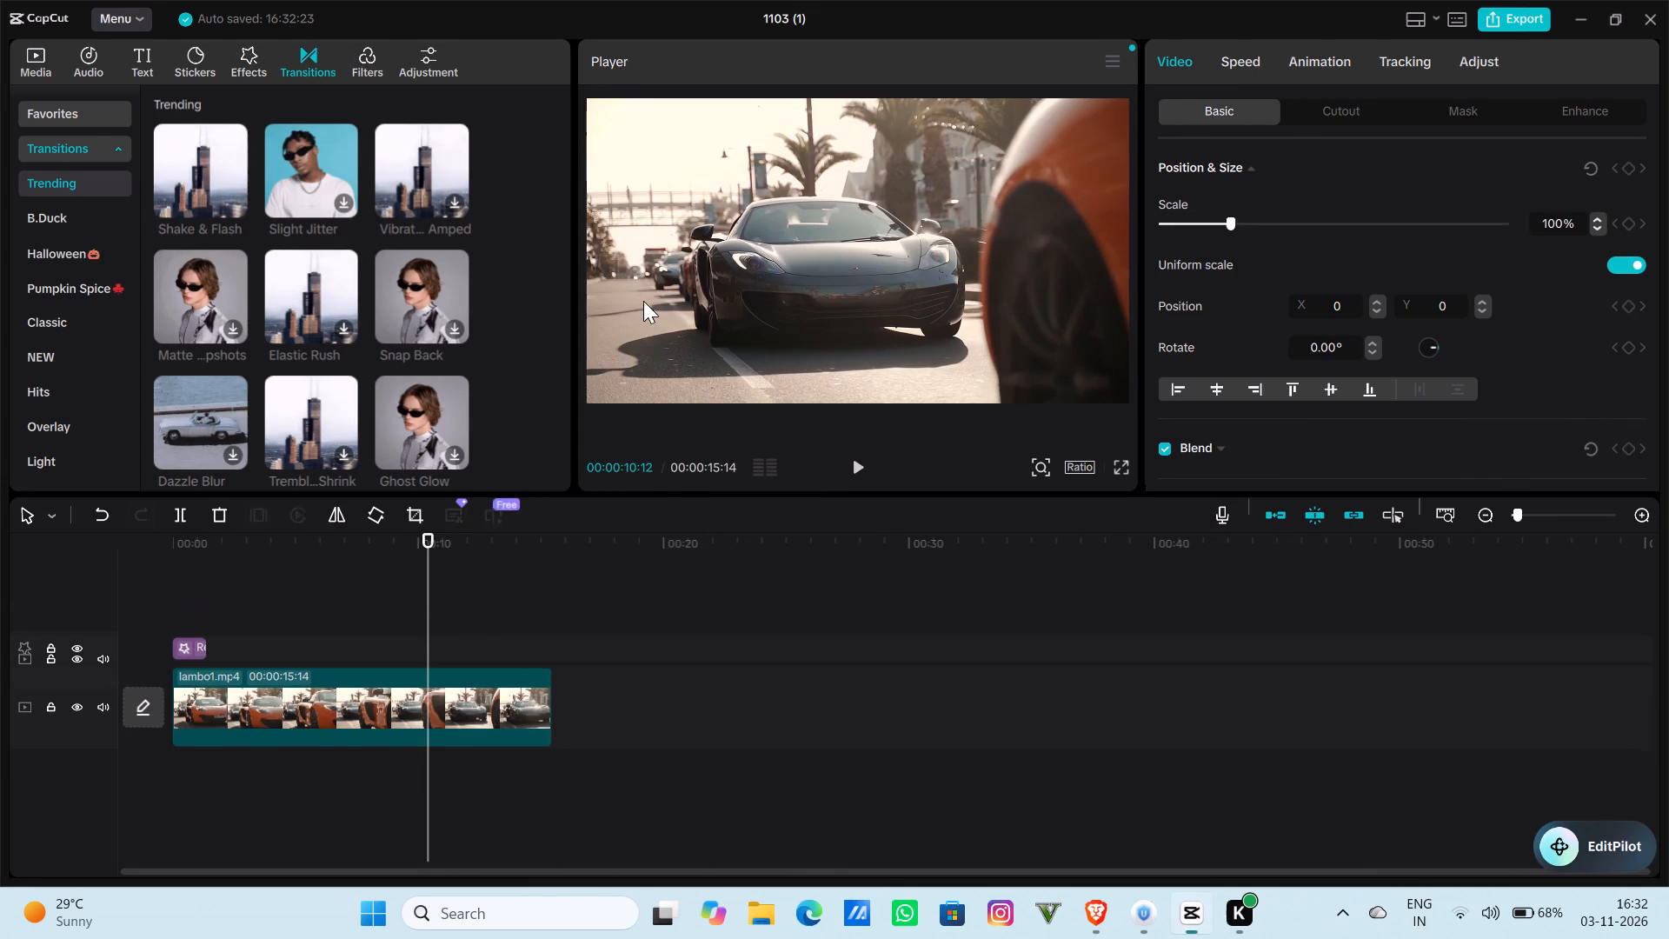
Extend the end of the remaining lambo1.mp4 clip to a length of 00:00:19:27.
{"action": "left_click", "coordinate": [440, 701]}
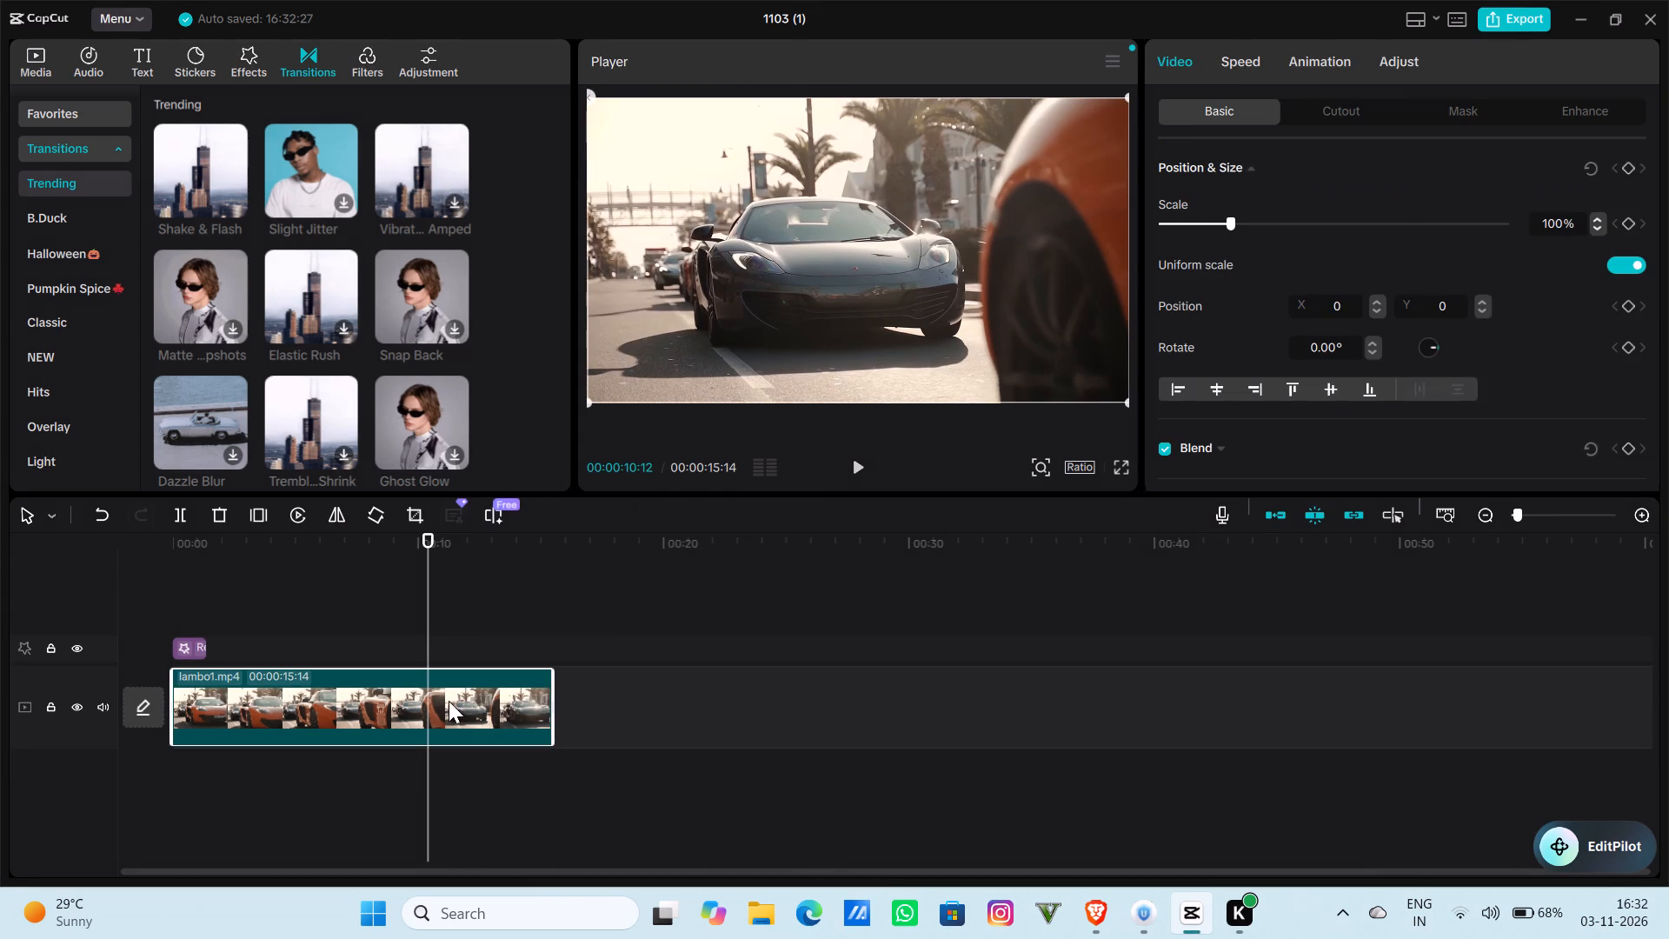
{"action": "left_click_drag", "start_coordinate": [549, 720], "coordinate": [463, 719]}
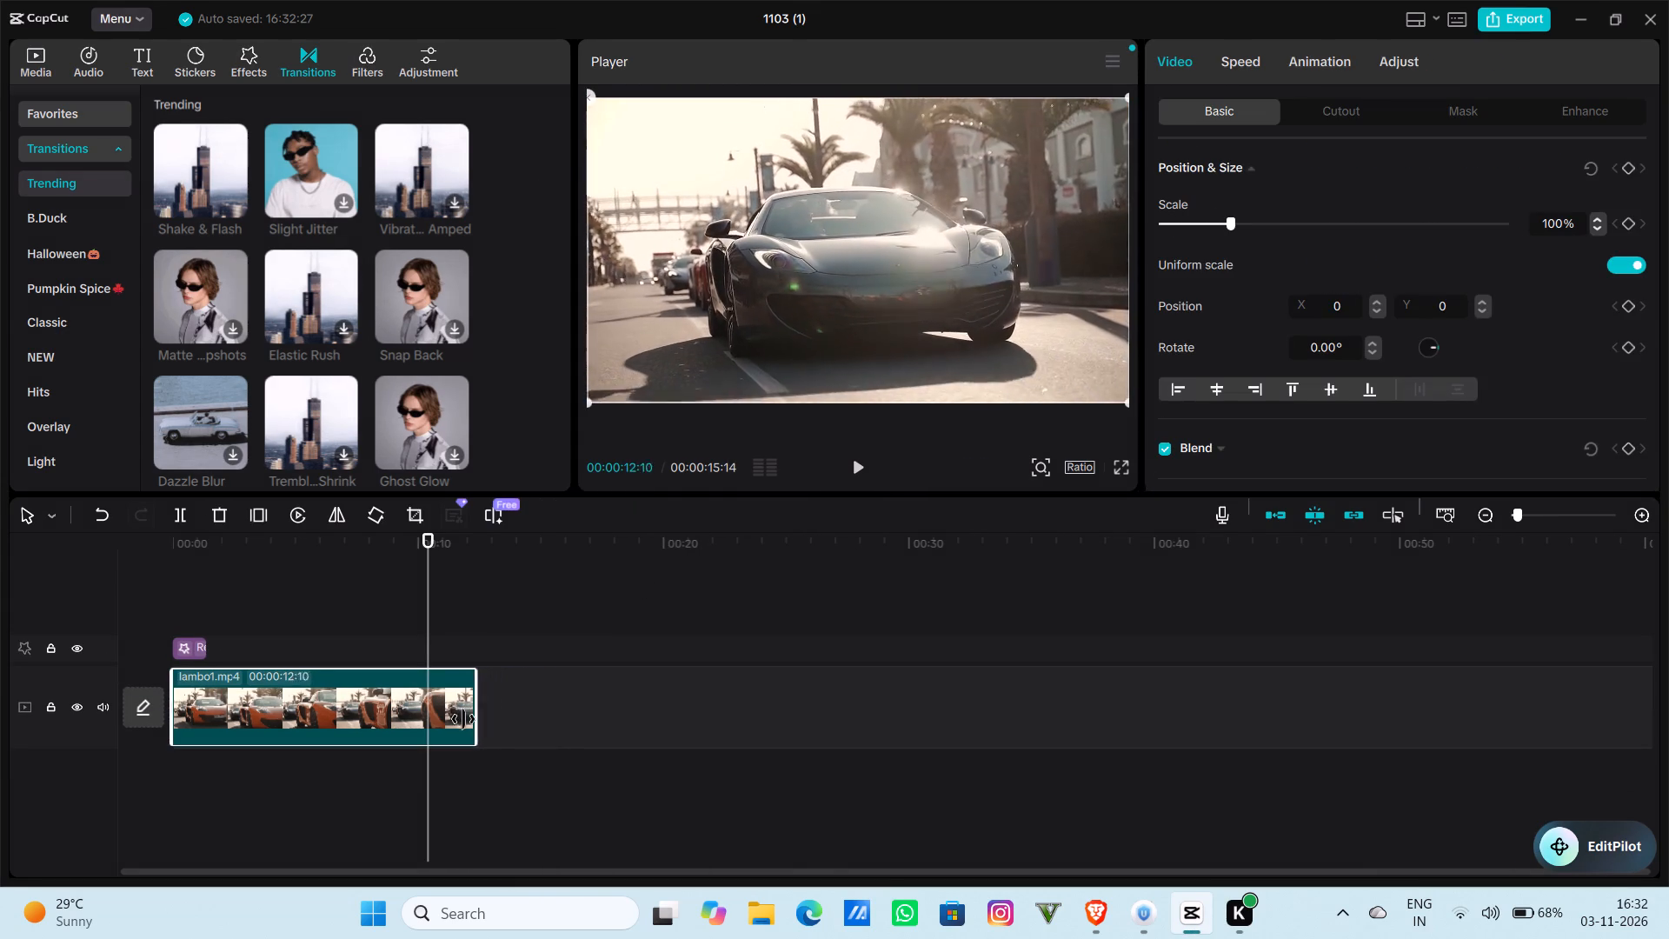
{"action": "left_click_drag", "start_coordinate": [463, 719], "coordinate": [495, 712]}
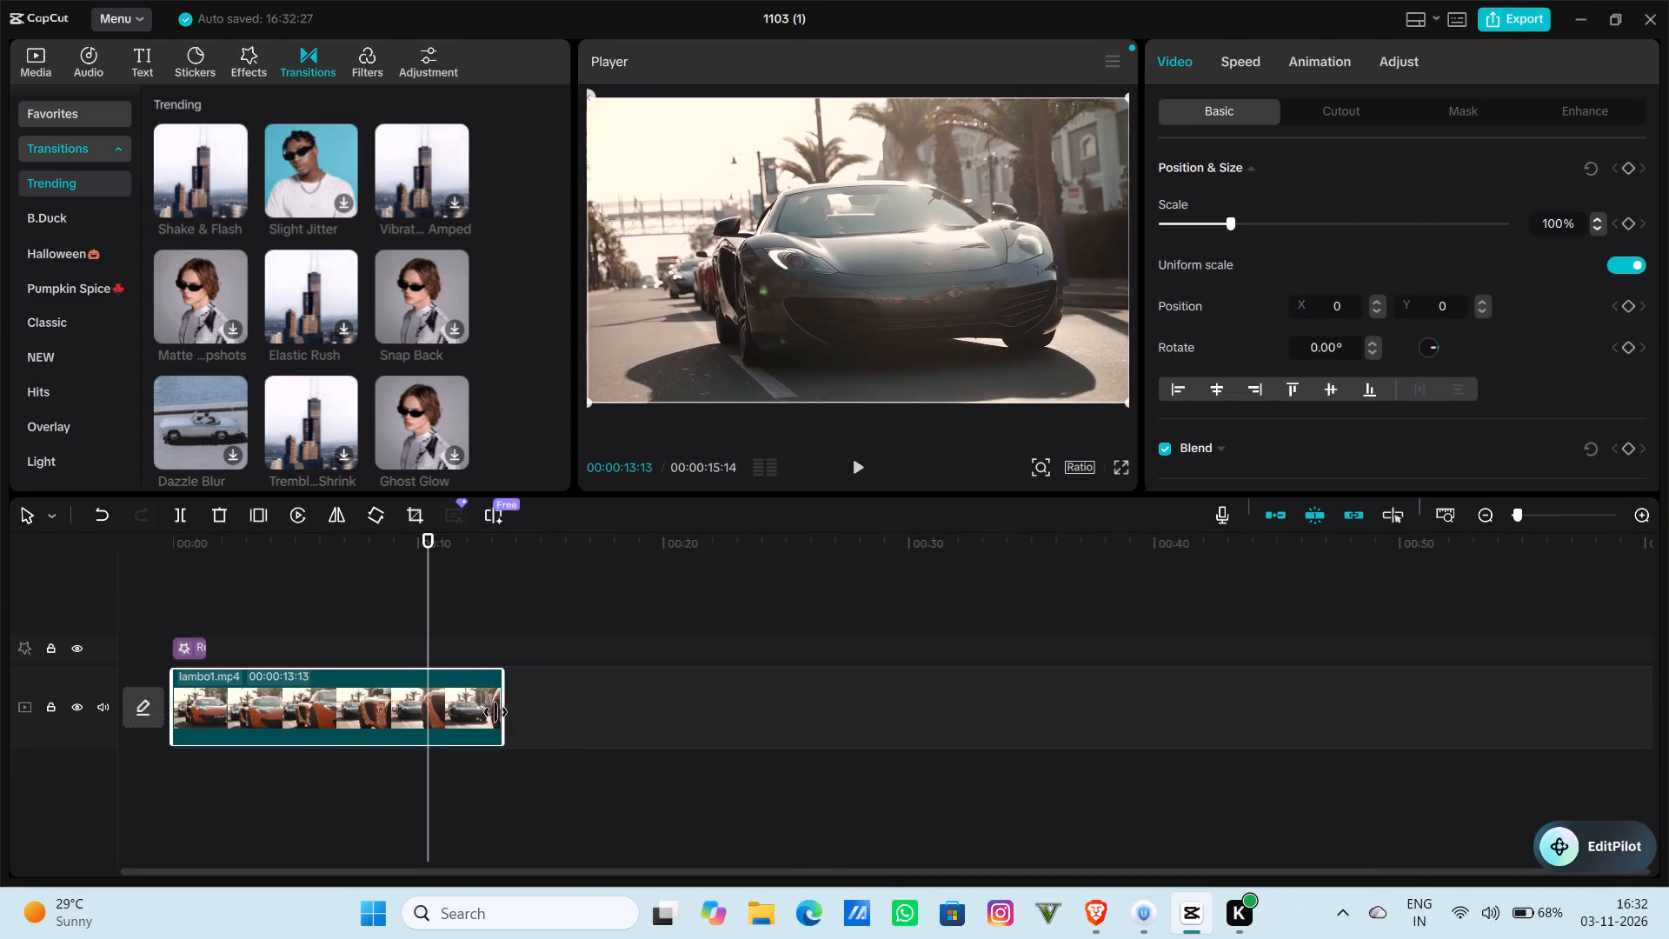
{"action": "left_click_drag", "start_coordinate": [495, 712], "coordinate": [419, 703]}
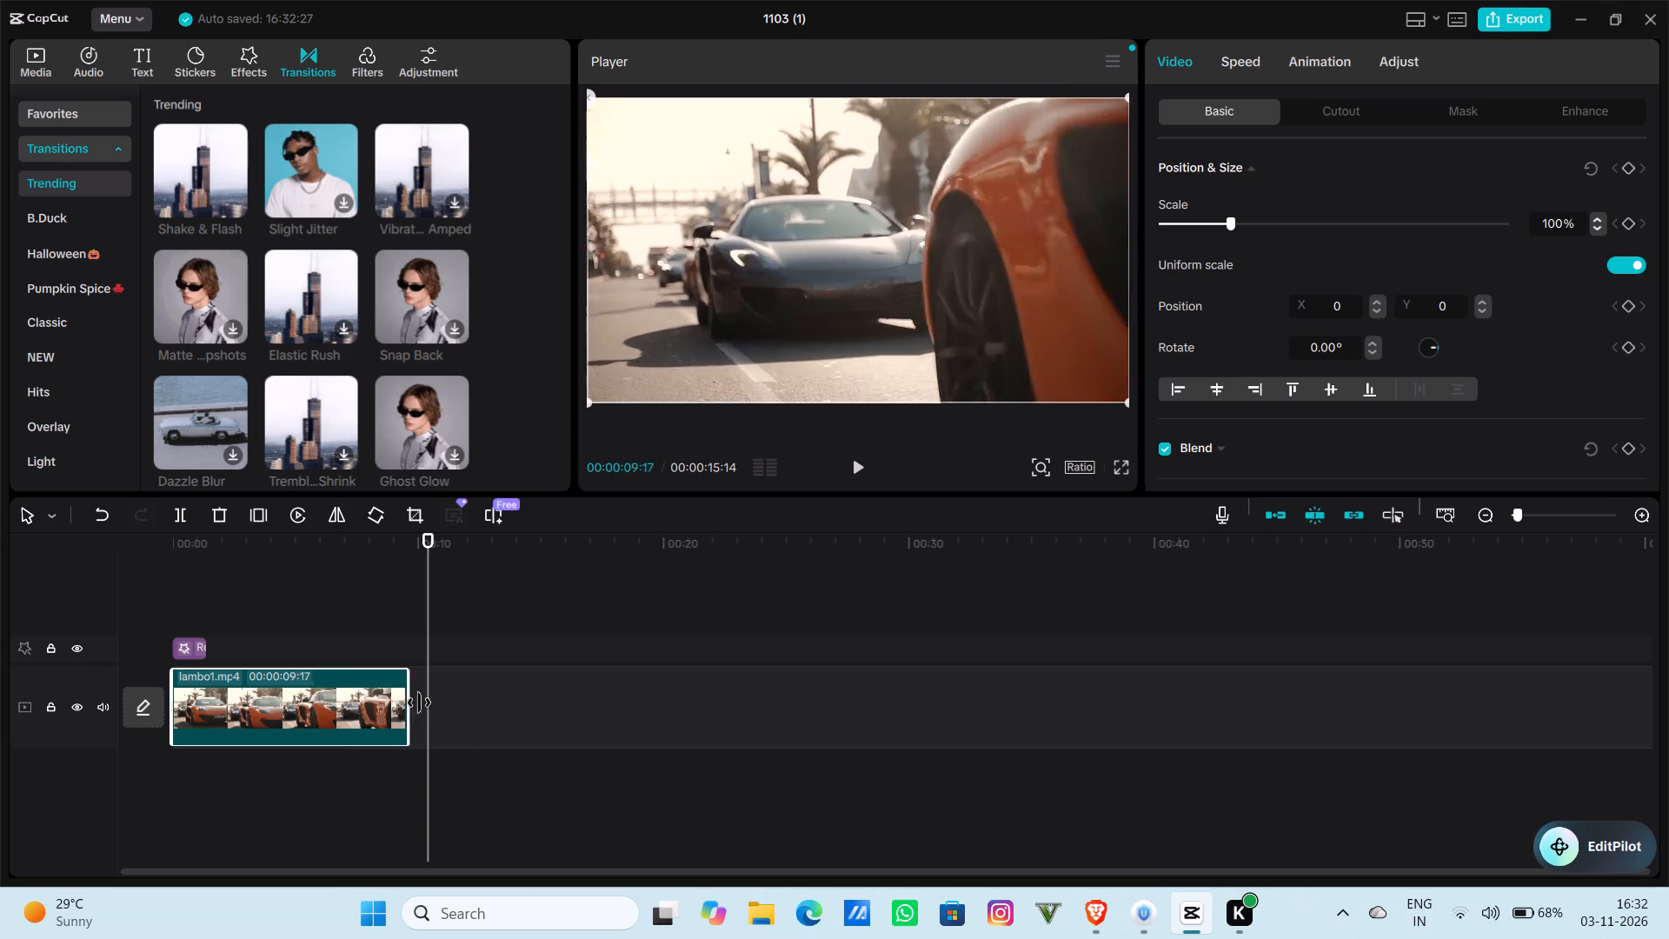
{"action": "left_click_drag", "start_coordinate": [419, 703], "coordinate": [565, 710]}
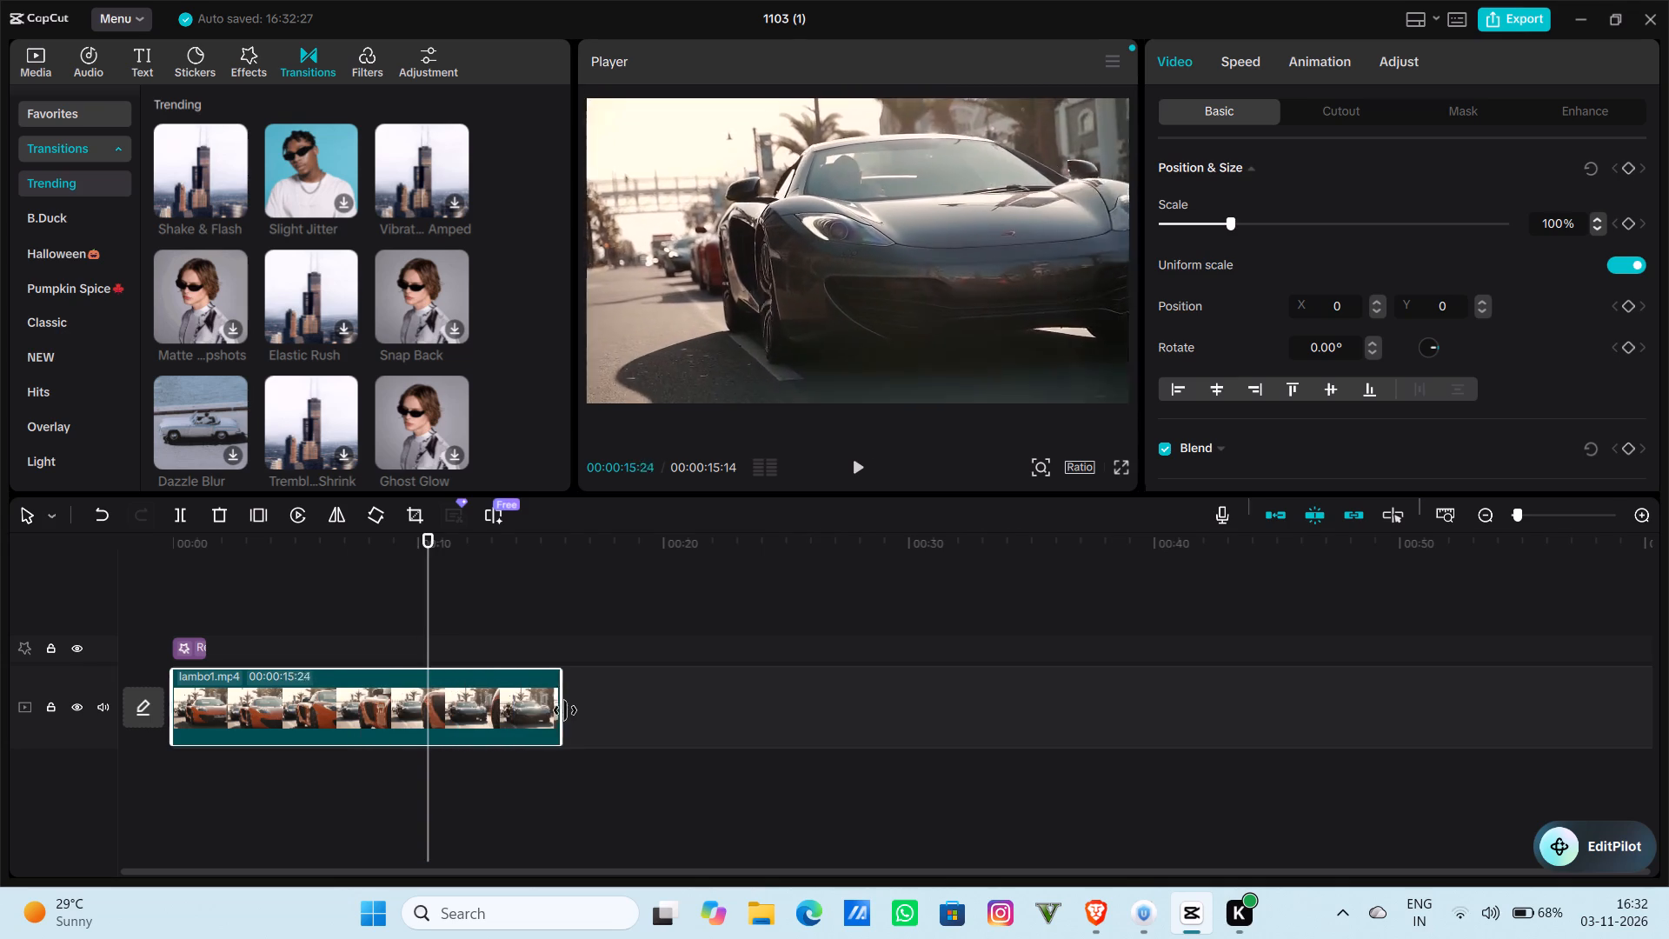
{"action": "left_click_drag", "start_coordinate": [565, 710], "coordinate": [675, 713]}
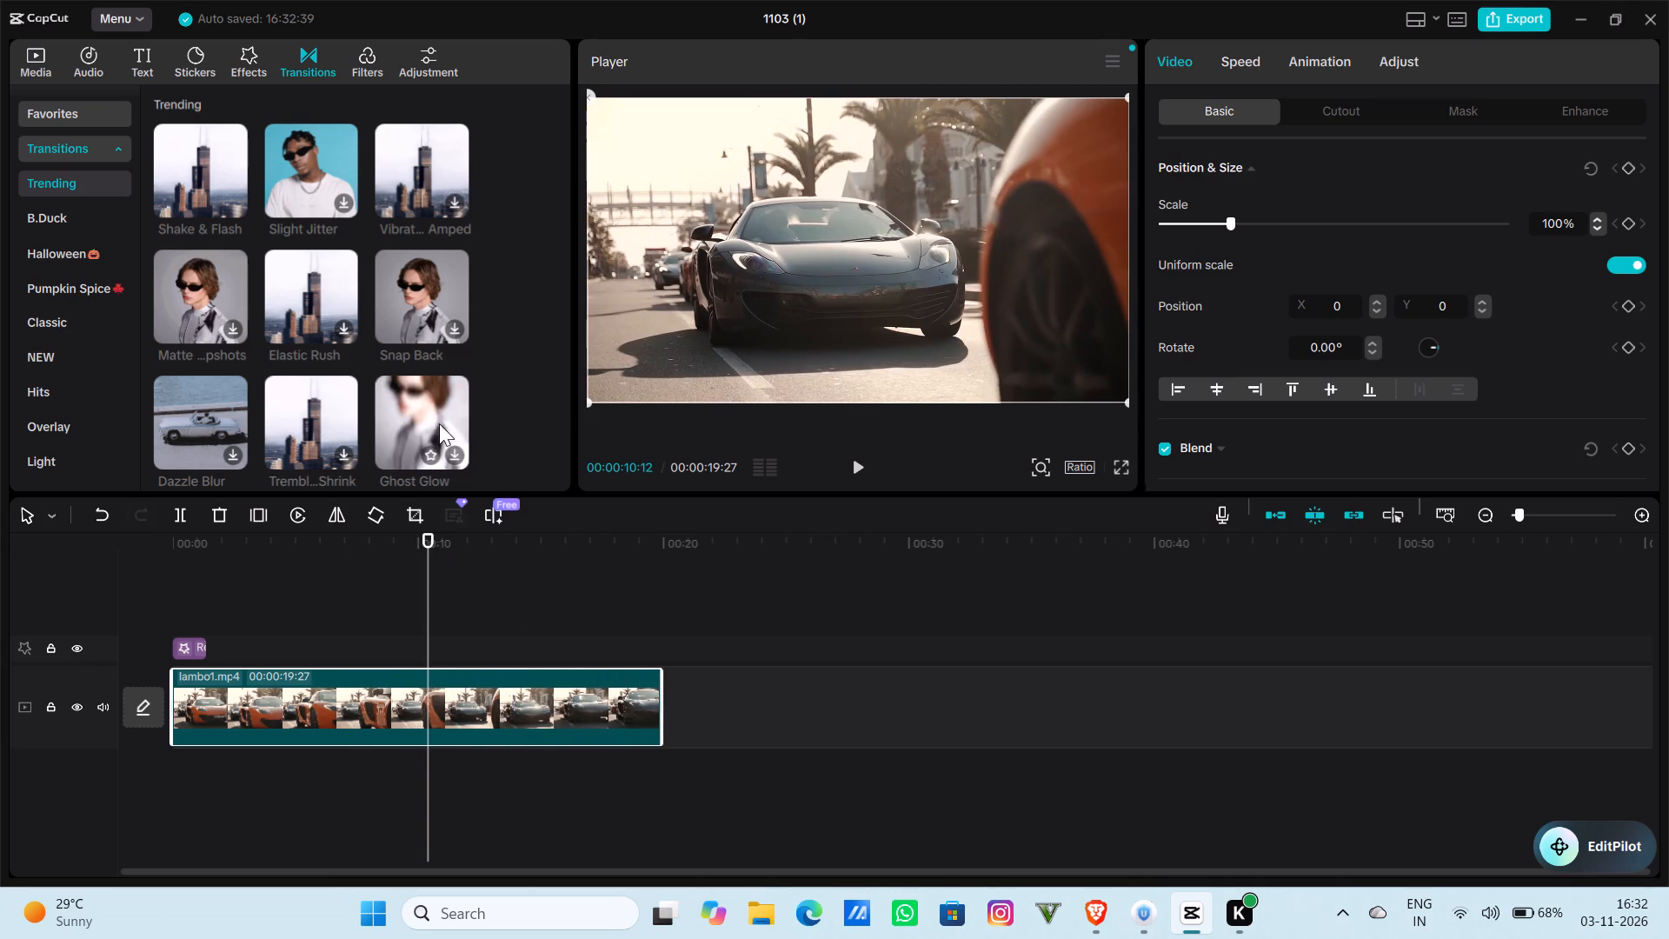
Add the trending Ghost Blast video effect above the lambo1.mp4 clip, starting at 00:00:10:12.
{"action": "left_click", "coordinate": [227, 203]}
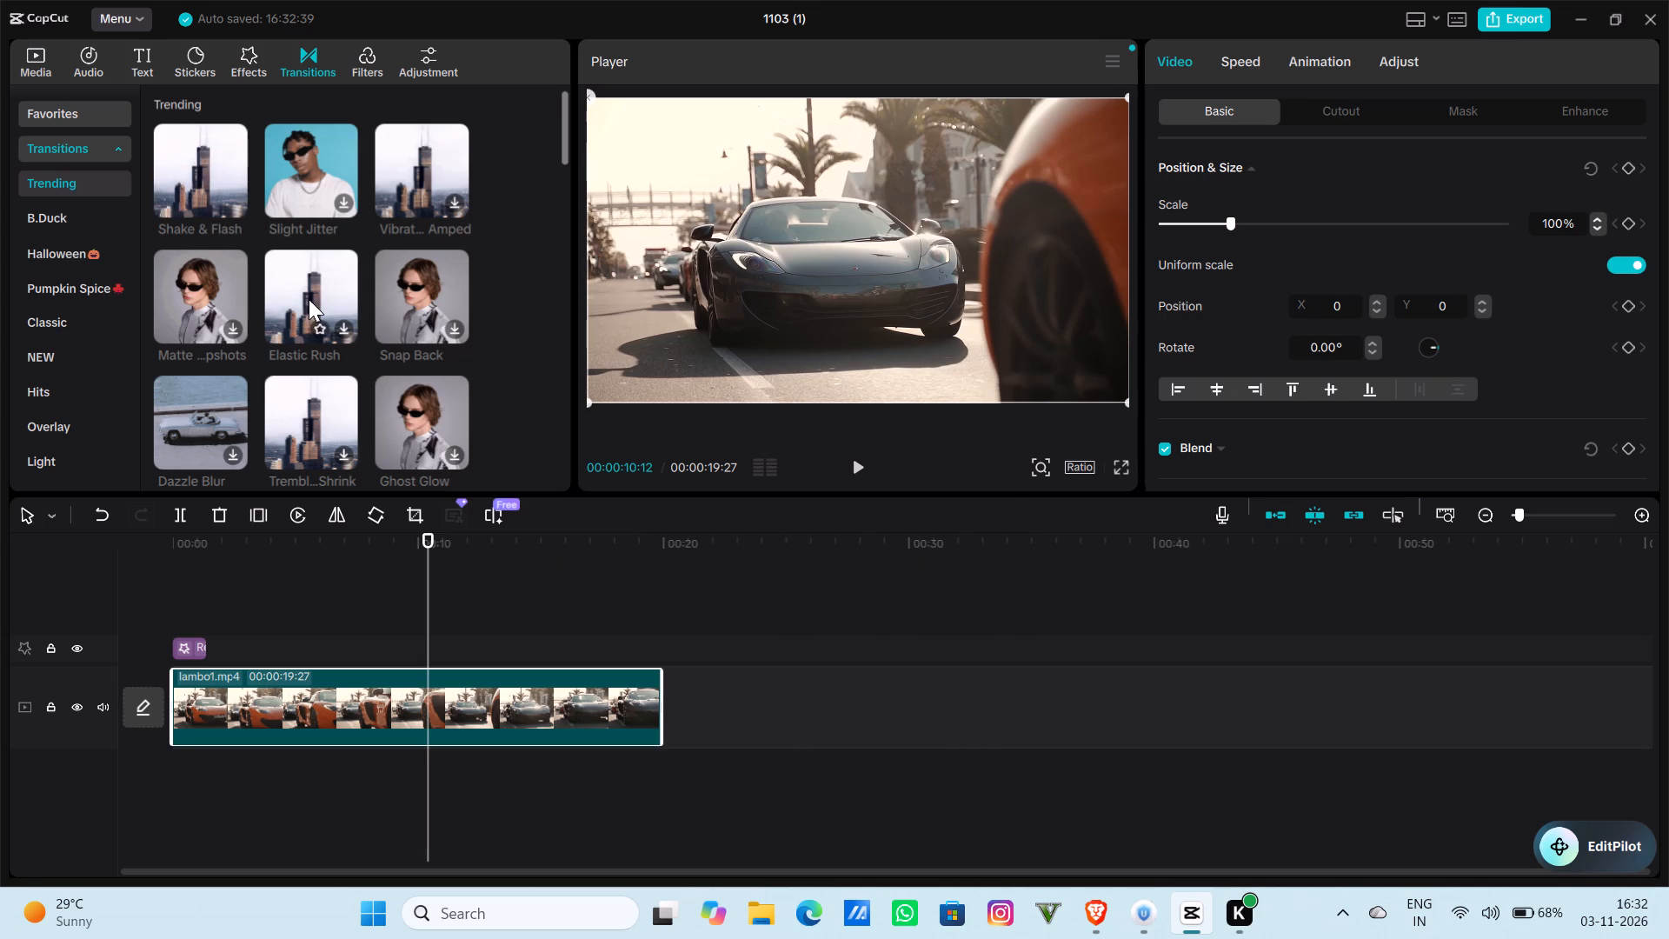
{"action": "left_click", "coordinate": [256, 60]}
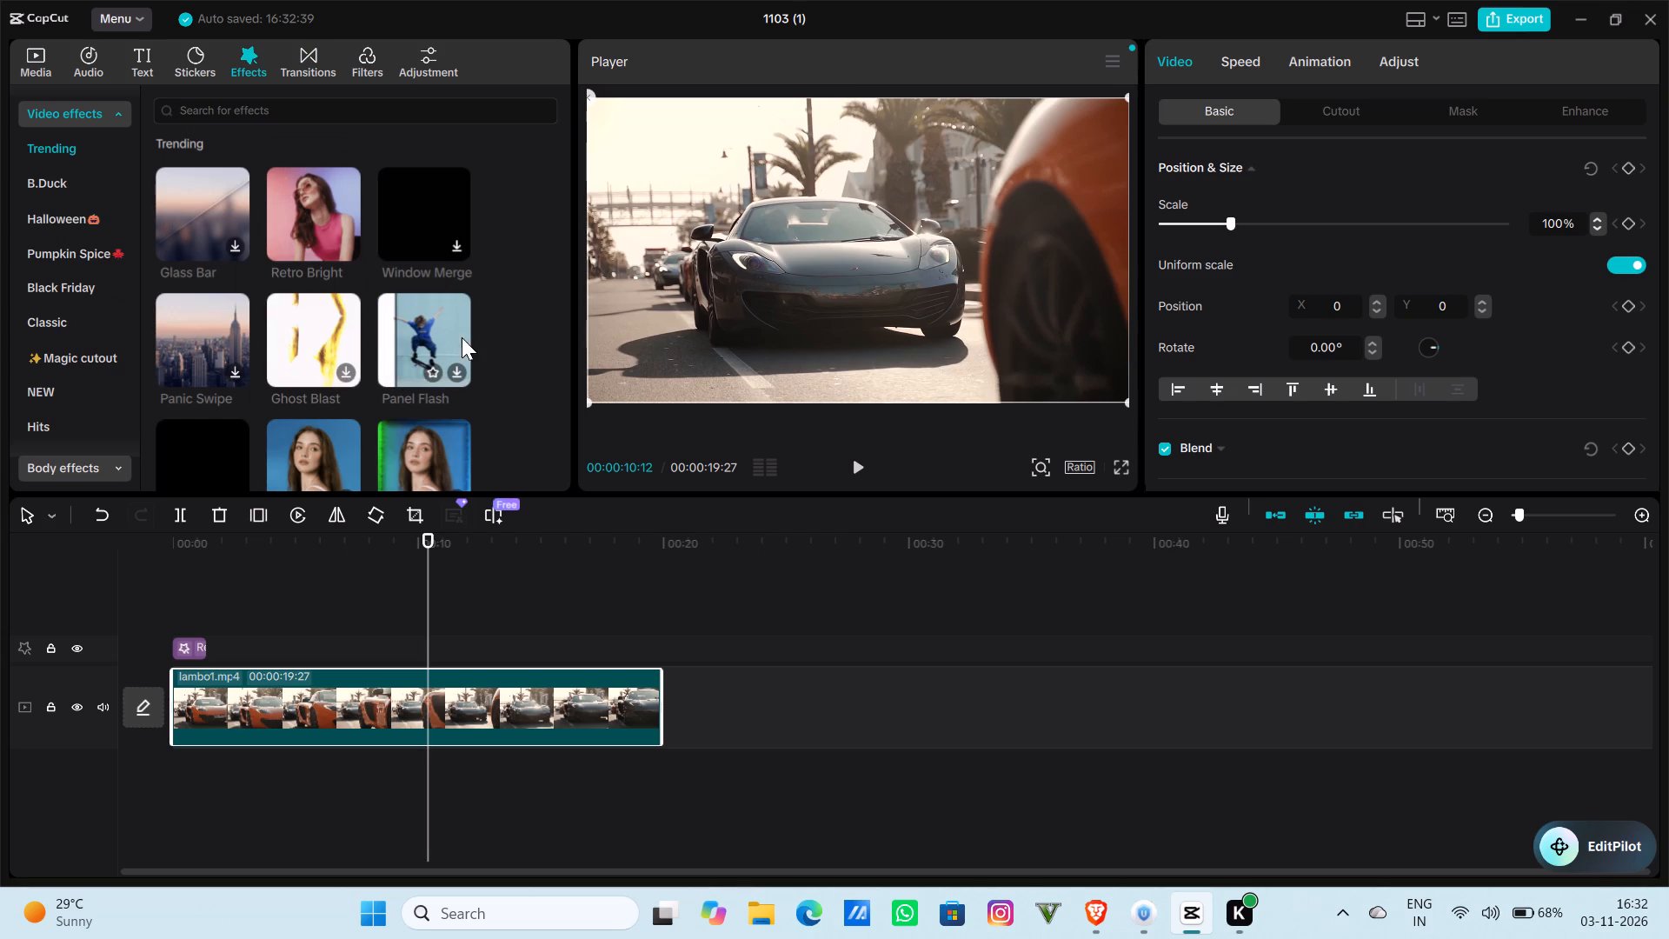
{"action": "left_click", "coordinate": [348, 376]}
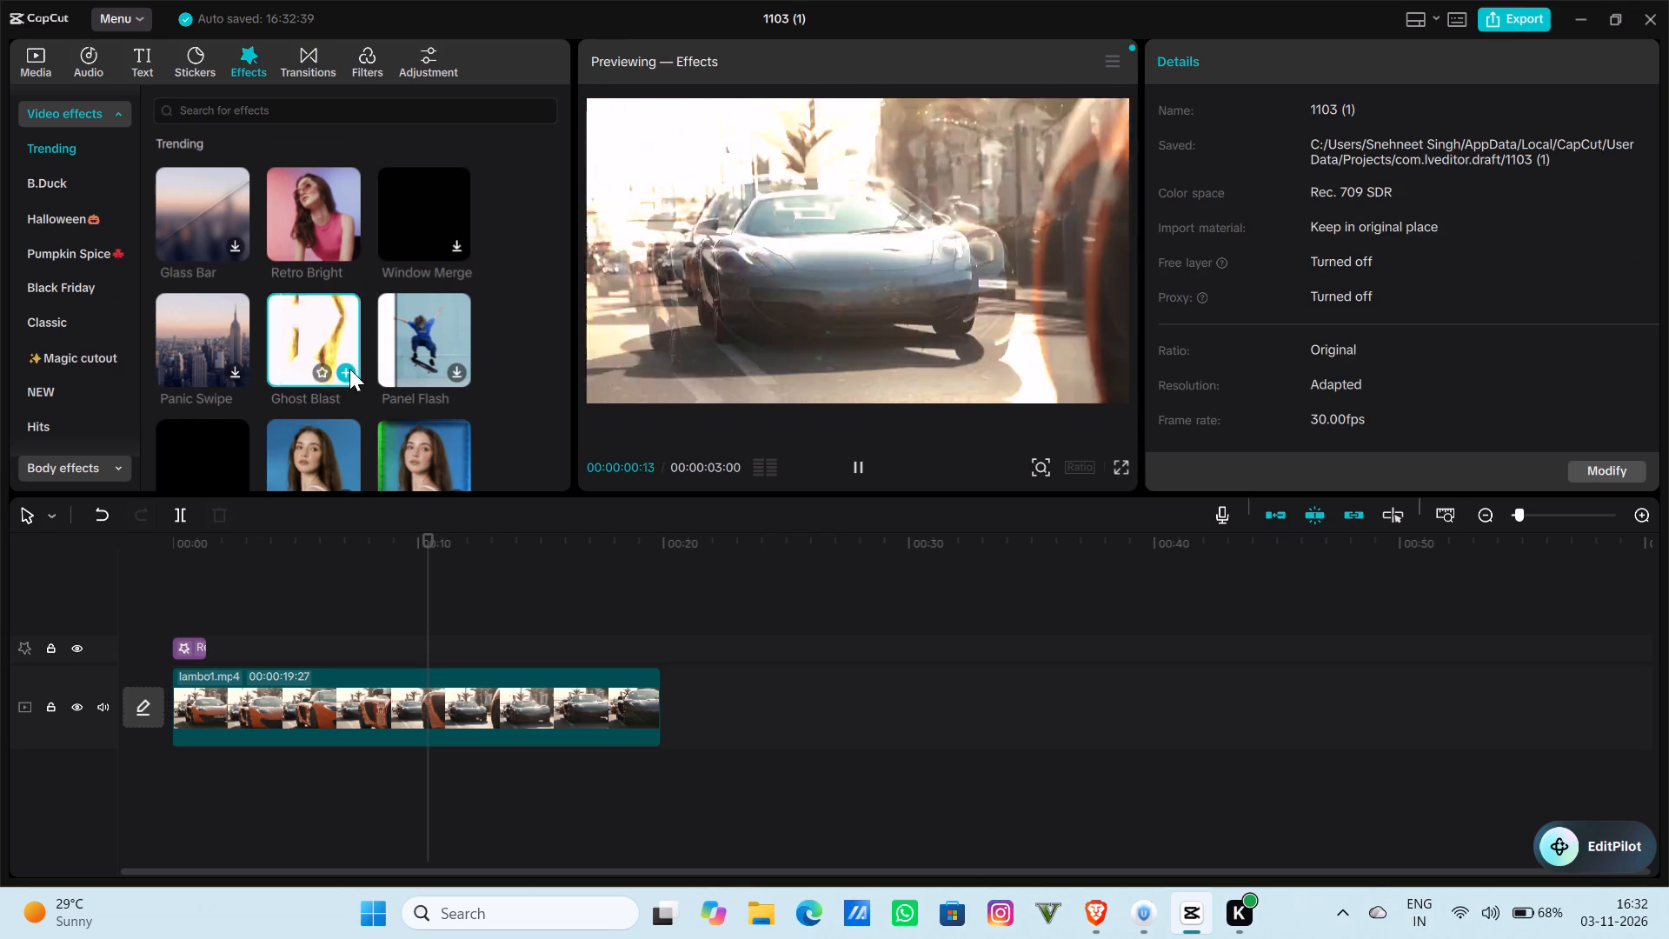
{"action": "left_click", "coordinate": [349, 369]}
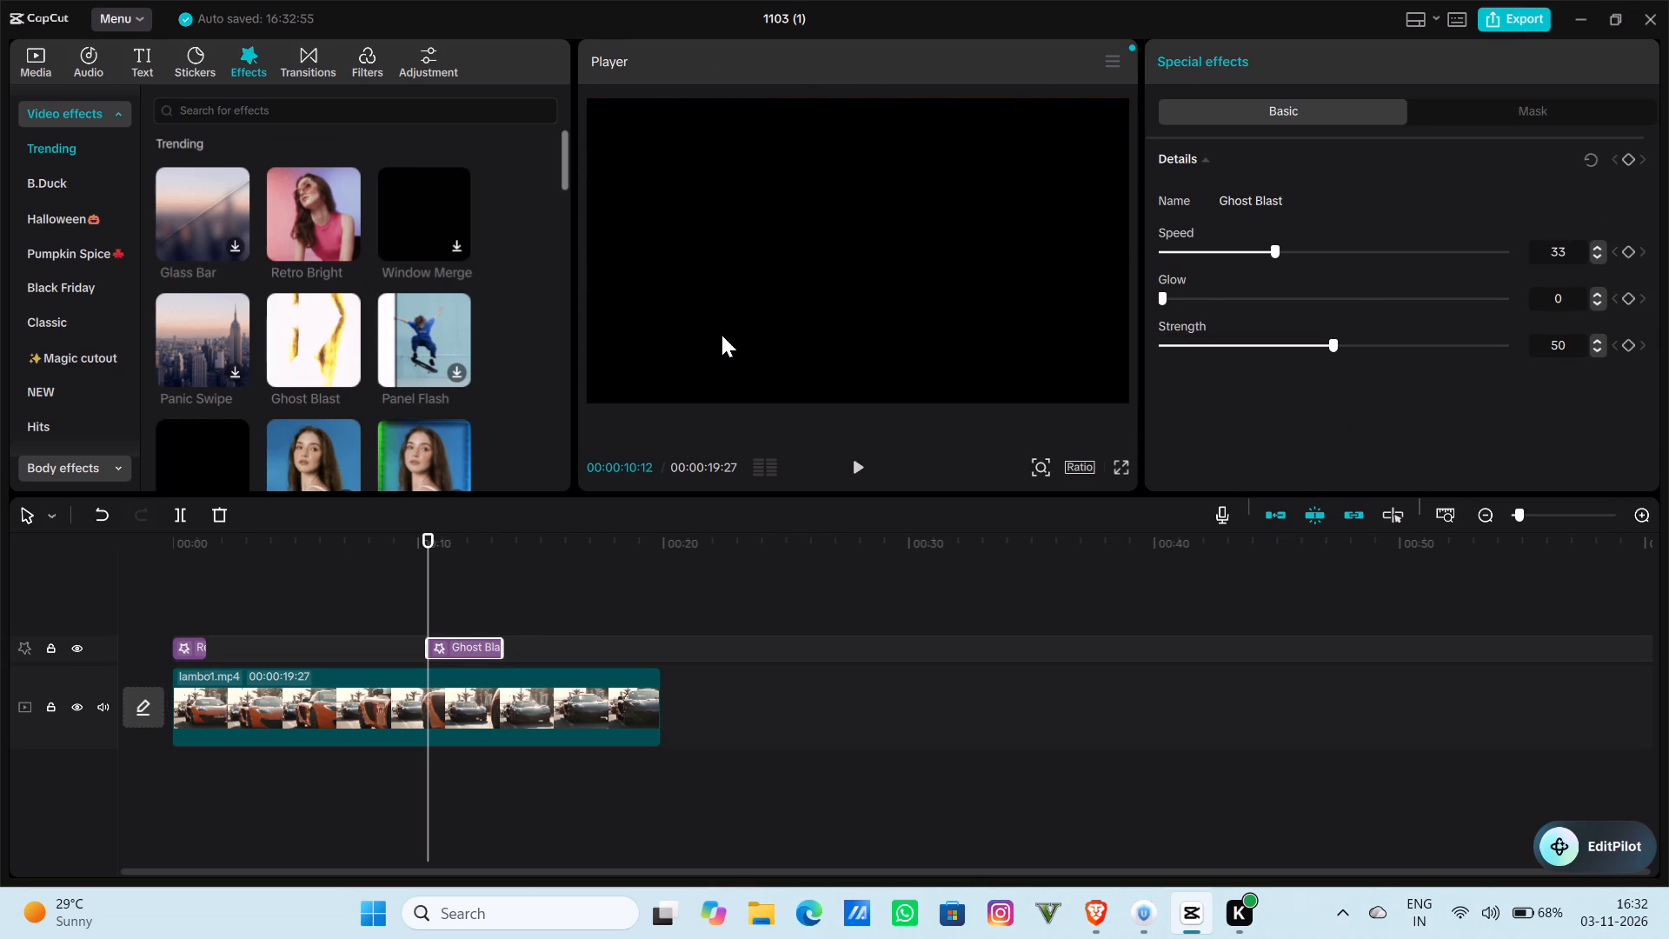
{"action": "left_click_drag", "start_coordinate": [450, 594], "coordinate": [715, 609]}
Play the timeline from the beginning to review the clip with its effects.
{"action": "left_click_drag", "start_coordinate": [428, 535], "coordinate": [375, 542]}
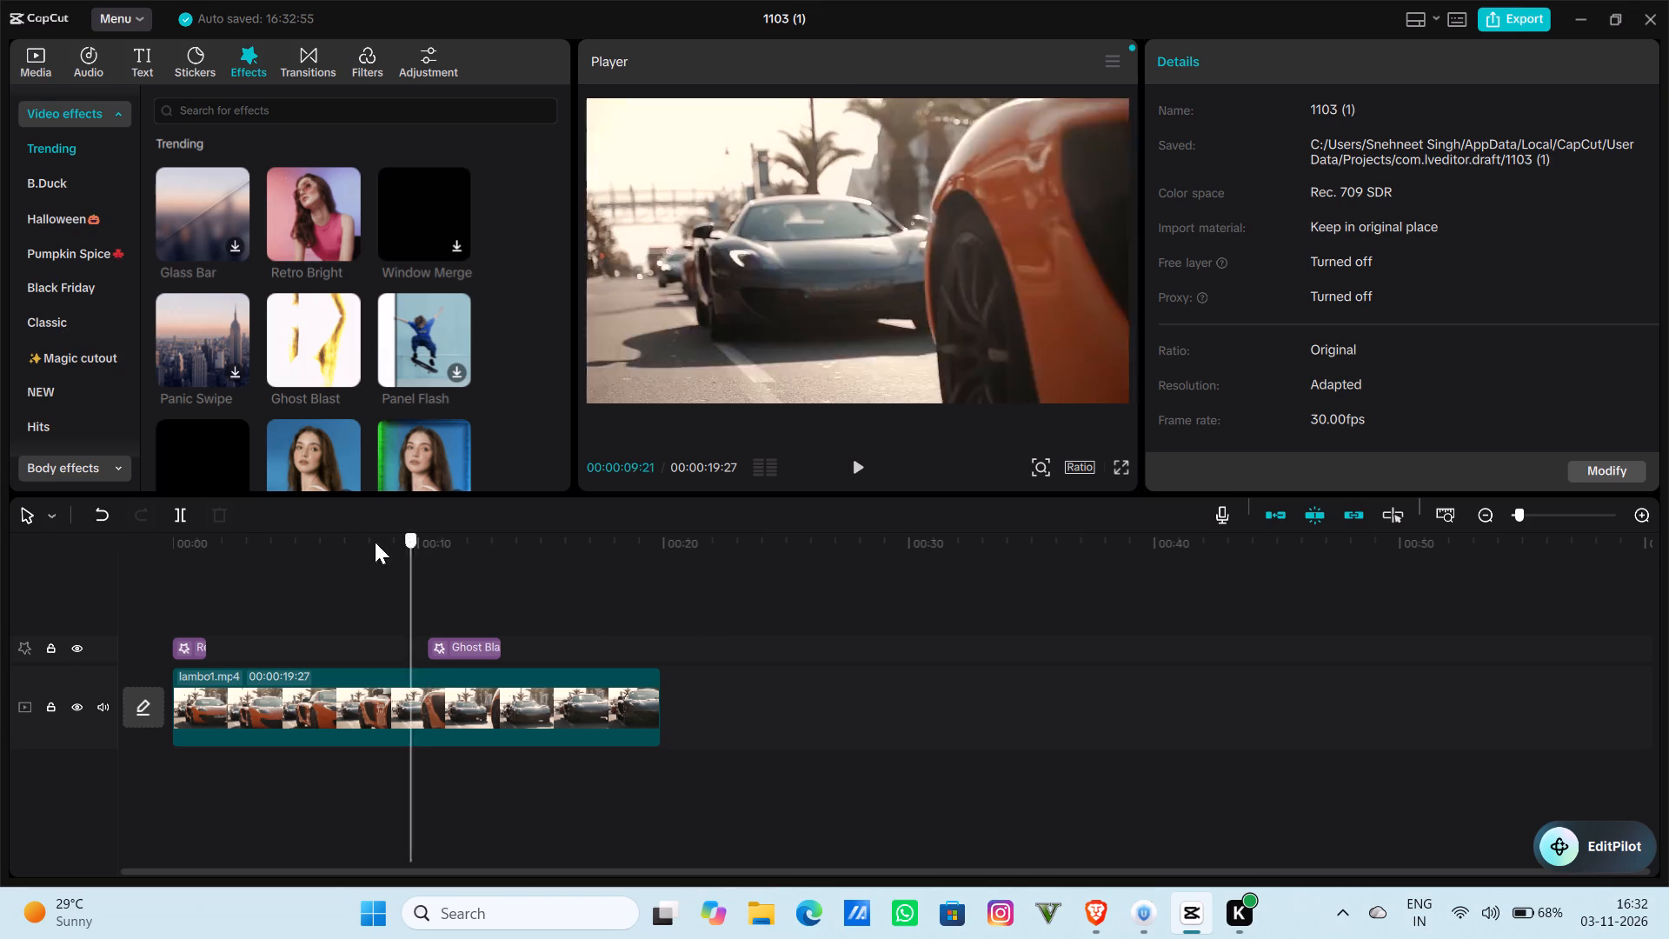
{"action": "left_click_drag", "start_coordinate": [375, 542], "coordinate": [100, 567]}
{"action": "left_click", "coordinate": [859, 458]}
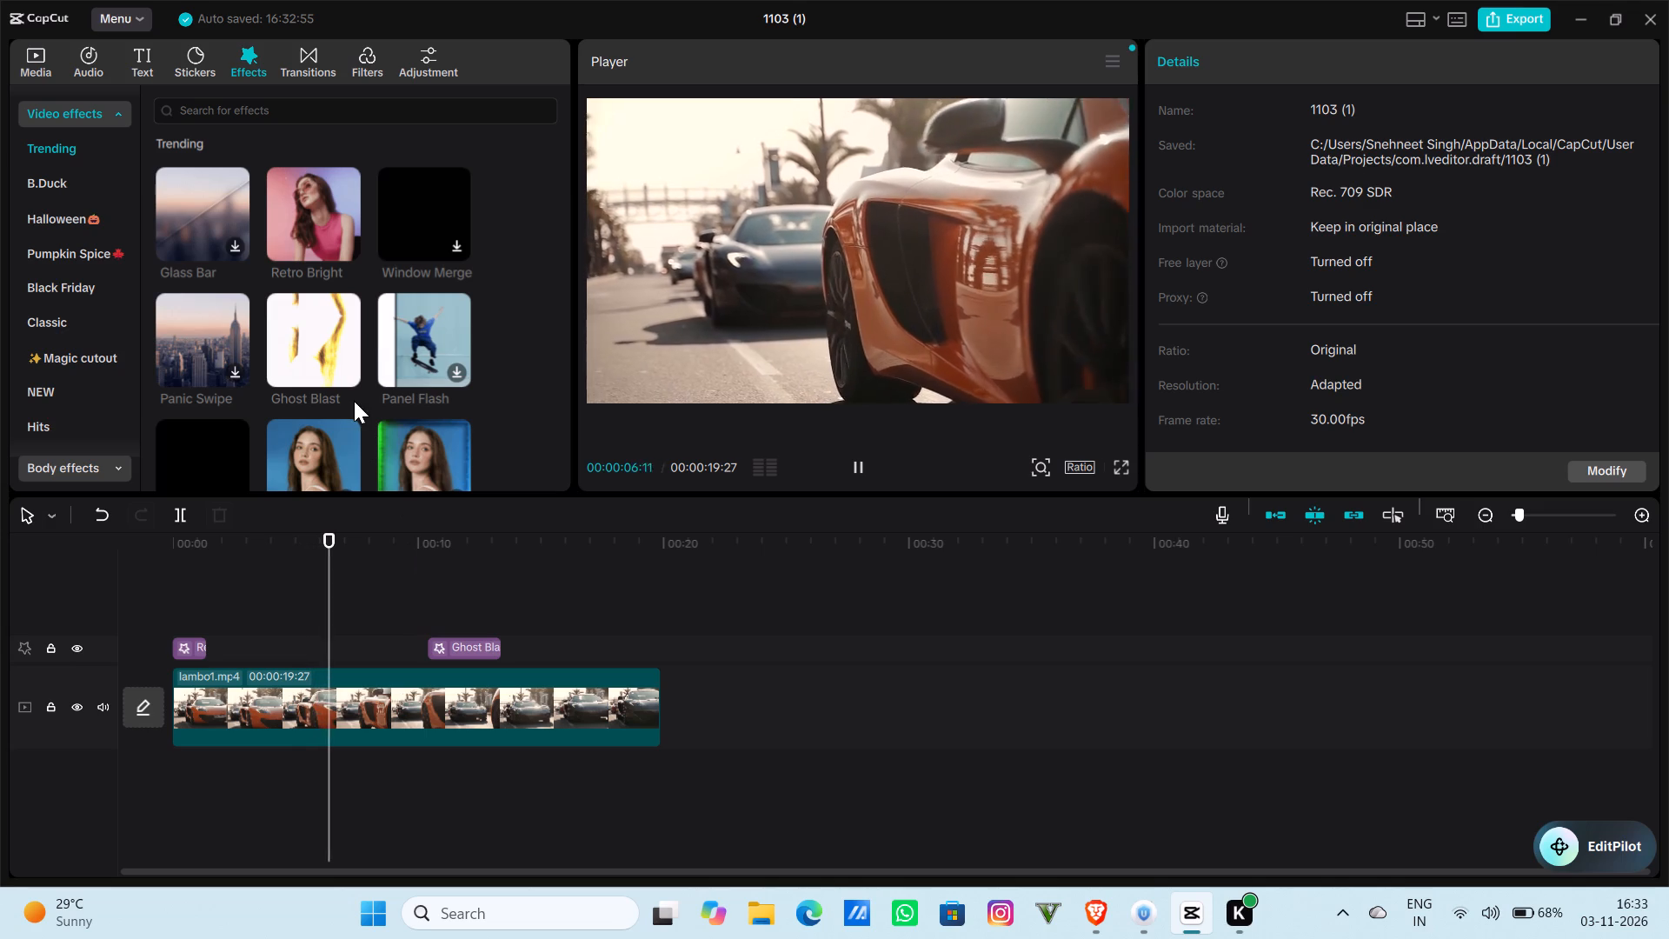
Browse the featured and portrait filters and the new and trending video effects for a suitable look.
{"action": "left_click", "coordinate": [359, 55]}
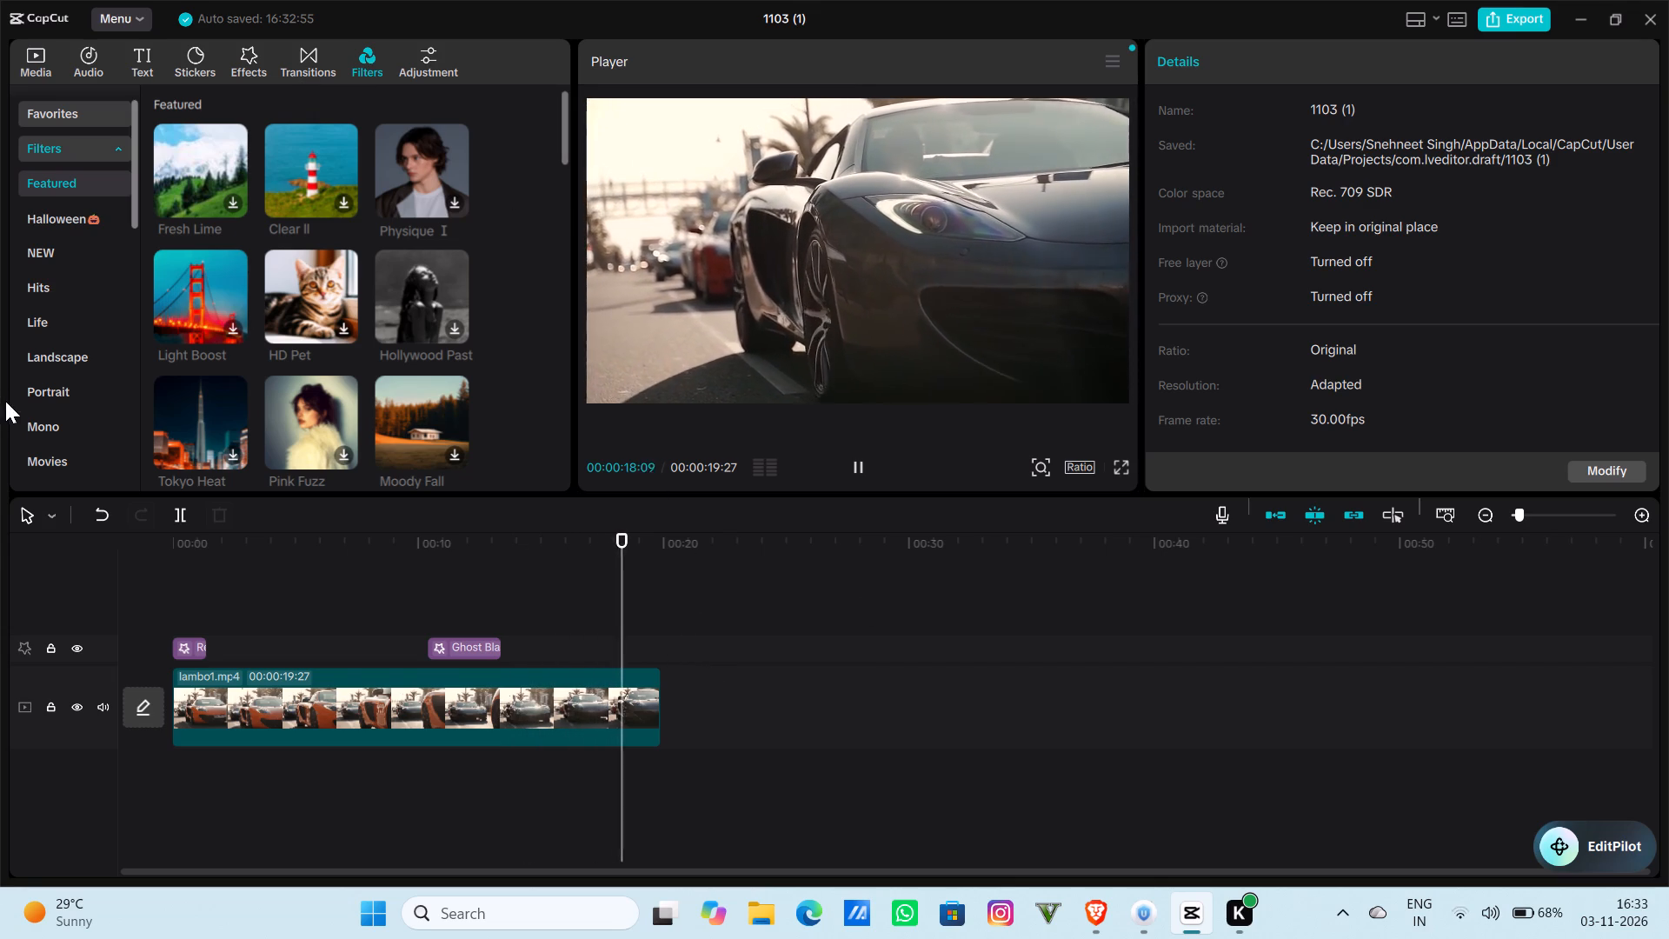
{"action": "left_click", "coordinate": [59, 386]}
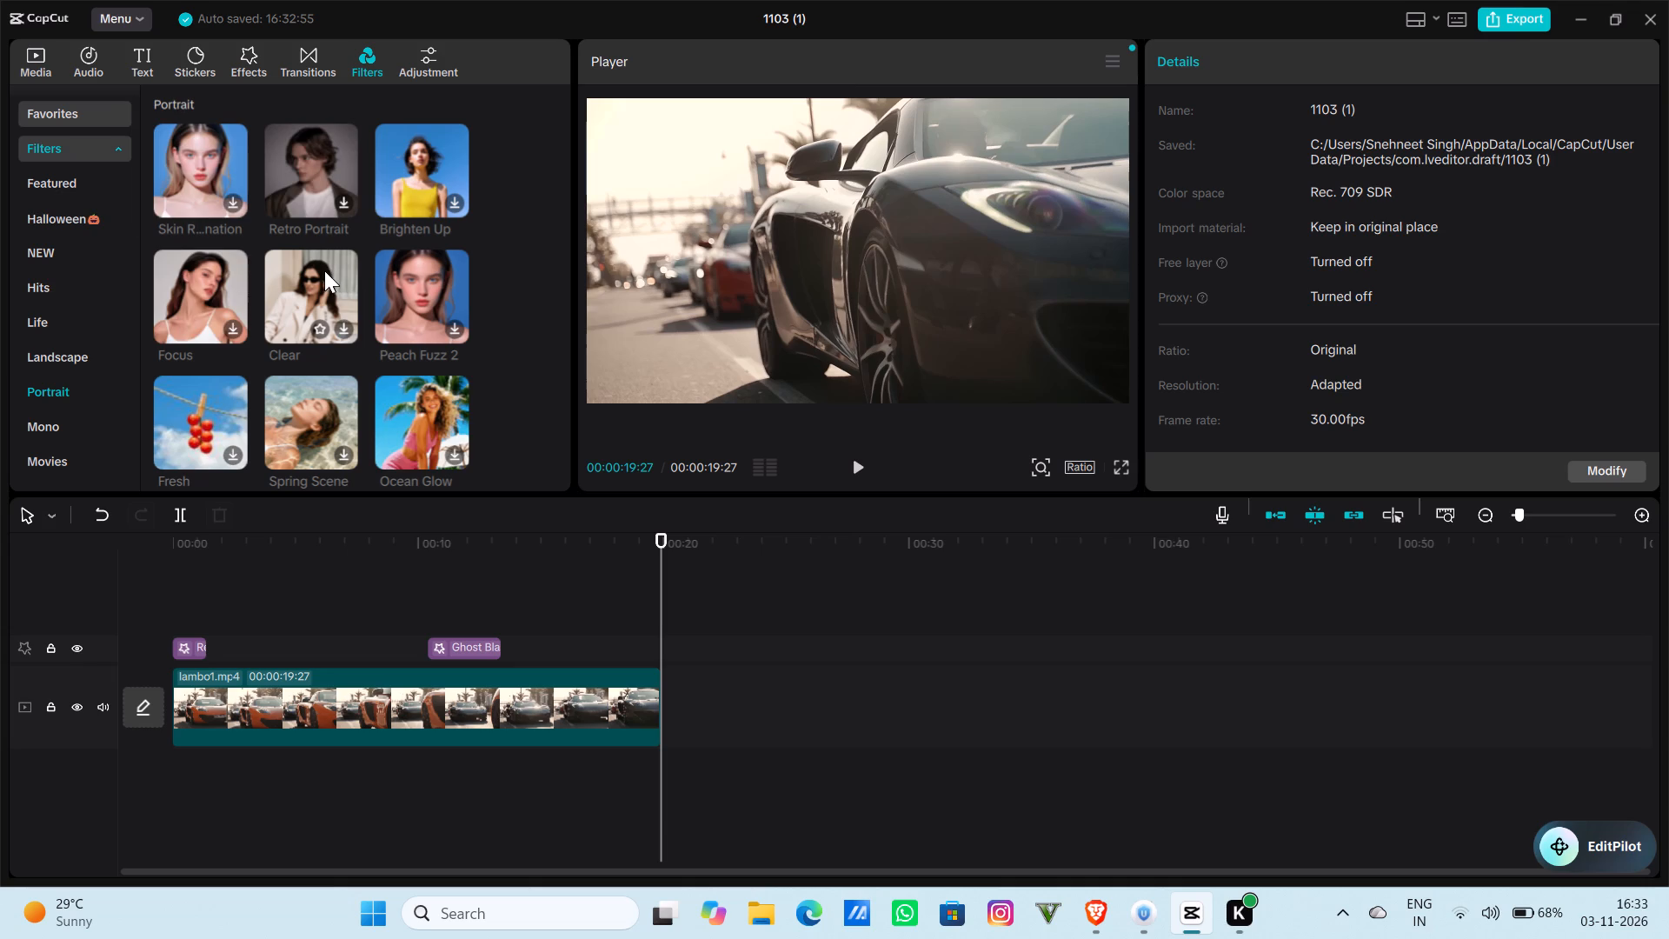
{"action": "left_click", "coordinate": [103, 170]}
{"action": "left_click", "coordinate": [88, 176]}
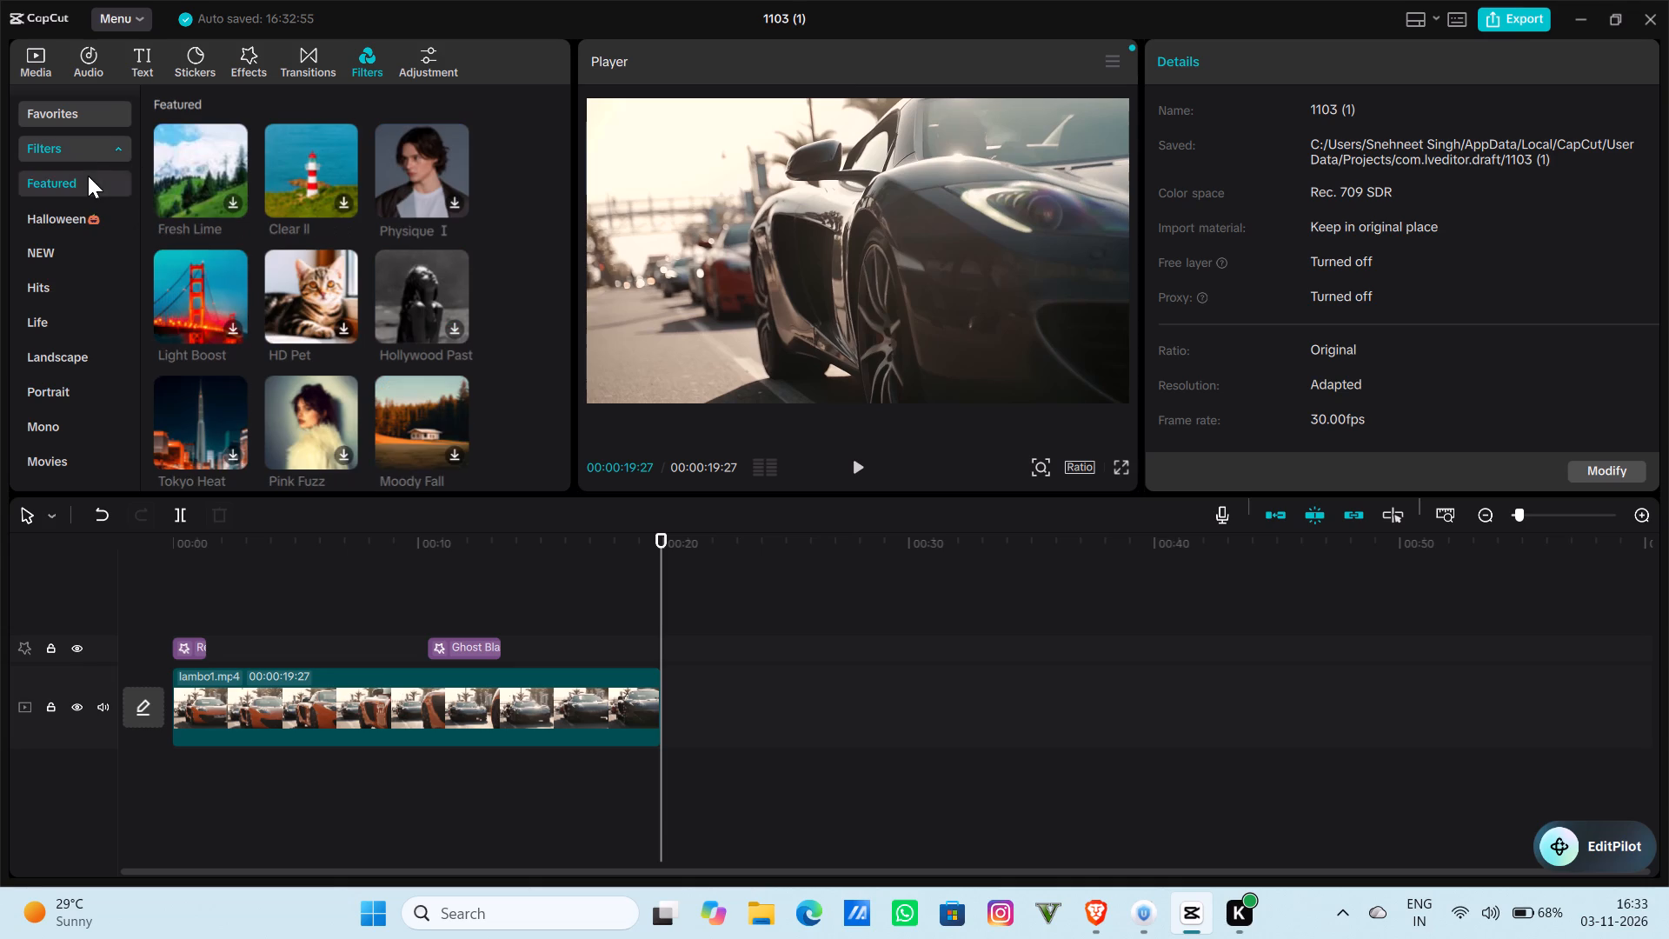
{"action": "left_click", "coordinate": [226, 64]}
{"action": "left_click", "coordinate": [260, 61]}
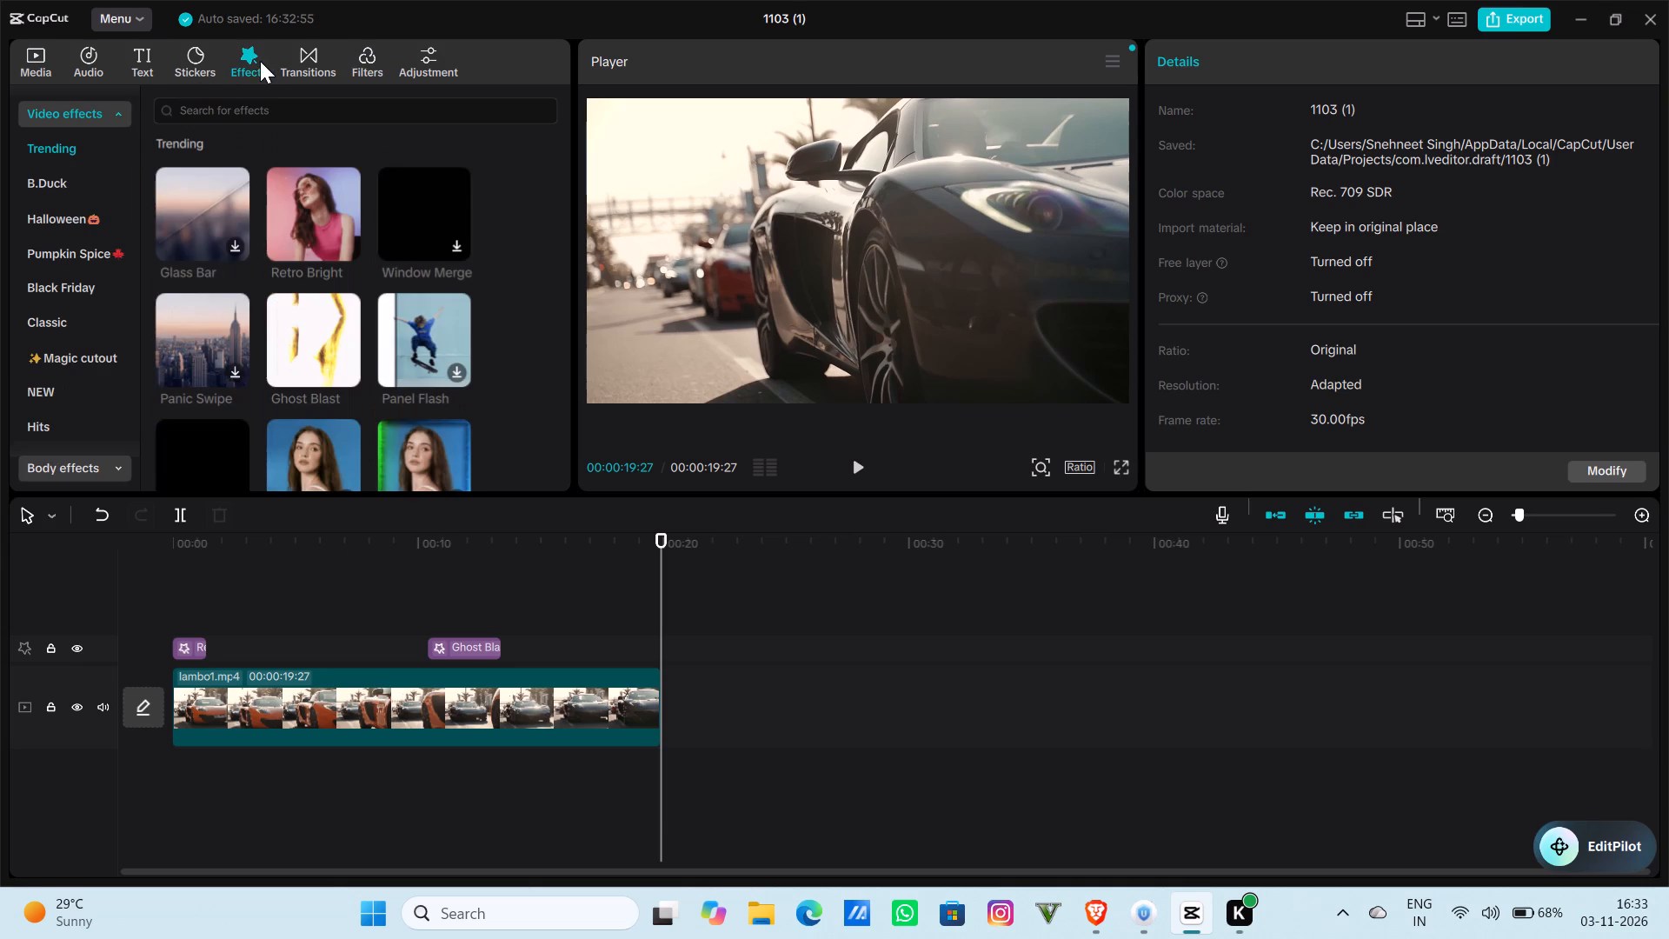
{"action": "left_click", "coordinate": [75, 387]}
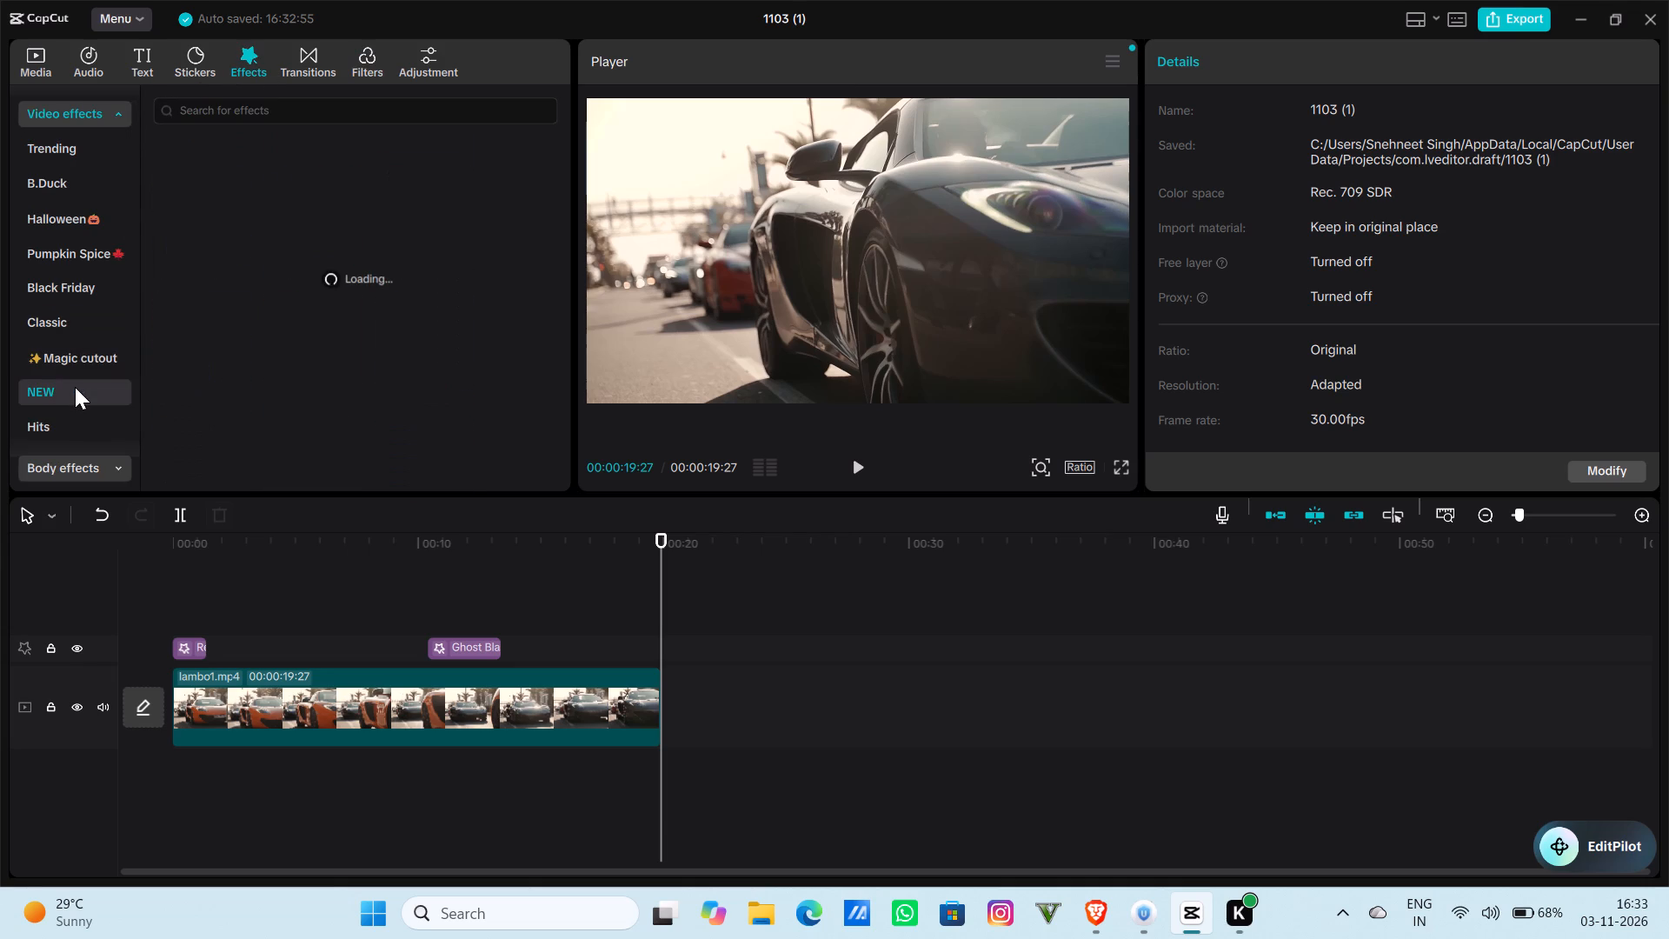
{"action": "left_click", "coordinate": [70, 152]}
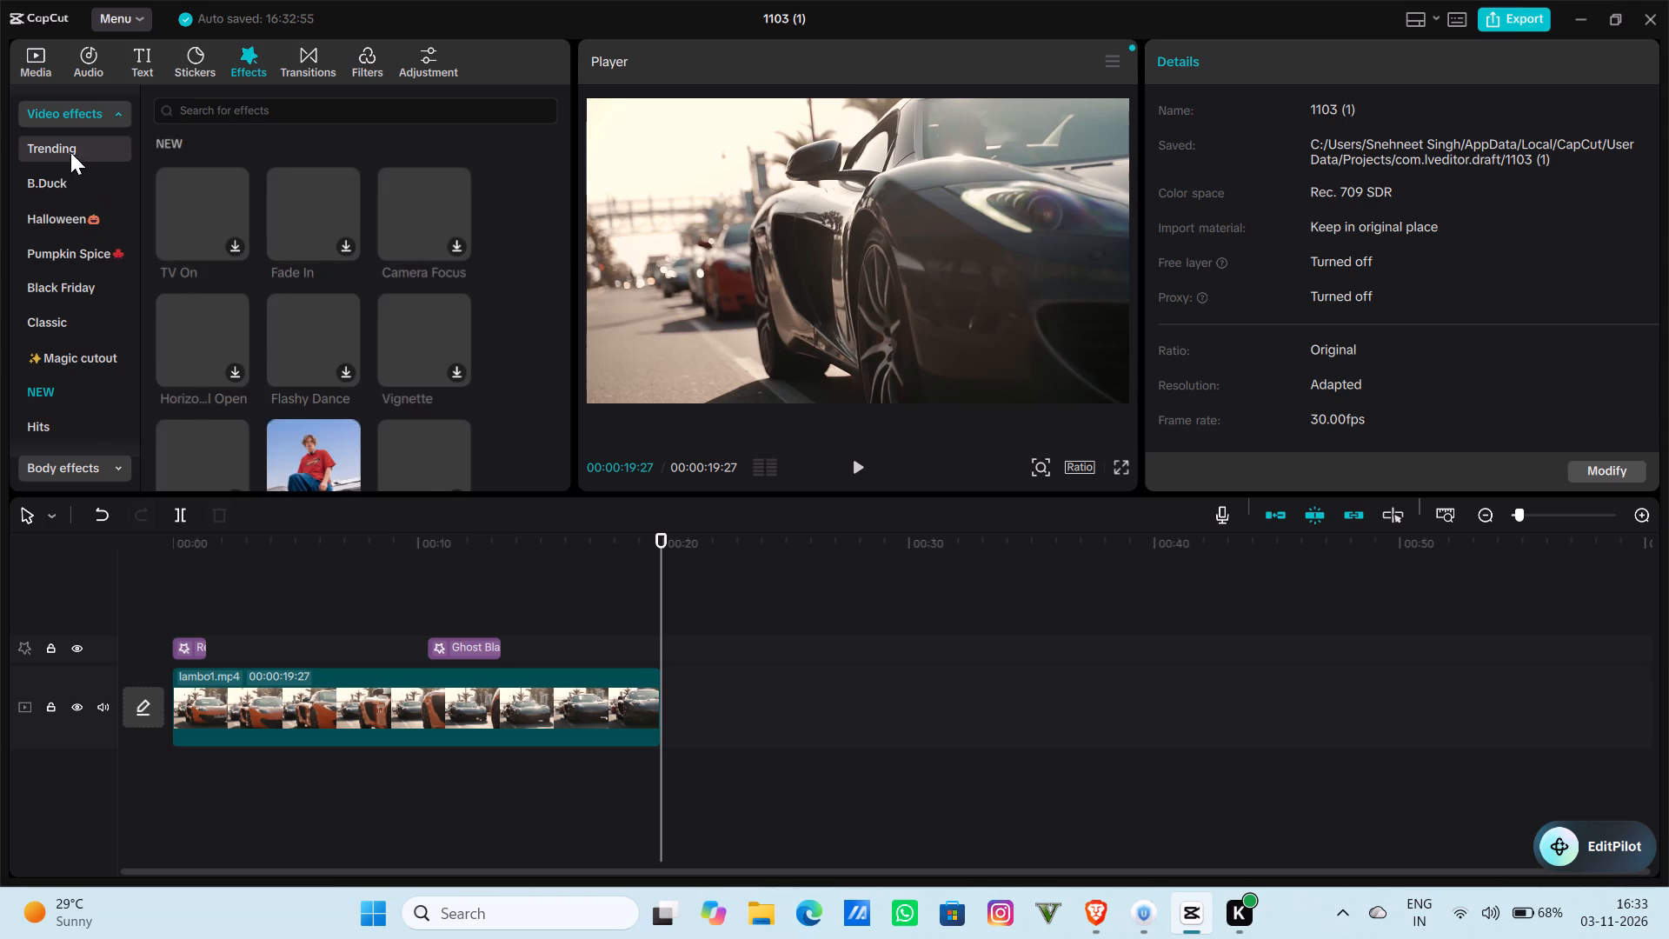
{"action": "scroll", "coordinate": [394, 448], "scroll_direction": "down", "scroll_amount": 1}
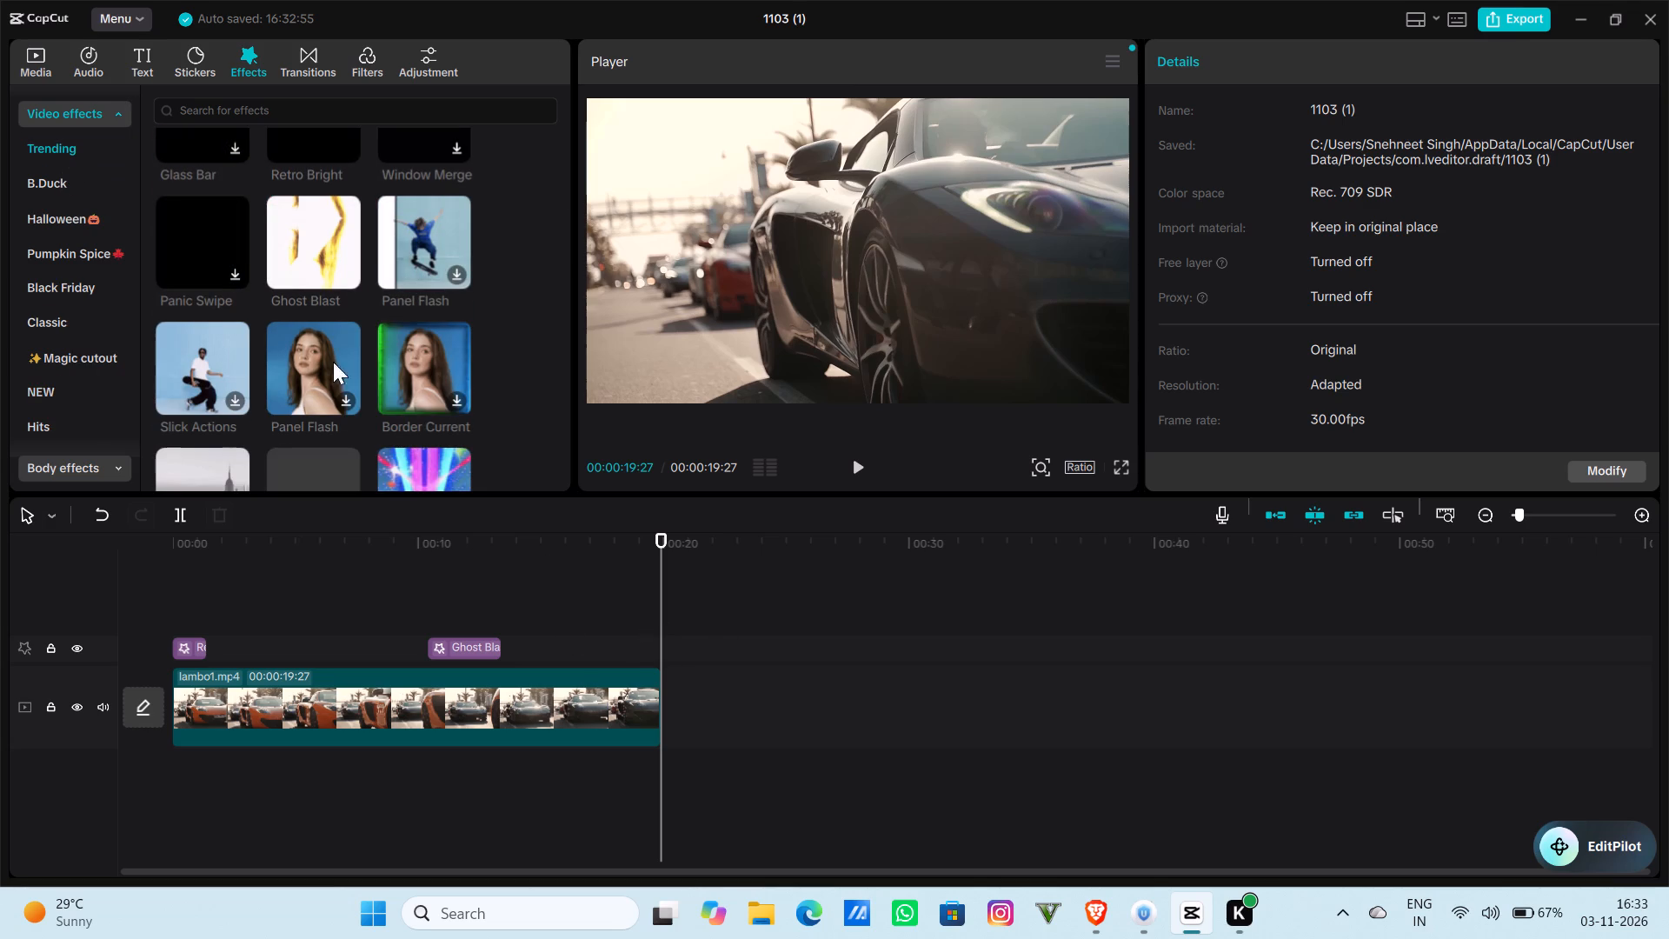
Import the lambo2 video from the Downloads folder into the project media.
{"action": "left_click", "coordinate": [36, 59]}
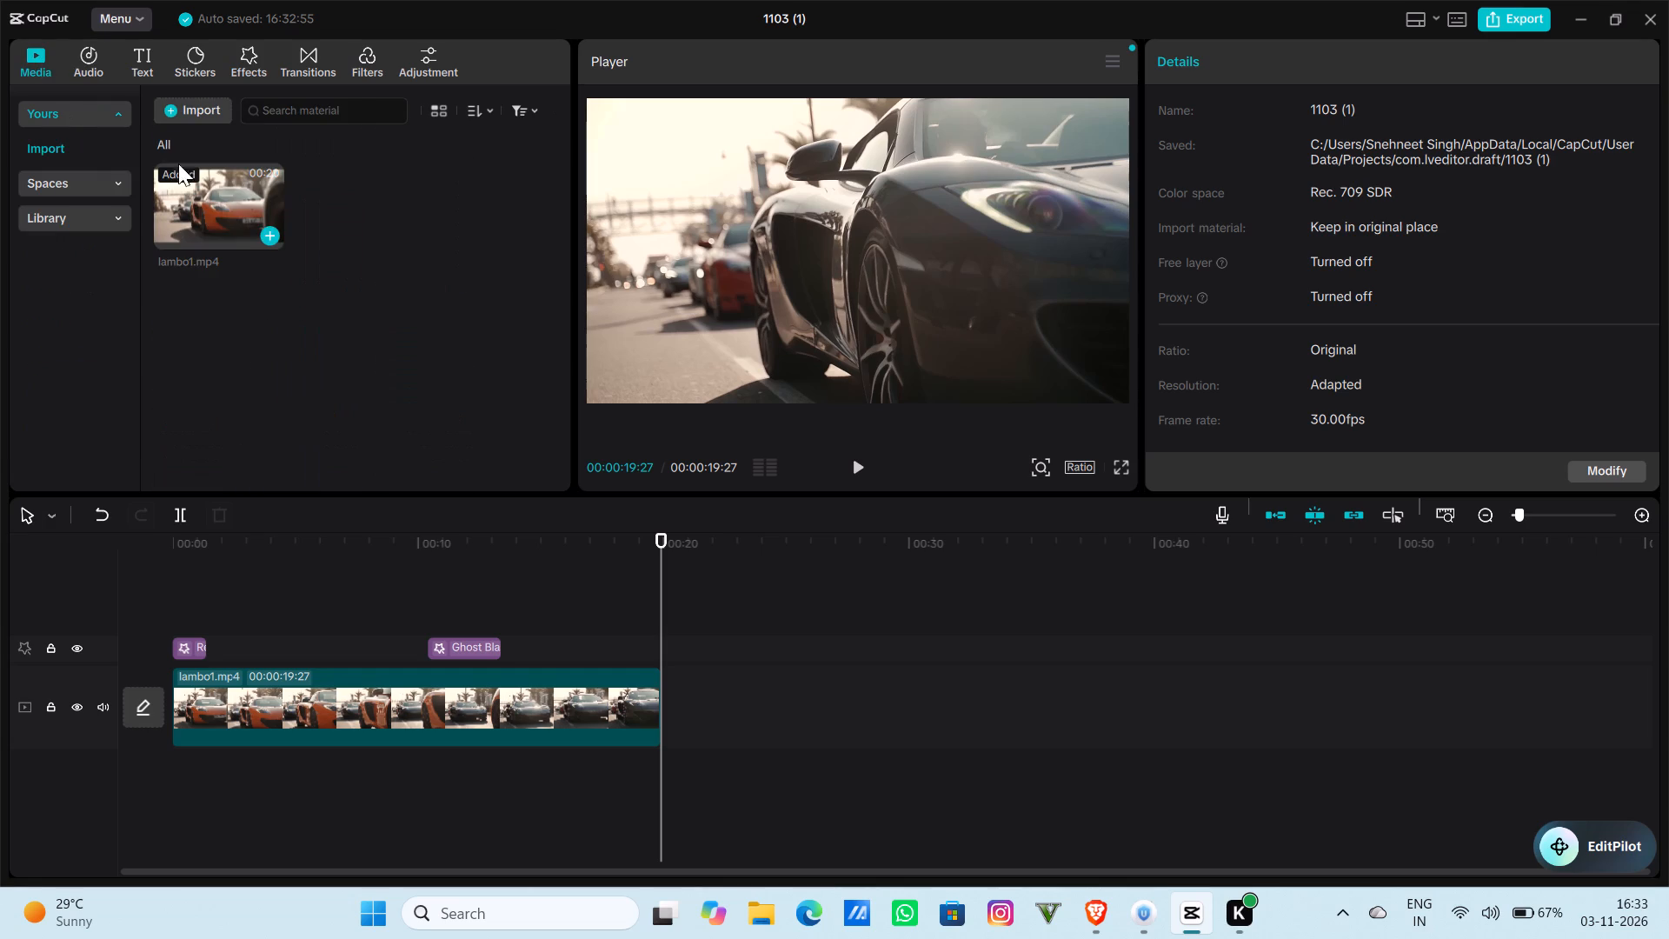
{"action": "left_click", "coordinate": [183, 109]}
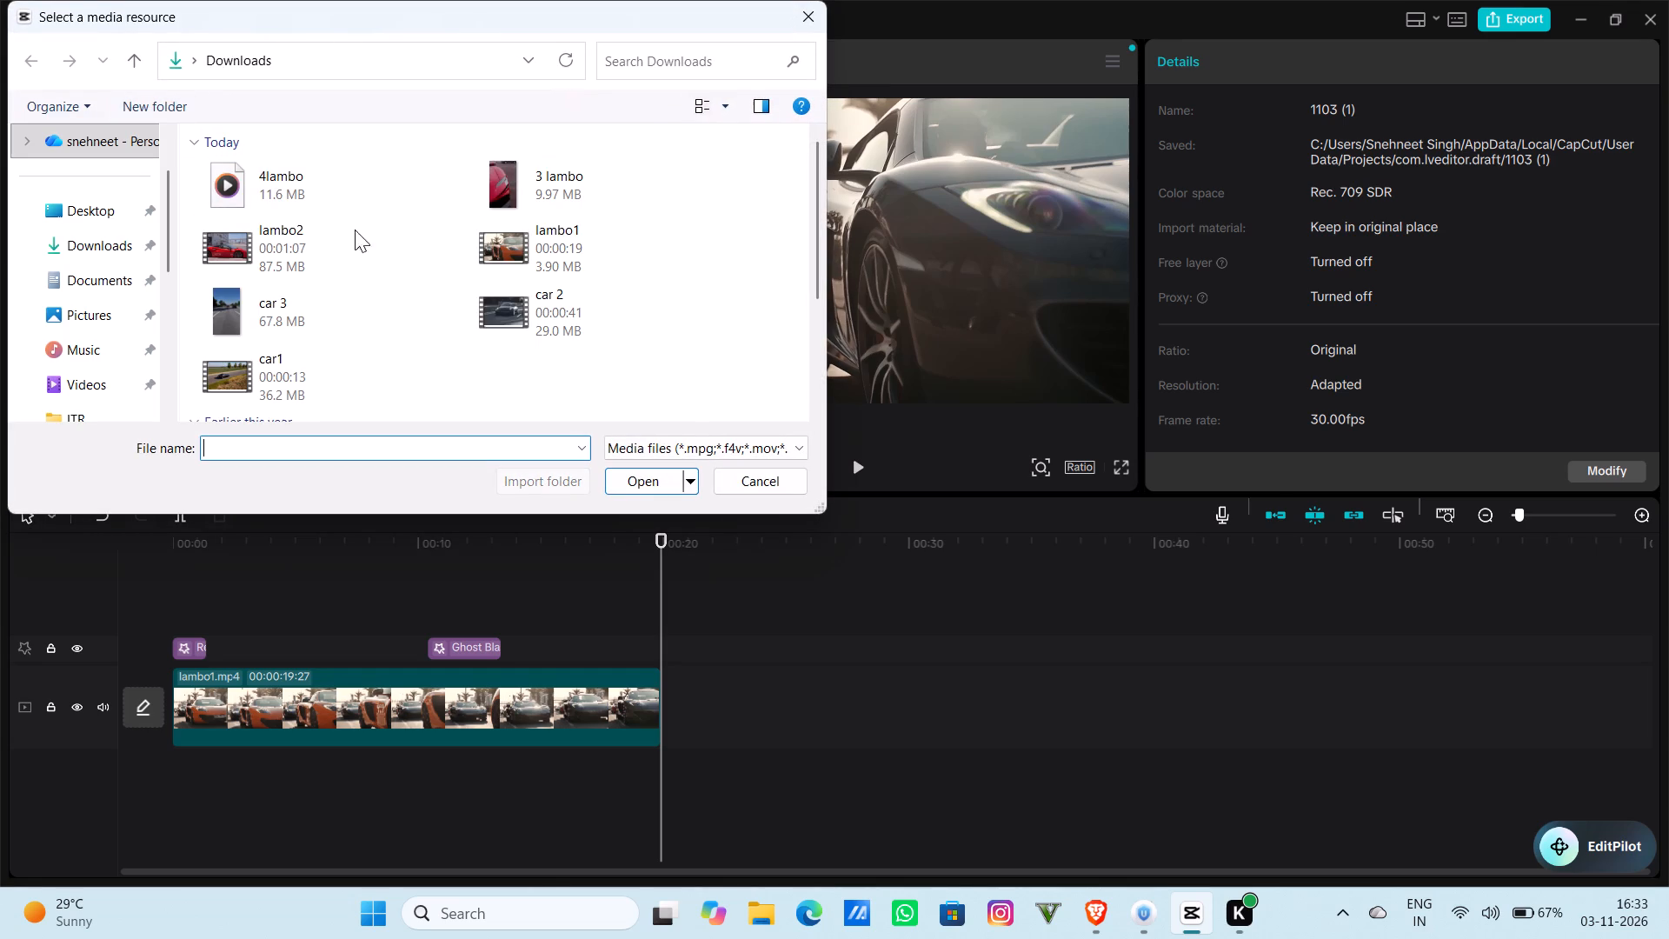
{"action": "left_click", "coordinate": [314, 245]}
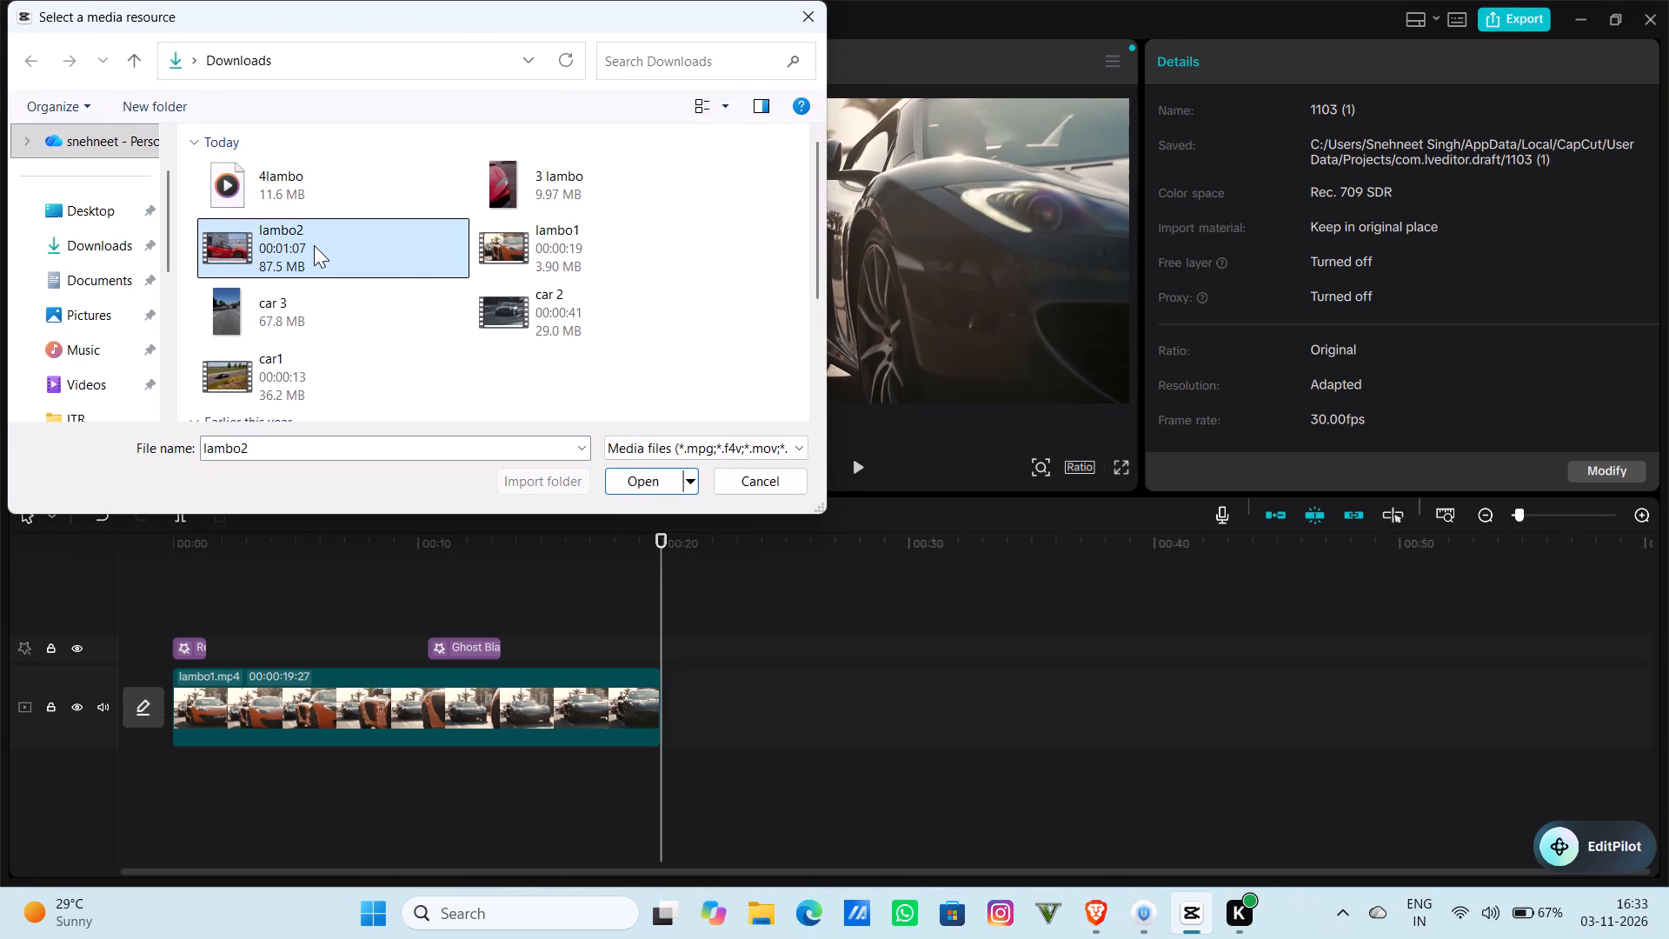
{"action": "double_click", "coordinate": [314, 245]}
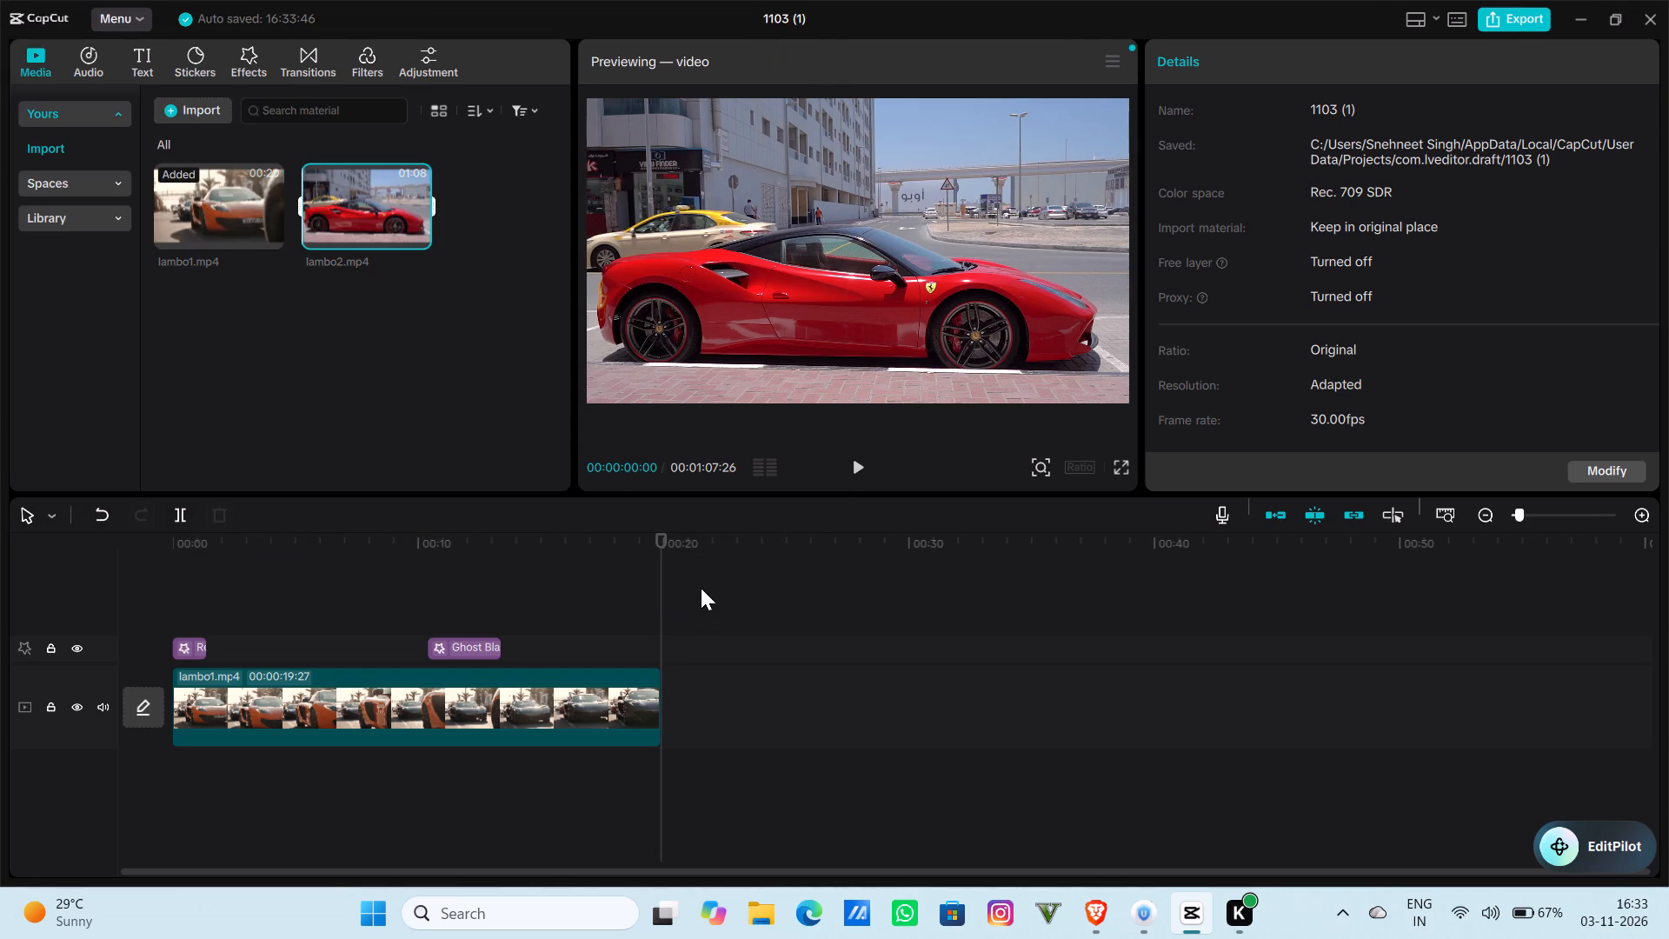
Preview lambo2.mp4 and place it on the main track directly after the lambo1.mp4 clip, at 00:00:19:27.
{"action": "left_click", "coordinate": [867, 476]}
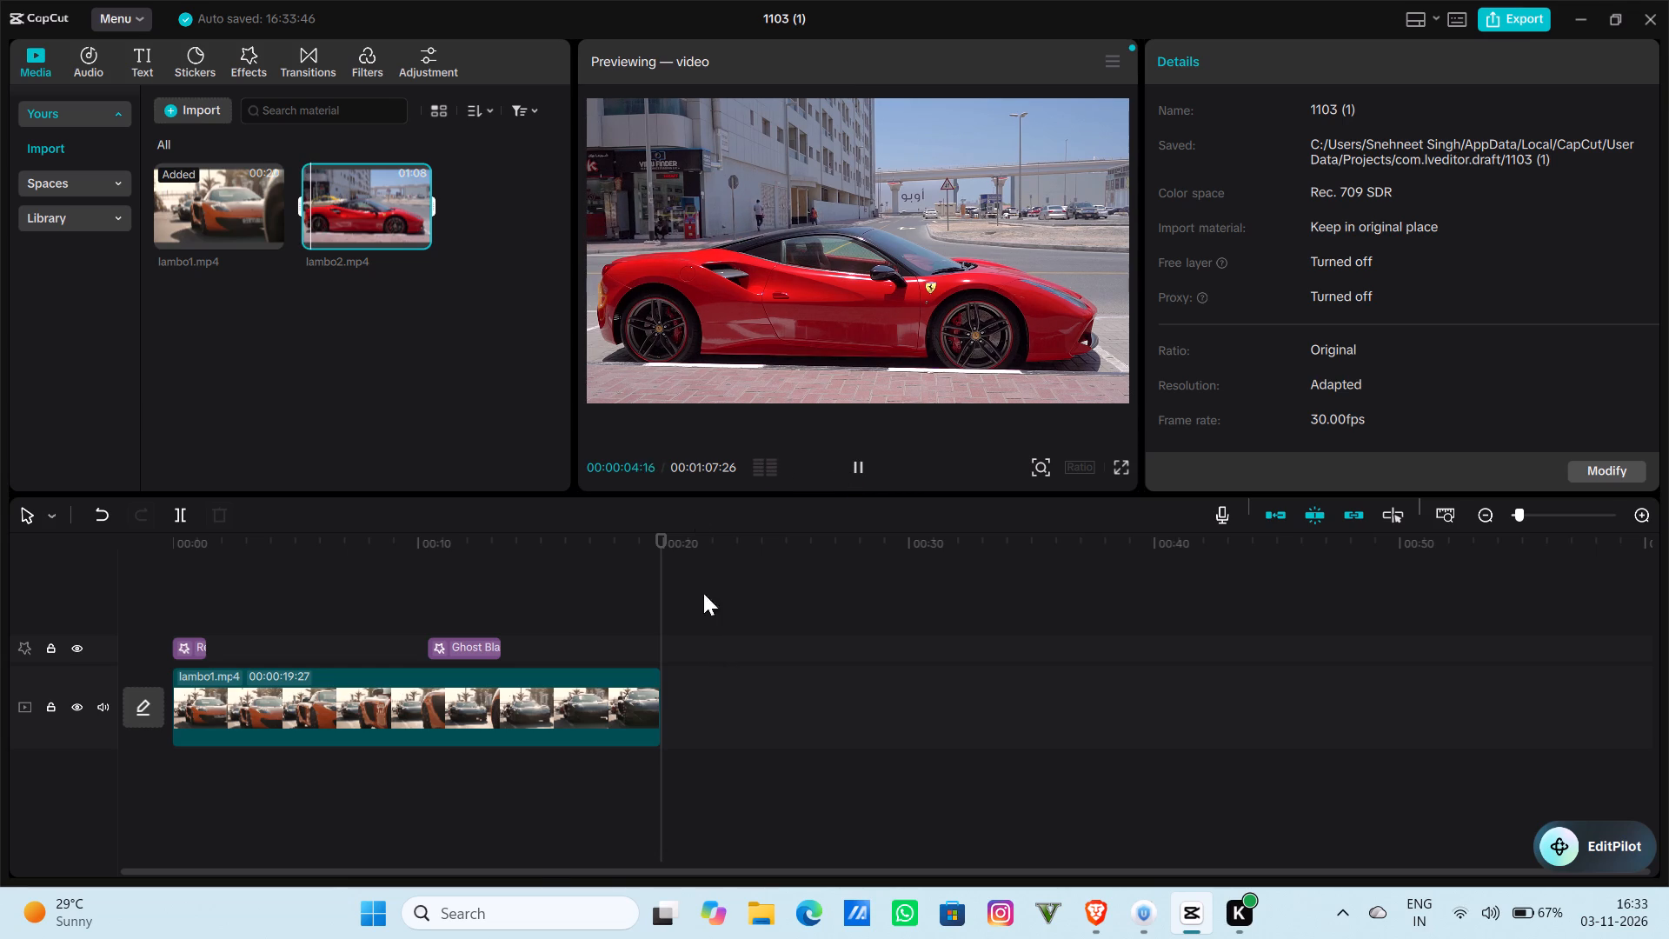
{"action": "left_click_drag", "start_coordinate": [326, 216], "coordinate": [365, 216]}
{"action": "left_click", "coordinate": [365, 216]}
{"action": "left_click_drag", "start_coordinate": [365, 216], "coordinate": [720, 736]}
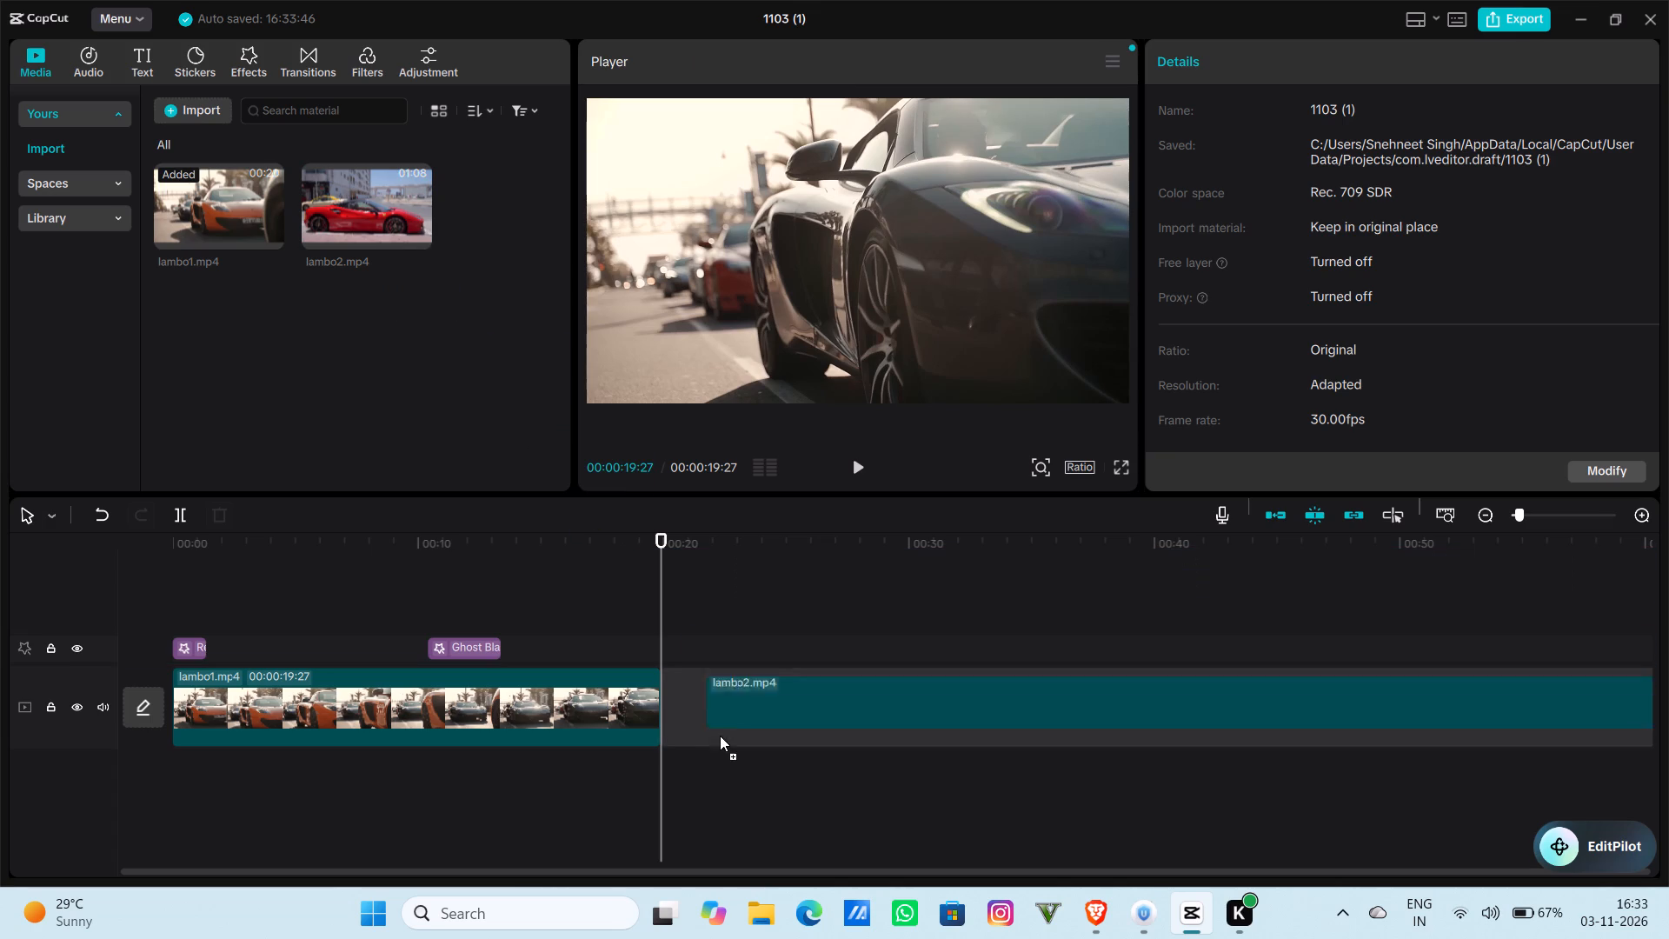
{"action": "left_click_drag", "start_coordinate": [720, 736], "coordinate": [659, 695]}
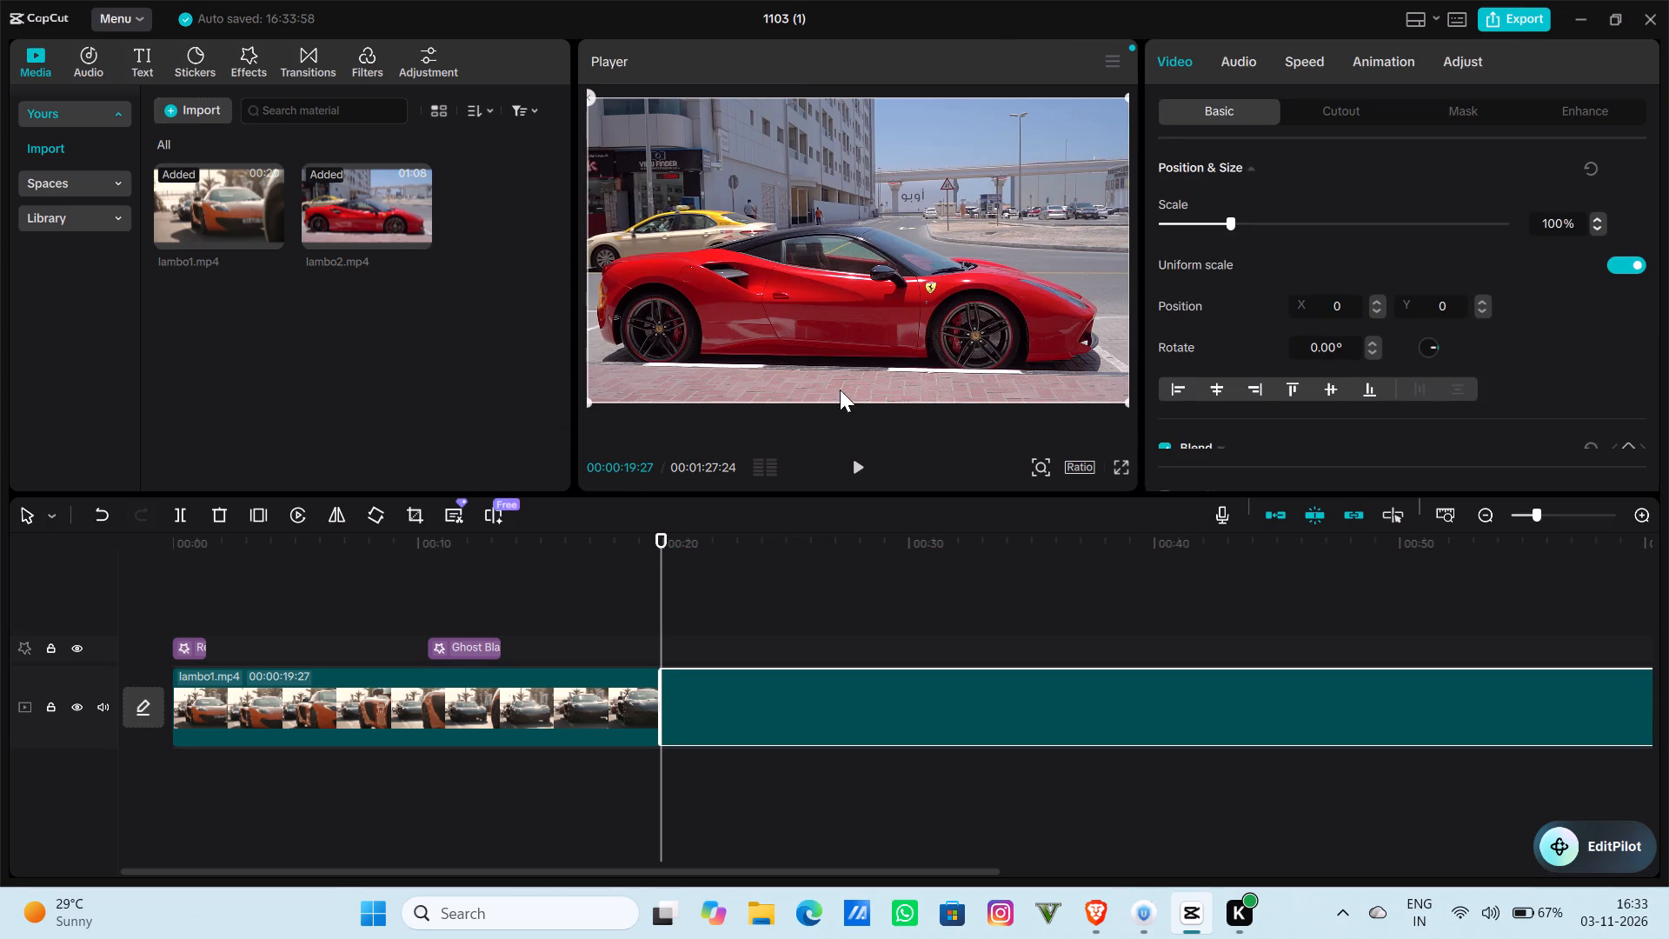
Scrub through the lambo2.mp4 clip and trim its end back to 00:00:25:14 on the timeline.
{"action": "left_click", "coordinate": [852, 465]}
{"action": "left_click", "coordinate": [666, 542]}
{"action": "left_click_drag", "start_coordinate": [671, 541], "coordinate": [686, 539]}
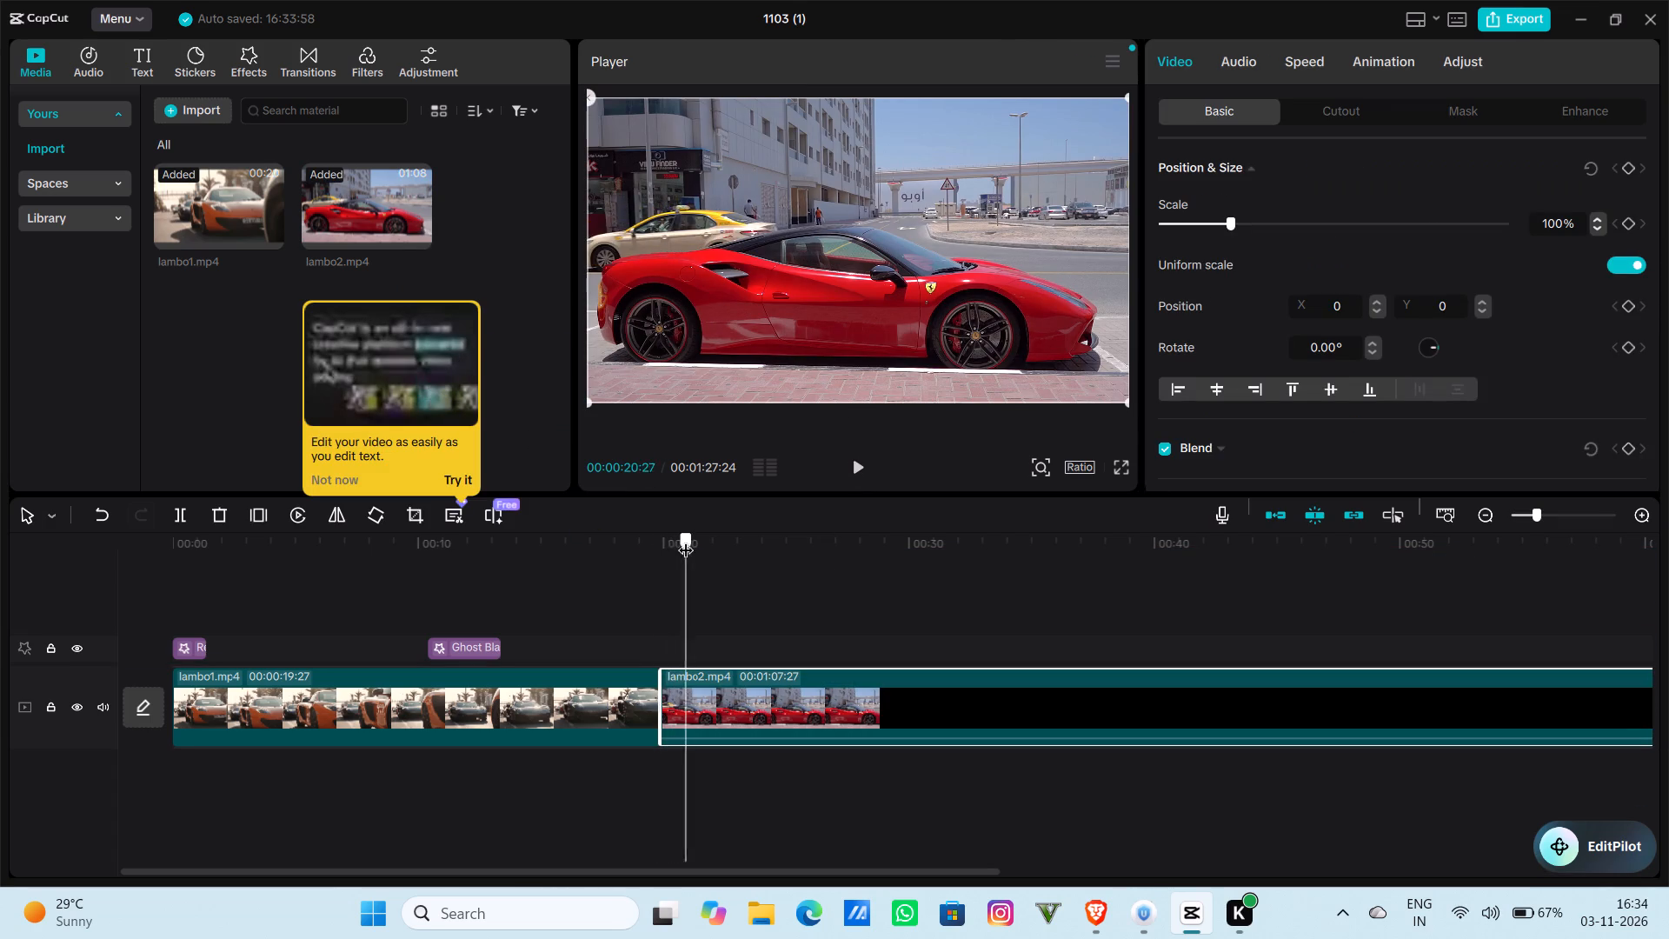
{"action": "left_click_drag", "start_coordinate": [686, 539], "coordinate": [1503, 596]}
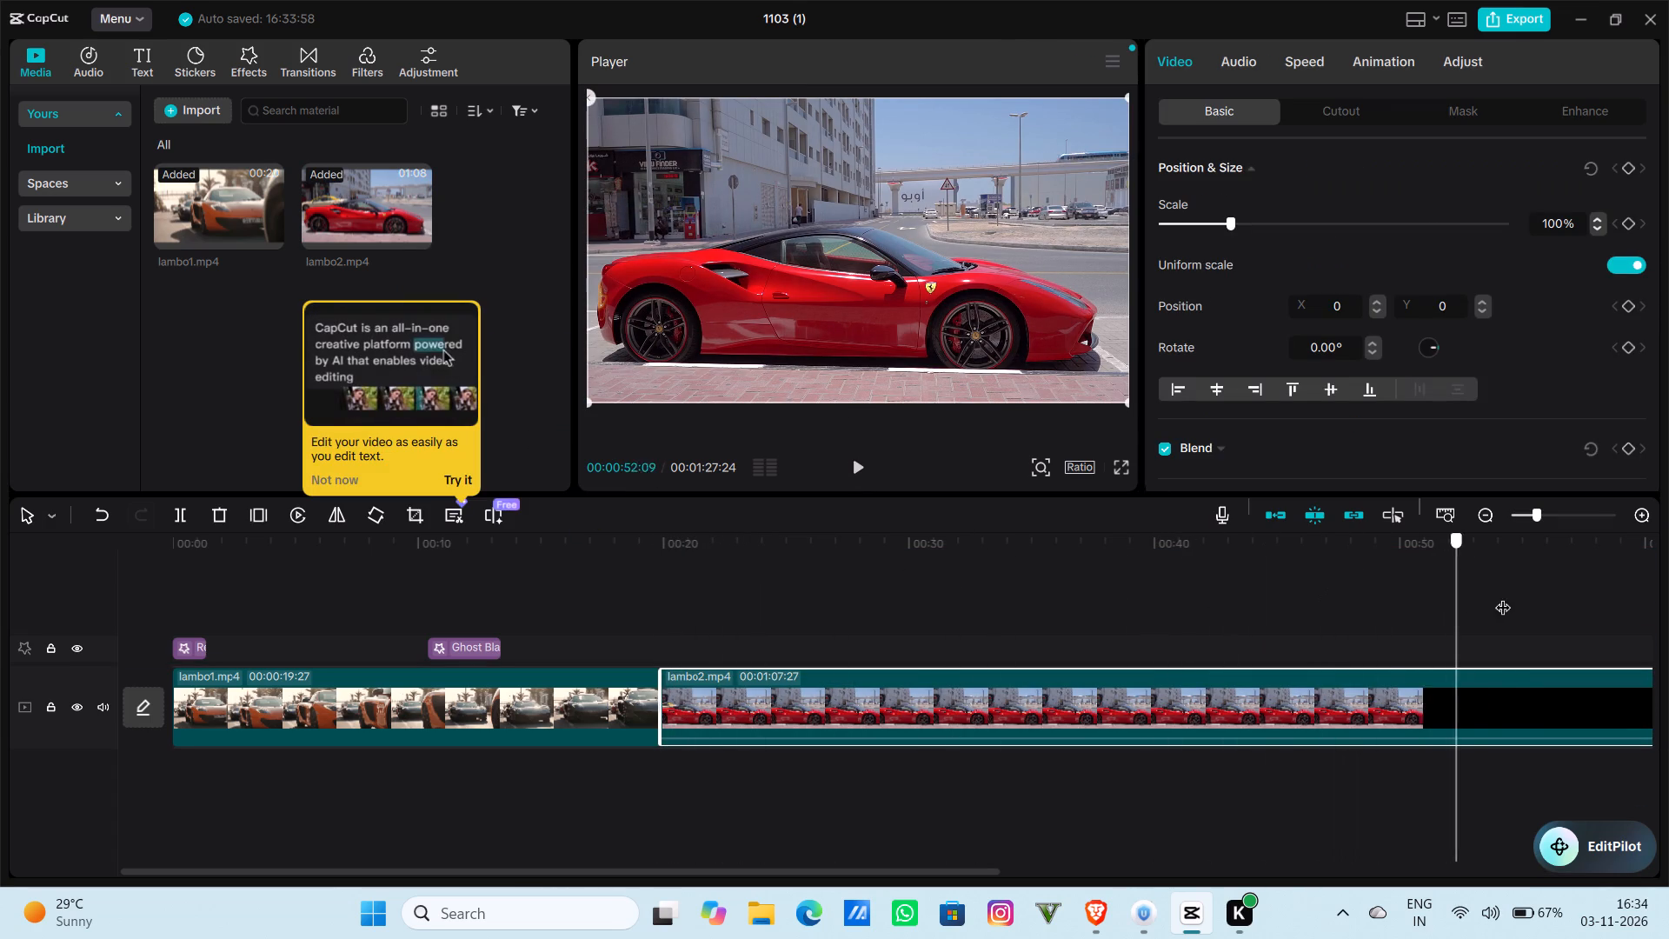
{"action": "left_click_drag", "start_coordinate": [1503, 596], "coordinate": [1668, 666]}
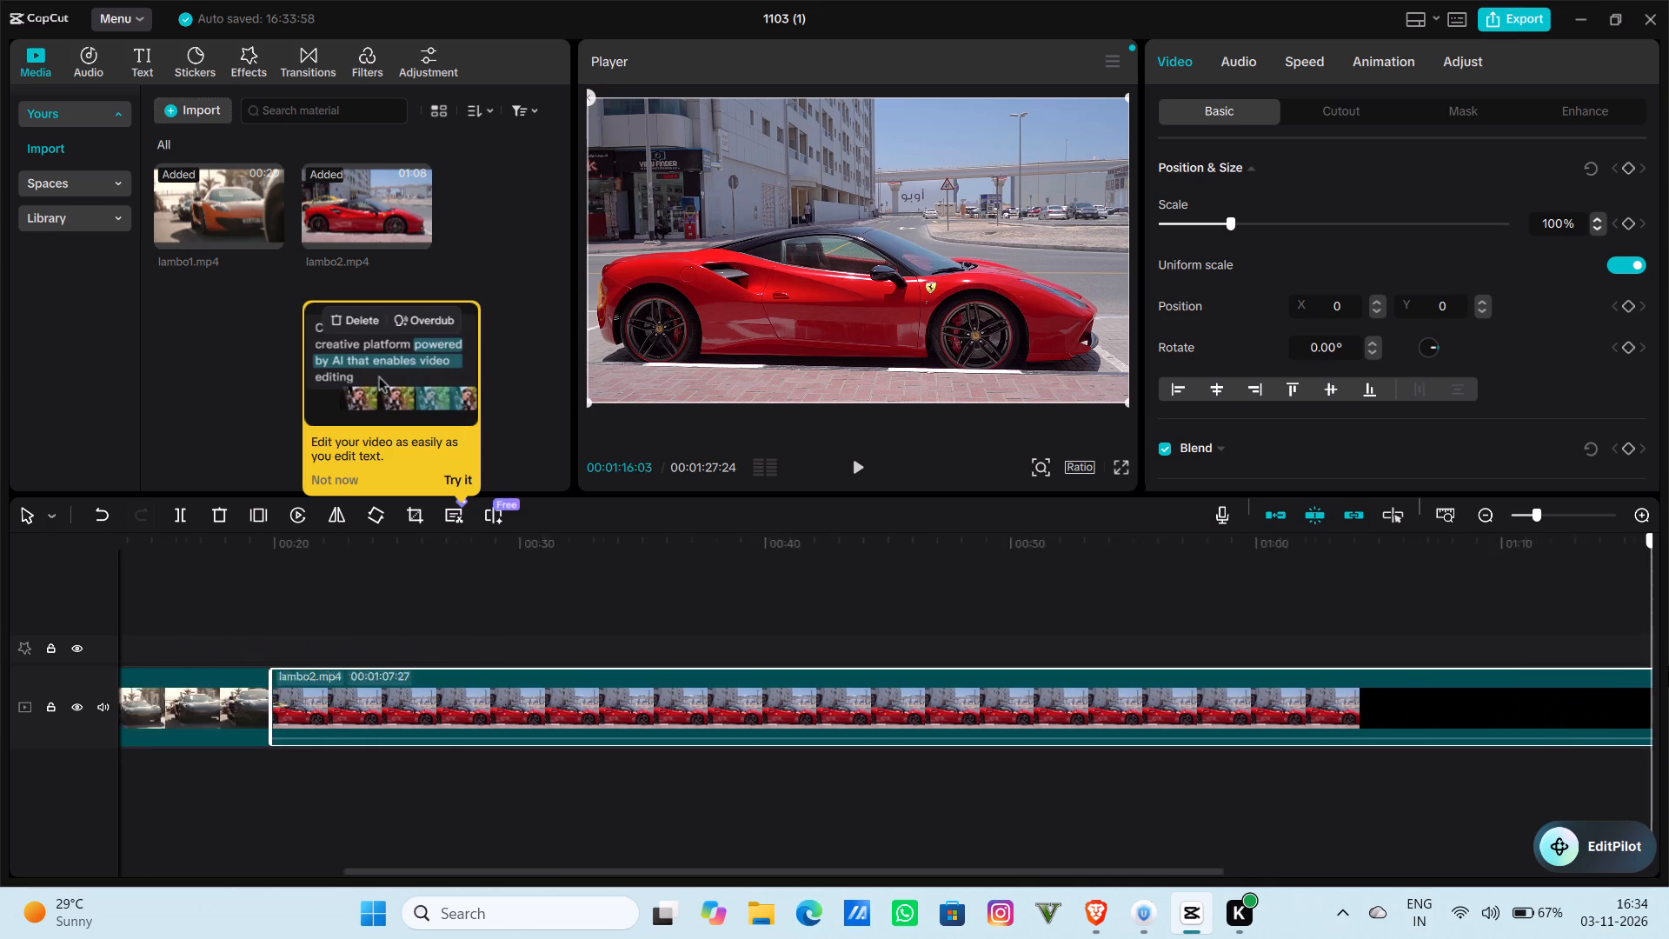
{"action": "left_click_drag", "start_coordinate": [1668, 666], "coordinate": [1425, 670]}
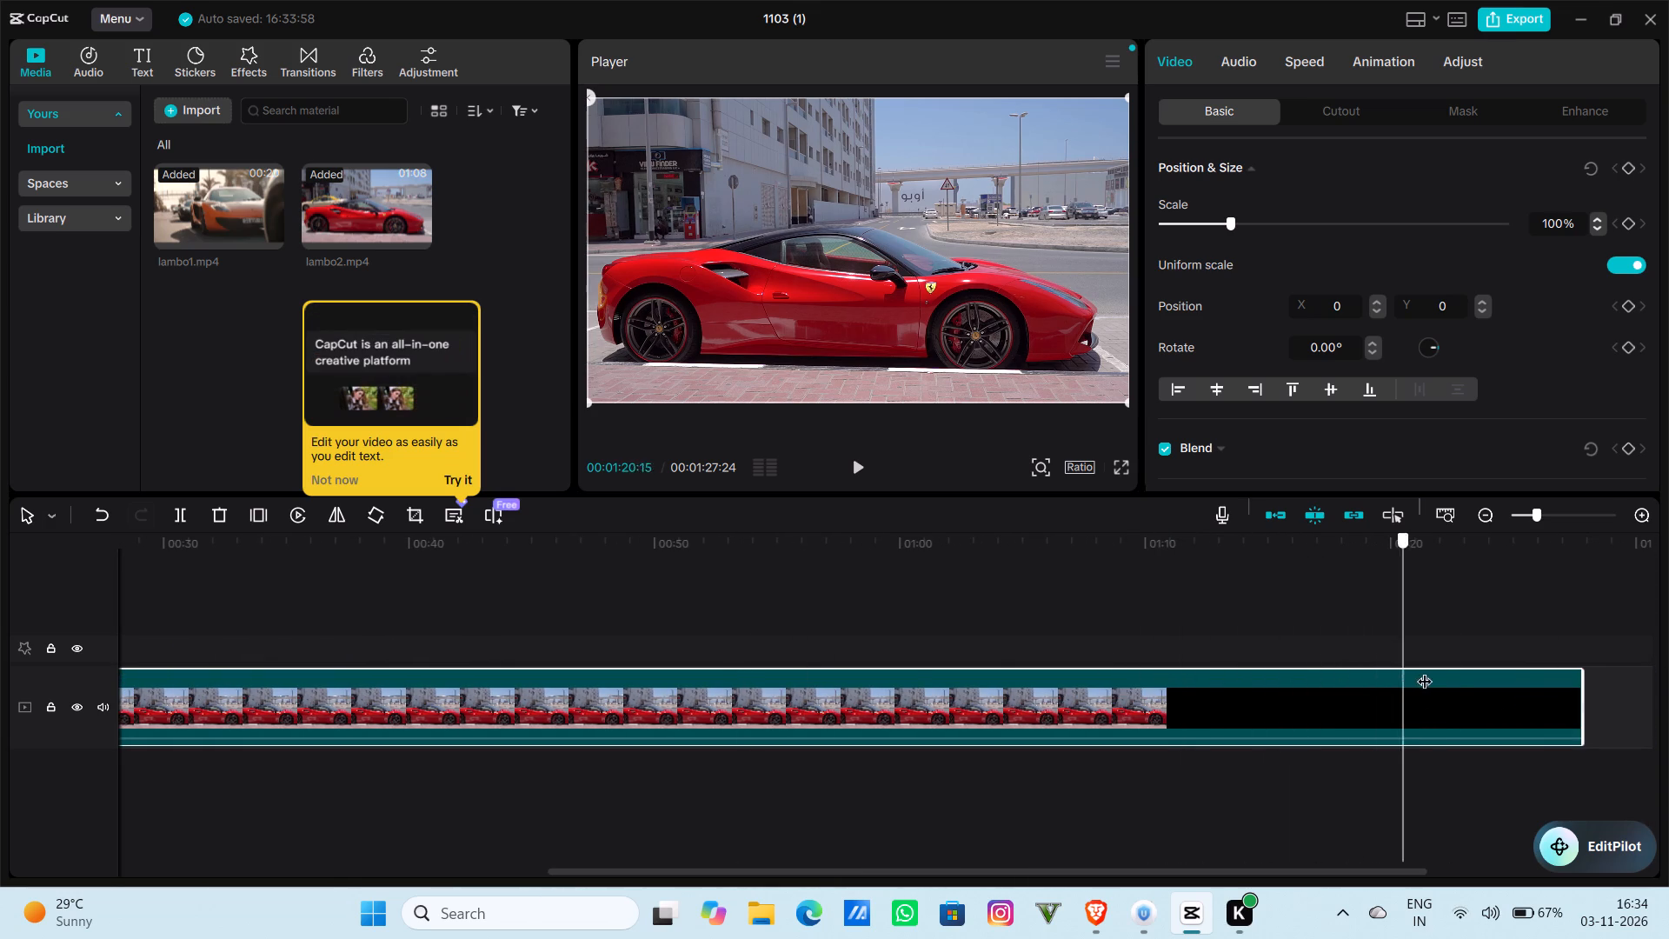
{"action": "left_click_drag", "start_coordinate": [1425, 670], "coordinate": [1506, 656]}
{"action": "left_click_drag", "start_coordinate": [1583, 686], "coordinate": [1570, 686]}
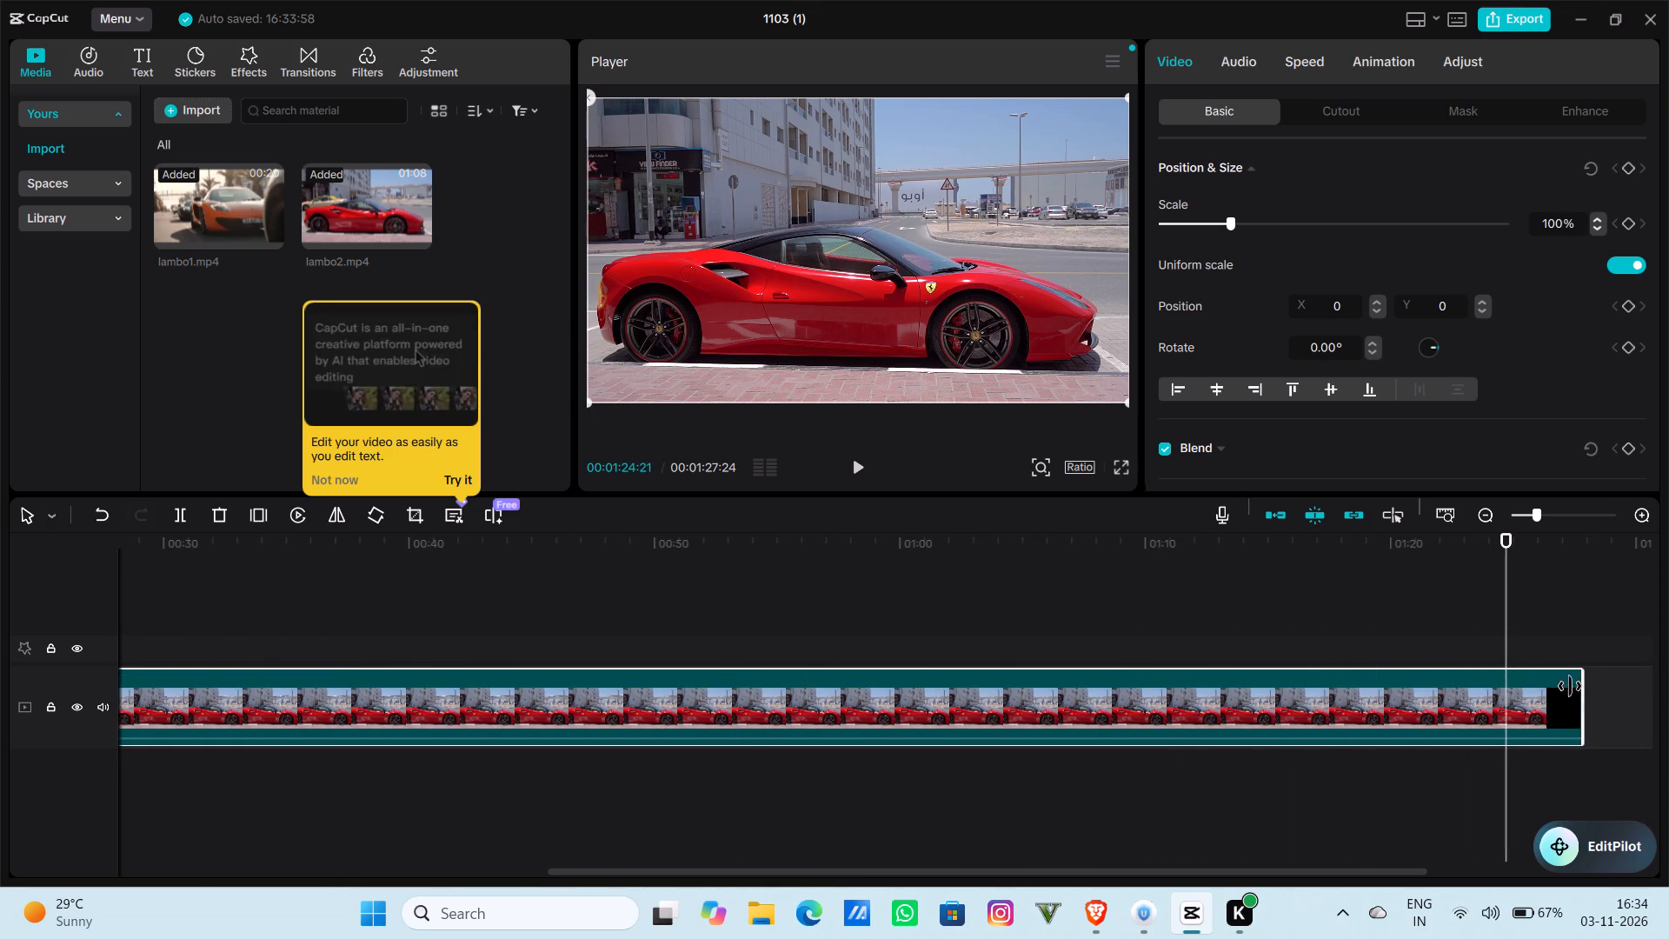
{"action": "left_click_drag", "start_coordinate": [1570, 686], "coordinate": [250, 875]}
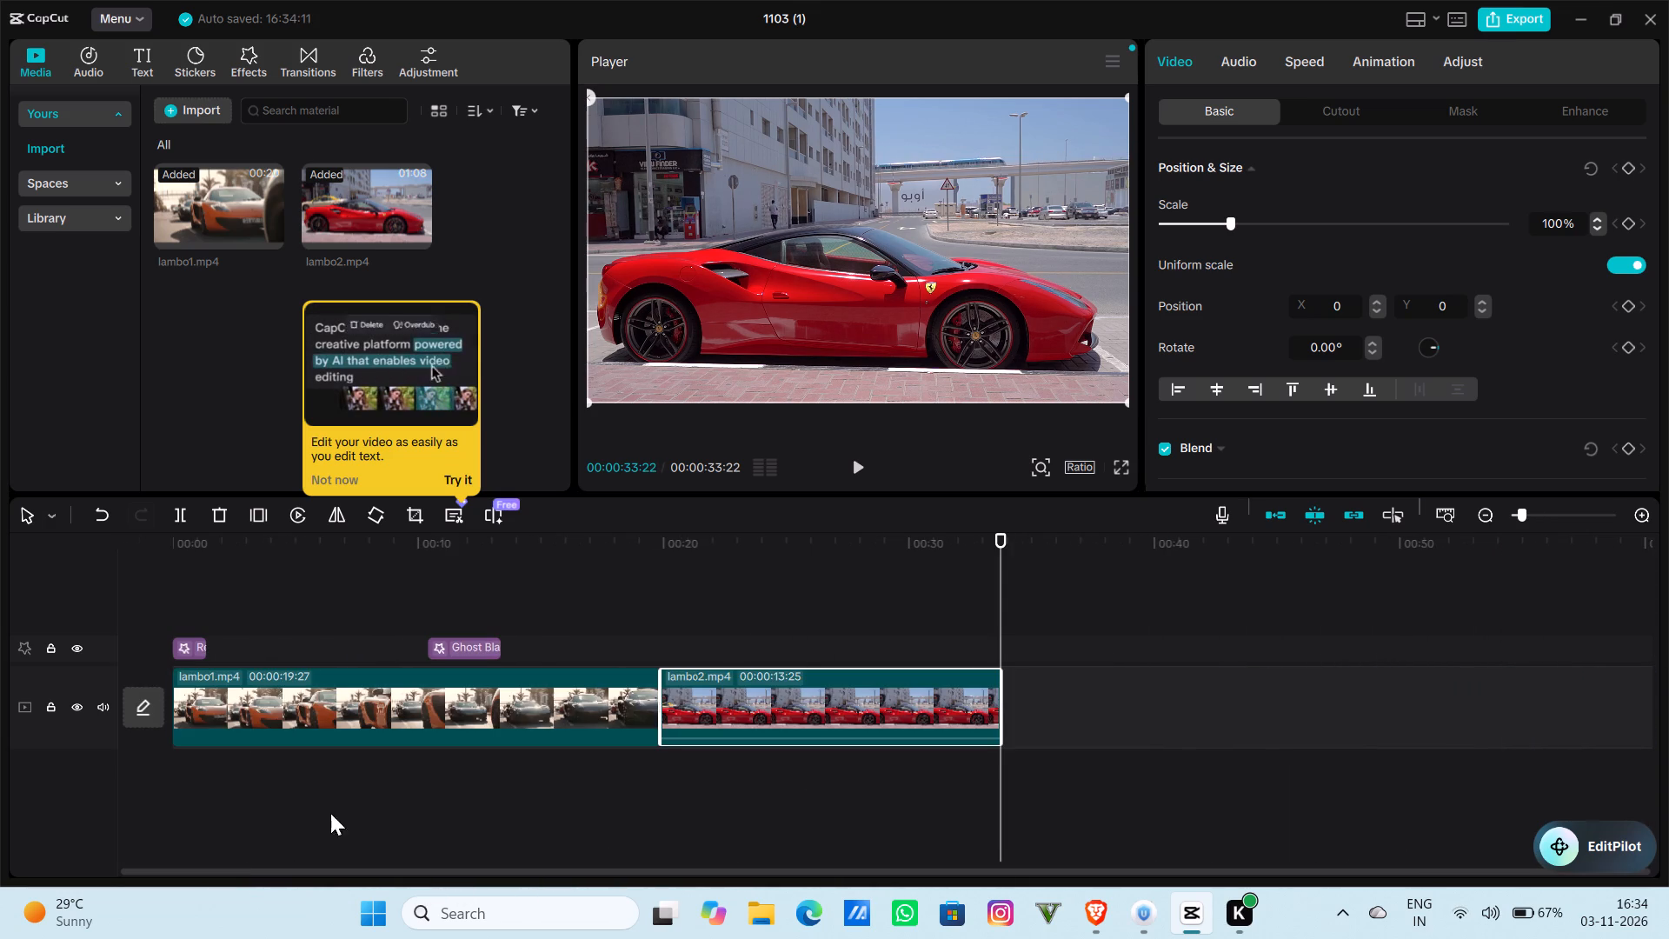
{"action": "left_click_drag", "start_coordinate": [1000, 703], "coordinate": [791, 751]}
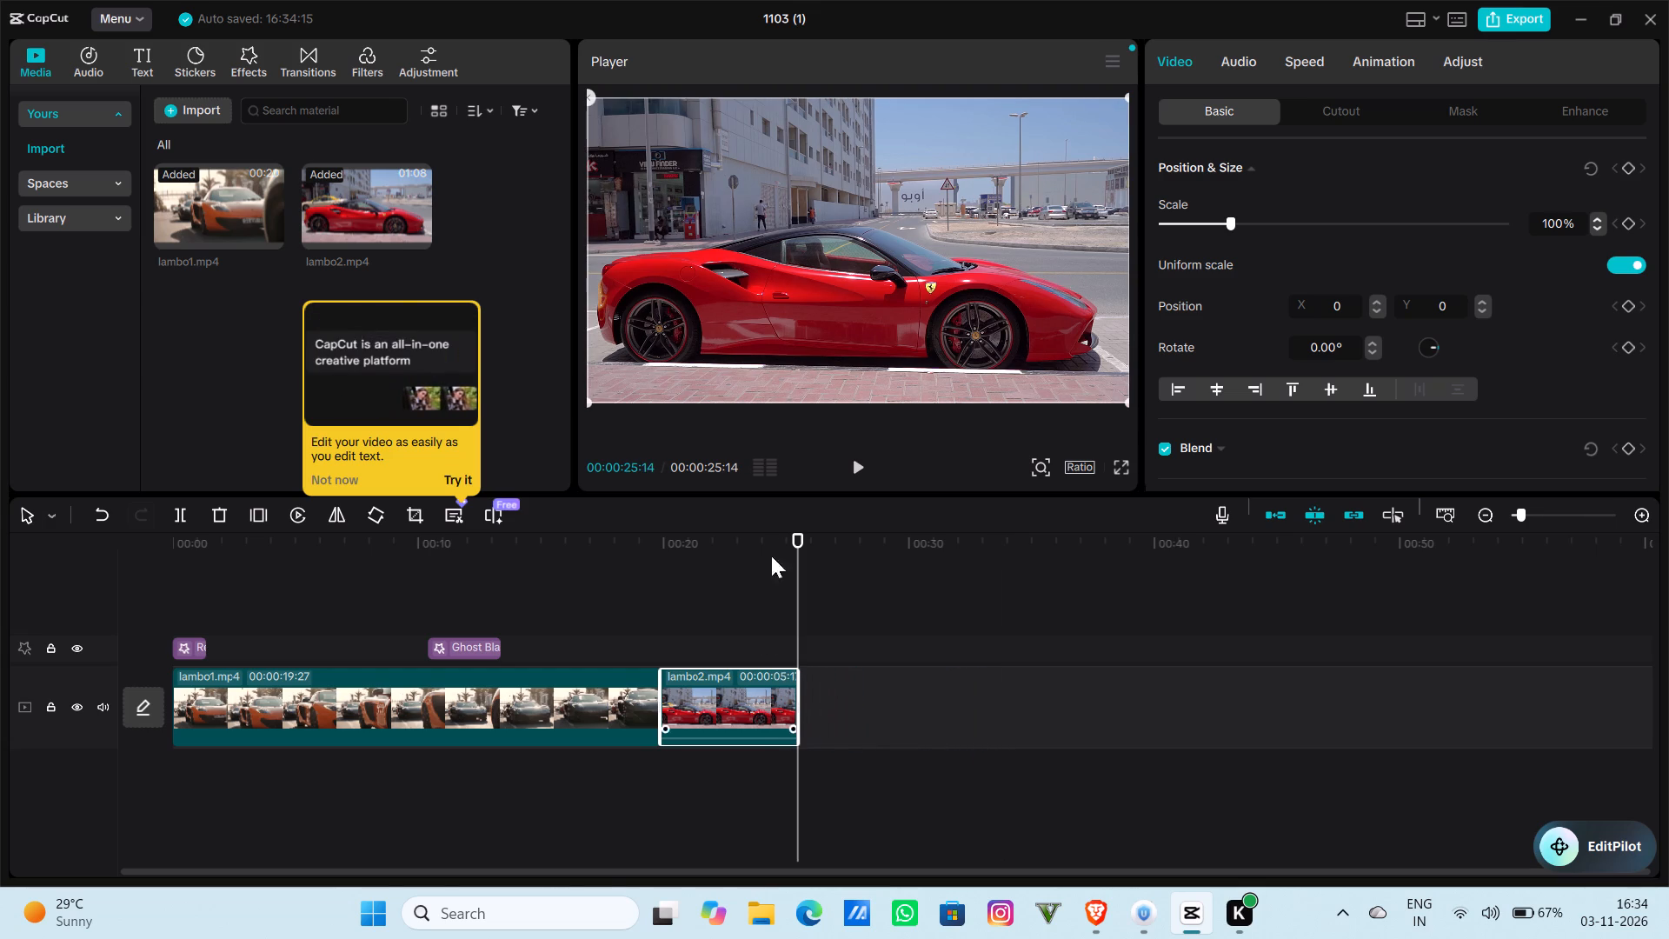
Add the trending Panic Swipe video effect above the lambo2.mp4 clip, with its start aligned to the clip's start at 00:00:19:27.
{"action": "left_click", "coordinate": [721, 608]}
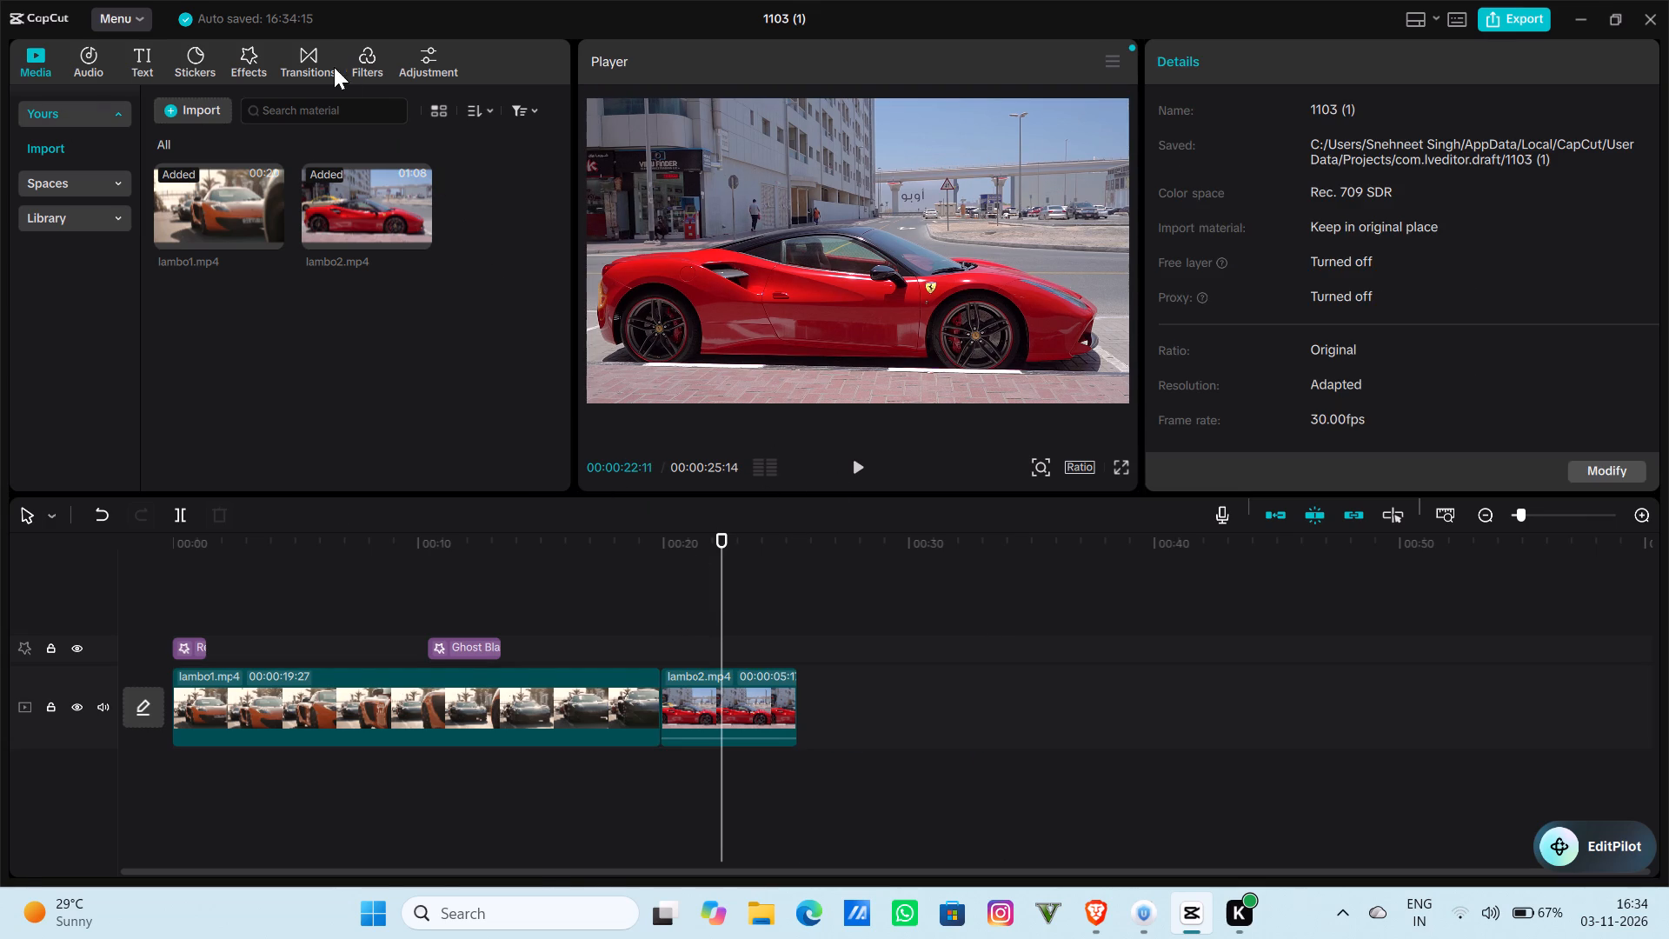
{"action": "left_click", "coordinate": [267, 56]}
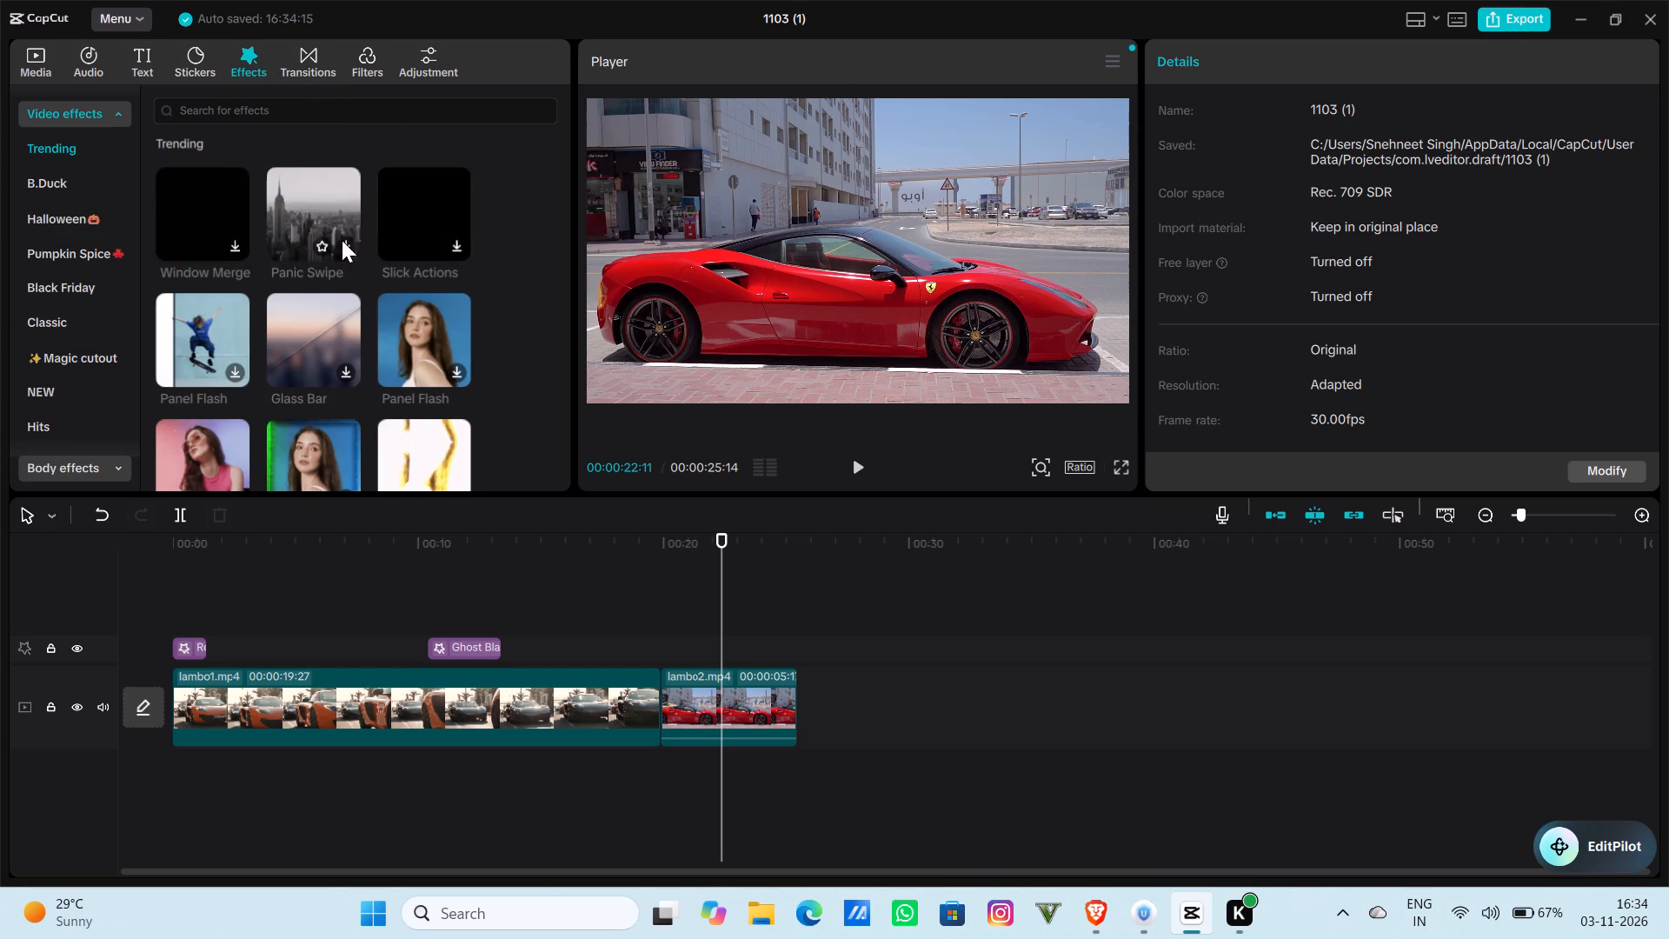
{"action": "left_click", "coordinate": [348, 244]}
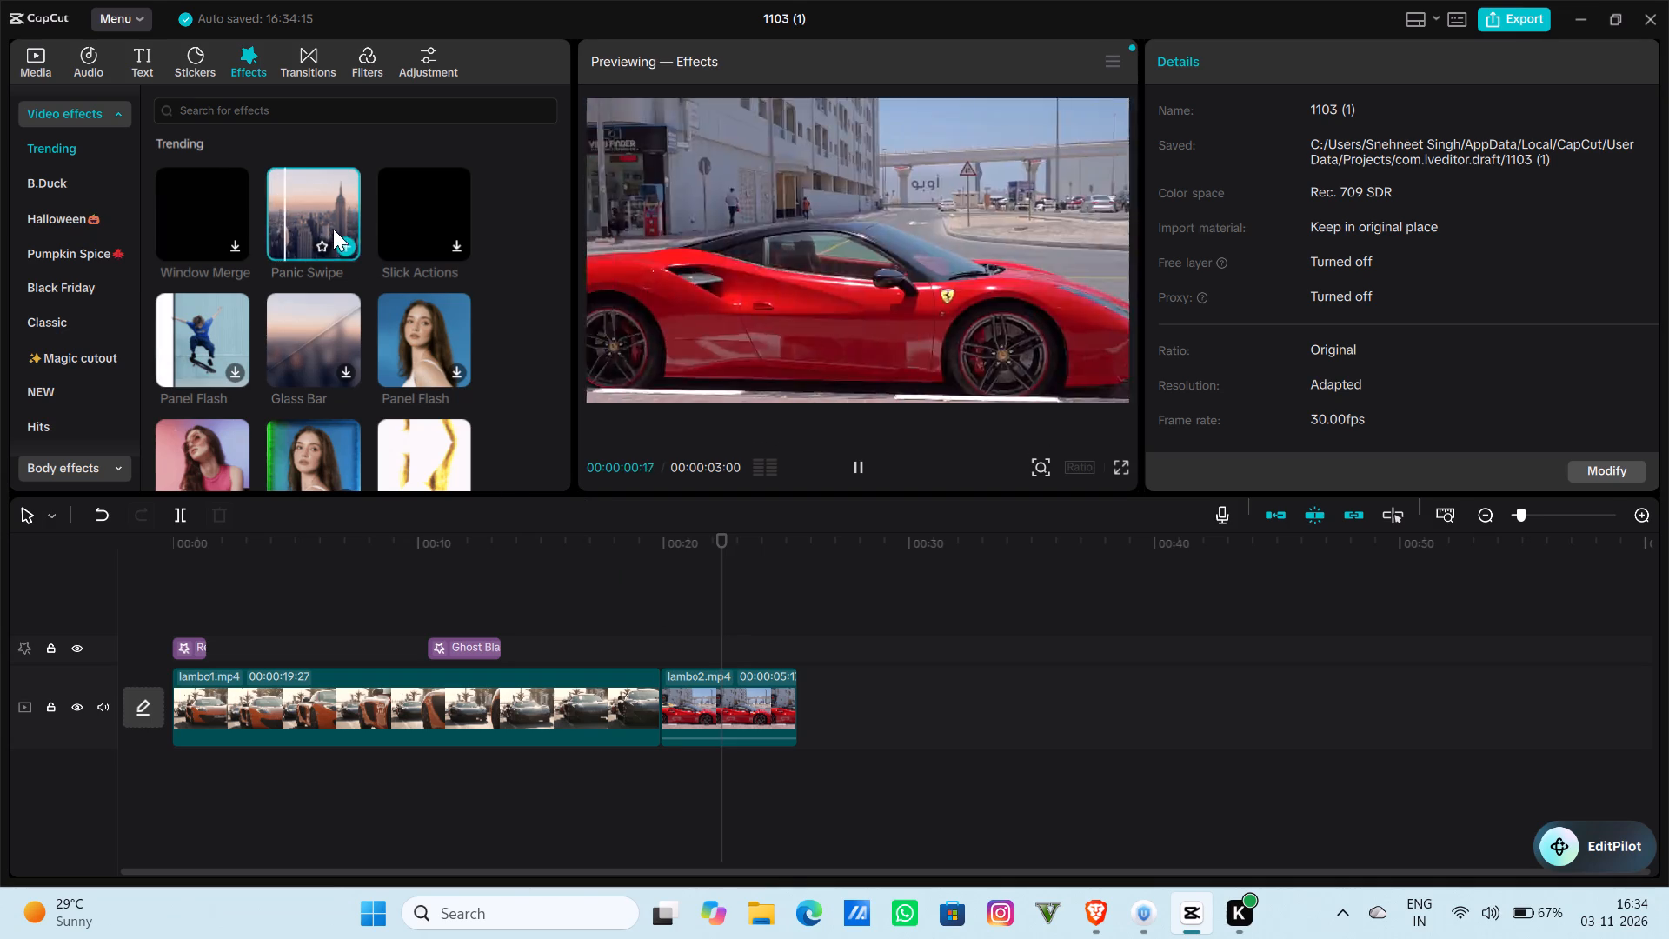
{"action": "left_click_drag", "start_coordinate": [621, 587], "coordinate": [689, 603]}
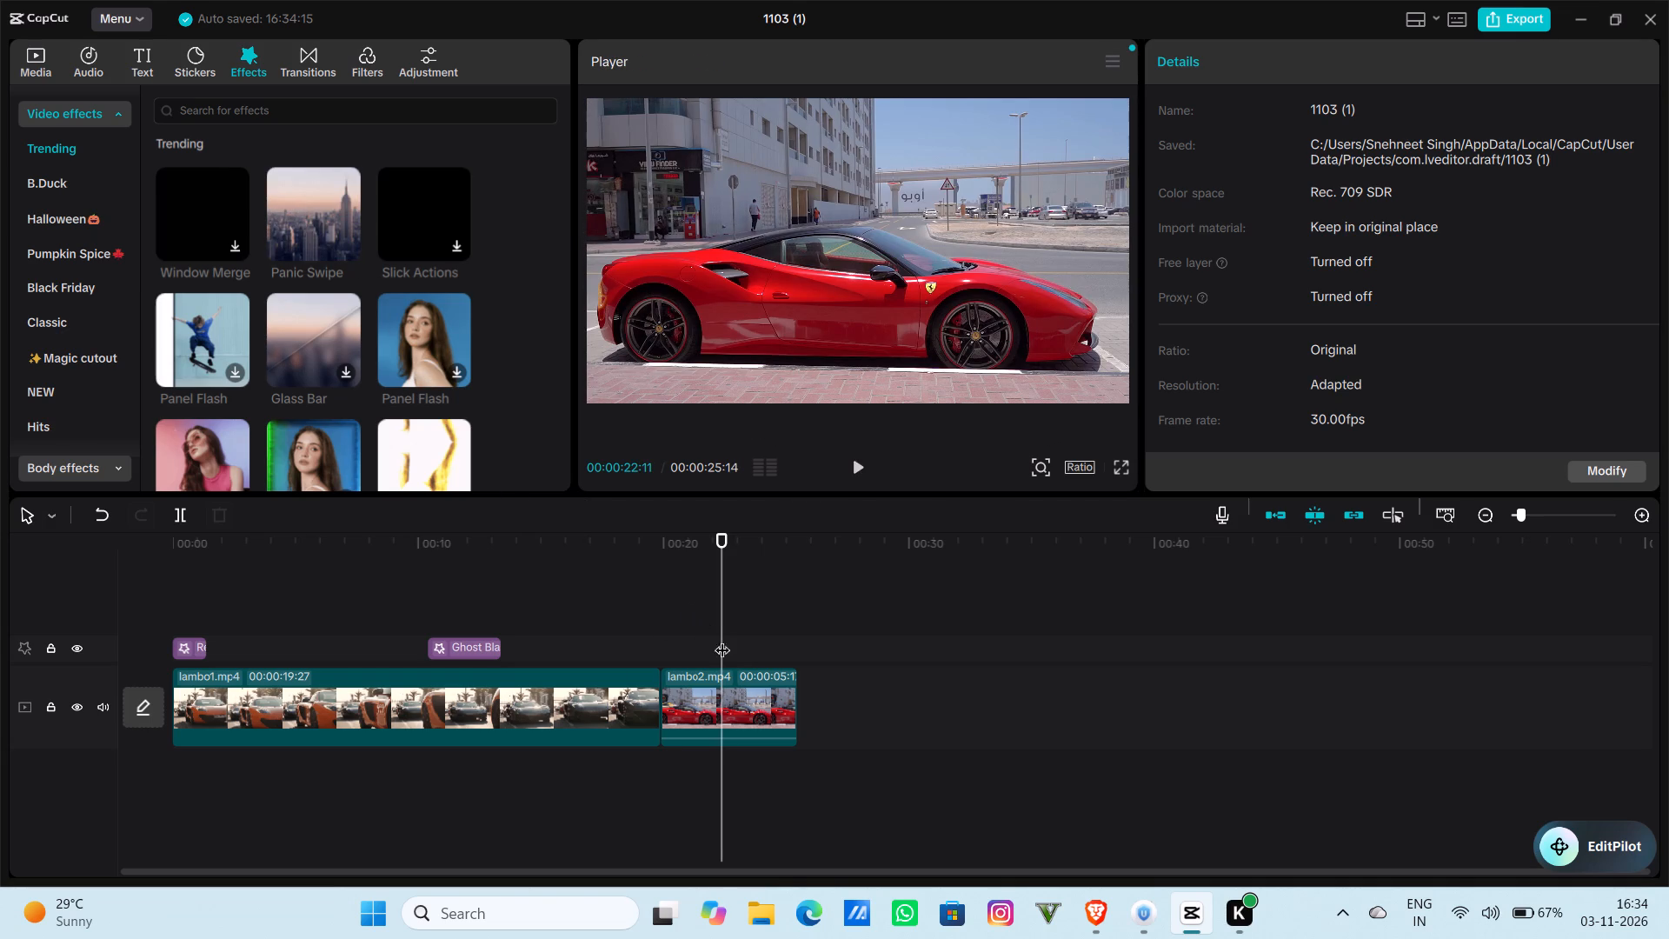
{"action": "left_click_drag", "start_coordinate": [719, 649], "coordinate": [658, 630]}
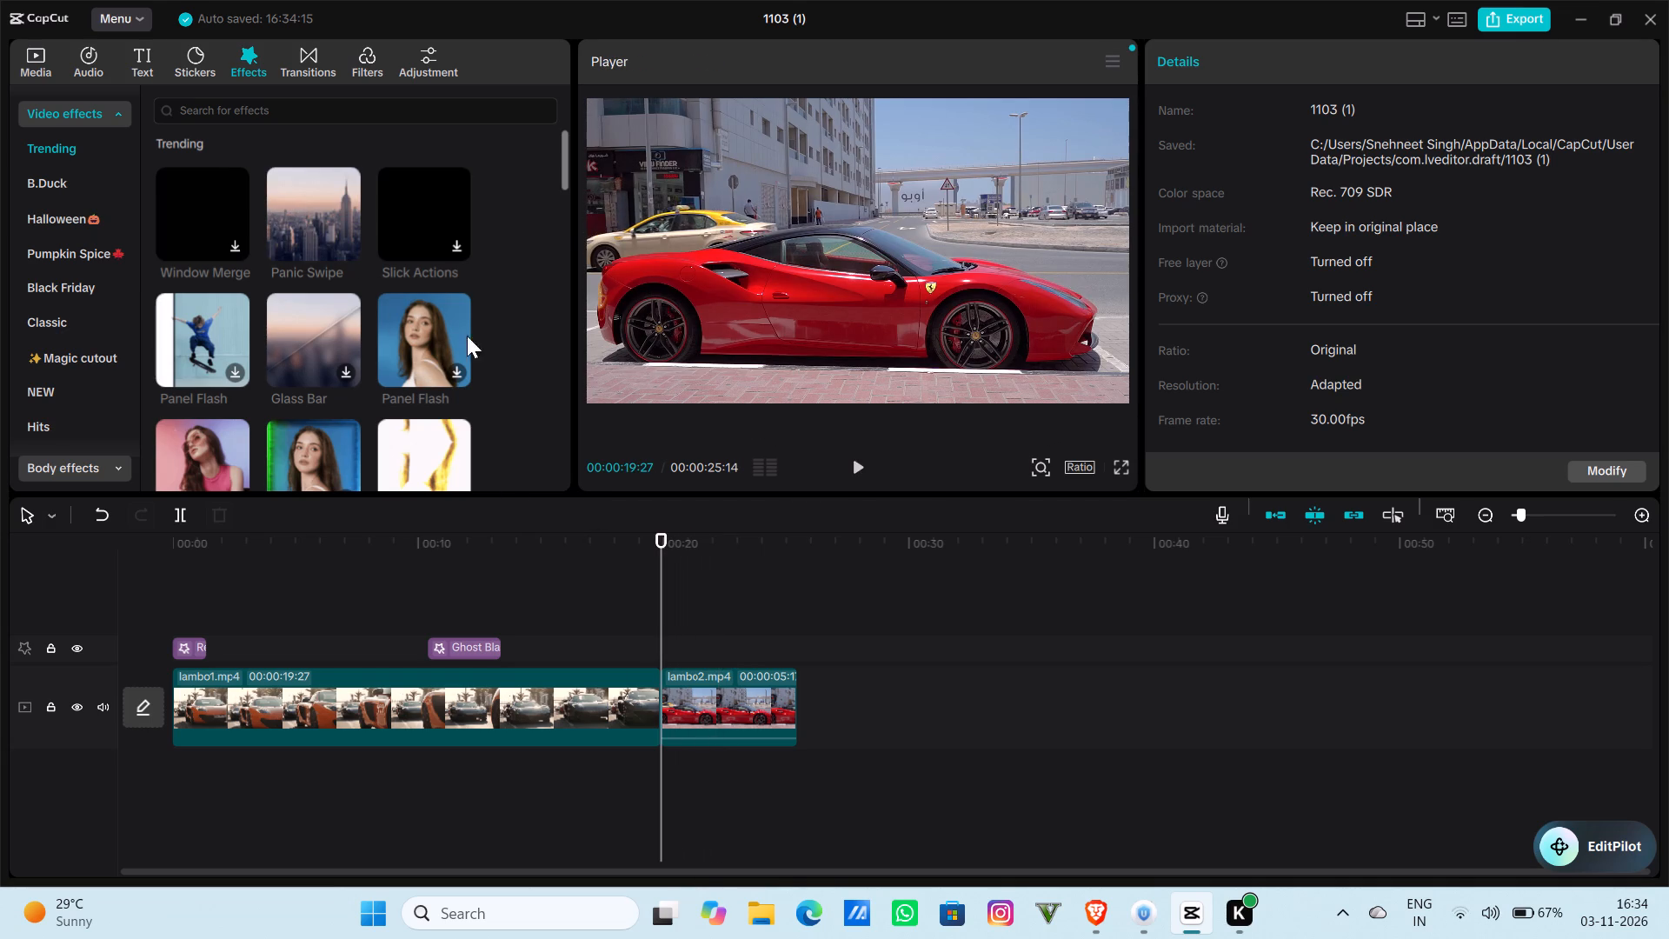
{"action": "left_click", "coordinate": [322, 229]}
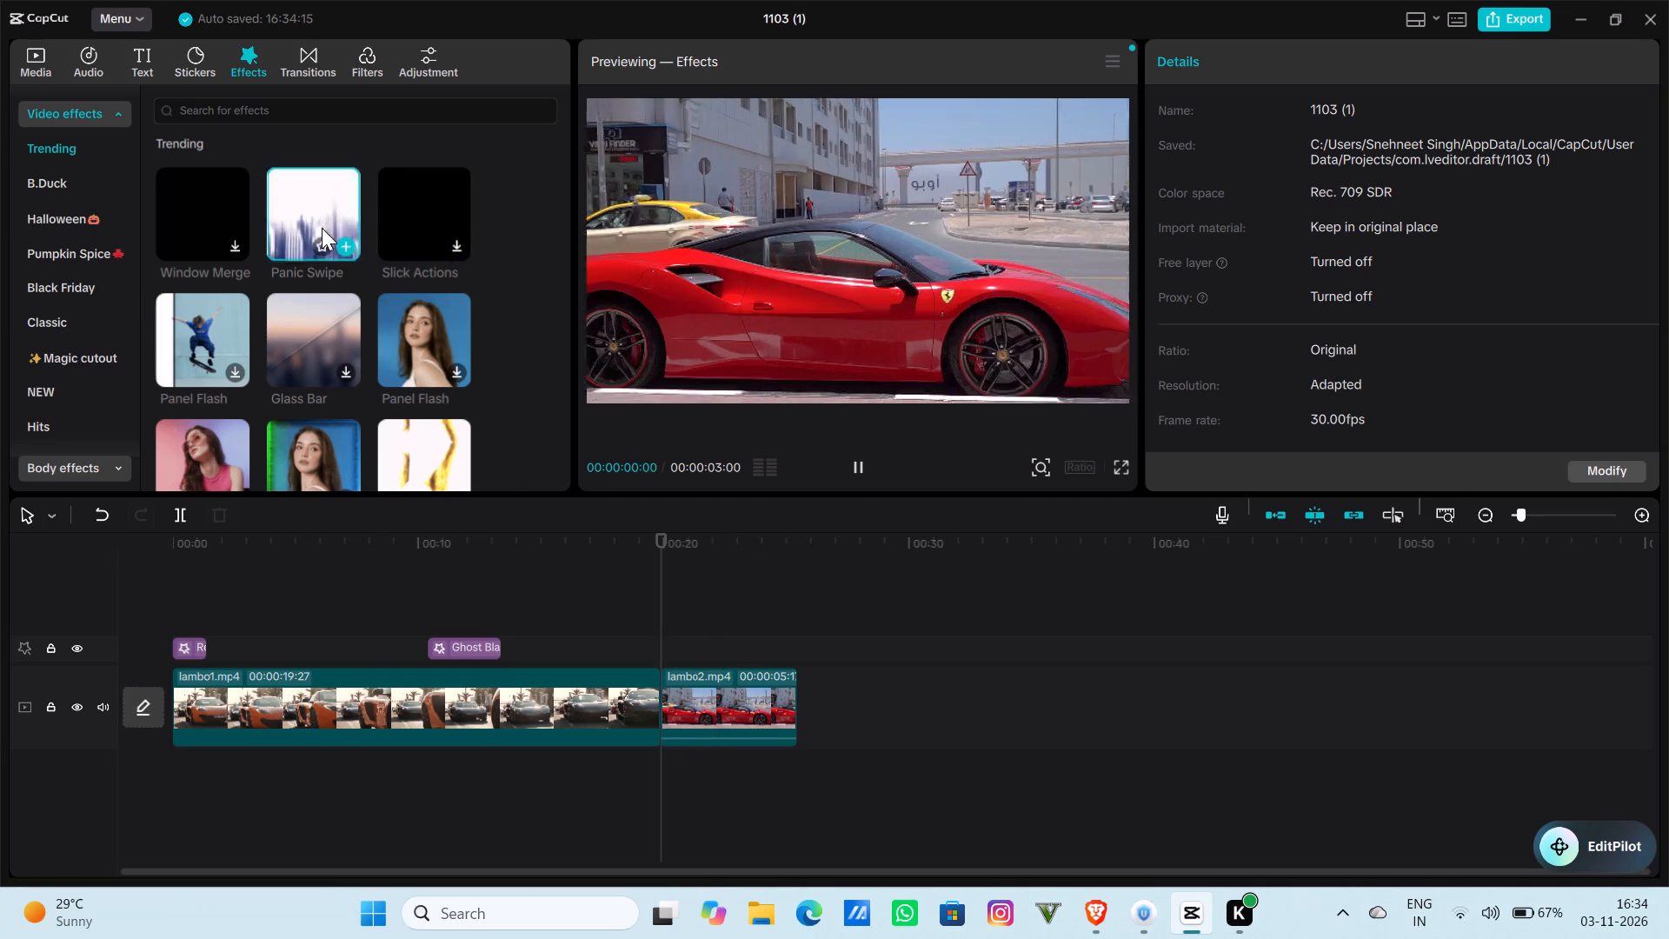
{"action": "left_click_drag", "start_coordinate": [323, 200], "coordinate": [681, 624]}
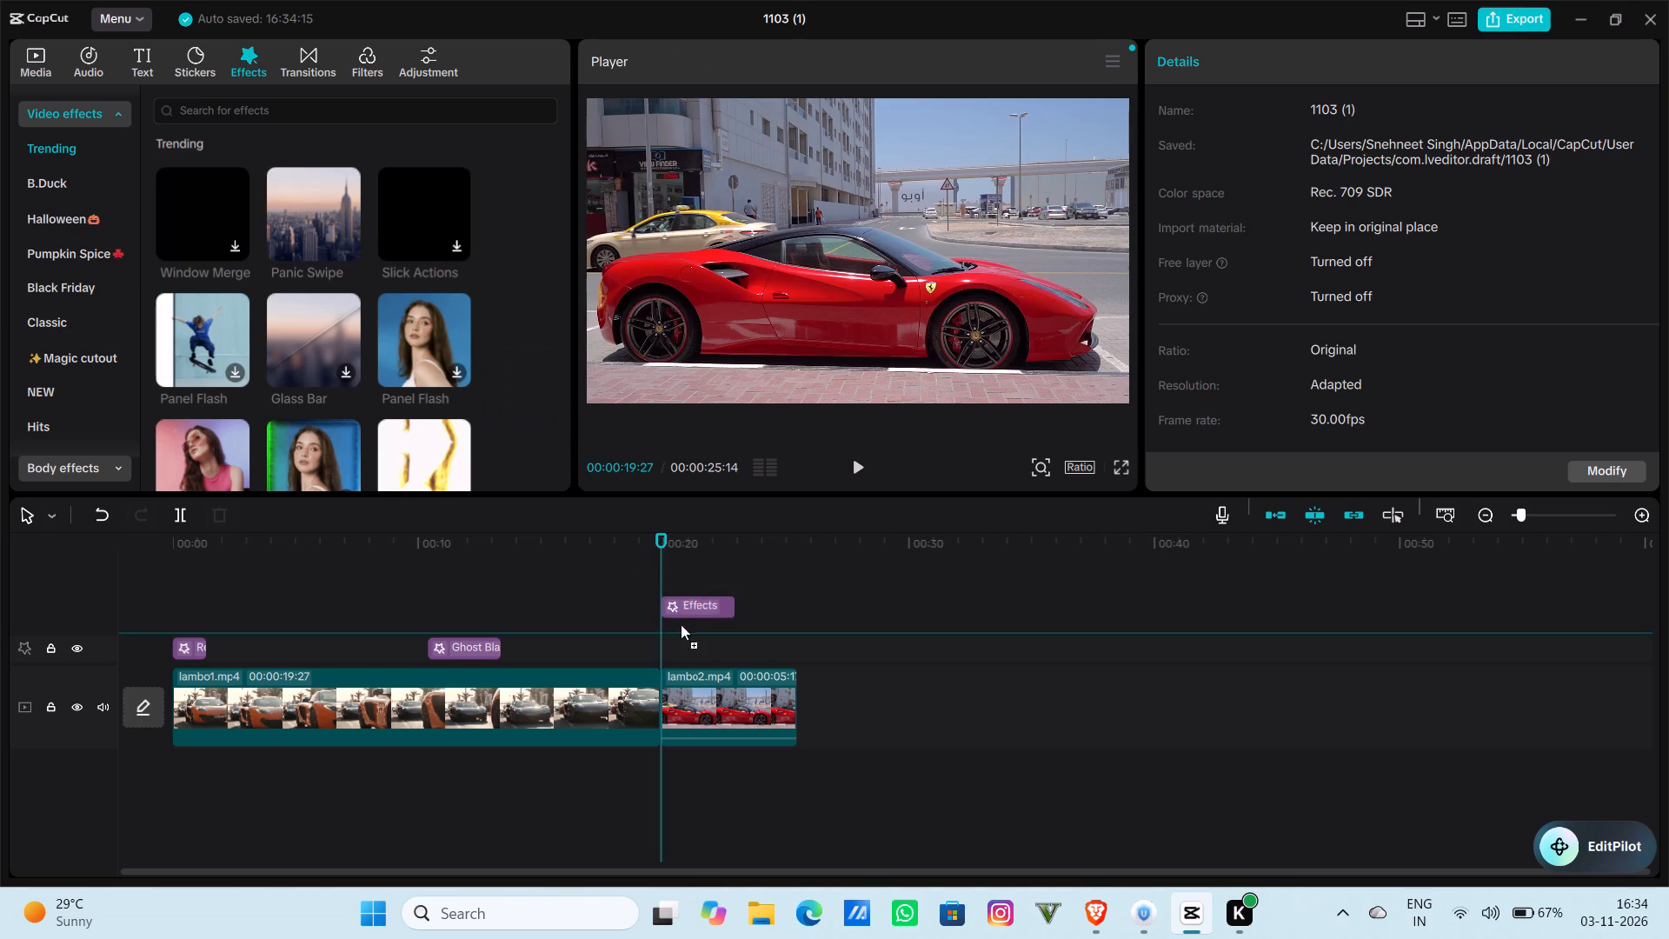
{"action": "left_click_drag", "start_coordinate": [681, 624], "coordinate": [672, 650]}
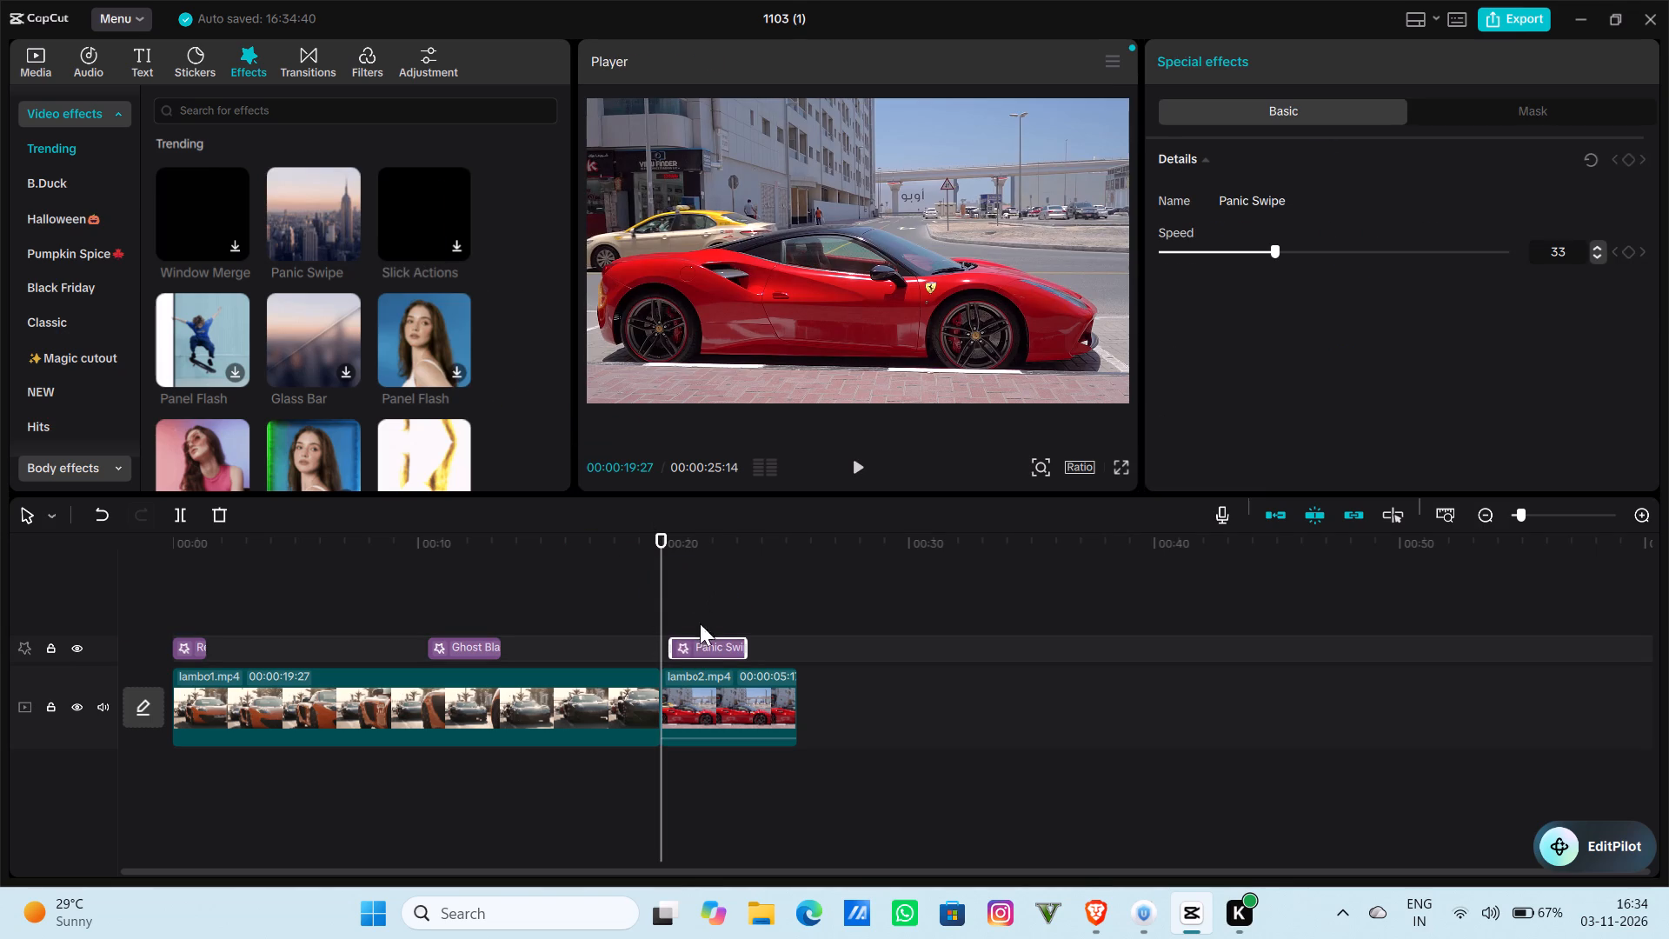
{"action": "left_click_drag", "start_coordinate": [670, 648], "coordinate": [657, 649]}
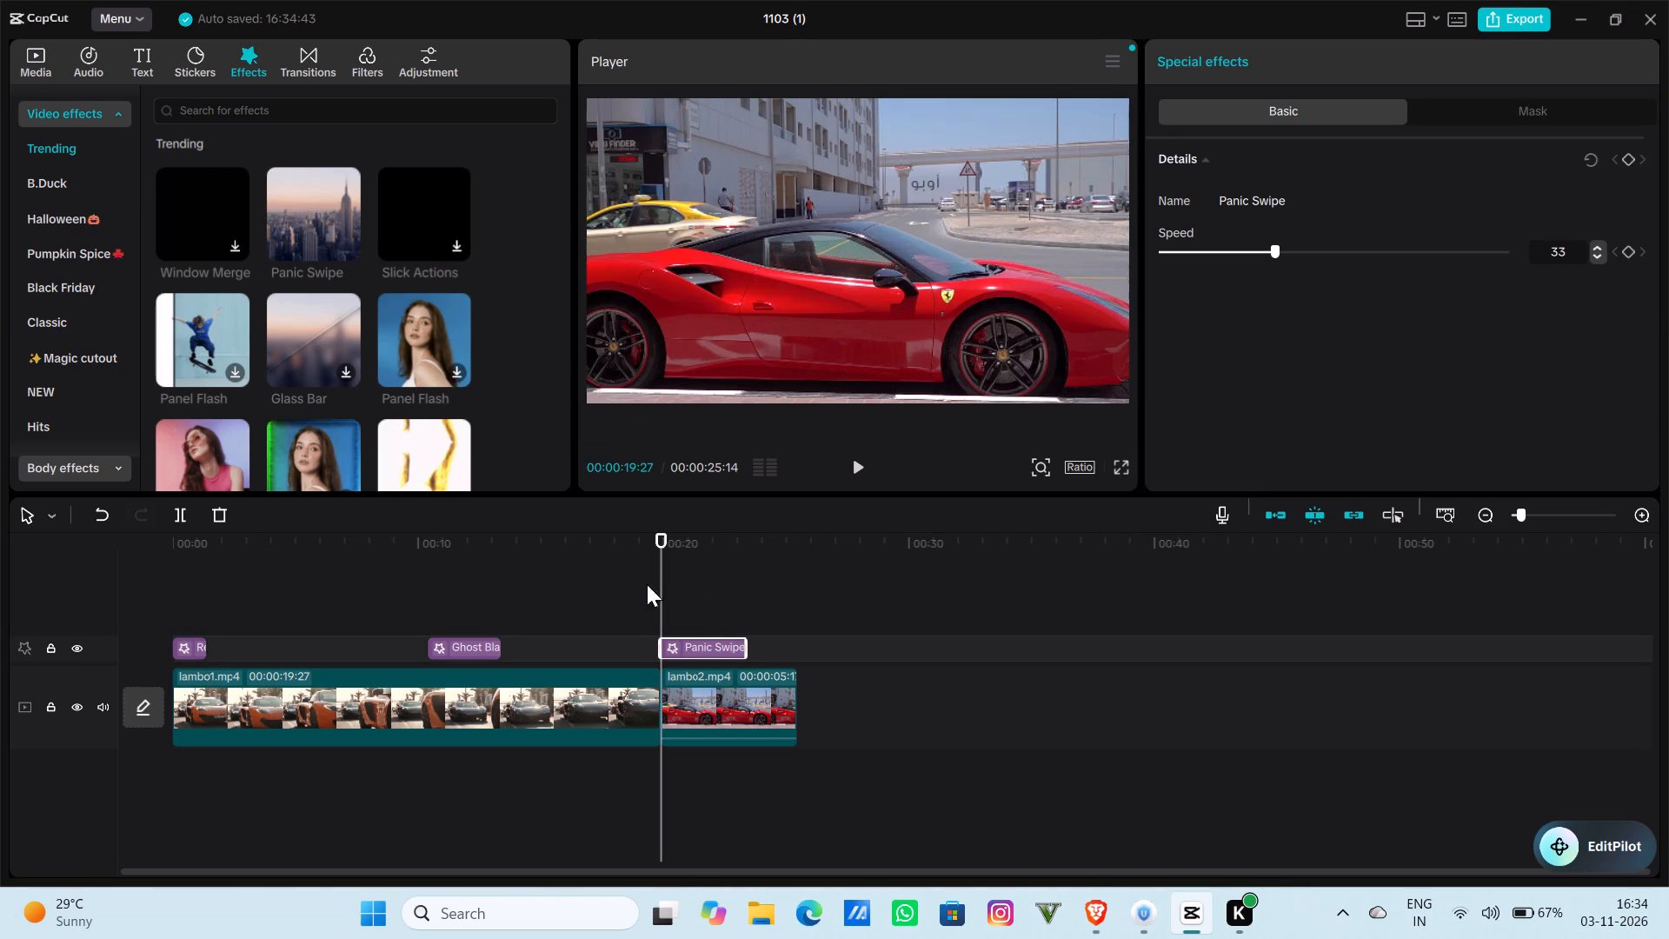
Play the timeline from shortly before the lambo2.mp4 clip to review the cut and the Panic Swipe effect.
{"action": "left_click", "coordinate": [853, 462]}
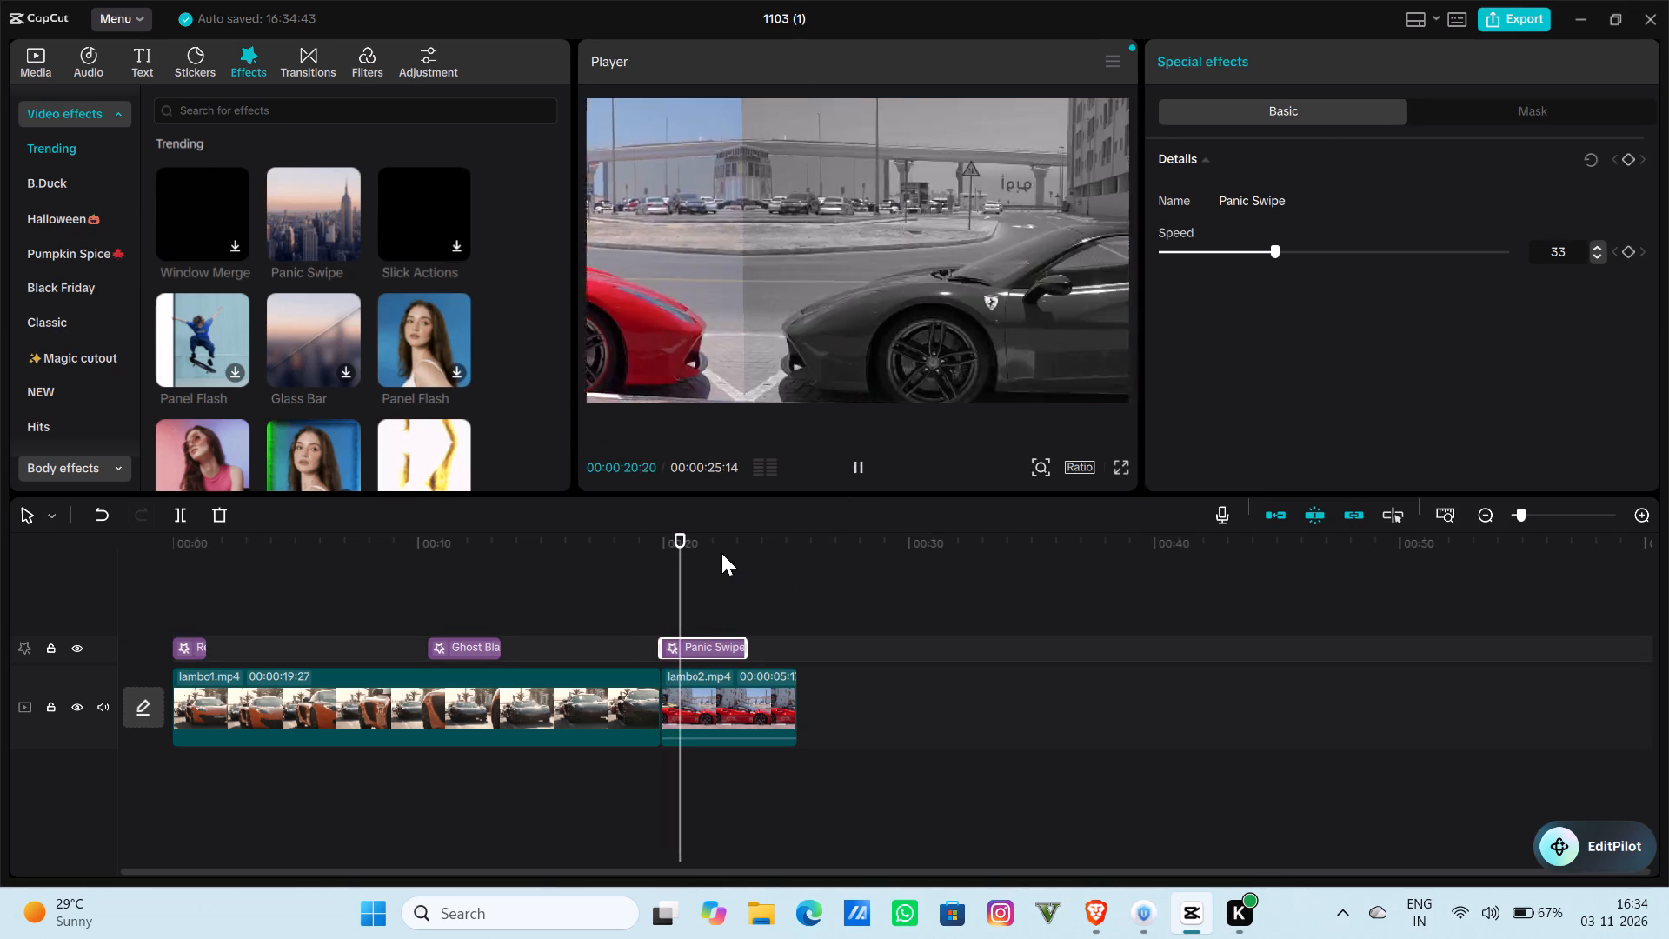
{"action": "left_click_drag", "start_coordinate": [716, 536], "coordinate": [615, 543]}
{"action": "left_click", "coordinate": [857, 460]}
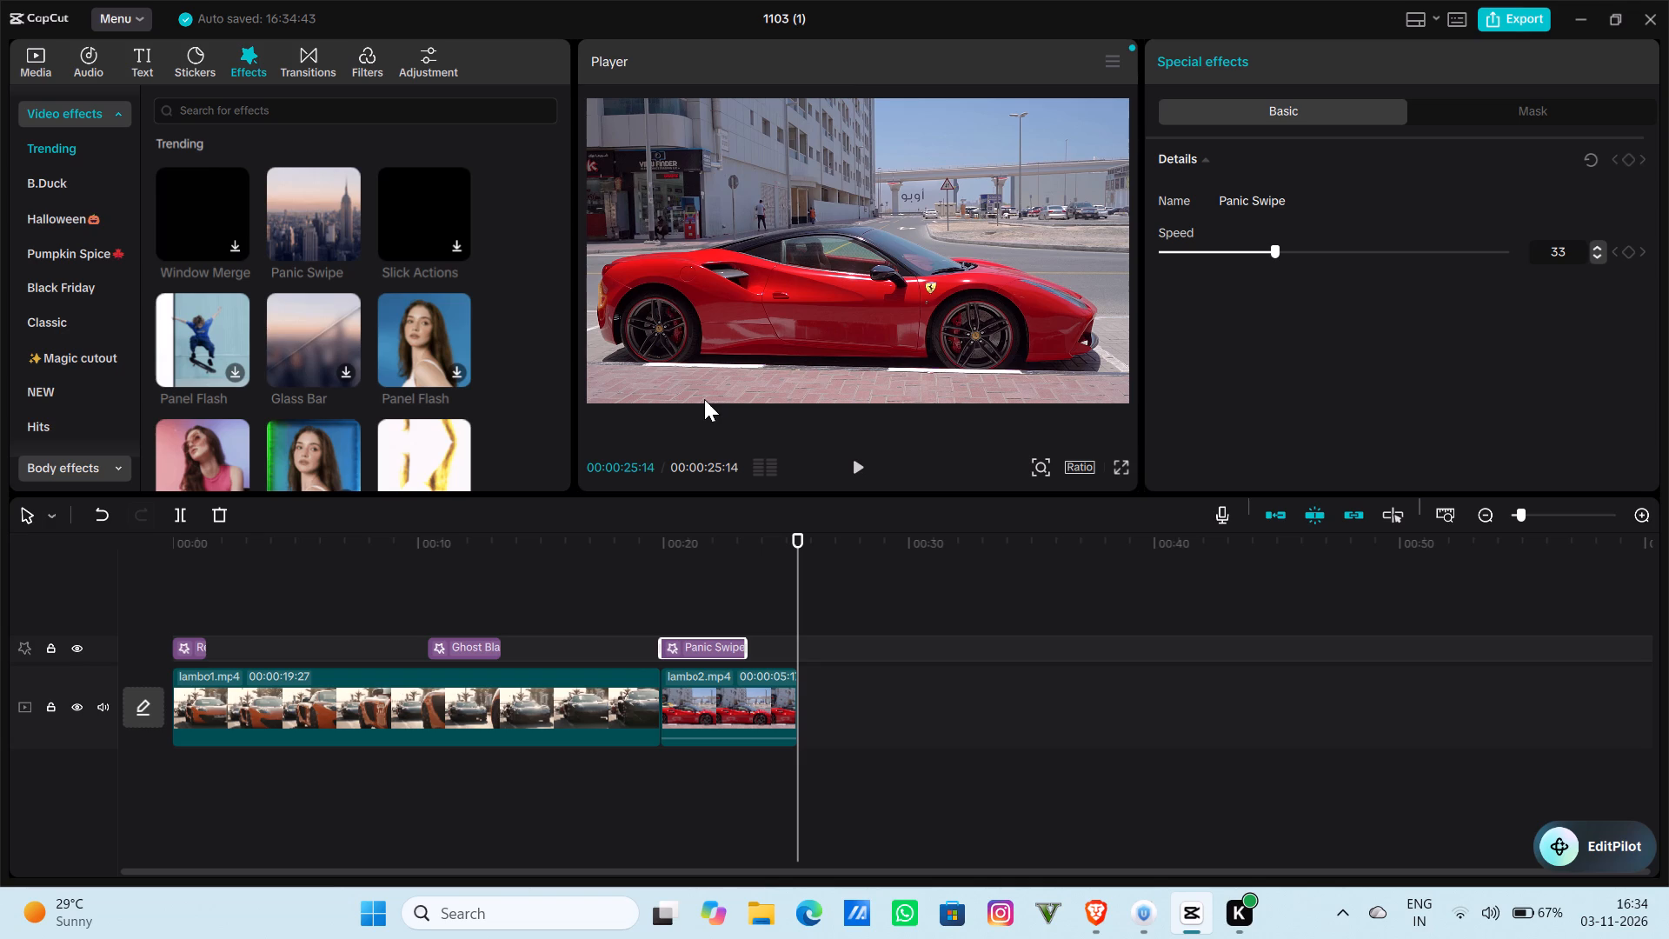
Import the car 3 video from the Downloads folder into the project media.
{"action": "left_click", "coordinate": [29, 58]}
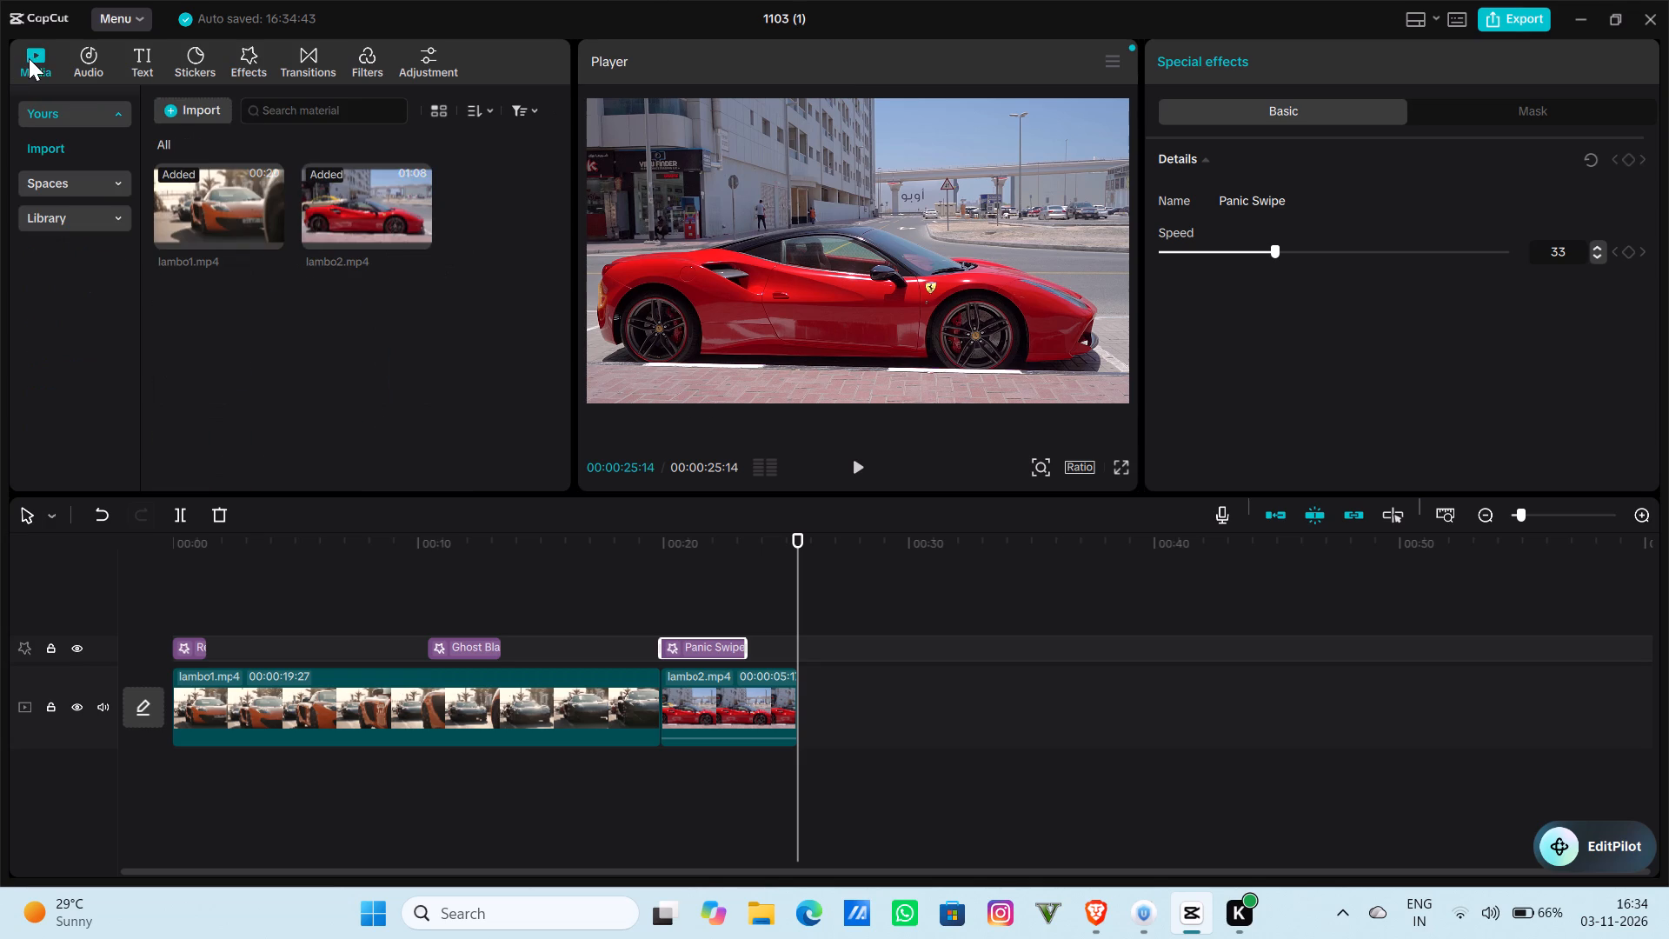
{"action": "left_click", "coordinate": [212, 106]}
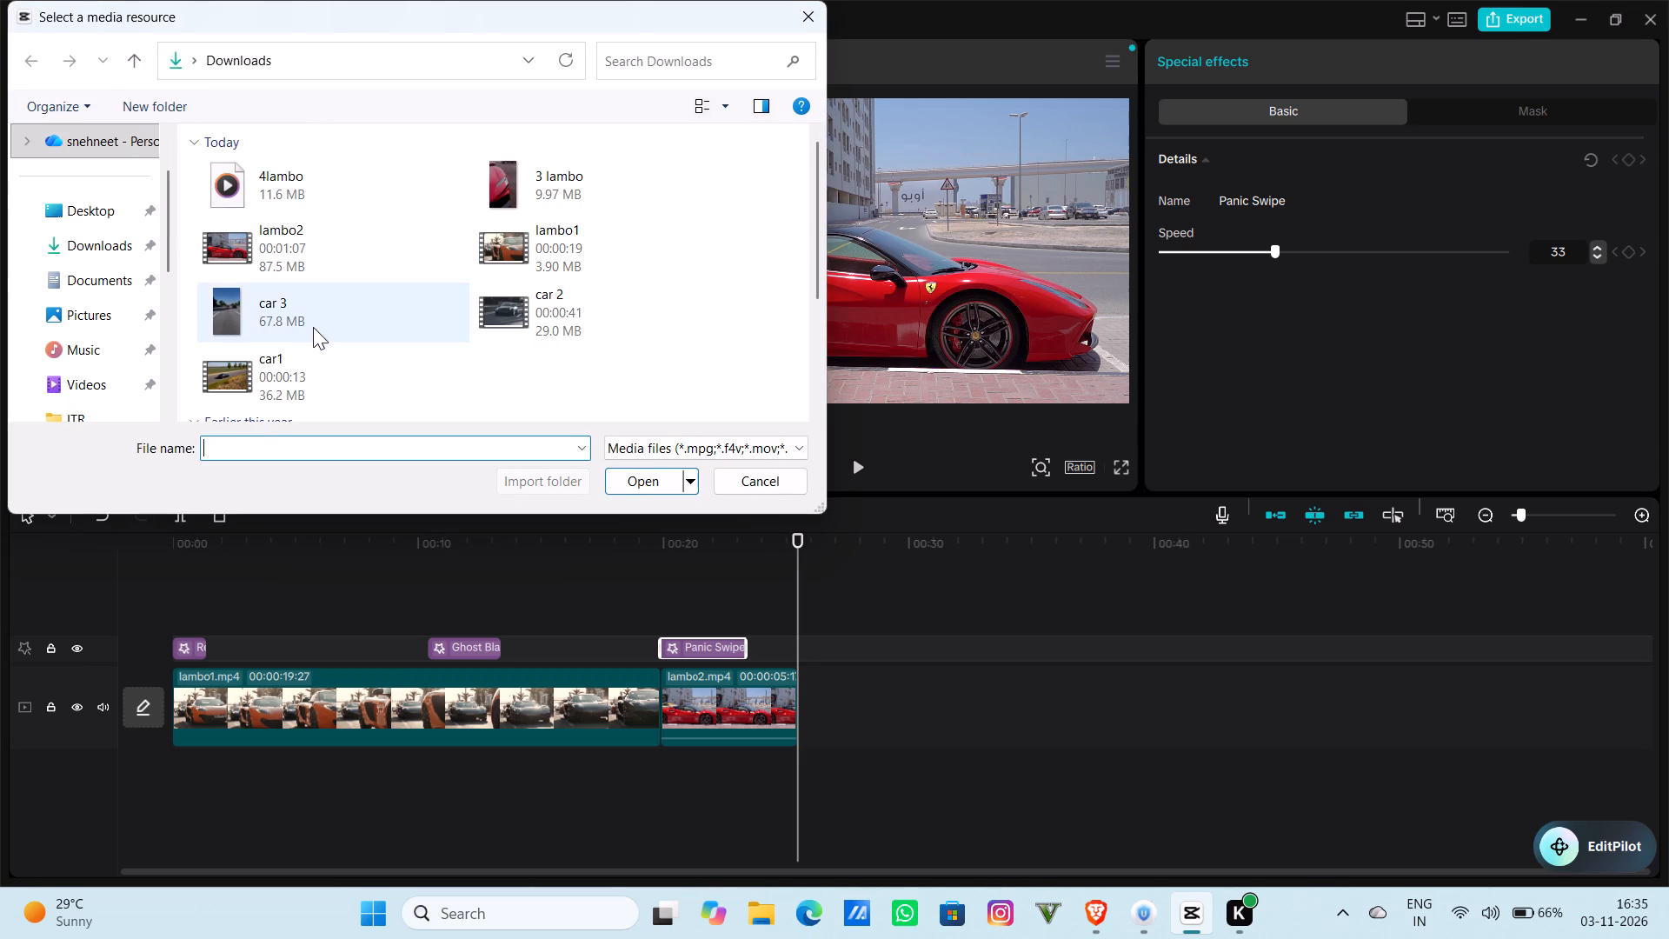
{"action": "left_click", "coordinate": [301, 317]}
{"action": "double_click", "coordinate": [301, 317]}
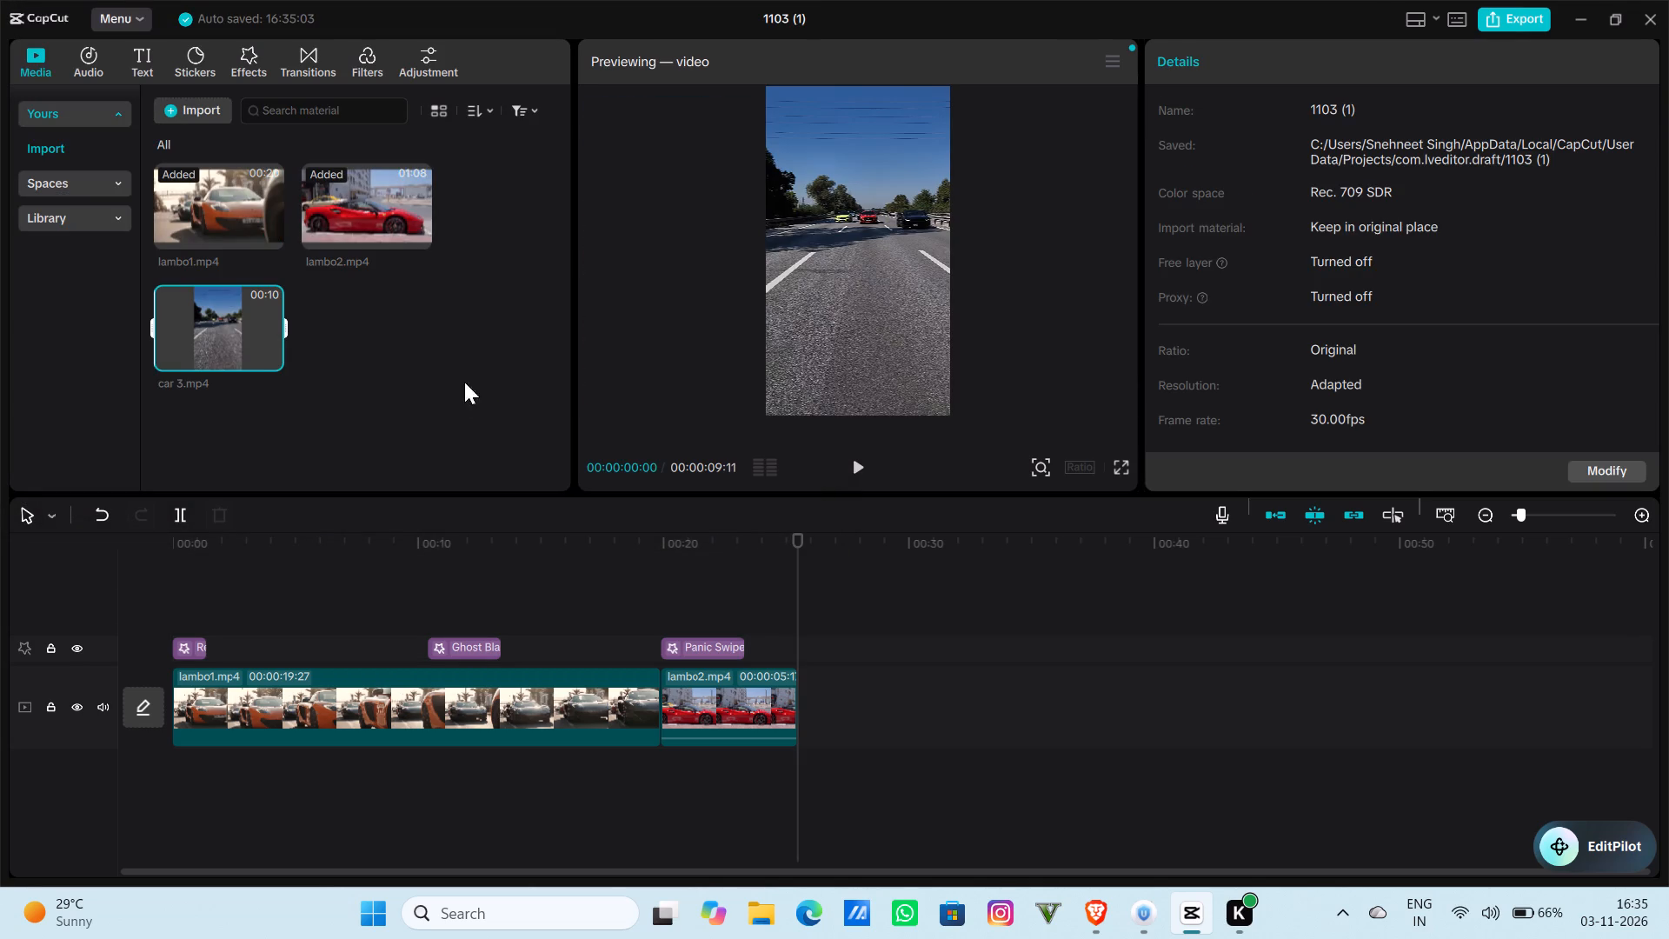
Preview the car 3.mp4 clip and place it on the main track directly after lambo2.mp4, starting at 00:00:25:14.
{"action": "left_click", "coordinate": [854, 472]}
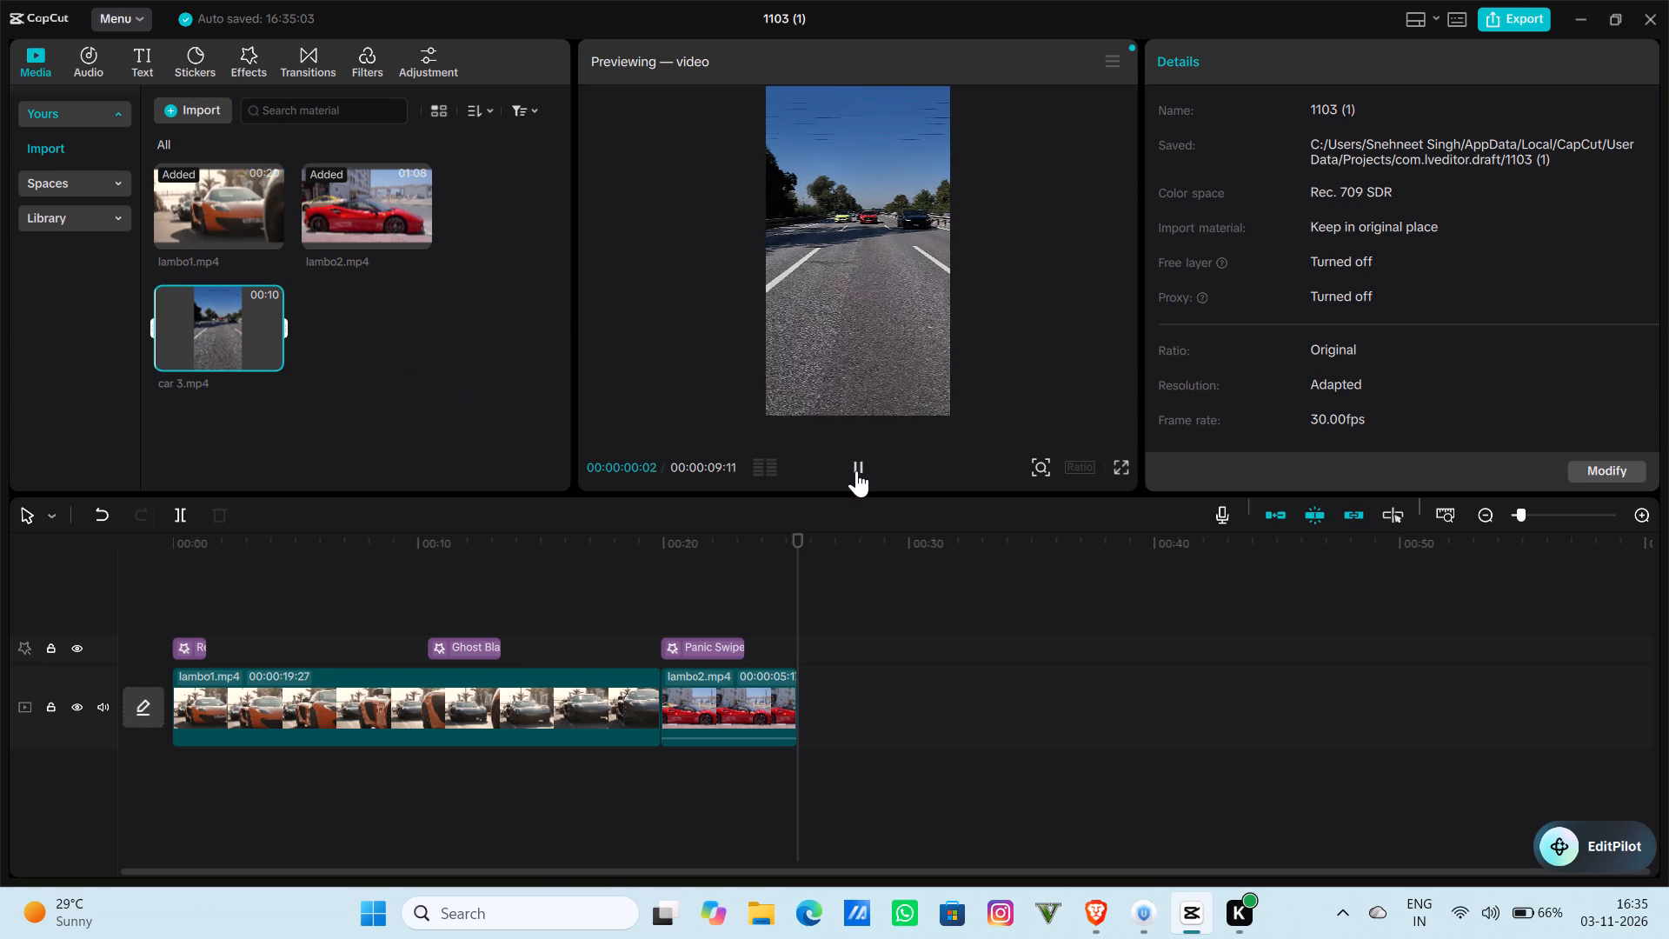
{"action": "scroll", "coordinate": [847, 250], "scroll_direction": "up", "scroll_amount": 1}
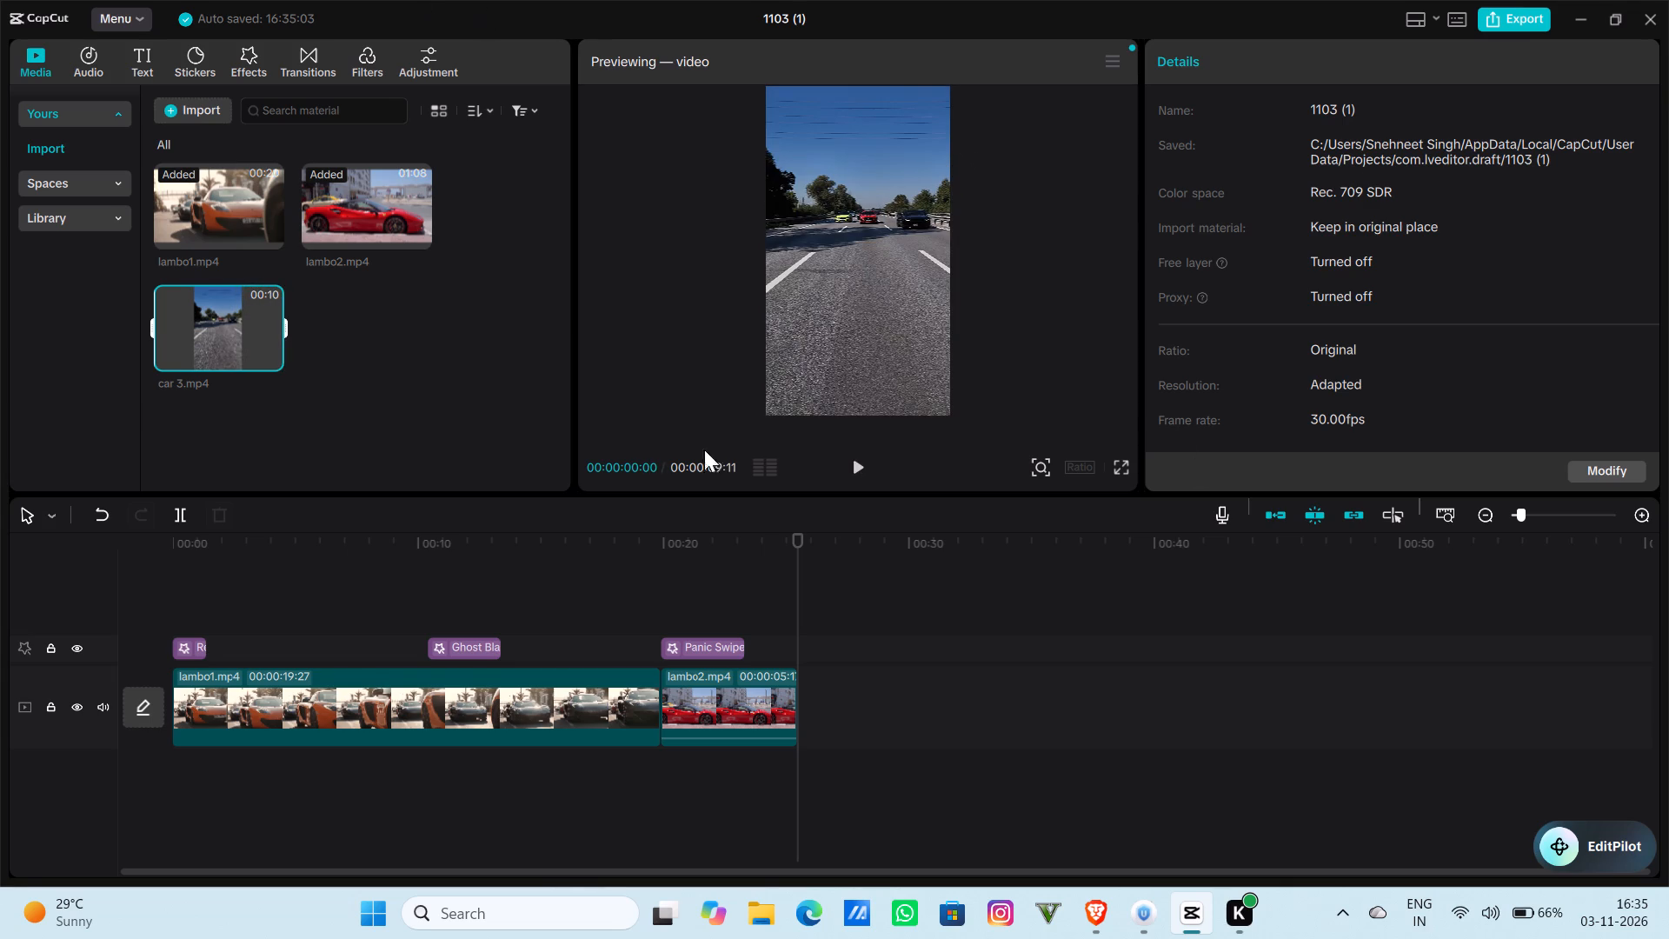
{"action": "left_click_drag", "start_coordinate": [224, 330], "coordinate": [258, 356]}
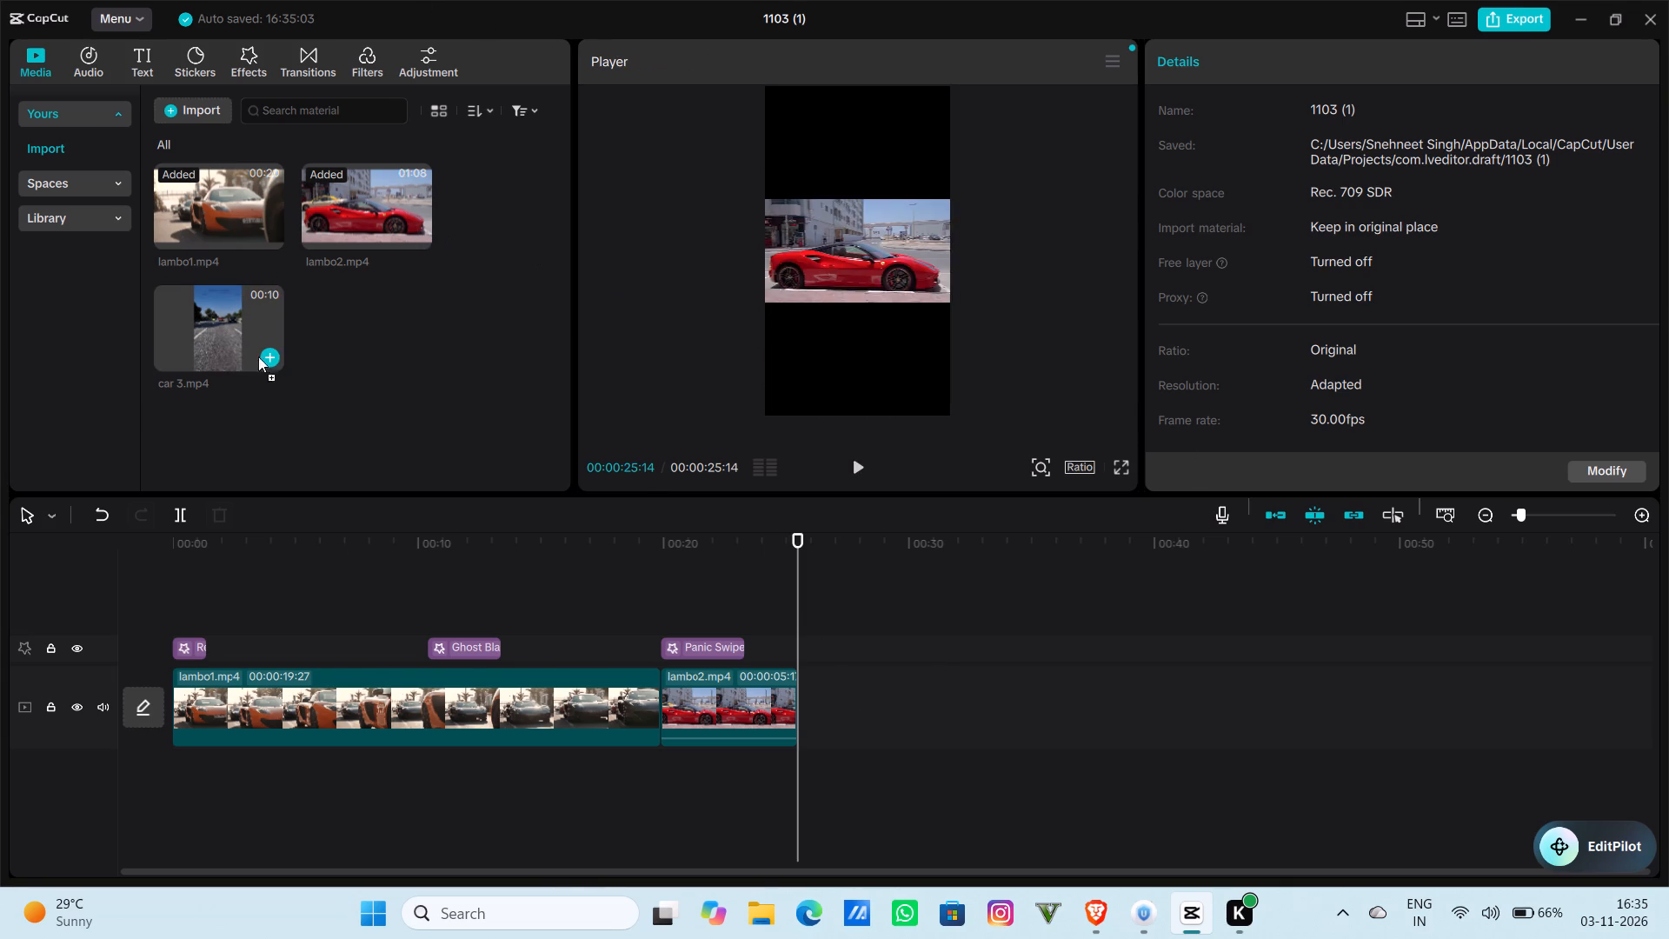
{"action": "left_click_drag", "start_coordinate": [258, 356], "coordinate": [781, 703]}
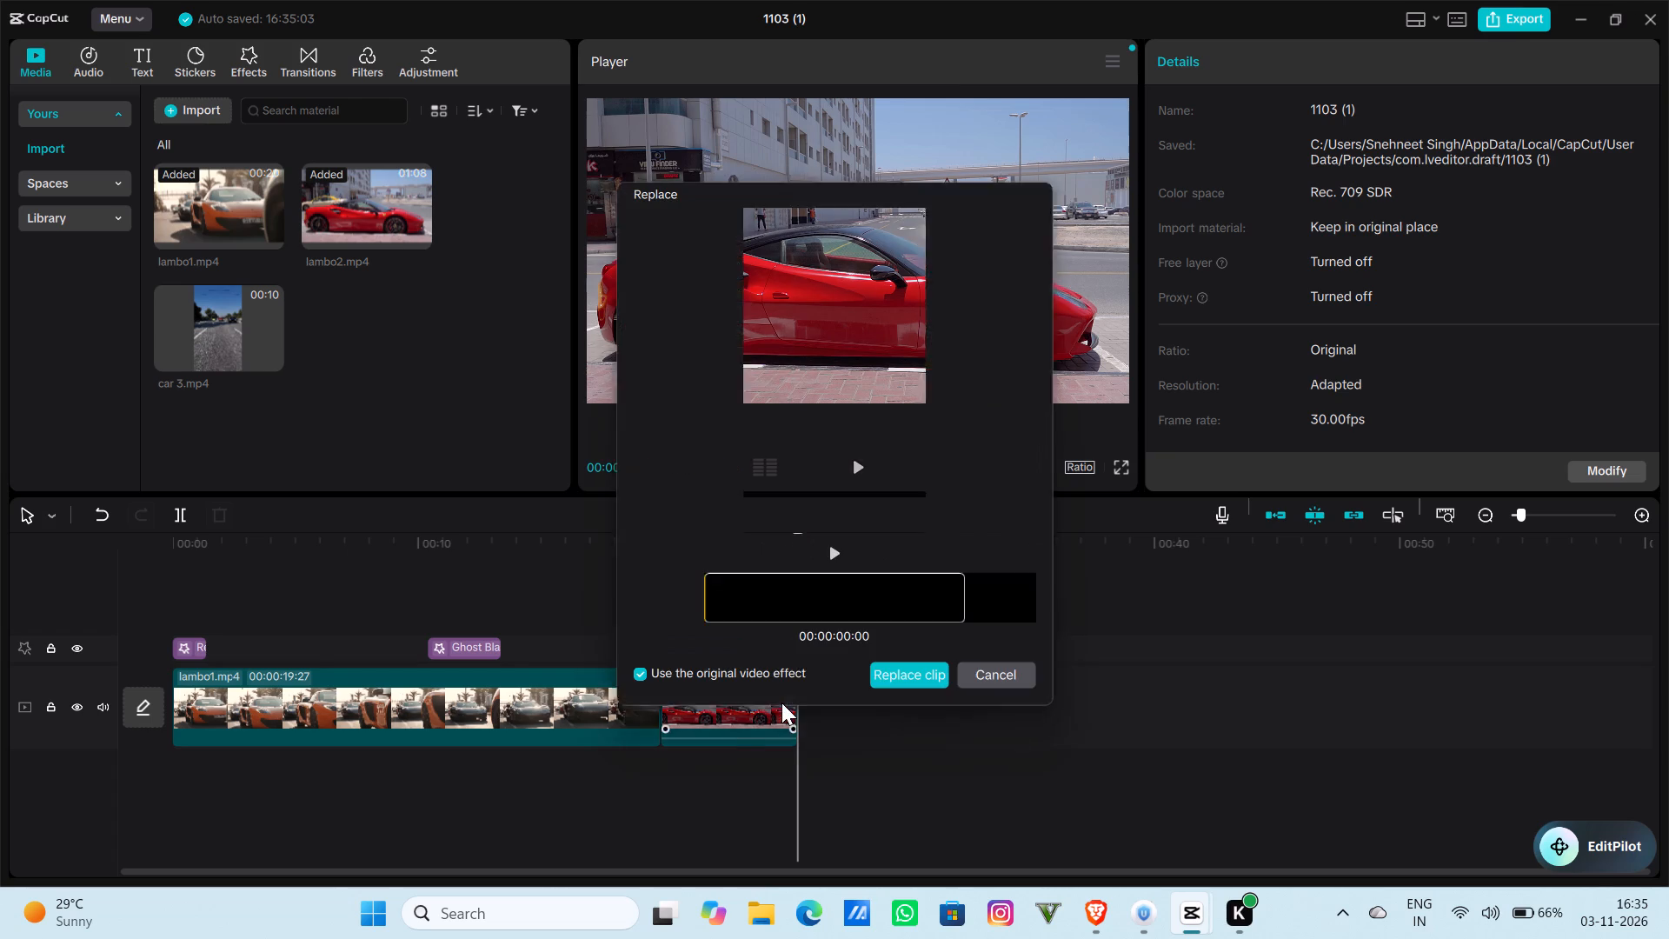
{"action": "left_click", "coordinate": [987, 676]}
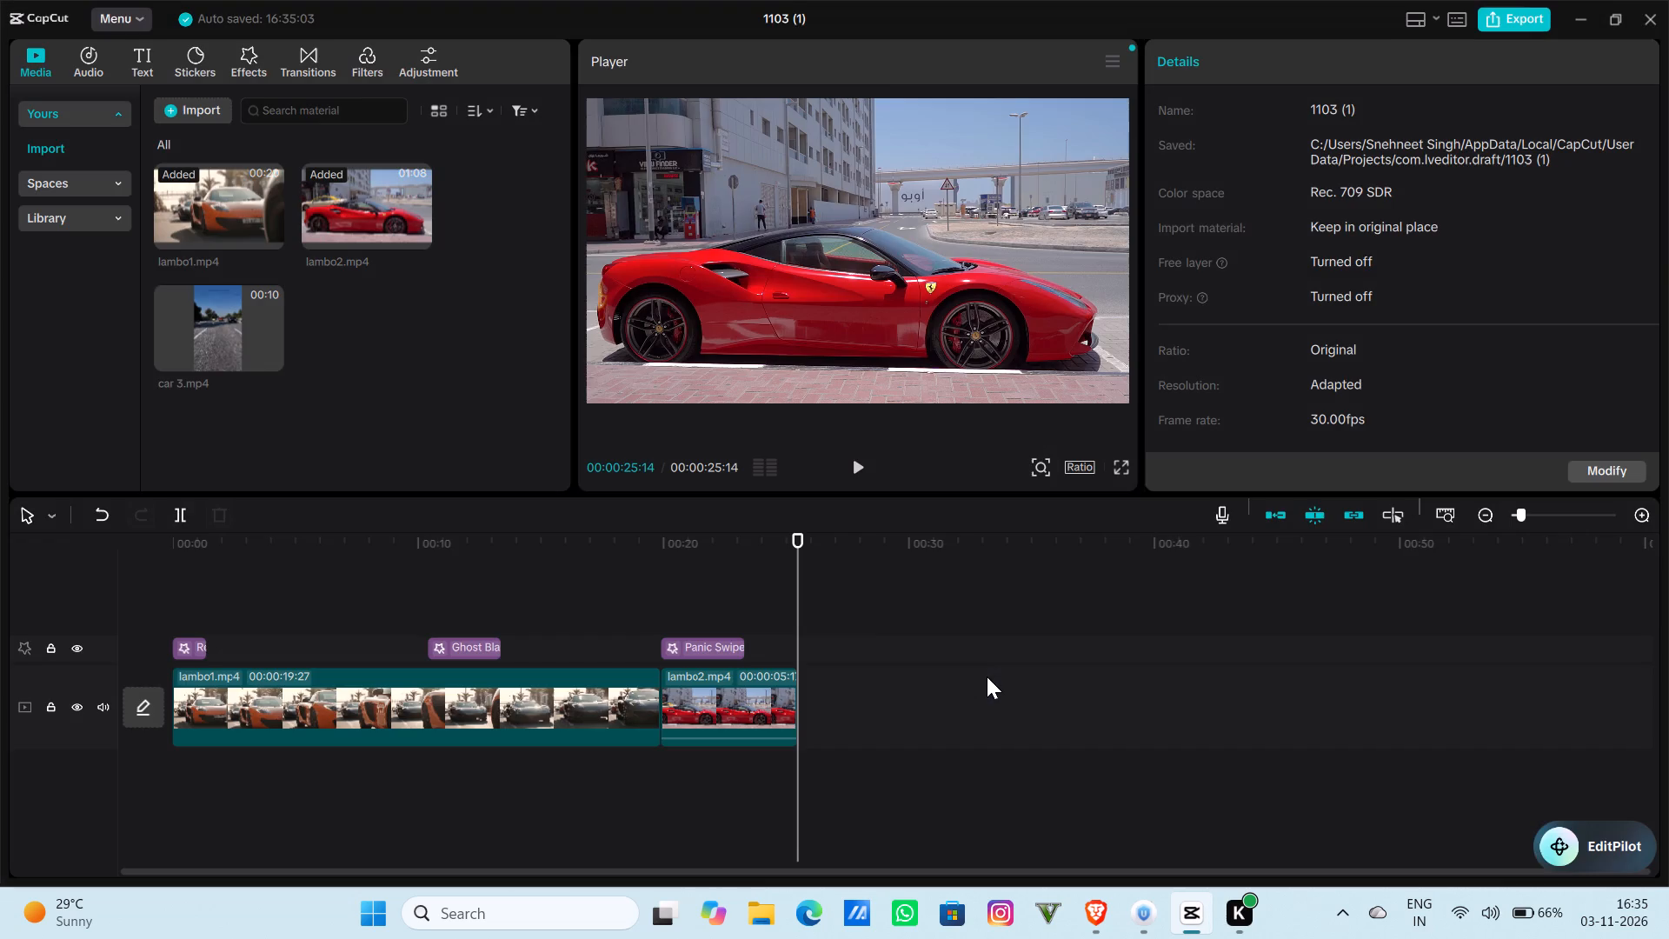
{"action": "left_click_drag", "start_coordinate": [205, 313], "coordinate": [653, 546]}
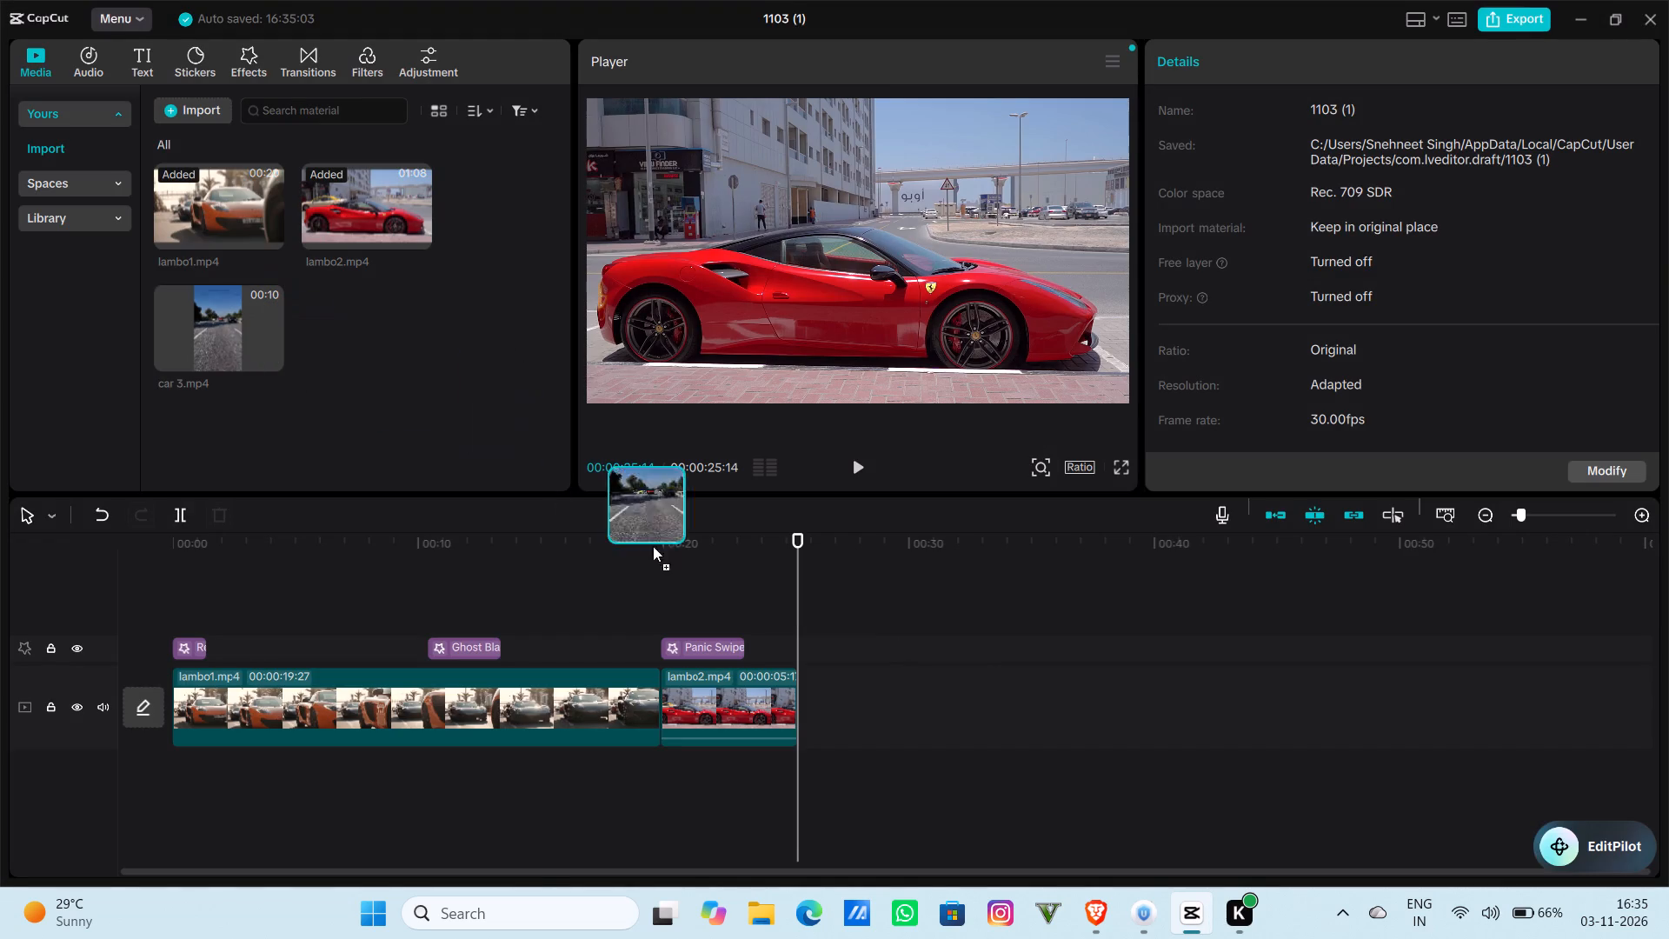
{"action": "left_click_drag", "start_coordinate": [653, 546], "coordinate": [821, 704]}
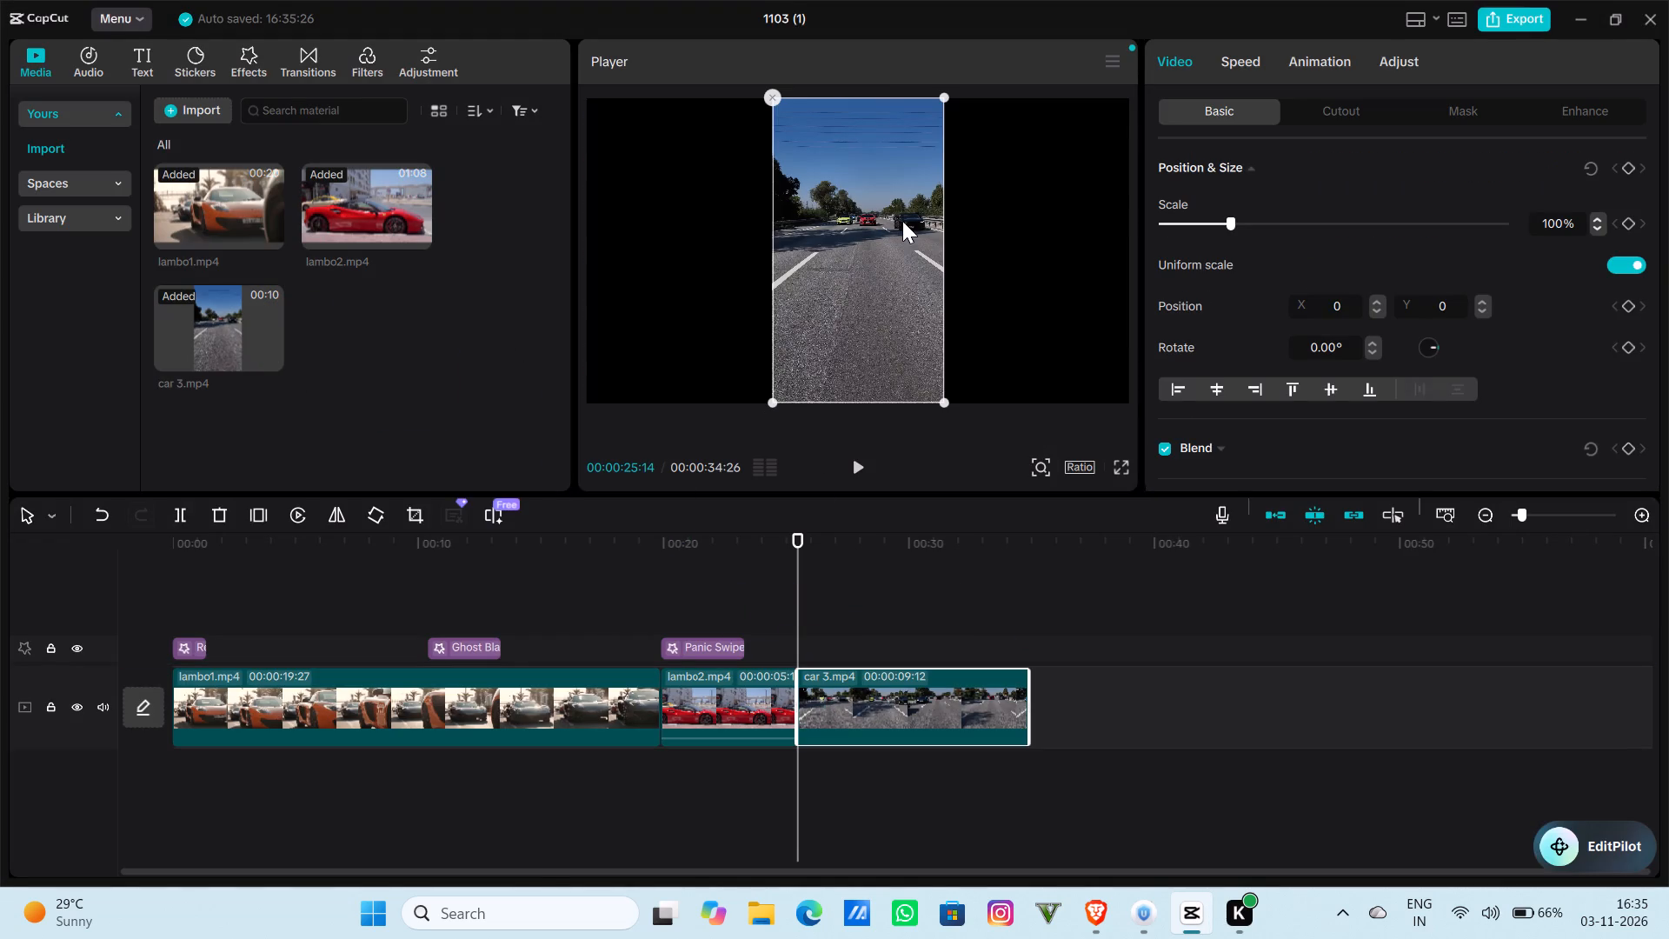
Try the 4:3 aspect ratio, settle on 3:4 for the project, and check the frame in full screen.
{"action": "left_click", "coordinate": [1061, 461]}
{"action": "left_click", "coordinate": [1076, 465]}
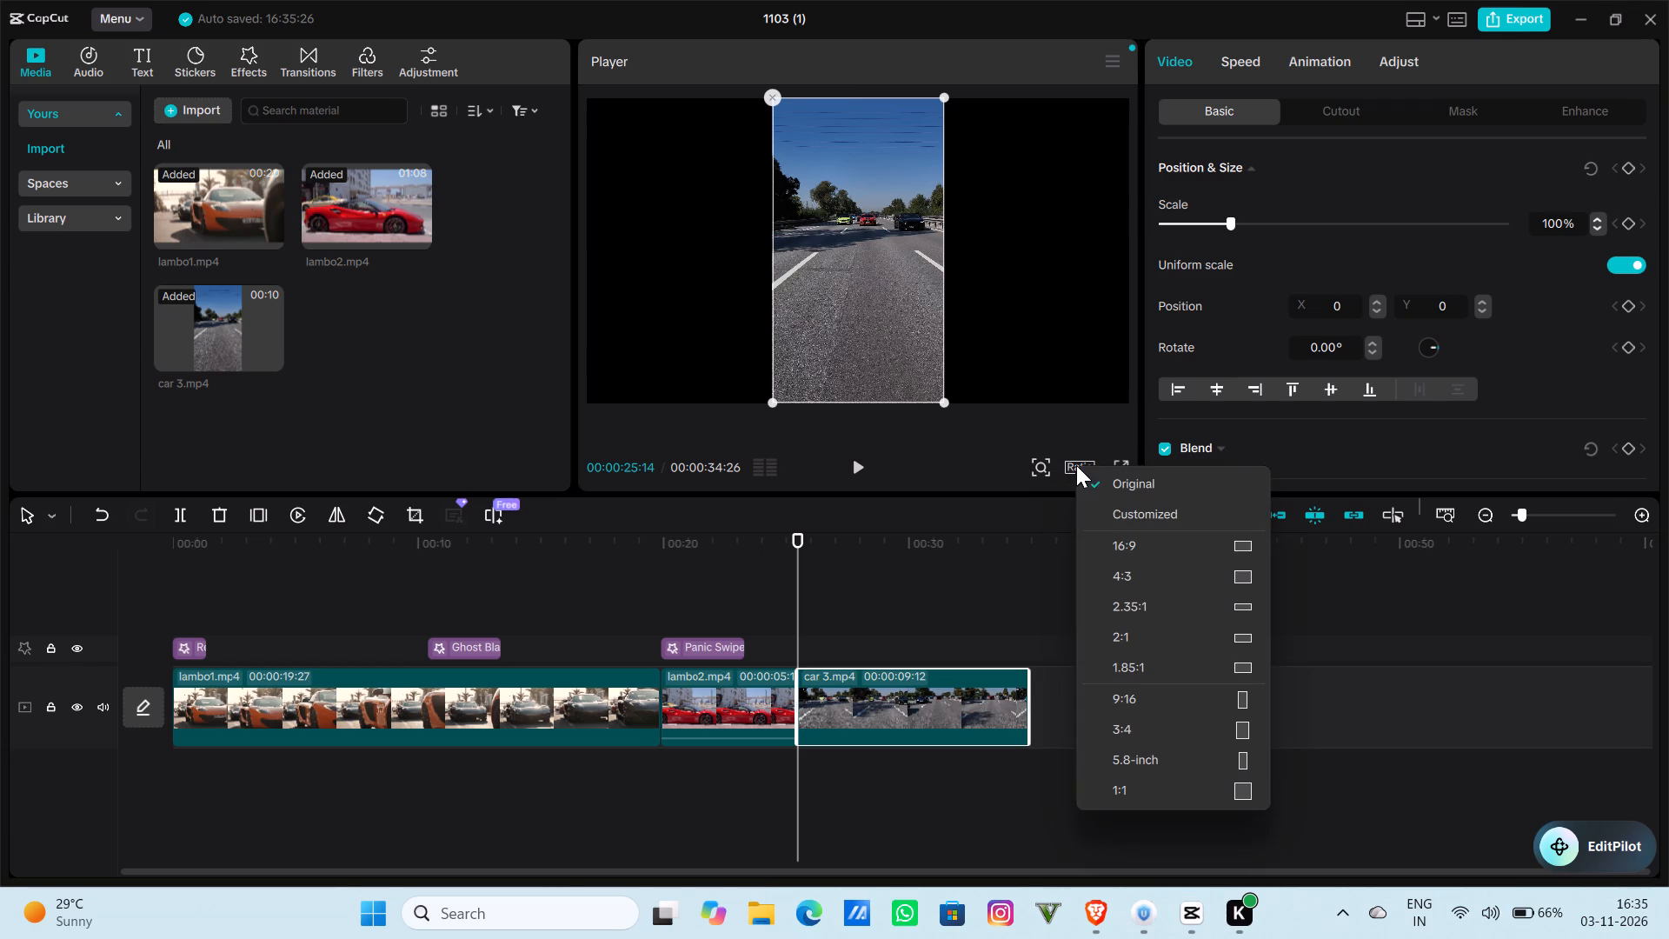
{"action": "left_click", "coordinate": [1120, 584]}
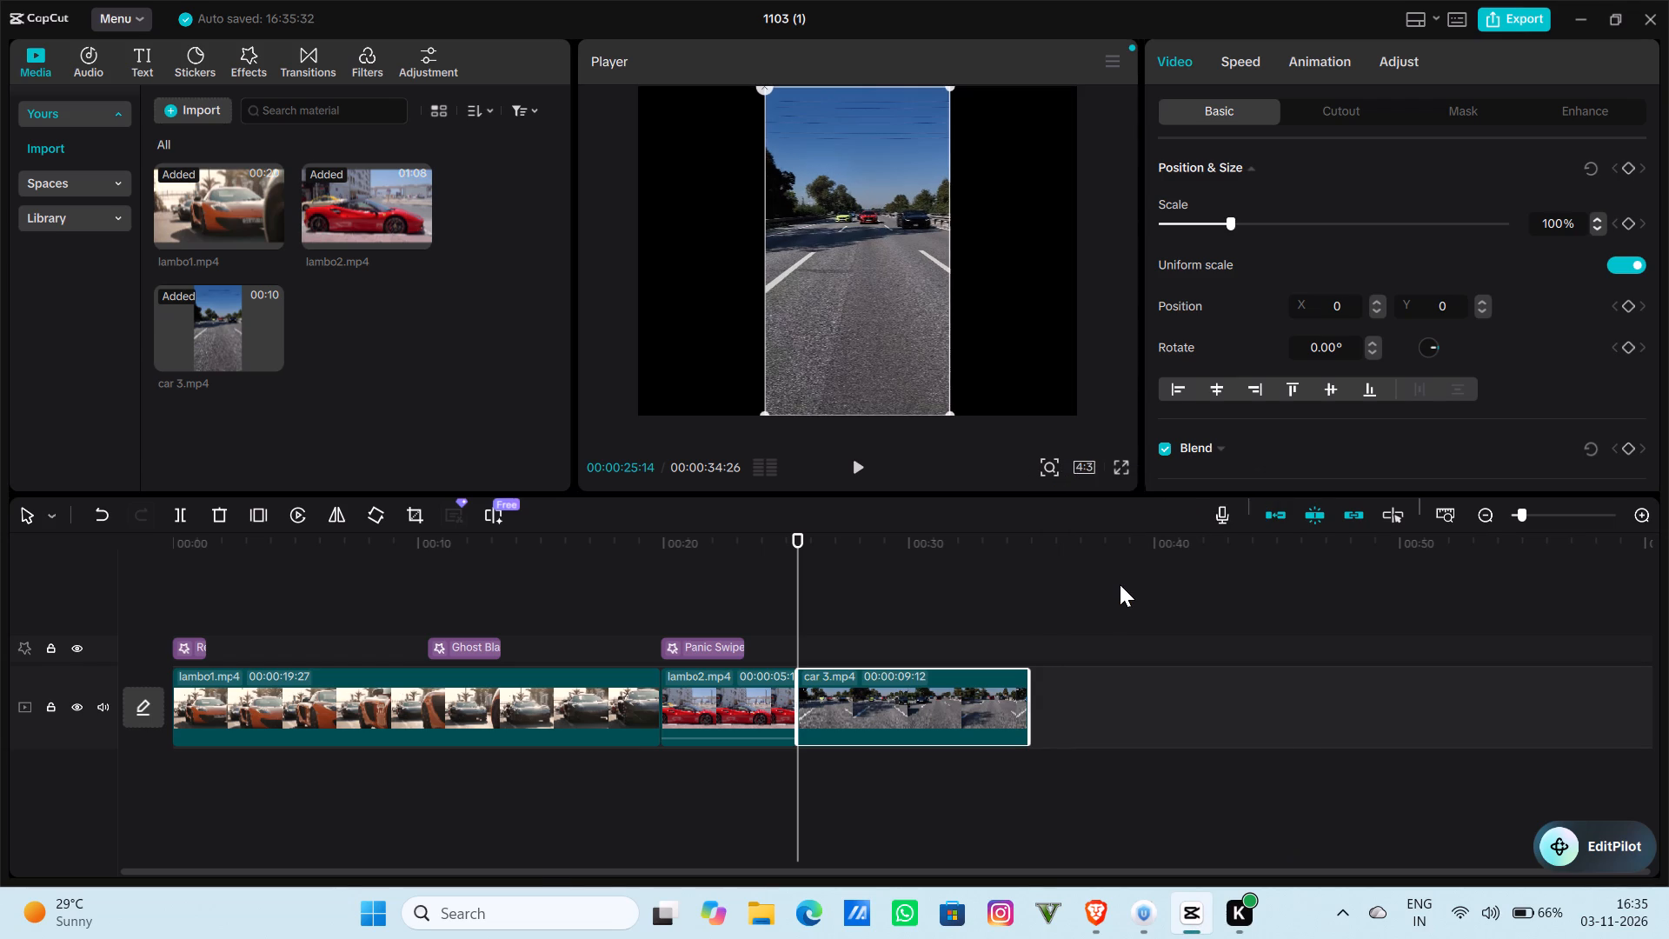
{"action": "left_click", "coordinate": [1091, 472]}
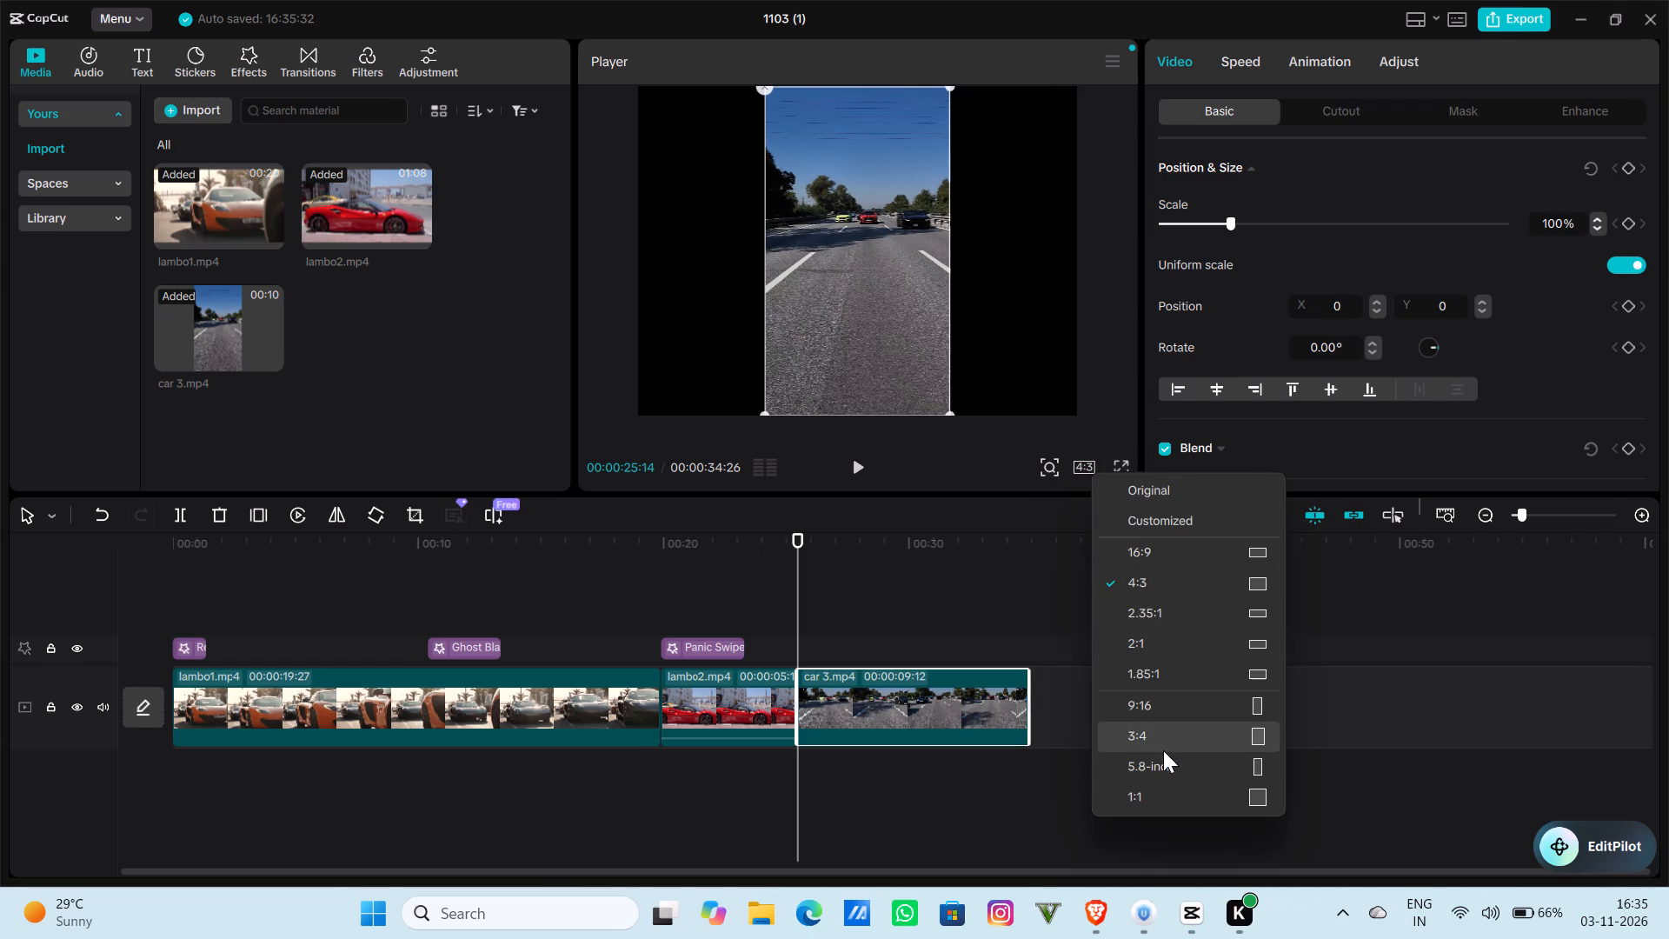
{"action": "left_click", "coordinate": [1163, 750]}
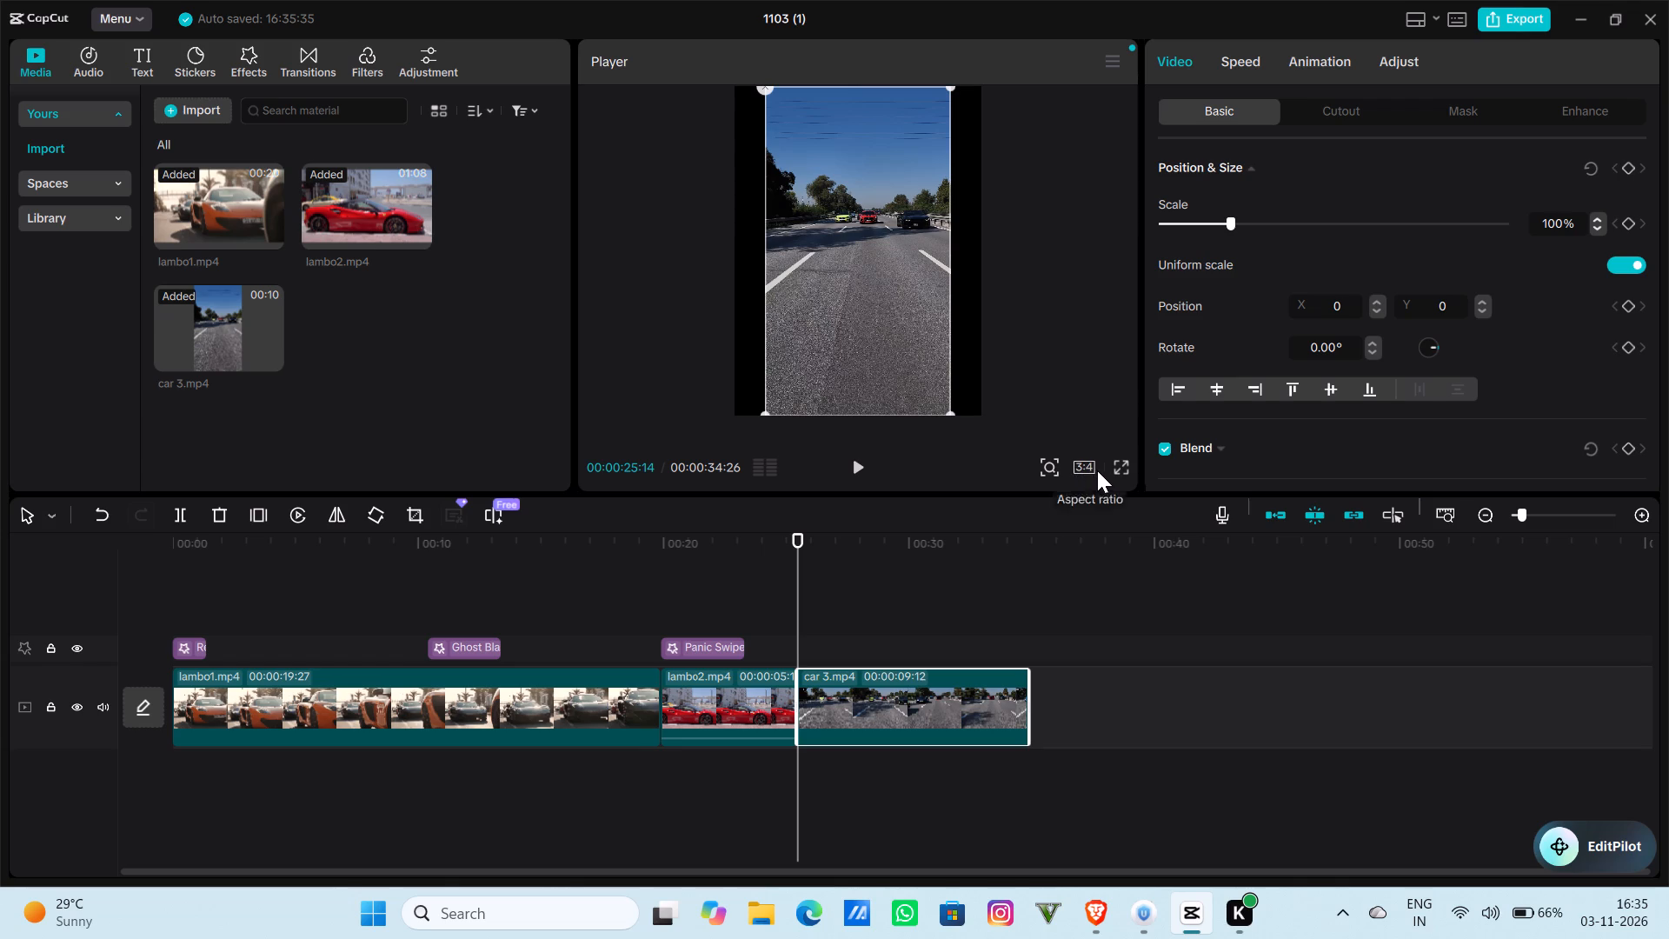
{"action": "left_click", "coordinate": [1118, 465]}
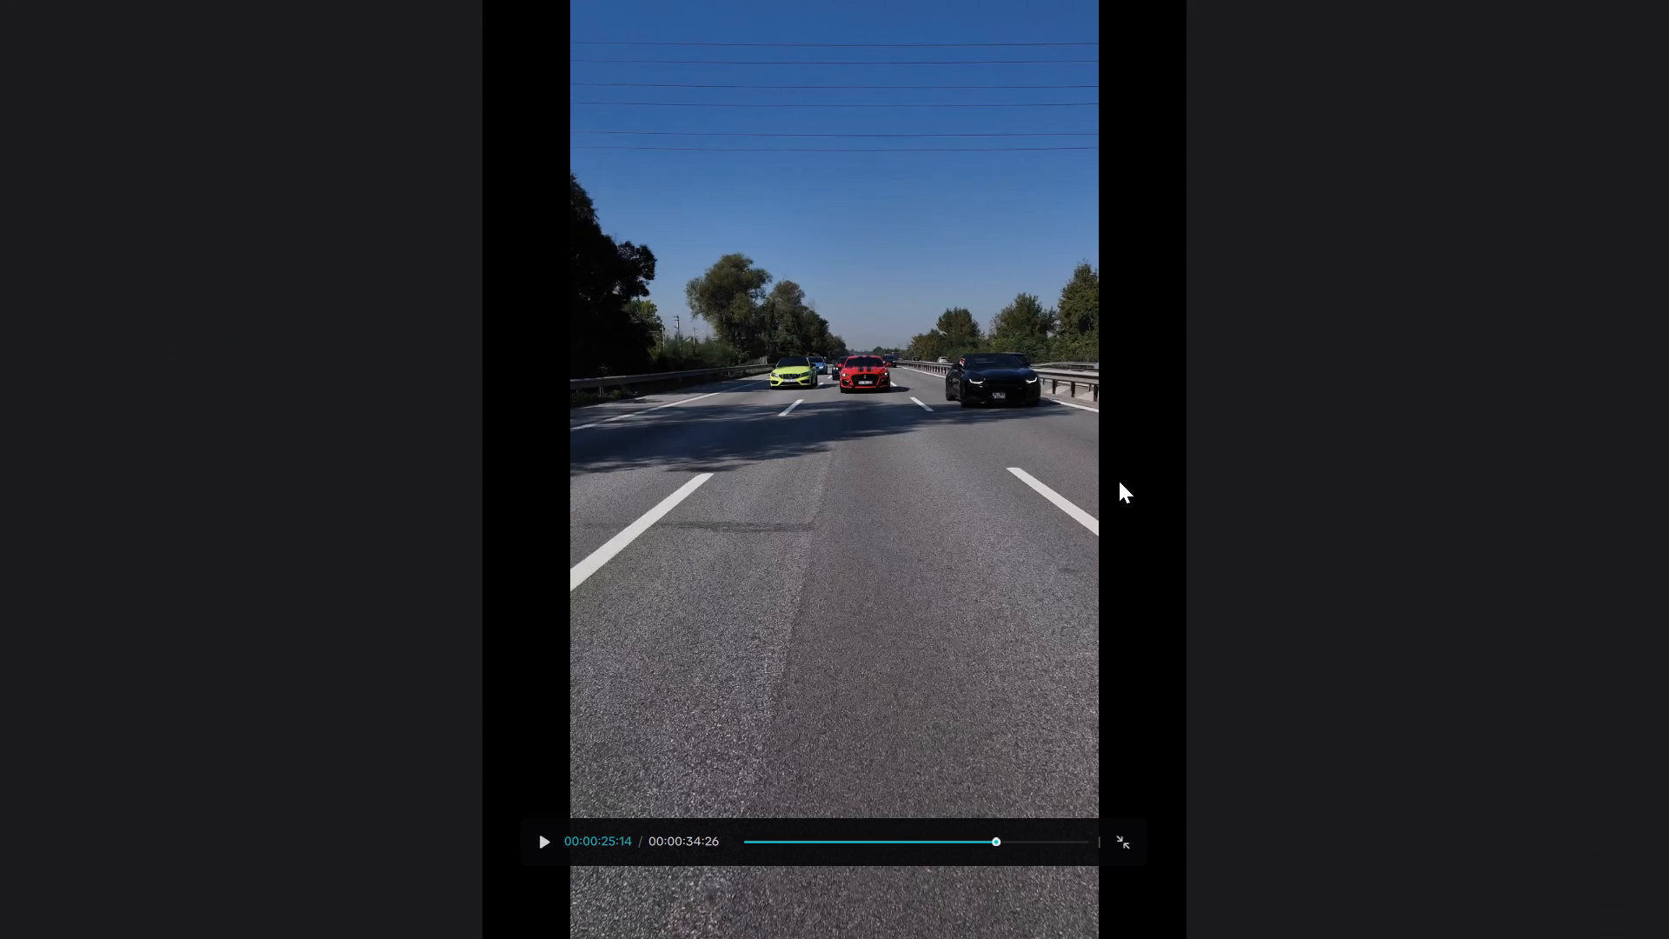
{"action": "left_click", "coordinate": [1120, 834]}
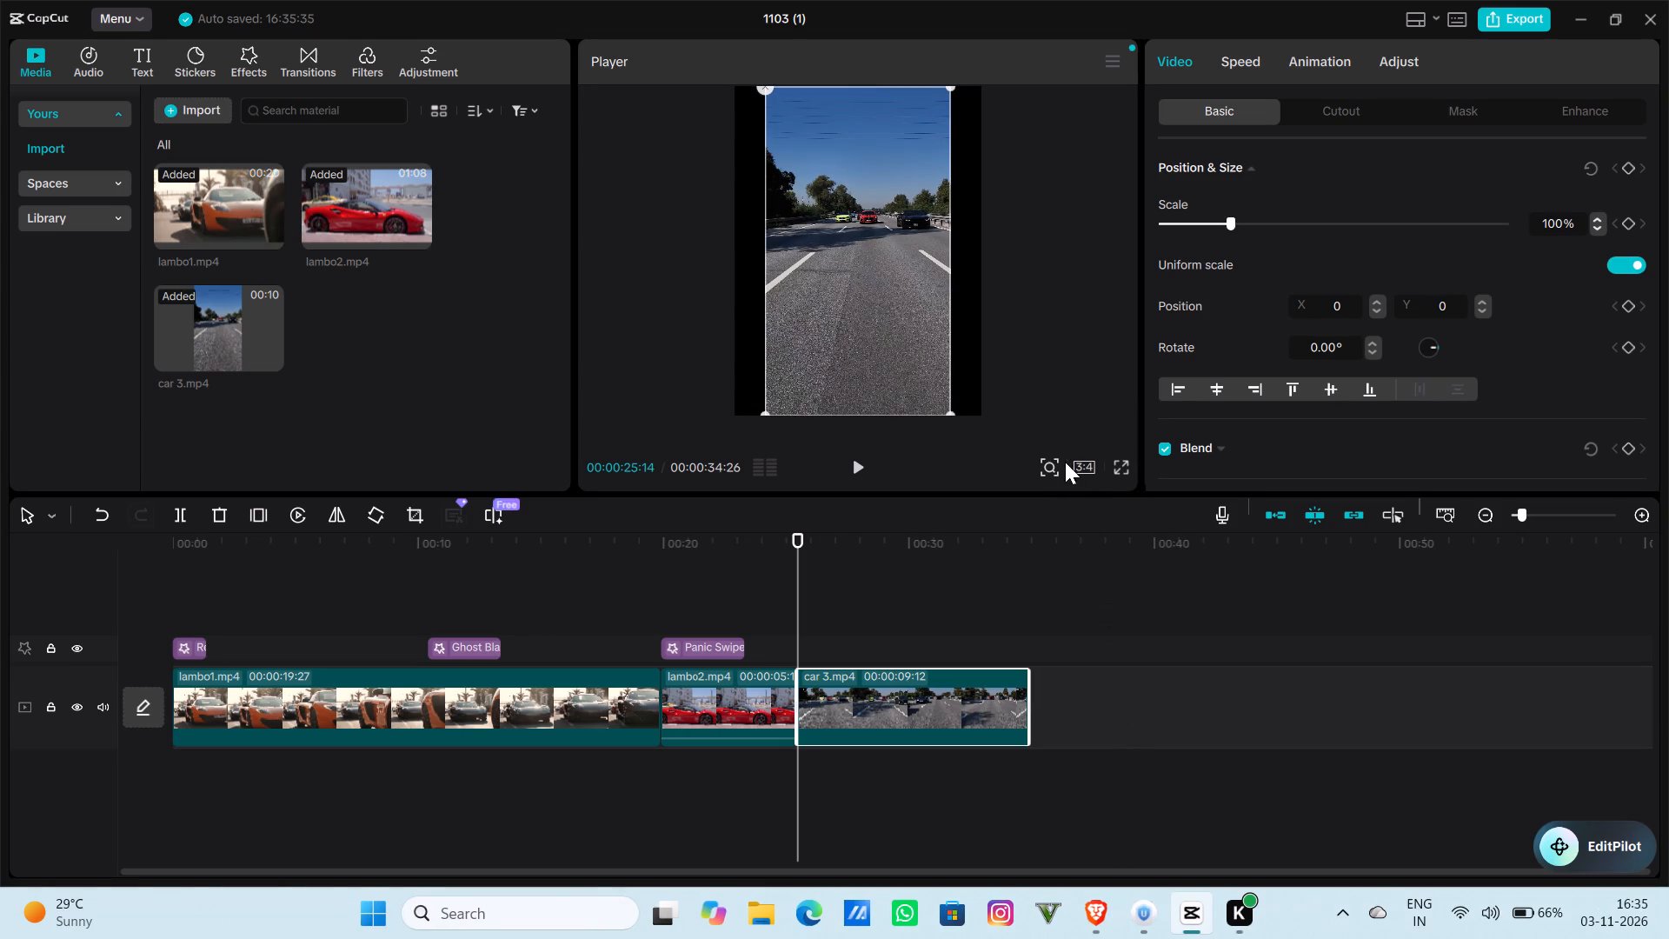
Reposition the car 3.mp4 clip in the frame at X -126, Y -377, bringing the row of cars lower in the picture.
{"action": "left_click", "coordinate": [1049, 462]}
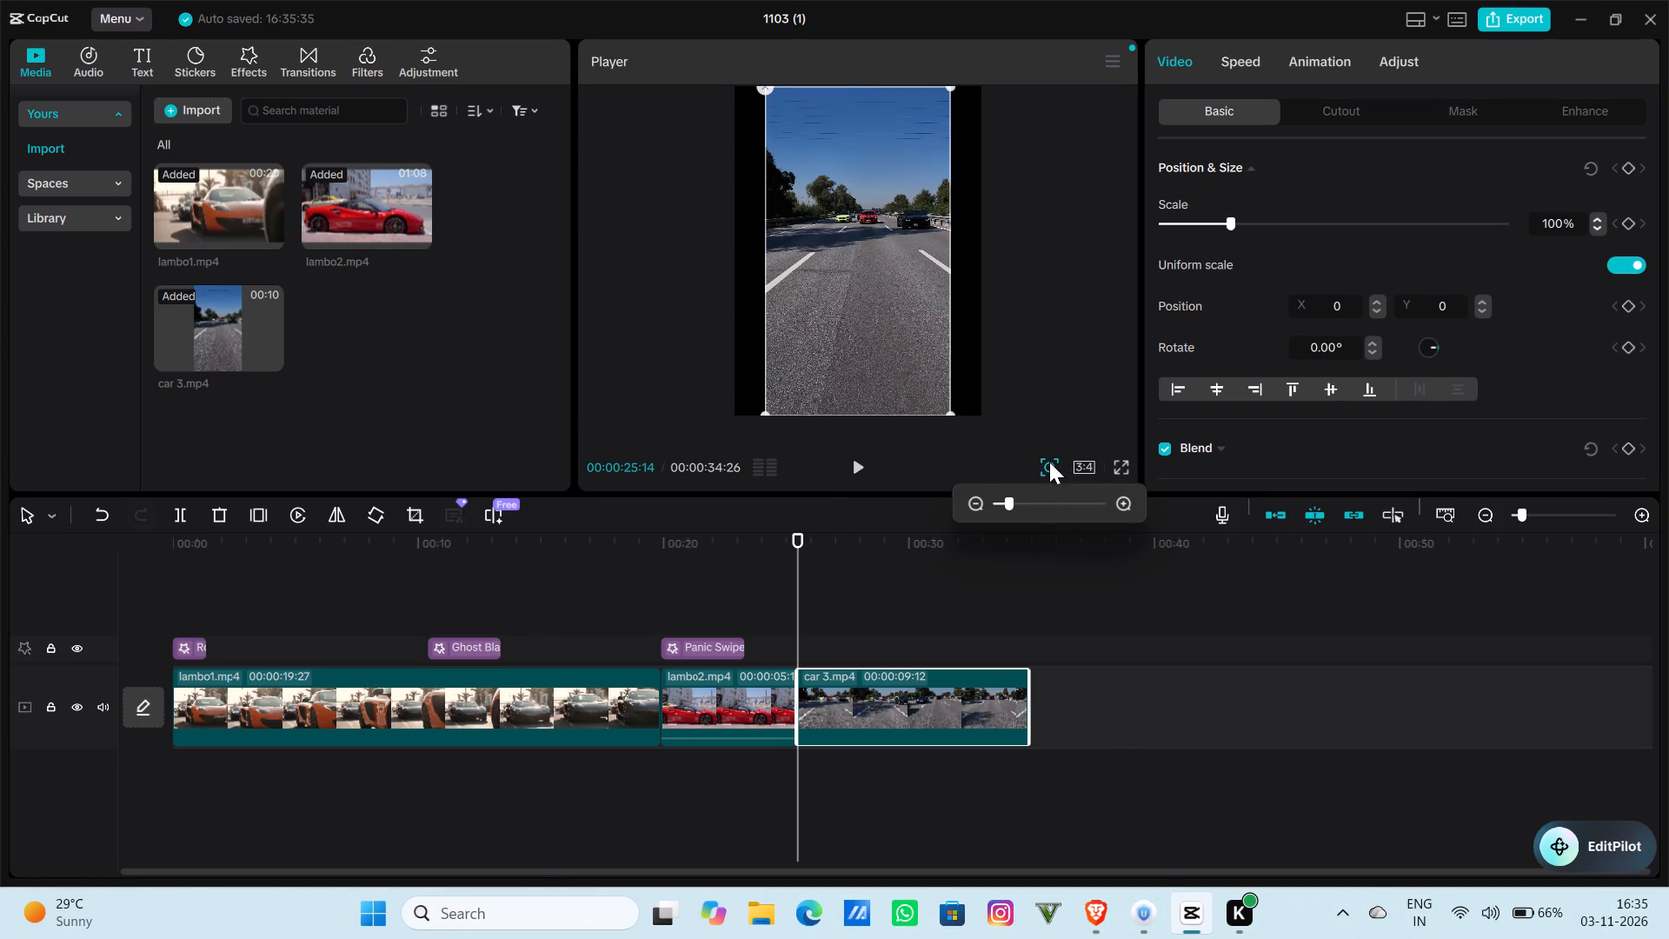
{"action": "left_click_drag", "start_coordinate": [1011, 506], "coordinate": [1049, 511]}
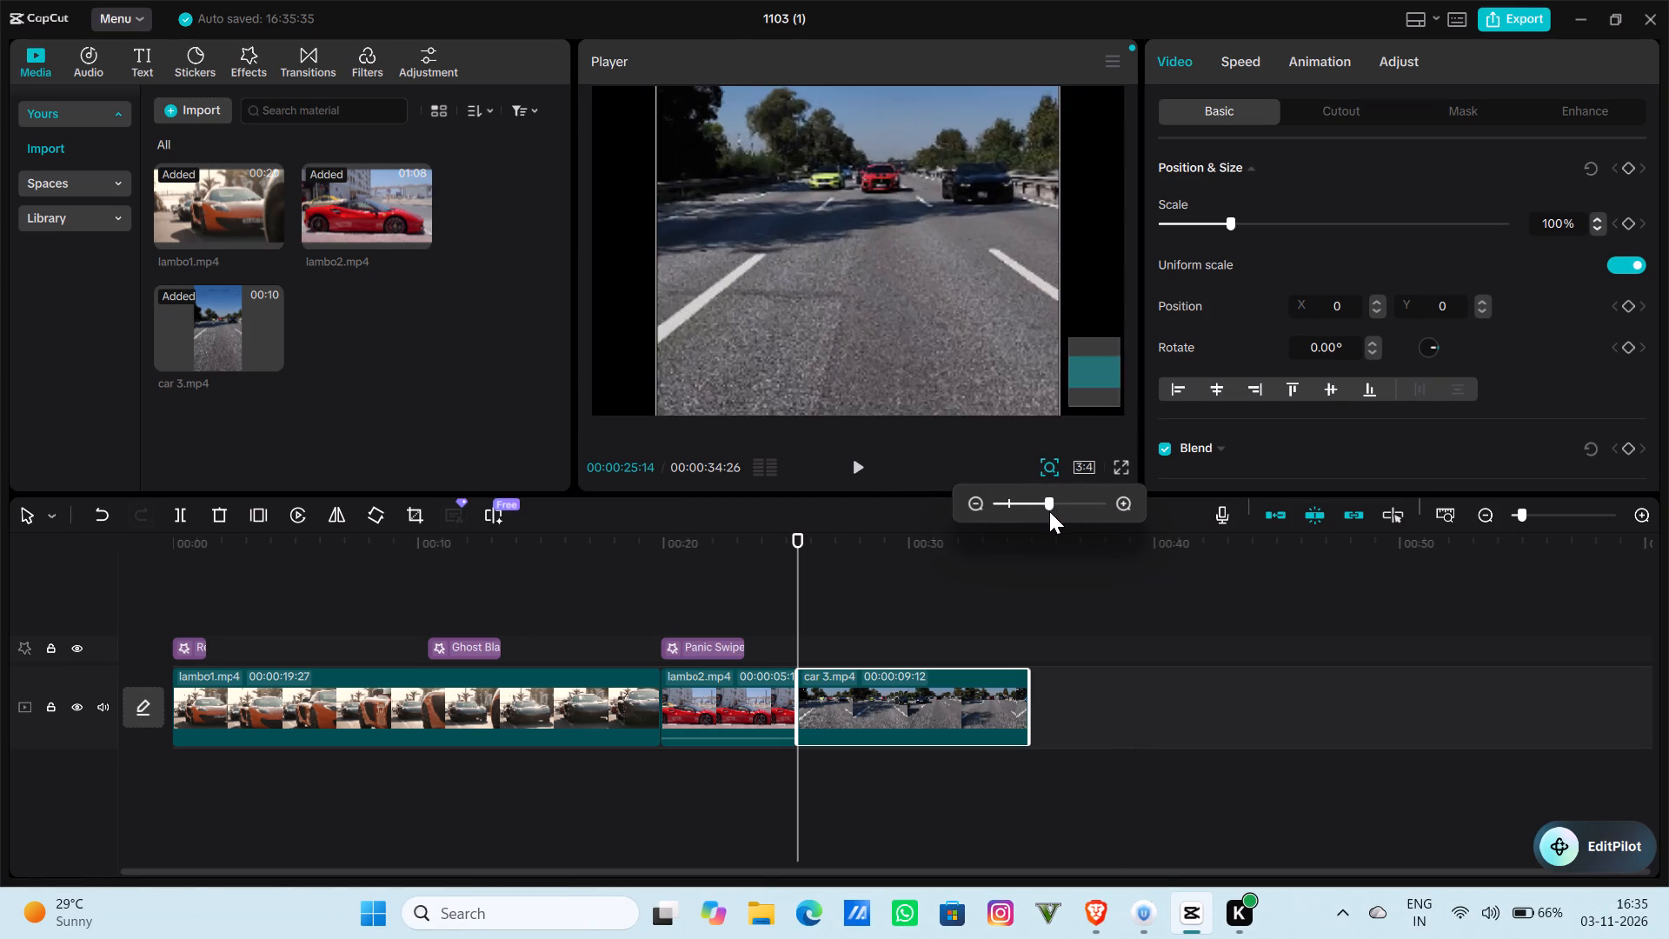
{"action": "left_click_drag", "start_coordinate": [1049, 511], "coordinate": [1064, 511]}
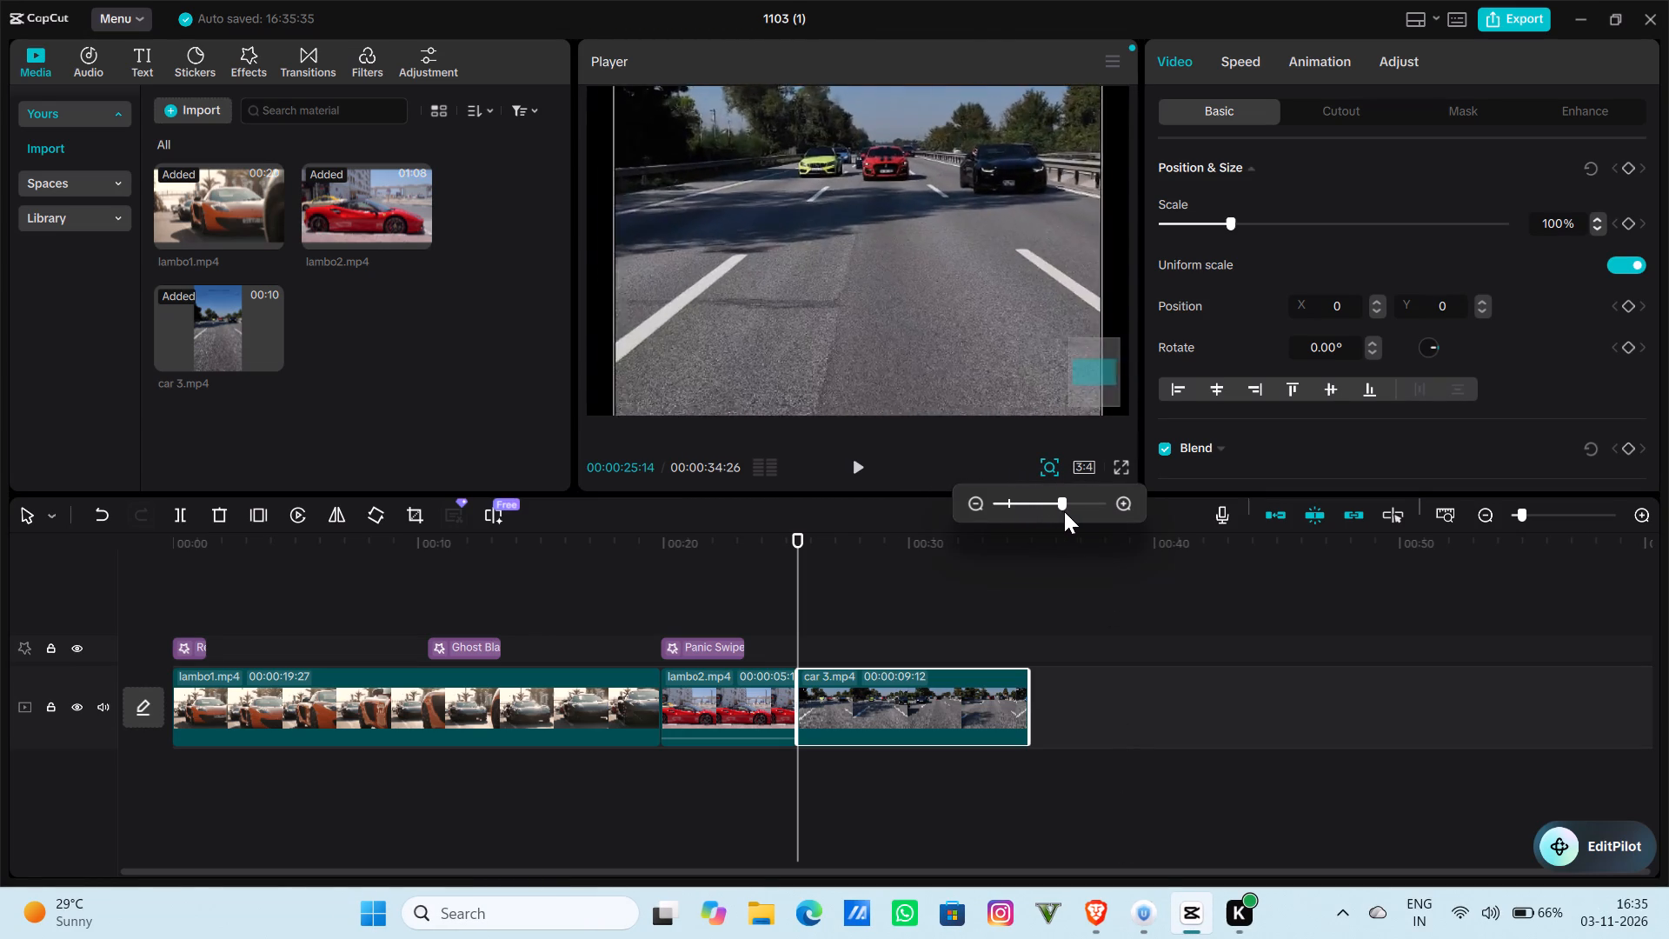
{"action": "left_click_drag", "start_coordinate": [1064, 511], "coordinate": [1102, 525]}
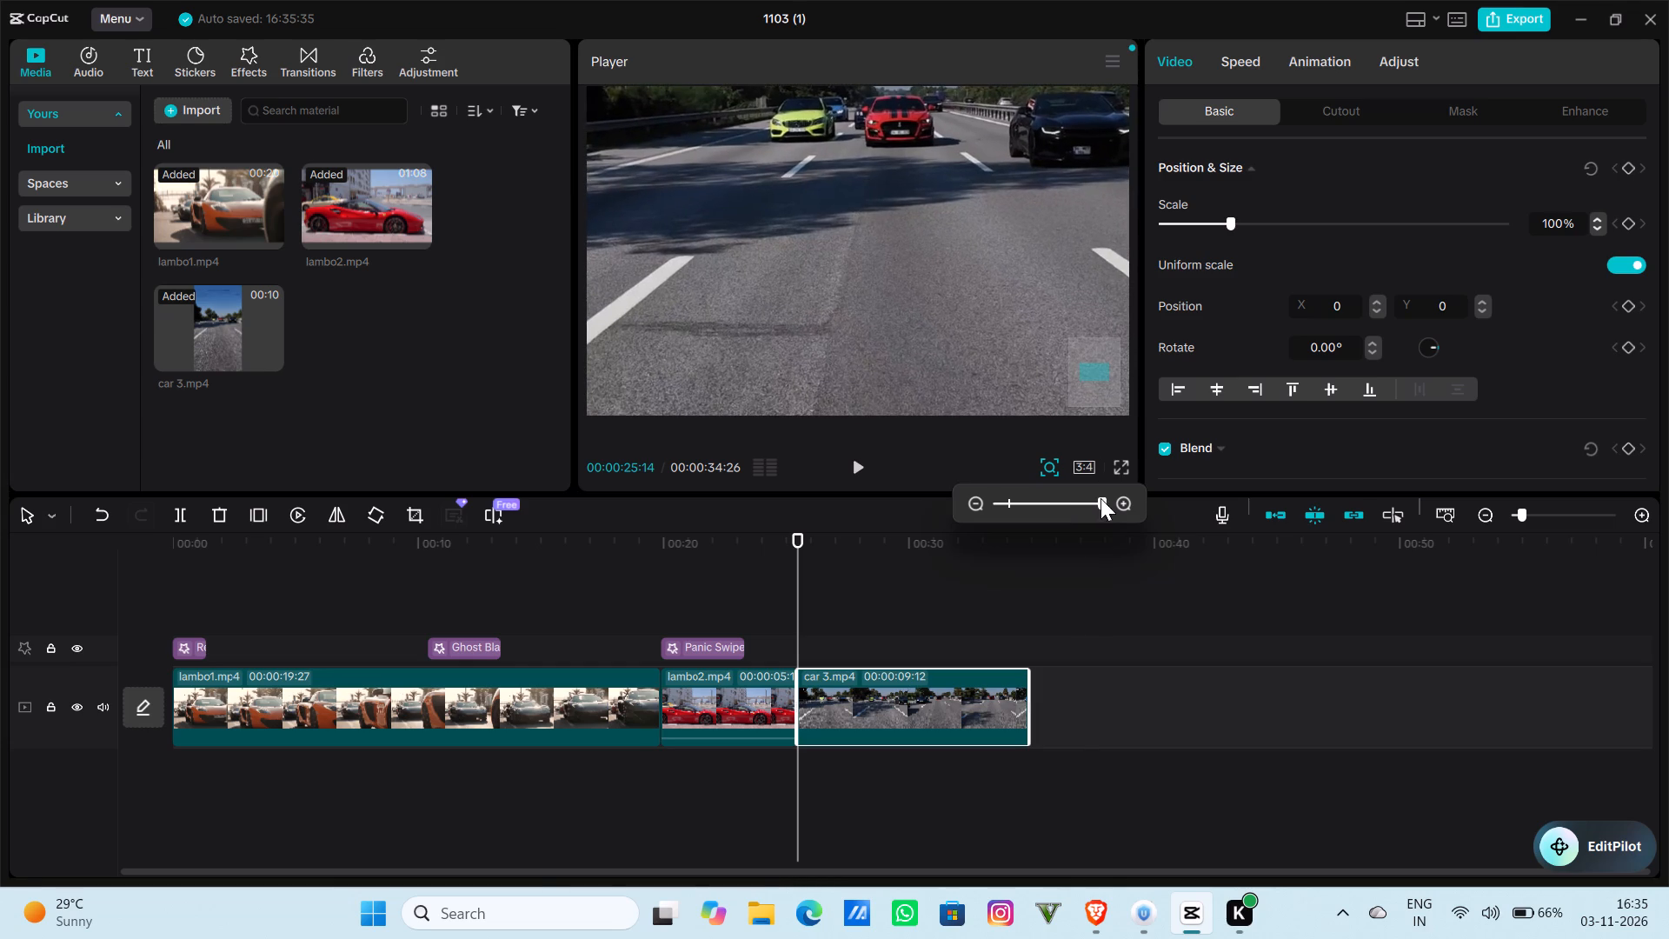
{"action": "left_click_drag", "start_coordinate": [986, 230], "coordinate": [945, 356]}
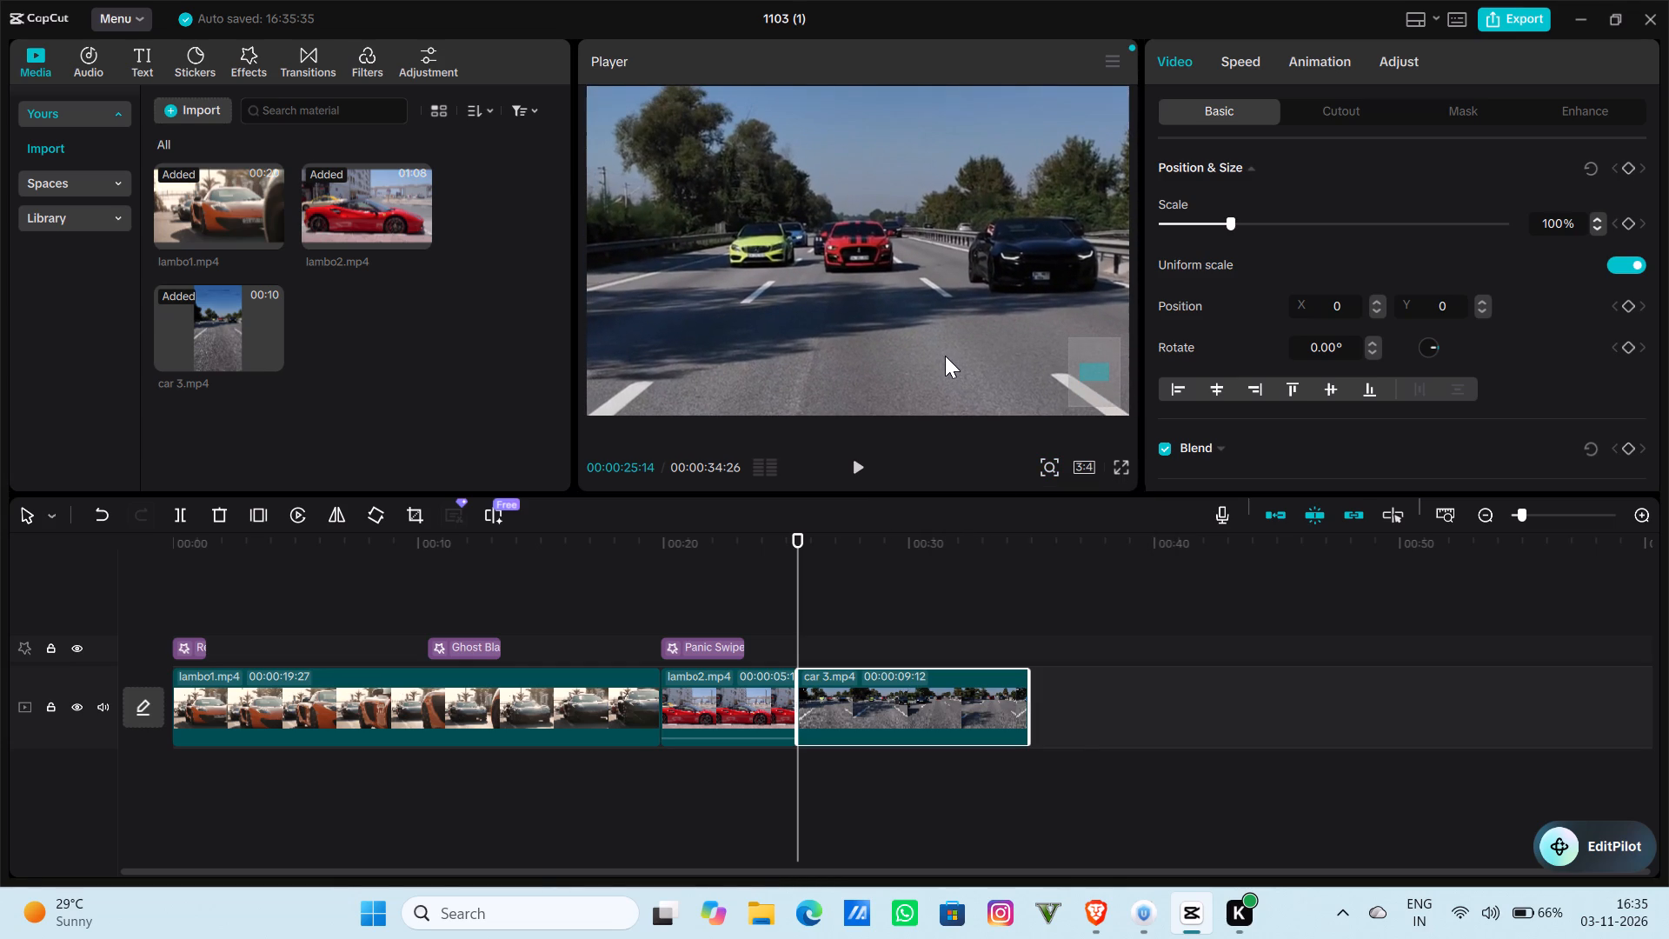
{"action": "left_click_drag", "start_coordinate": [945, 356], "coordinate": [944, 356]}
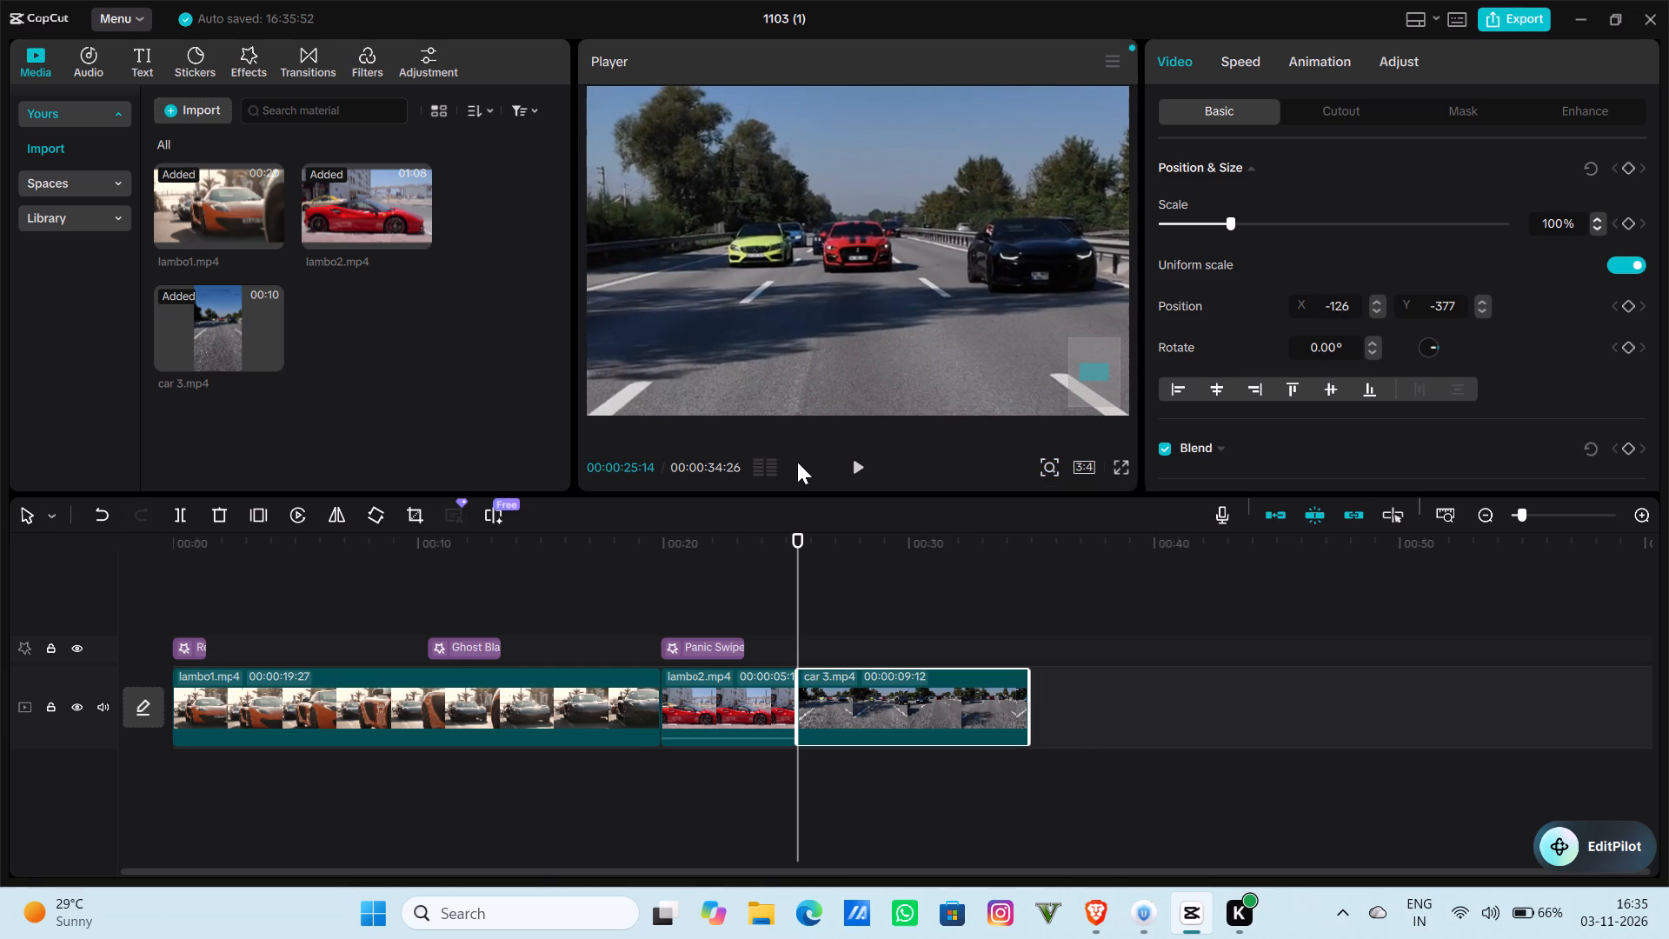
Scrub back through the car 3.mp4, lambo2.mp4 and lambo1.mp4 clips to the timeline start, checking how each is framed.
{"action": "left_click", "coordinate": [861, 584]}
{"action": "left_click_drag", "start_coordinate": [861, 533], "coordinate": [828, 530]}
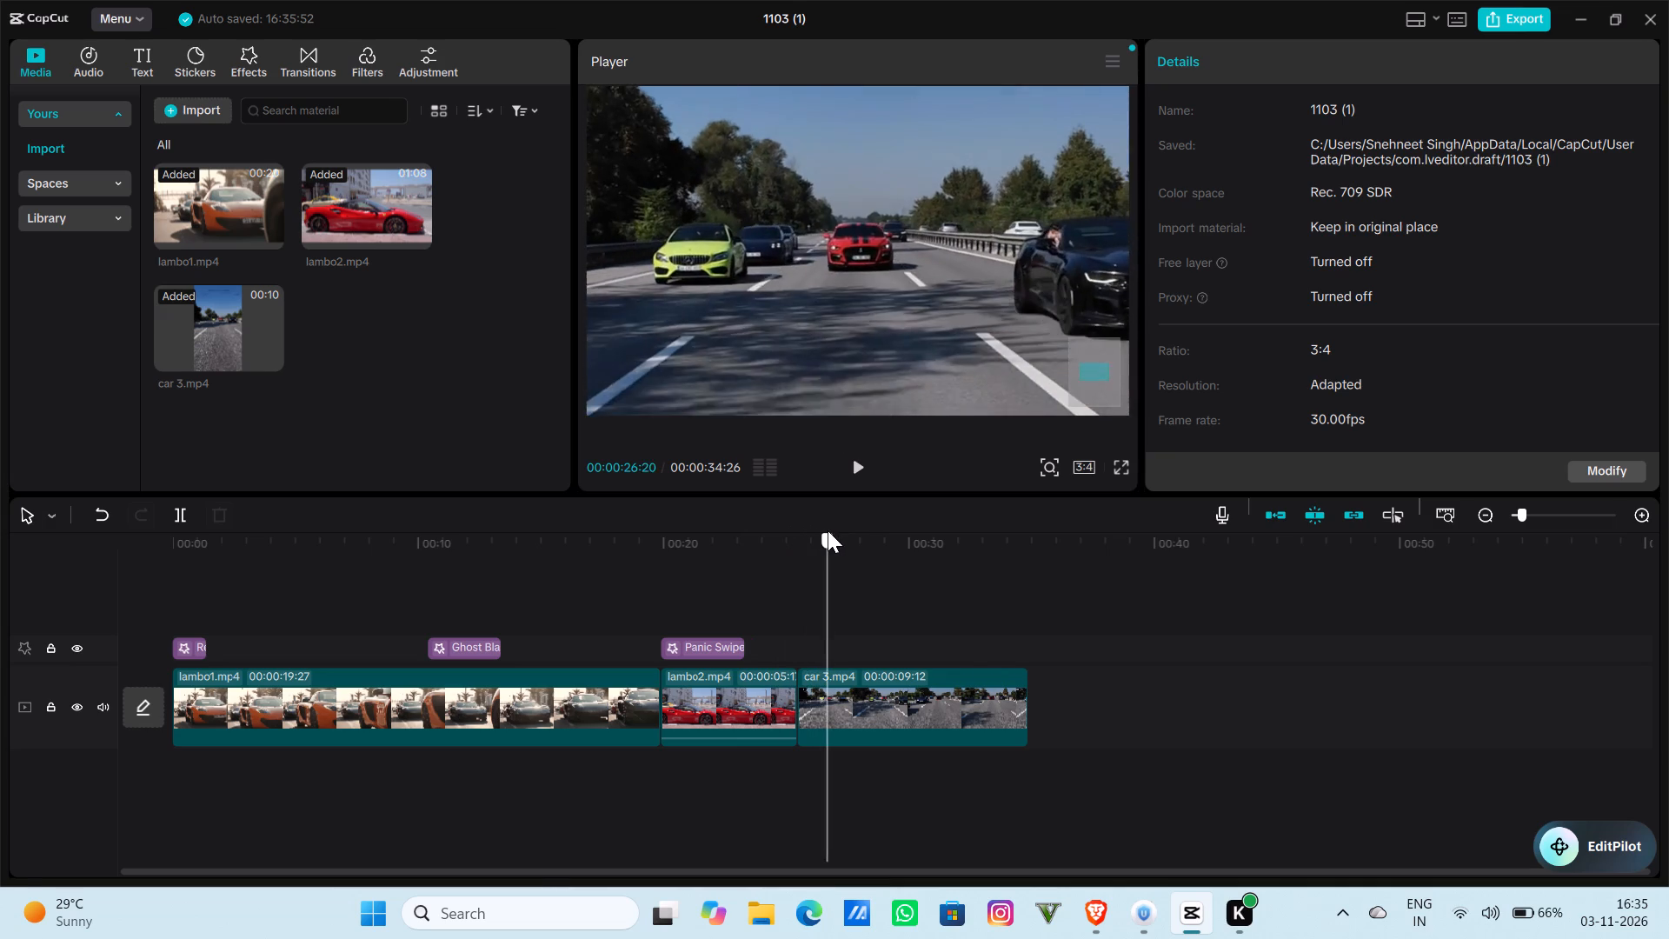
{"action": "left_click_drag", "start_coordinate": [828, 530], "coordinate": [736, 524]}
{"action": "scroll", "coordinate": [920, 250], "scroll_direction": "down", "scroll_amount": 3}
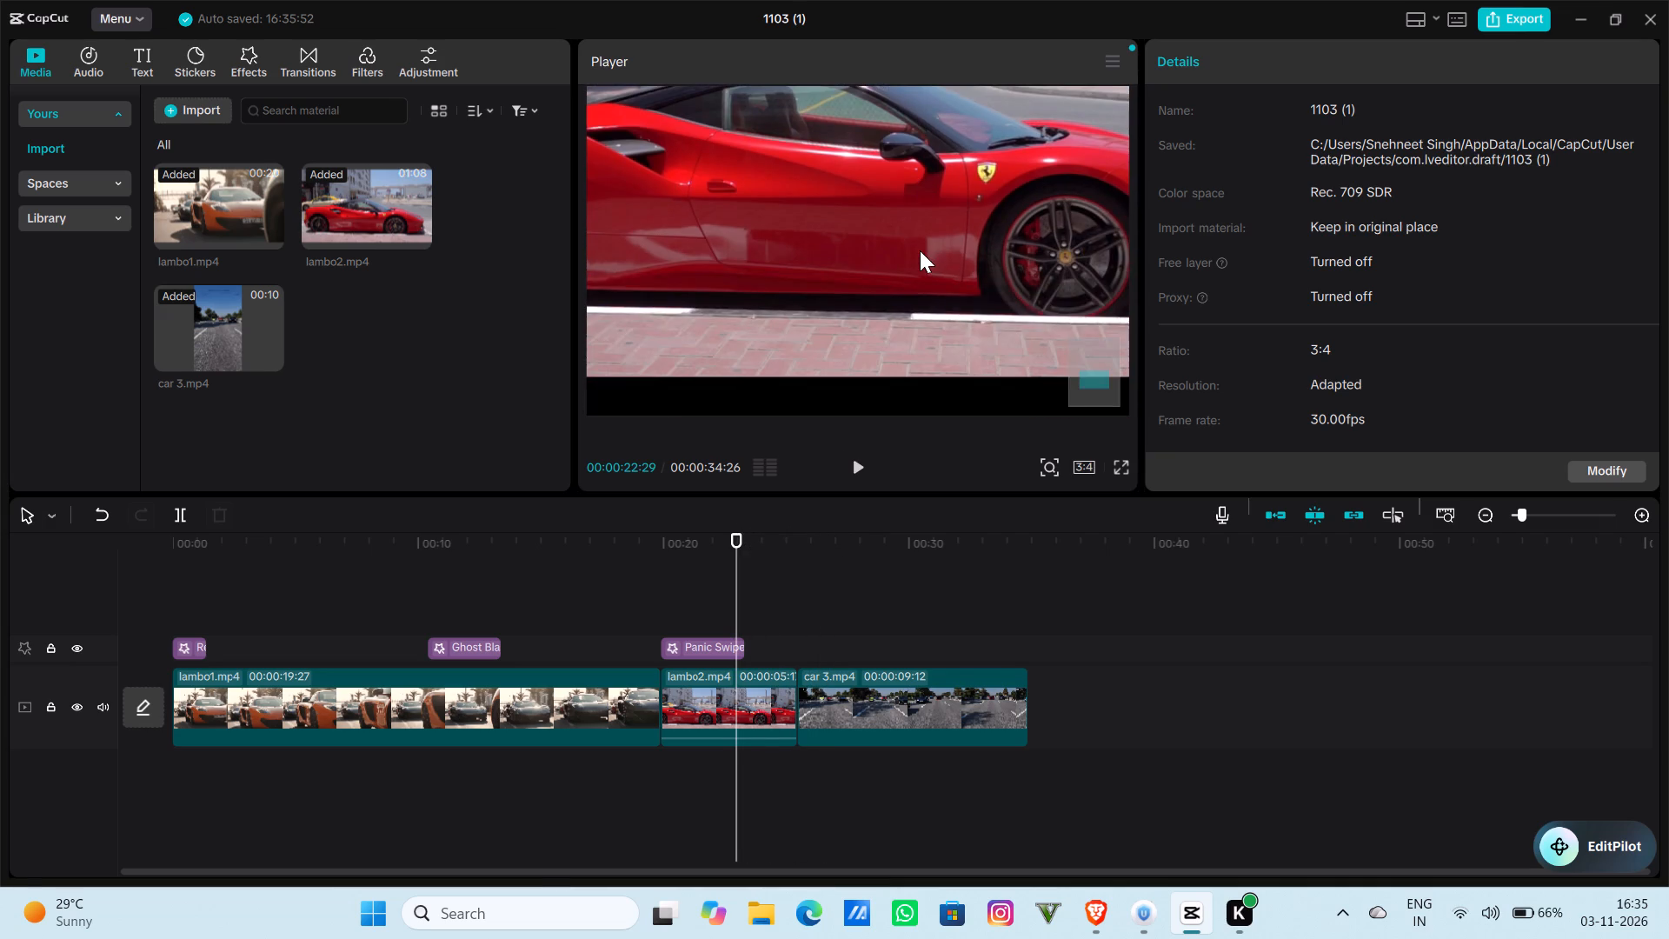
{"action": "scroll", "coordinate": [920, 250], "scroll_direction": "up", "scroll_amount": 2}
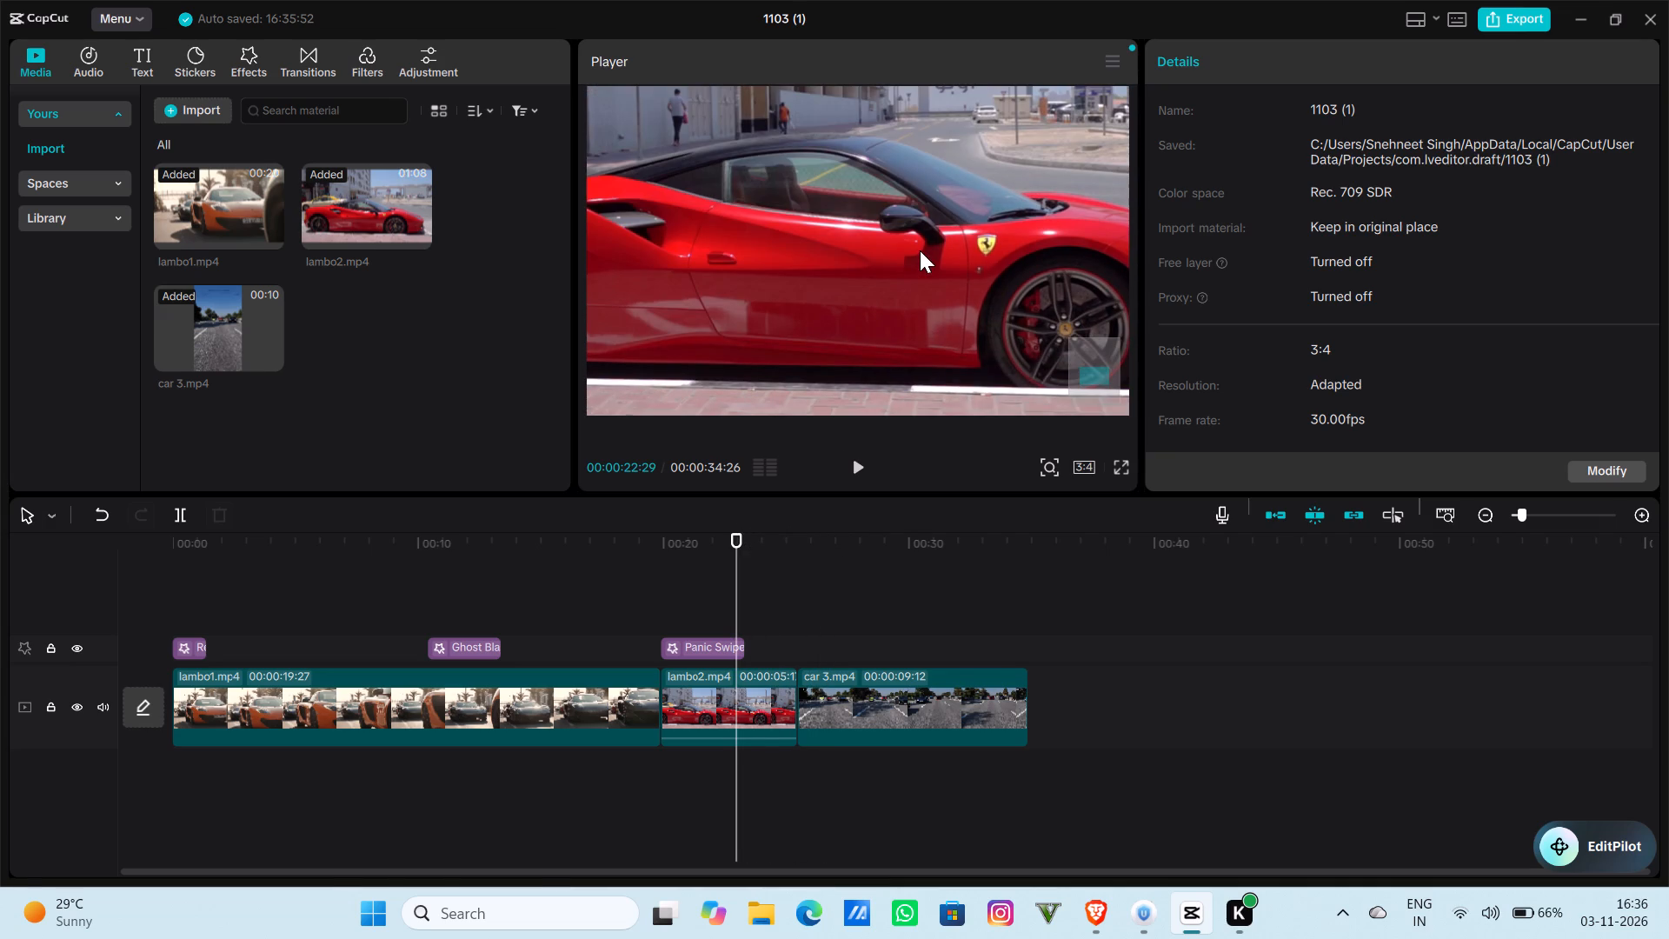
{"action": "left_click", "coordinate": [957, 616]}
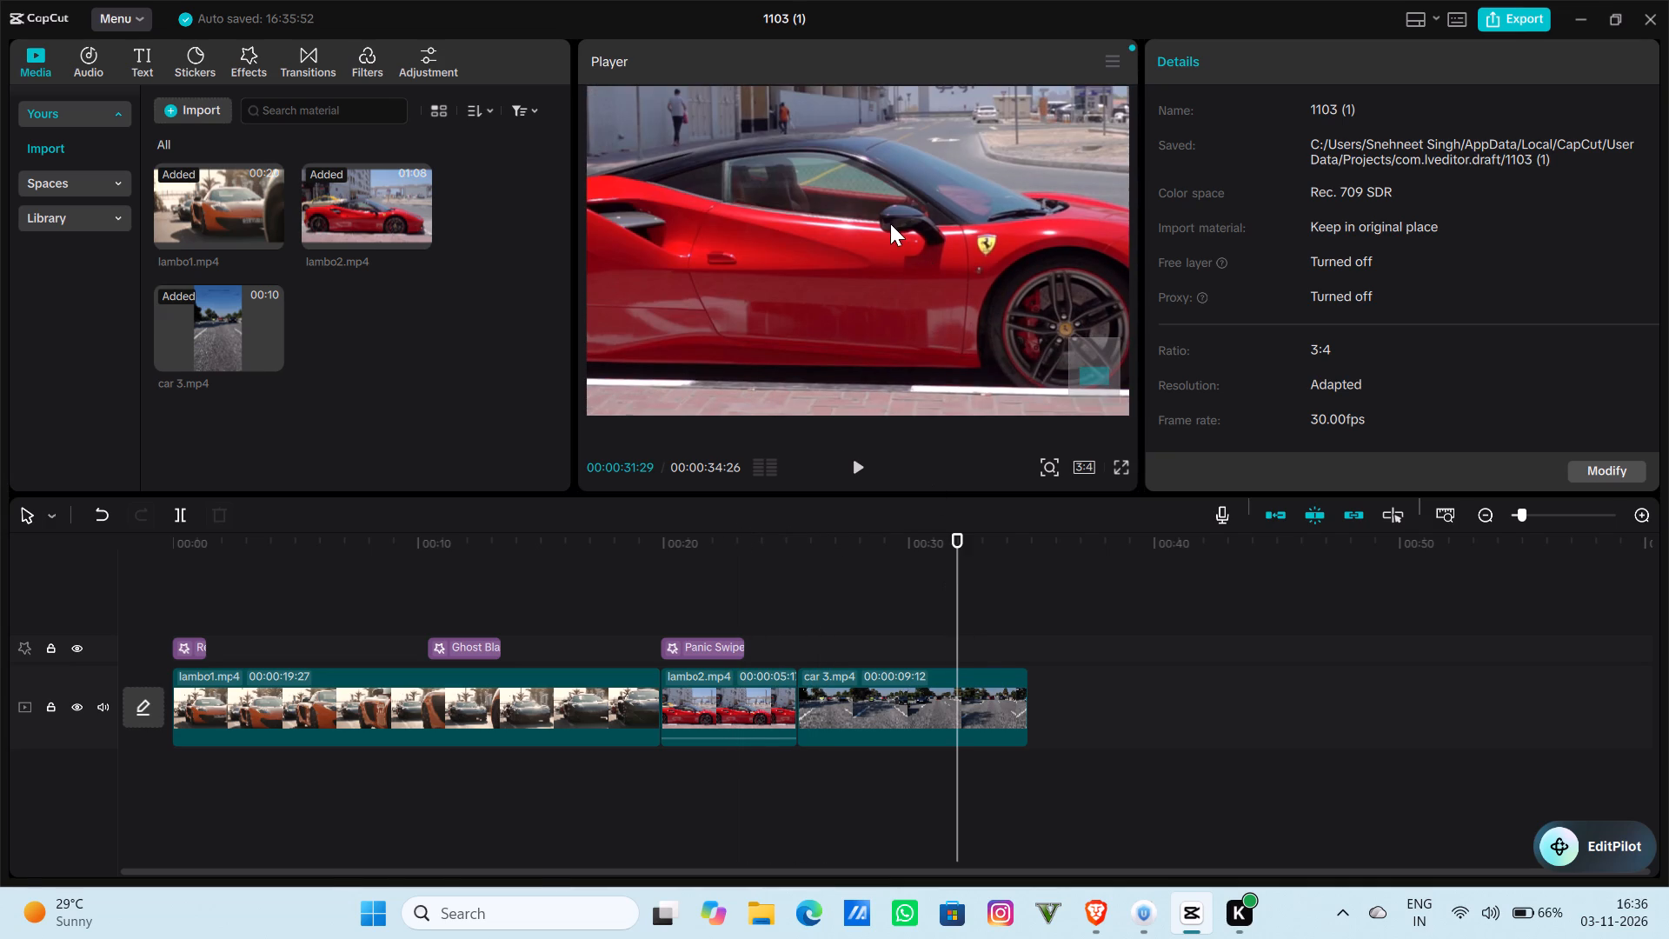
{"action": "left_click", "coordinate": [889, 222]}
{"action": "left_click", "coordinate": [578, 720]}
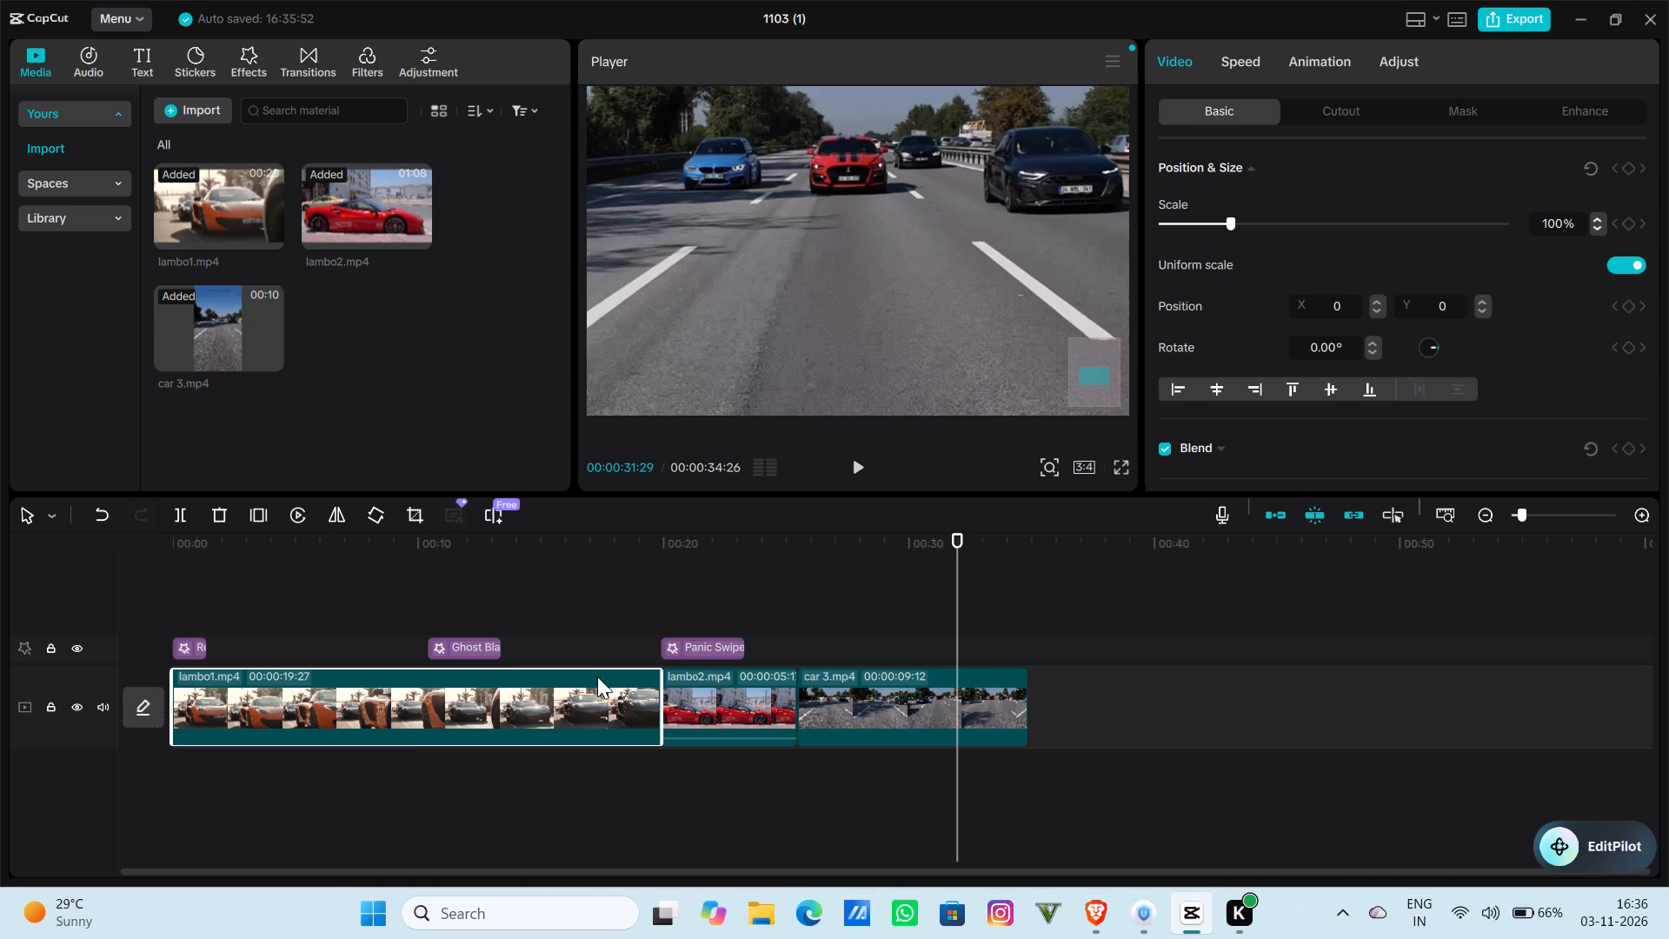
{"action": "left_click", "coordinate": [416, 722]}
{"action": "left_click_drag", "start_coordinate": [641, 531], "coordinate": [540, 548]}
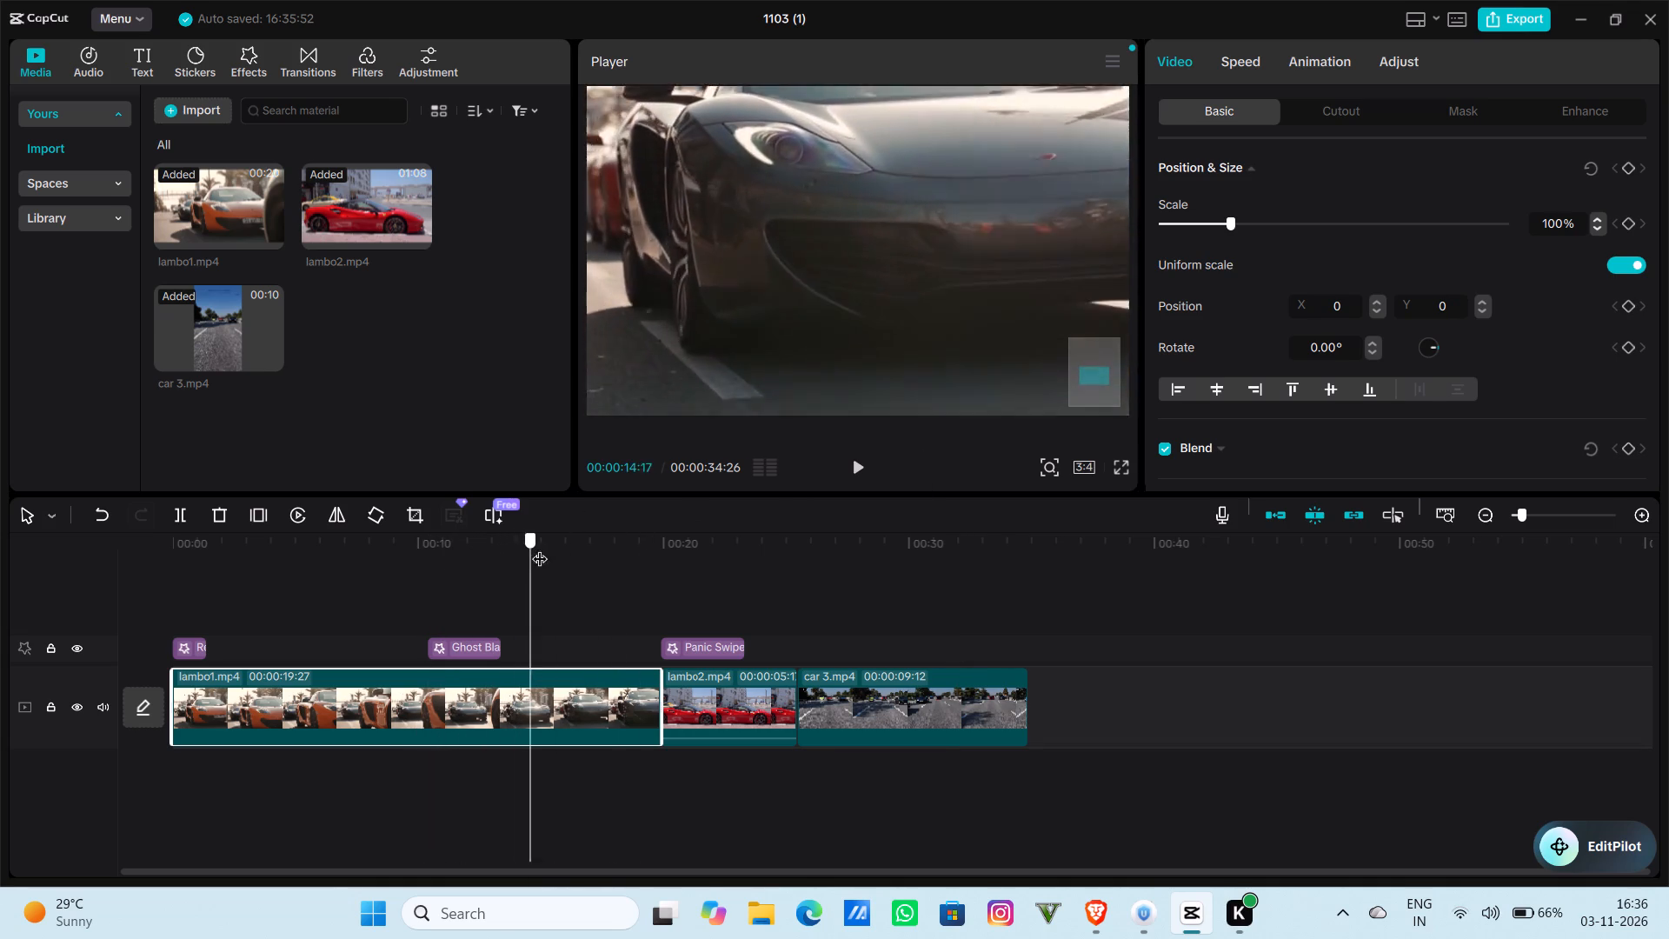
{"action": "left_click_drag", "start_coordinate": [540, 548], "coordinate": [153, 556]}
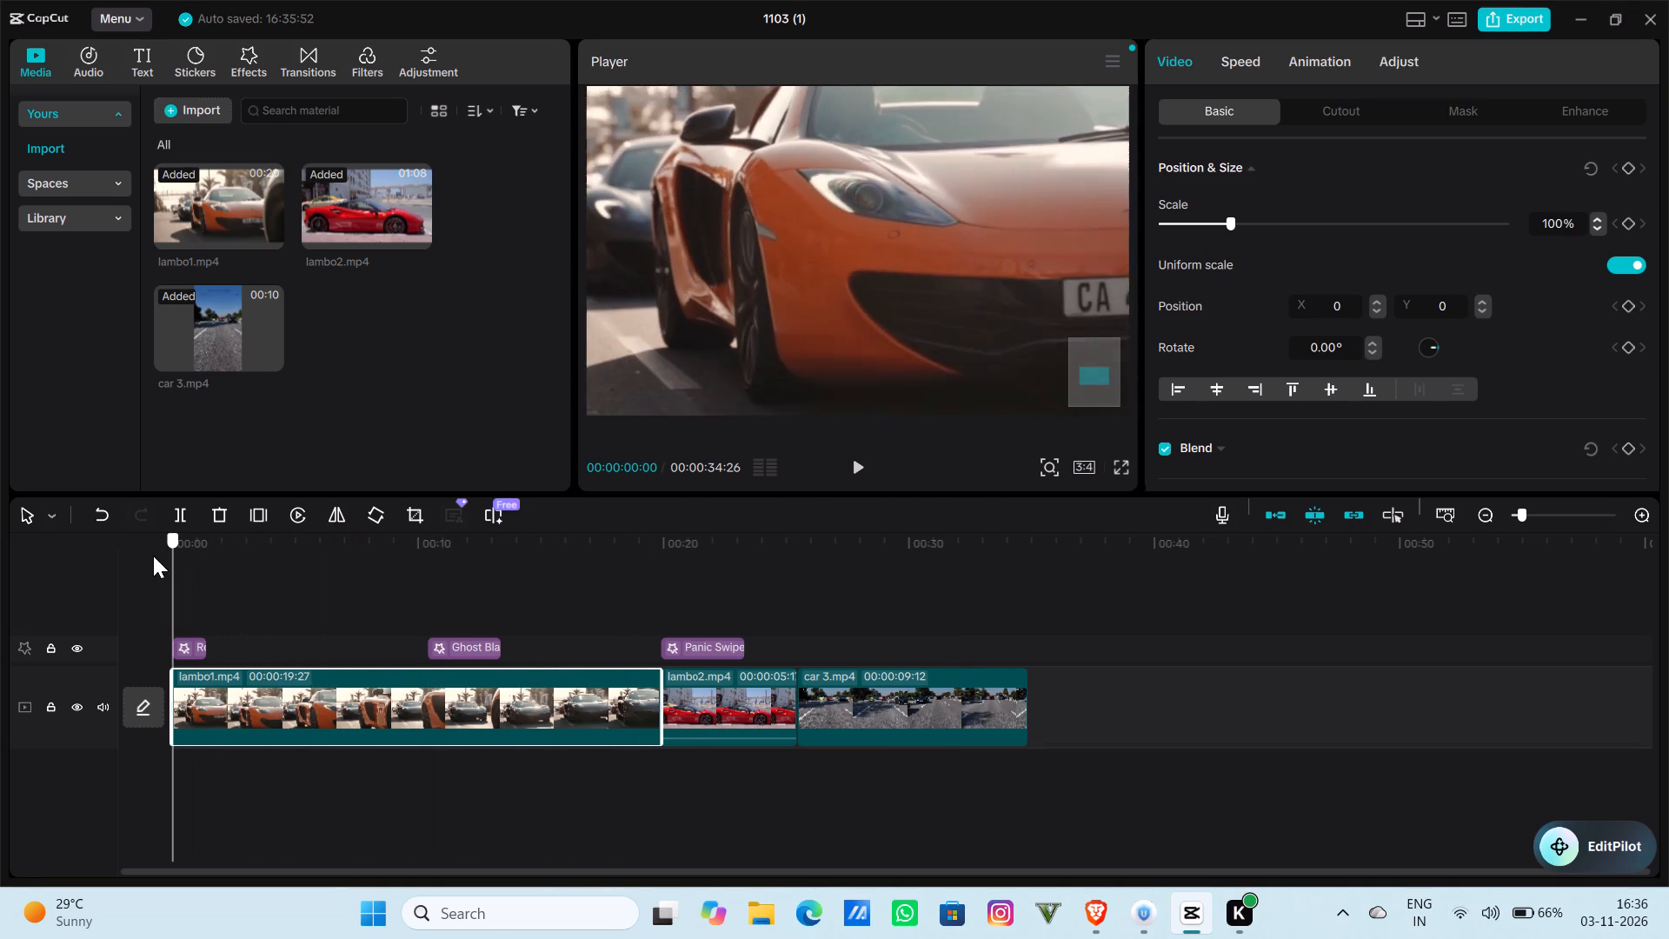
{"action": "left_click_drag", "start_coordinate": [153, 556], "coordinate": [150, 568]}
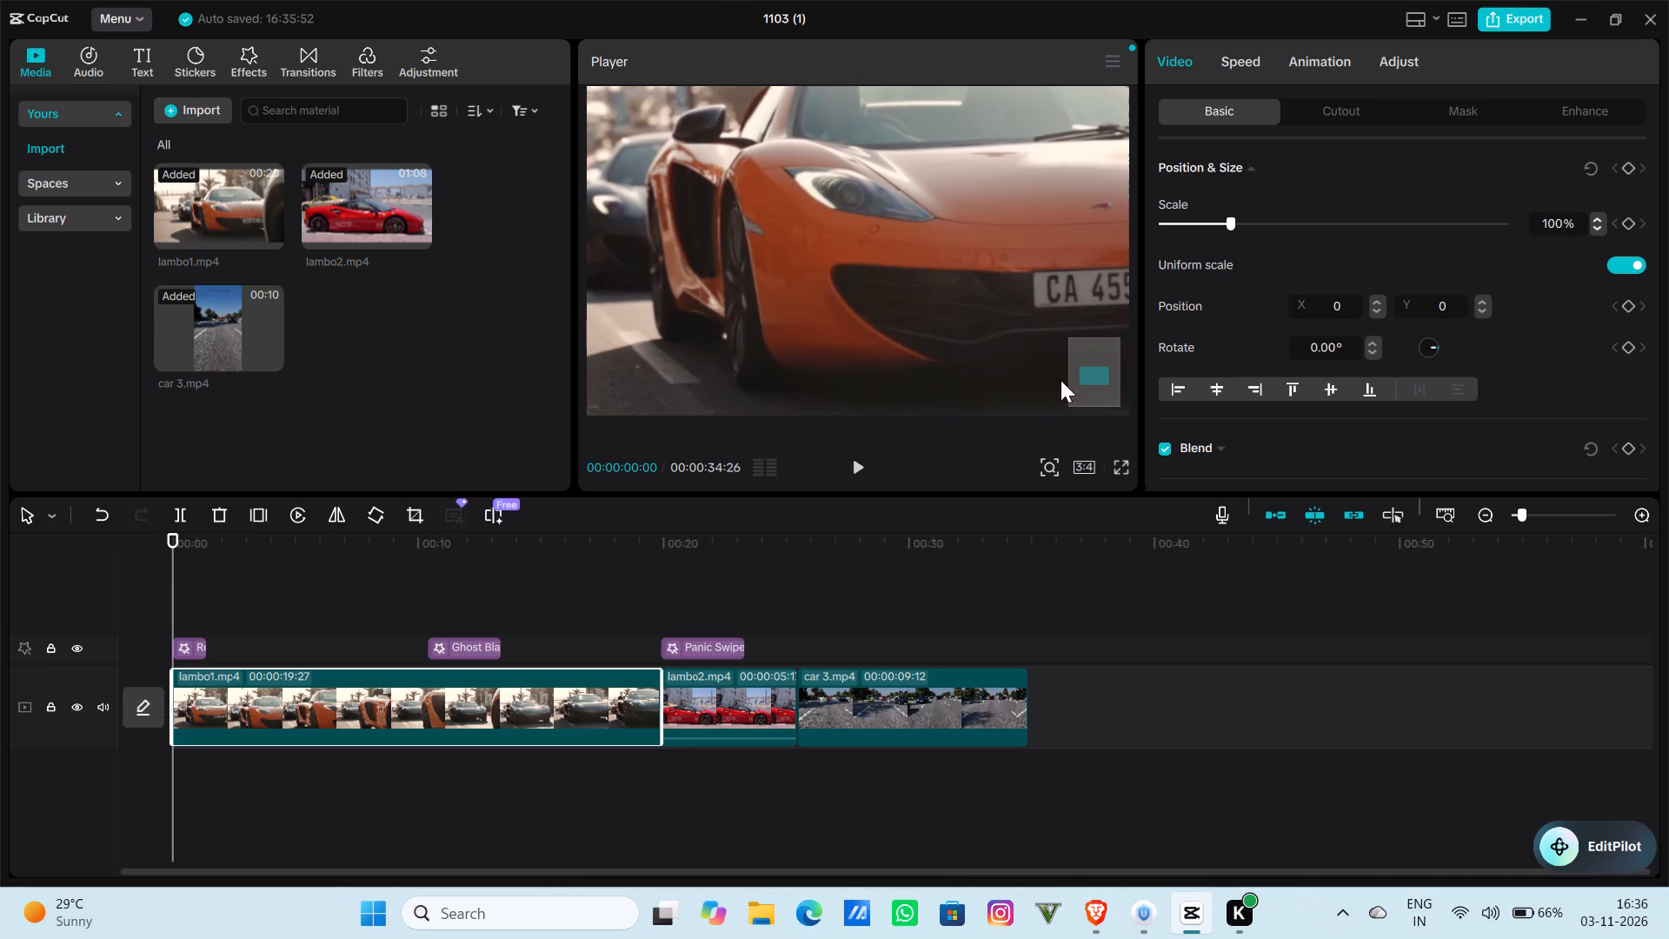
Zoom out the preview and play the sequence from the start, checking the framing of lambo1.mp4, lambo2.mp4 and car 3.mp4.
{"action": "left_click", "coordinate": [1043, 466]}
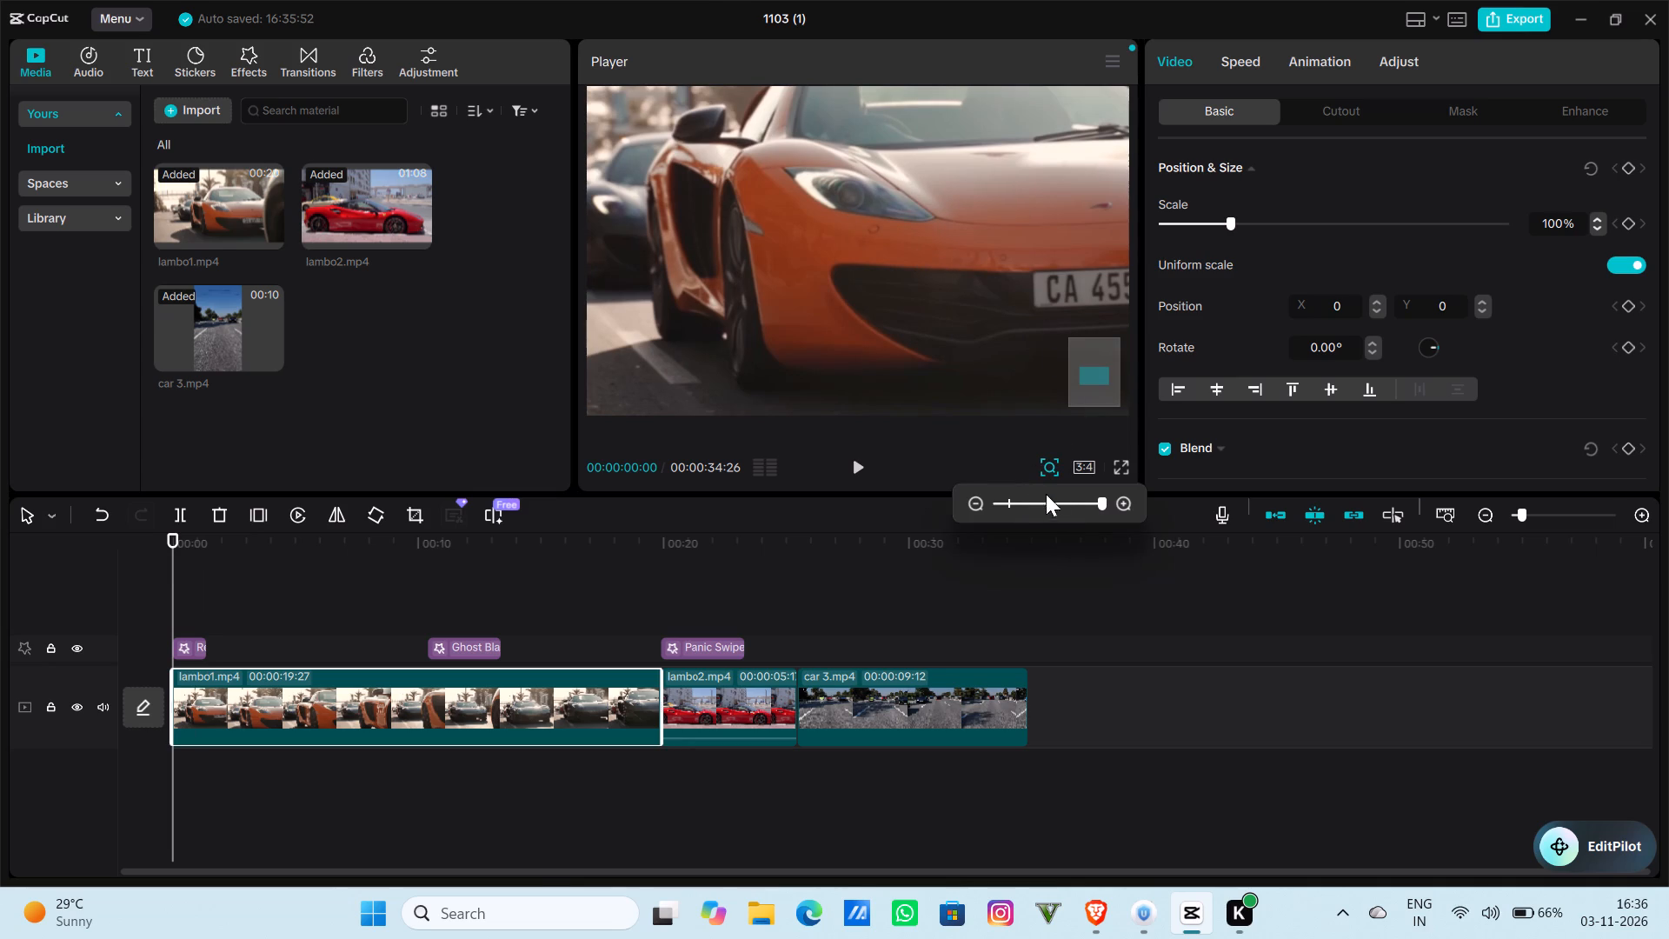
{"action": "left_click_drag", "start_coordinate": [1047, 503], "coordinate": [1027, 509]}
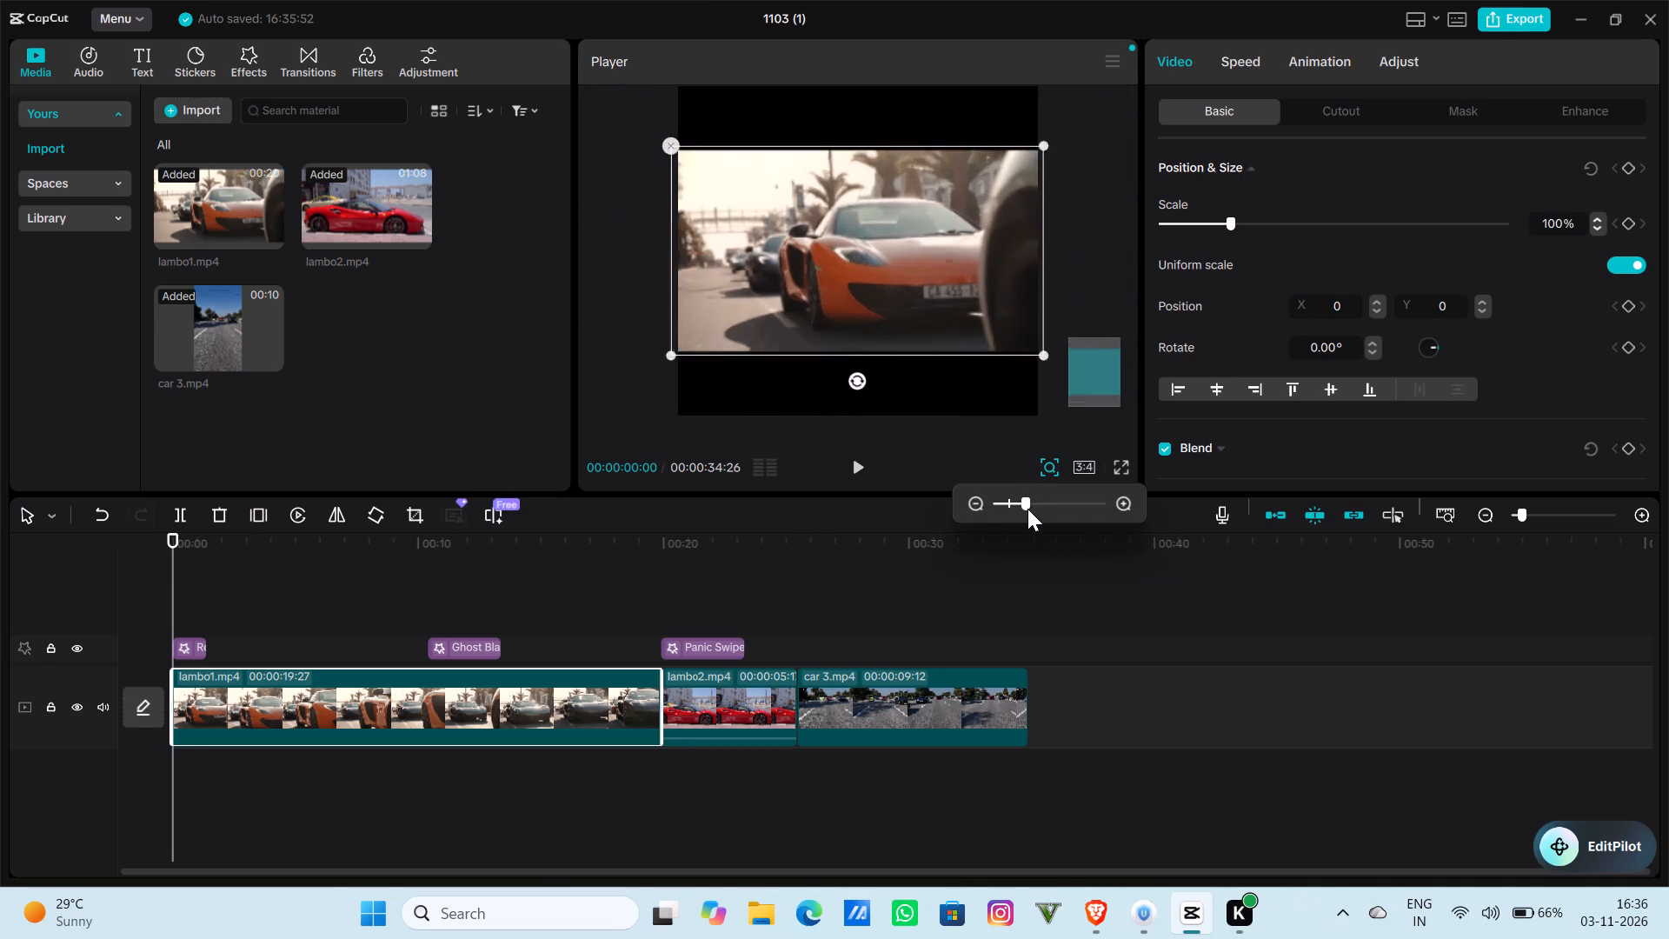
{"action": "left_click_drag", "start_coordinate": [1027, 509], "coordinate": [1053, 511]}
{"action": "left_click", "coordinate": [757, 697]}
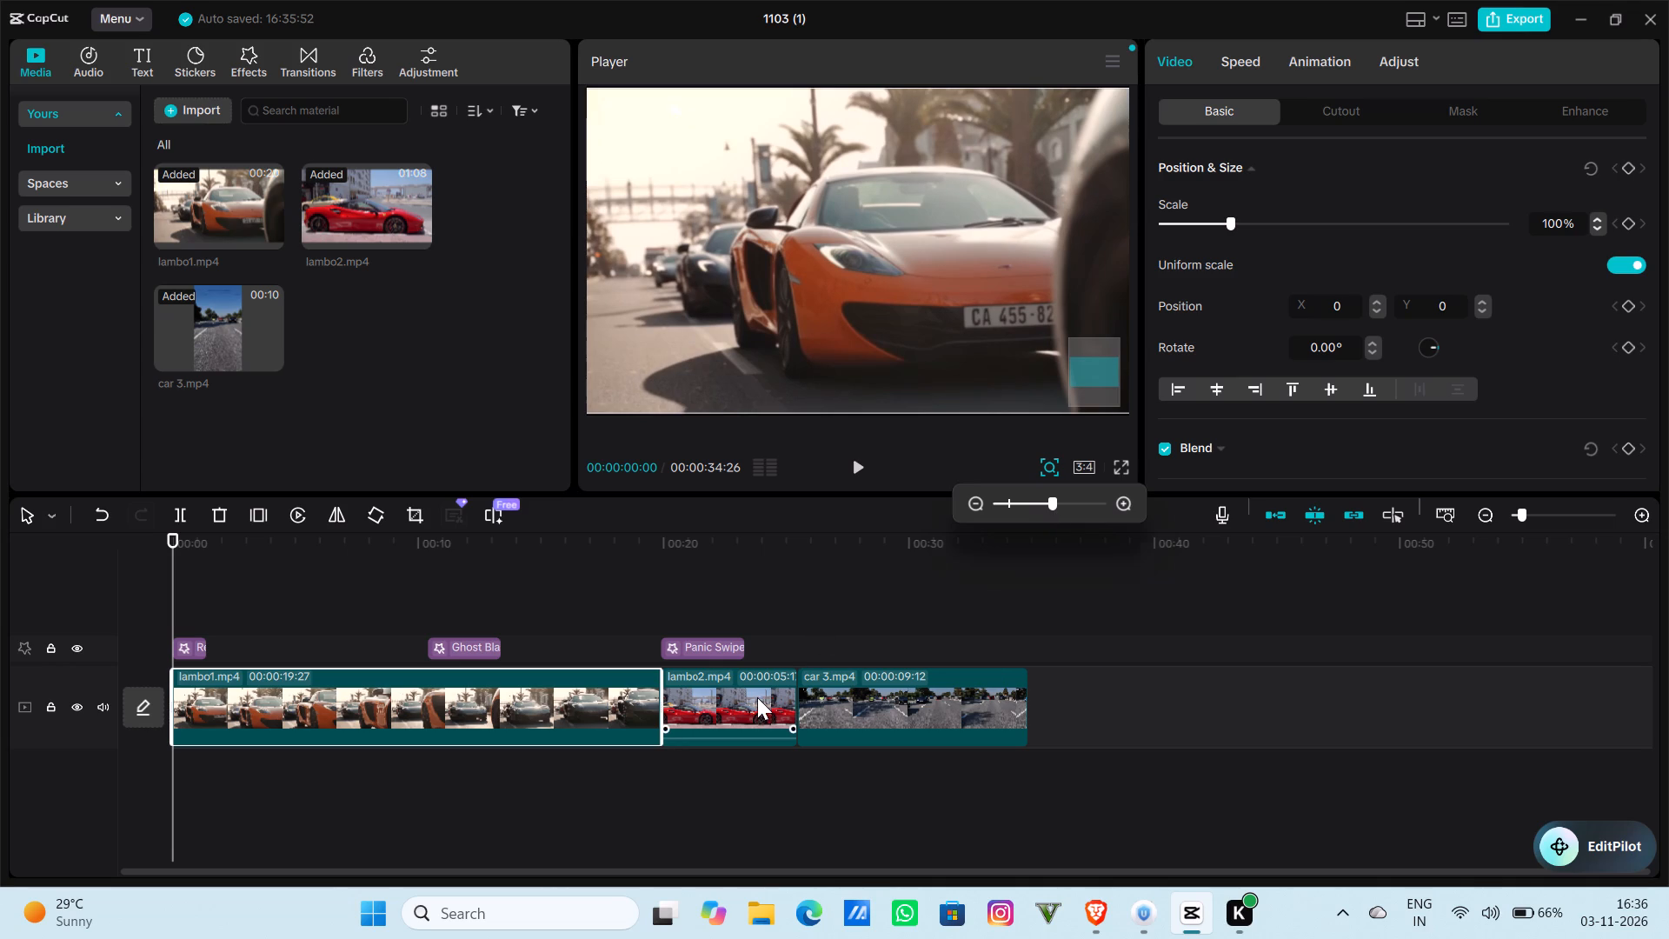
{"action": "left_click", "coordinate": [850, 459]}
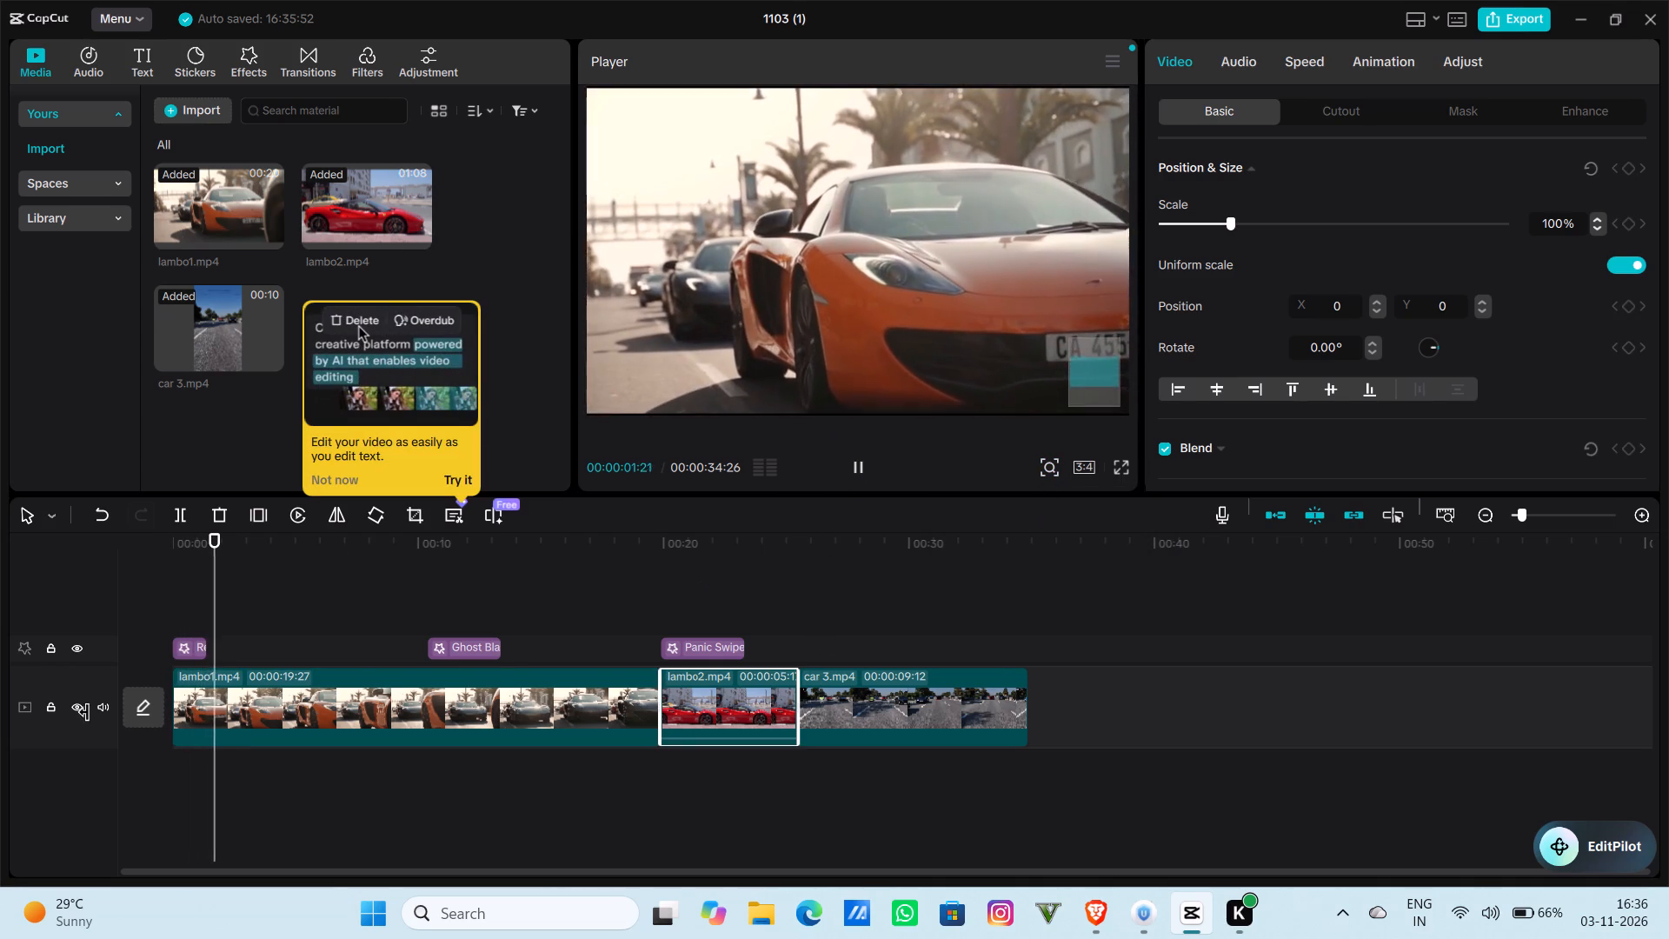
{"action": "left_click", "coordinate": [515, 451]}
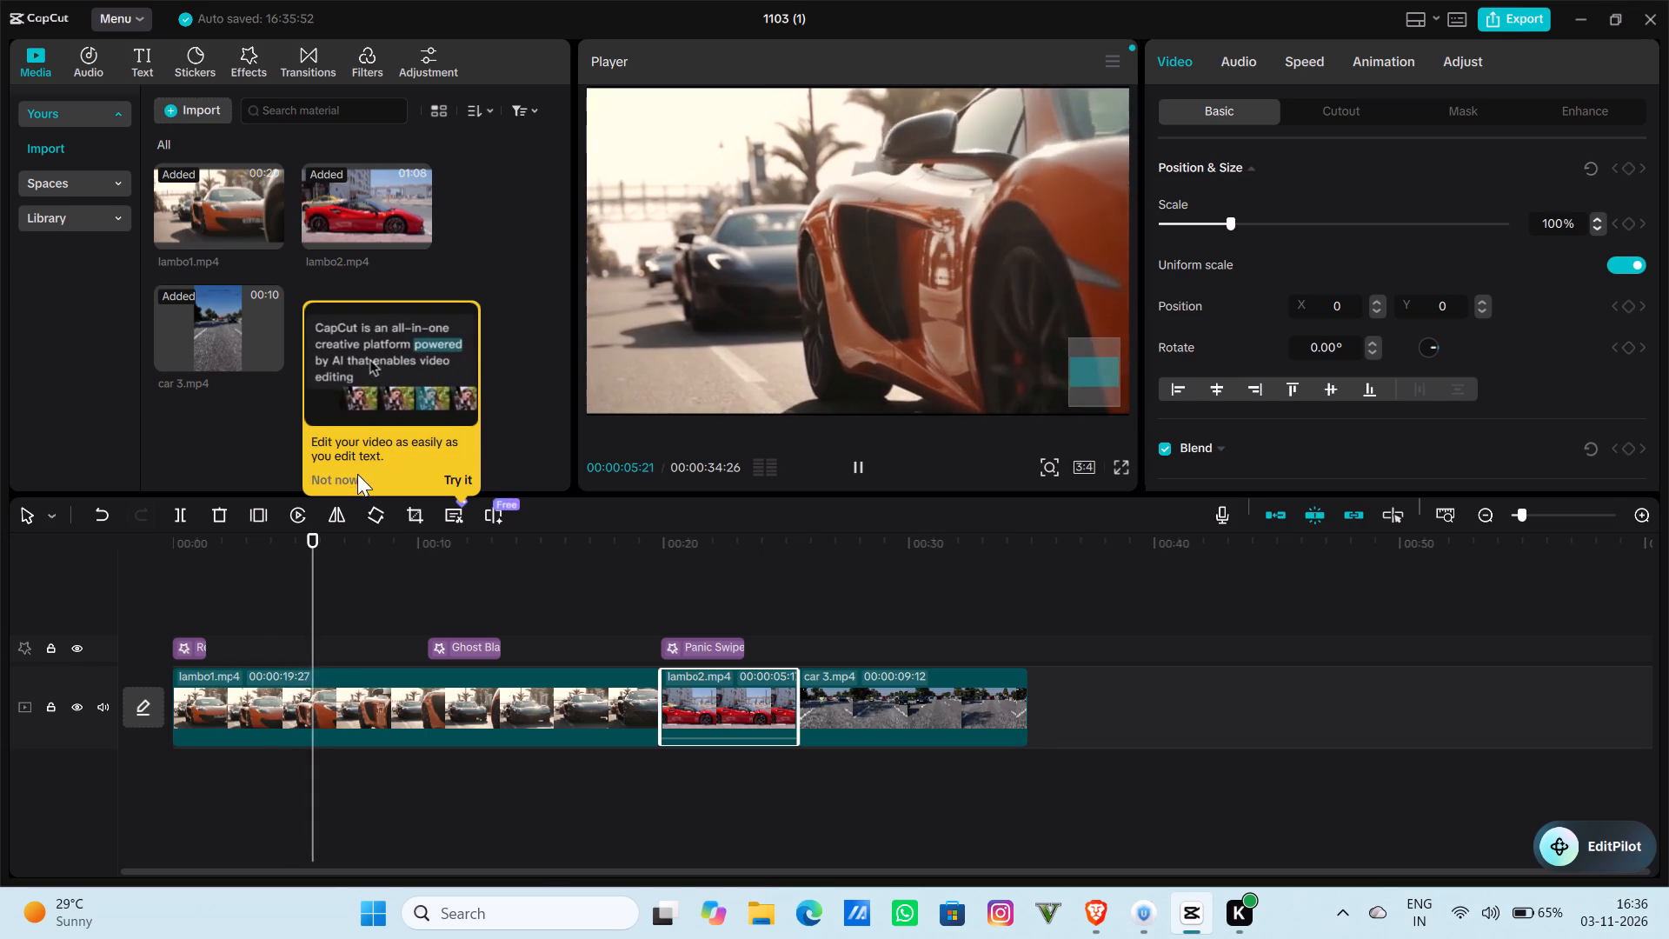
{"action": "left_click", "coordinate": [347, 479]}
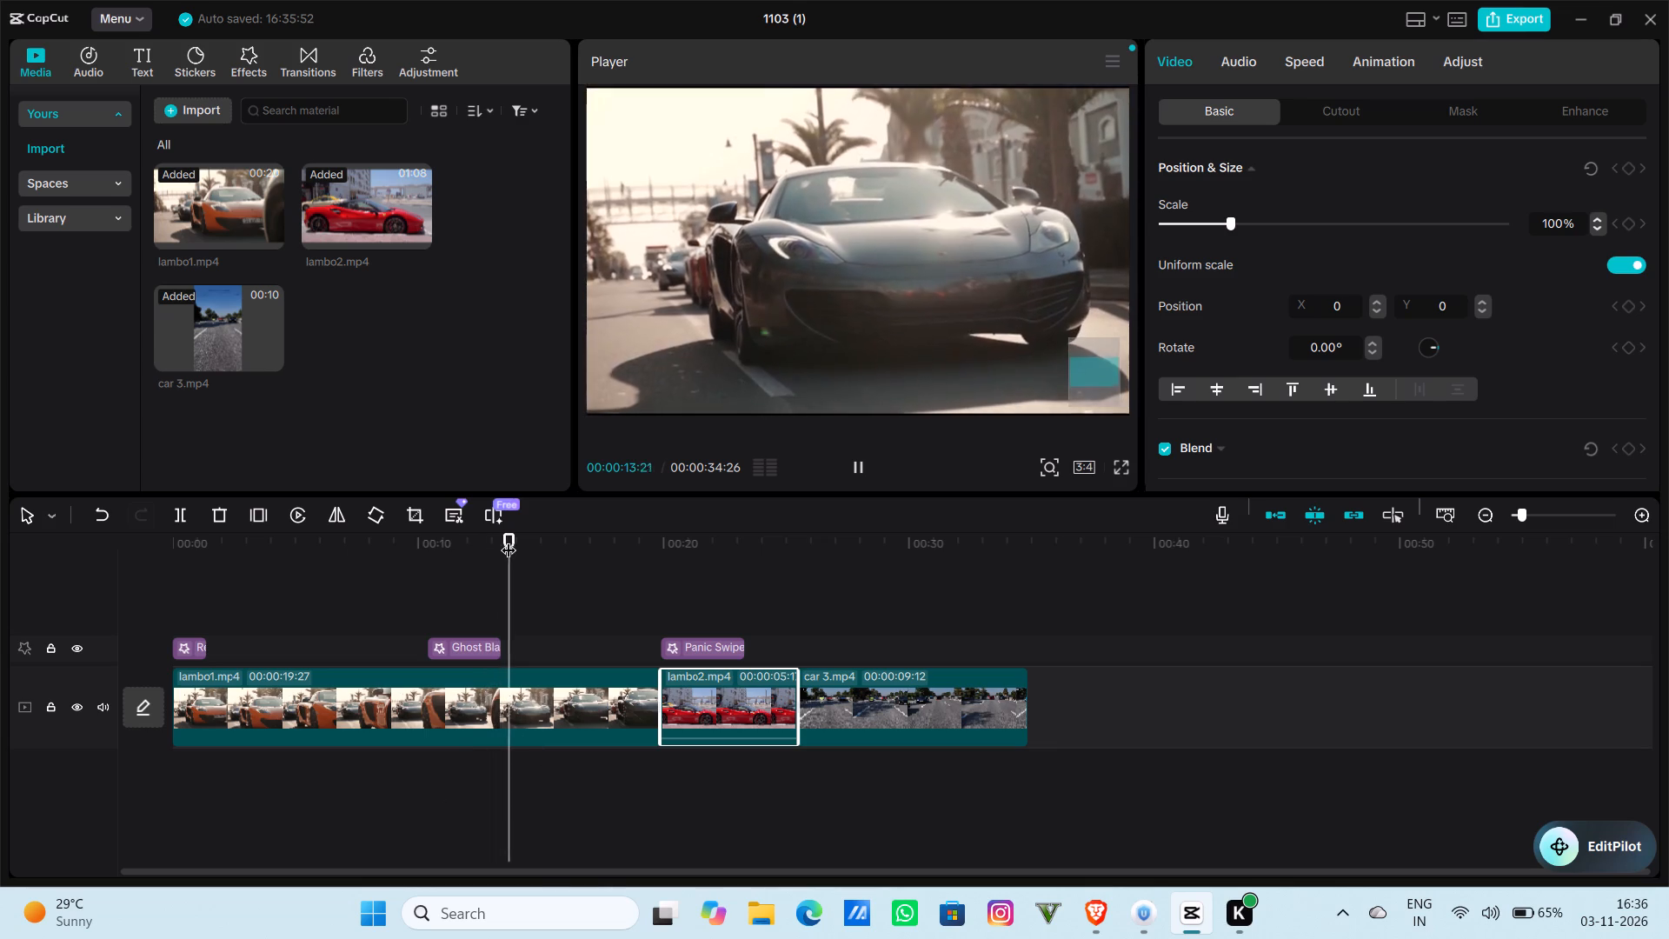
{"action": "left_click_drag", "start_coordinate": [509, 537], "coordinate": [656, 542]}
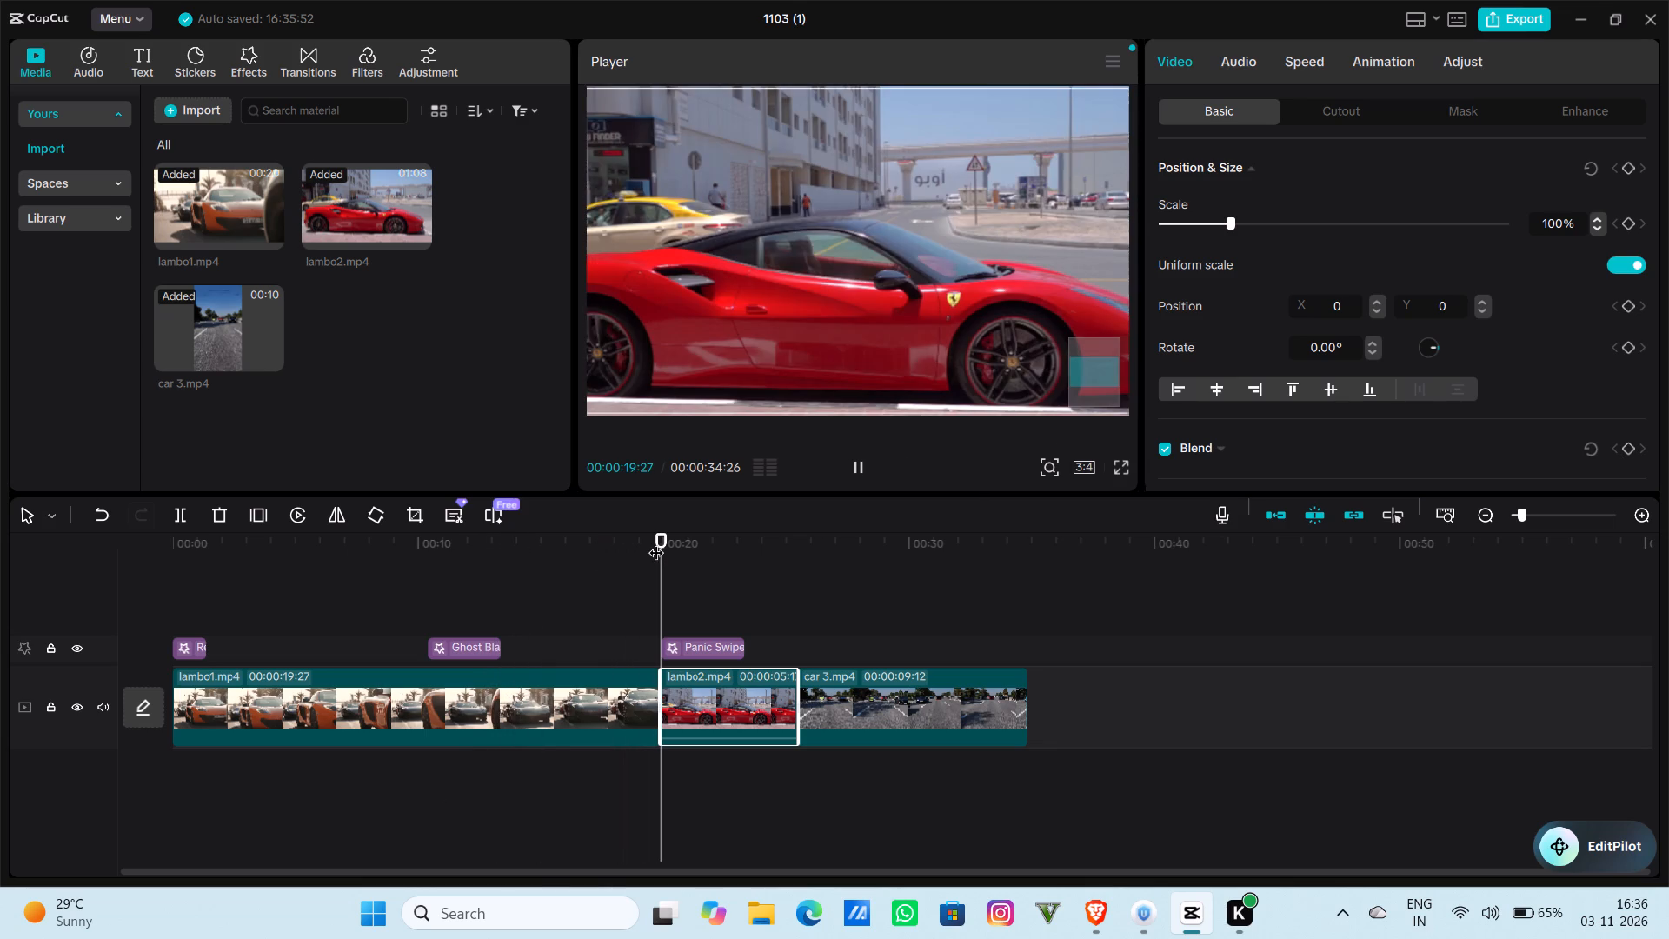
{"action": "left_click", "coordinate": [850, 456]}
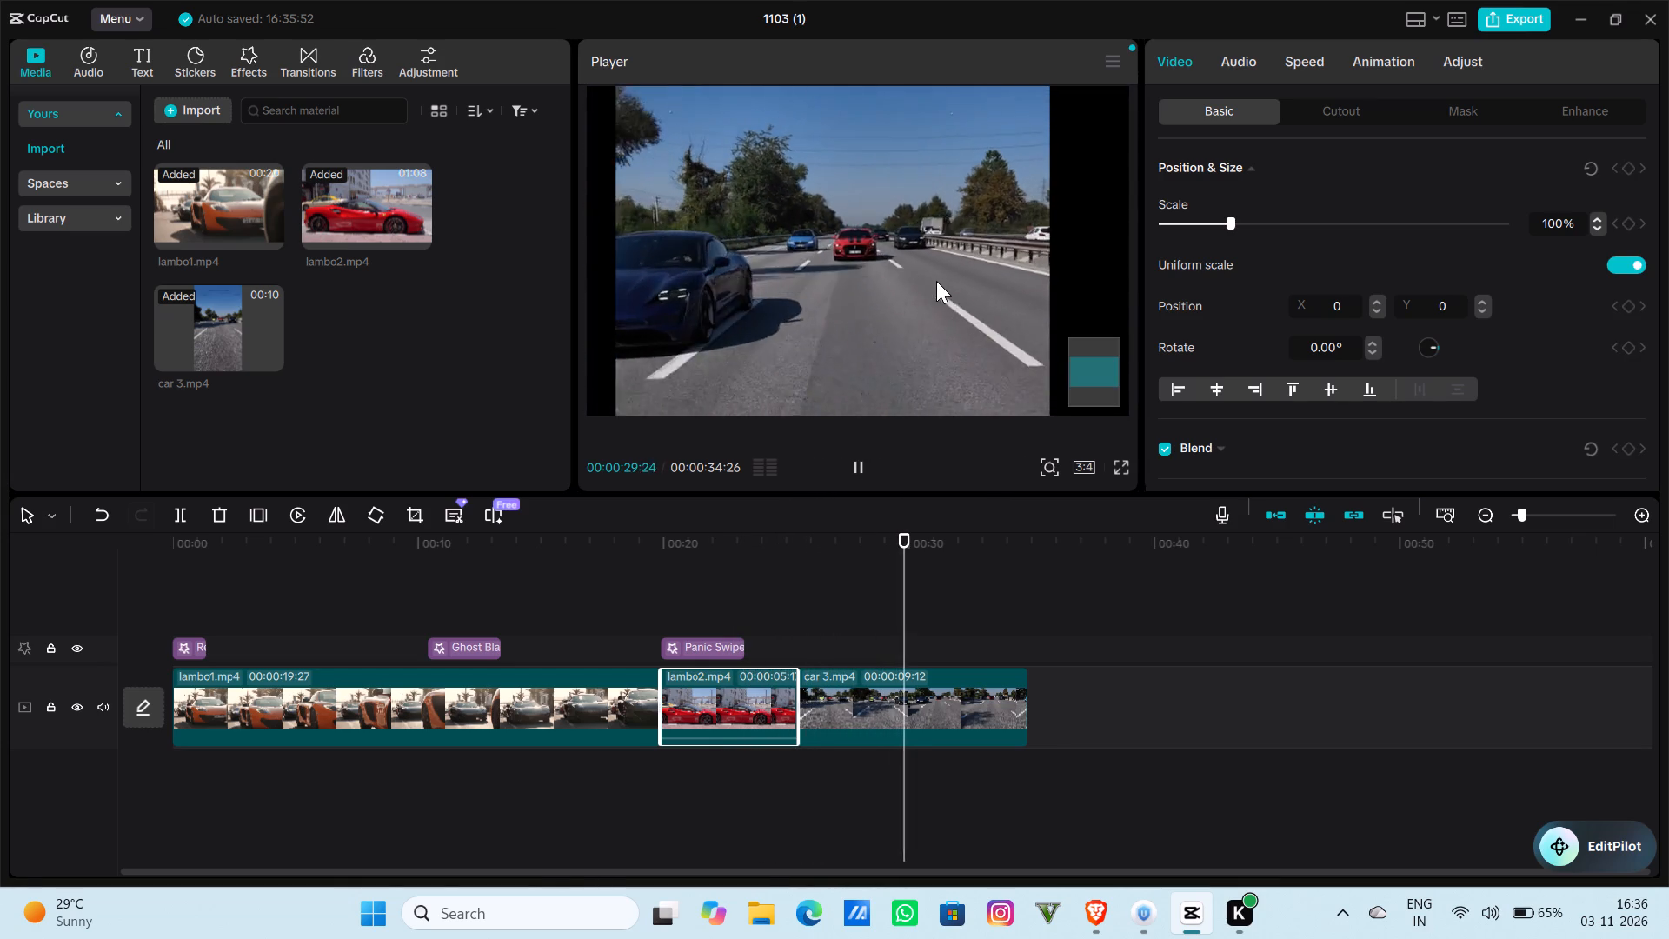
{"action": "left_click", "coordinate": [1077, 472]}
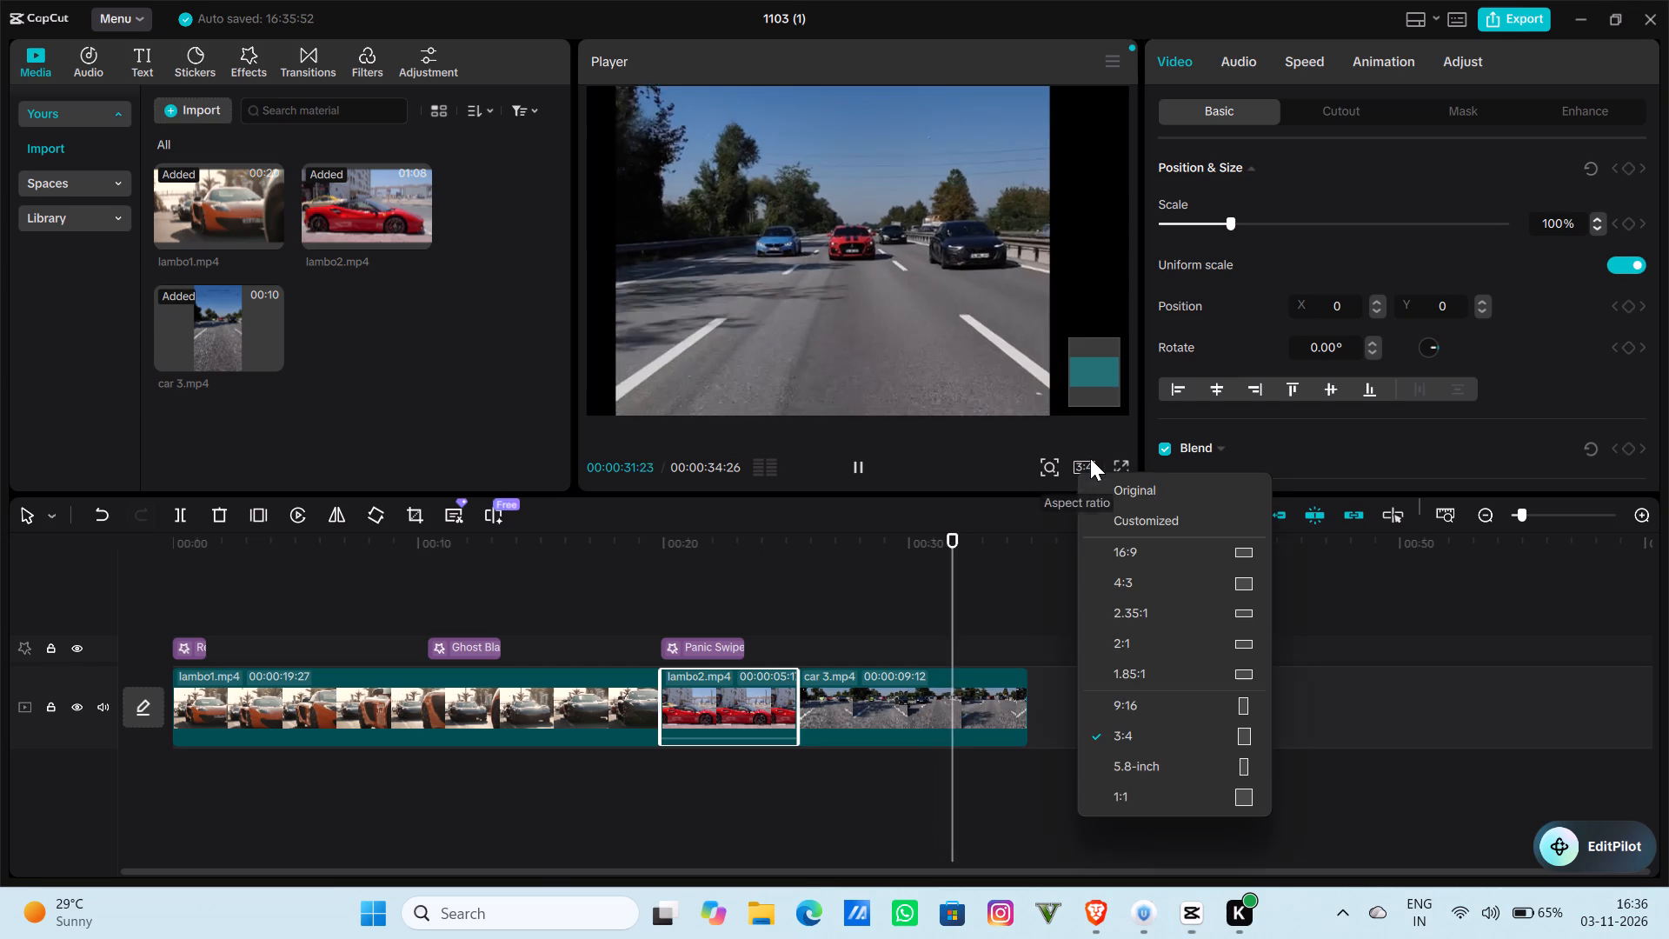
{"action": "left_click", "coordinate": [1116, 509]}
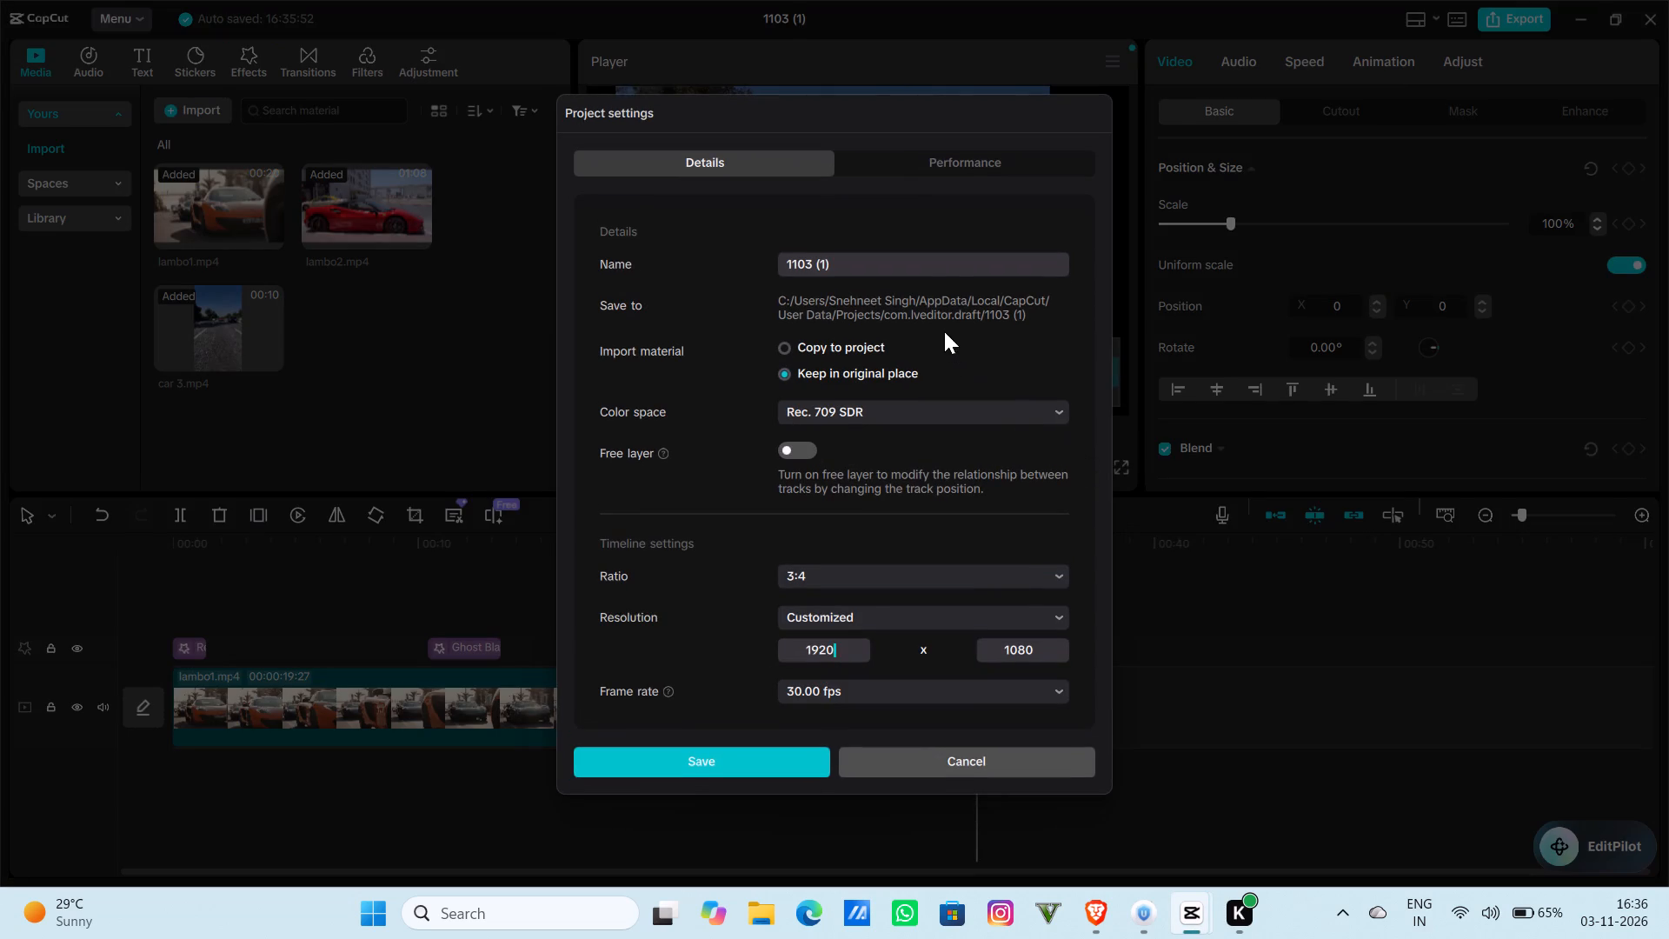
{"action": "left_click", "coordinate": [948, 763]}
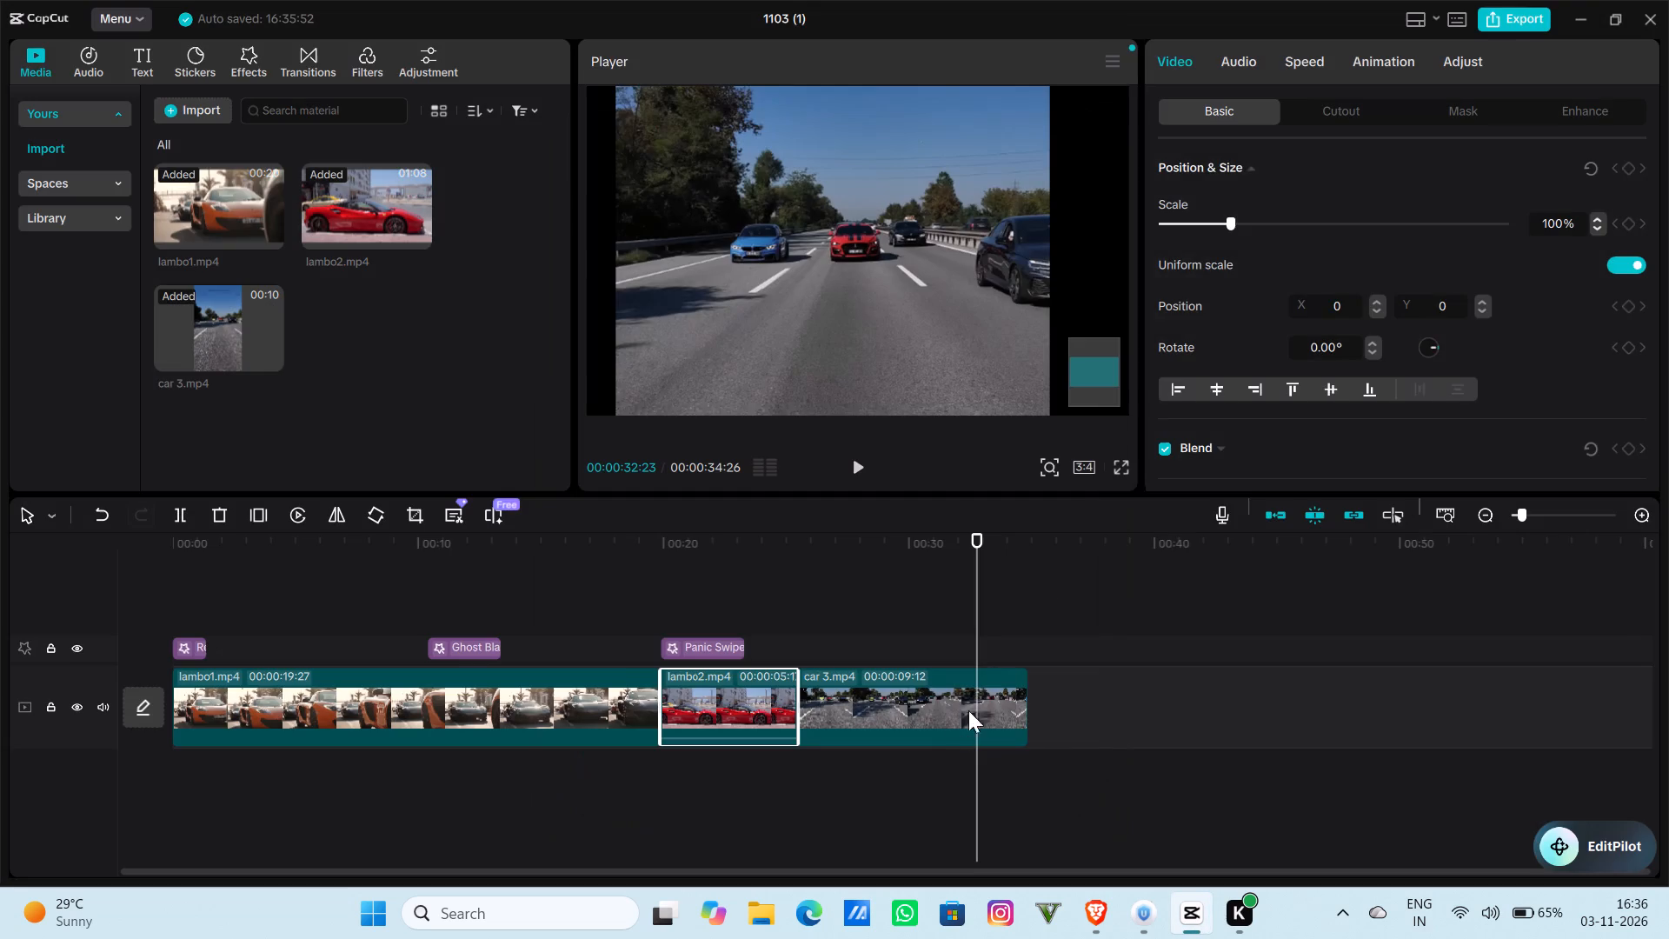
Try the 16:9 and 2:1 aspect ratios, and settle on 1.85:1 for the project.
{"action": "left_click", "coordinate": [1084, 468]}
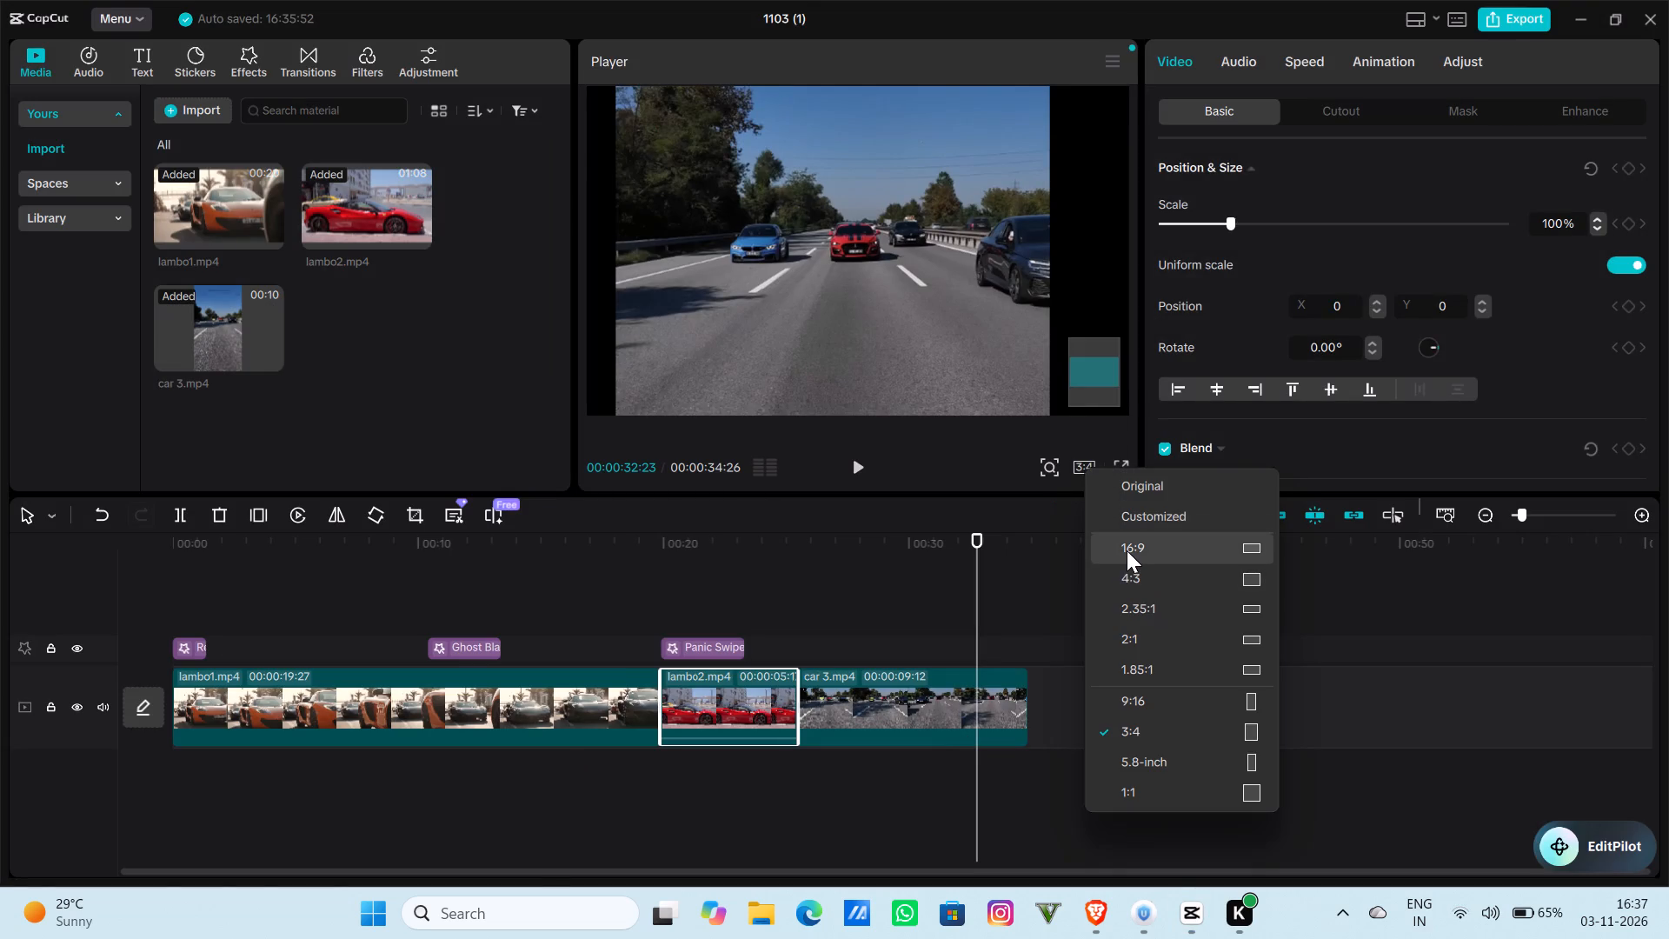
{"action": "left_click", "coordinate": [1127, 550]}
{"action": "left_click", "coordinate": [1087, 469]}
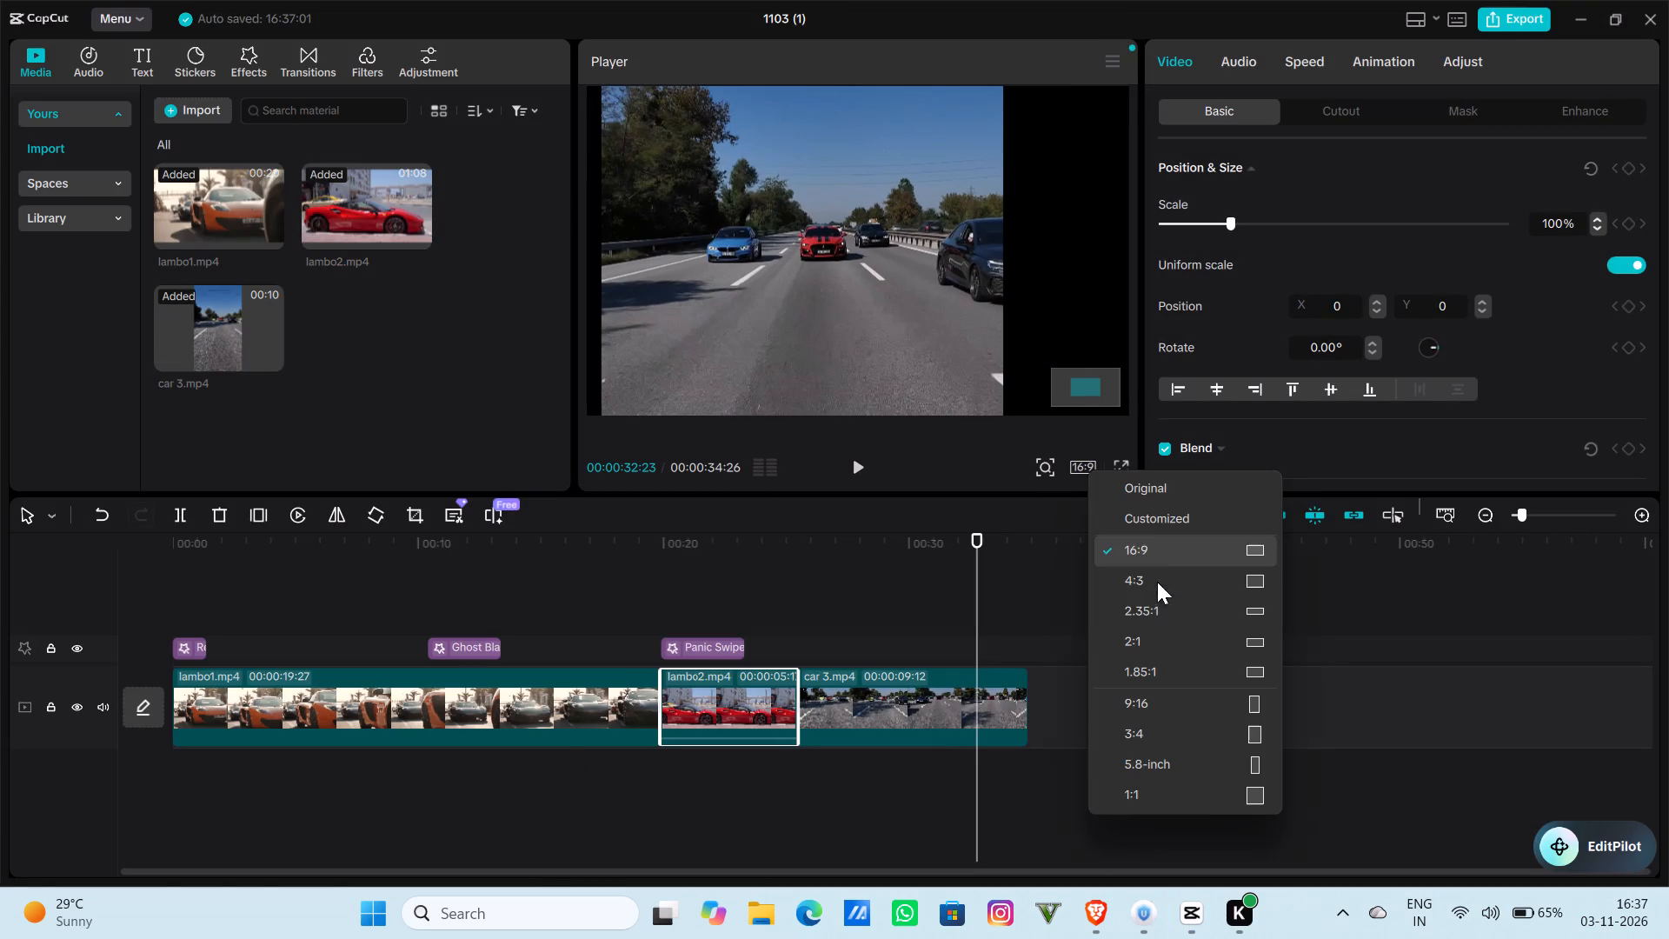
{"action": "left_click", "coordinate": [1163, 638]}
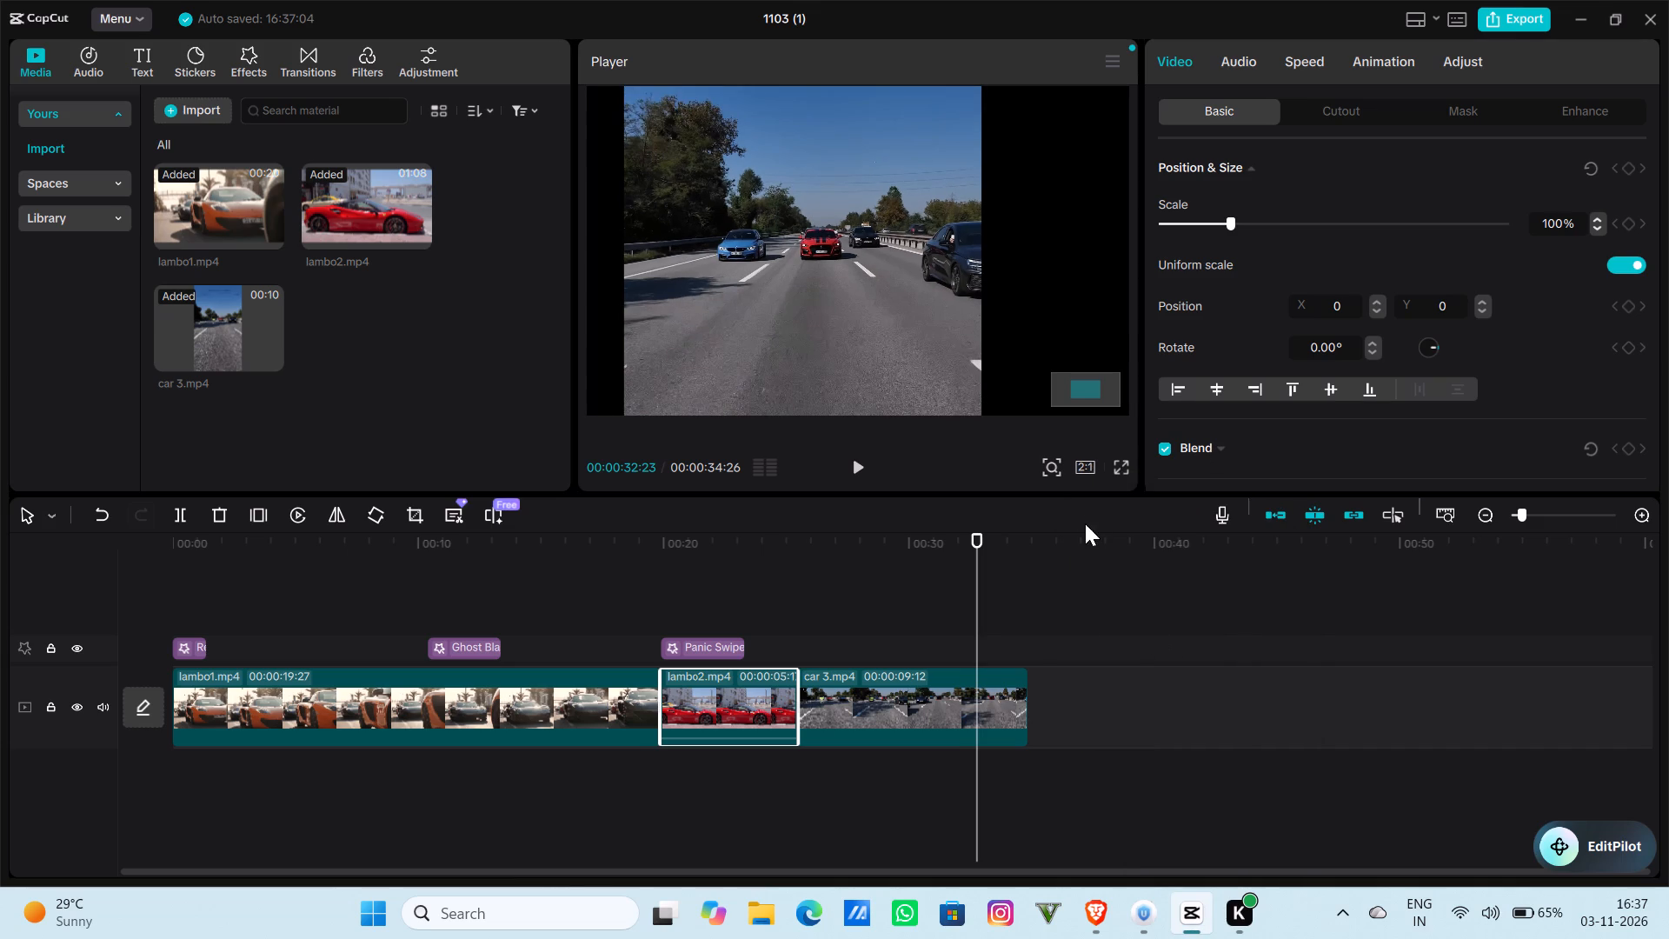
{"action": "left_click", "coordinate": [1089, 463]}
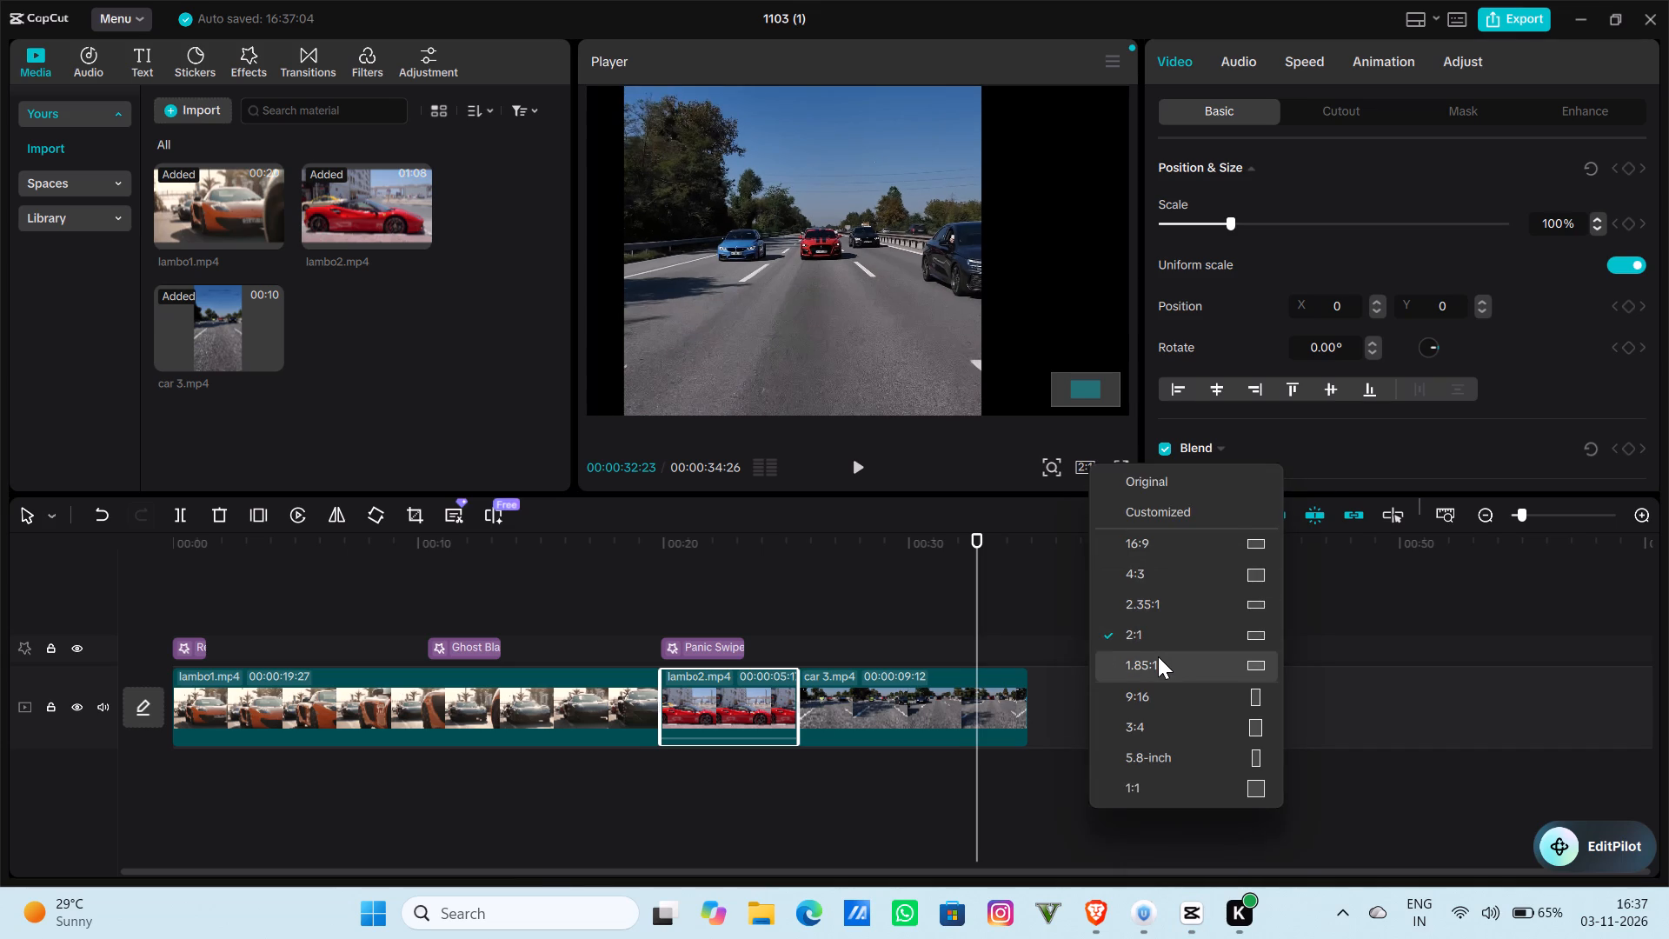
{"action": "left_click", "coordinate": [1158, 656]}
Move the car 3.mp4 clip off the main track onto a new track above it, starting where lambo2.mp4 ends.
{"action": "left_click_drag", "start_coordinate": [990, 704], "coordinate": [988, 704]}
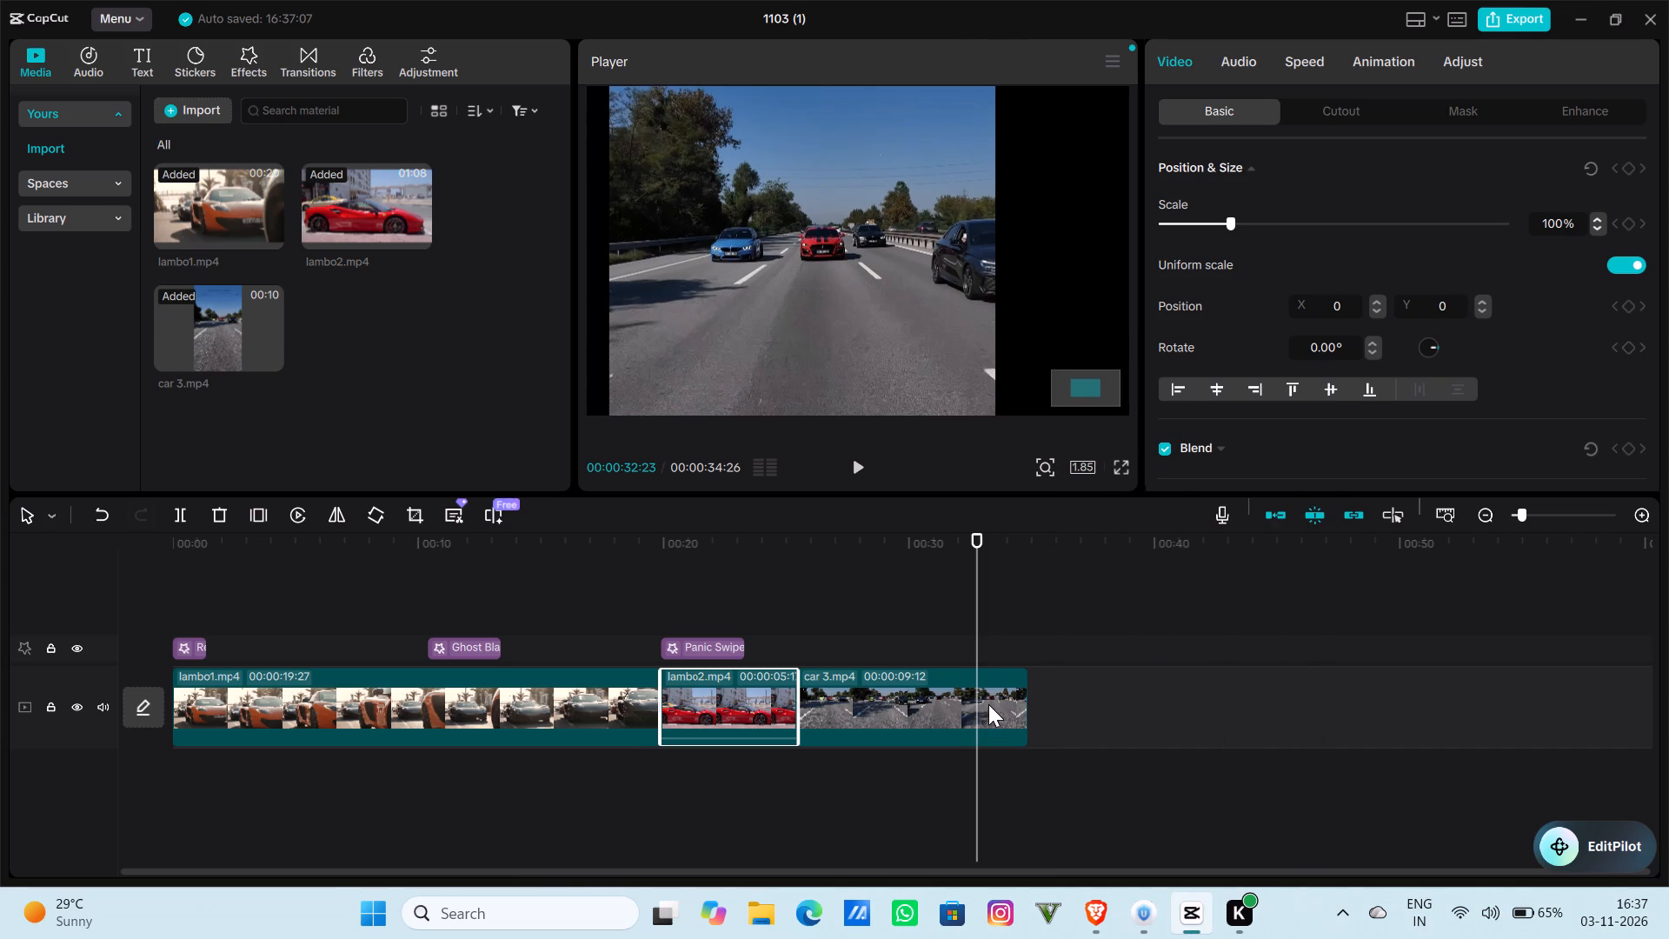
{"action": "left_click_drag", "start_coordinate": [988, 704], "coordinate": [983, 620]}
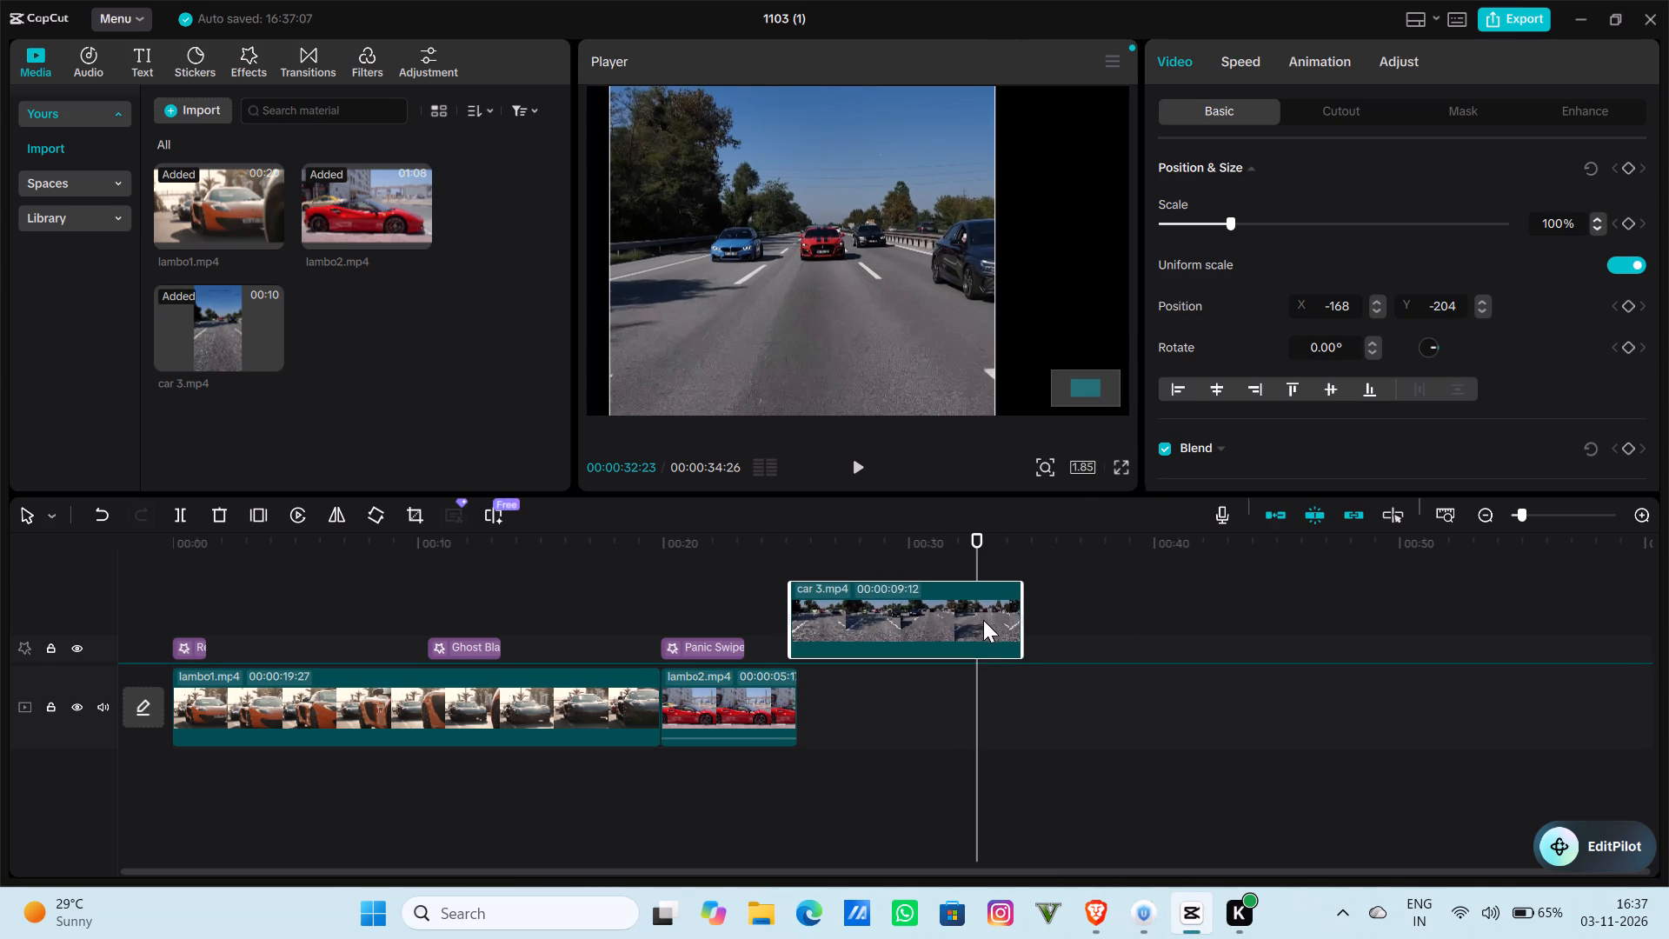
{"action": "left_click_drag", "start_coordinate": [983, 620], "coordinate": [984, 622]}
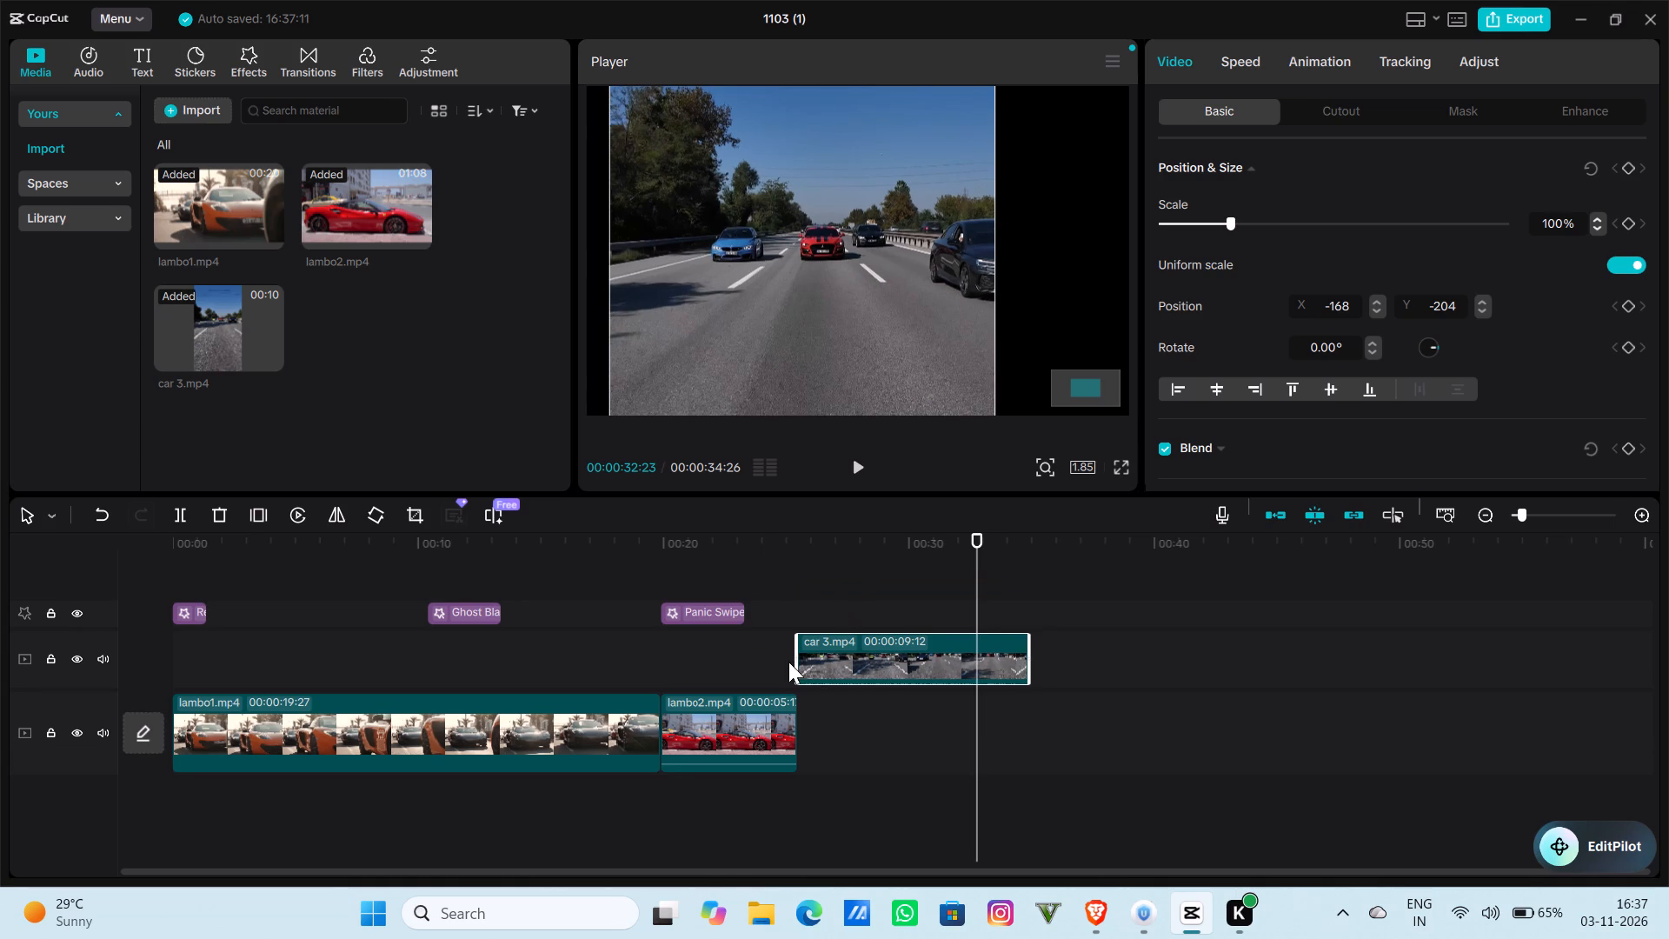
{"action": "left_click", "coordinate": [833, 653]}
Reposition the car 3.mp4 clip in the frame at X -26, Y -243, centring the road more in the picture.
{"action": "left_click", "coordinate": [1046, 473]}
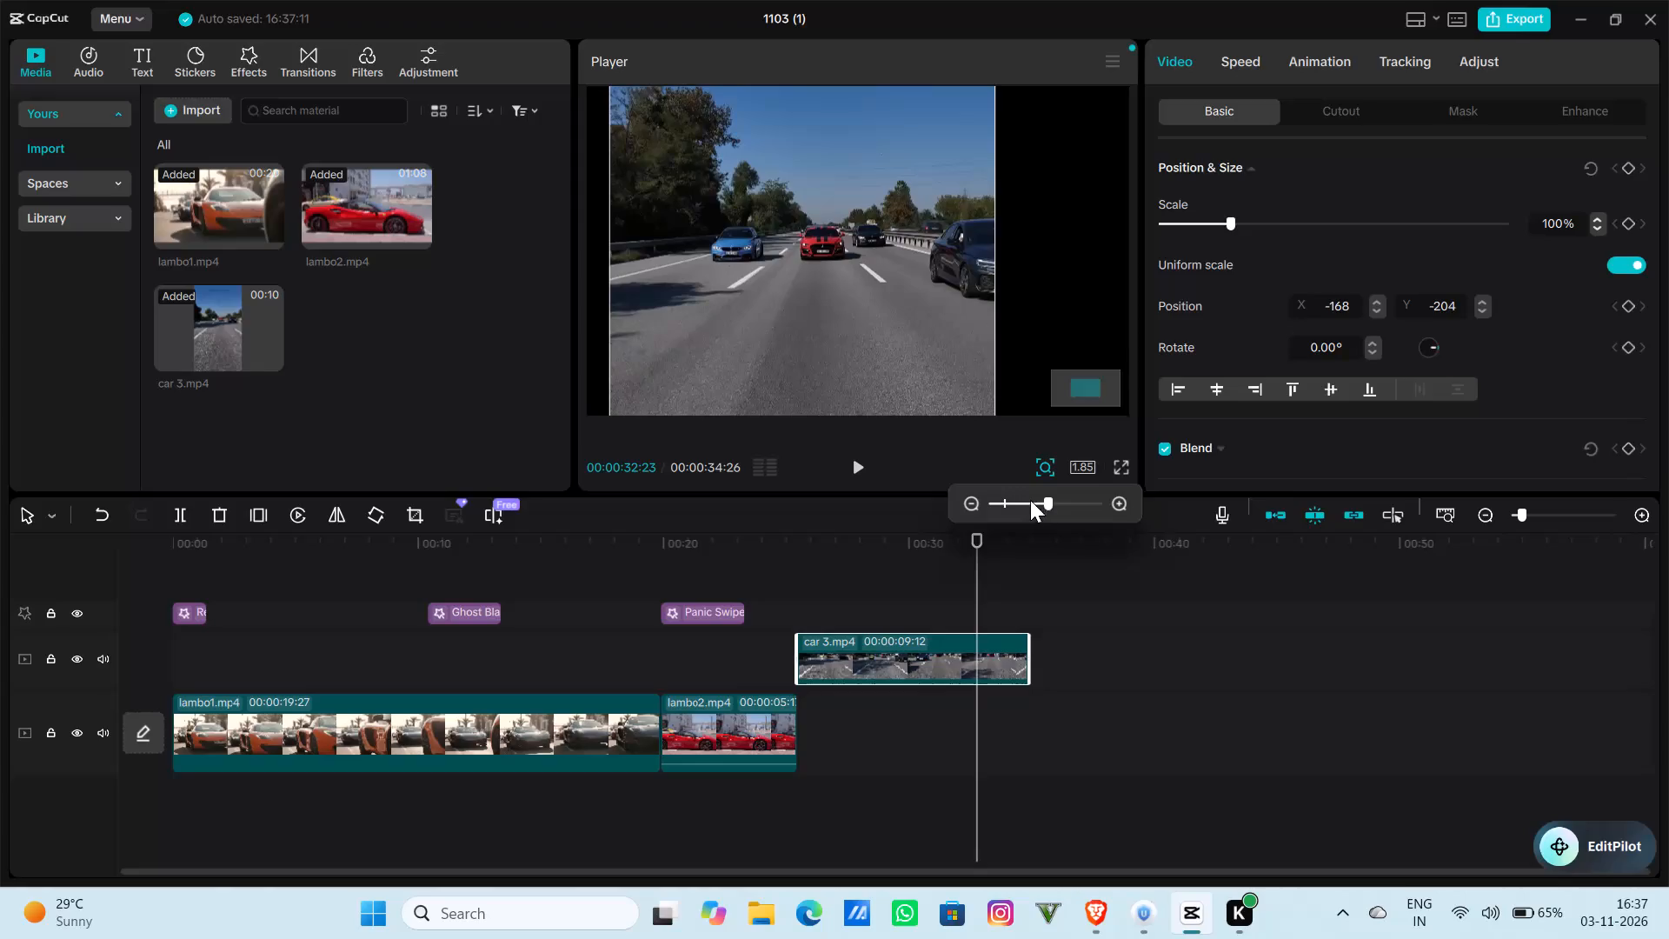
{"action": "left_click_drag", "start_coordinate": [1048, 503], "coordinate": [1072, 519]}
{"action": "left_click_drag", "start_coordinate": [934, 301], "coordinate": [943, 307]}
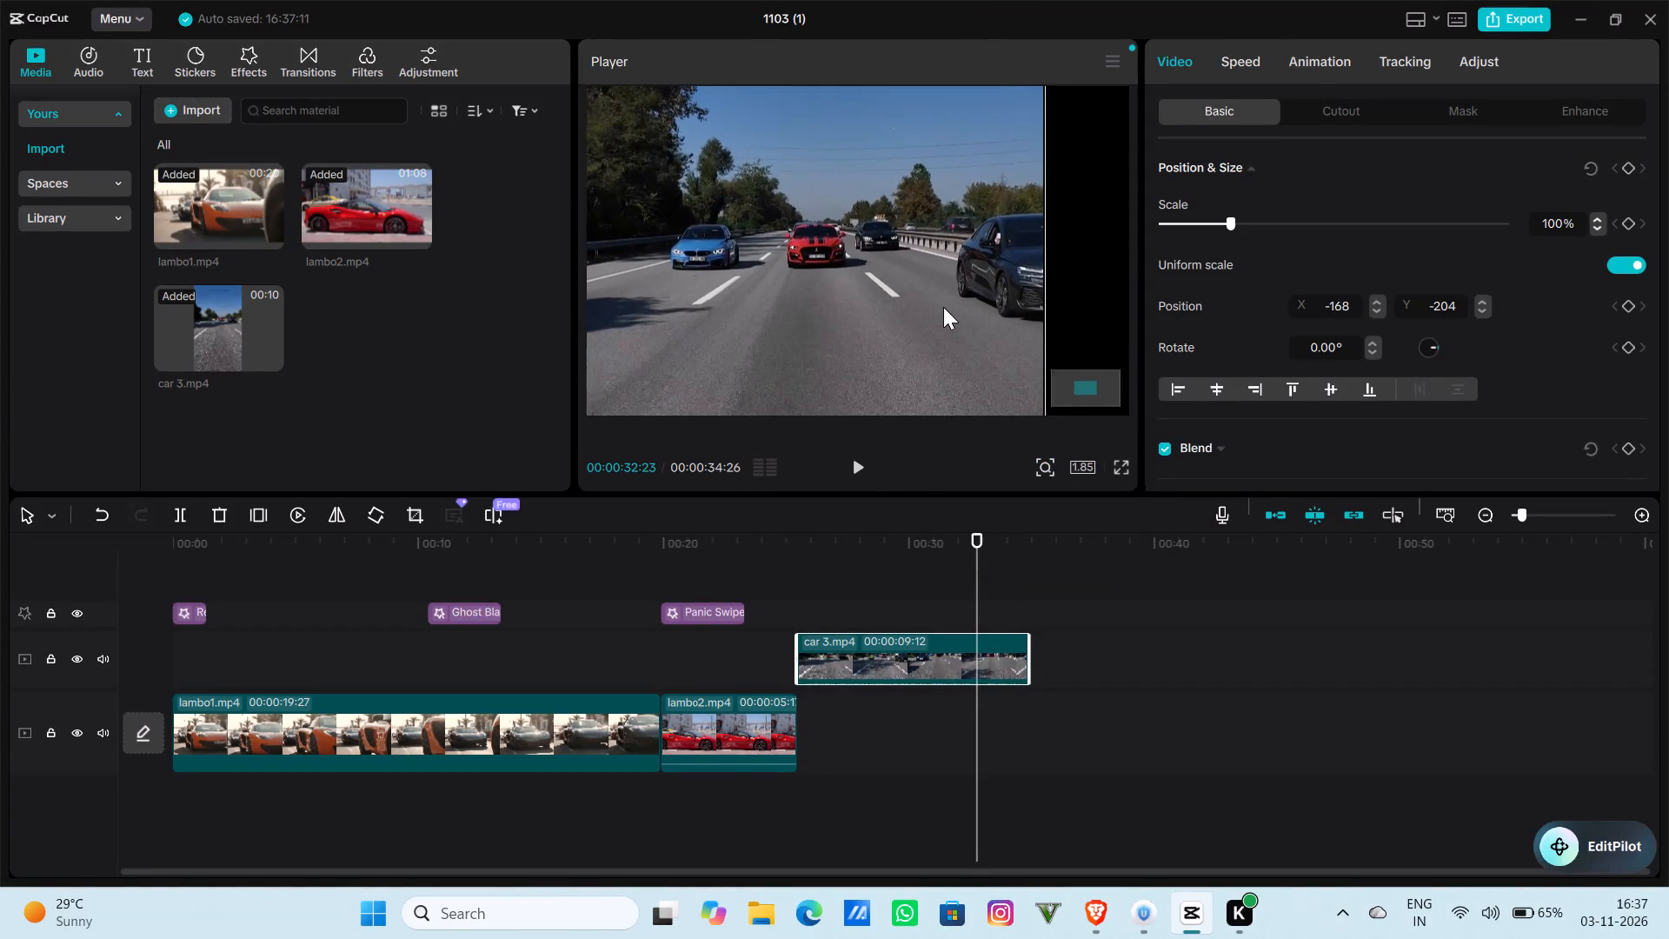
{"action": "left_click_drag", "start_coordinate": [943, 307], "coordinate": [996, 316]}
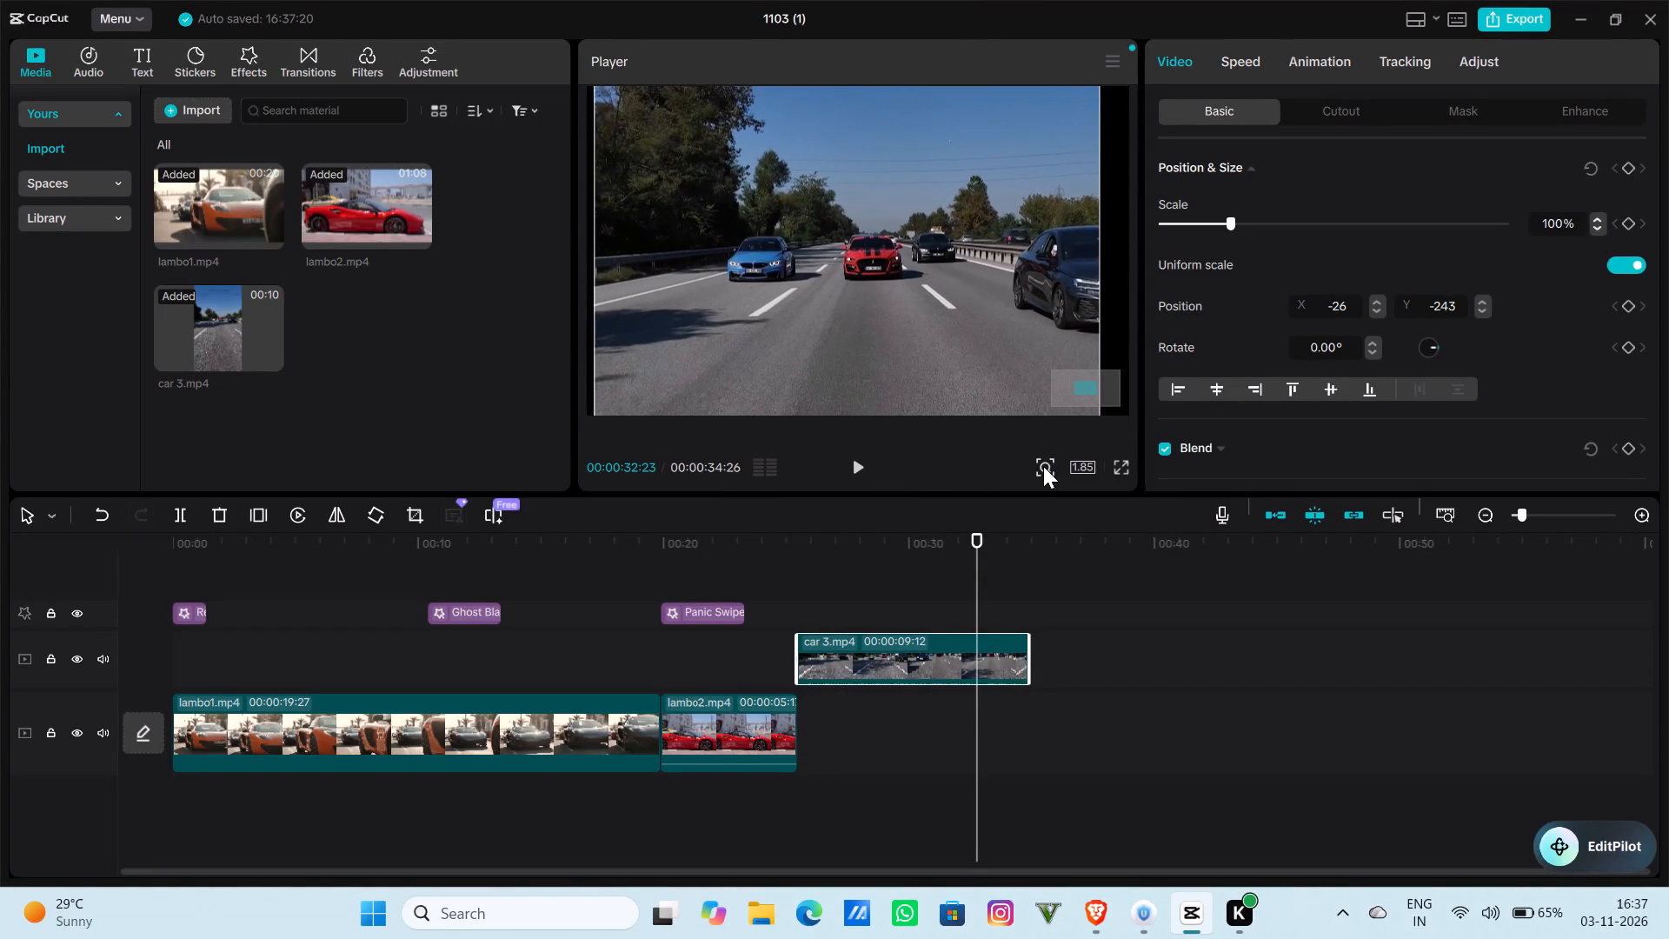
Enlarge the preview and play from lambo2.mp4 into car 3.mp4, also scrubbing lambo1.mp4 to compare how the clips fill the frame.
{"action": "left_click", "coordinate": [1043, 466]}
{"action": "left_click_drag", "start_coordinate": [1067, 505], "coordinate": [1080, 505]}
{"action": "left_click", "coordinate": [1080, 505]}
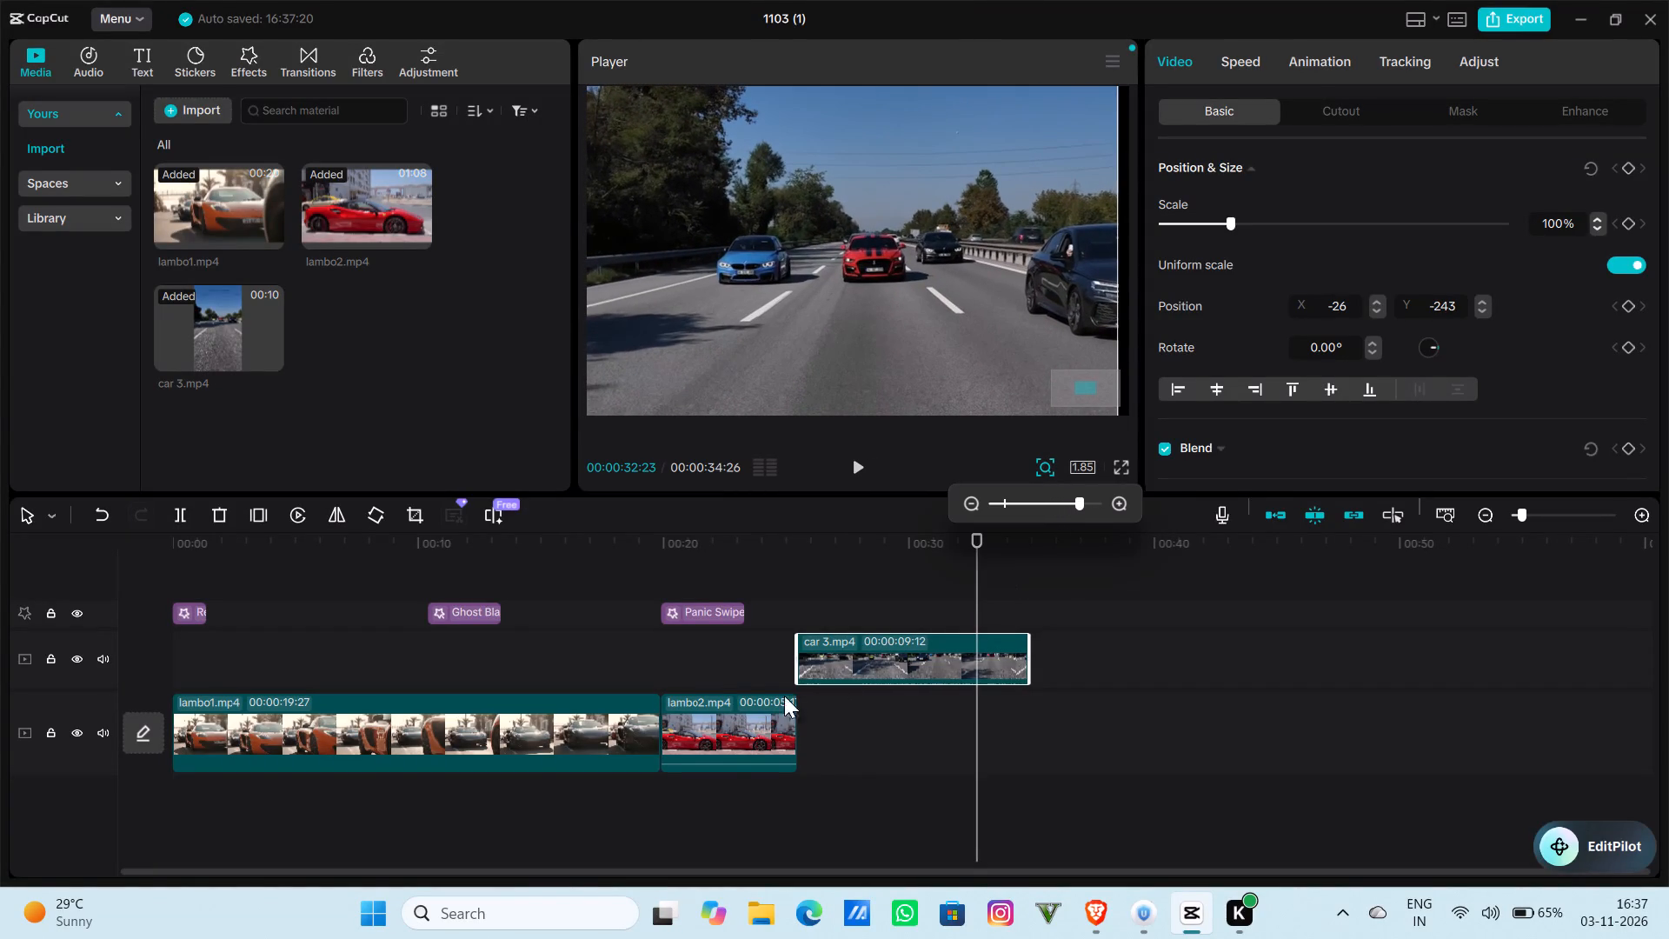
{"action": "left_click", "coordinate": [728, 659]}
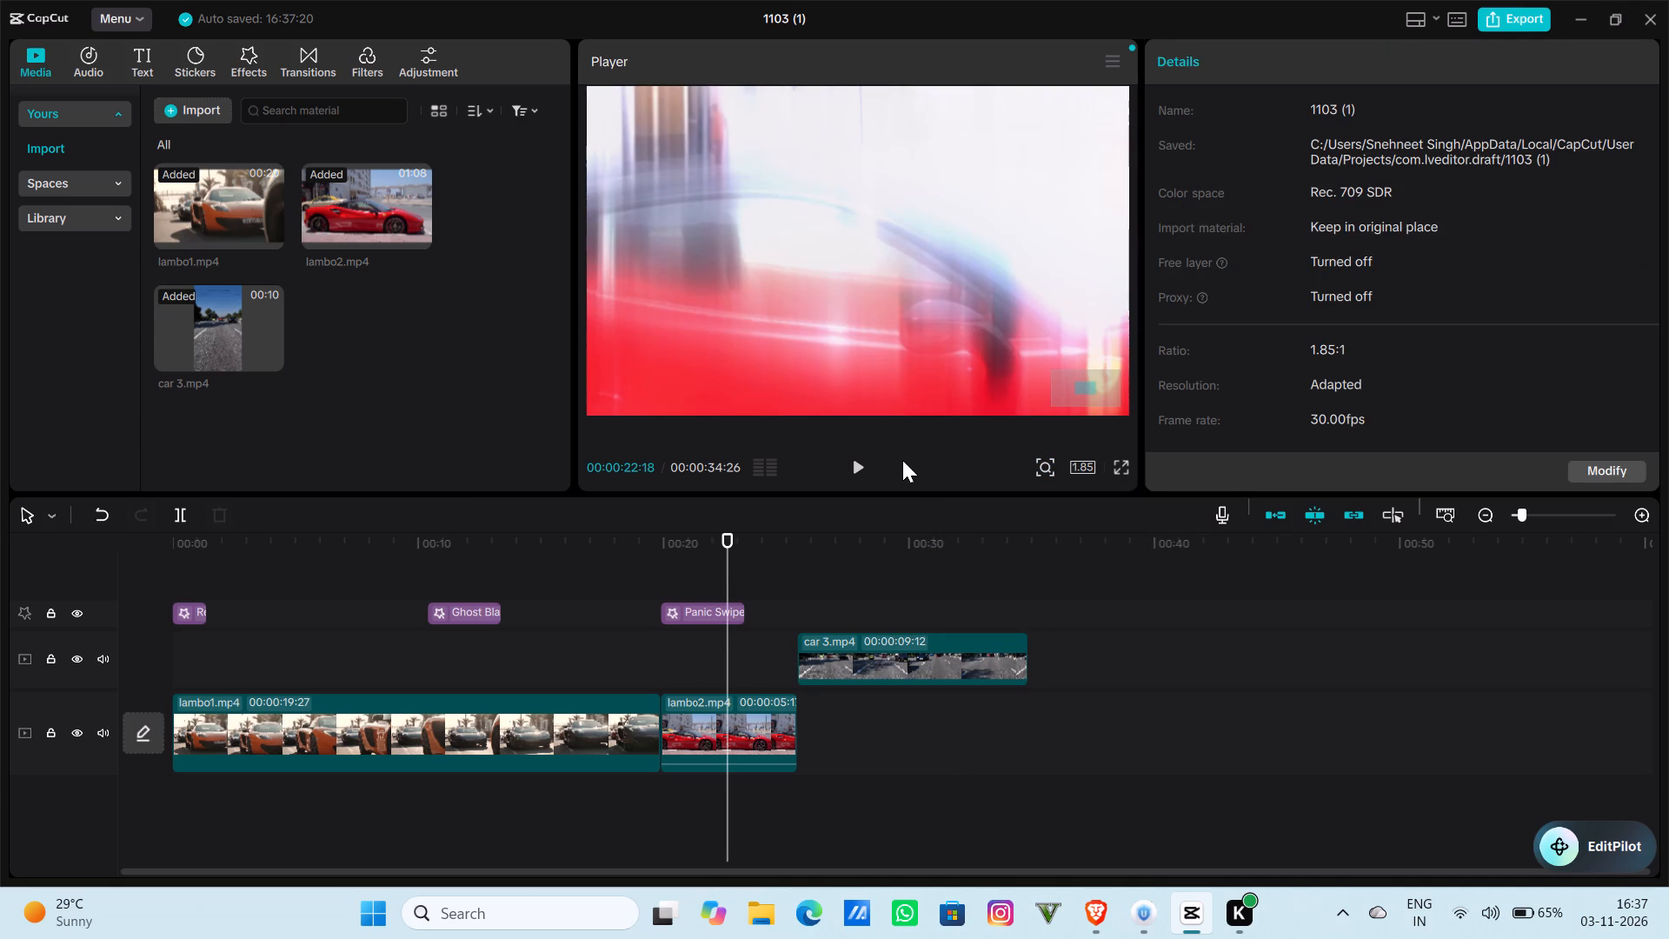
{"action": "left_click", "coordinate": [861, 462]}
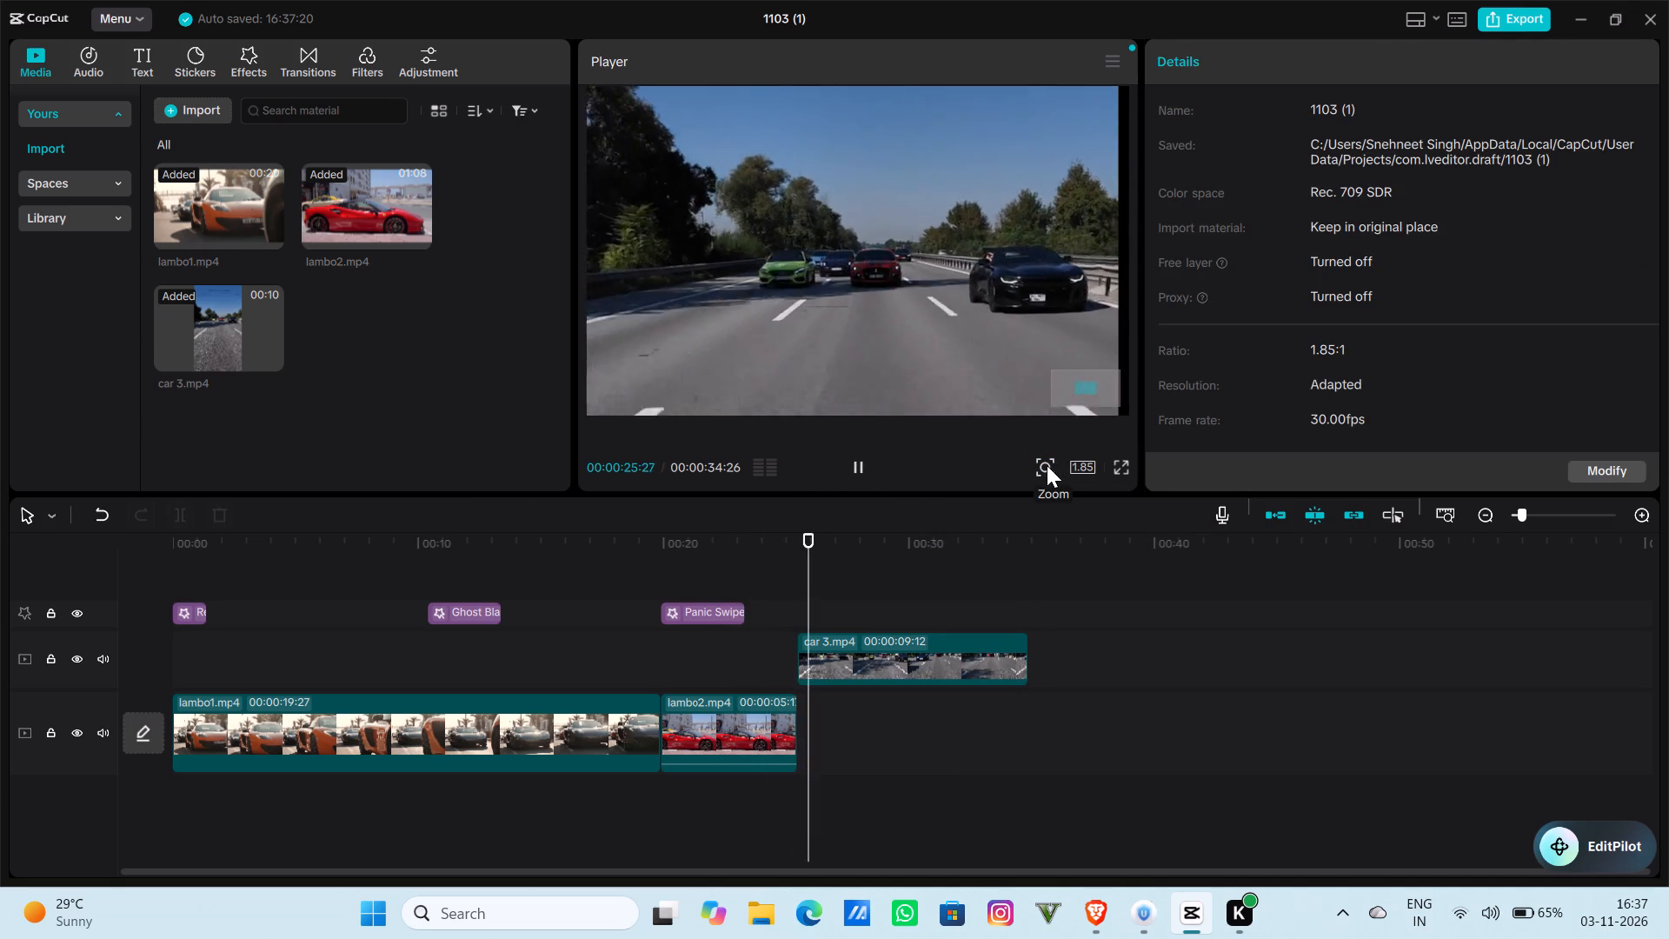
{"action": "left_click", "coordinate": [543, 729]}
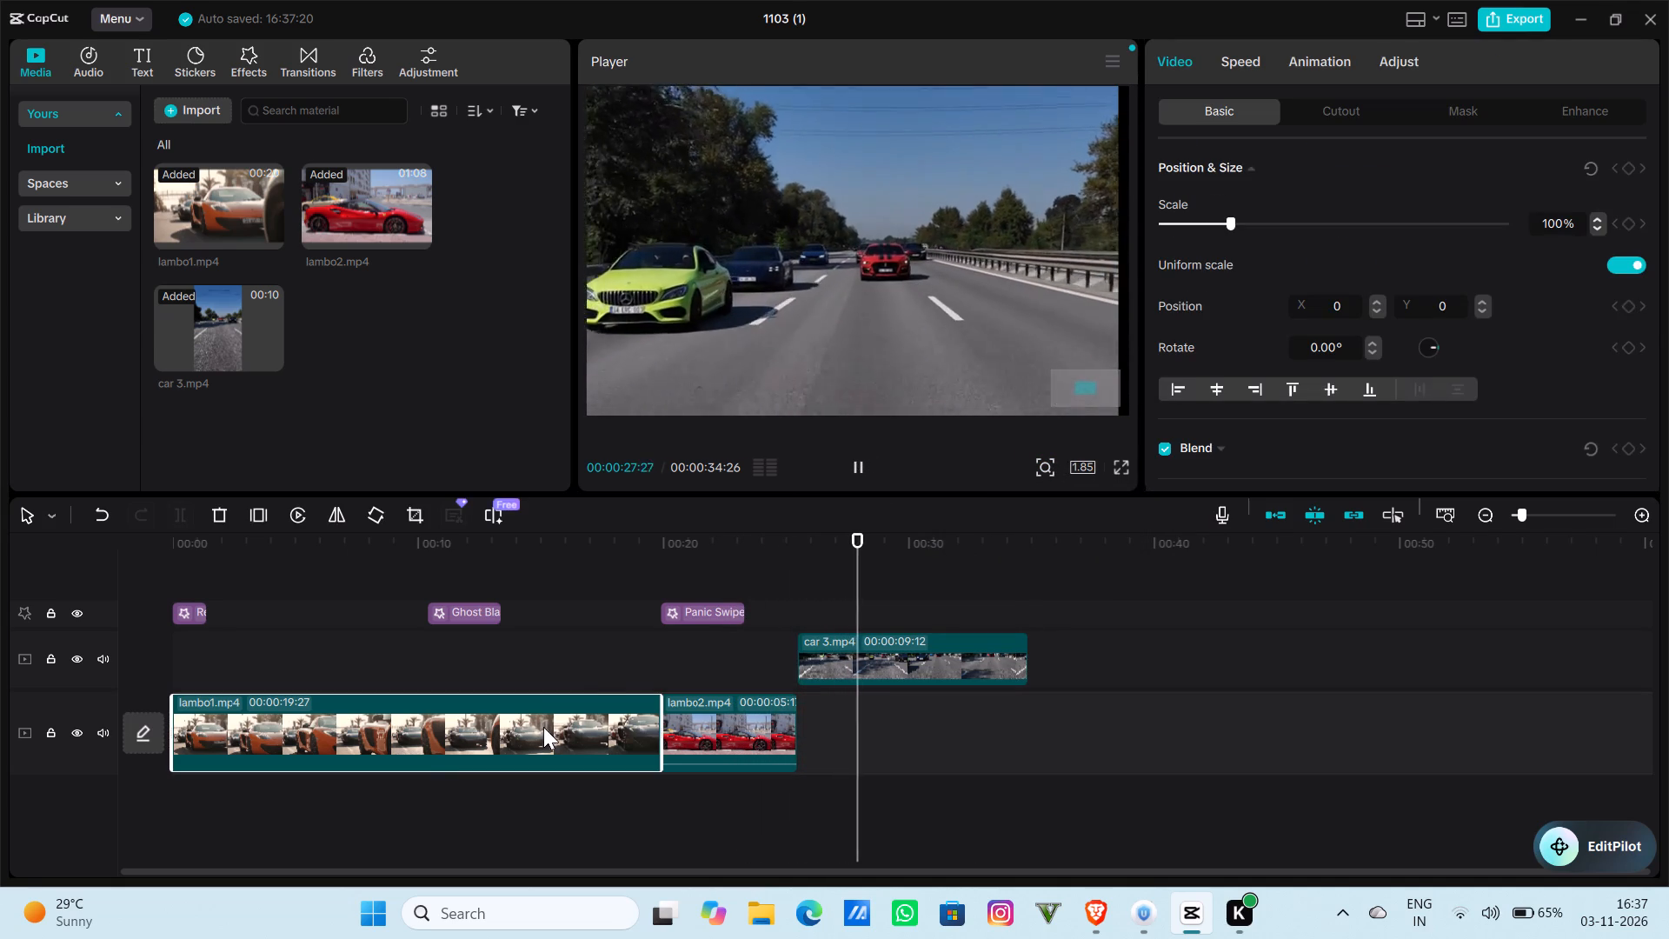
{"action": "left_click_drag", "start_coordinate": [626, 540], "coordinate": [283, 544]}
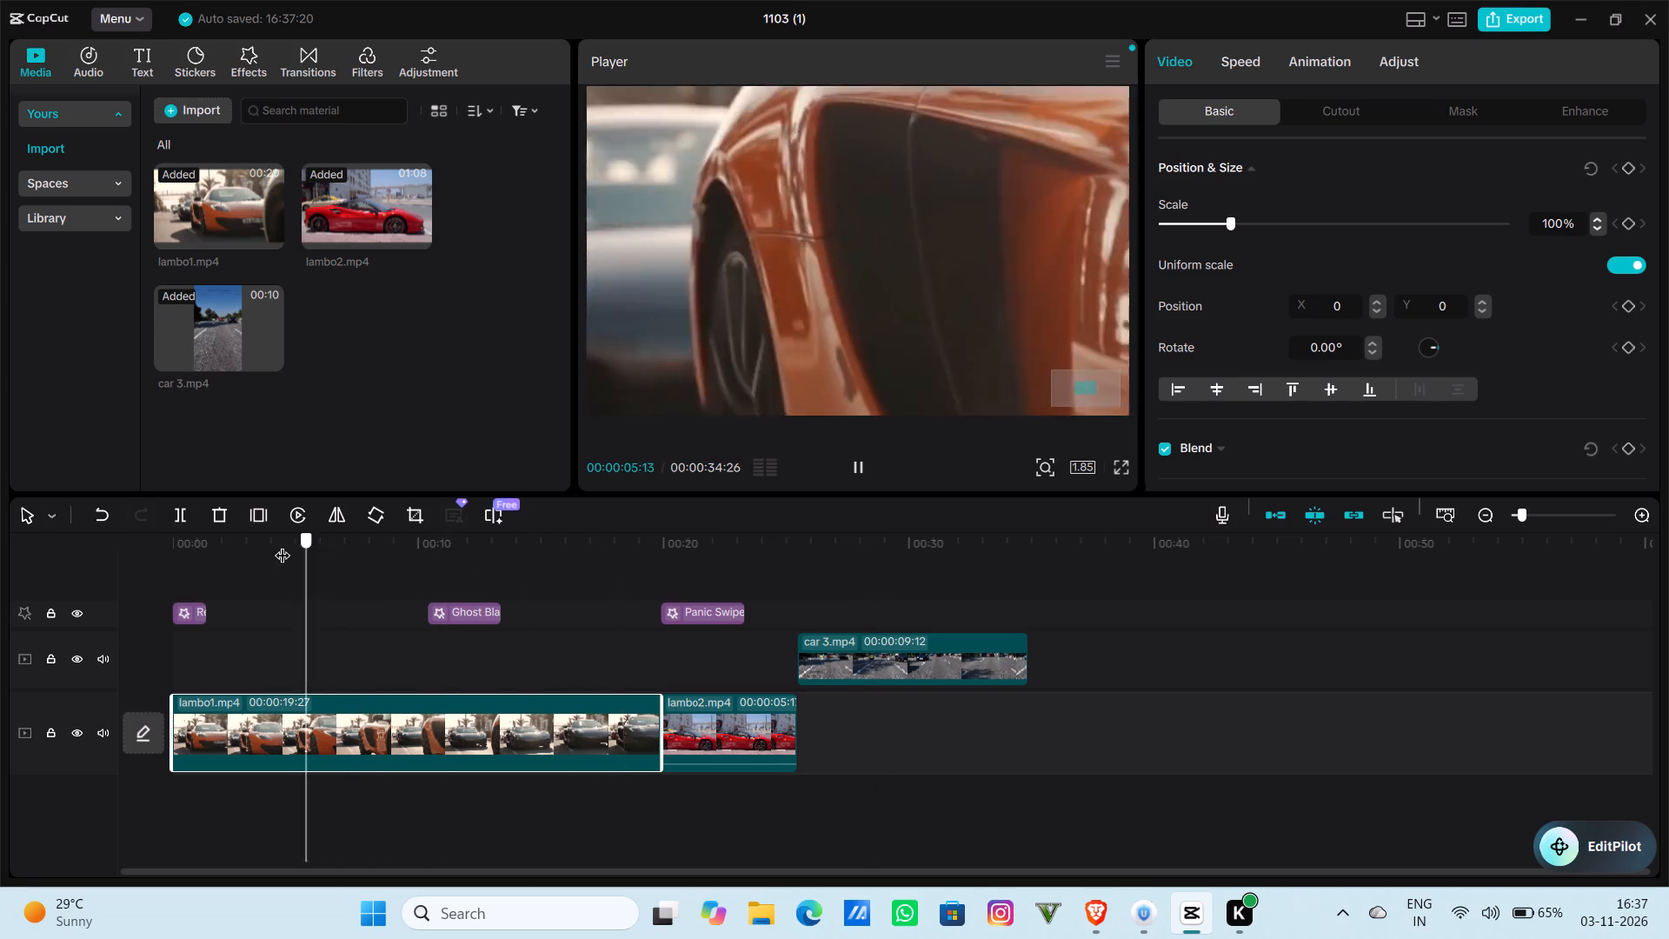
{"action": "left_click_drag", "start_coordinate": [283, 544], "coordinate": [650, 556]}
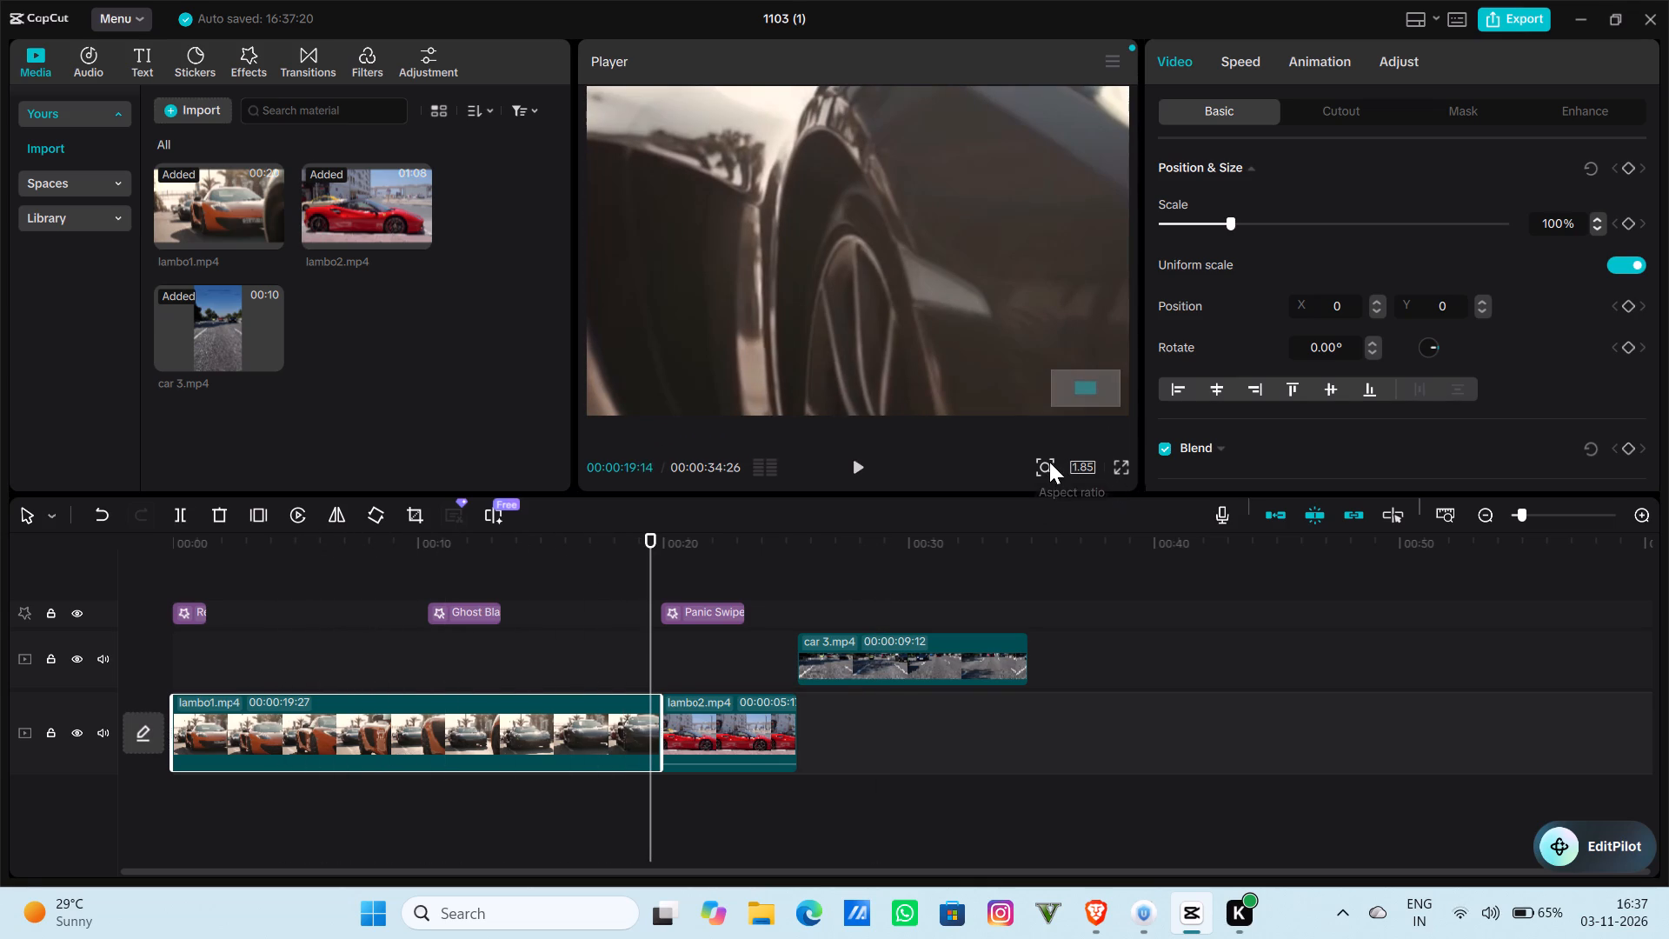
Fit the whole frame in the preview and recheck the framing of lambo1.mp4 and the start of car 3.mp4 at 00:00:25:14.
{"action": "left_click", "coordinate": [1047, 462]}
{"action": "left_click", "coordinate": [1001, 502]}
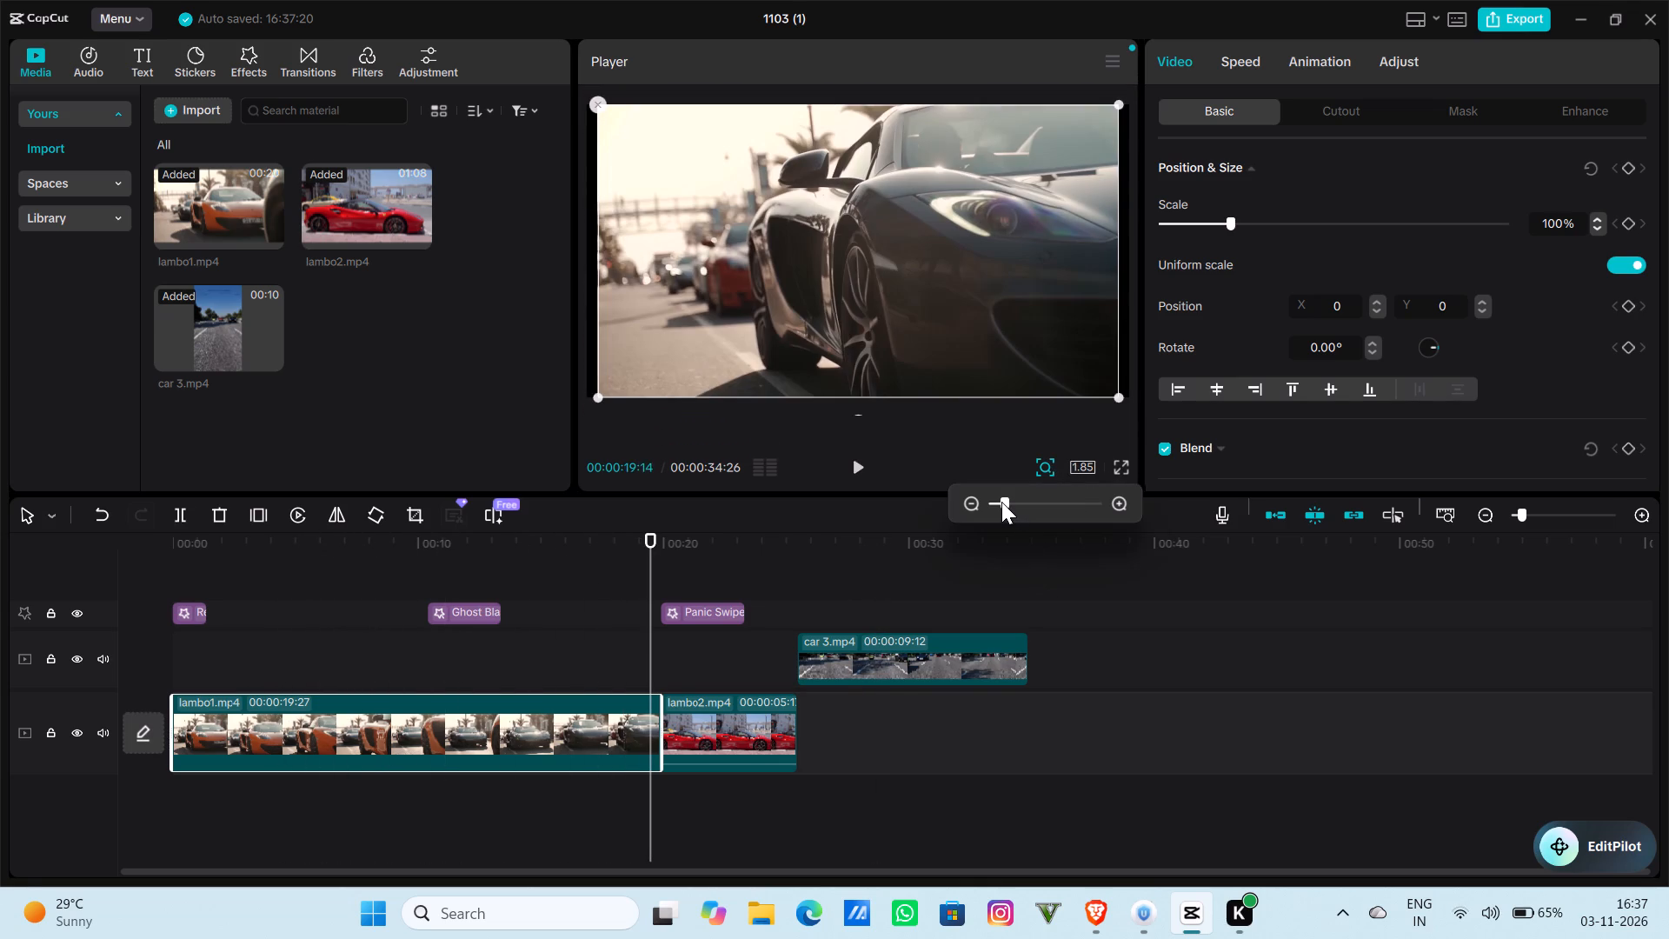
{"action": "left_click", "coordinate": [589, 721]}
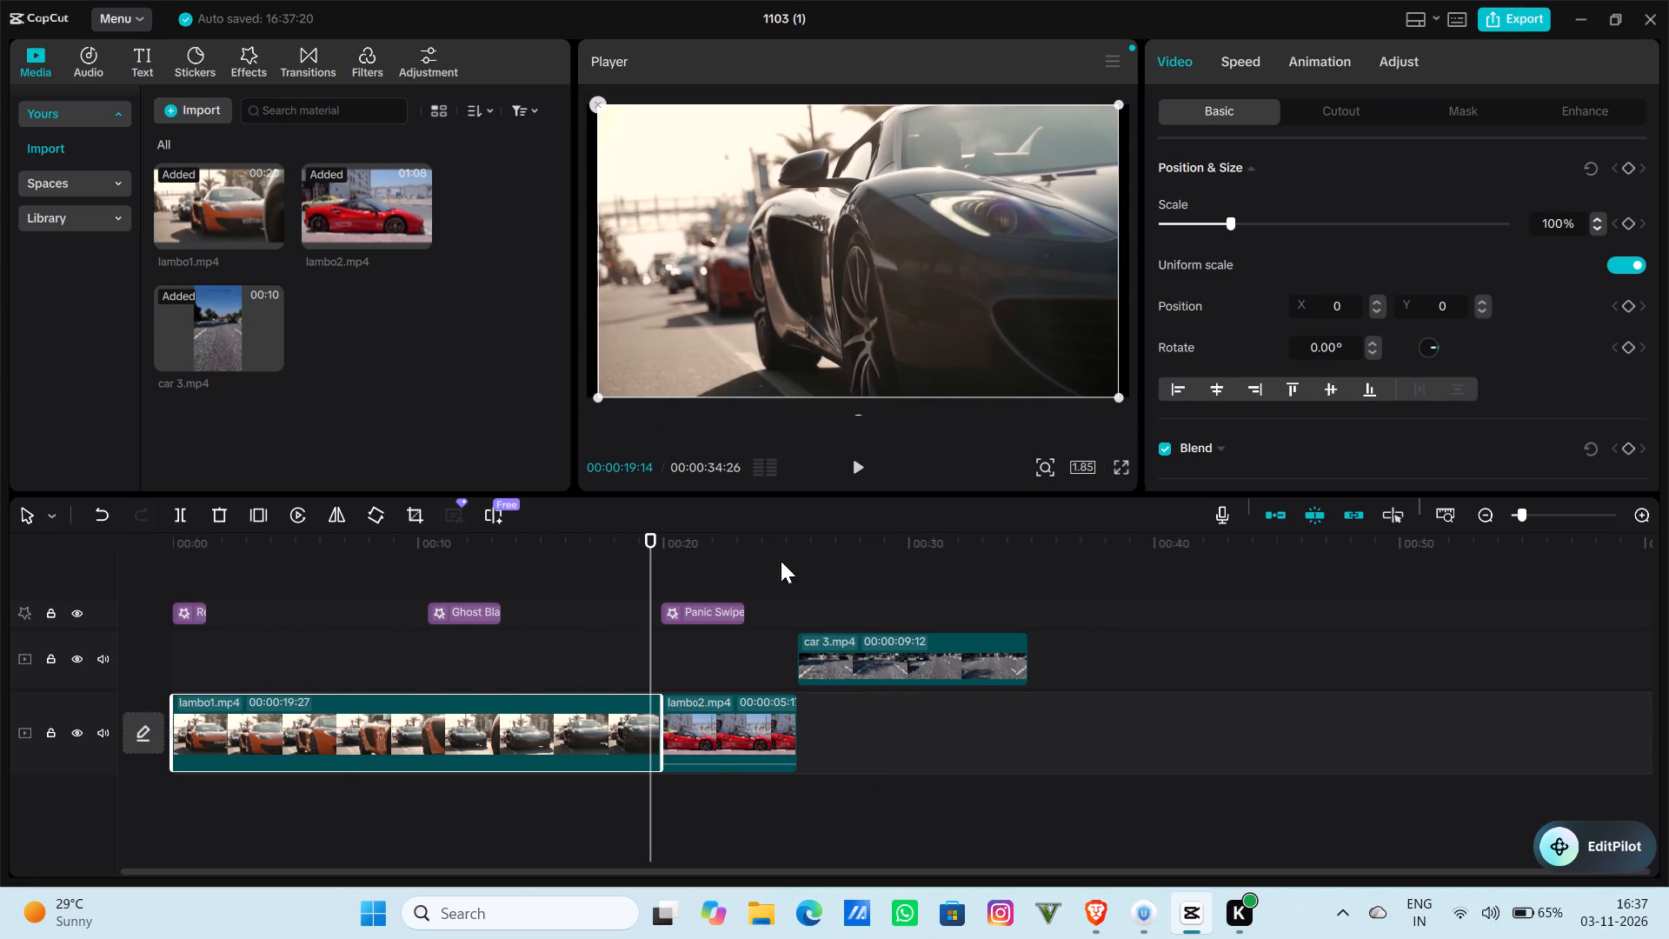
{"action": "left_click", "coordinate": [709, 754]}
{"action": "left_click", "coordinate": [522, 729]}
{"action": "left_click", "coordinate": [859, 463]}
{"action": "left_click_drag", "start_coordinate": [684, 547], "coordinate": [493, 545]}
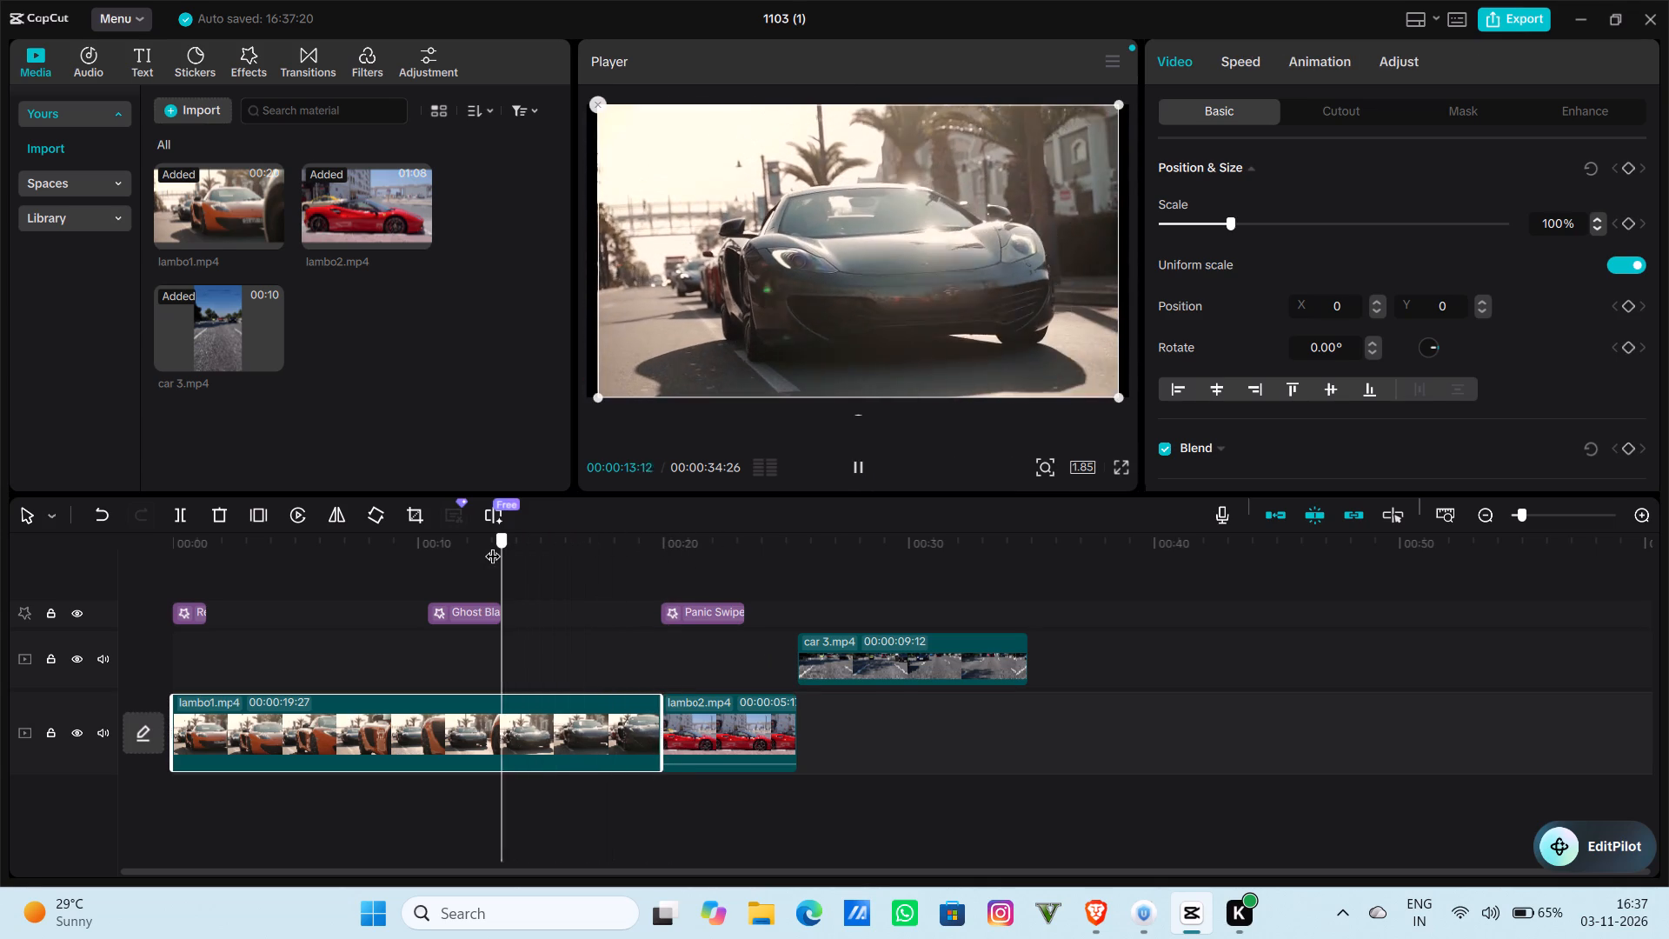
{"action": "left_click_drag", "start_coordinate": [493, 545], "coordinate": [523, 545]}
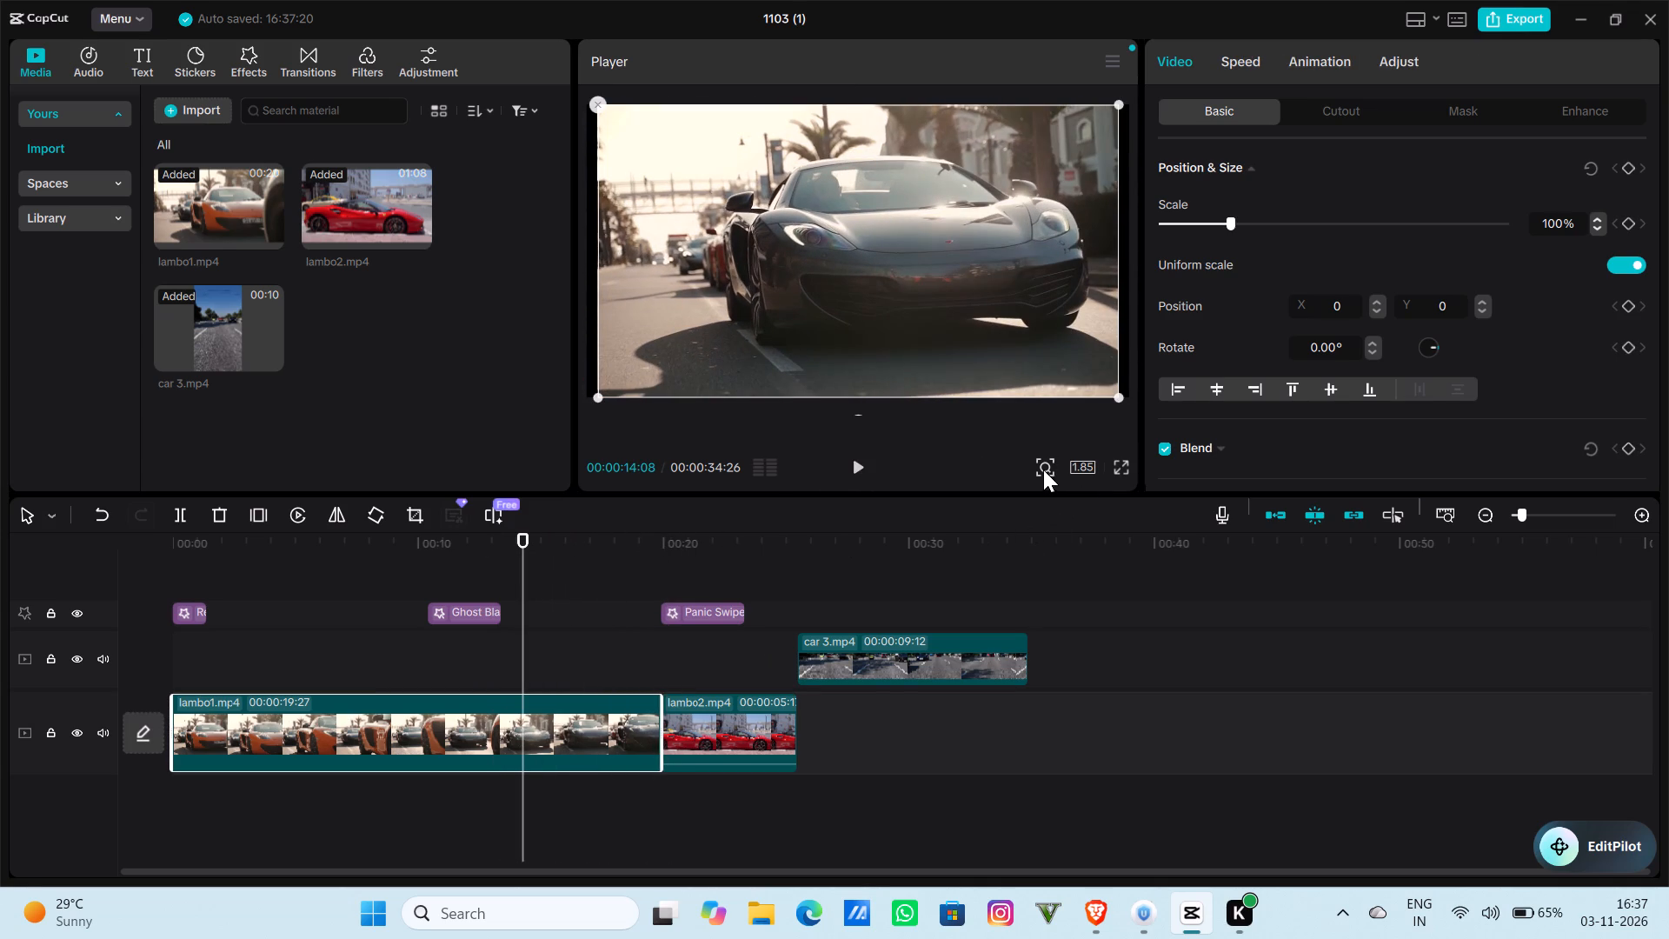
{"action": "left_click", "coordinate": [1041, 468]}
{"action": "left_click_drag", "start_coordinate": [1002, 500], "coordinate": [1014, 504]}
{"action": "left_click", "coordinate": [885, 671]}
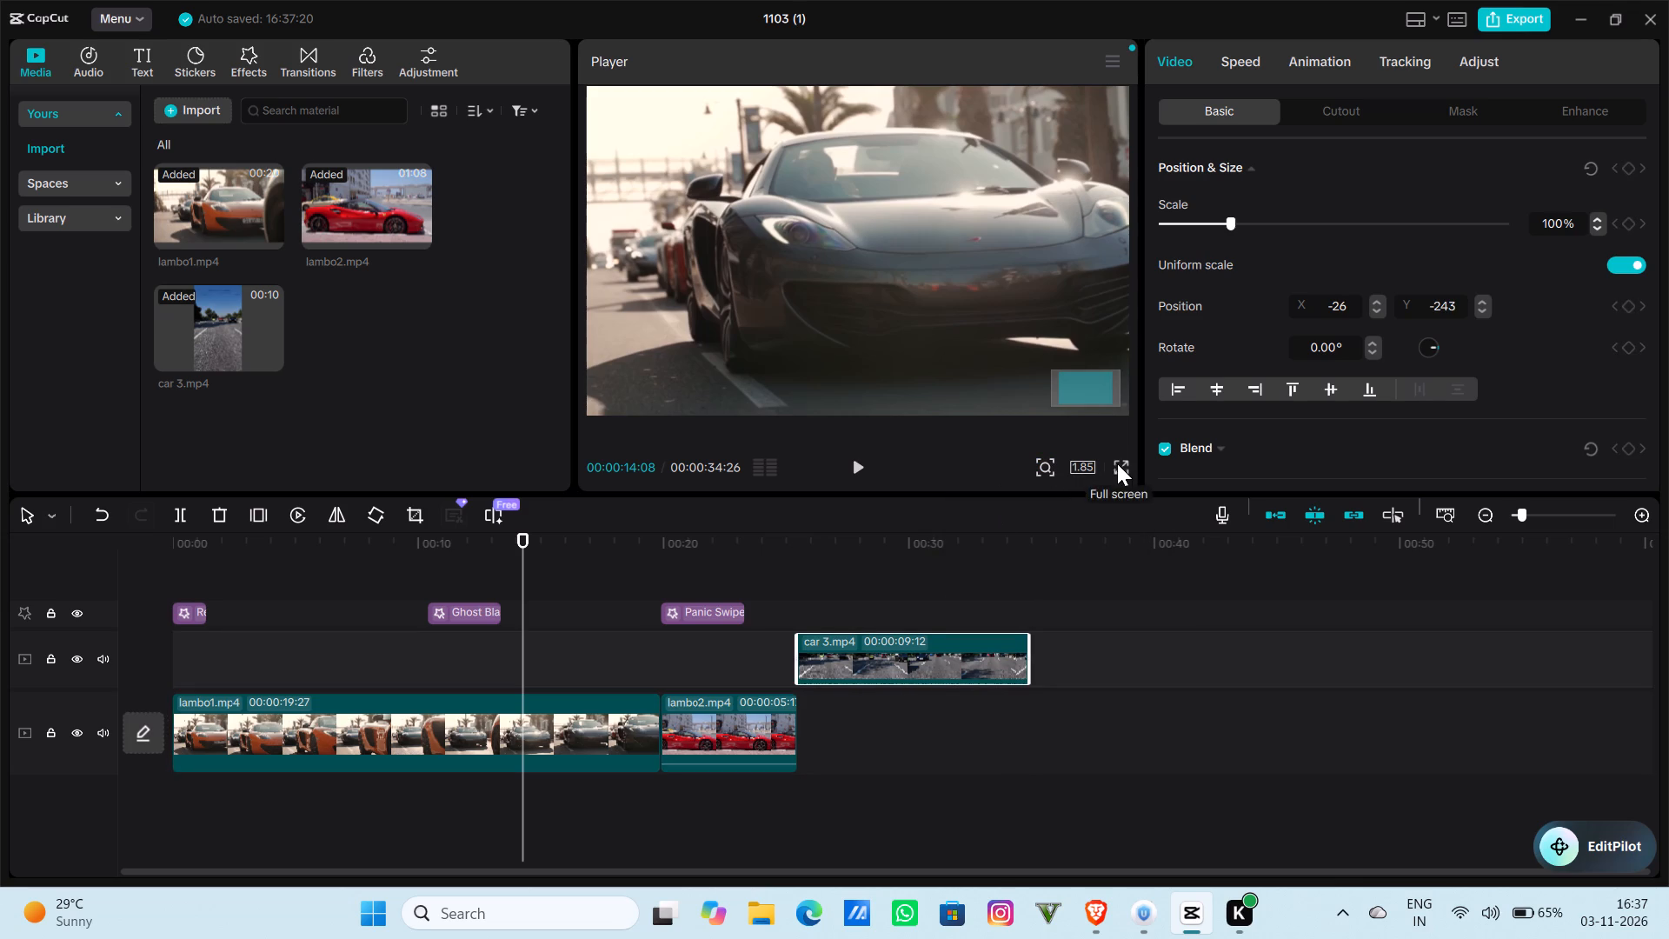
{"action": "left_click_drag", "start_coordinate": [830, 574], "coordinate": [809, 560]}
{"action": "left_click_drag", "start_coordinate": [821, 548], "coordinate": [828, 540]}
{"action": "left_click_drag", "start_coordinate": [837, 531], "coordinate": [804, 536]}
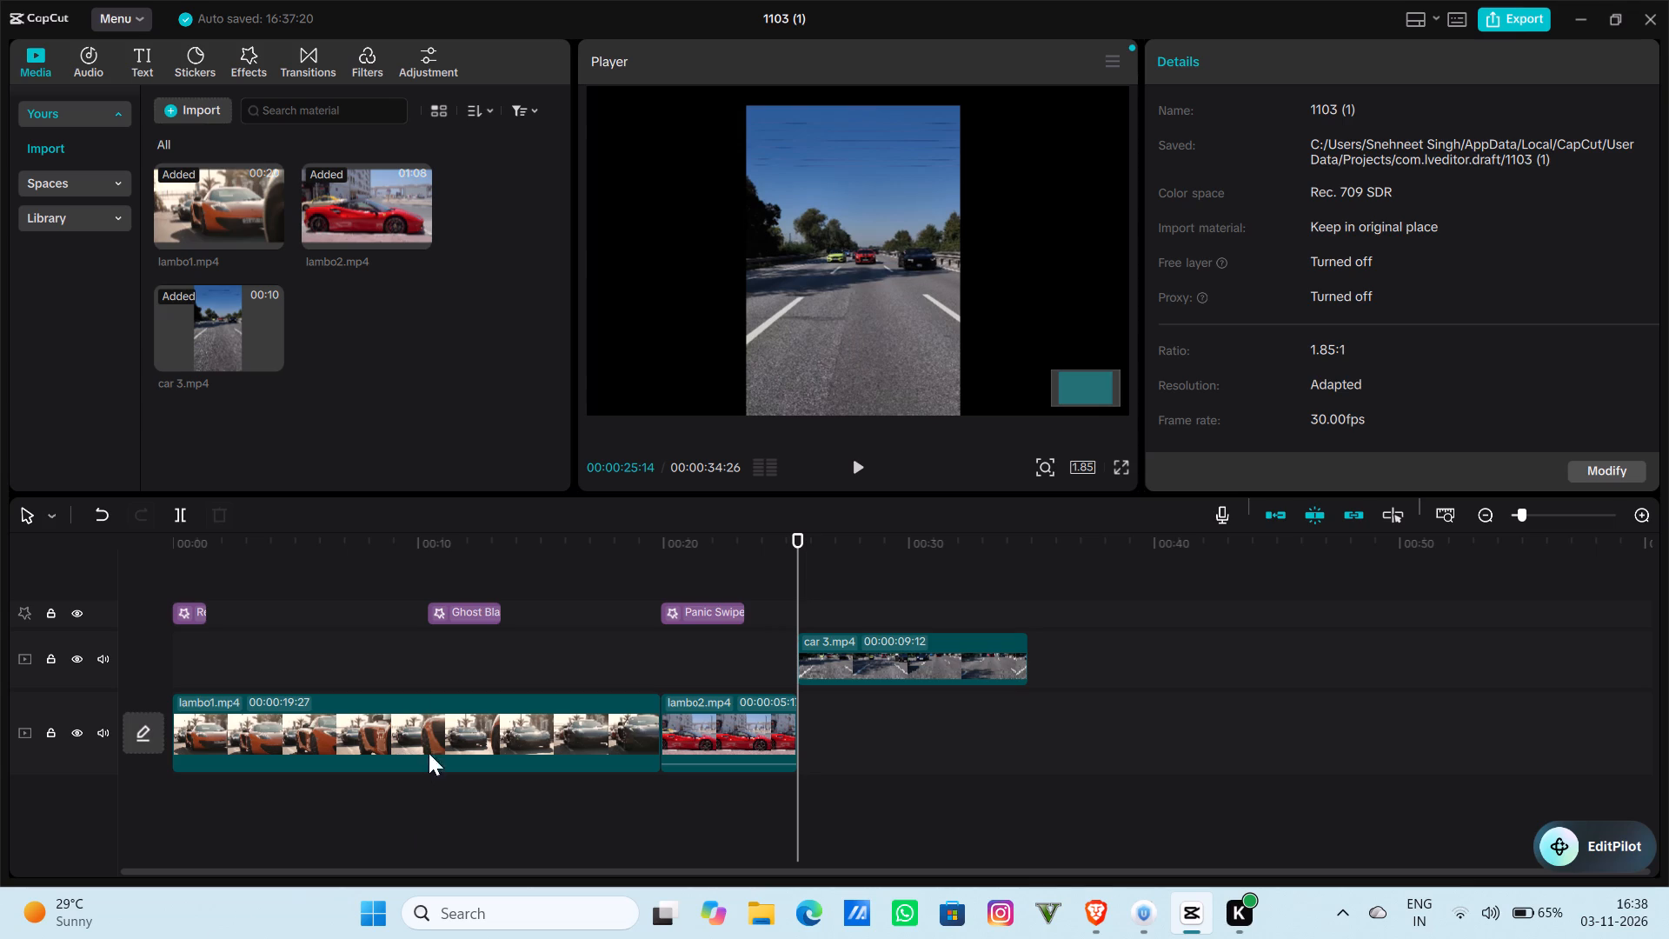
Speed up the car 3.mp4 clip to 1.35x and play it through to its end.
{"action": "left_click", "coordinate": [969, 649]}
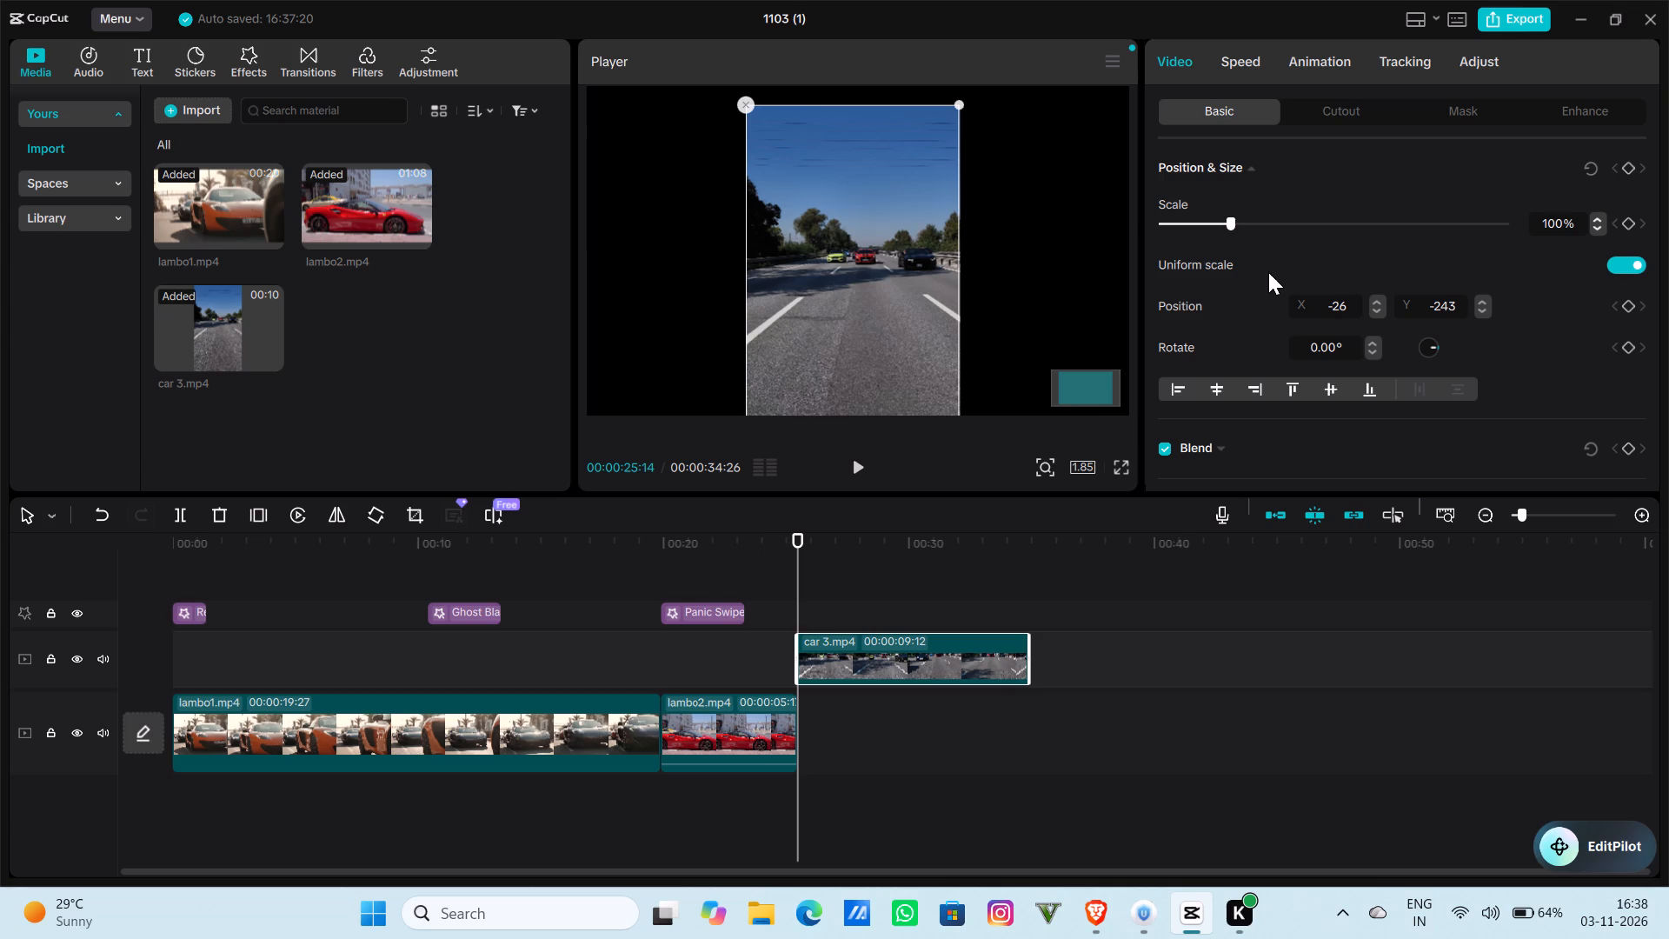
{"action": "left_click", "coordinate": [1339, 116]}
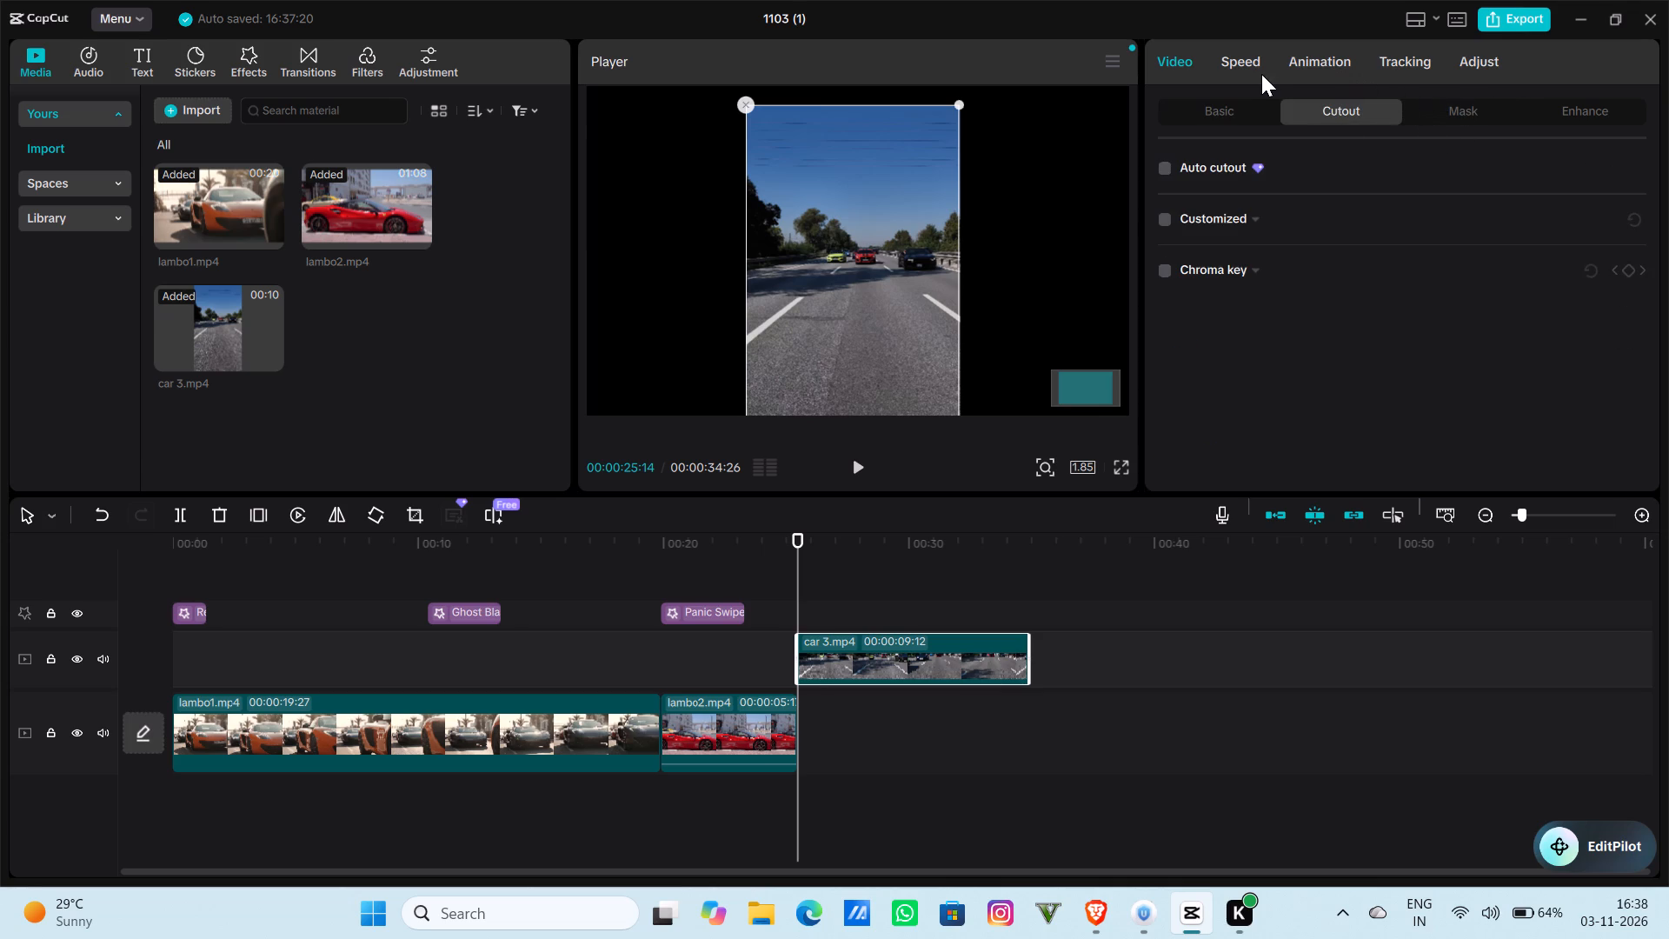
{"action": "left_click", "coordinate": [1400, 59]}
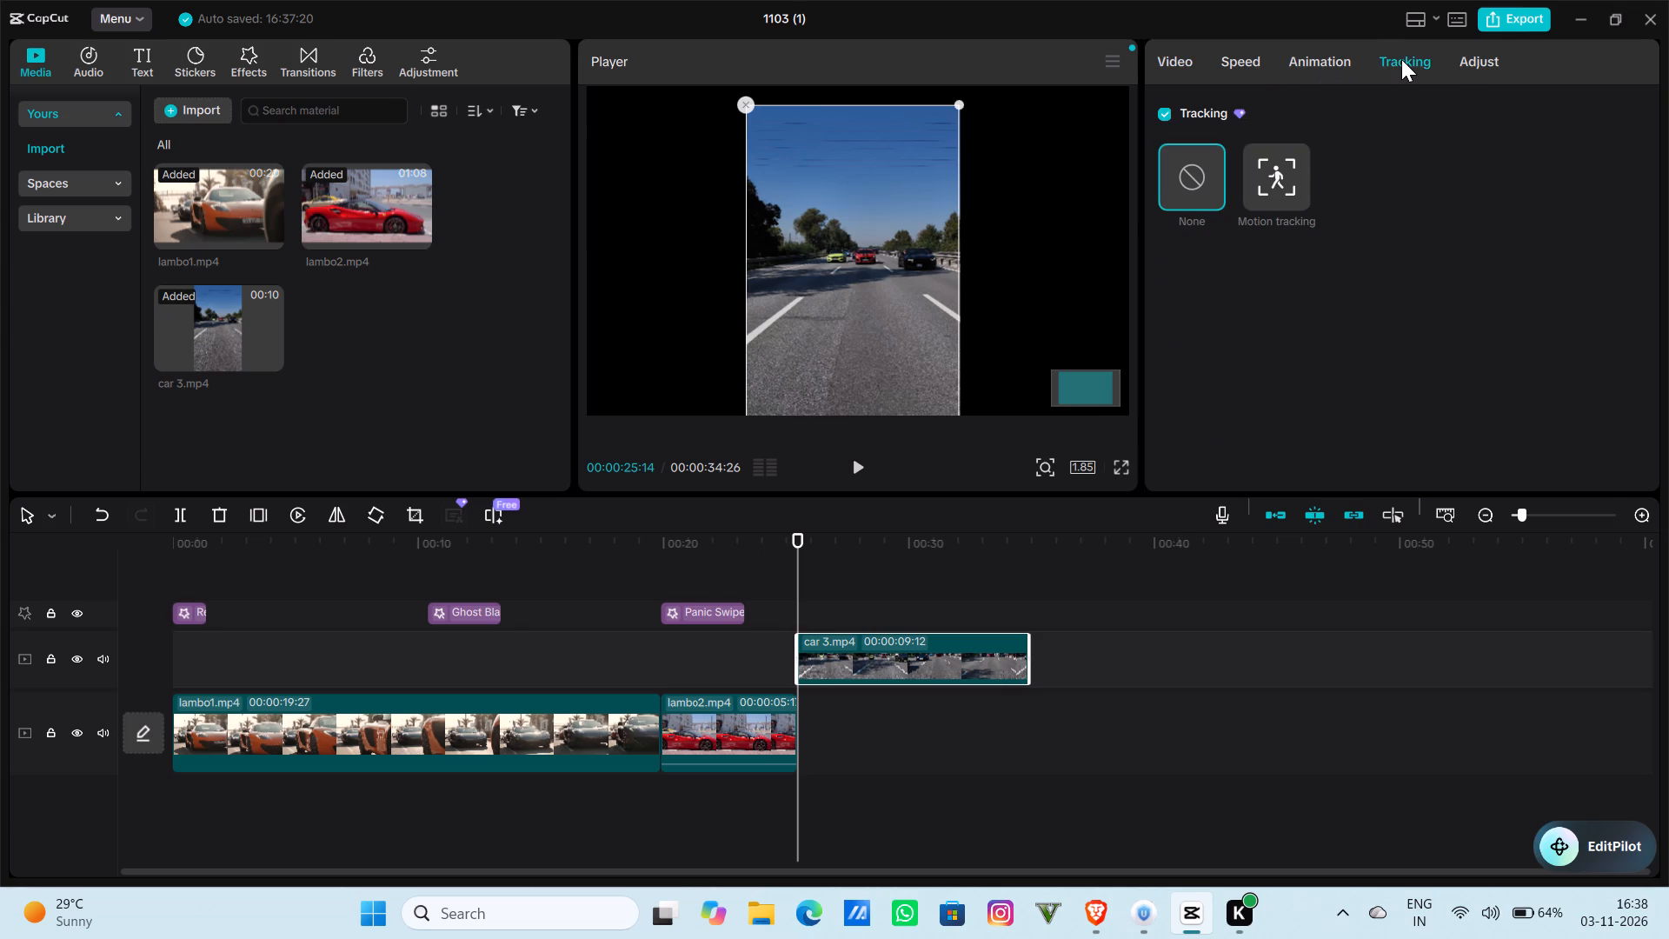
{"action": "left_click", "coordinate": [1453, 58]}
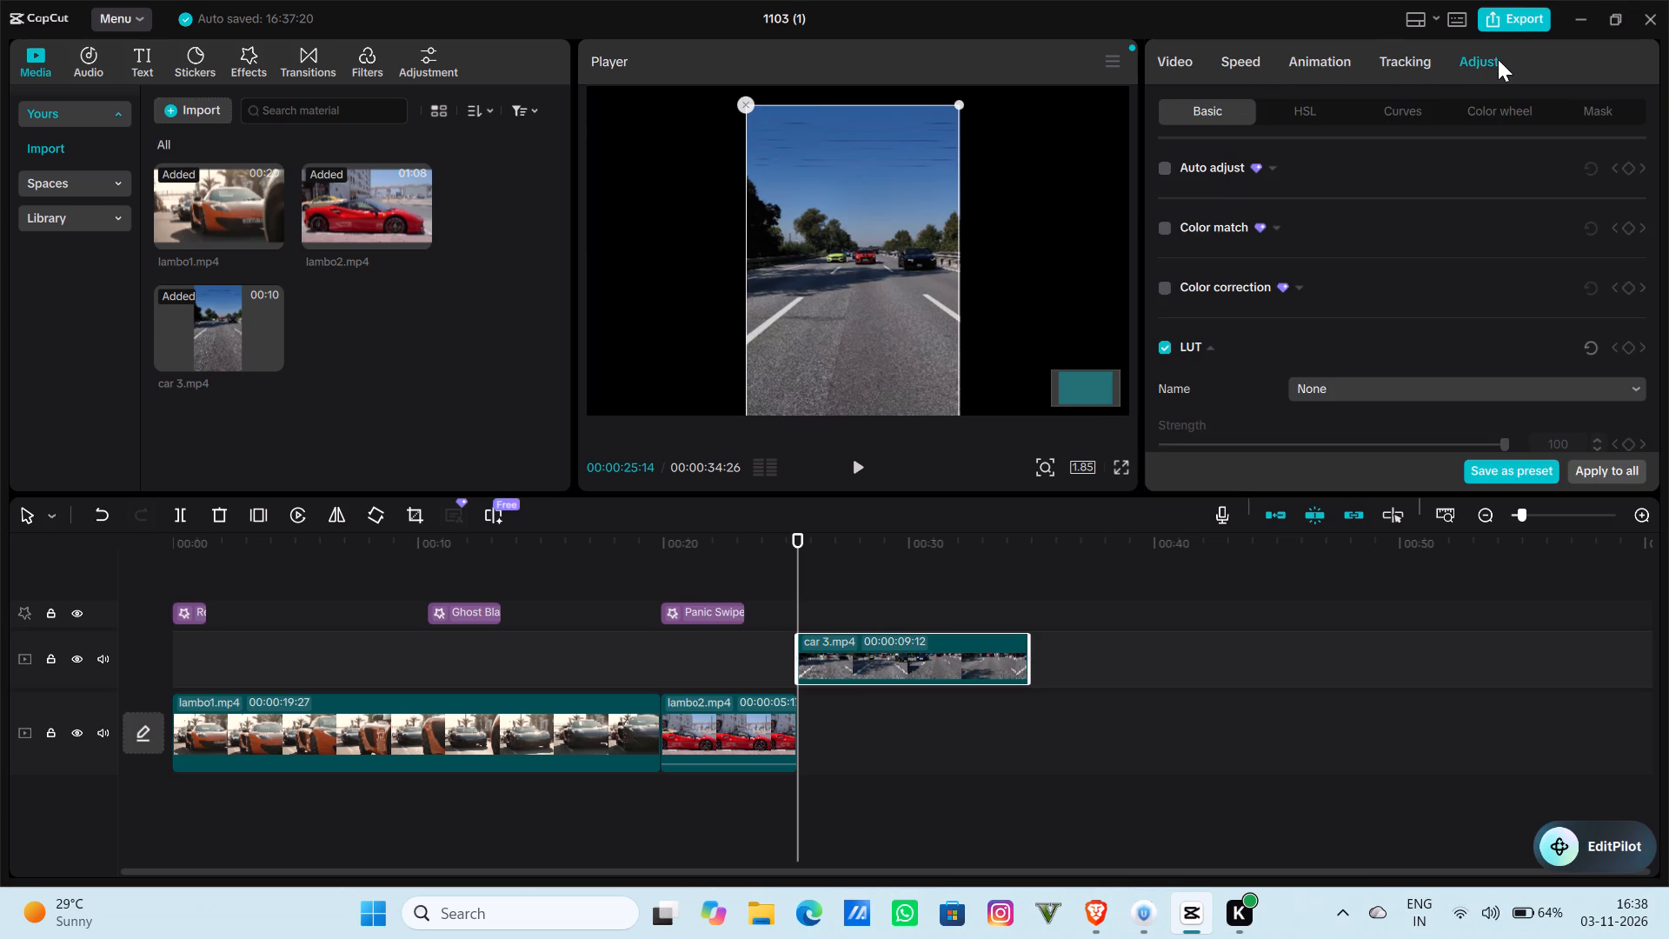
{"action": "left_click", "coordinate": [1254, 65]}
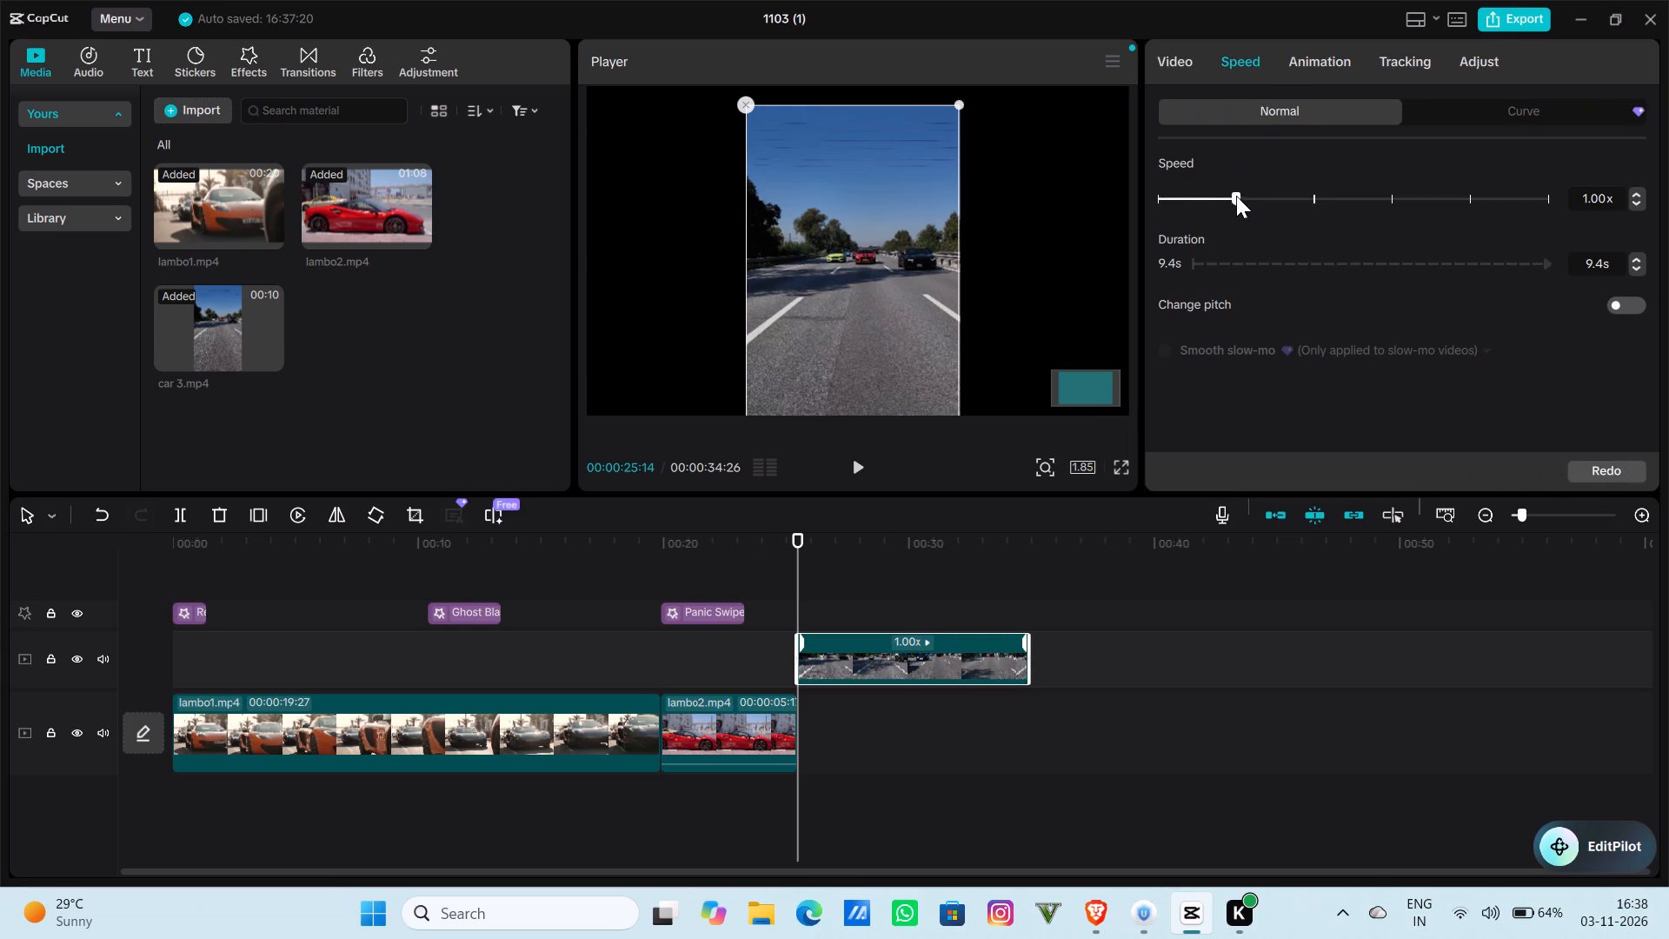
{"action": "left_click_drag", "start_coordinate": [1234, 196], "coordinate": [1264, 196]}
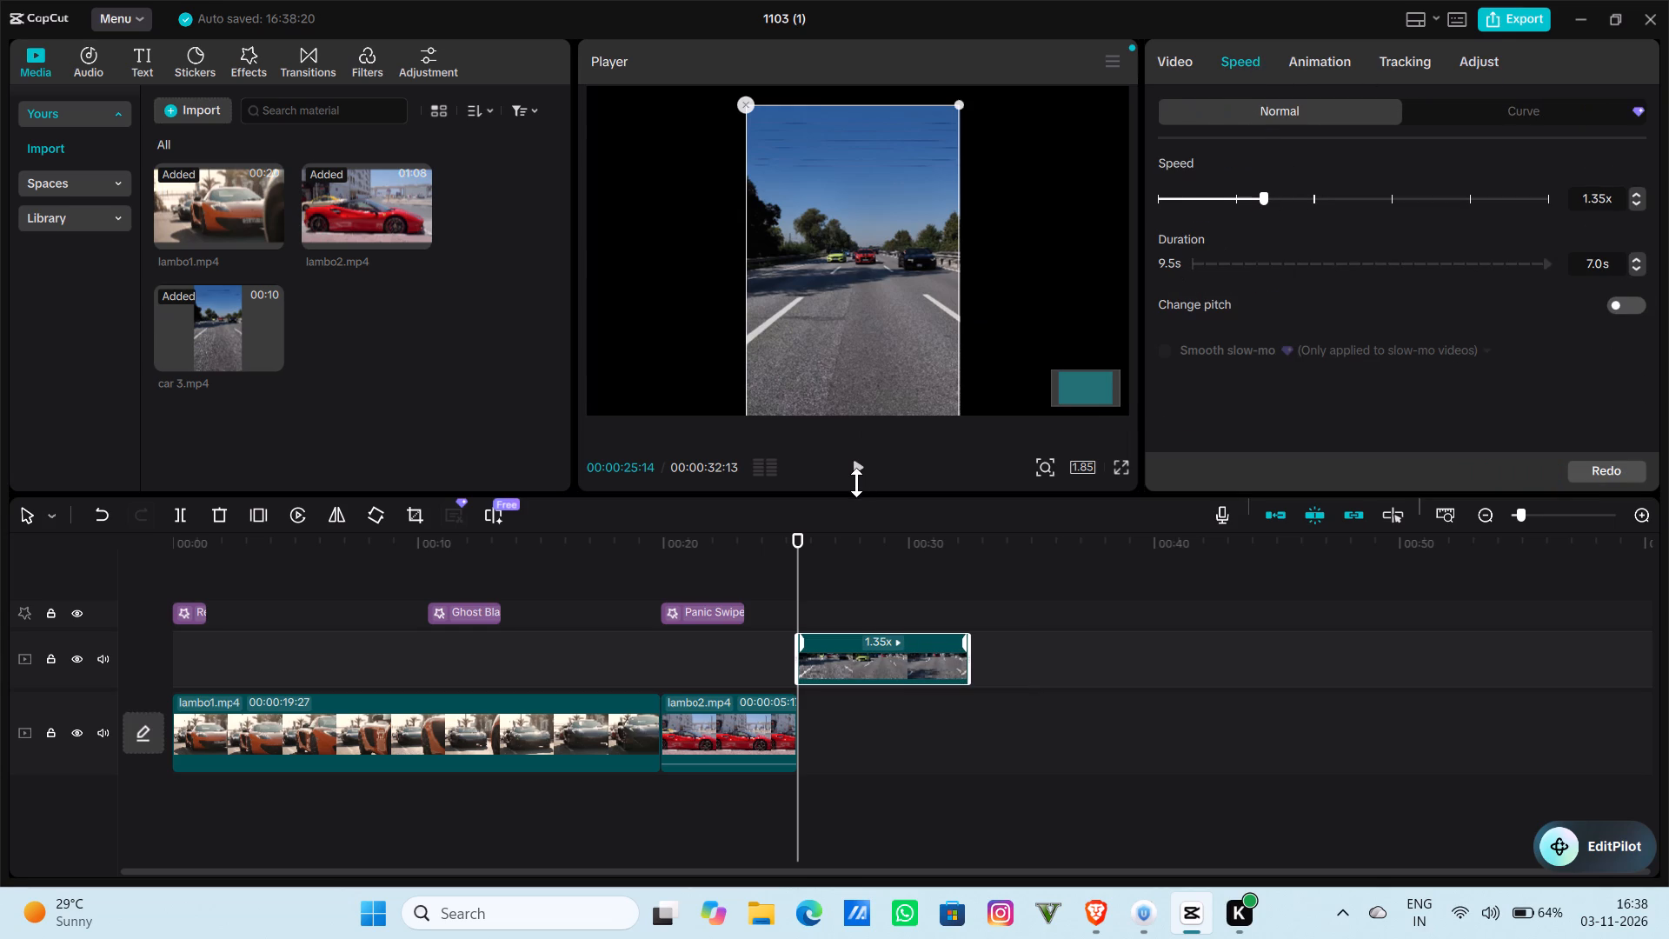
{"action": "left_click", "coordinate": [855, 464]}
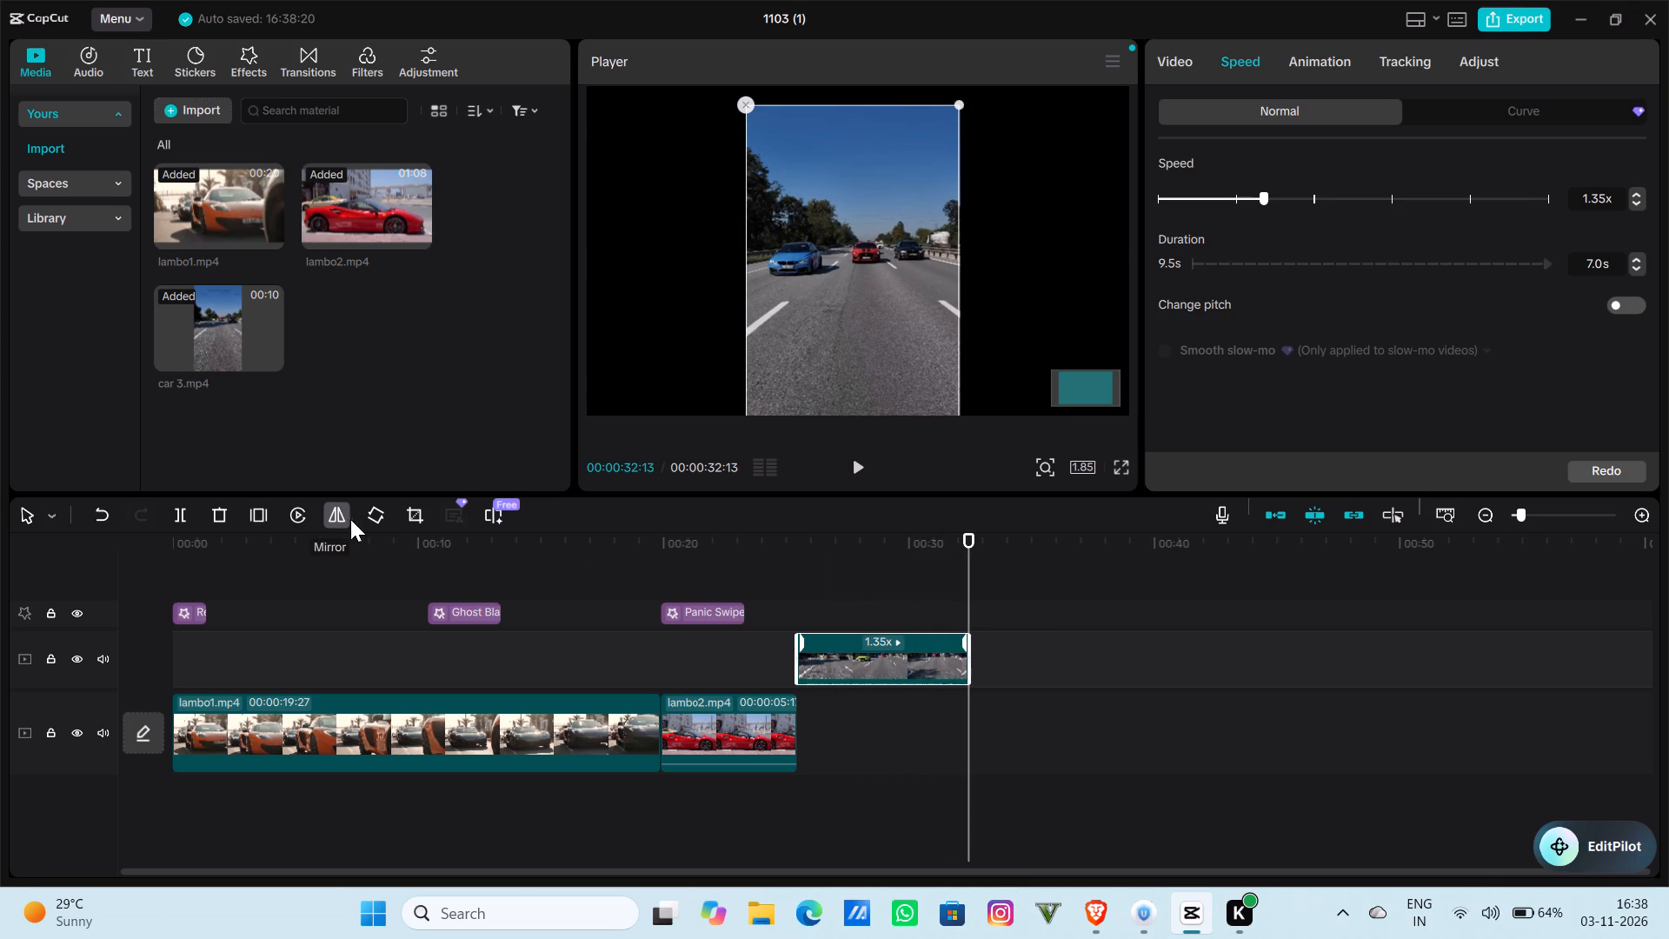
Crop the car 3.mp4 clip to a landscape band around the cars, cutting the upper sky and lower road, and play the edit back.
{"action": "left_click", "coordinate": [422, 519]}
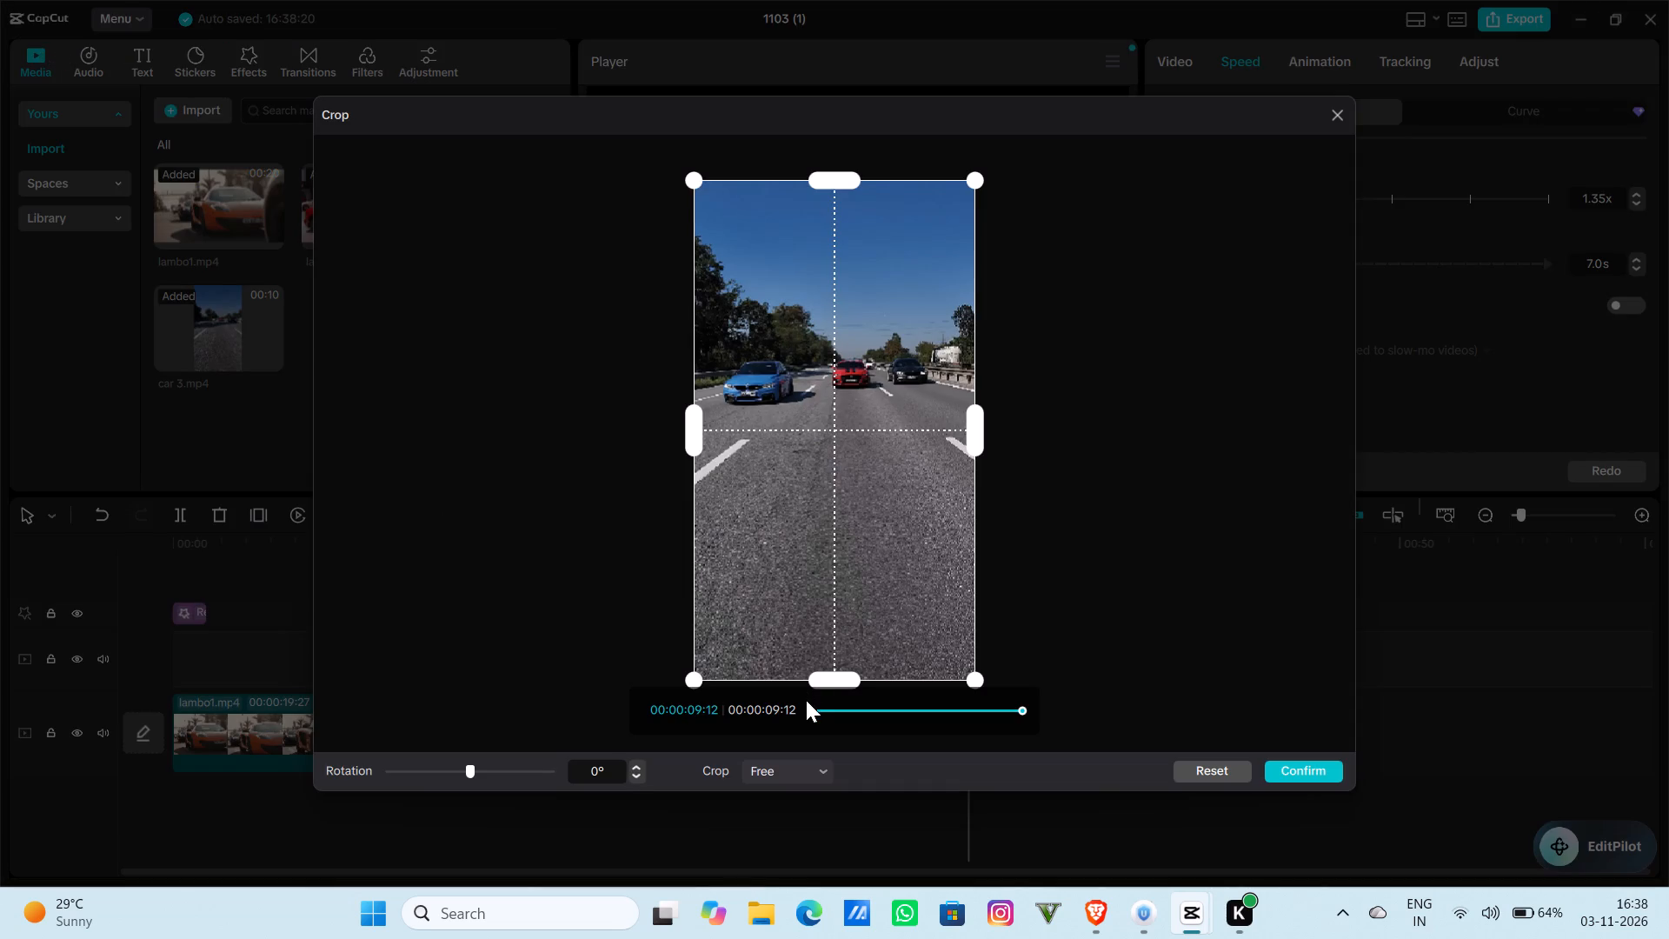
{"action": "left_click_drag", "start_coordinate": [817, 679], "coordinate": [851, 485]}
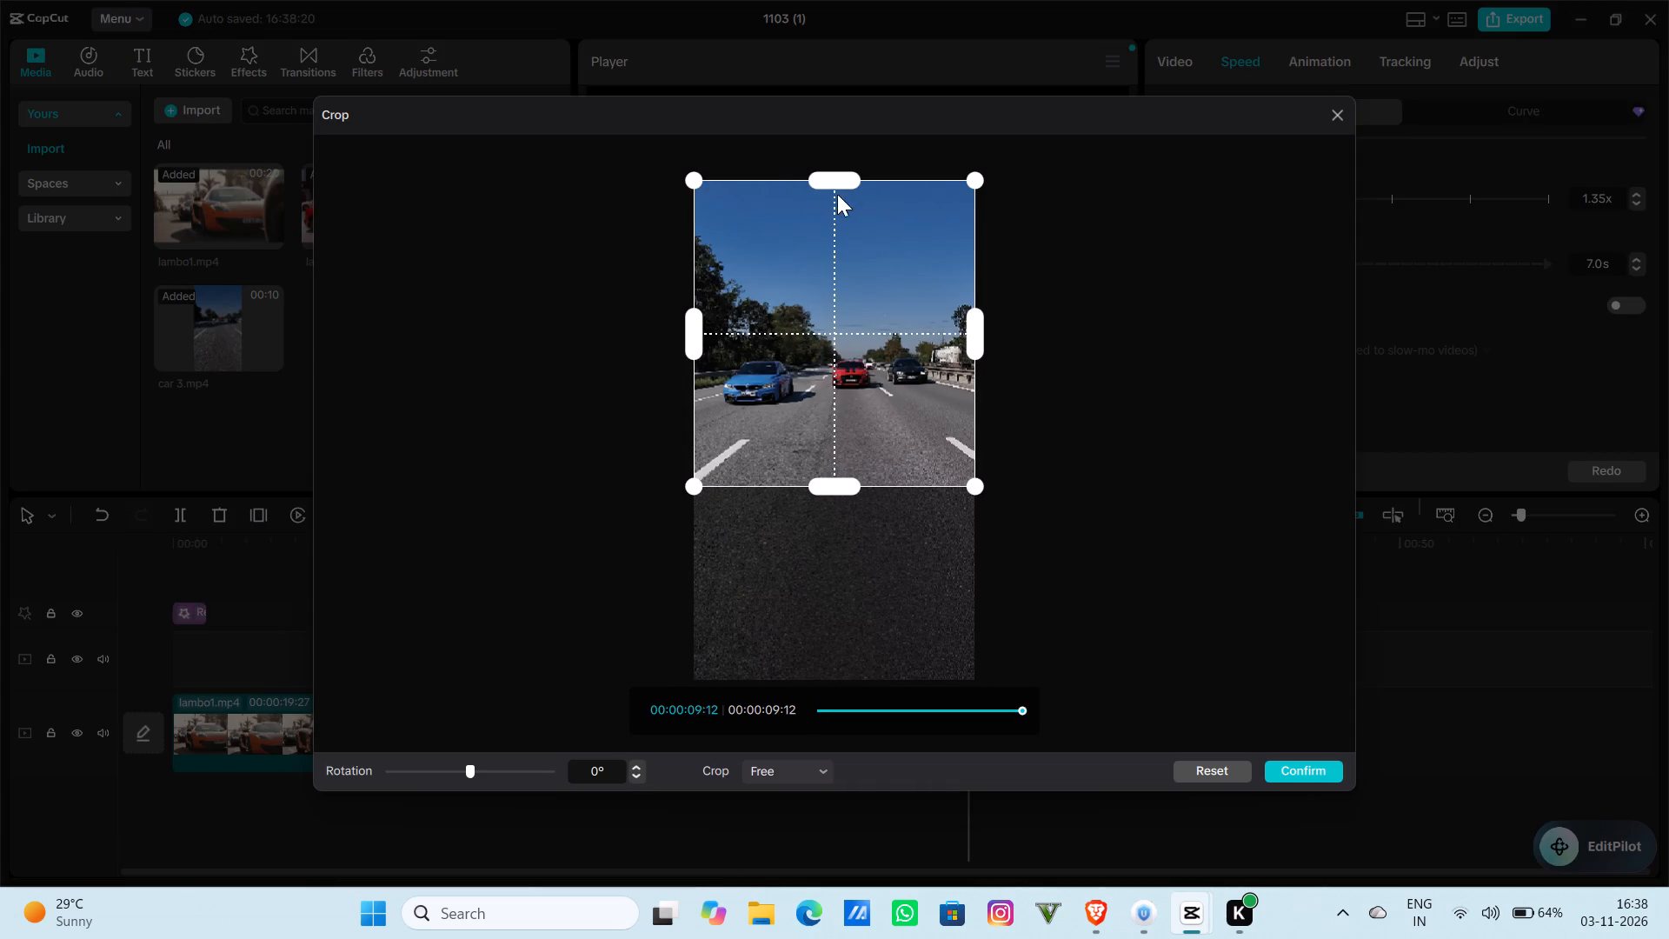
{"action": "left_click_drag", "start_coordinate": [840, 180], "coordinate": [845, 319]}
{"action": "left_click", "coordinate": [834, 713]}
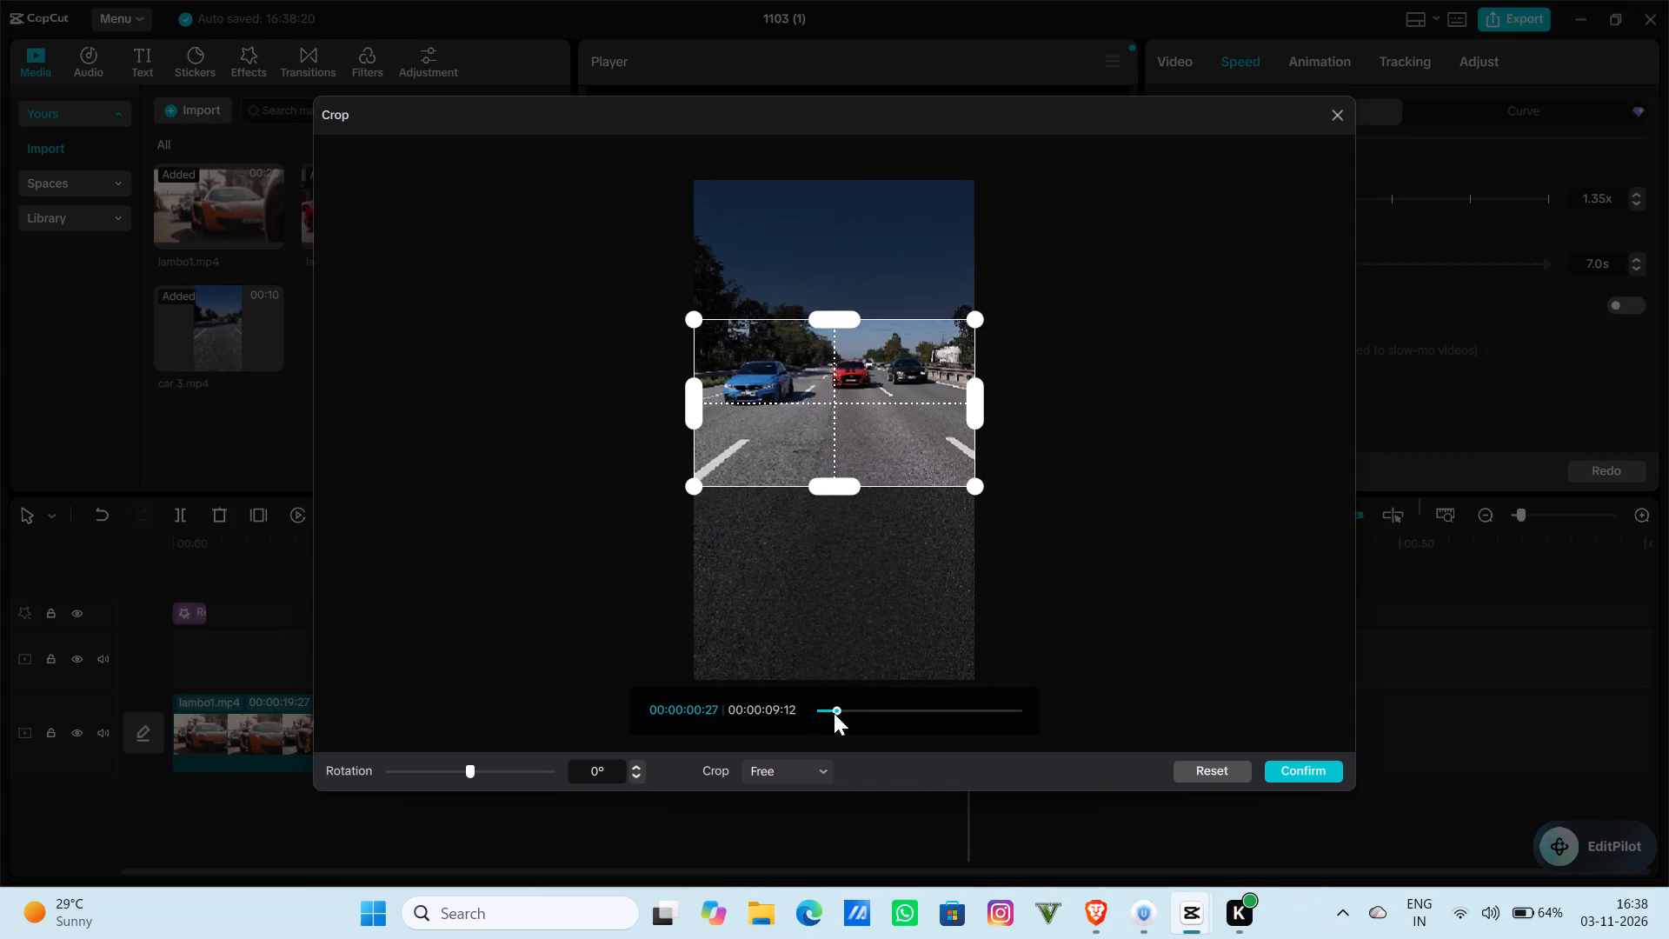
{"action": "left_click_drag", "start_coordinate": [834, 713], "coordinate": [1067, 702]}
{"action": "left_click_drag", "start_coordinate": [828, 305], "coordinate": [828, 276]}
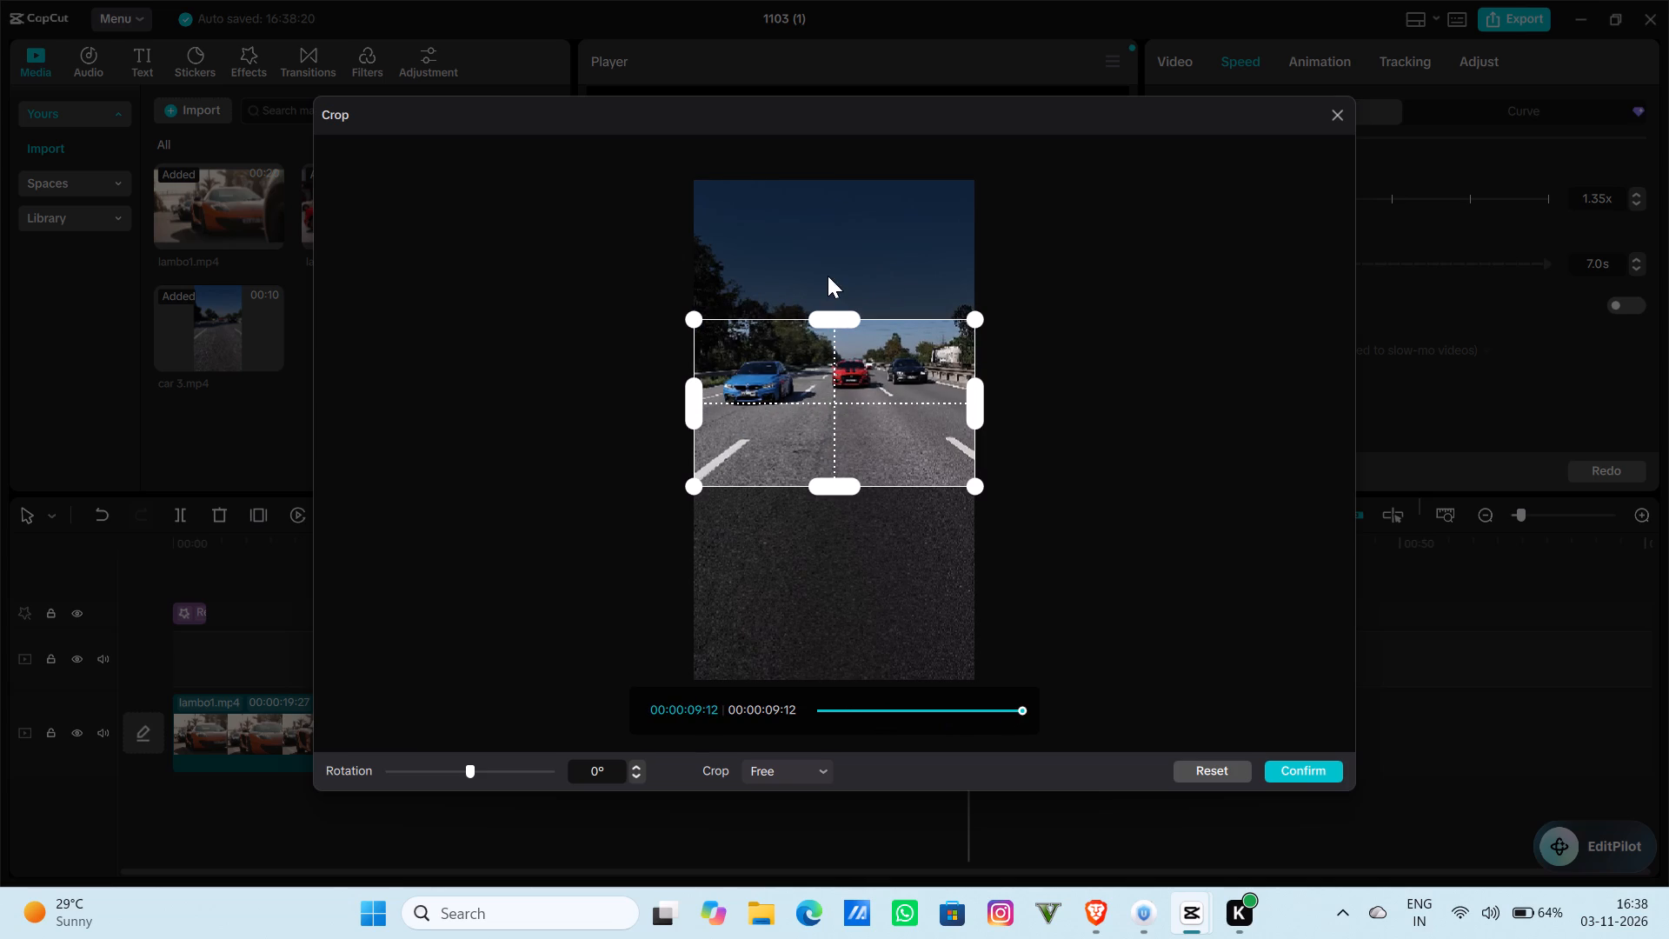
{"action": "left_click_drag", "start_coordinate": [828, 276], "coordinate": [824, 327]}
{"action": "left_click_drag", "start_coordinate": [826, 322], "coordinate": [828, 305]}
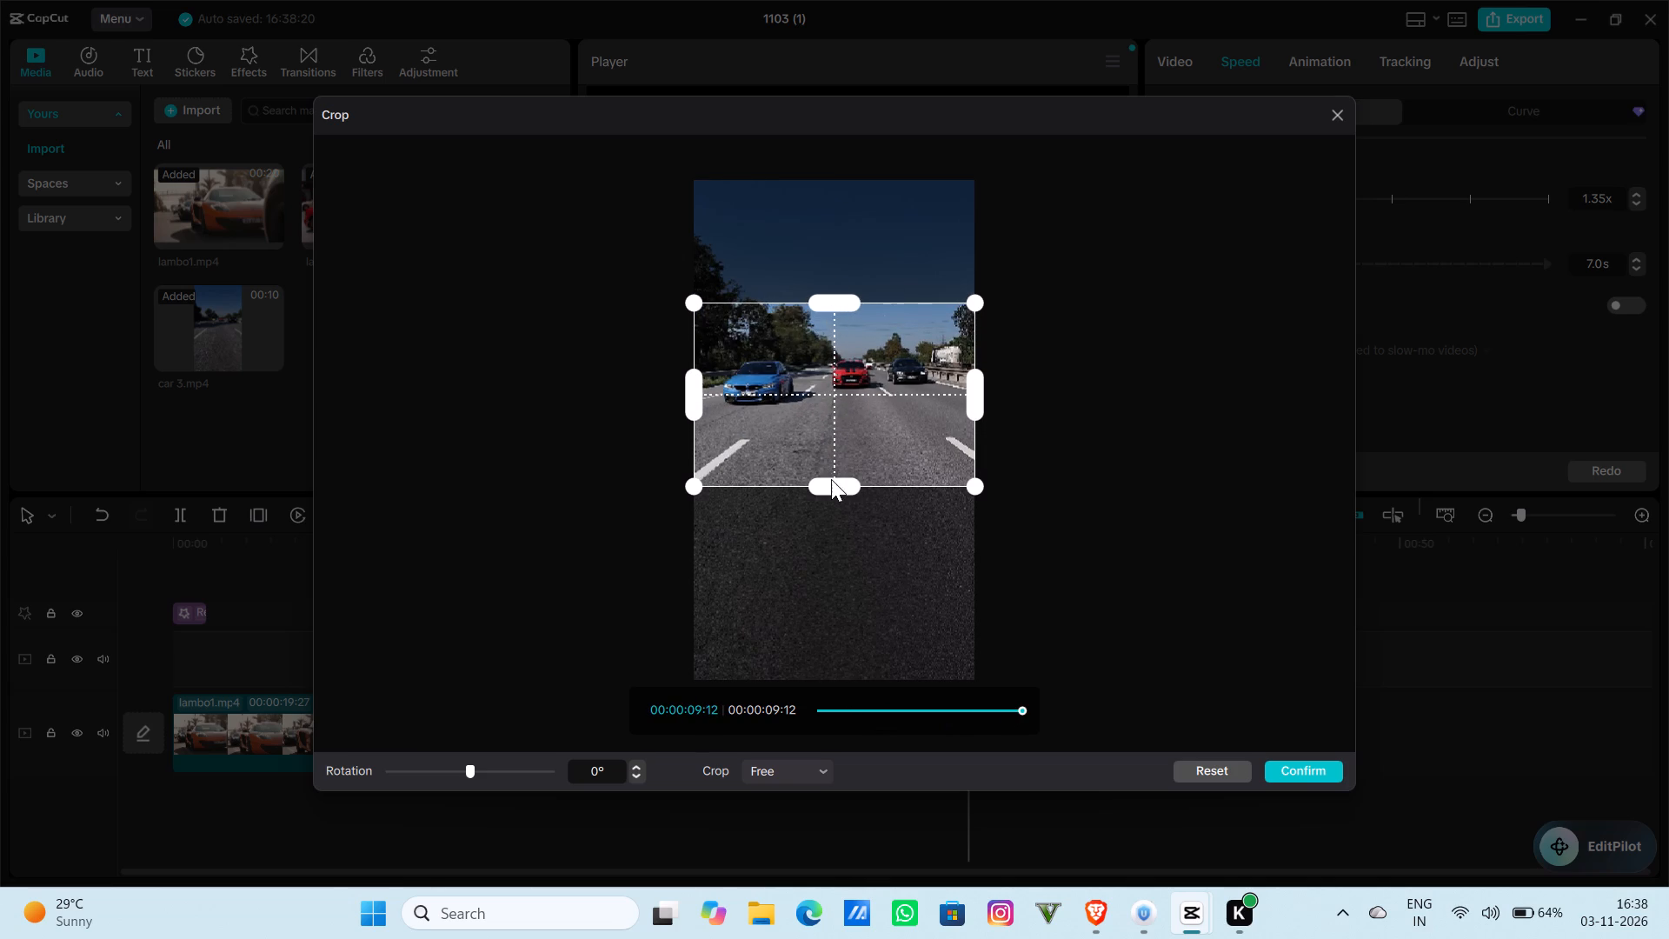
{"action": "left_click_drag", "start_coordinate": [831, 479], "coordinate": [841, 438]}
{"action": "left_click", "coordinate": [1318, 767]}
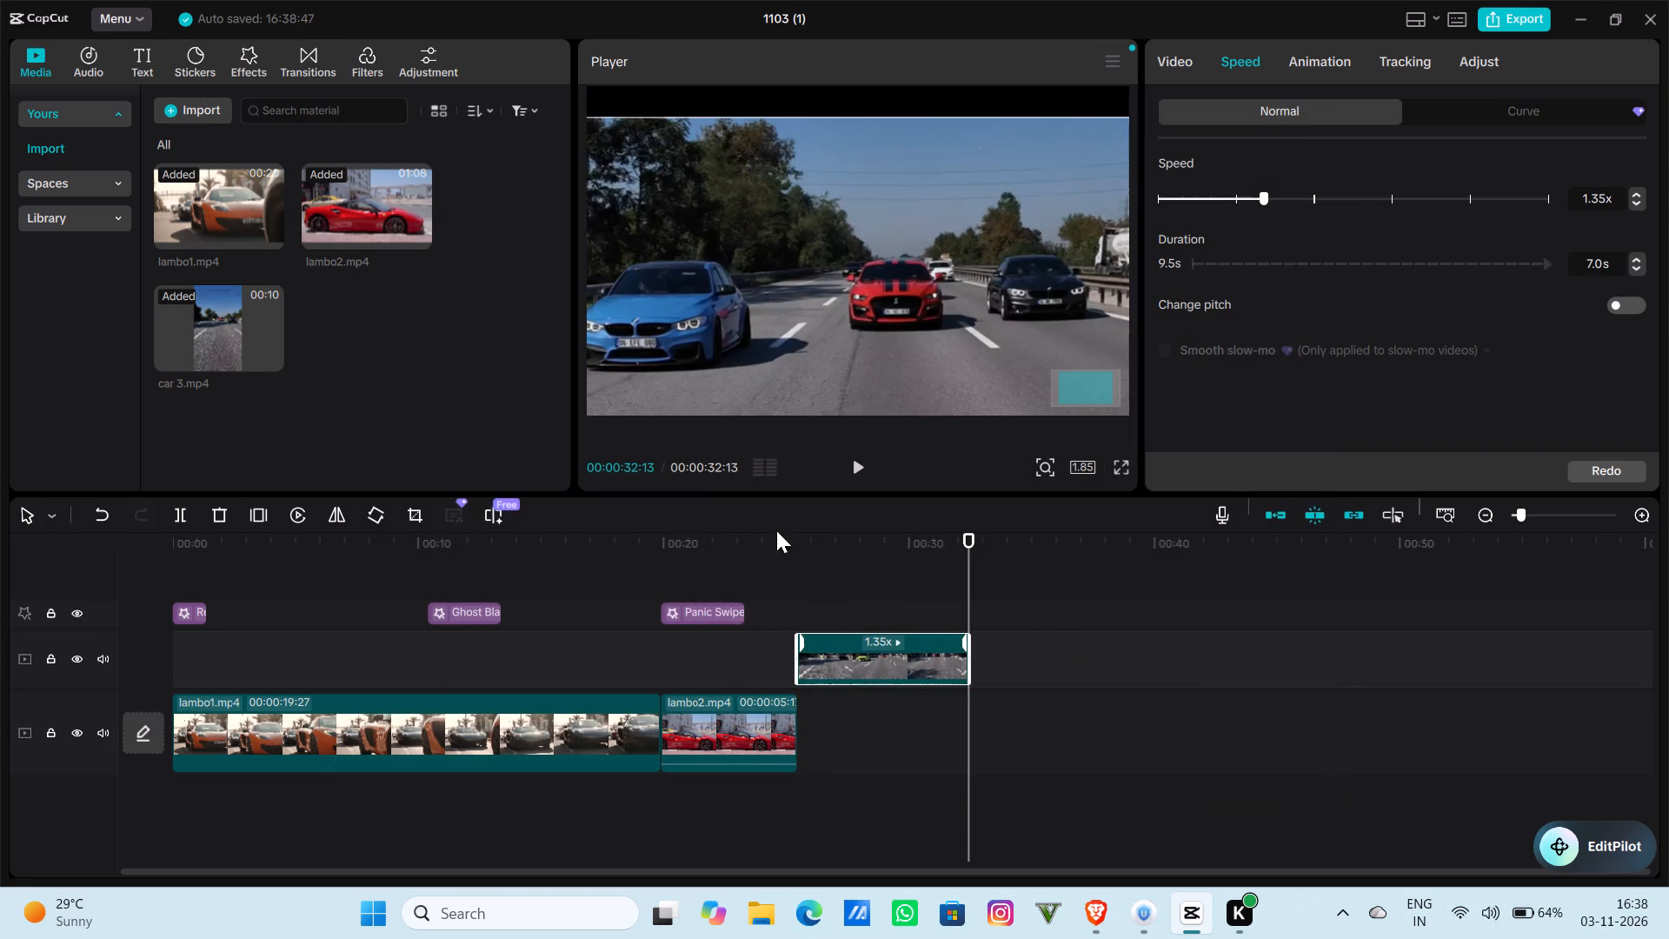
{"action": "left_click", "coordinate": [848, 466]}
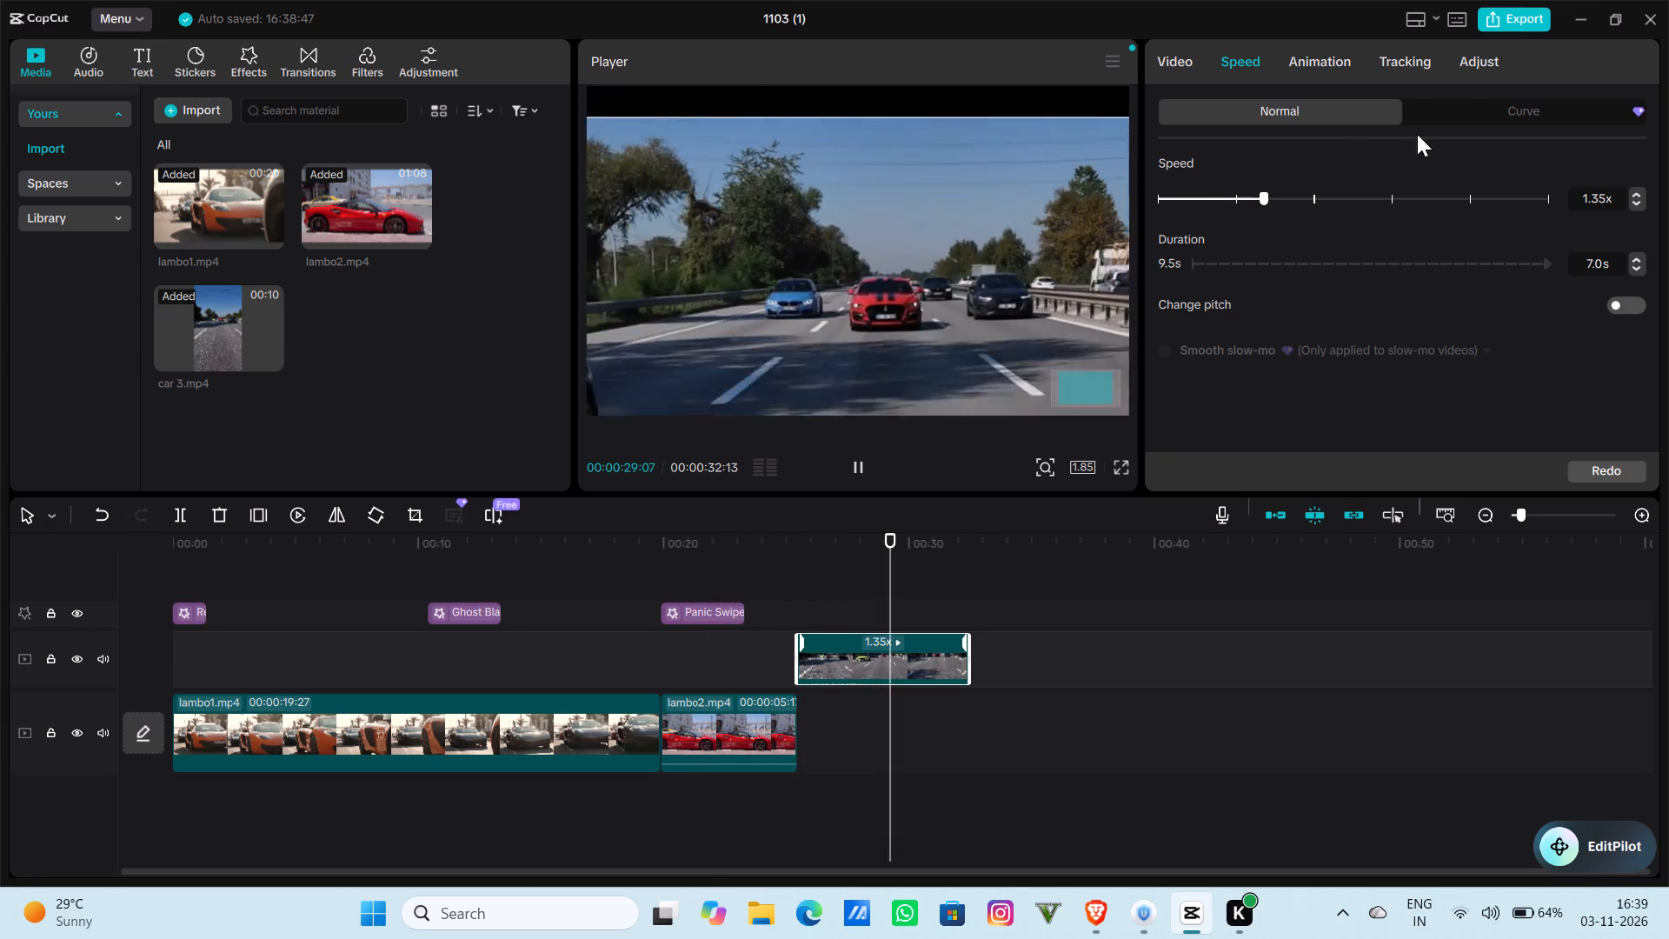
Try motion tracking on the red car in car 3.mp4, with direction Both, from 00:00:29:29 and again from the clip's end.
{"action": "left_click", "coordinate": [1433, 53]}
{"action": "left_click", "coordinate": [1295, 183]}
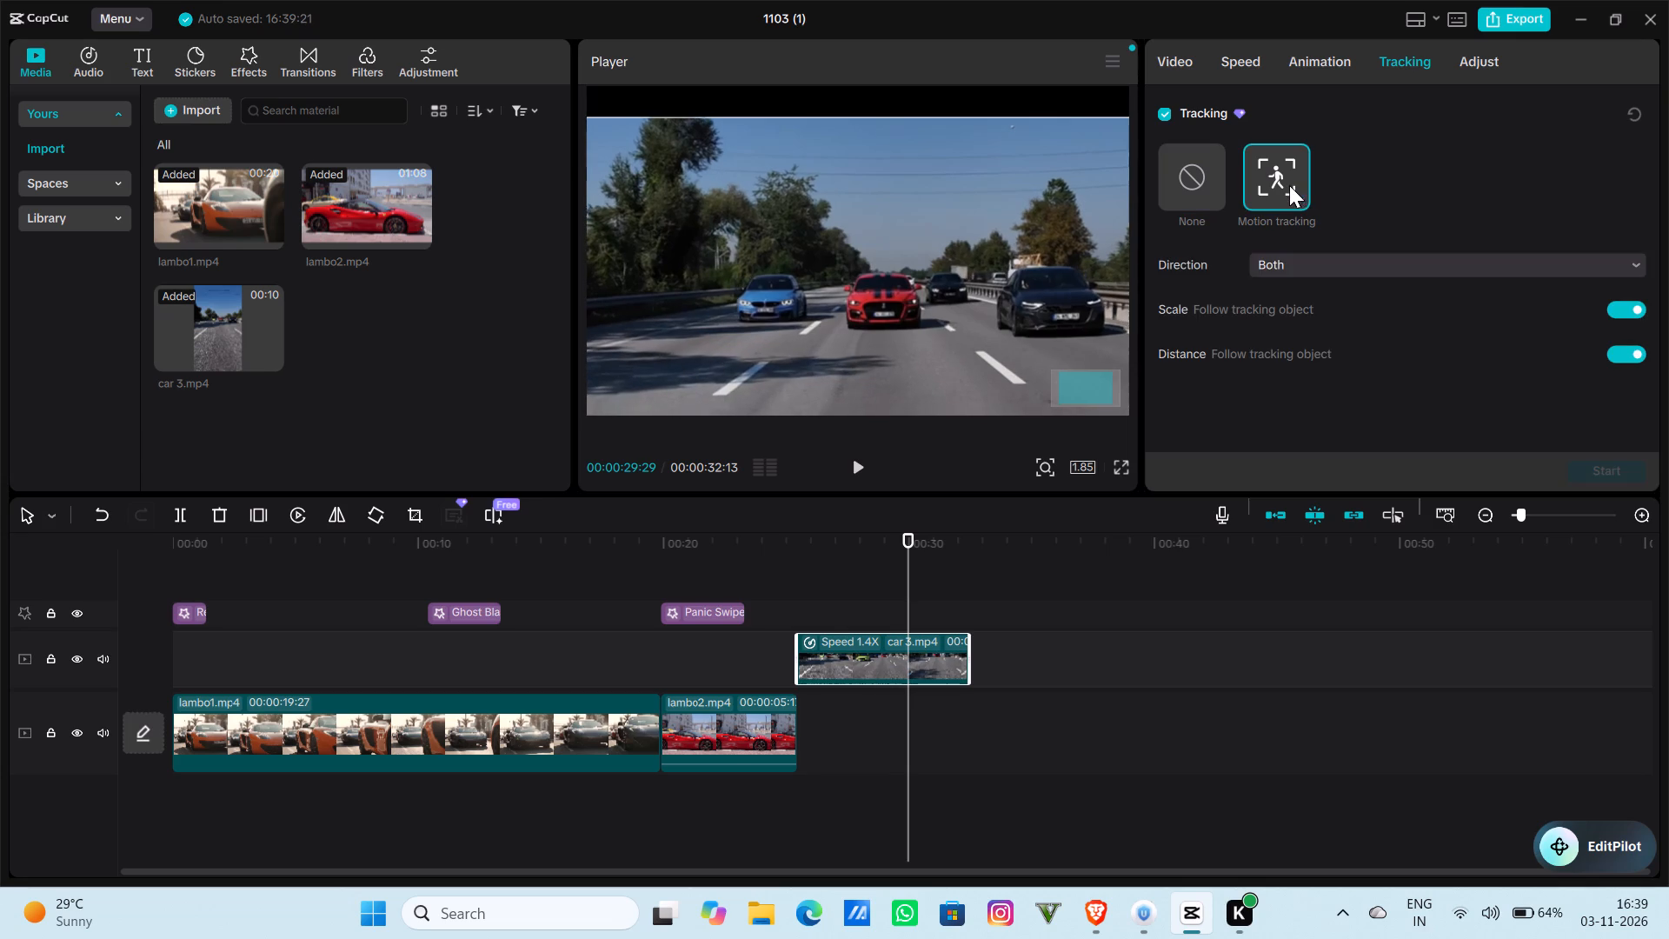
{"action": "left_click_drag", "start_coordinate": [850, 244], "coordinate": [868, 275]}
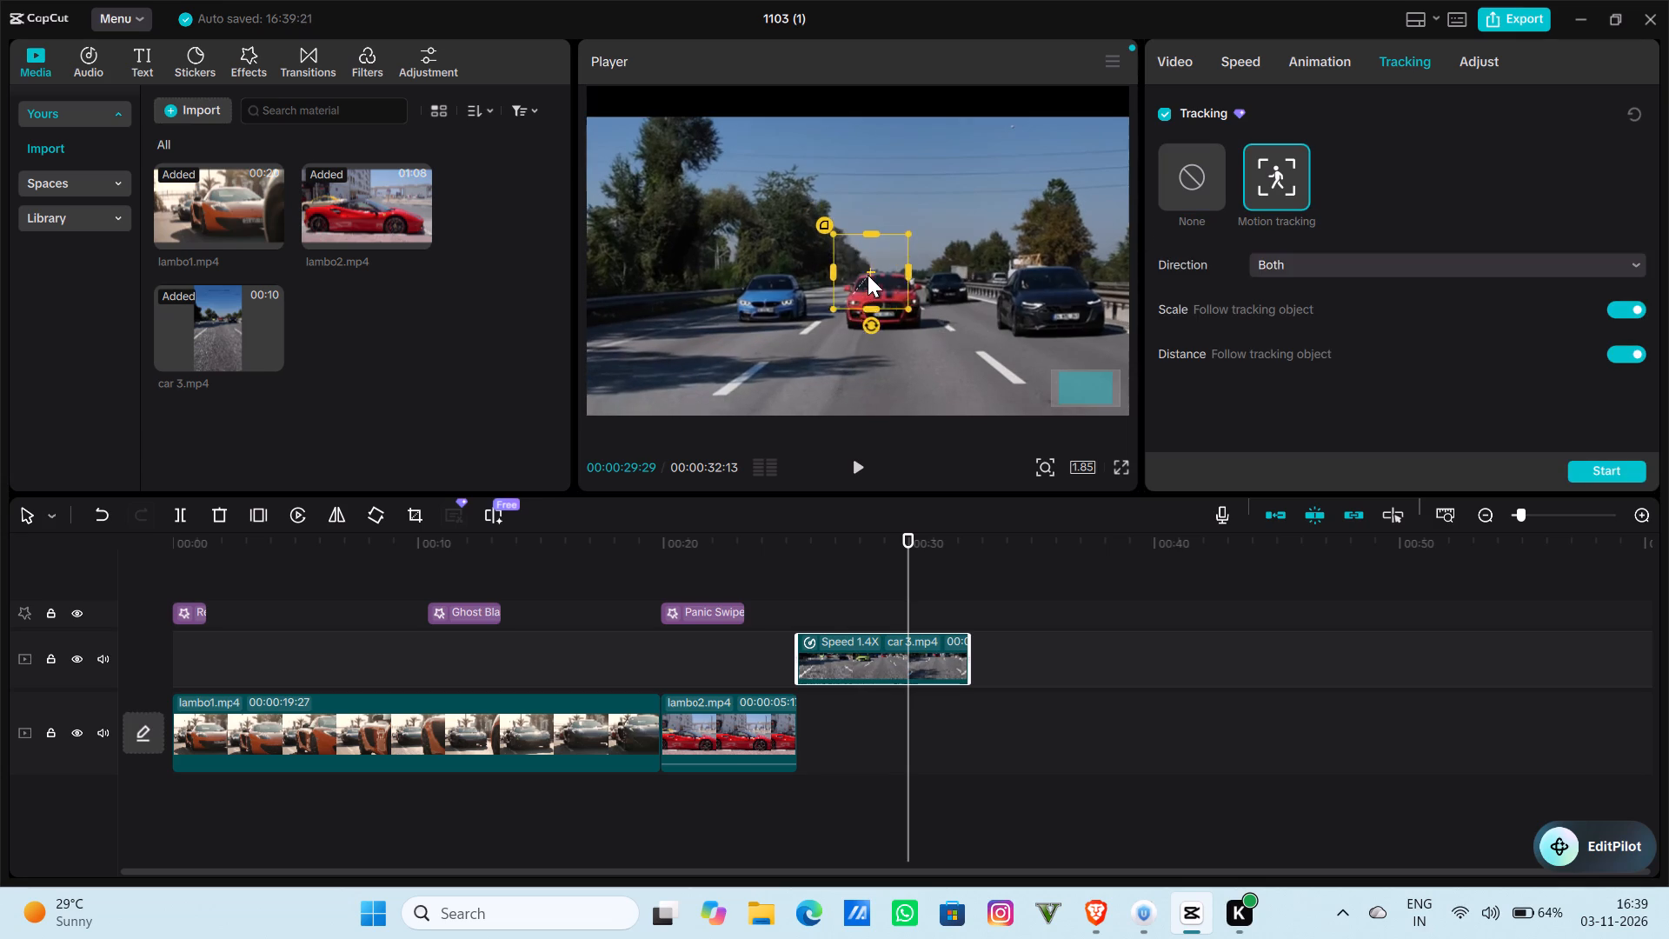
{"action": "left_click_drag", "start_coordinate": [868, 275], "coordinate": [874, 290]}
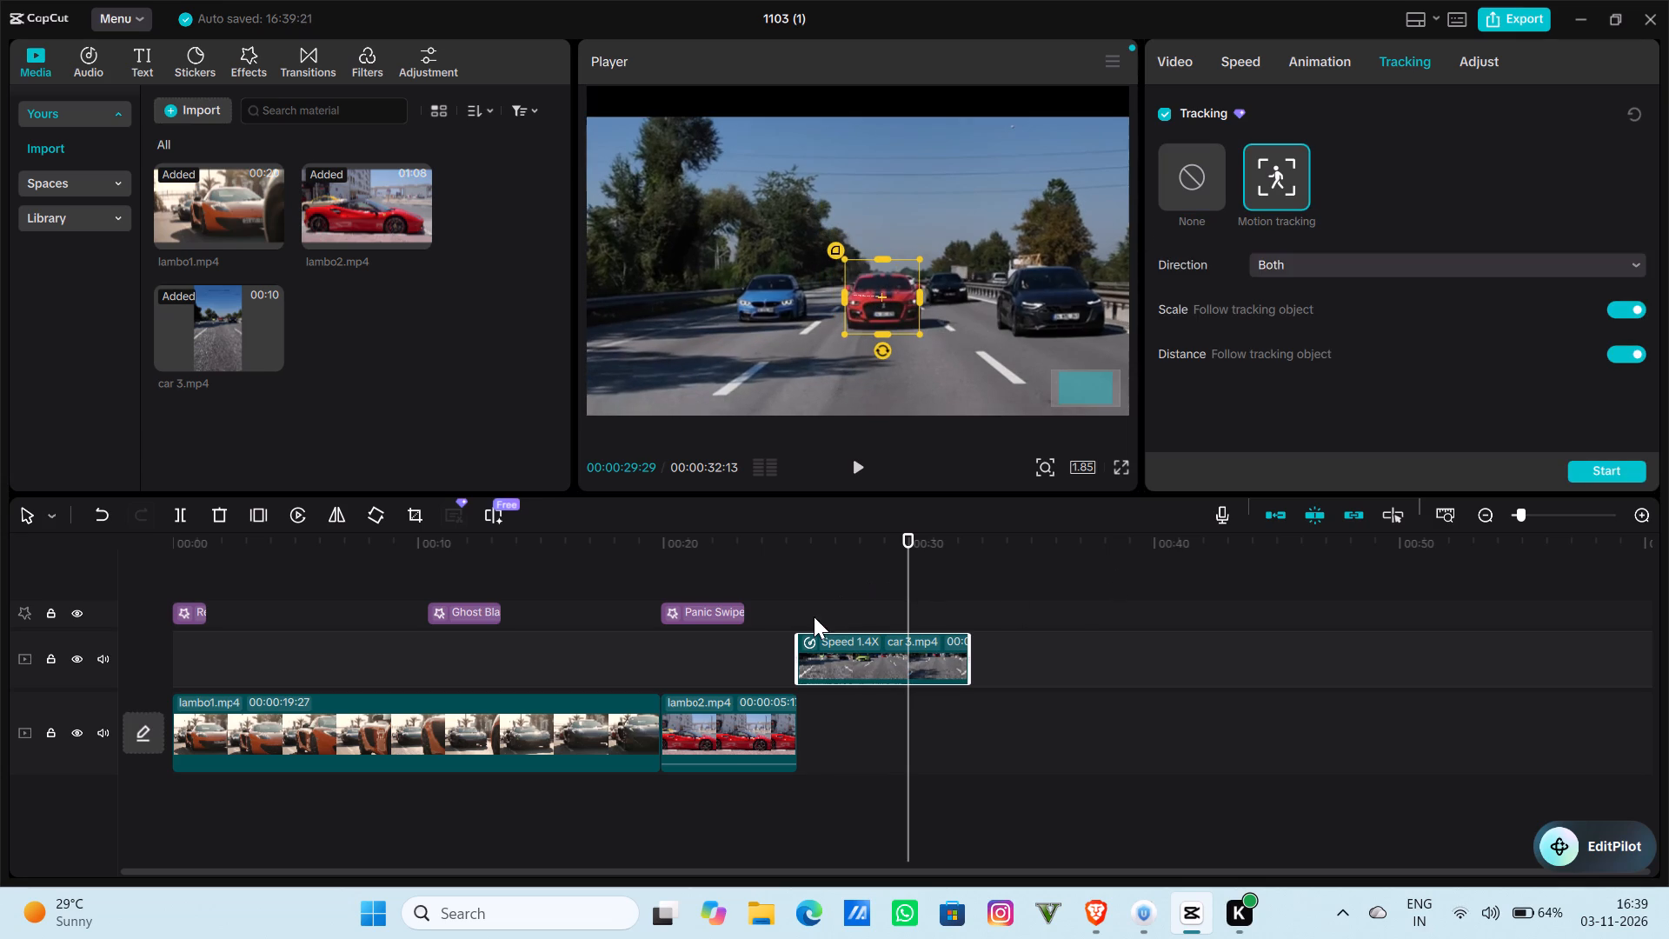
{"action": "left_click", "coordinate": [1584, 473]}
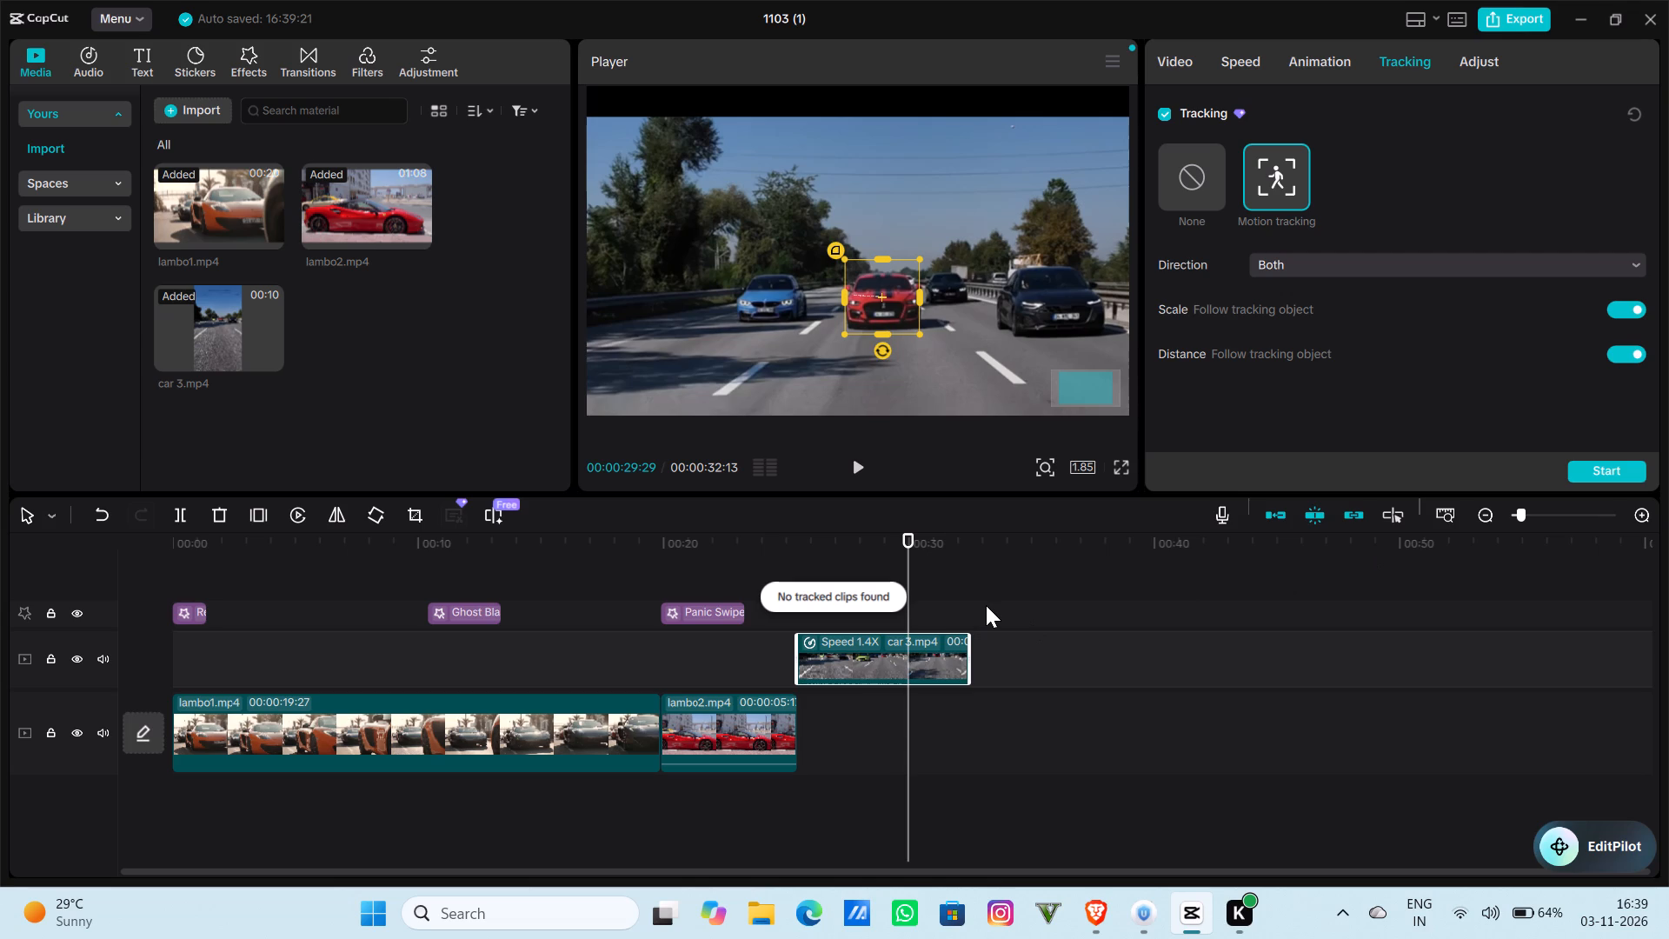
{"action": "left_click", "coordinate": [851, 462]}
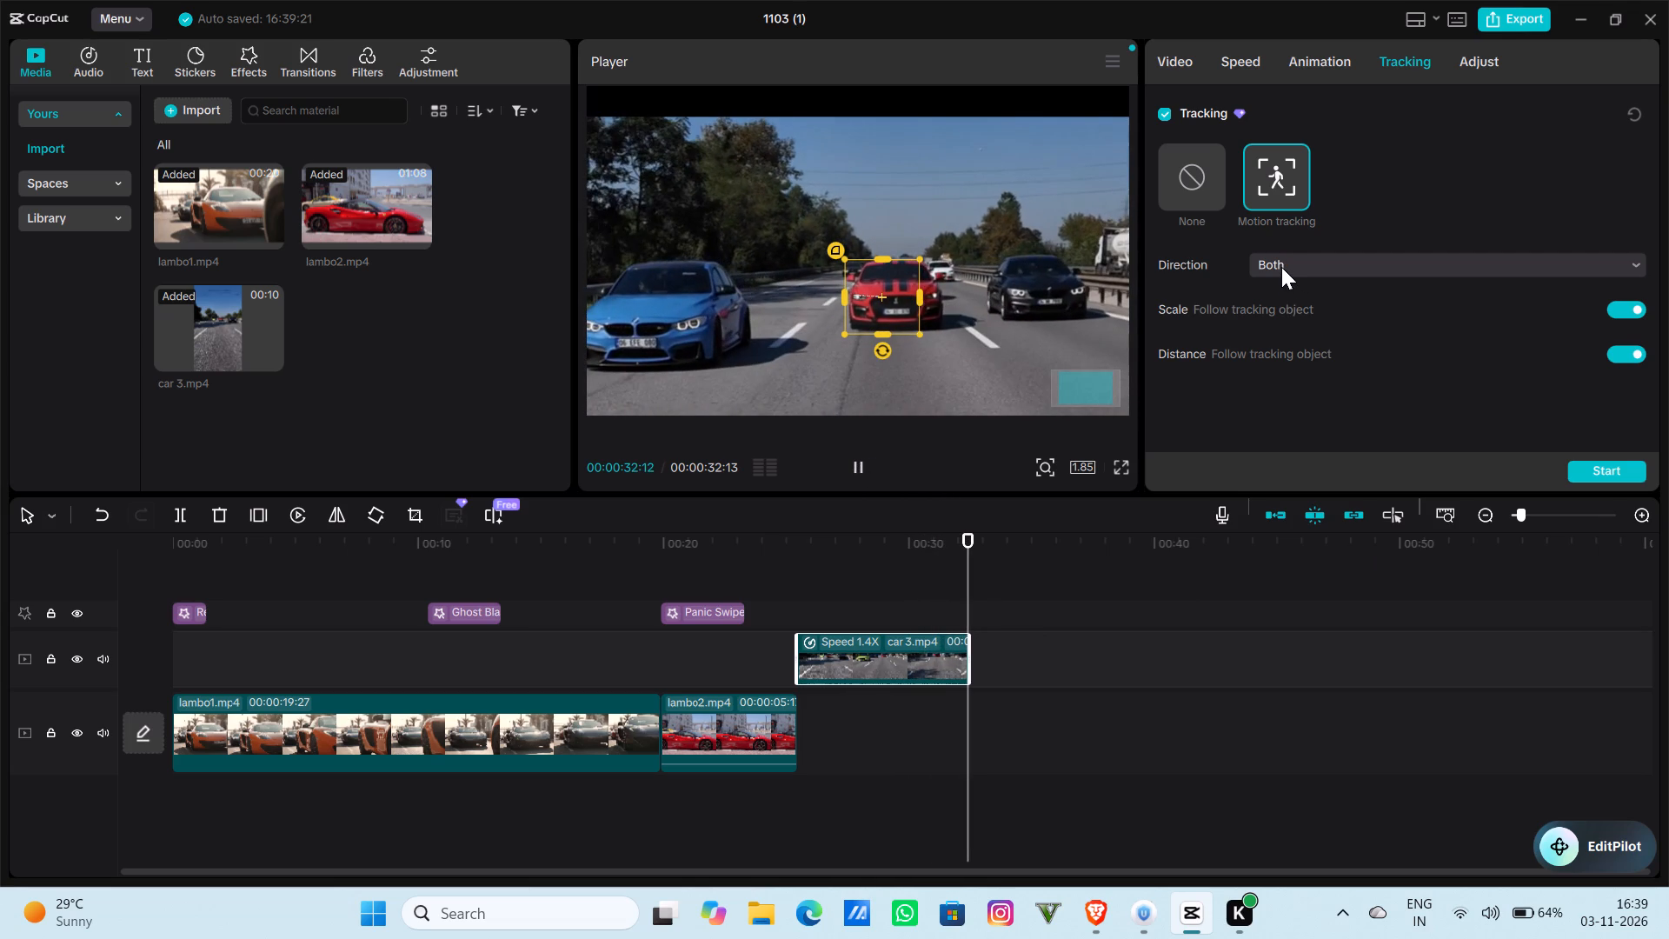
{"action": "left_click", "coordinate": [1621, 470]}
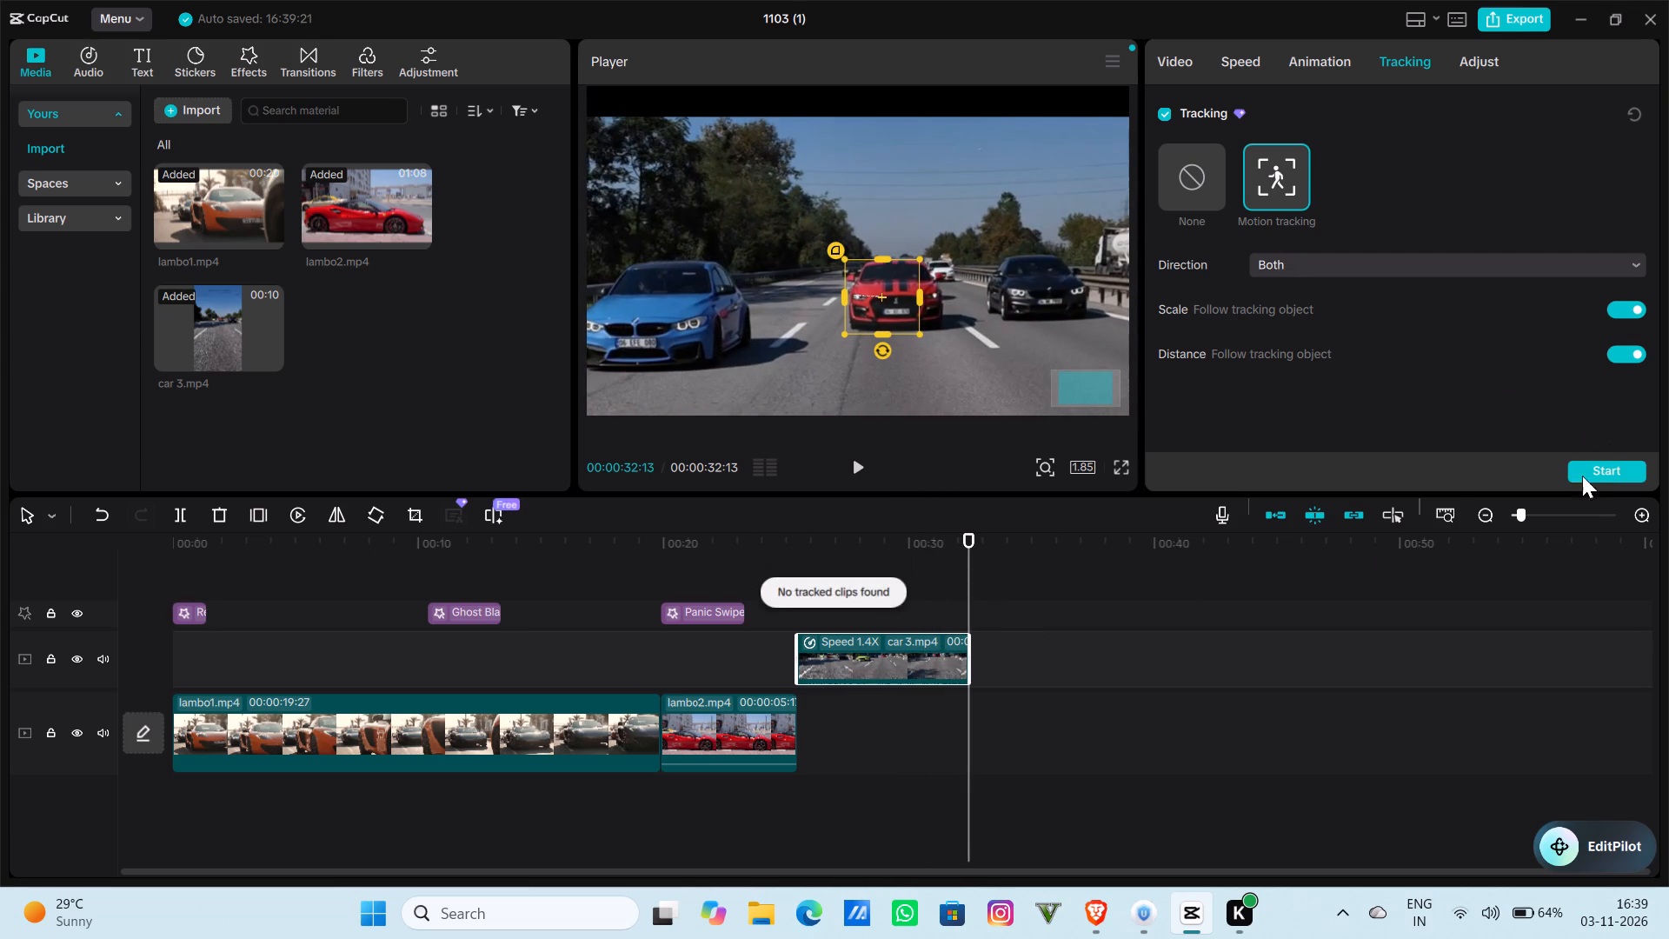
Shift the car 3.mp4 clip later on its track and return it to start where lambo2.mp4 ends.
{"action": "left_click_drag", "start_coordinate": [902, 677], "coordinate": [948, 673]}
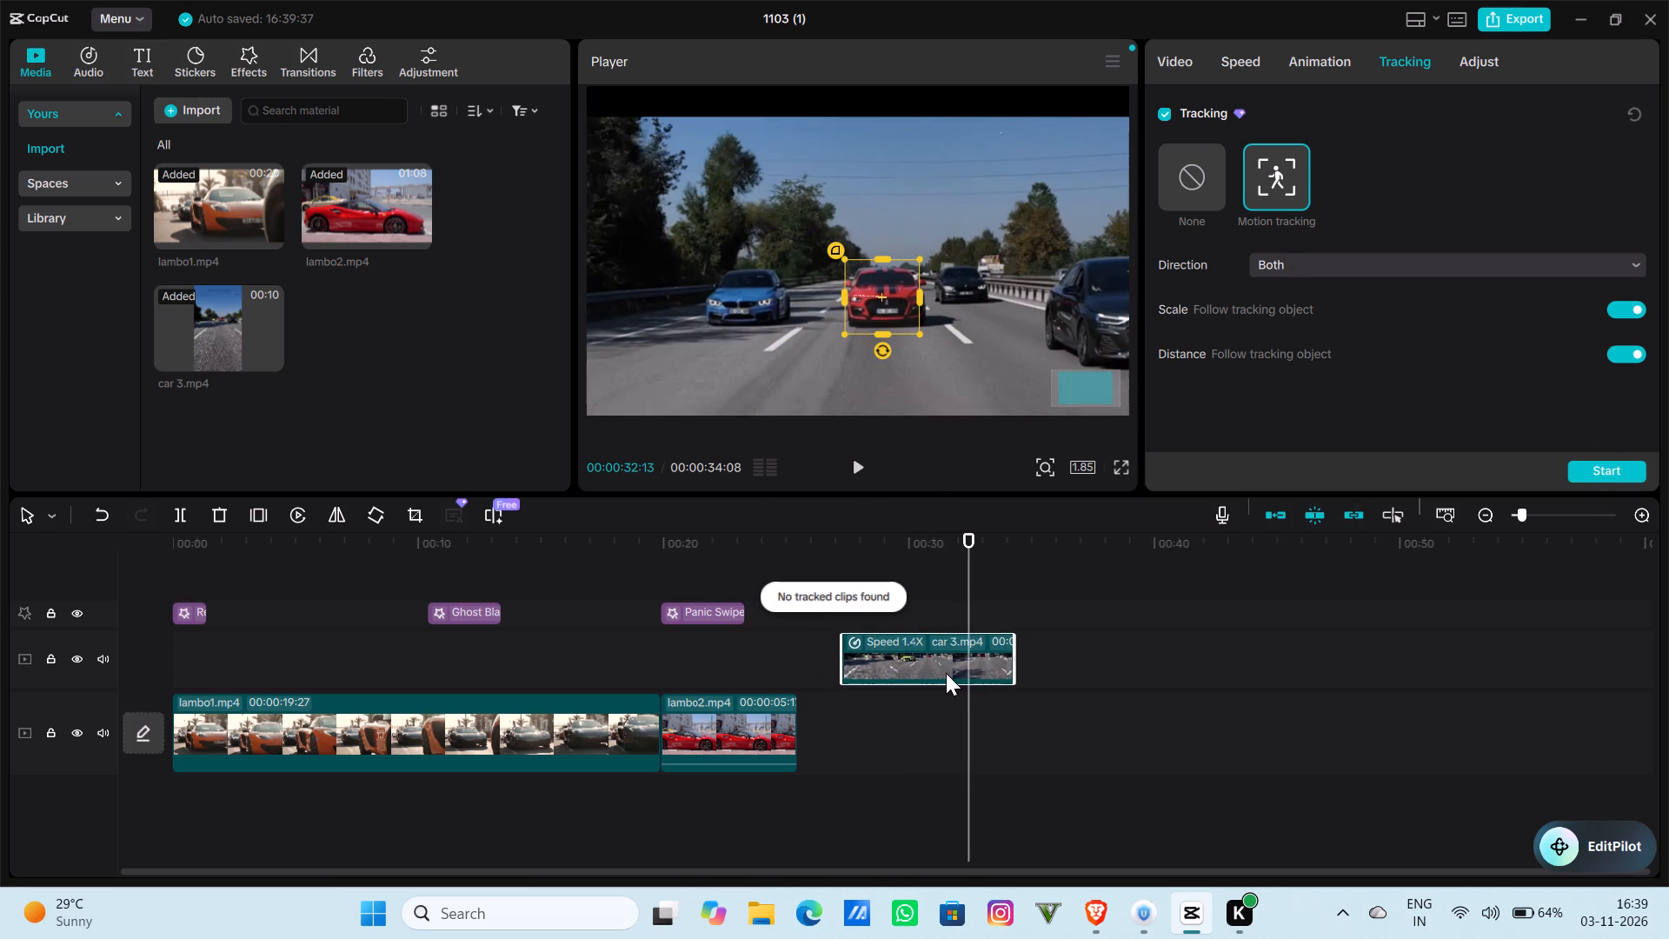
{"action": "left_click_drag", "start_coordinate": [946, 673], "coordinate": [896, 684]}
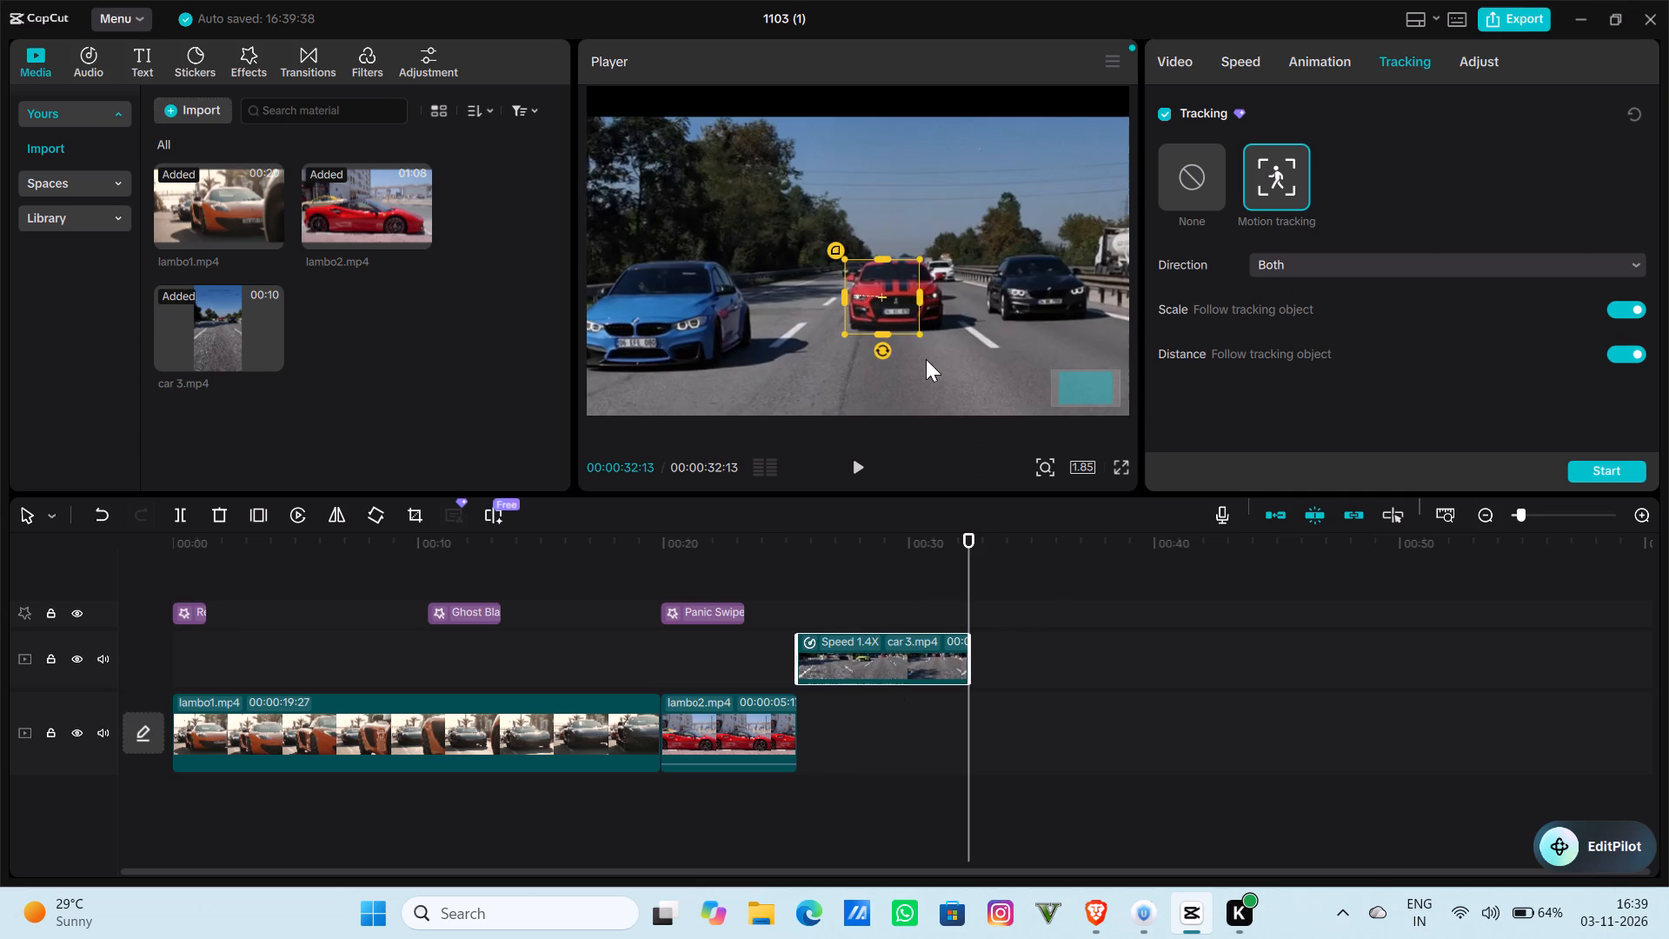
Widen, tilt and centre the tracking box around the red car on the clip's last frame, and try motion tracking again.
{"action": "left_click", "coordinate": [876, 337]}
{"action": "left_click", "coordinate": [880, 350]}
{"action": "left_click_drag", "start_coordinate": [880, 350], "coordinate": [928, 296]}
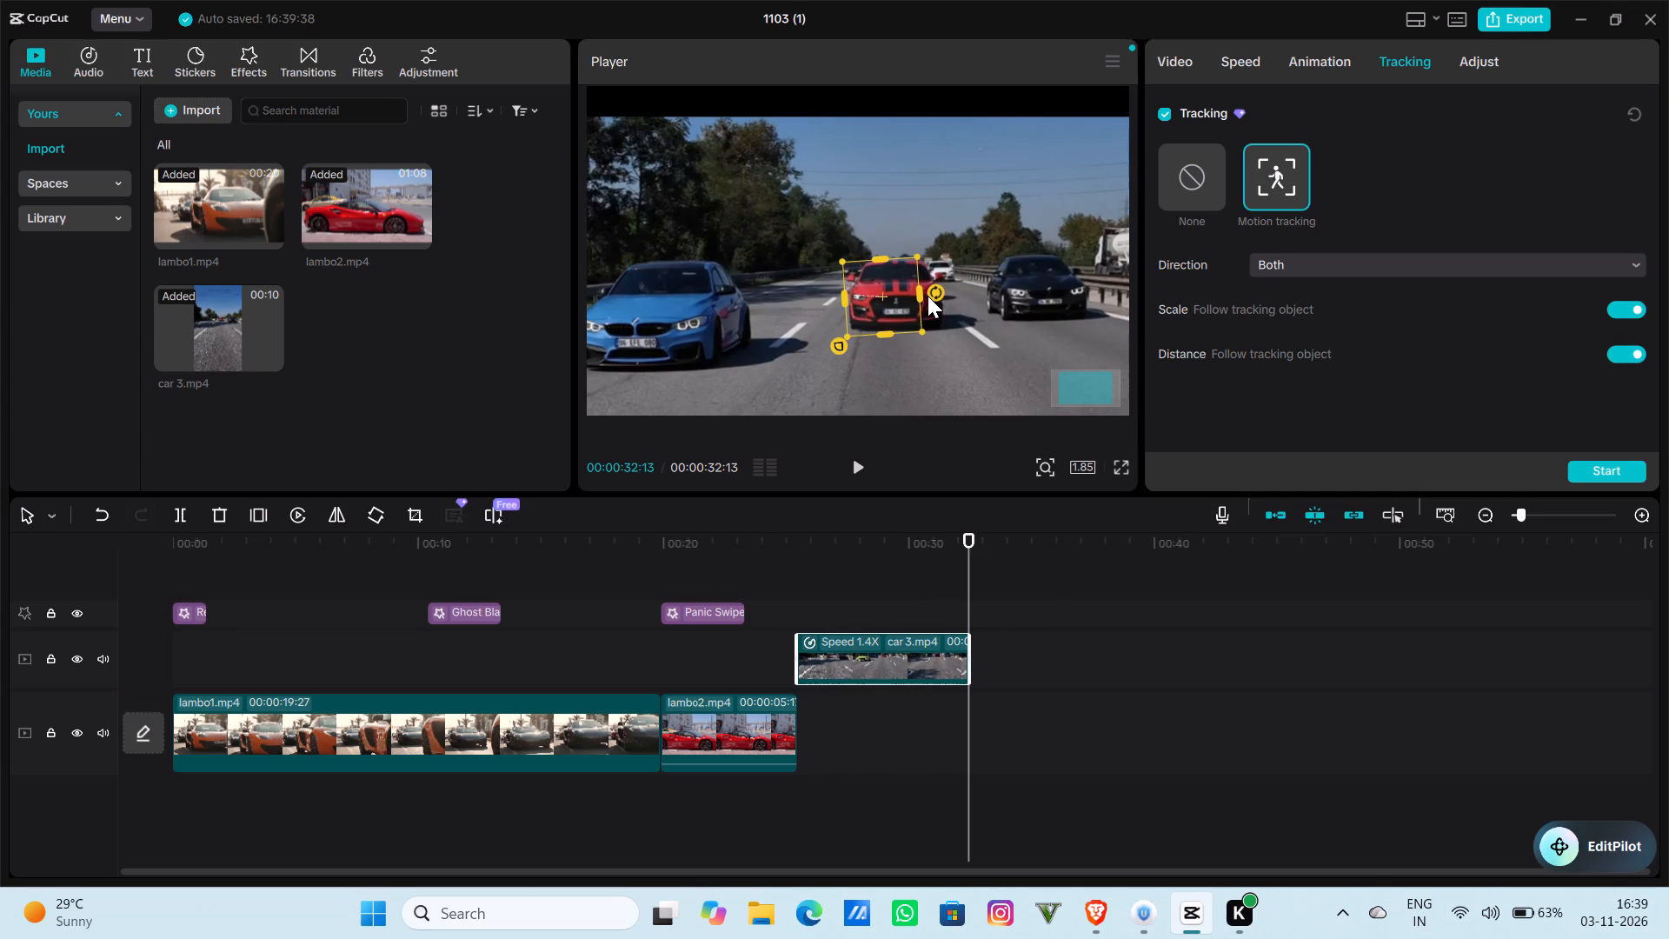
{"action": "left_click_drag", "start_coordinate": [928, 296], "coordinate": [928, 298]}
{"action": "left_click_drag", "start_coordinate": [915, 292], "coordinate": [930, 291]}
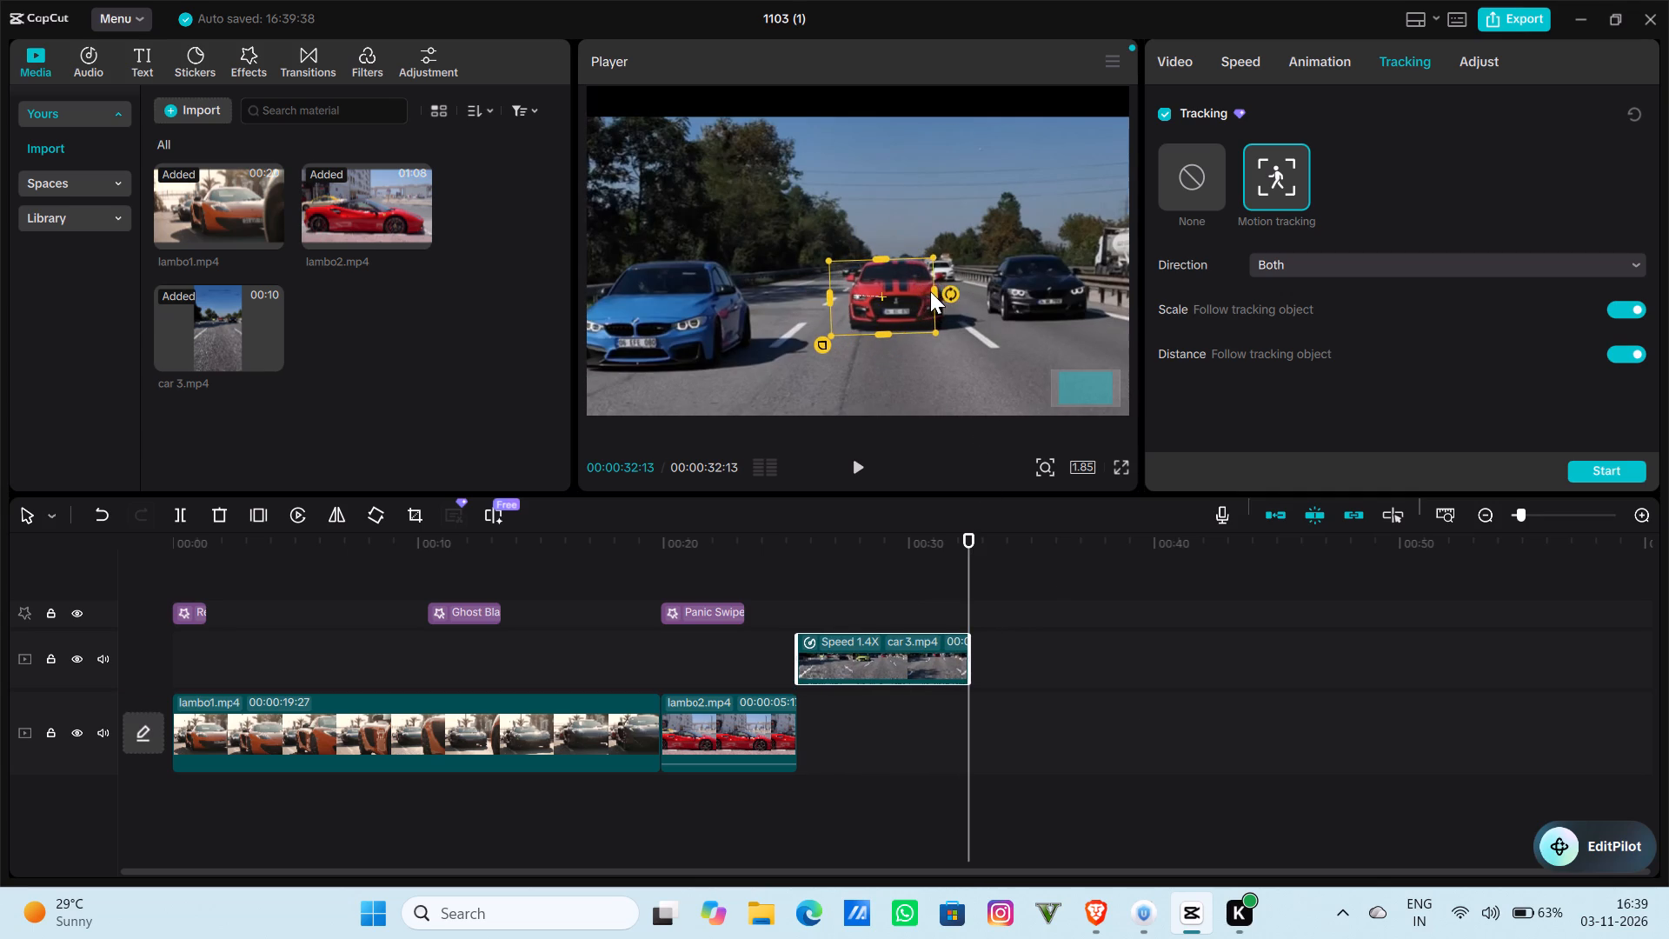
{"action": "left_click_drag", "start_coordinate": [930, 291], "coordinate": [939, 291]}
{"action": "left_click_drag", "start_coordinate": [904, 312], "coordinate": [916, 313]}
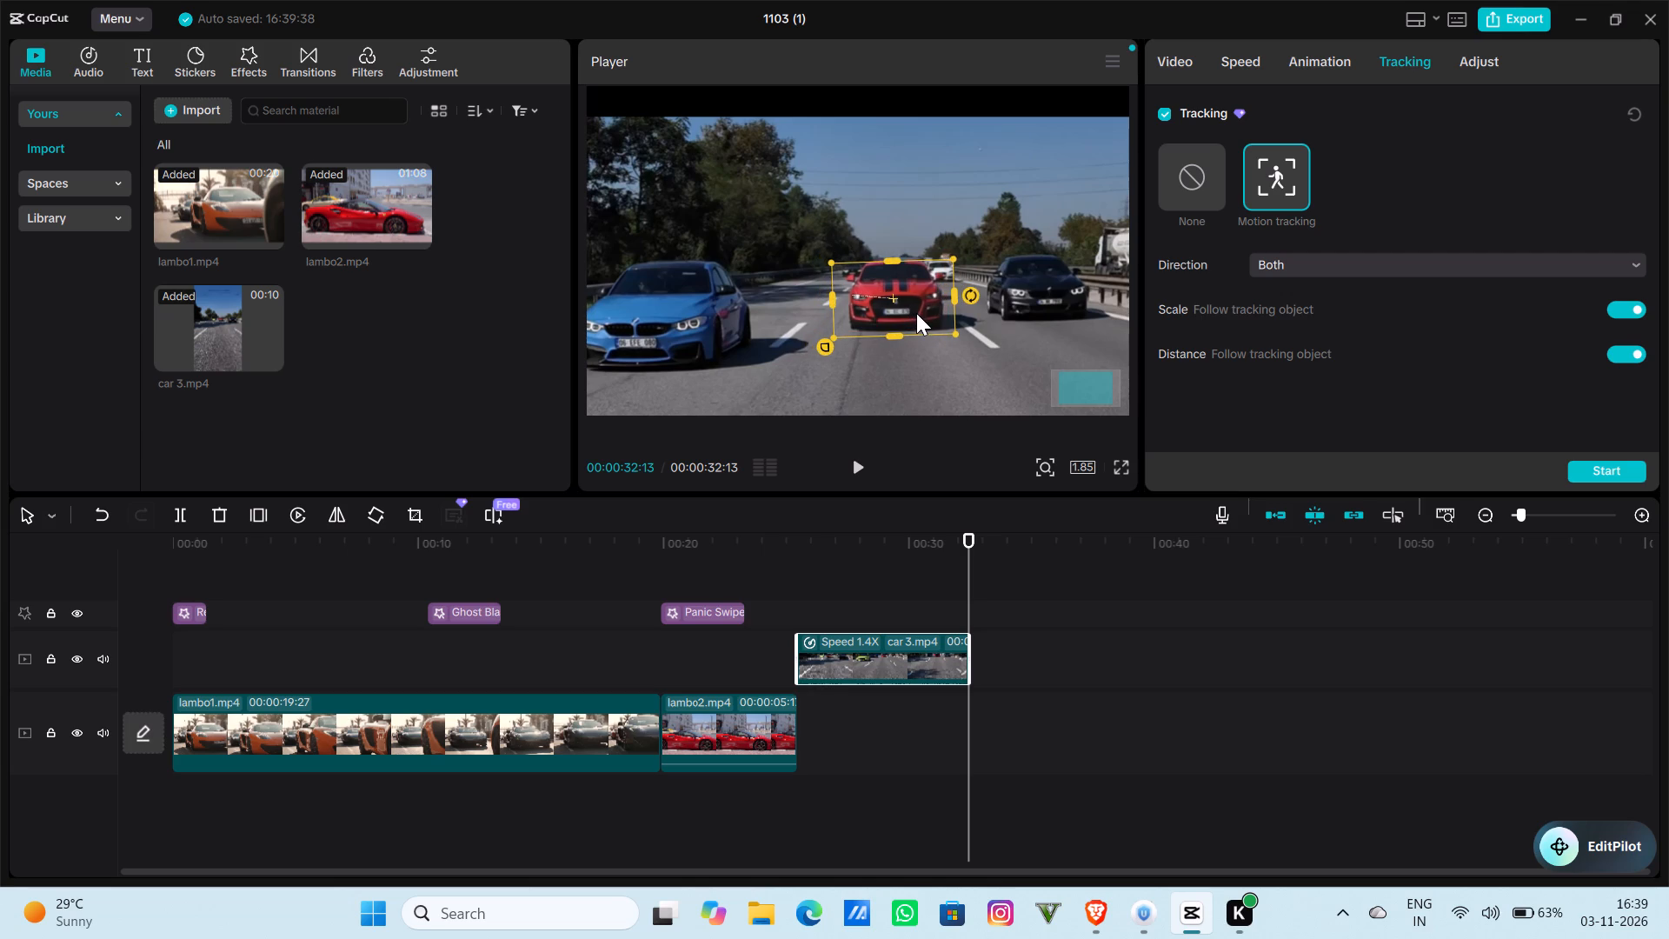
{"action": "left_click_drag", "start_coordinate": [916, 313], "coordinate": [916, 309]}
{"action": "left_click", "coordinate": [1582, 470]}
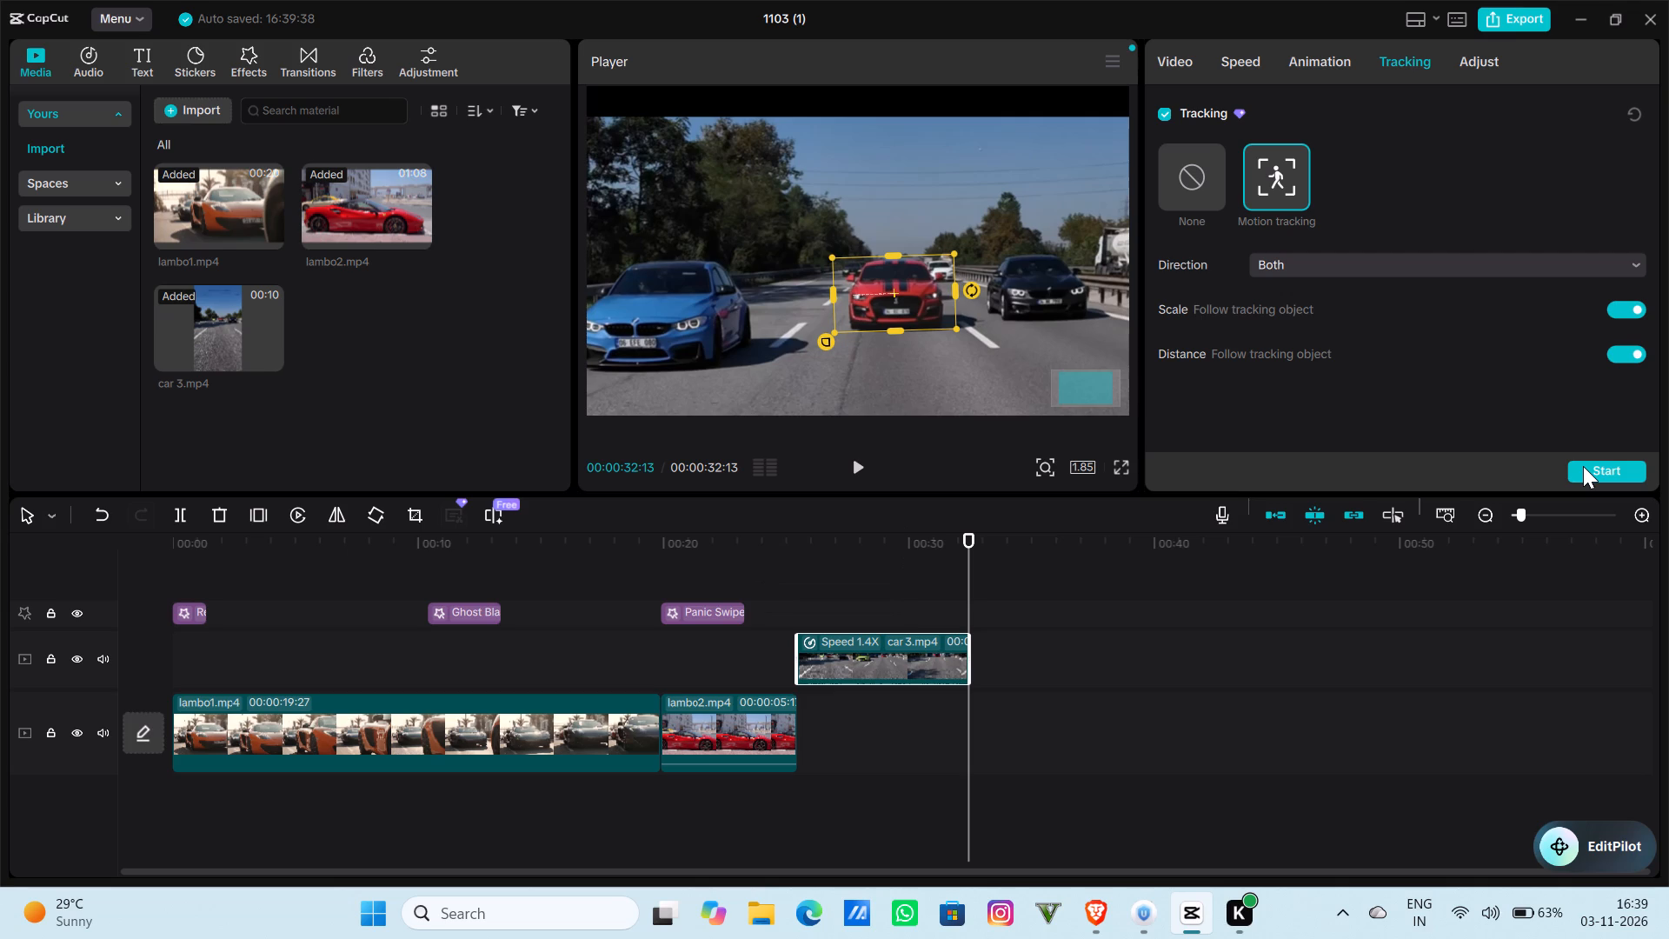
{"action": "scroll", "coordinate": [419, 377], "scroll_direction": "up", "scroll_amount": 2}
{"action": "left_click", "coordinate": [954, 656]}
Extend the top edge of the car 3.mp4 crop to include more sky, and scrub back to lambo2.mp4 to compare the framing.
{"action": "left_click", "coordinate": [411, 517]}
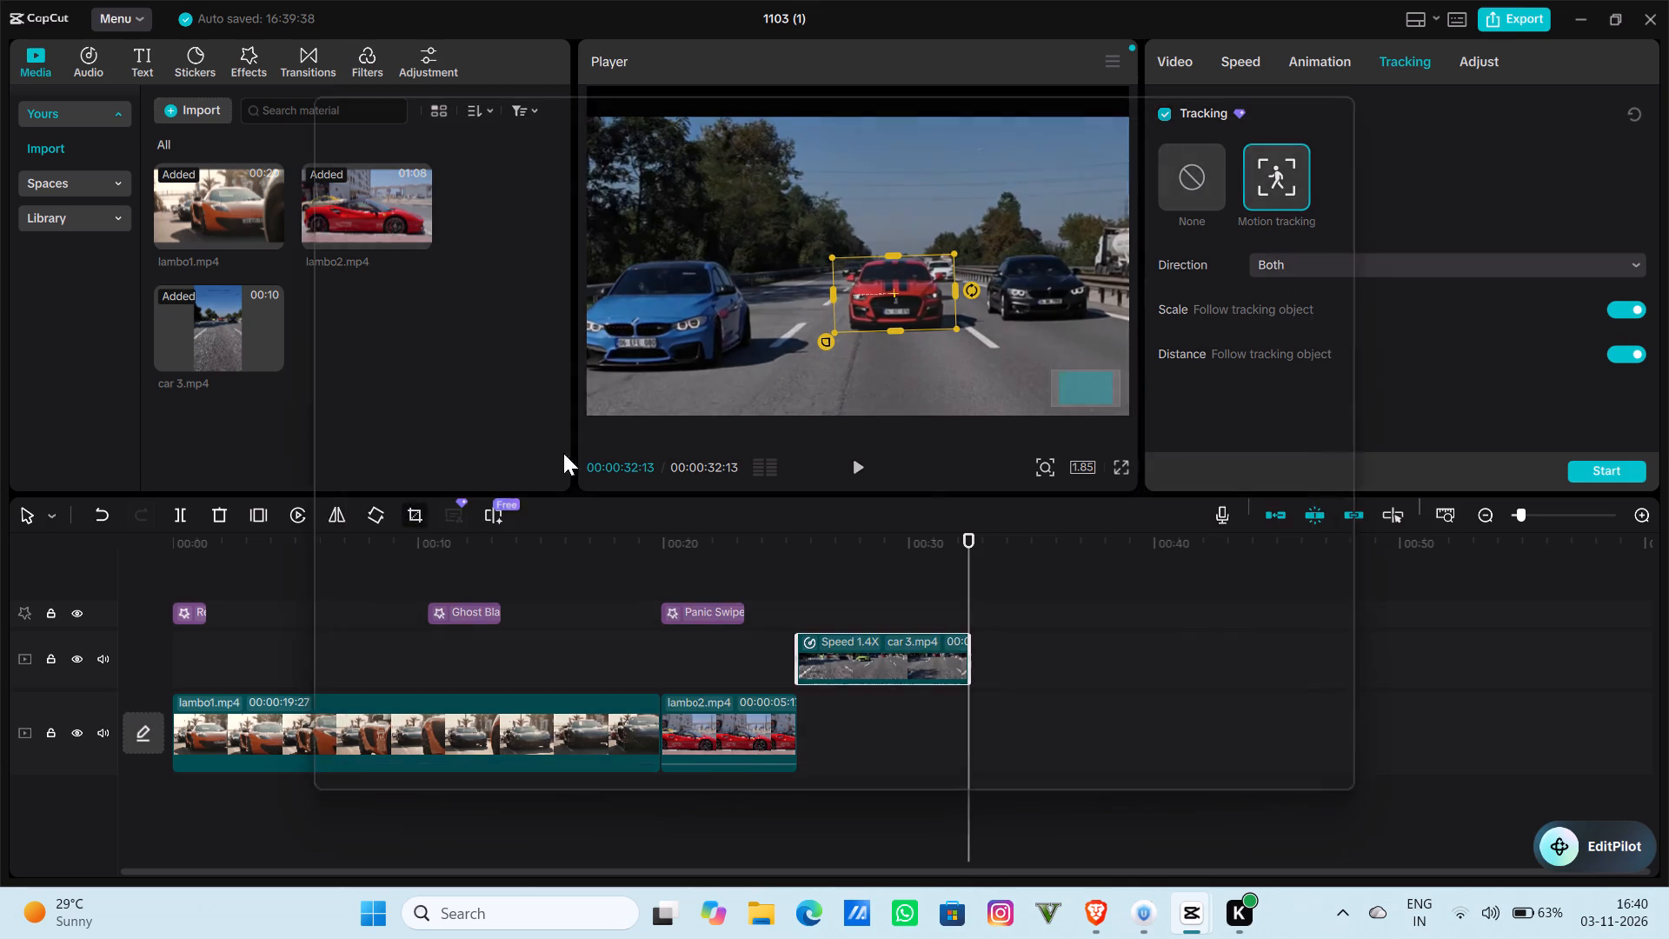
{"action": "left_click_drag", "start_coordinate": [824, 305], "coordinate": [826, 283]}
{"action": "left_click", "coordinate": [1313, 769]}
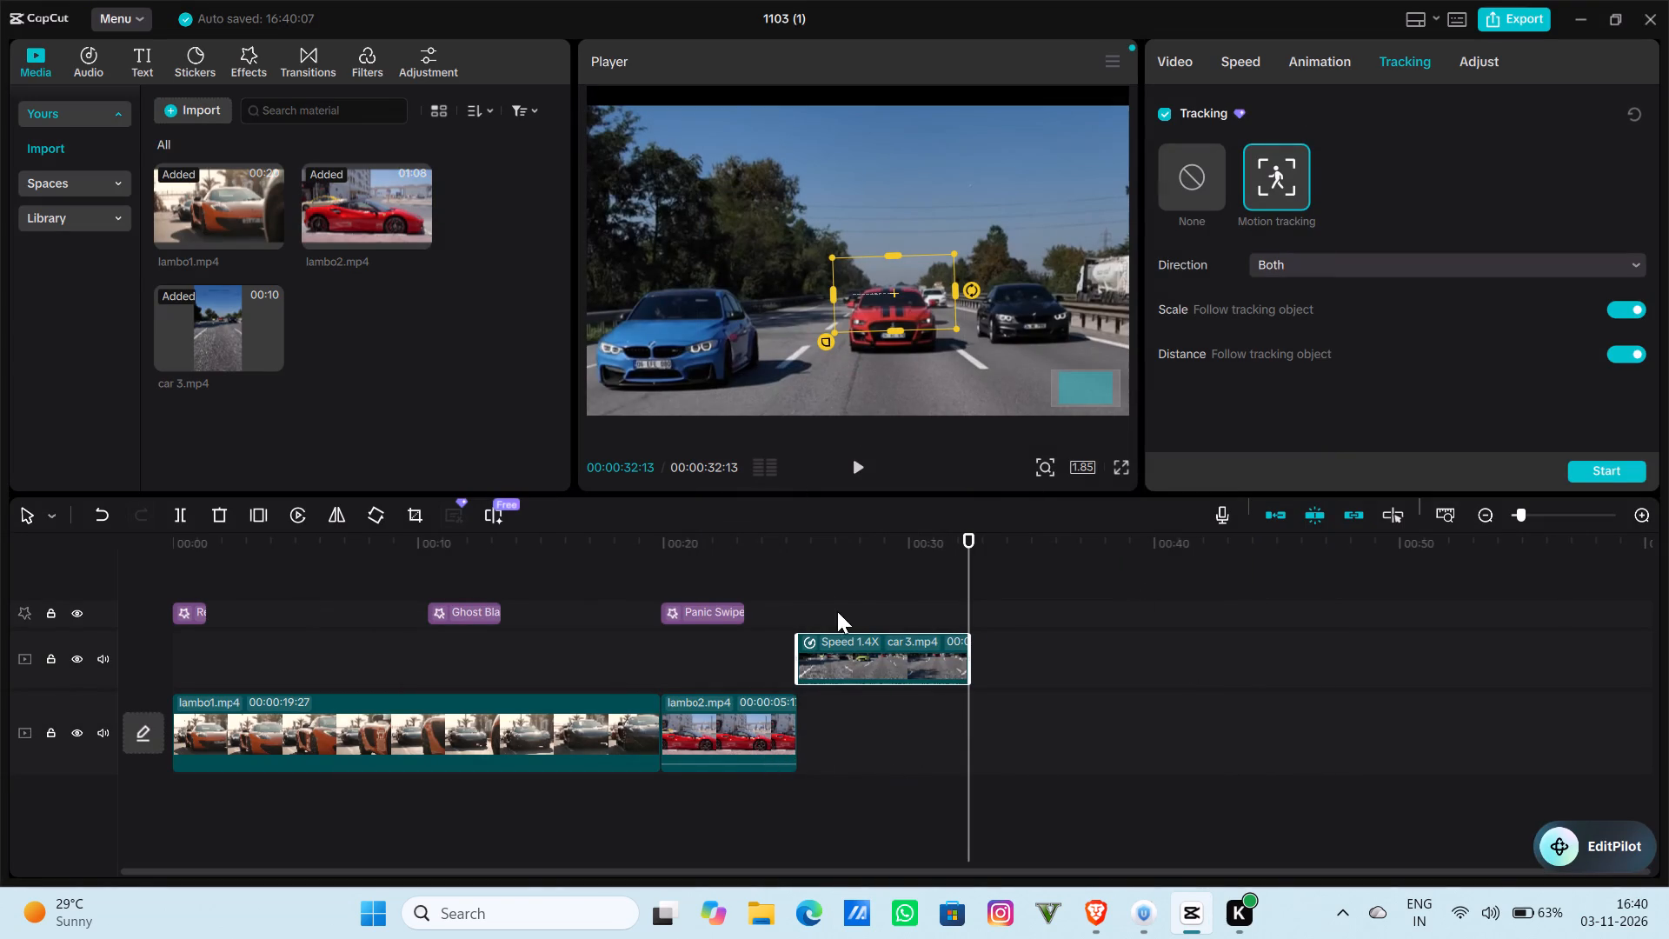
{"action": "left_click_drag", "start_coordinate": [837, 544], "coordinate": [765, 542]}
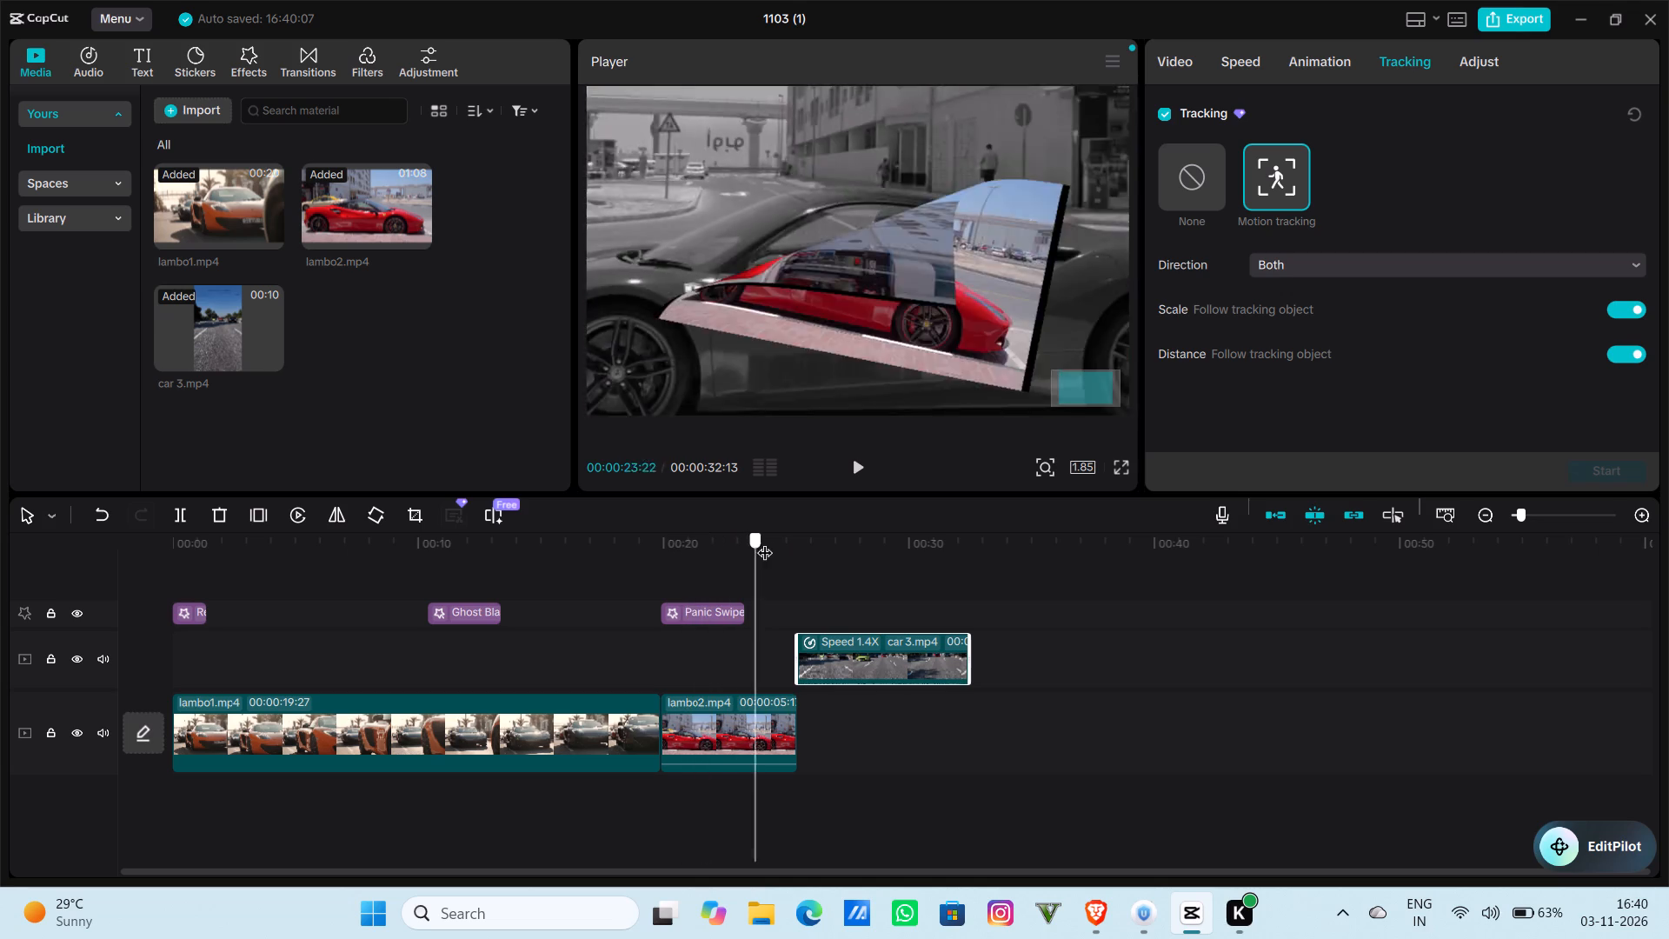
{"action": "left_click_drag", "start_coordinate": [765, 542], "coordinate": [984, 531]}
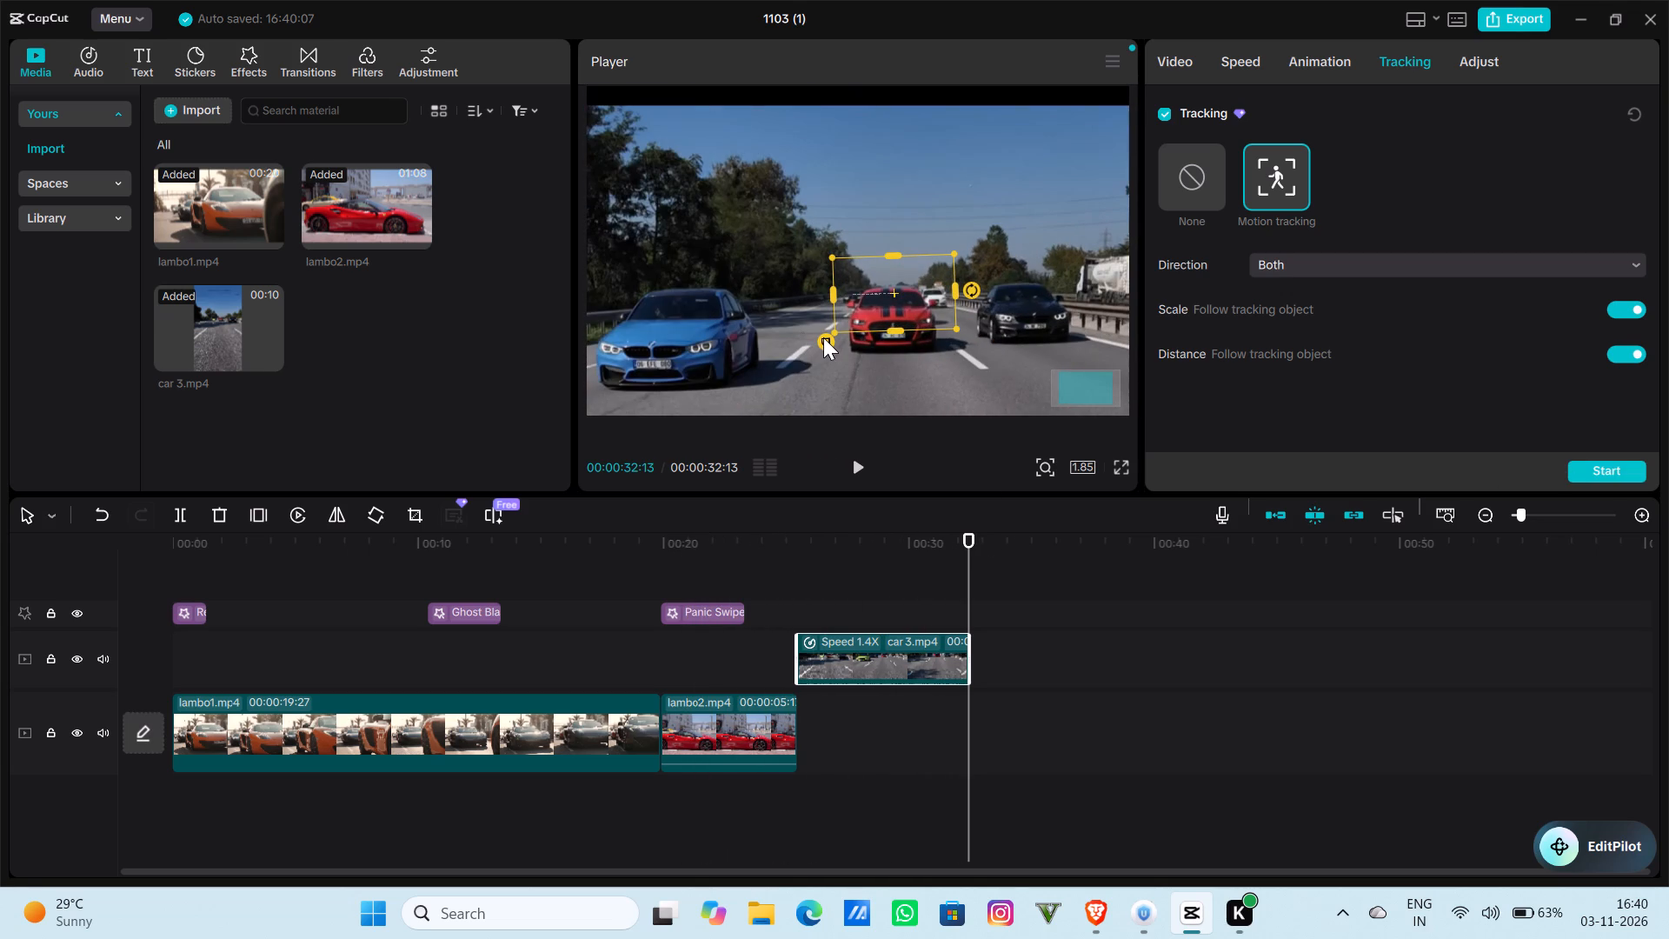
Move the tracking box down to cover the red car in the re-cropped car 3.mp4 frame.
{"action": "left_click", "coordinate": [823, 337]}
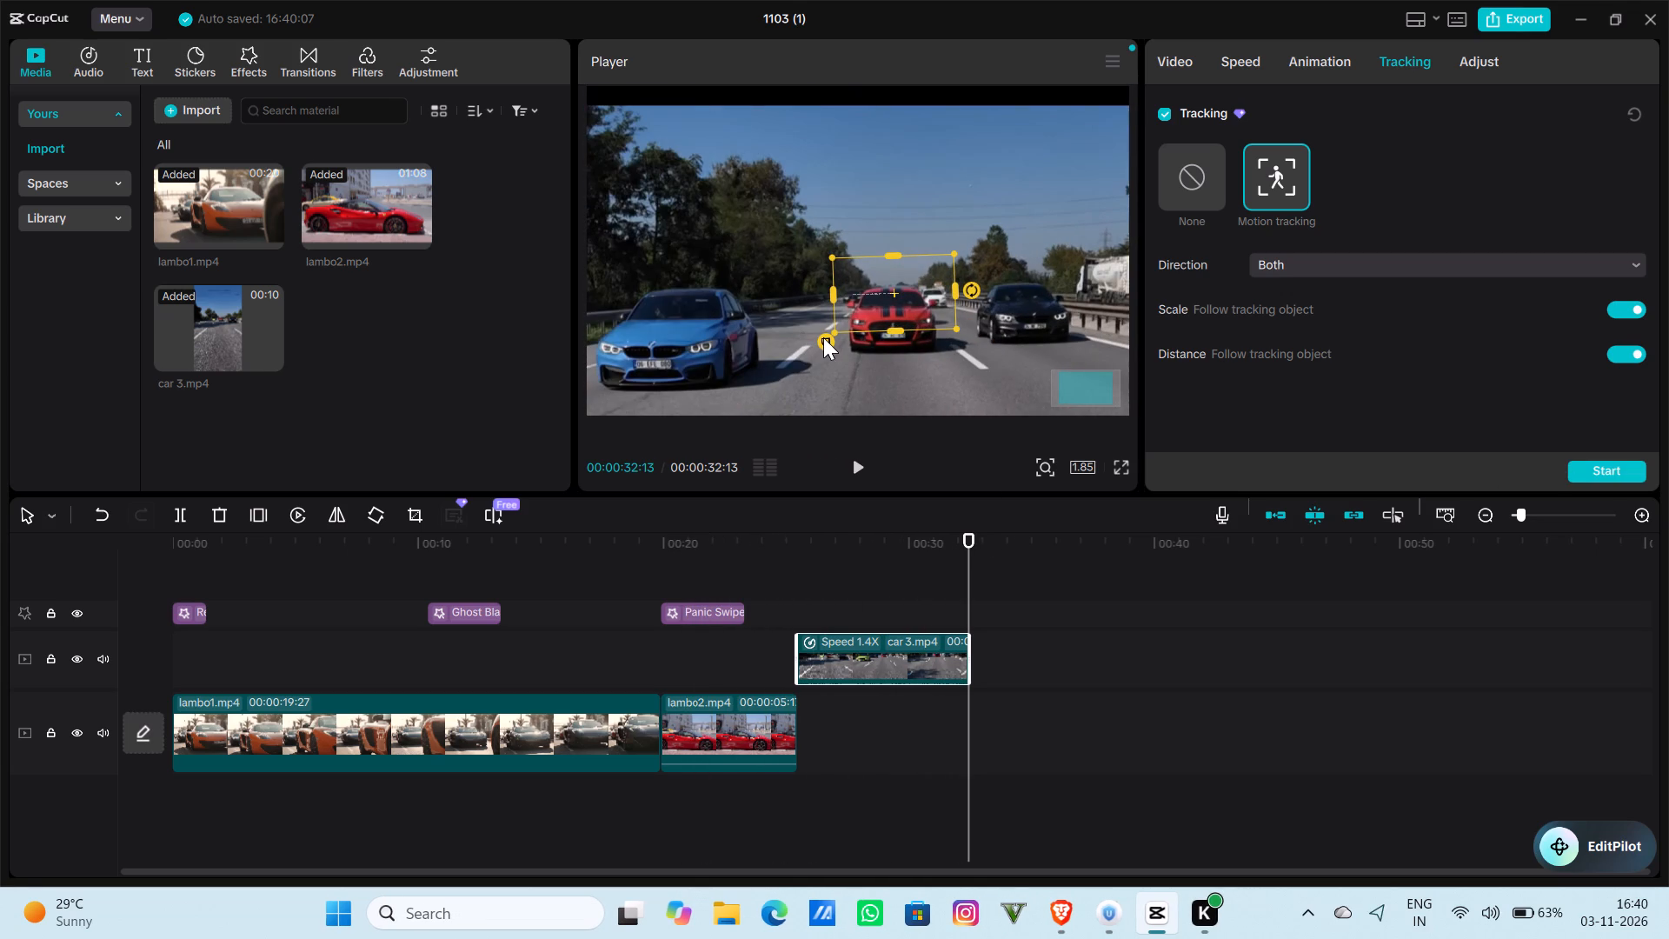
{"action": "left_click_drag", "start_coordinate": [890, 307], "coordinate": [894, 322]}
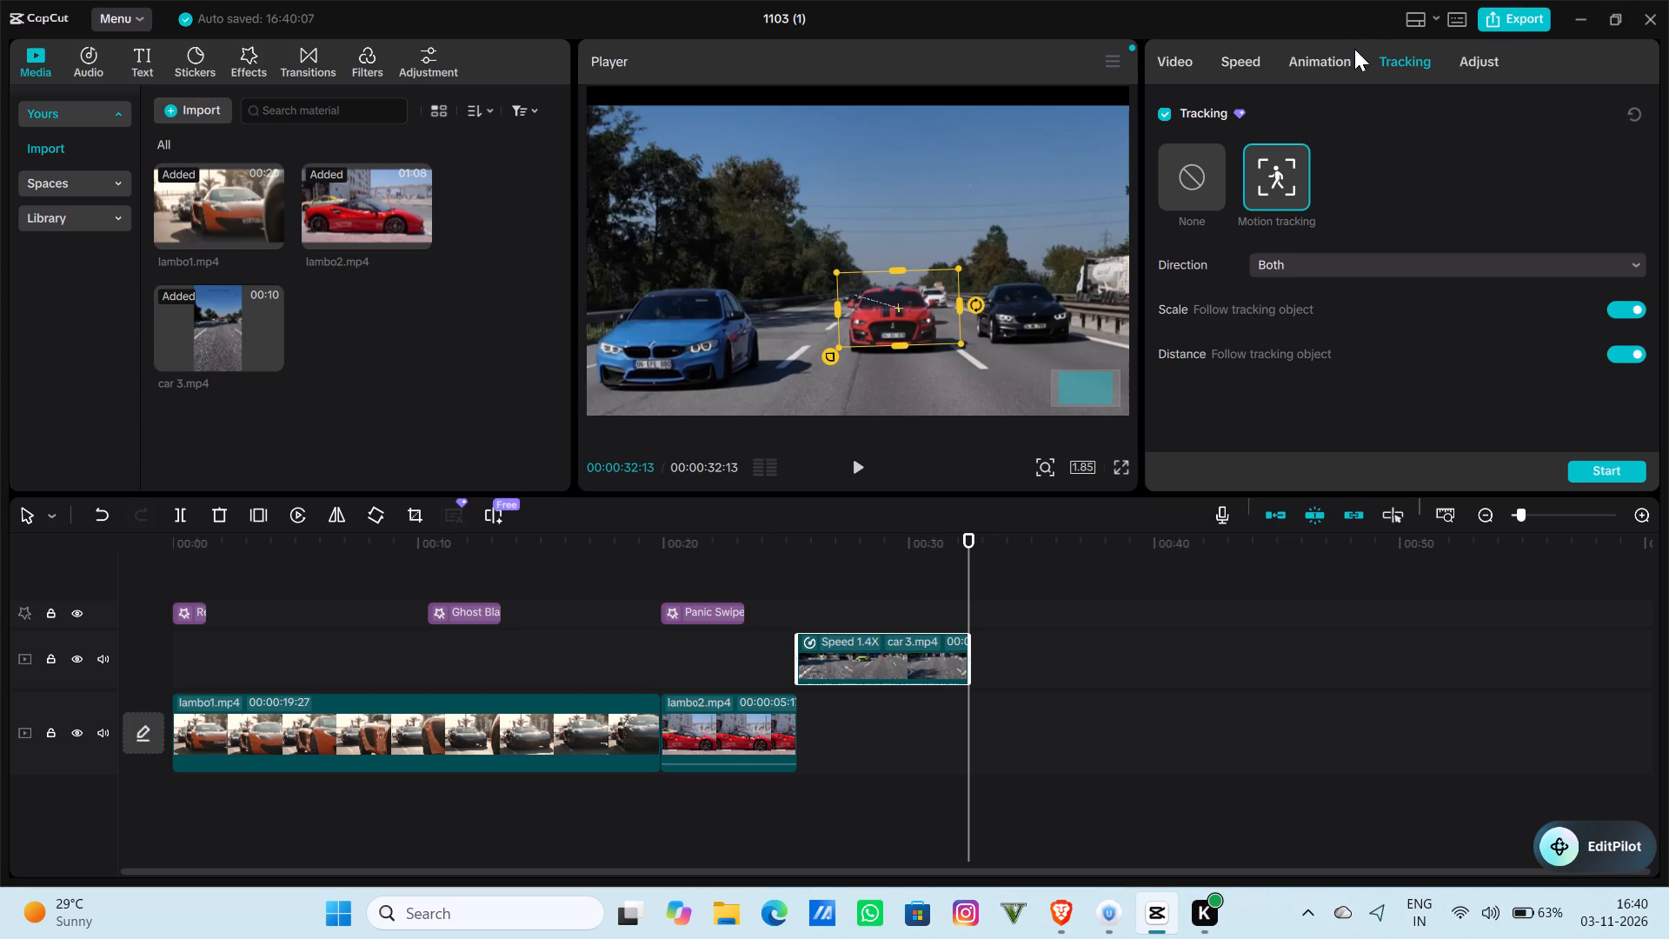
Apply the Blur In entrance animation to the car 3.mp4 clip.
{"action": "left_click", "coordinate": [1345, 54]}
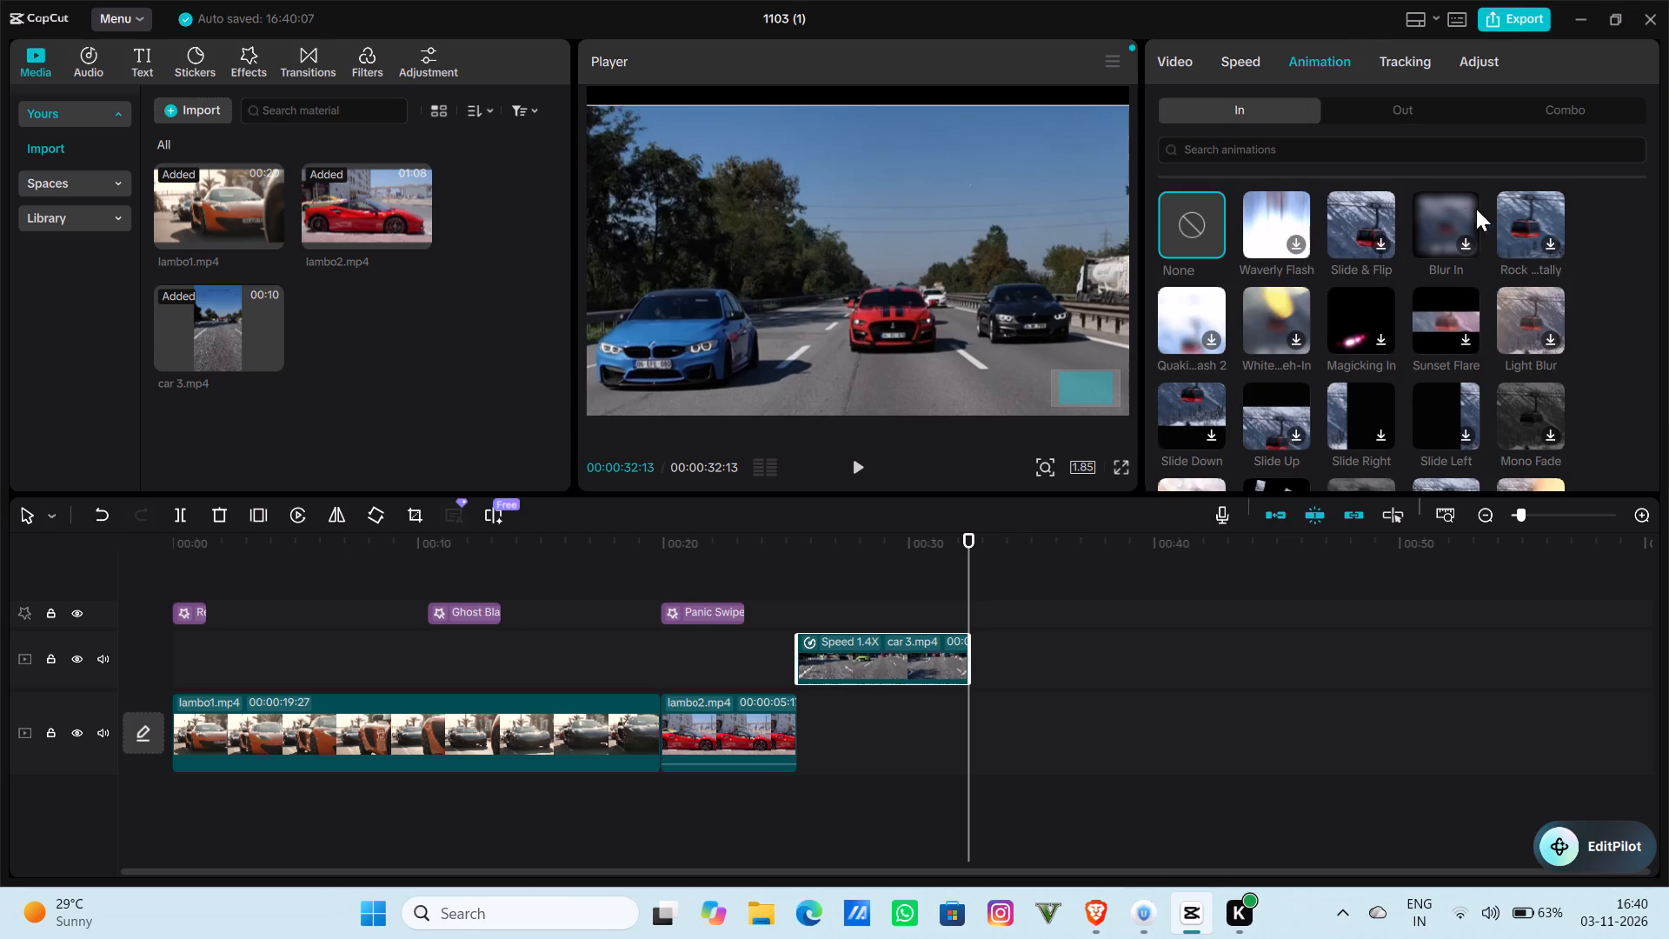
{"action": "left_click", "coordinate": [1460, 242]}
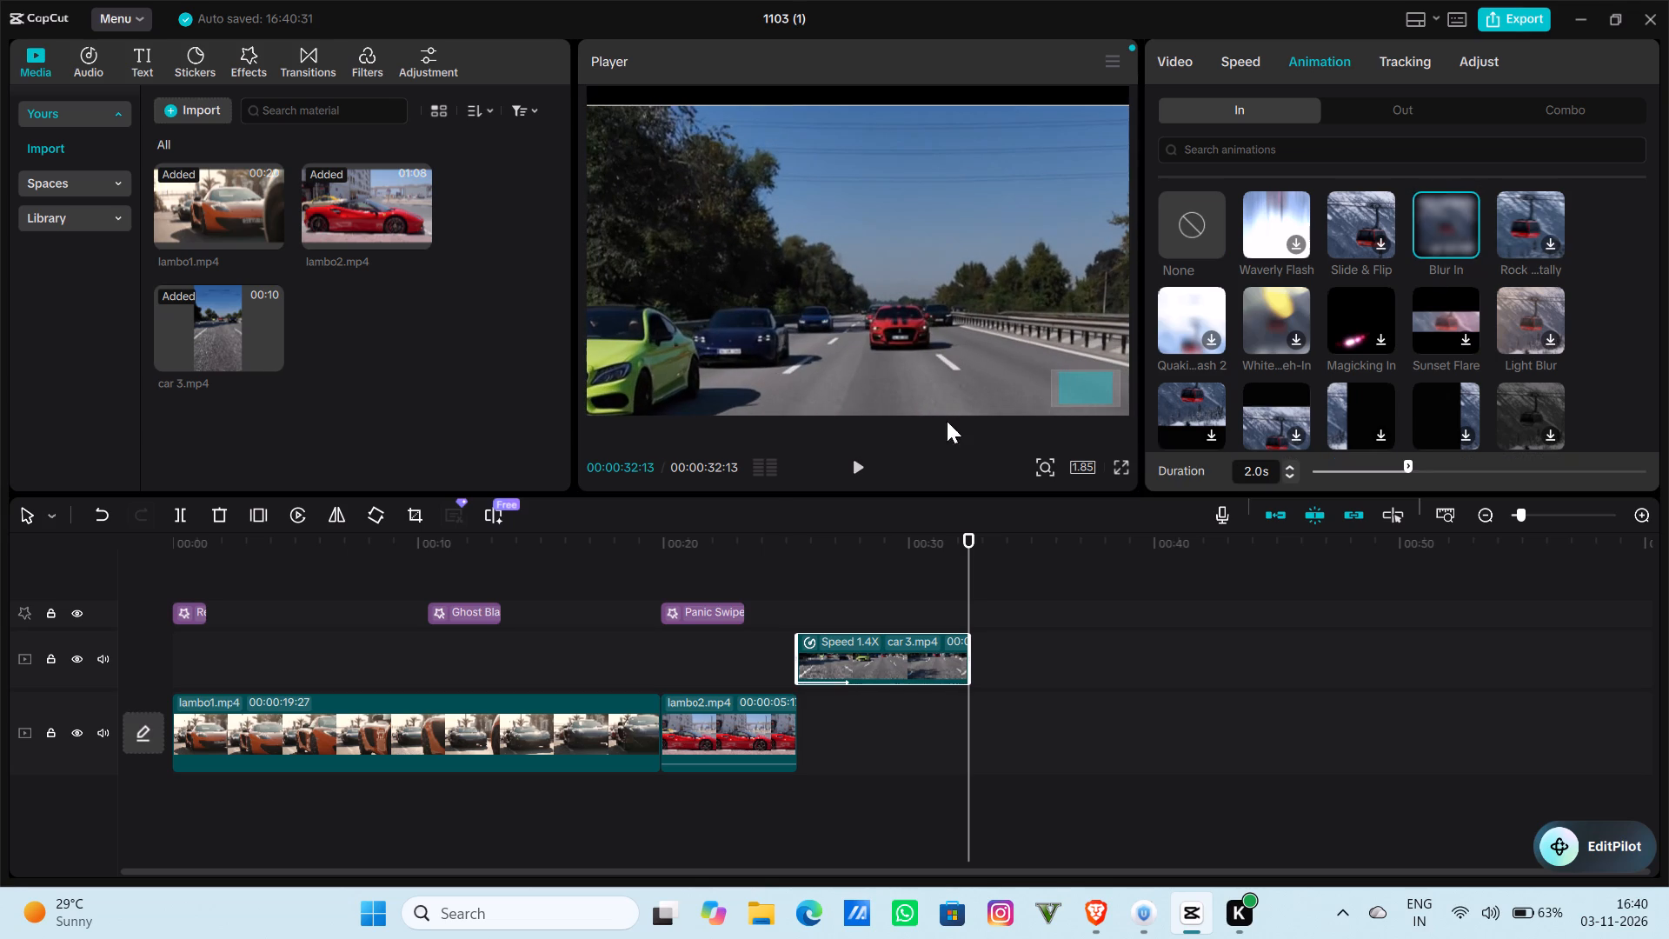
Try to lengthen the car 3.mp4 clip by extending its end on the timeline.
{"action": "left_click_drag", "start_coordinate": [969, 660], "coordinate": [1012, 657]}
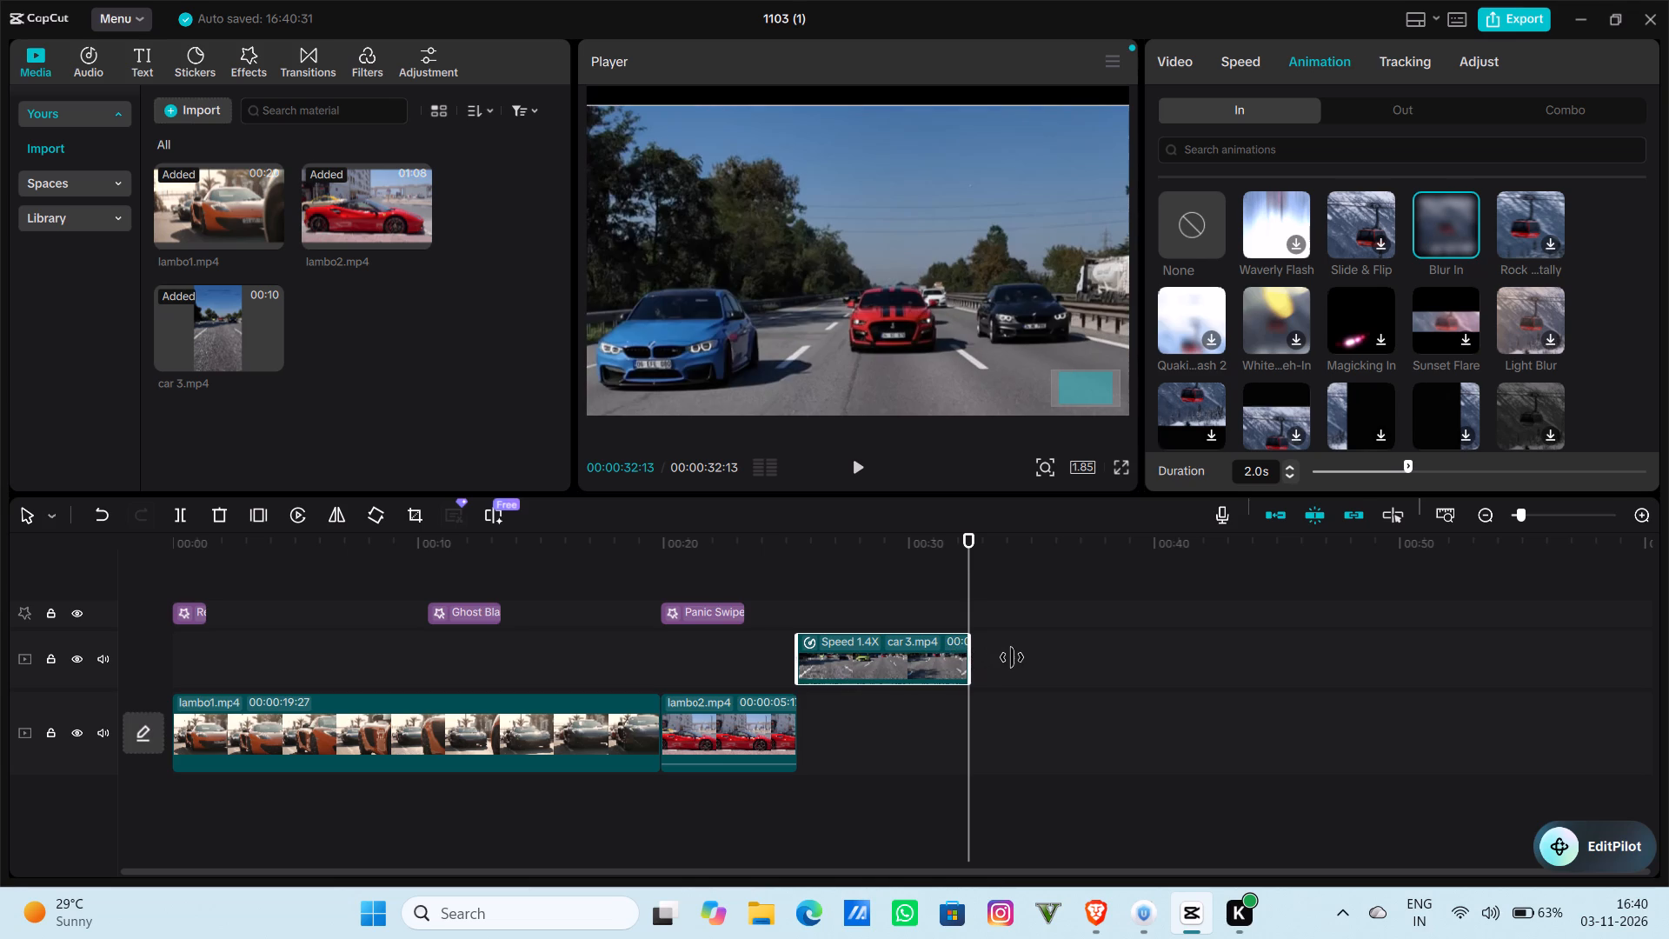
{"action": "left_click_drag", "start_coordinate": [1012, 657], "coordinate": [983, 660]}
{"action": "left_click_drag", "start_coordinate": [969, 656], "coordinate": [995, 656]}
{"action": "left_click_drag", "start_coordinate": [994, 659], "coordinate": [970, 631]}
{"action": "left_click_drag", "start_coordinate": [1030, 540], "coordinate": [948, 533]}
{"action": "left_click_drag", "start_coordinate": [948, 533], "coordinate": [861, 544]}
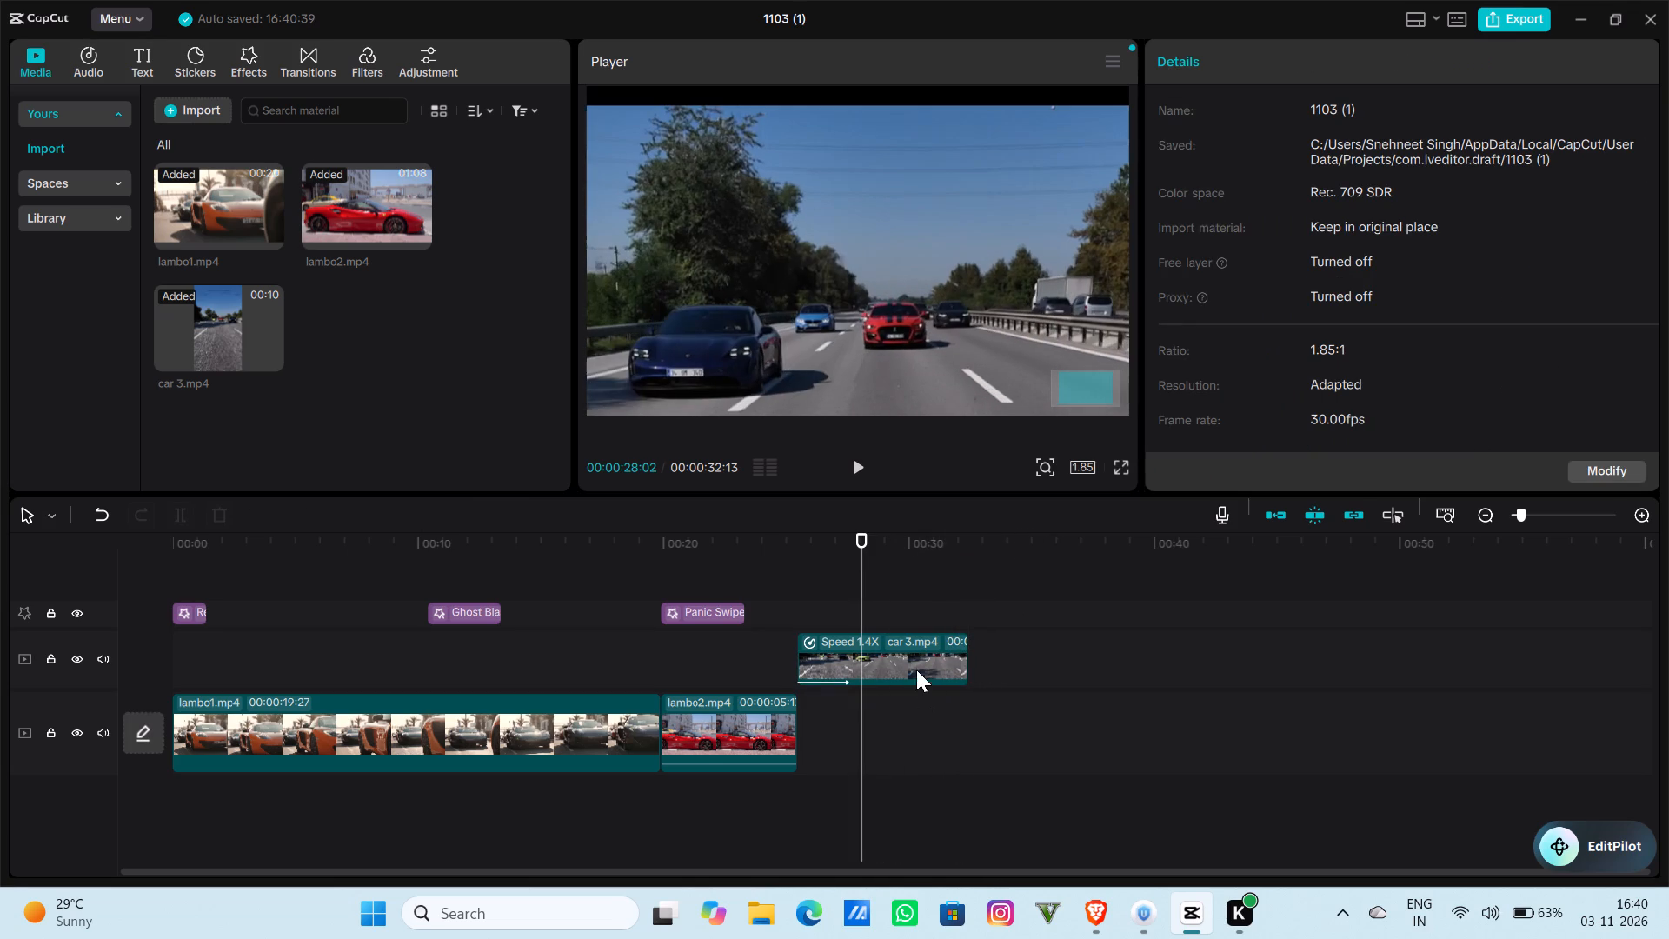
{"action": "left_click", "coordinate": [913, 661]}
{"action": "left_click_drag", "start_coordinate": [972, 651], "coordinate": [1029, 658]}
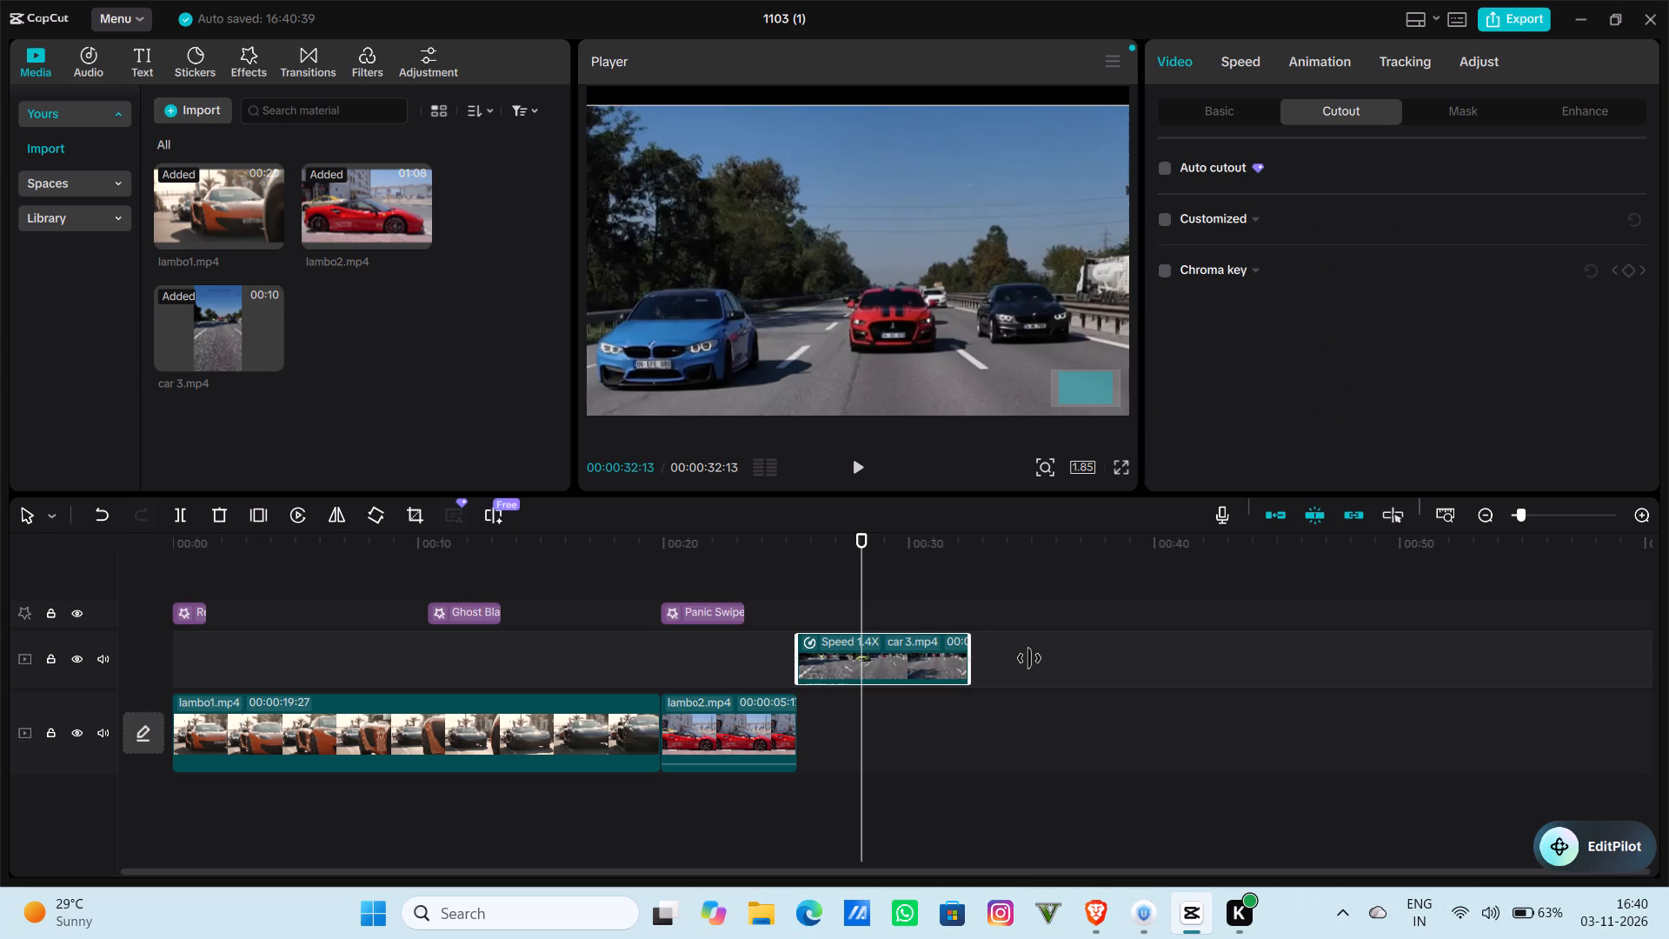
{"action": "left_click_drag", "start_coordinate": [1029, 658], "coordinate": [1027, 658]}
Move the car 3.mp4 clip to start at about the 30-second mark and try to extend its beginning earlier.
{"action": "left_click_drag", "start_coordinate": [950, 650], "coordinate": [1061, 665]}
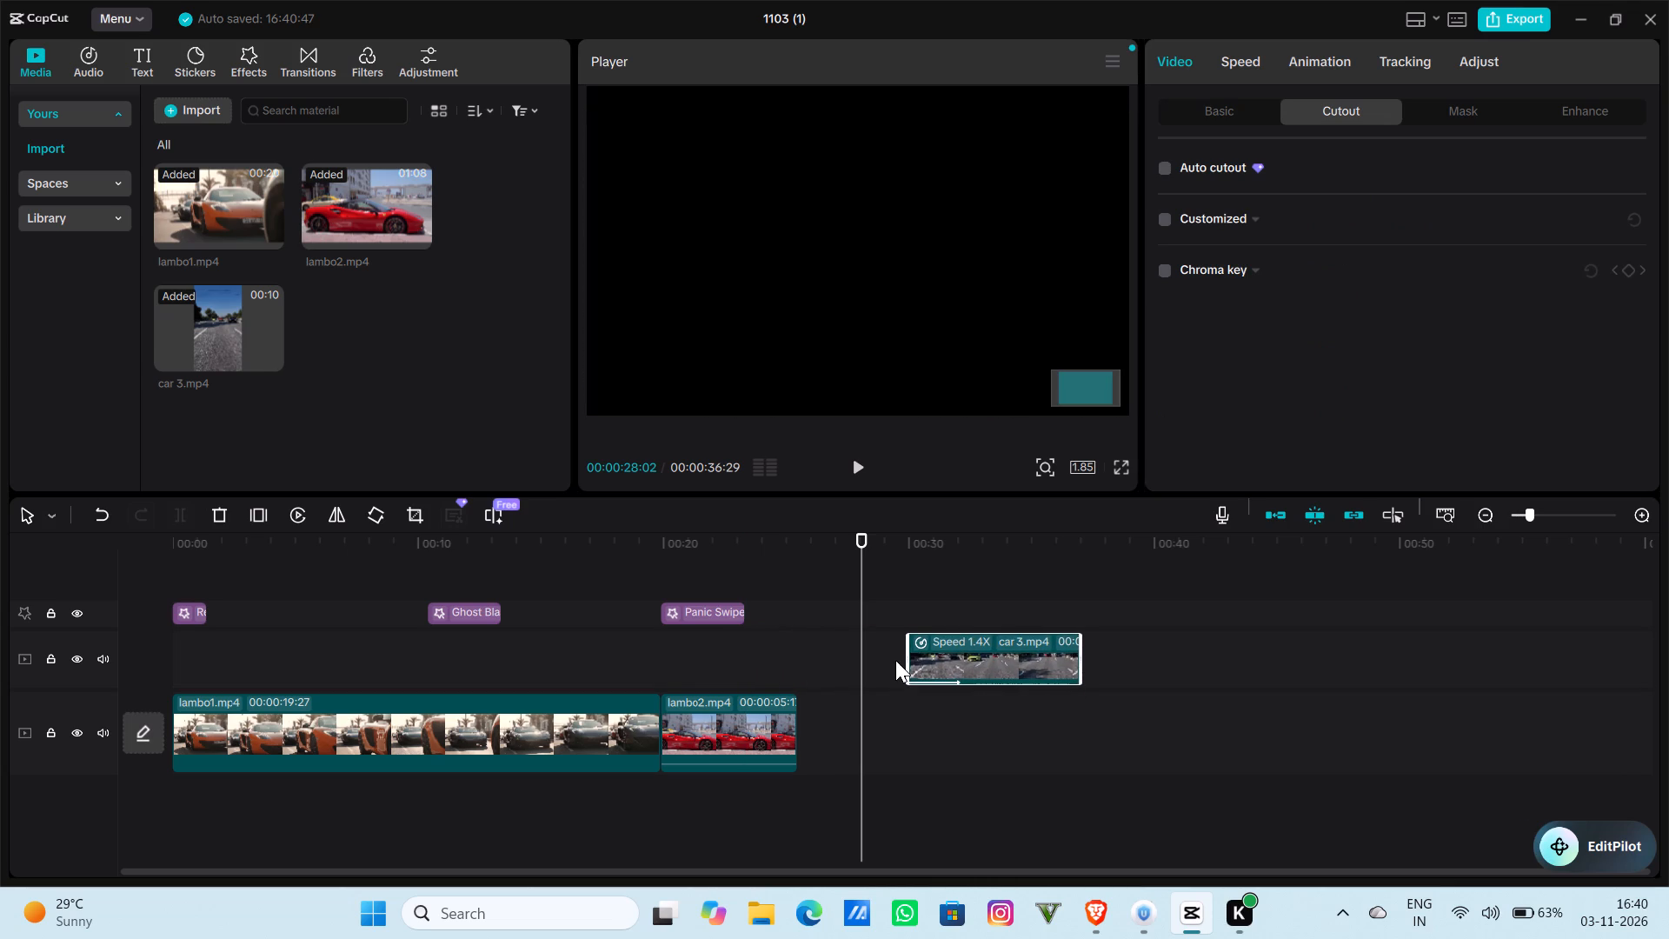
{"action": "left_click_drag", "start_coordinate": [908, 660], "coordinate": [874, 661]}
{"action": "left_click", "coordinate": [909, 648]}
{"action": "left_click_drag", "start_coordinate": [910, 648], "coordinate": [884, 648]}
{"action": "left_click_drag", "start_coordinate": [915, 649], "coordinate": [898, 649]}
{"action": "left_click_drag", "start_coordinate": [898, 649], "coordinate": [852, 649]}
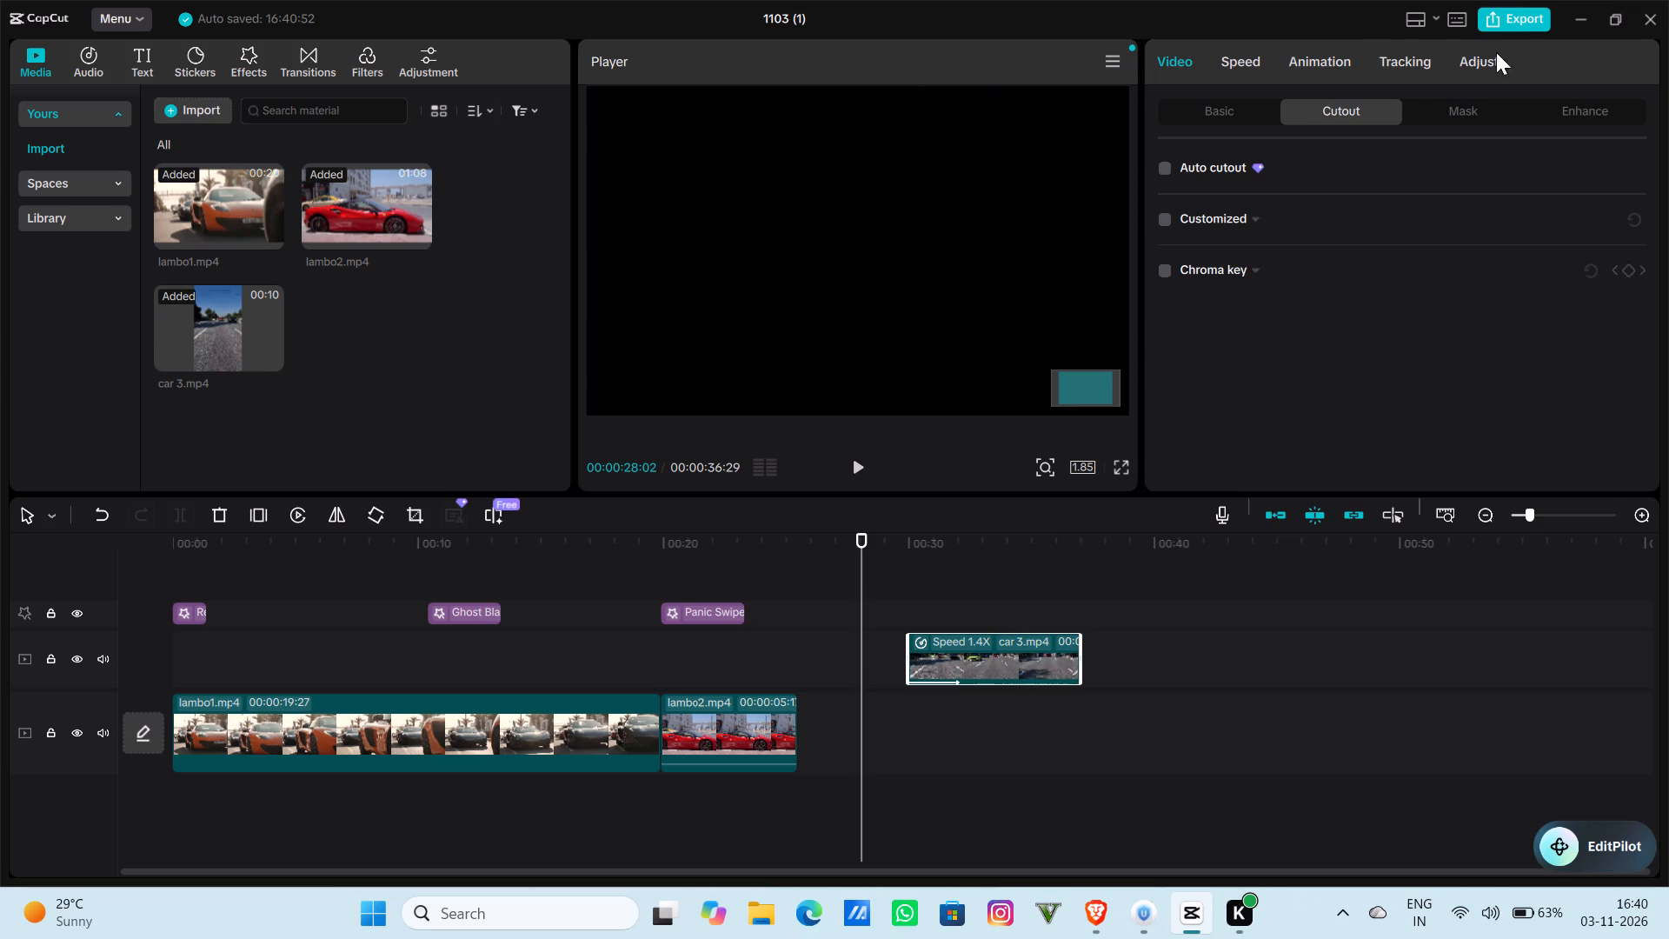
Set the speed of the car 3.mp4 clip to 1.00x.
{"action": "left_click", "coordinate": [1266, 61]}
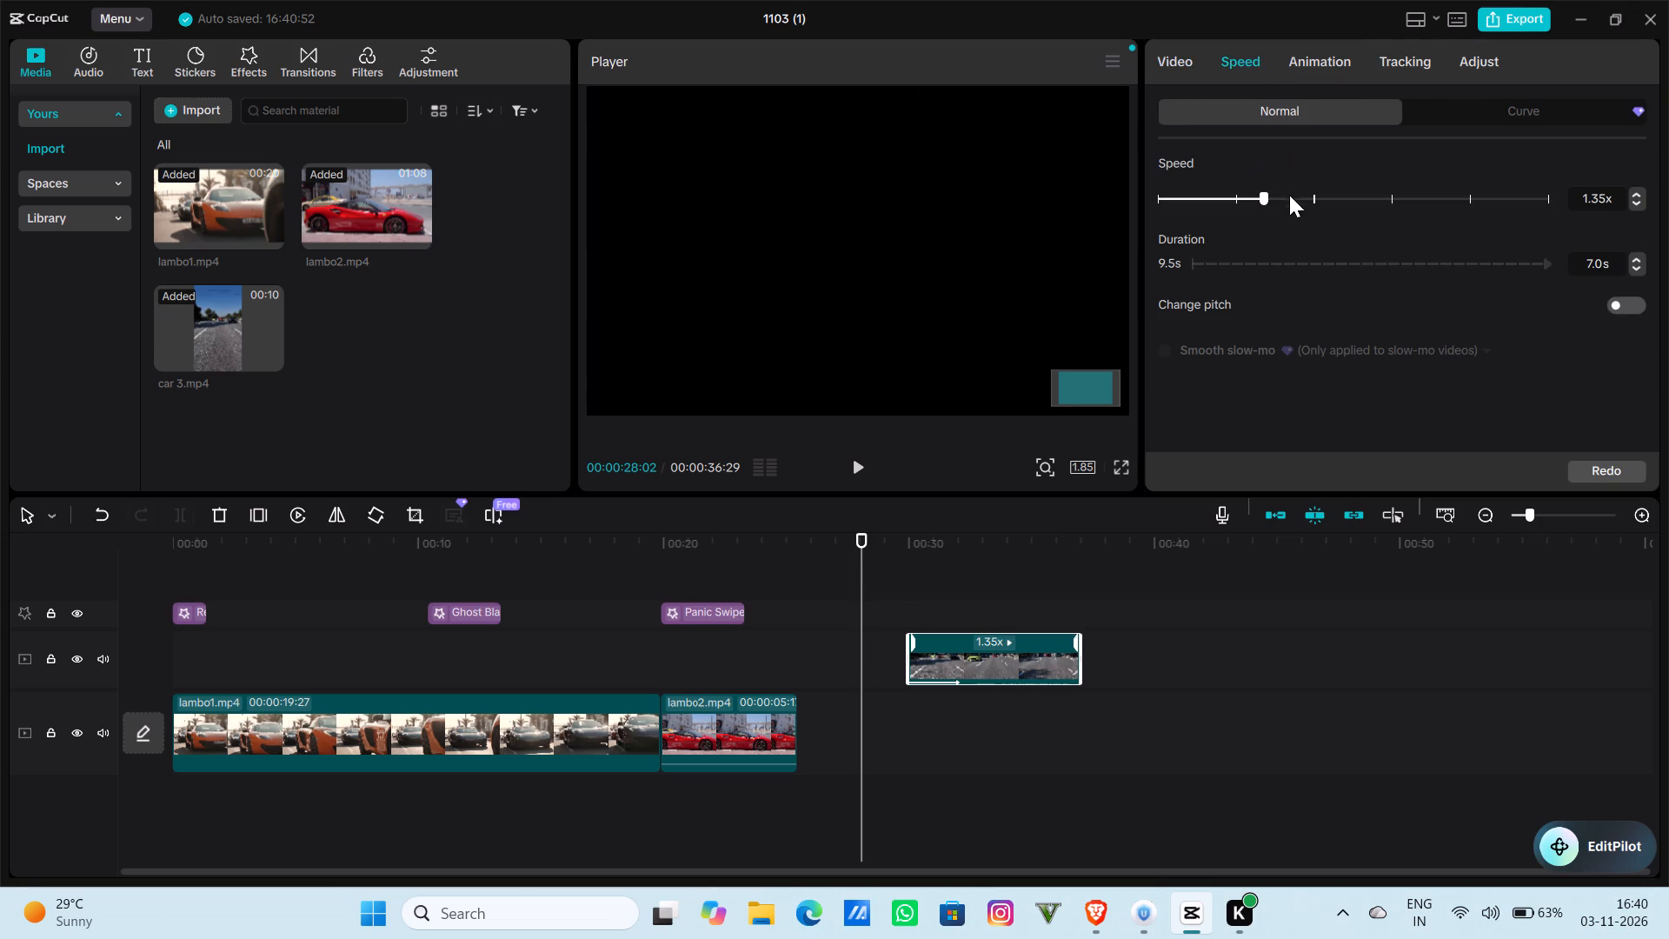
{"action": "left_click", "coordinate": [1268, 111]}
{"action": "left_click_drag", "start_coordinate": [1260, 202], "coordinate": [1232, 202]}
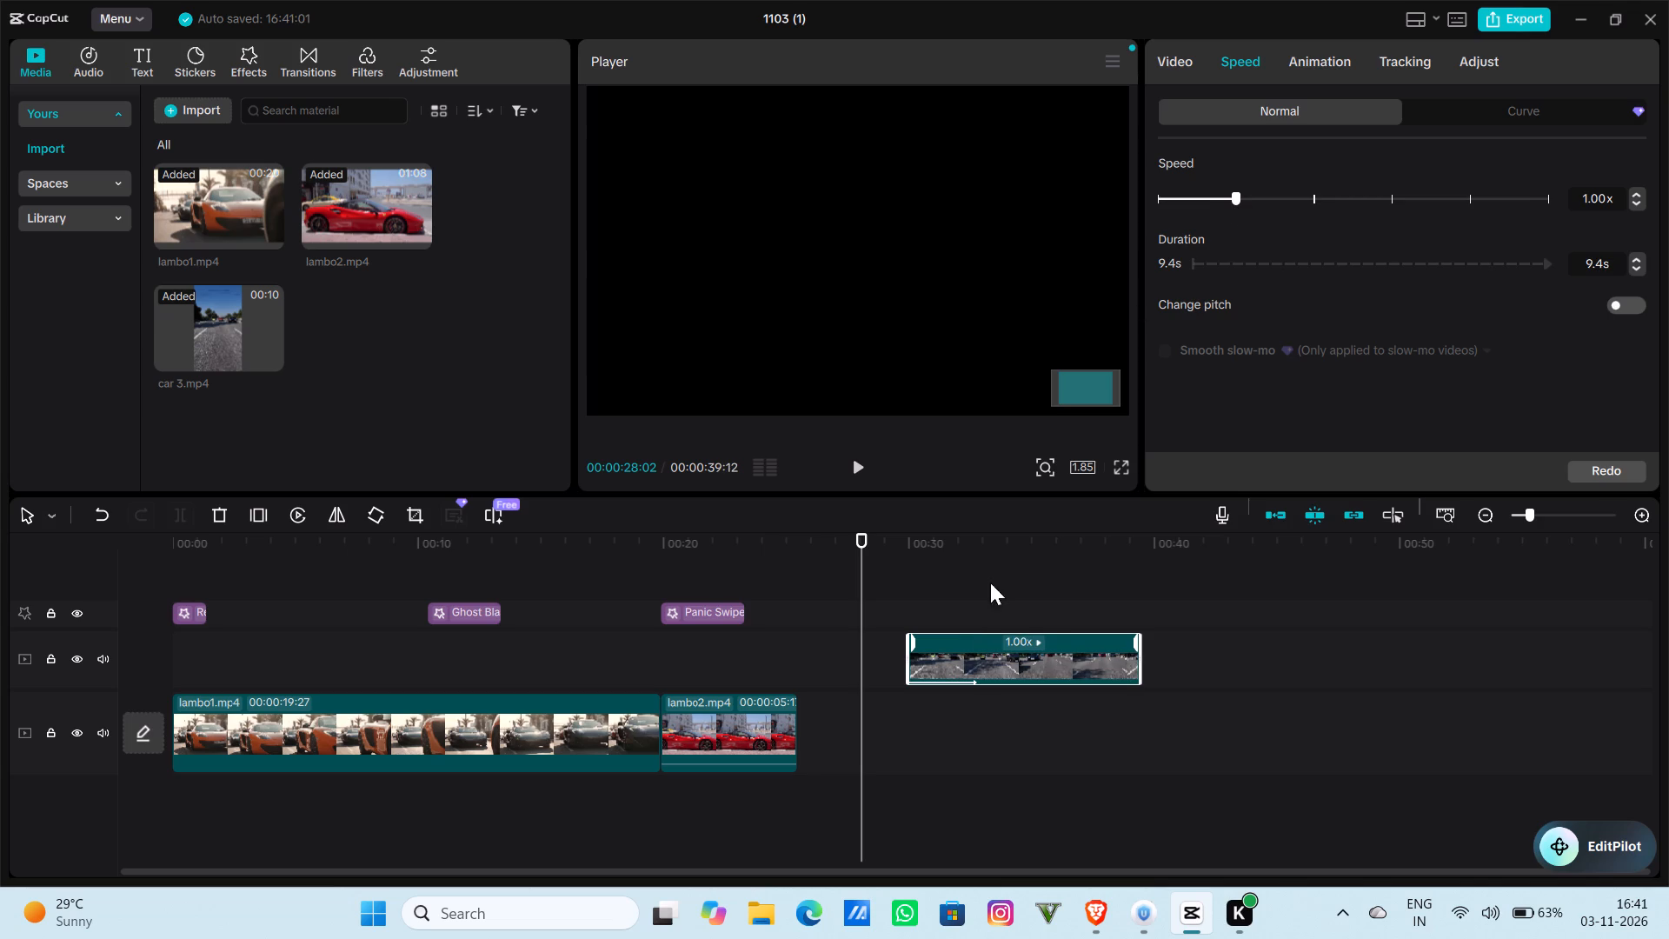
Move the car 3.mp4 clip back to start where lambo2.mp4 ends.
{"action": "left_click_drag", "start_coordinate": [1039, 665], "coordinate": [972, 676]}
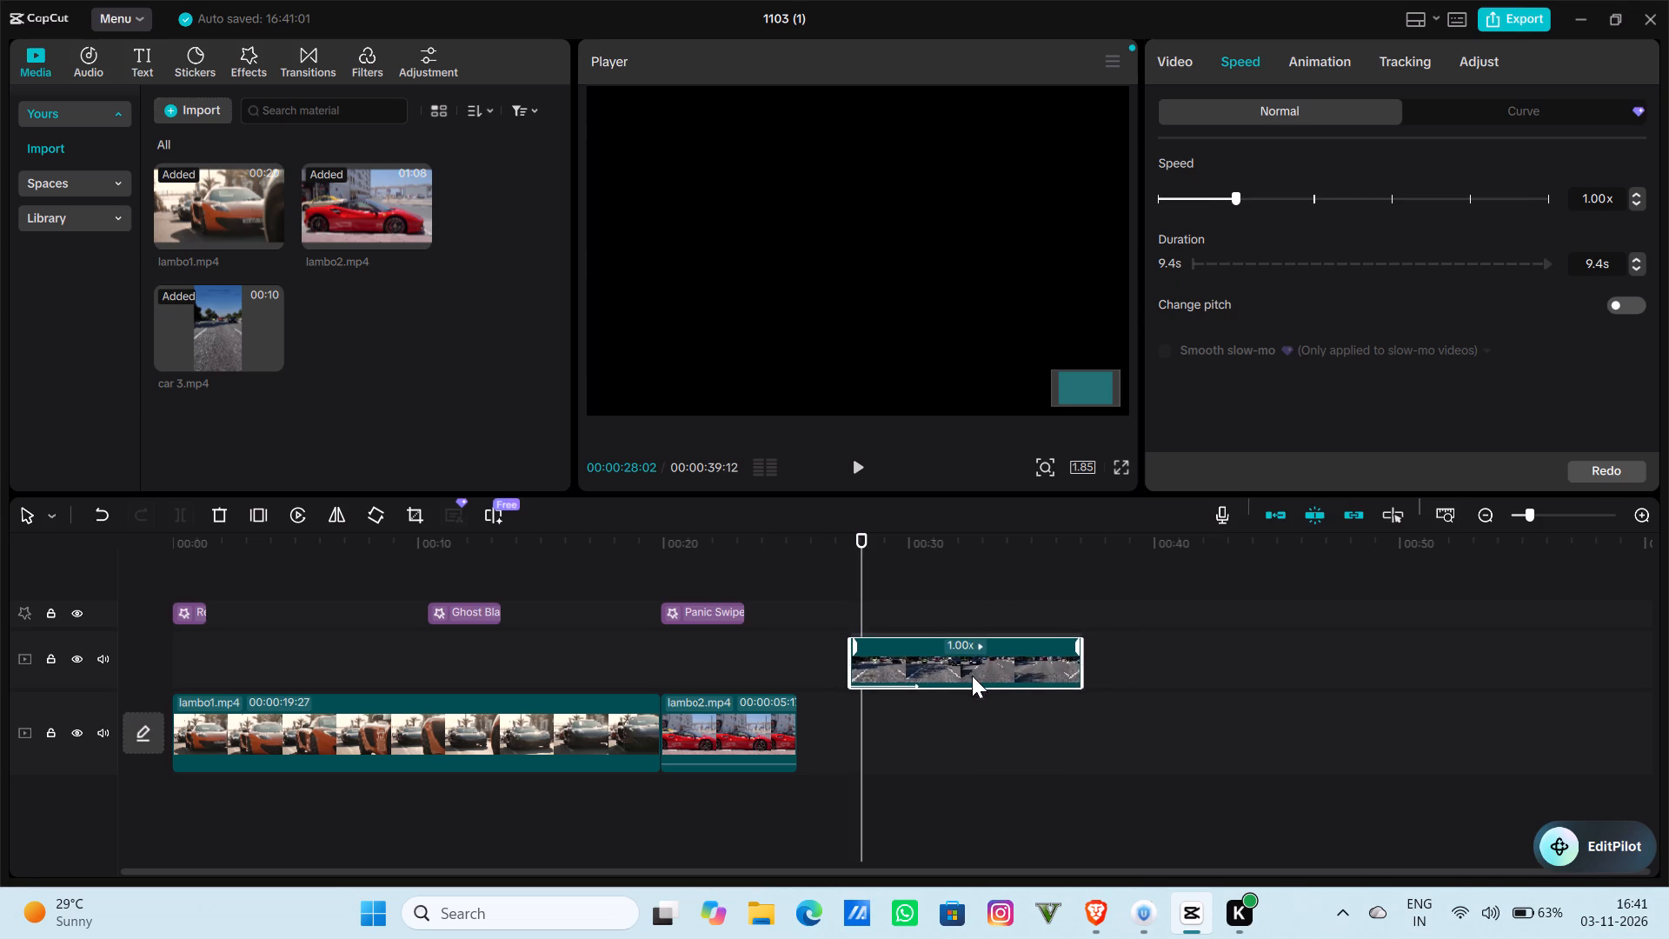
{"action": "left_click_drag", "start_coordinate": [972, 676], "coordinate": [934, 669]}
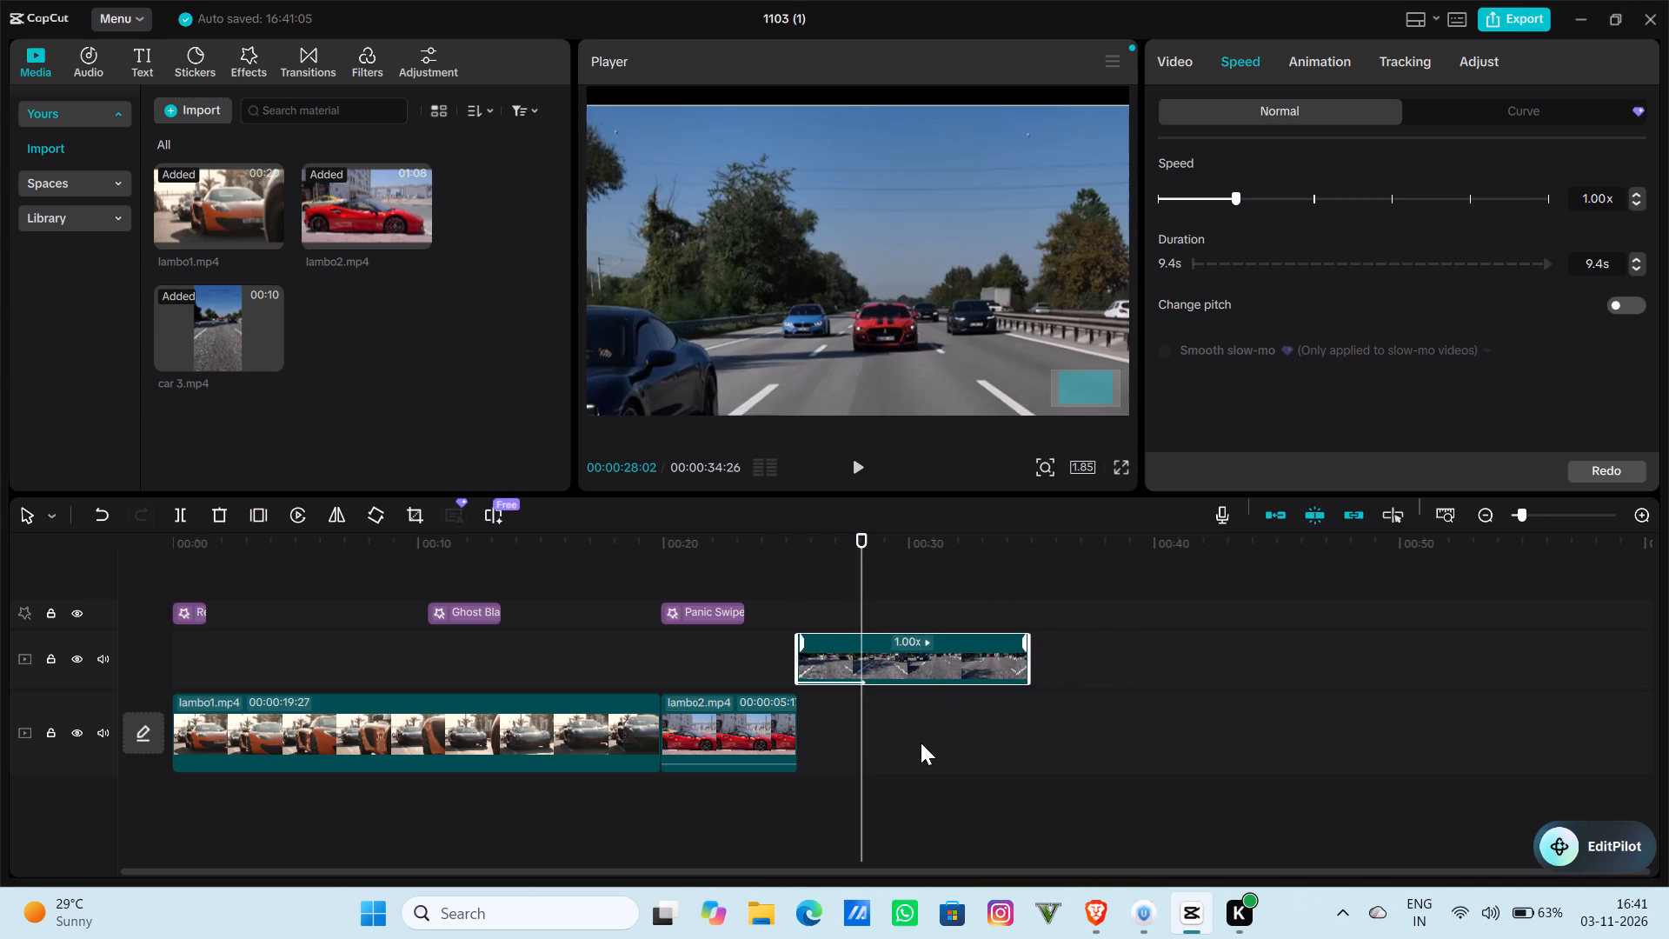
Play back the sequence from lambo2.mp4 through the car 3.mp4 clip to review the cut and the Blur In animation.
{"action": "left_click_drag", "start_coordinate": [735, 572], "coordinate": [788, 569]}
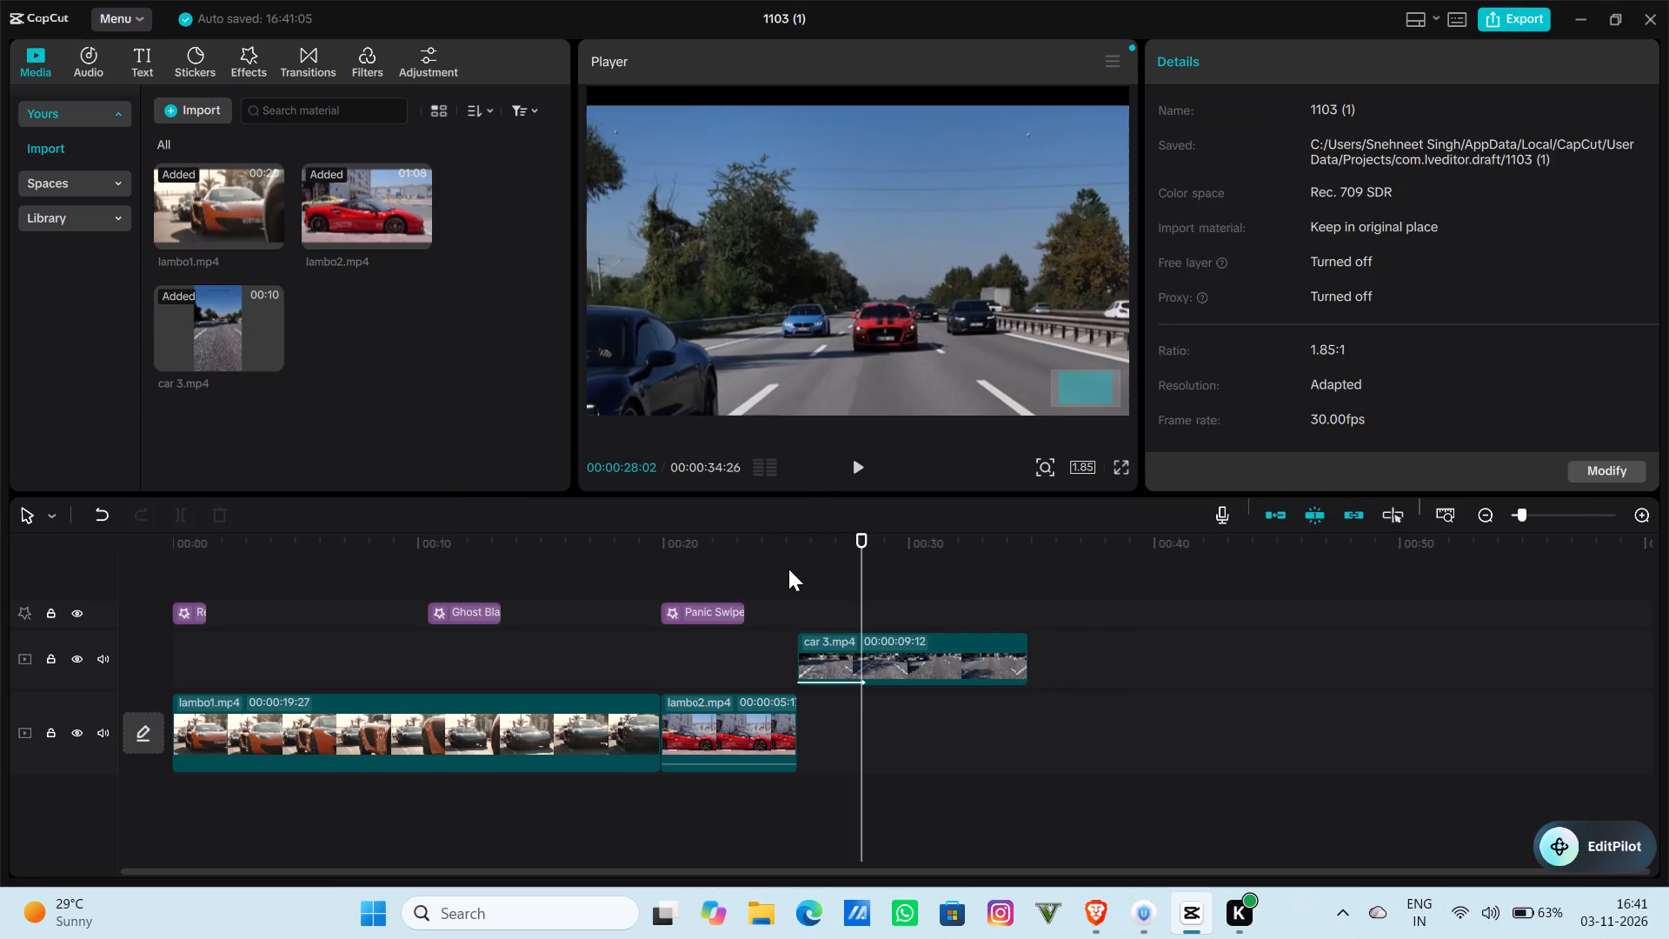
{"action": "left_click_drag", "start_coordinate": [788, 569], "coordinate": [795, 559]}
{"action": "left_click", "coordinate": [861, 473]}
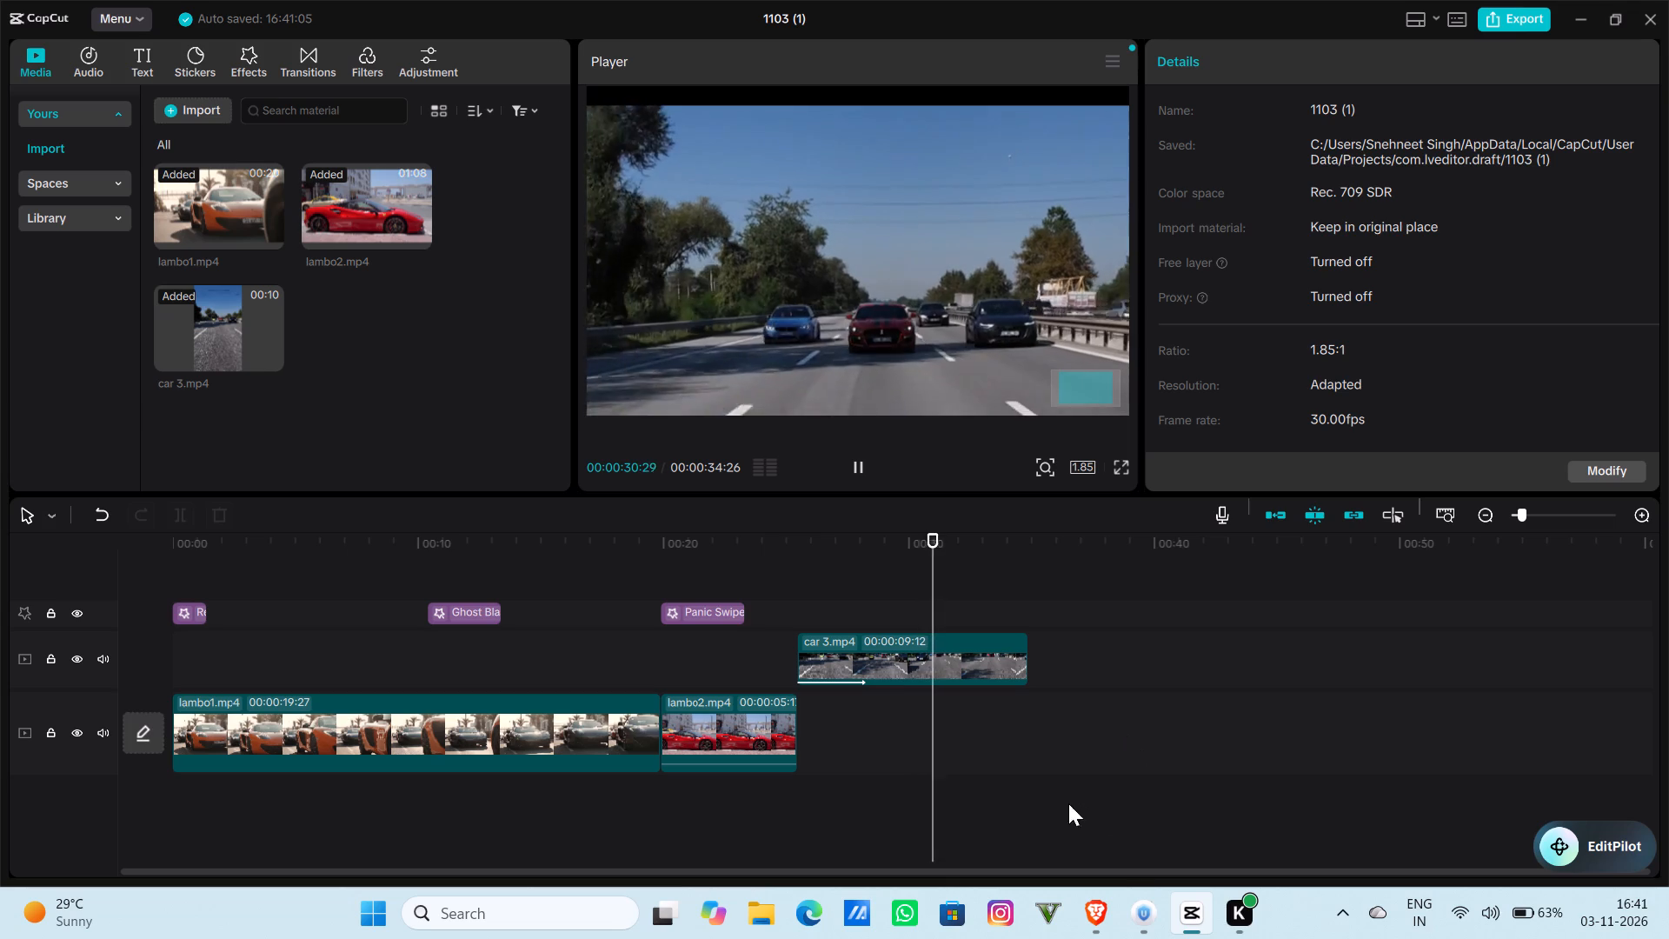
{"action": "left_click", "coordinate": [850, 543]}
{"action": "left_click_drag", "start_coordinate": [836, 538], "coordinate": [760, 538]}
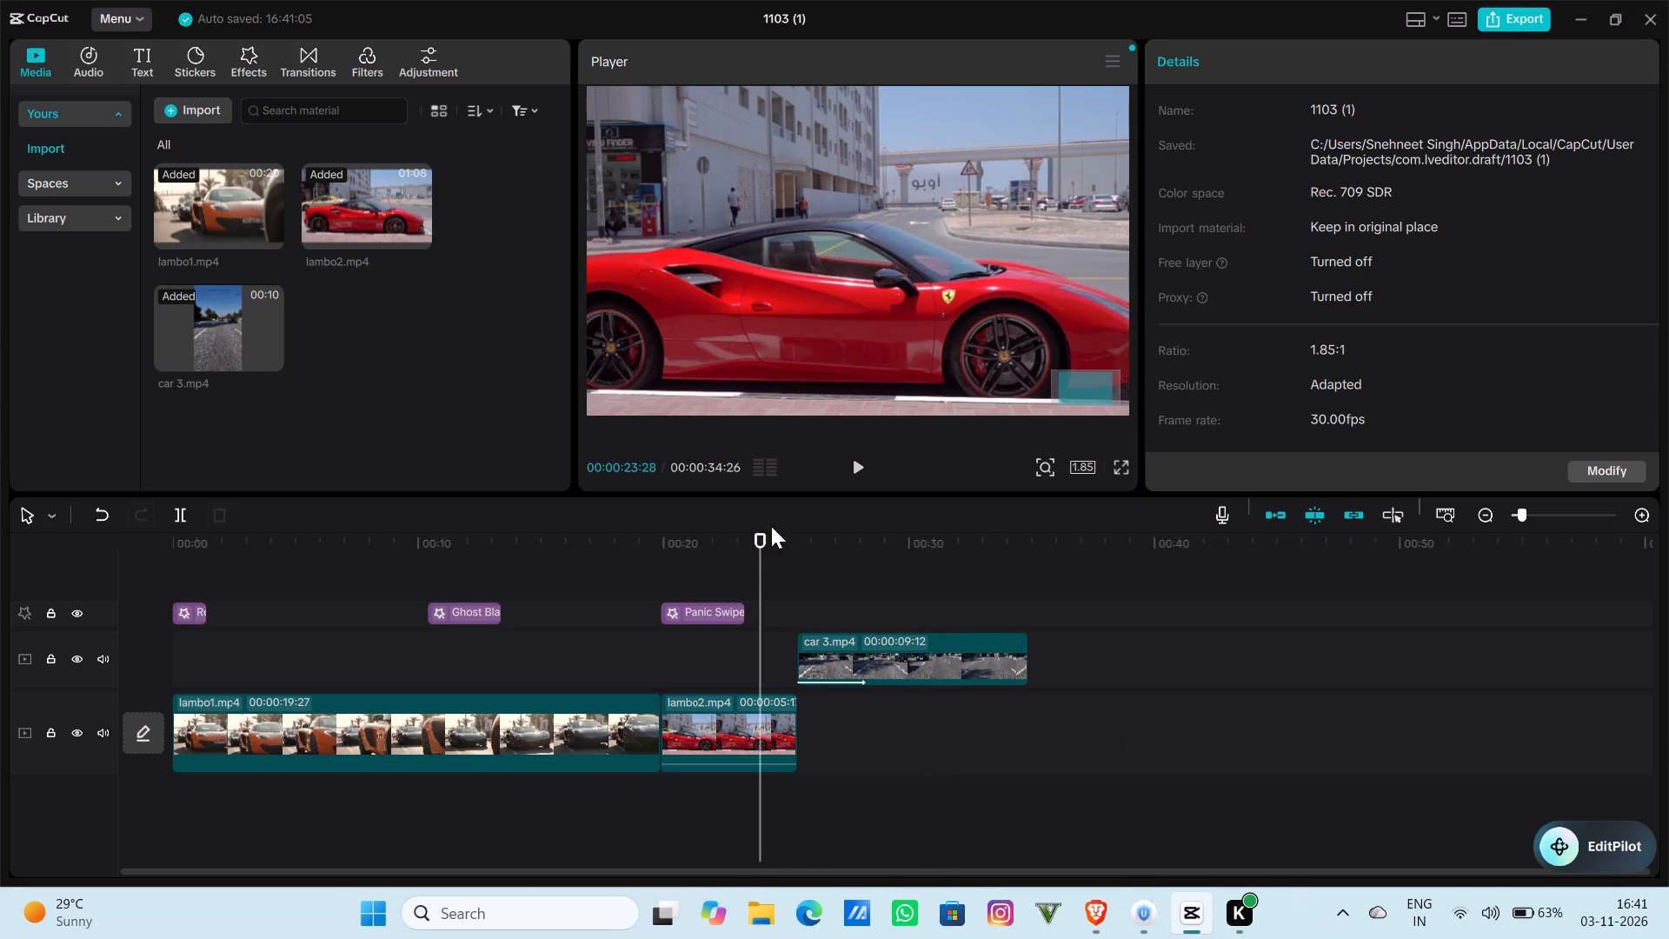
{"action": "left_click", "coordinate": [855, 473]}
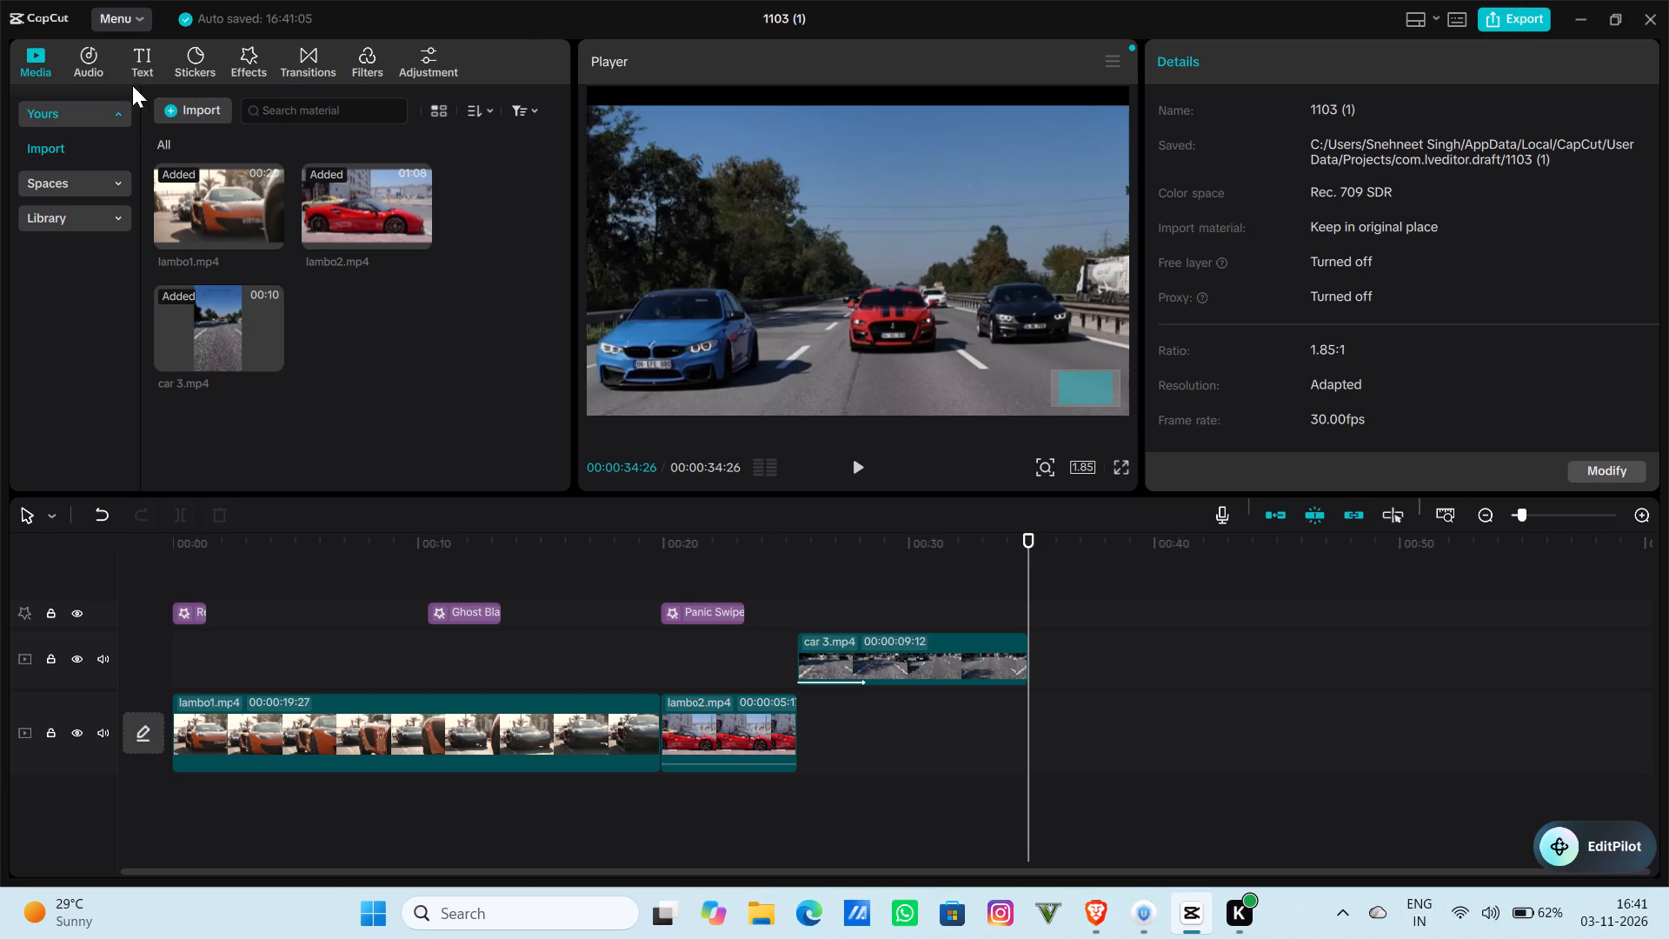
Import the car 2 video from the Downloads folder and preview it.
{"action": "left_click", "coordinate": [195, 106]}
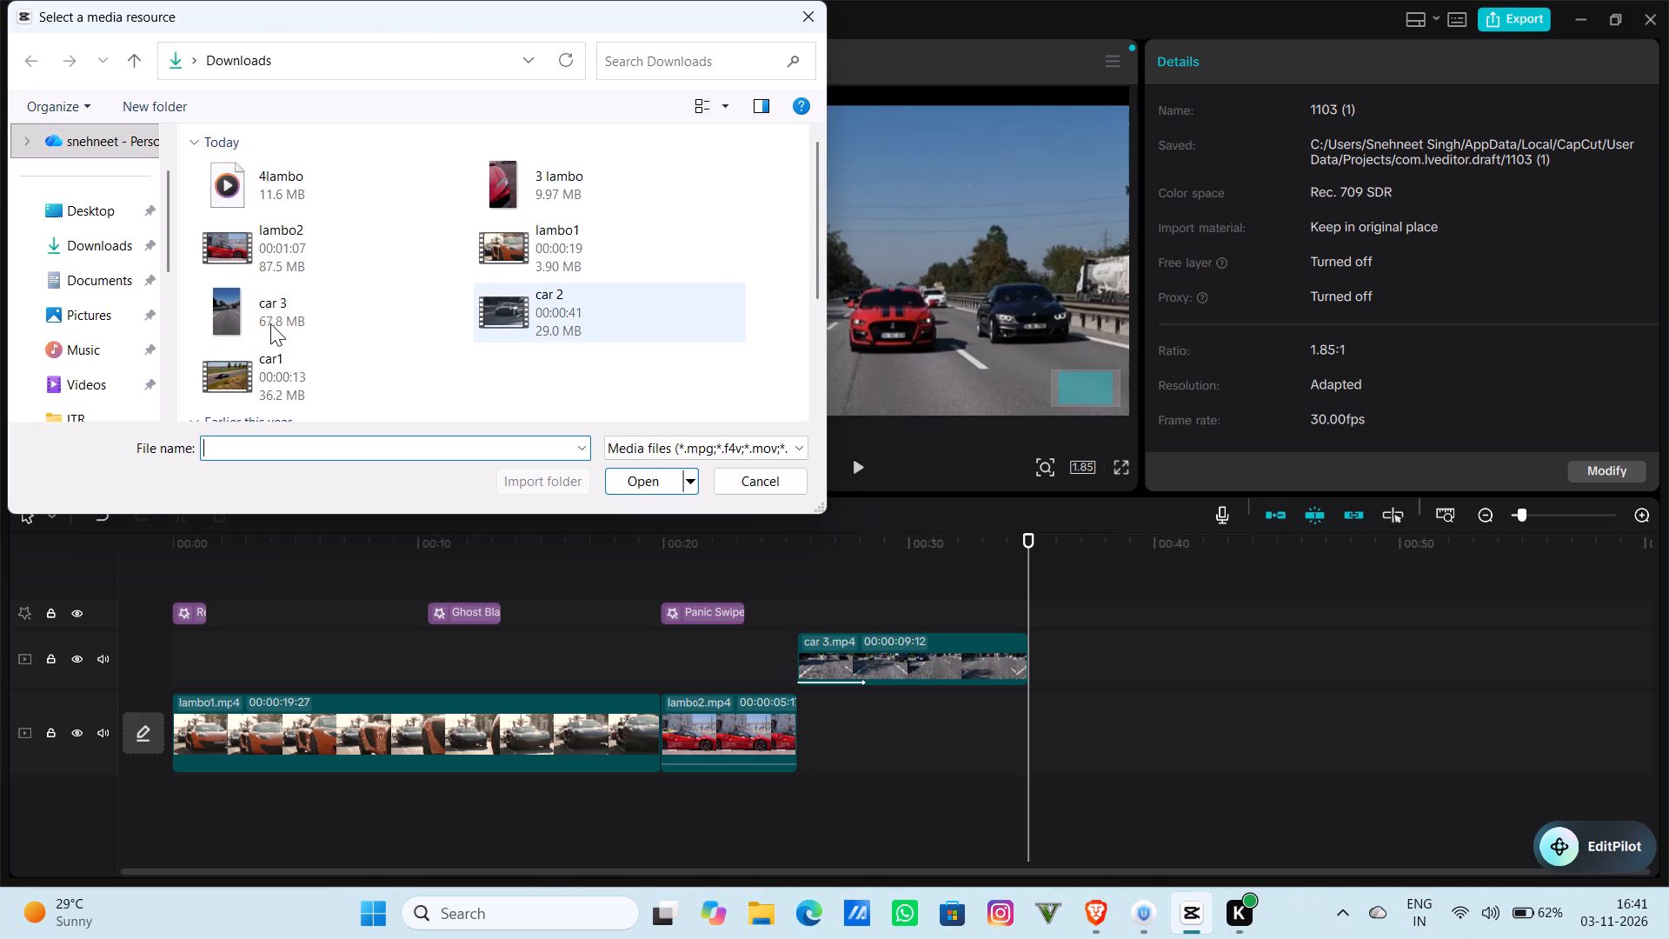
{"action": "double_click", "coordinate": [528, 315]}
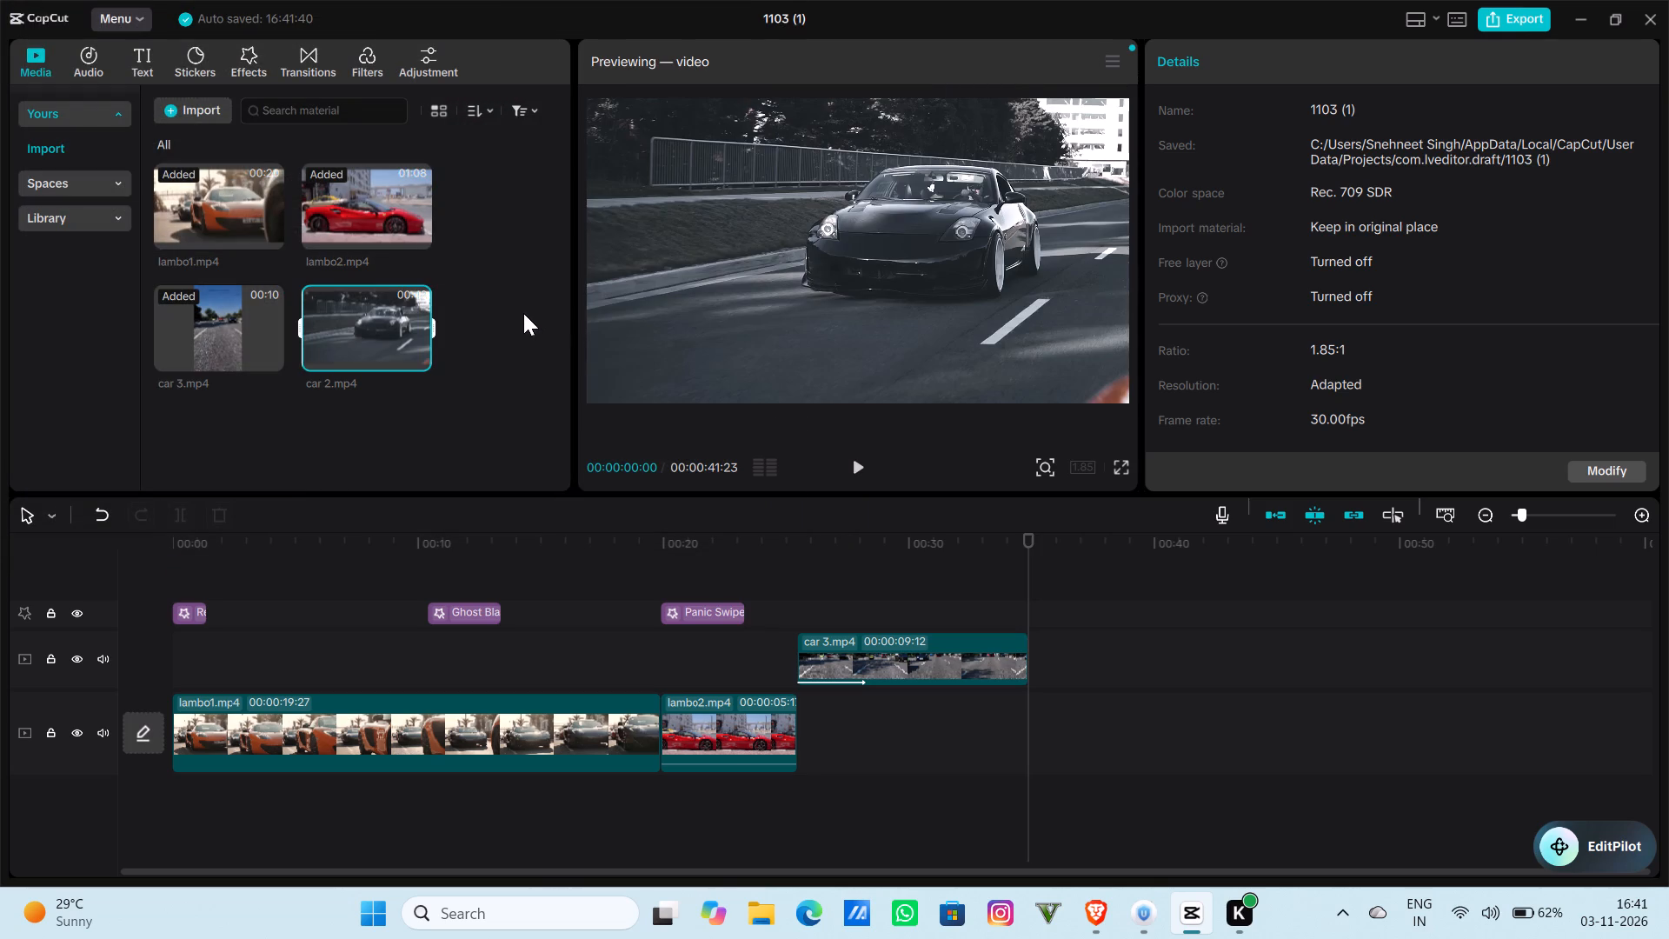
{"action": "left_click", "coordinate": [862, 469]}
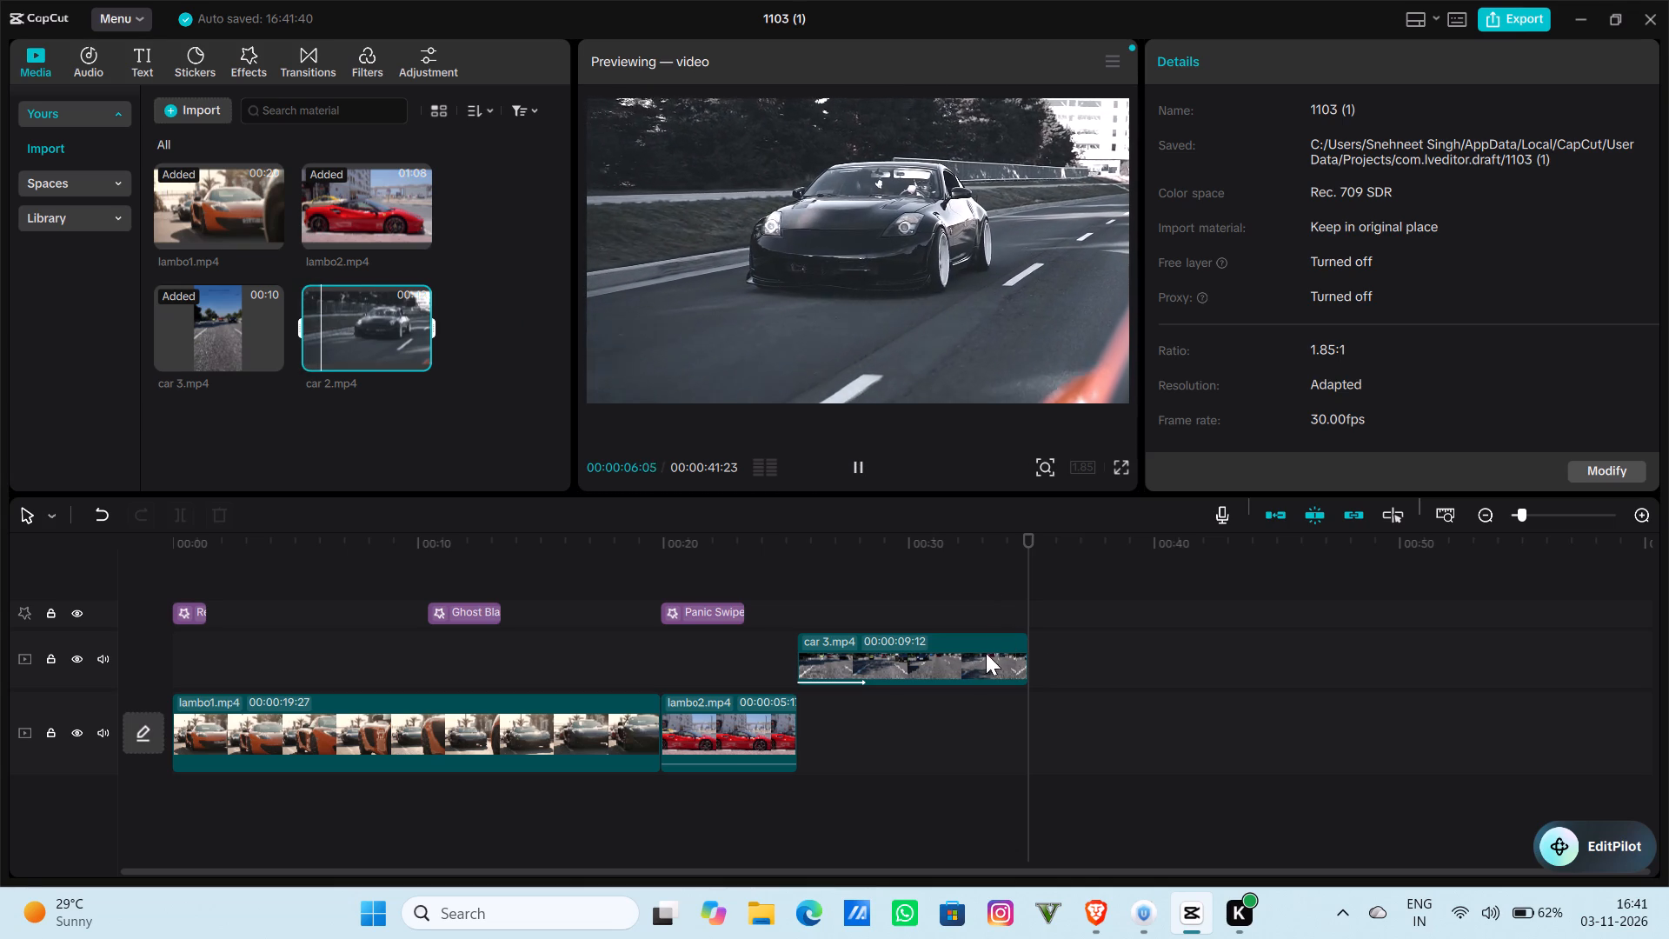
Shift the car 3.mp4 clip slightly earlier so its start overlaps the end of lambo2.mp4.
{"action": "left_click", "coordinate": [914, 581]}
{"action": "left_click", "coordinate": [965, 637]}
{"action": "left_click_drag", "start_coordinate": [940, 637], "coordinate": [914, 640]}
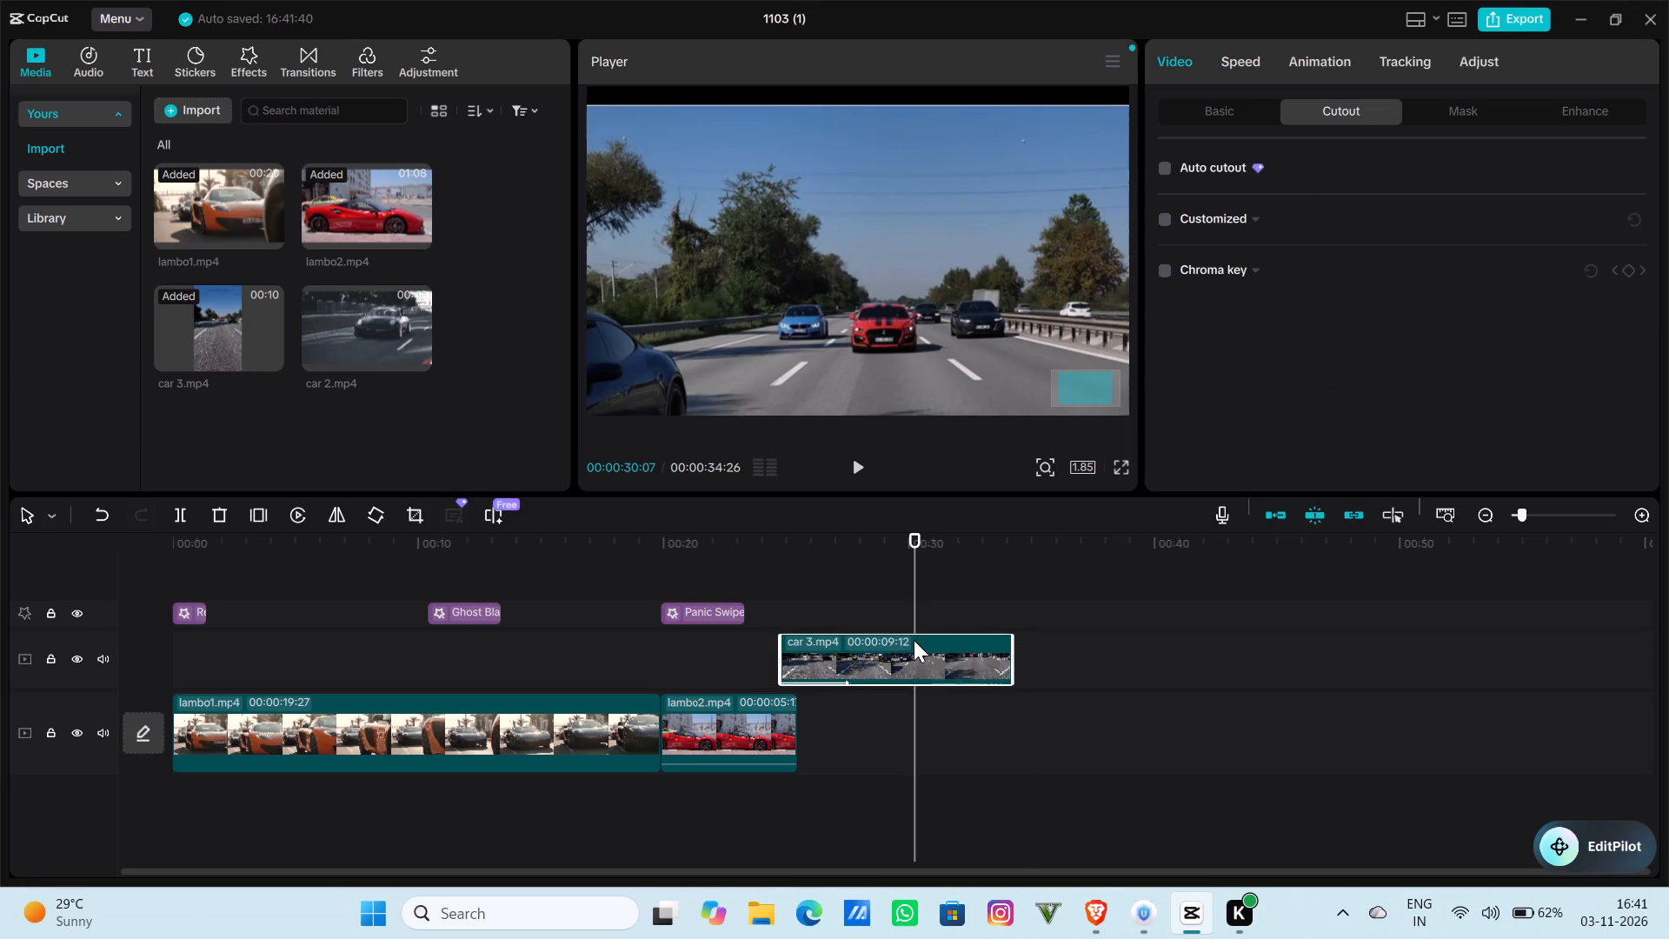
{"action": "left_click_drag", "start_coordinate": [914, 640], "coordinate": [931, 643]}
{"action": "left_click_drag", "start_coordinate": [919, 529], "coordinate": [928, 529]}
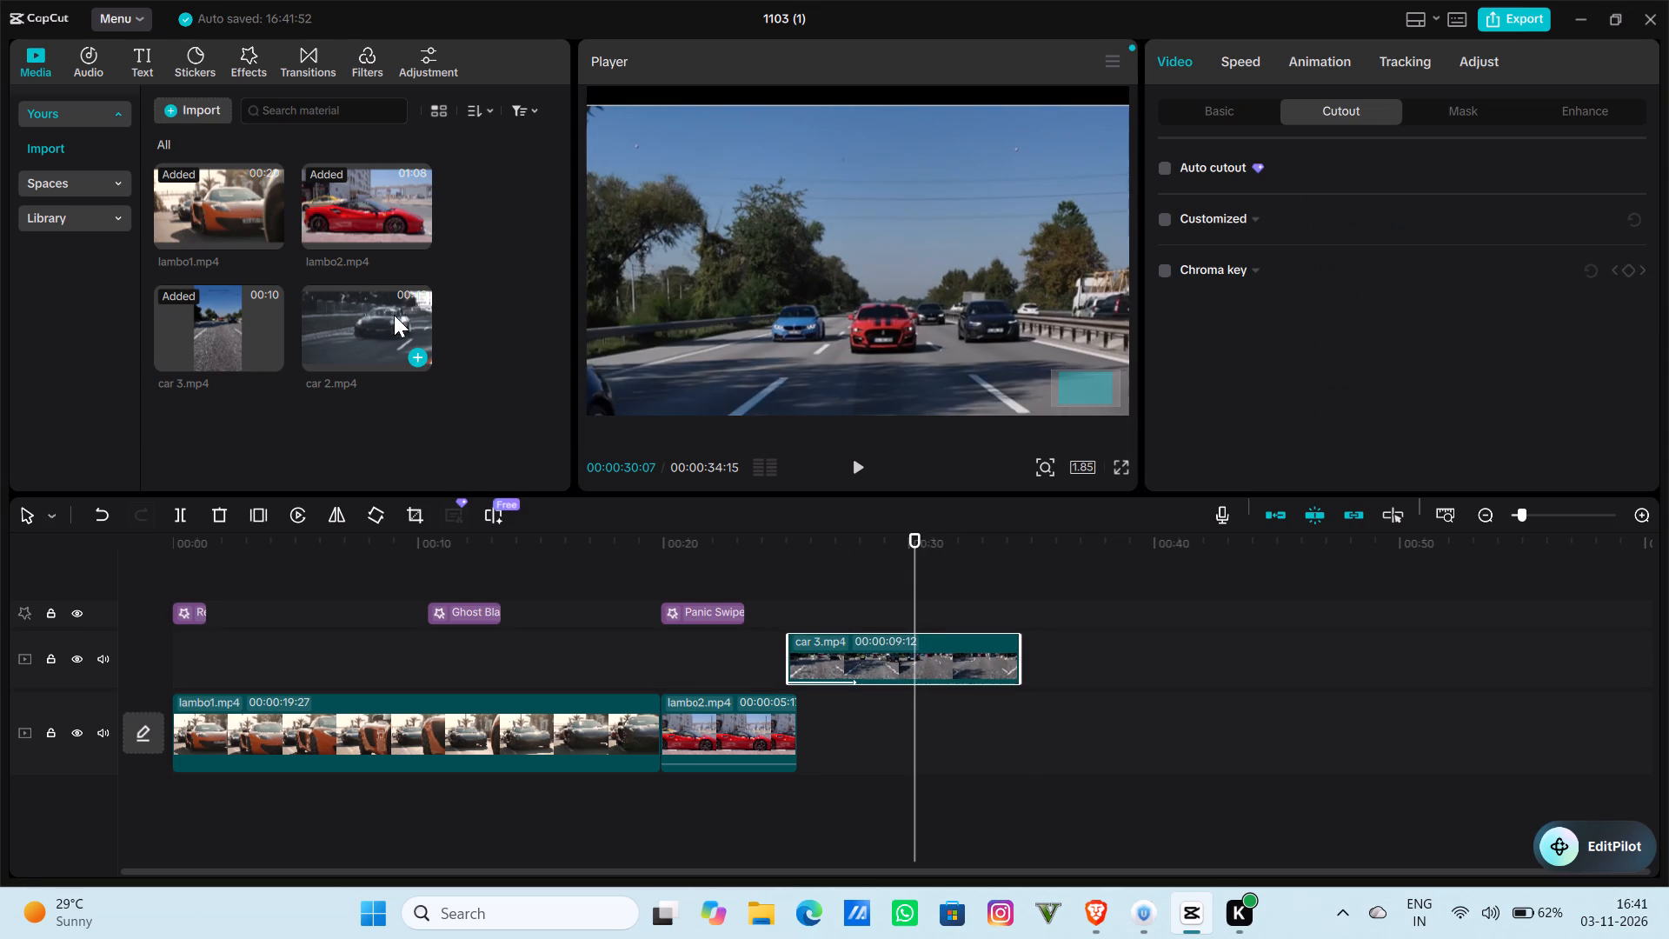
Add car 2.mp4 to the timeline and place it on the upper video track directly after car 3.mp4.
{"action": "left_click_drag", "start_coordinate": [383, 342], "coordinate": [914, 674]}
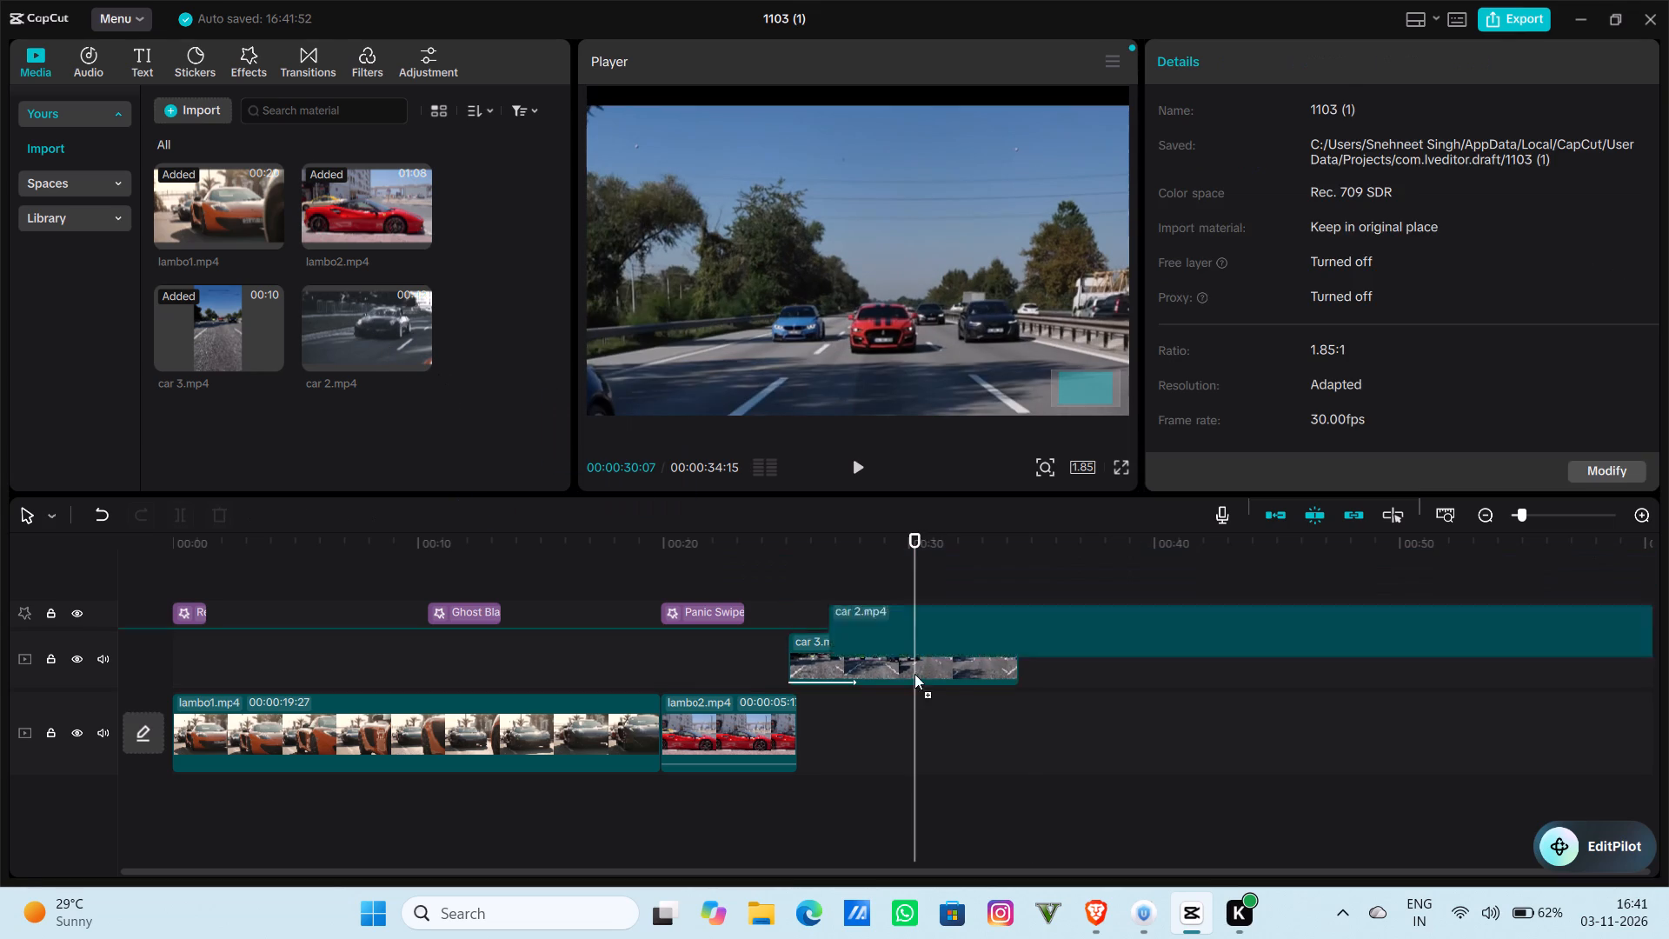
{"action": "left_click_drag", "start_coordinate": [914, 674], "coordinate": [1014, 734]}
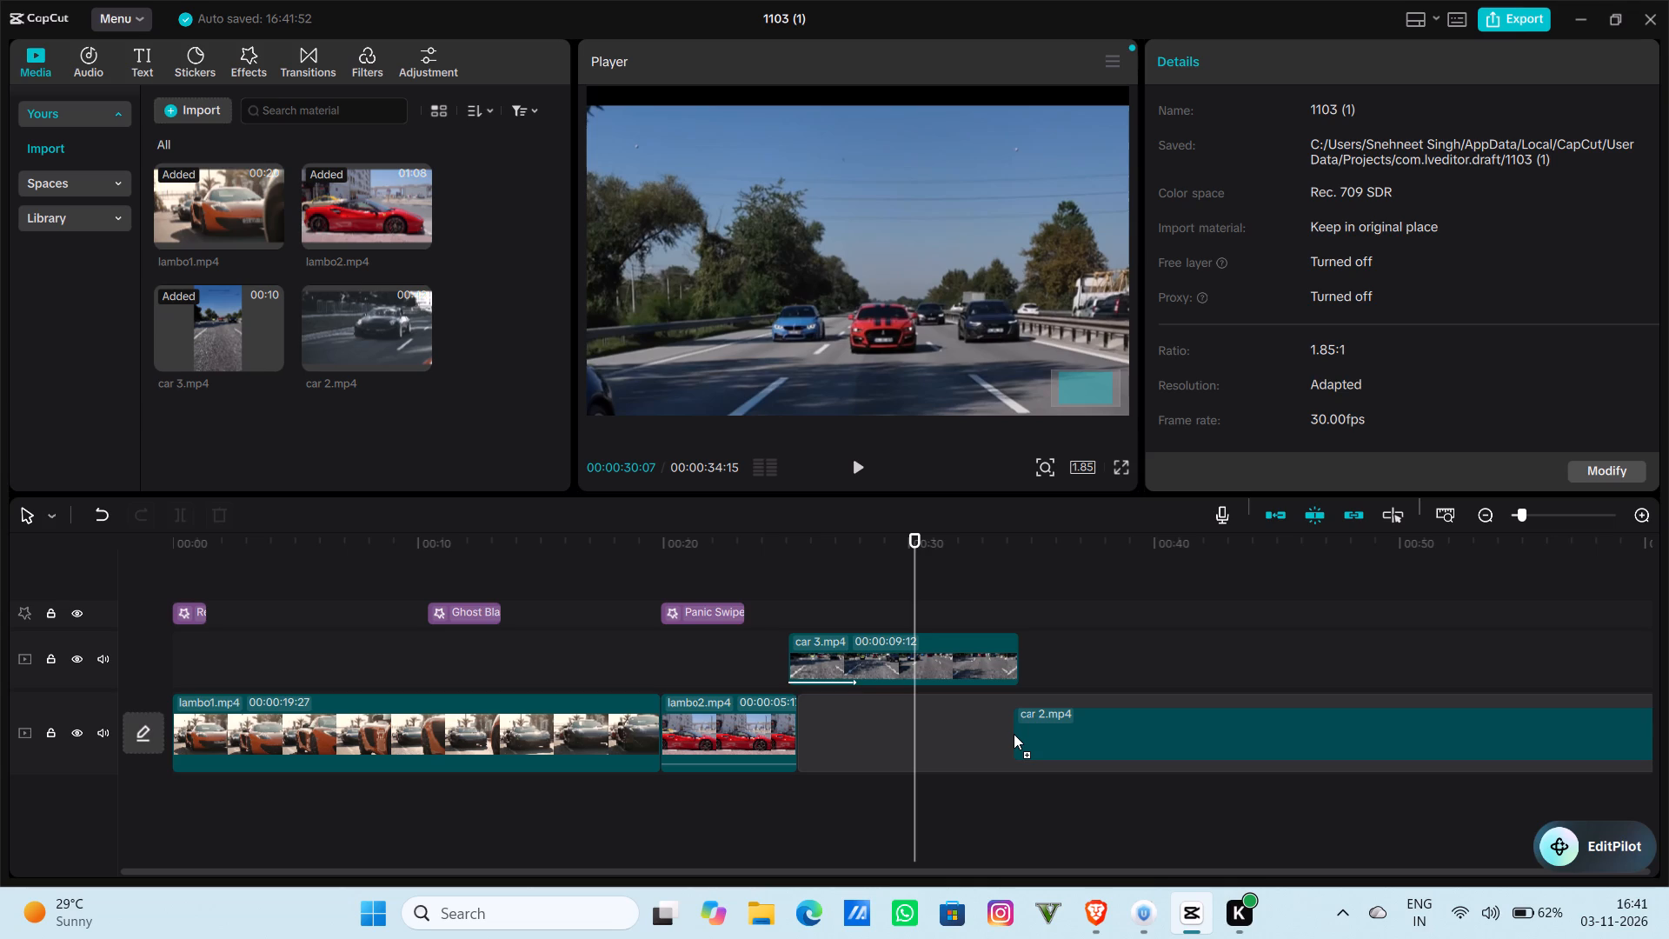
{"action": "left_click_drag", "start_coordinate": [1014, 734], "coordinate": [1020, 734]}
{"action": "left_click_drag", "start_coordinate": [1048, 727], "coordinate": [1052, 723]}
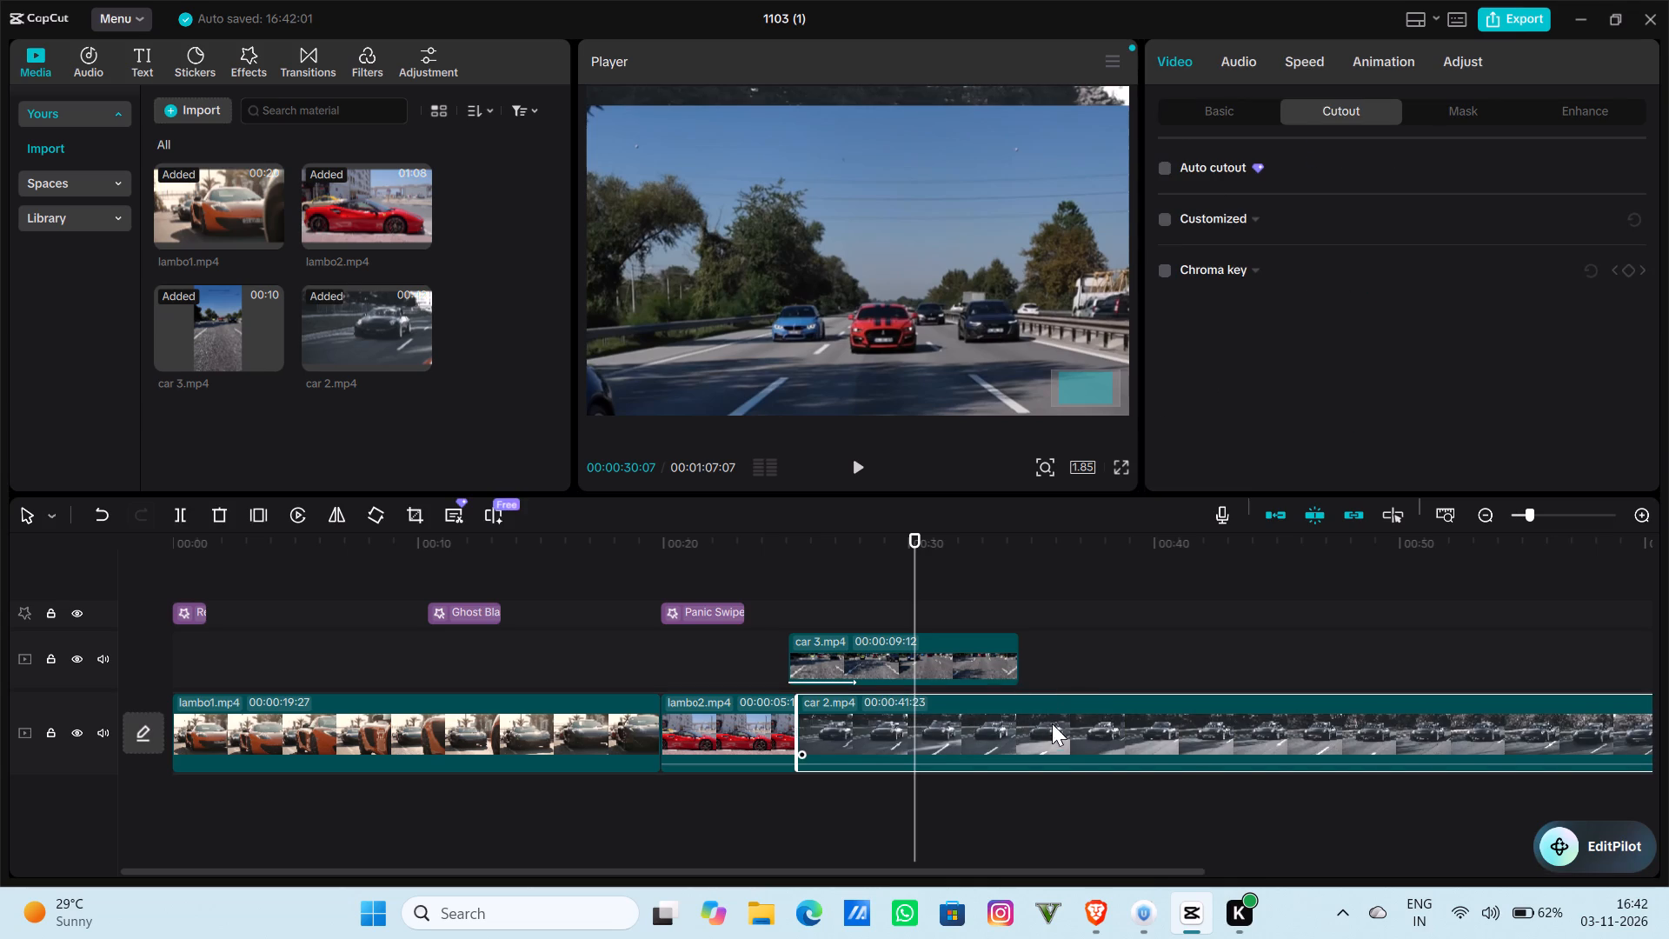
{"action": "left_click_drag", "start_coordinate": [1052, 723], "coordinate": [1296, 658]}
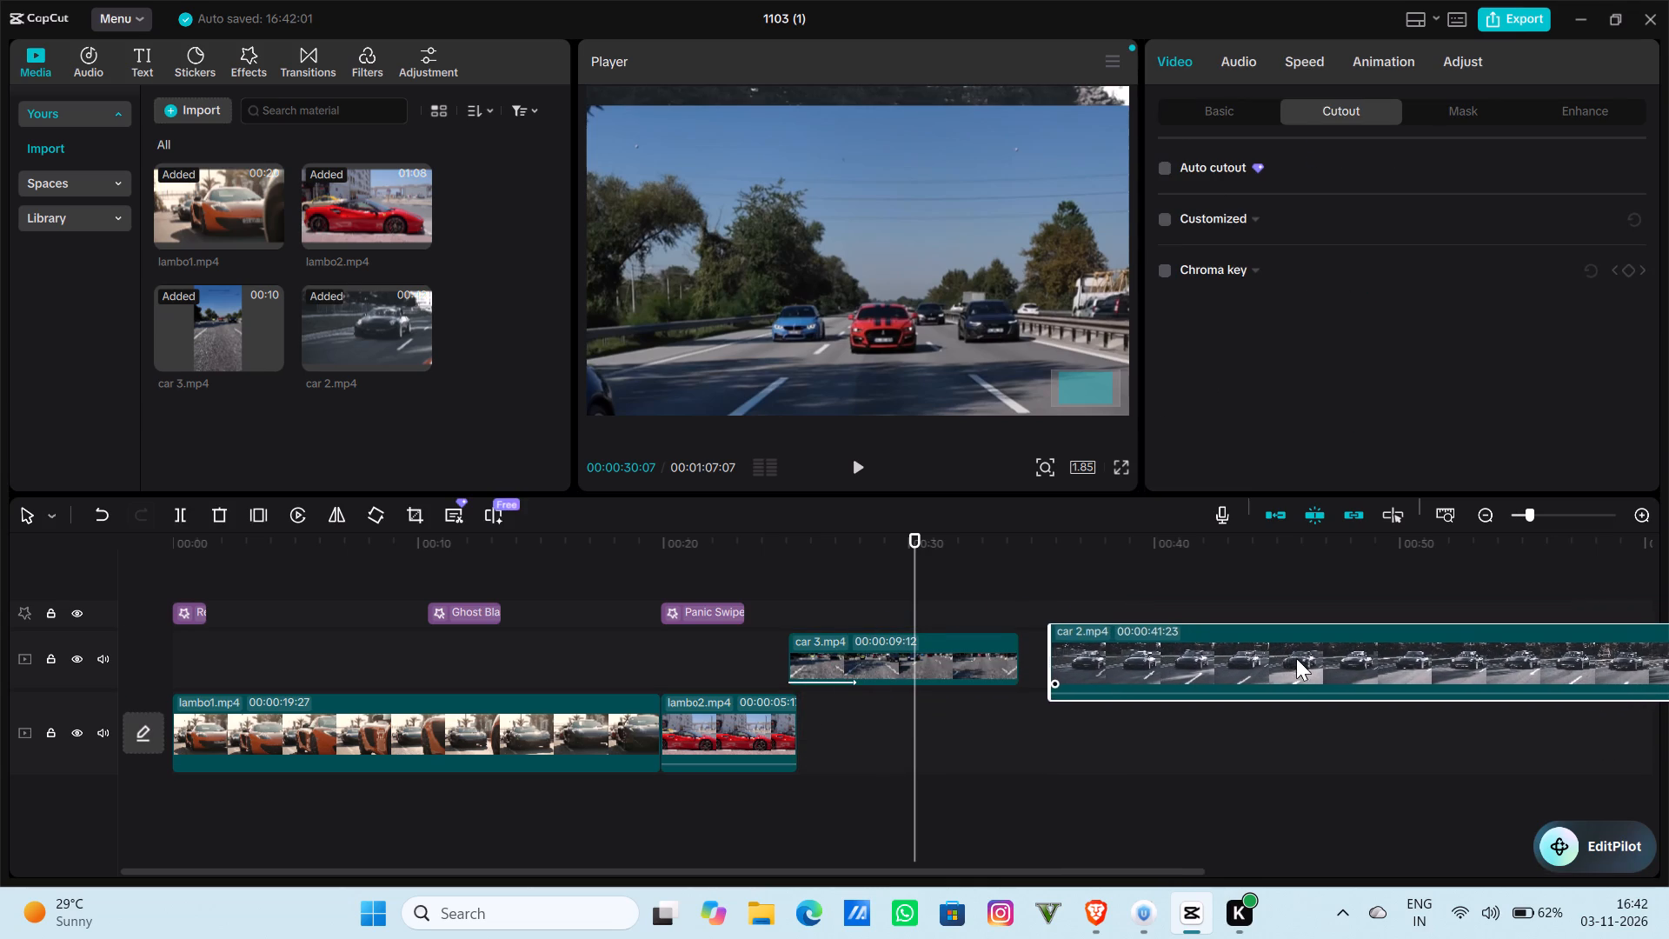
{"action": "left_click_drag", "start_coordinate": [1296, 658], "coordinate": [1269, 657]}
Preview the Panel Flash effect, and add the Ghost Blast effect at the start of car 2.mp4.
{"action": "left_click_drag", "start_coordinate": [1154, 765], "coordinate": [1087, 765]}
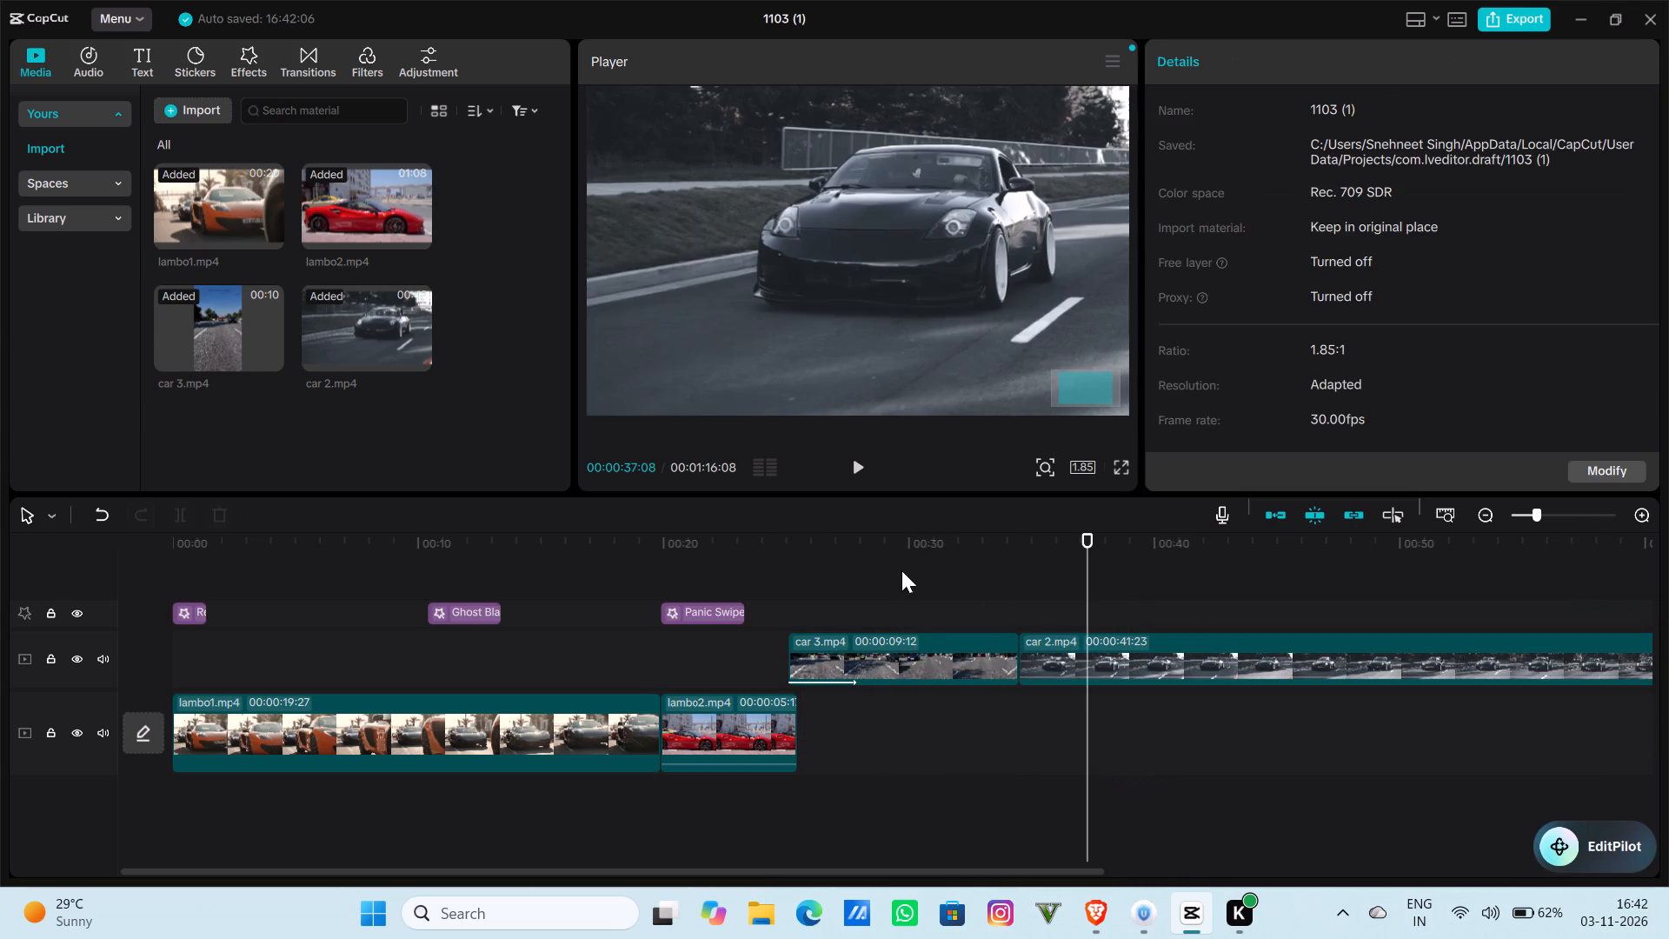
{"action": "left_click_drag", "start_coordinate": [934, 531], "coordinate": [1023, 549]}
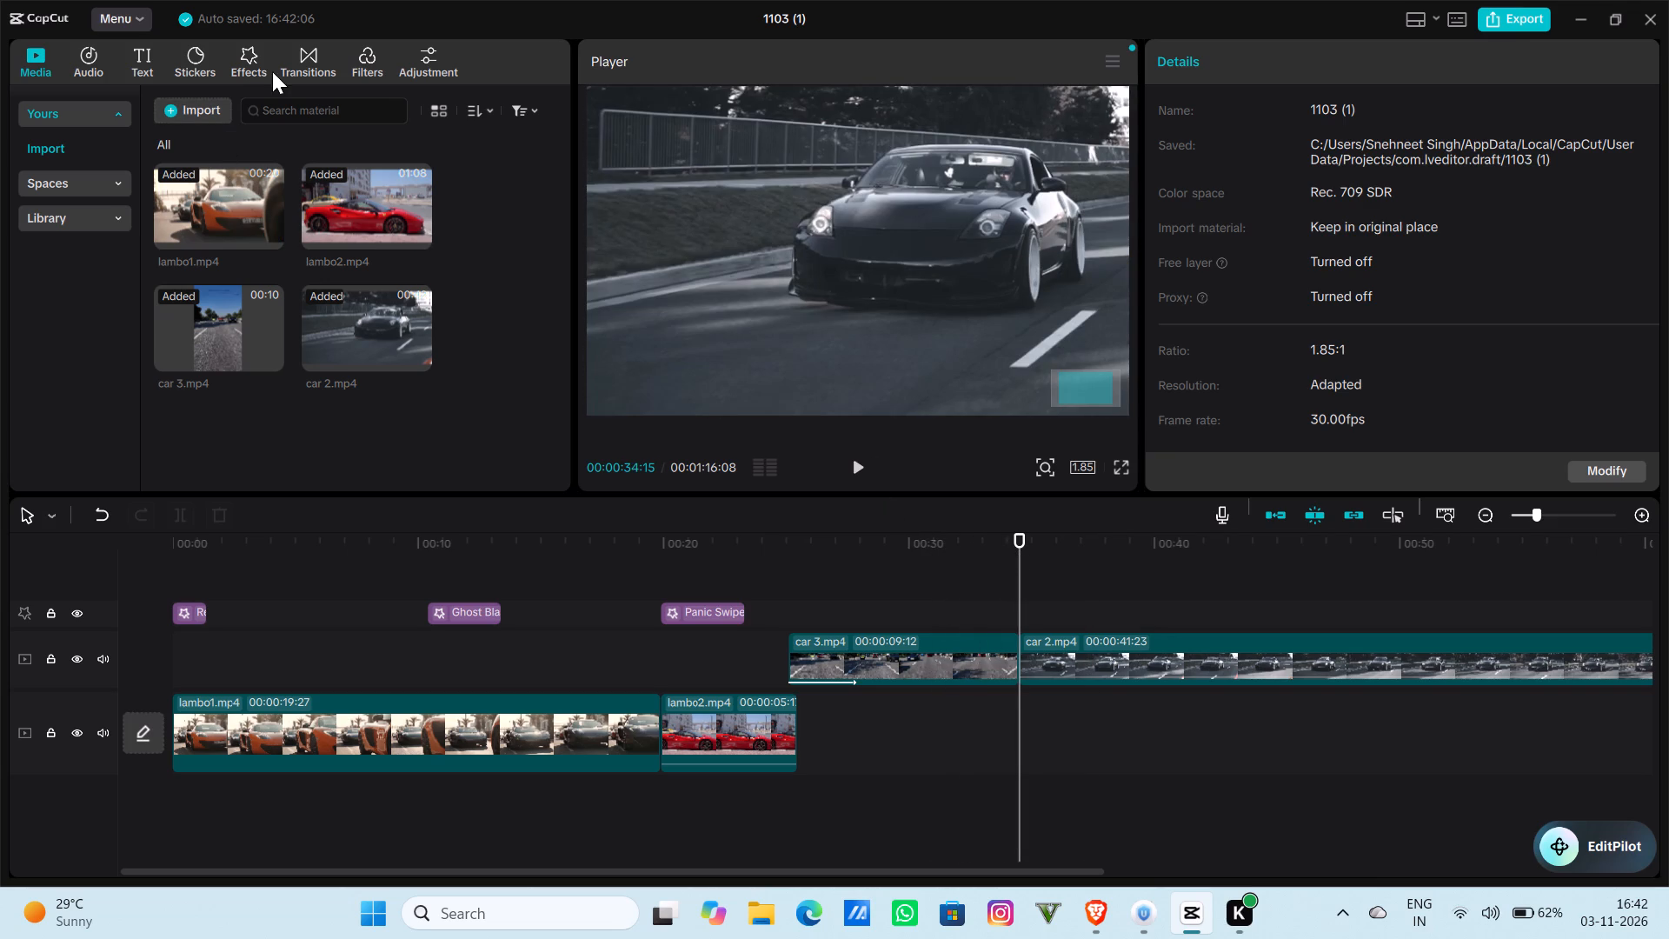
{"action": "left_click", "coordinate": [238, 57]}
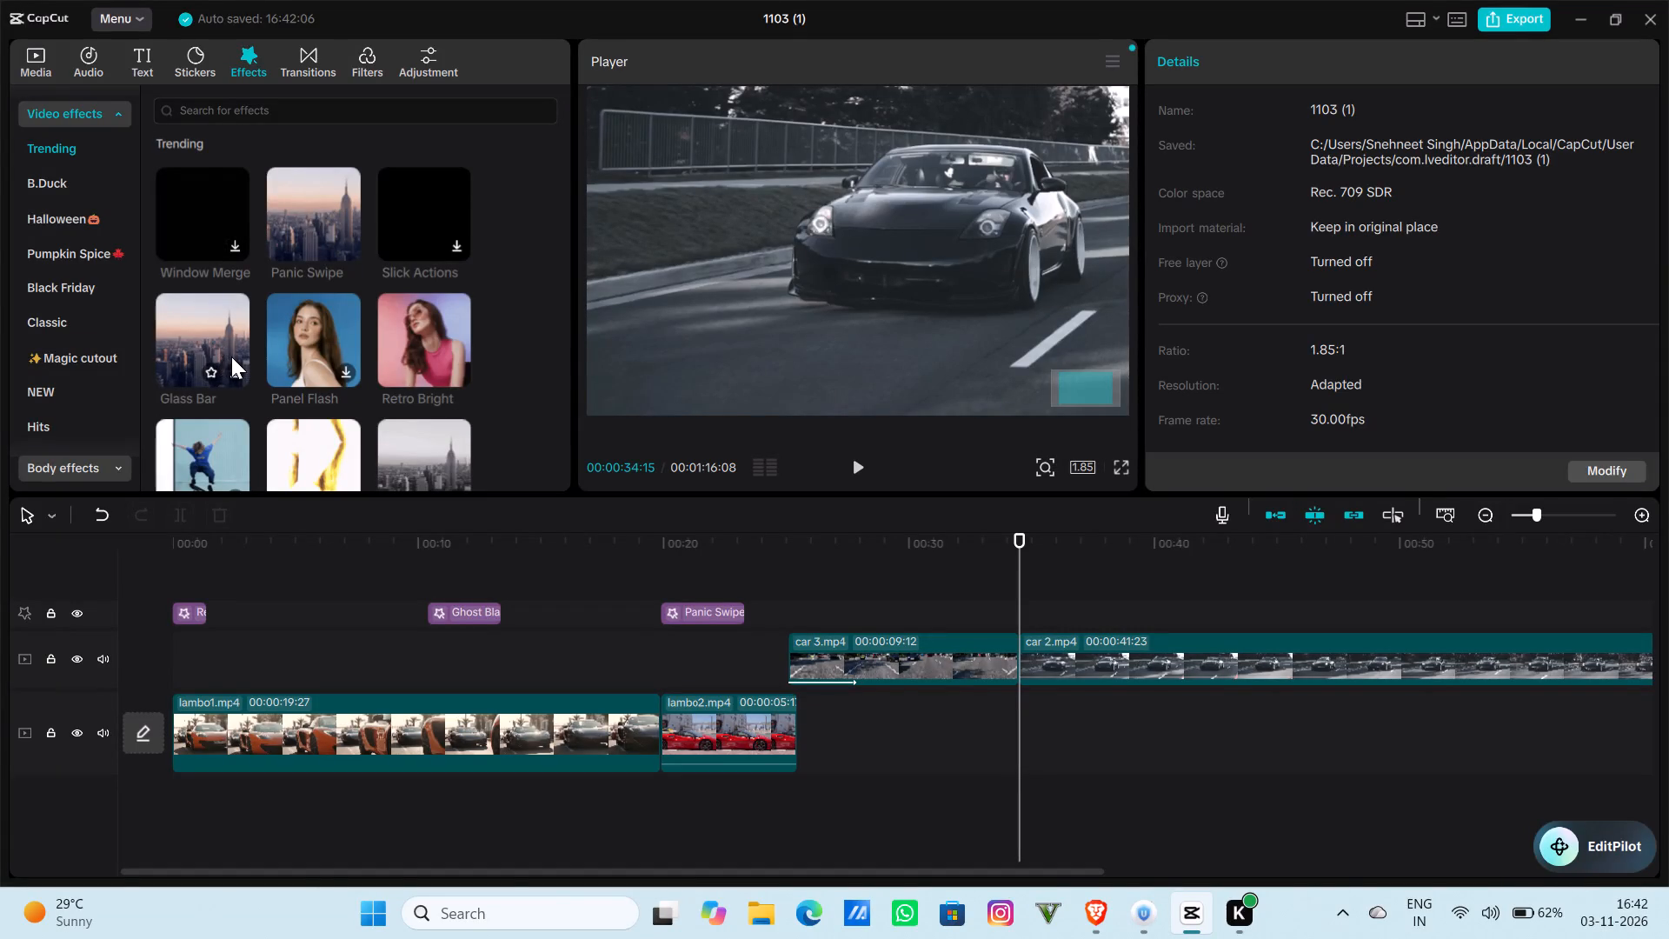
{"action": "scroll", "coordinate": [231, 356], "scroll_direction": "down", "scroll_amount": 1}
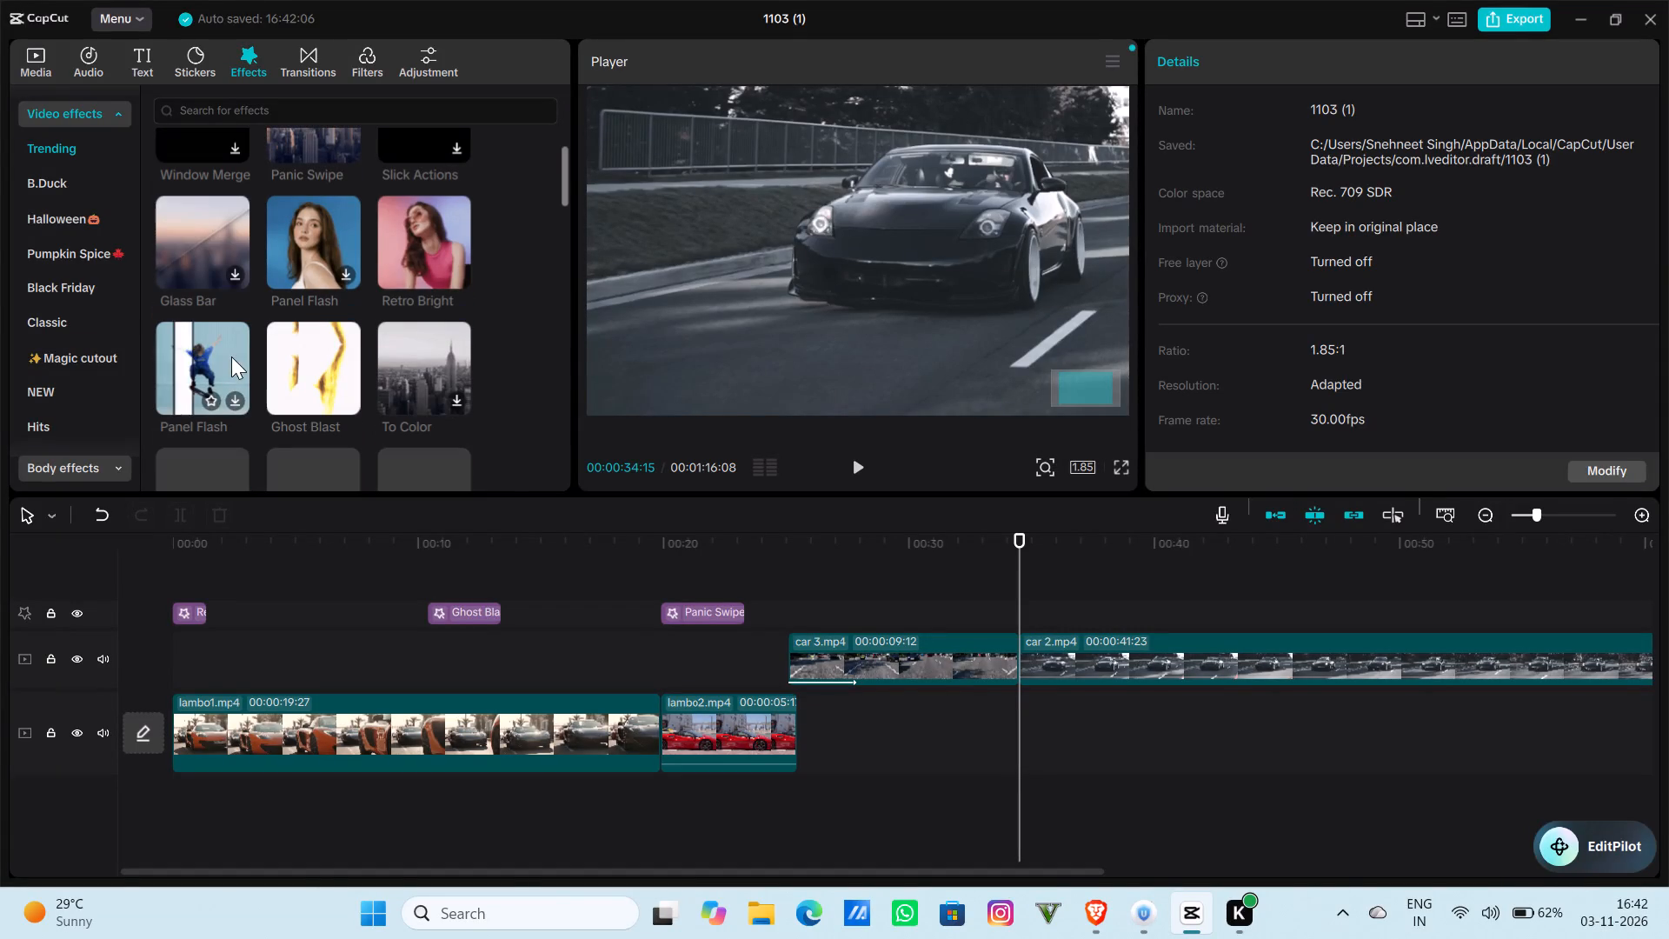
{"action": "left_click", "coordinate": [232, 395]}
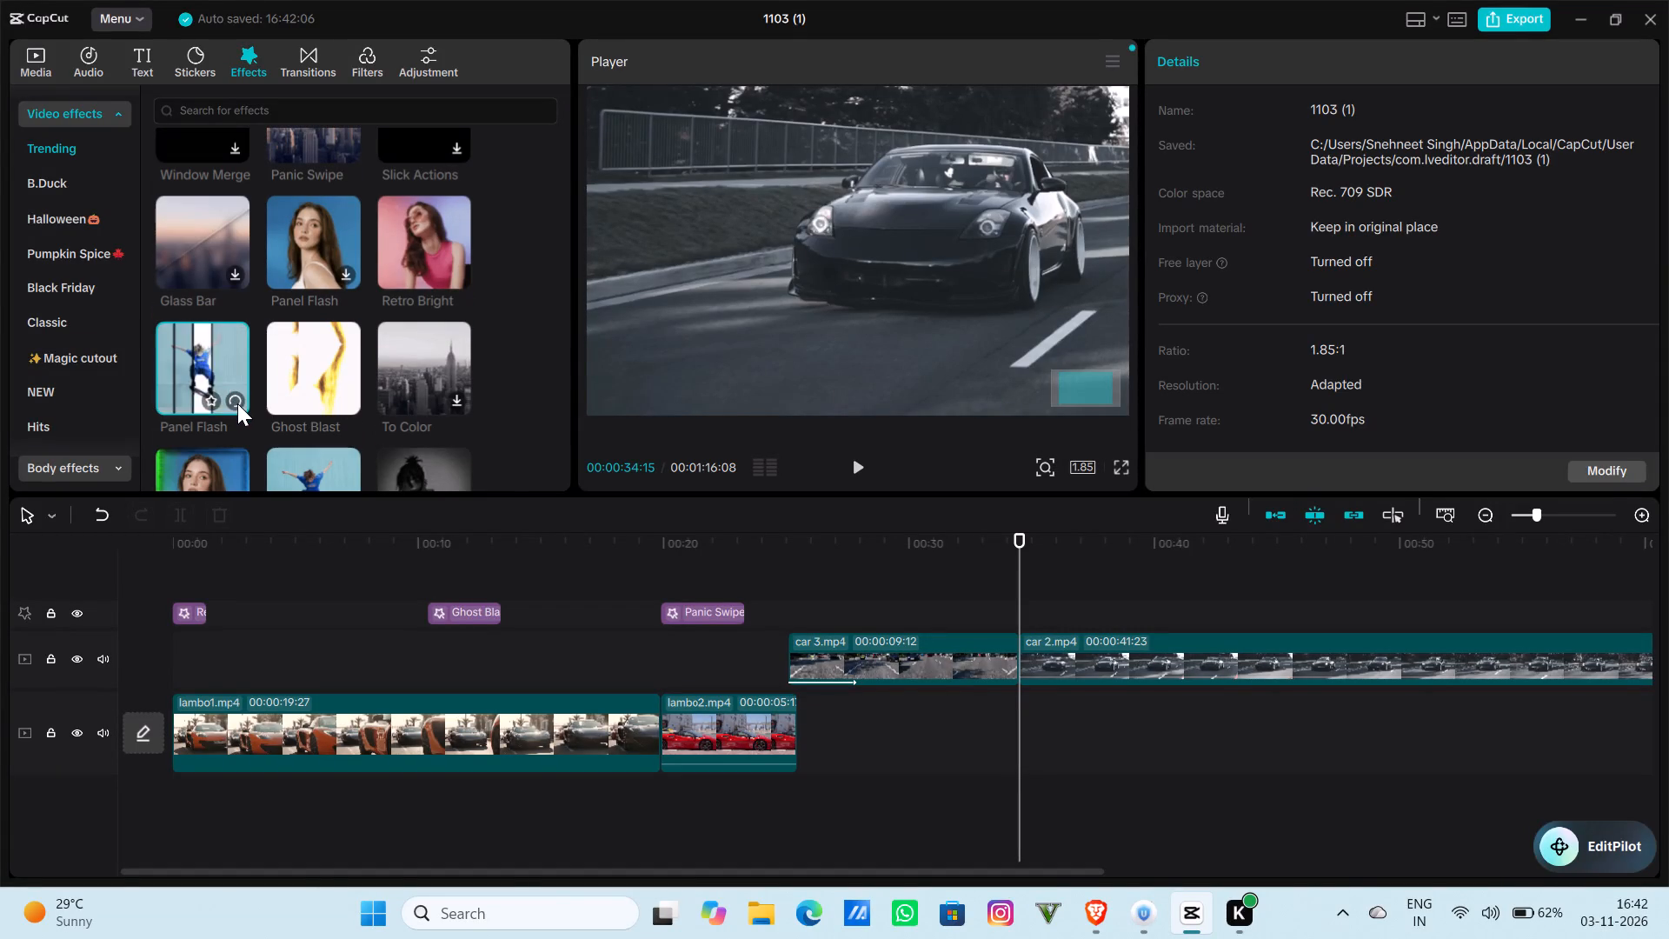
{"action": "left_click", "coordinate": [344, 396]}
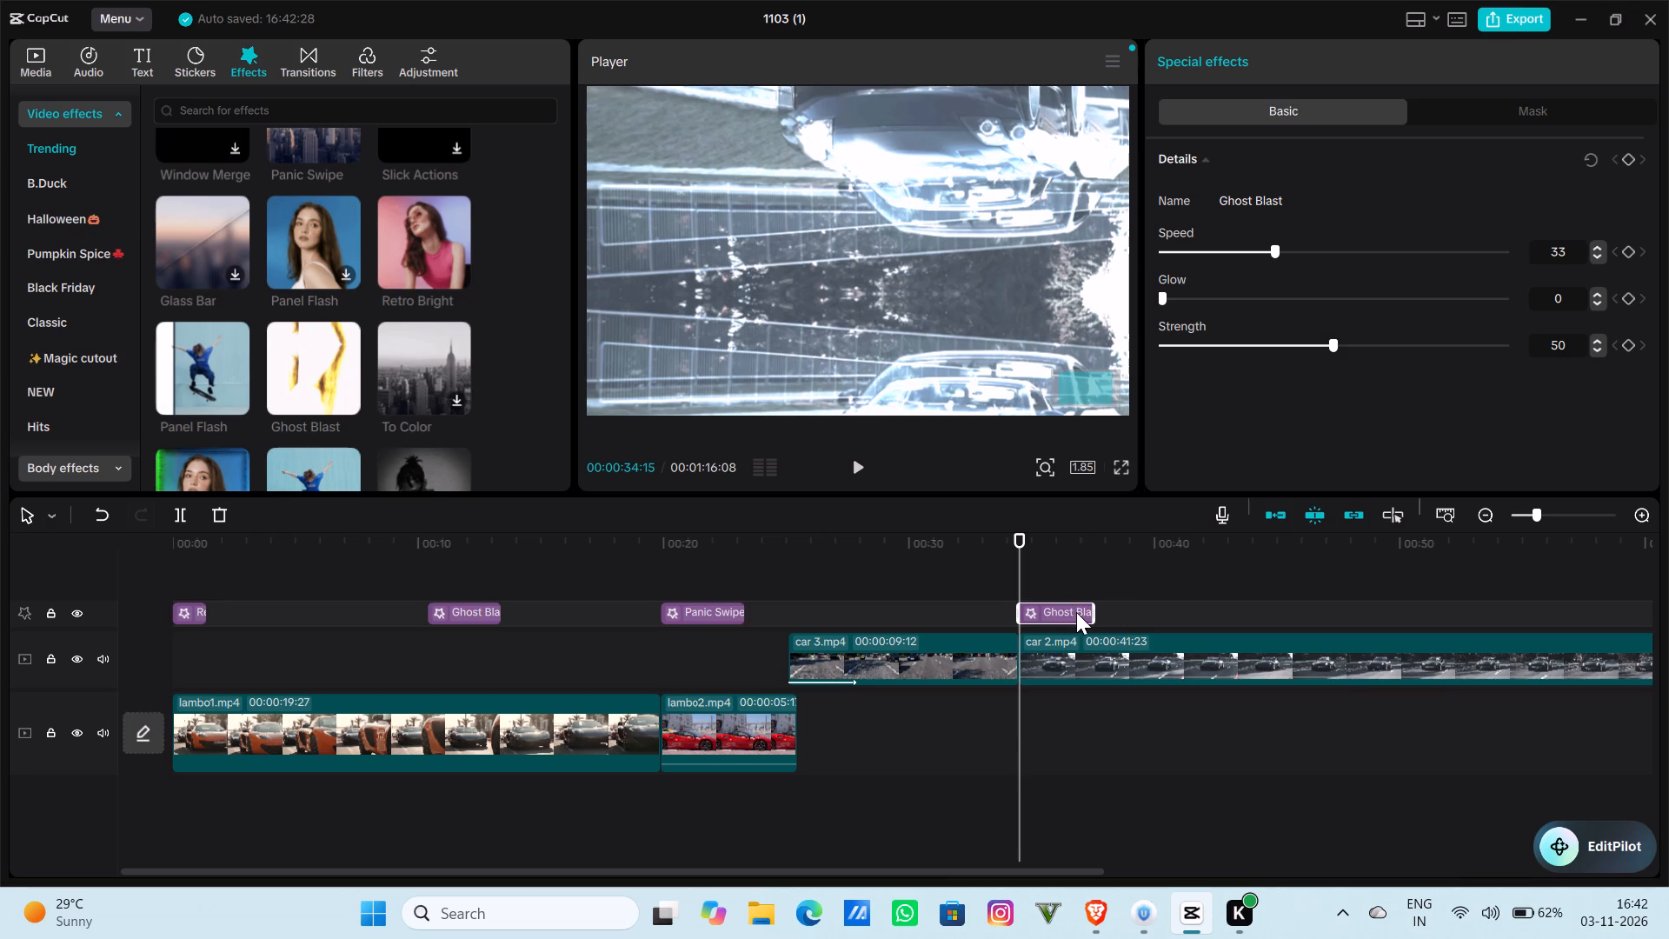
{"action": "left_click", "coordinate": [1054, 616]}
Play back the change from car 3.mp4 to car 2.mp4 to review the Ghost Blast effect.
{"action": "left_click_drag", "start_coordinate": [902, 544], "coordinate": [967, 541]}
{"action": "left_click", "coordinate": [844, 462]}
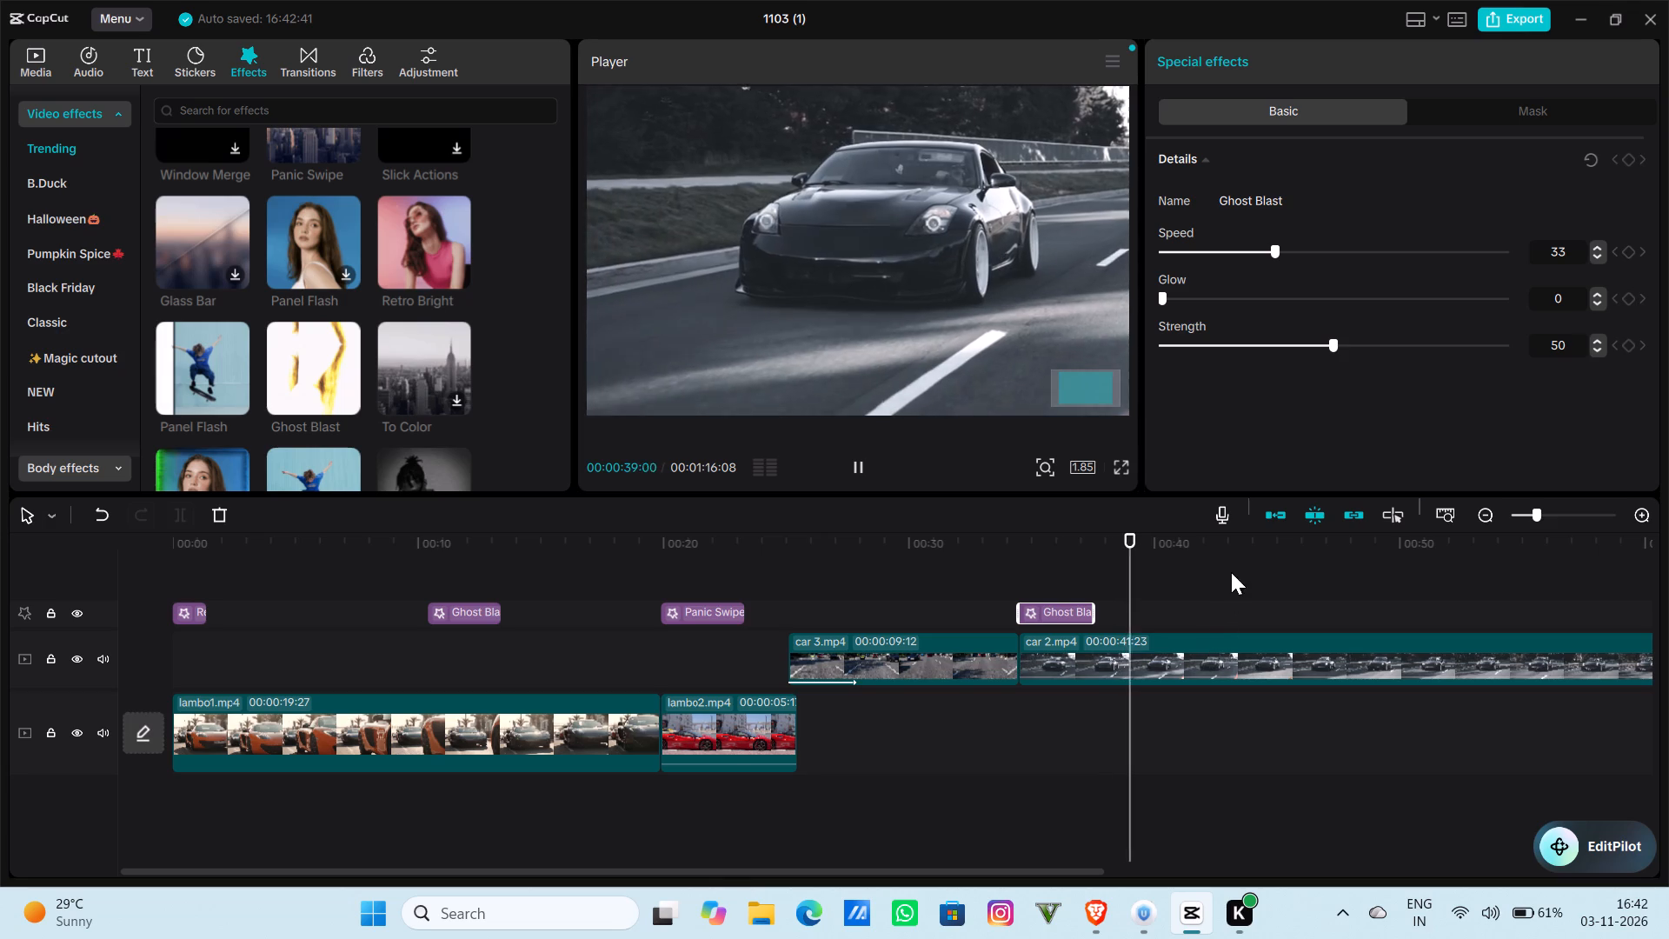
Scrub through car 2.mp4 to its end and back to examine its footage.
{"action": "left_click_drag", "start_coordinate": [1219, 542], "coordinate": [1413, 538]}
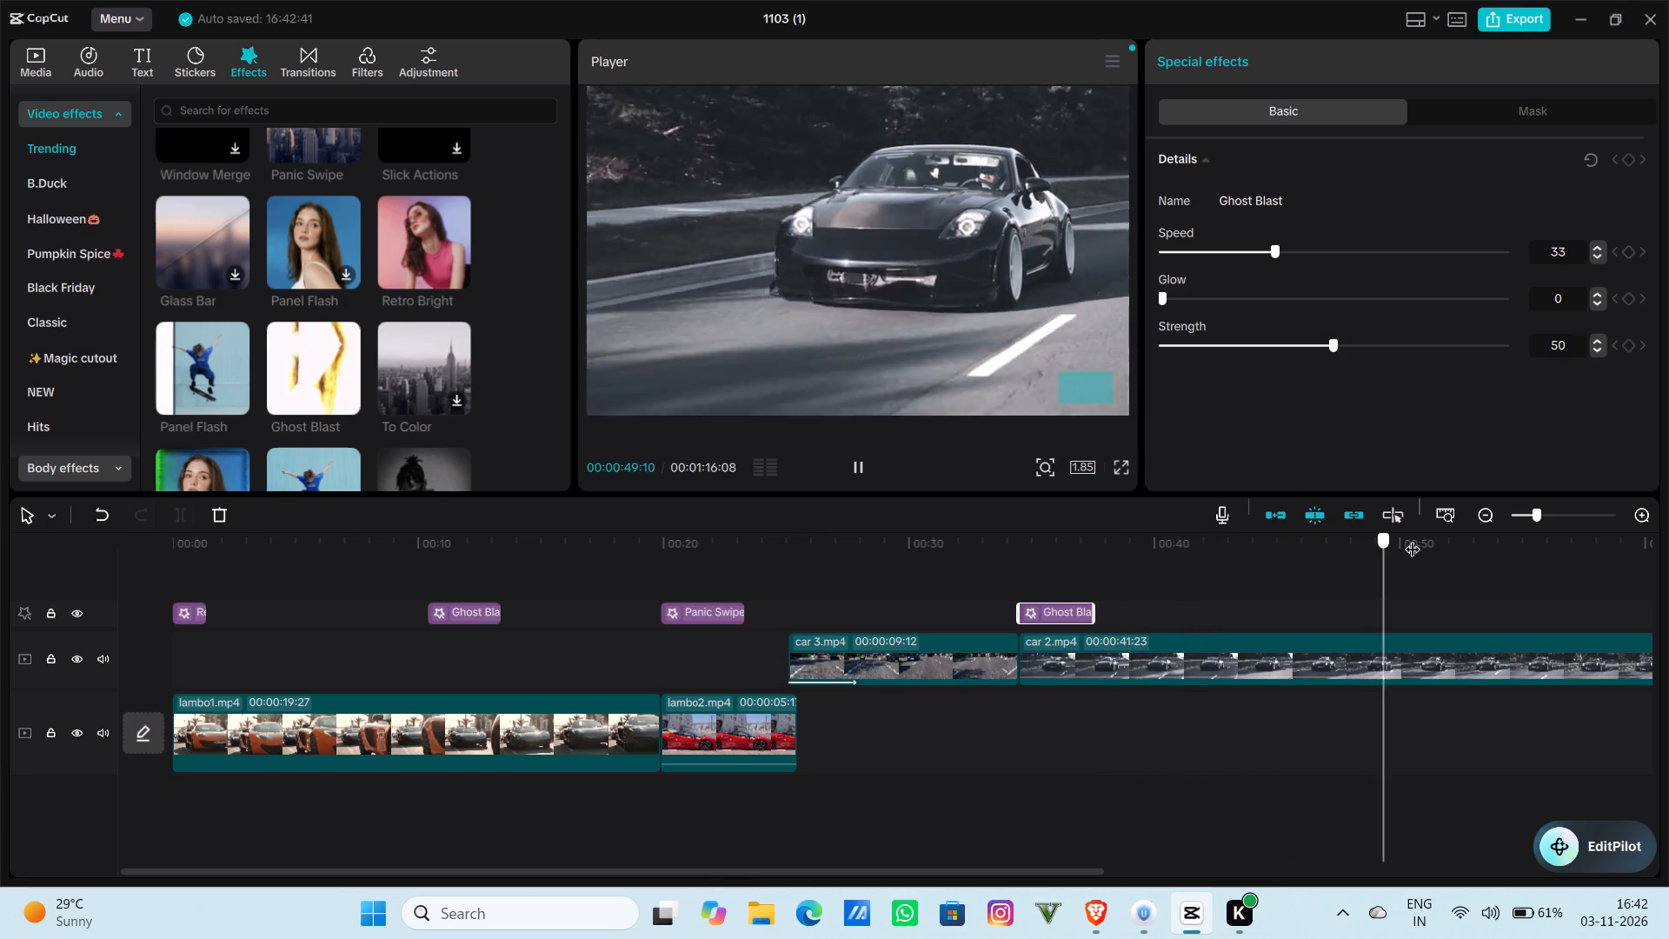
{"action": "left_click_drag", "start_coordinate": [1413, 538], "coordinate": [1295, 524]}
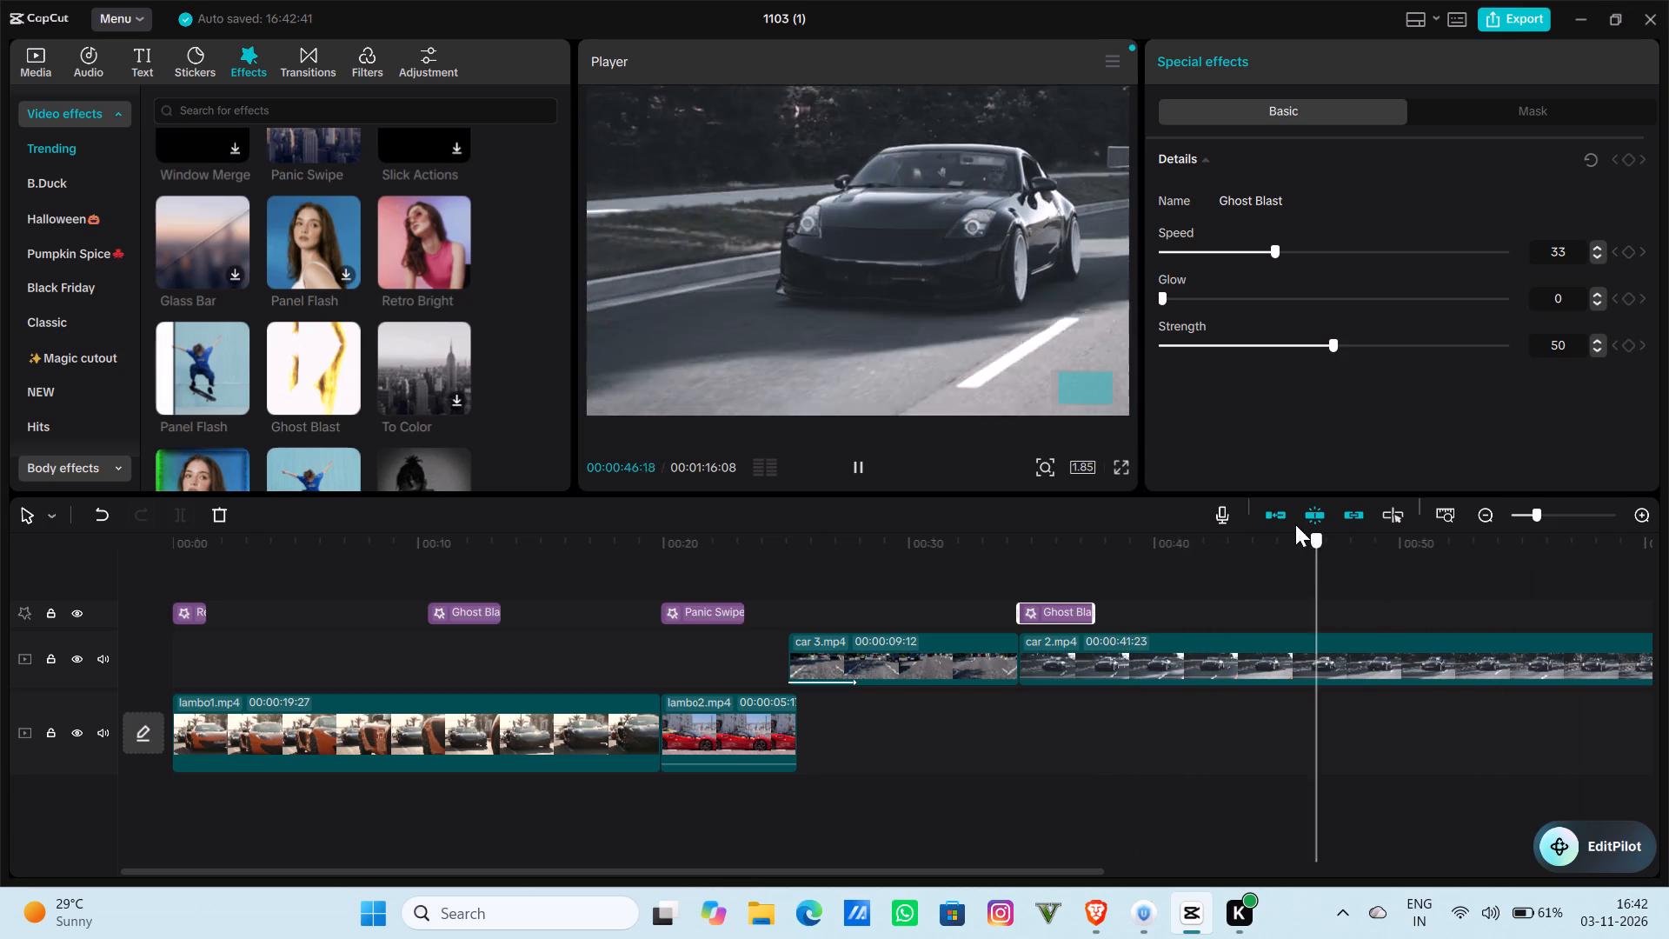
{"action": "left_click_drag", "start_coordinate": [1295, 524], "coordinate": [1368, 565]}
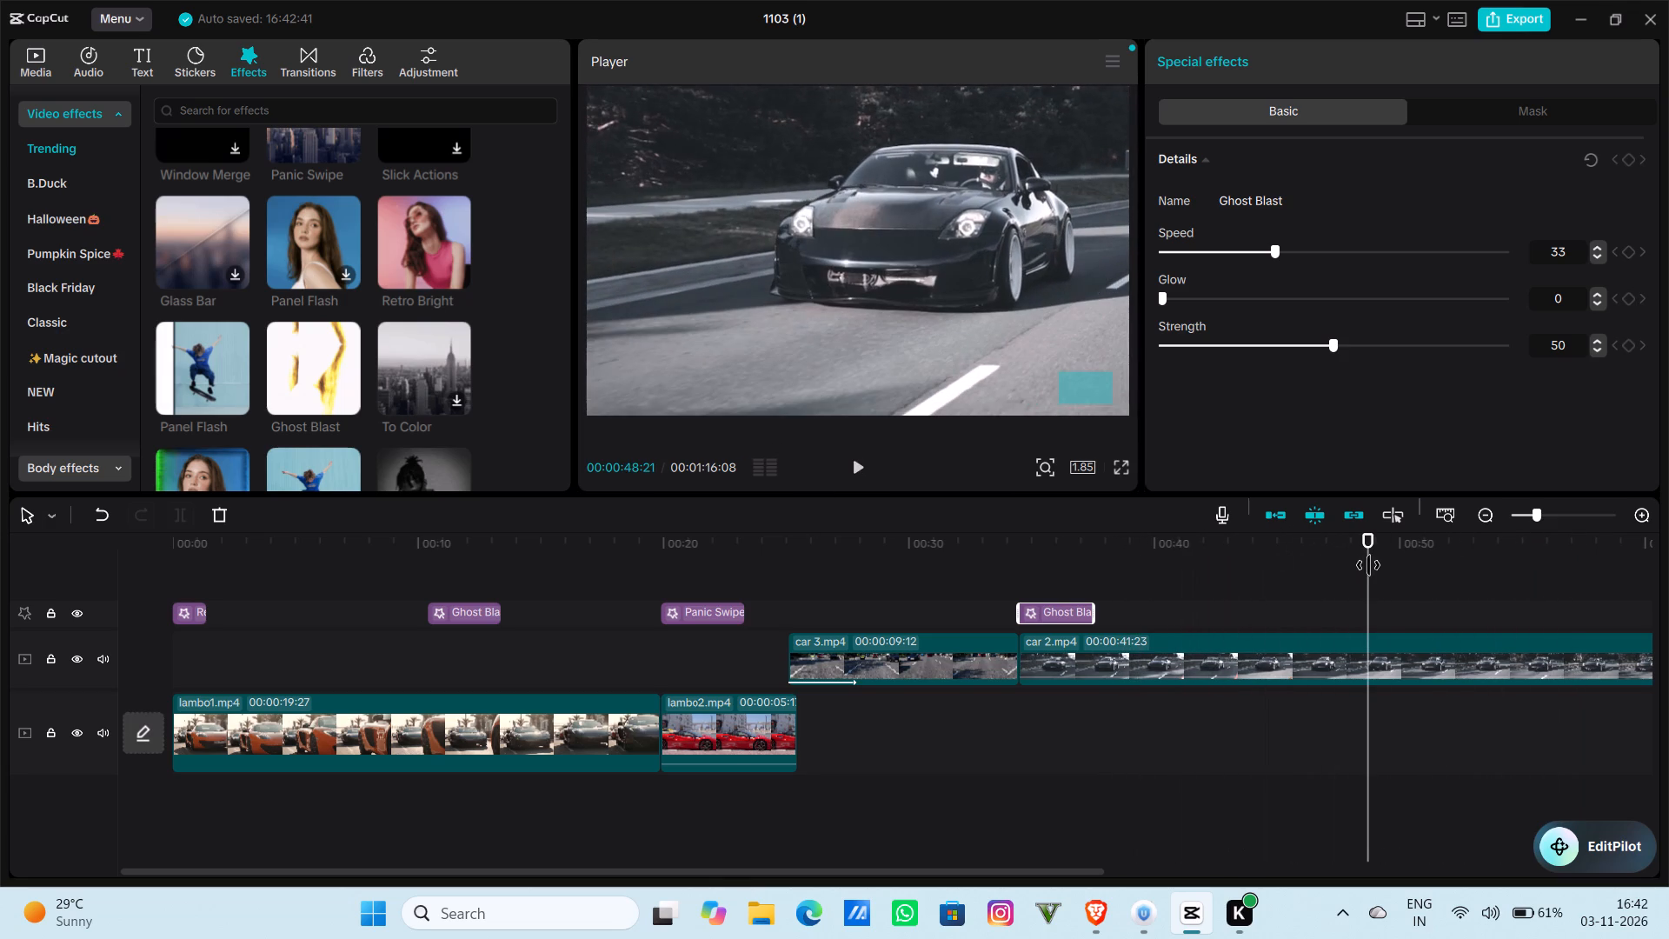
{"action": "left_click_drag", "start_coordinate": [1482, 525], "coordinate": [1454, 543]}
{"action": "left_click_drag", "start_coordinate": [1454, 543], "coordinate": [1443, 545]}
{"action": "left_click_drag", "start_coordinate": [1443, 545], "coordinate": [1668, 571]}
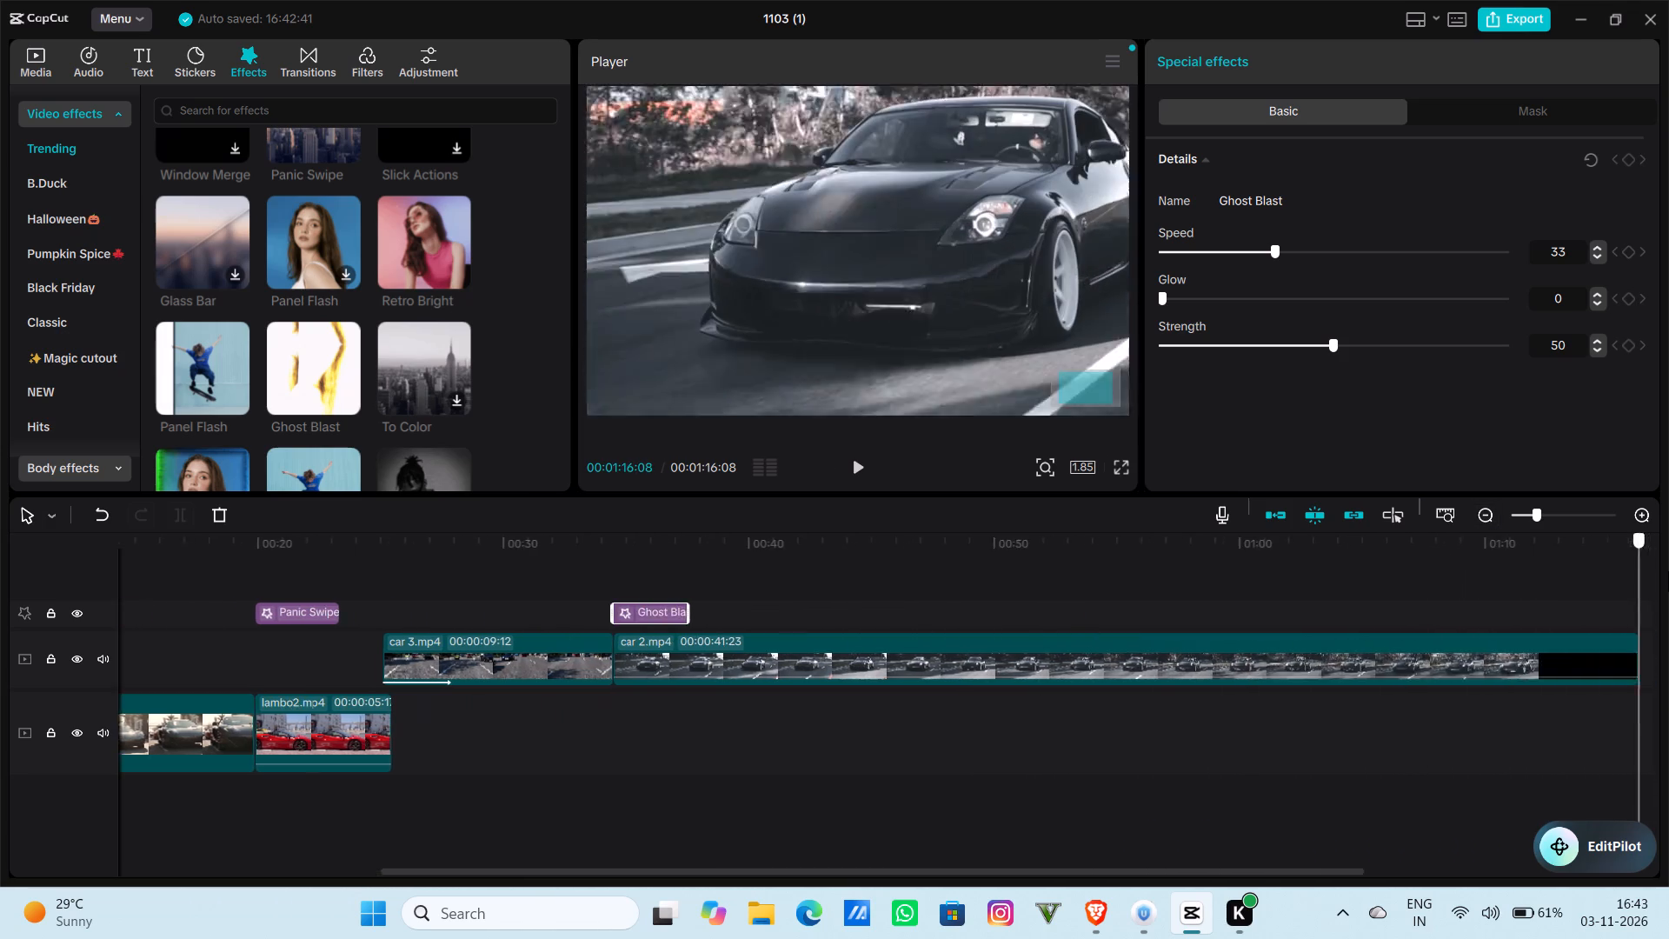
{"action": "left_click_drag", "start_coordinate": [1668, 571], "coordinate": [1170, 572]}
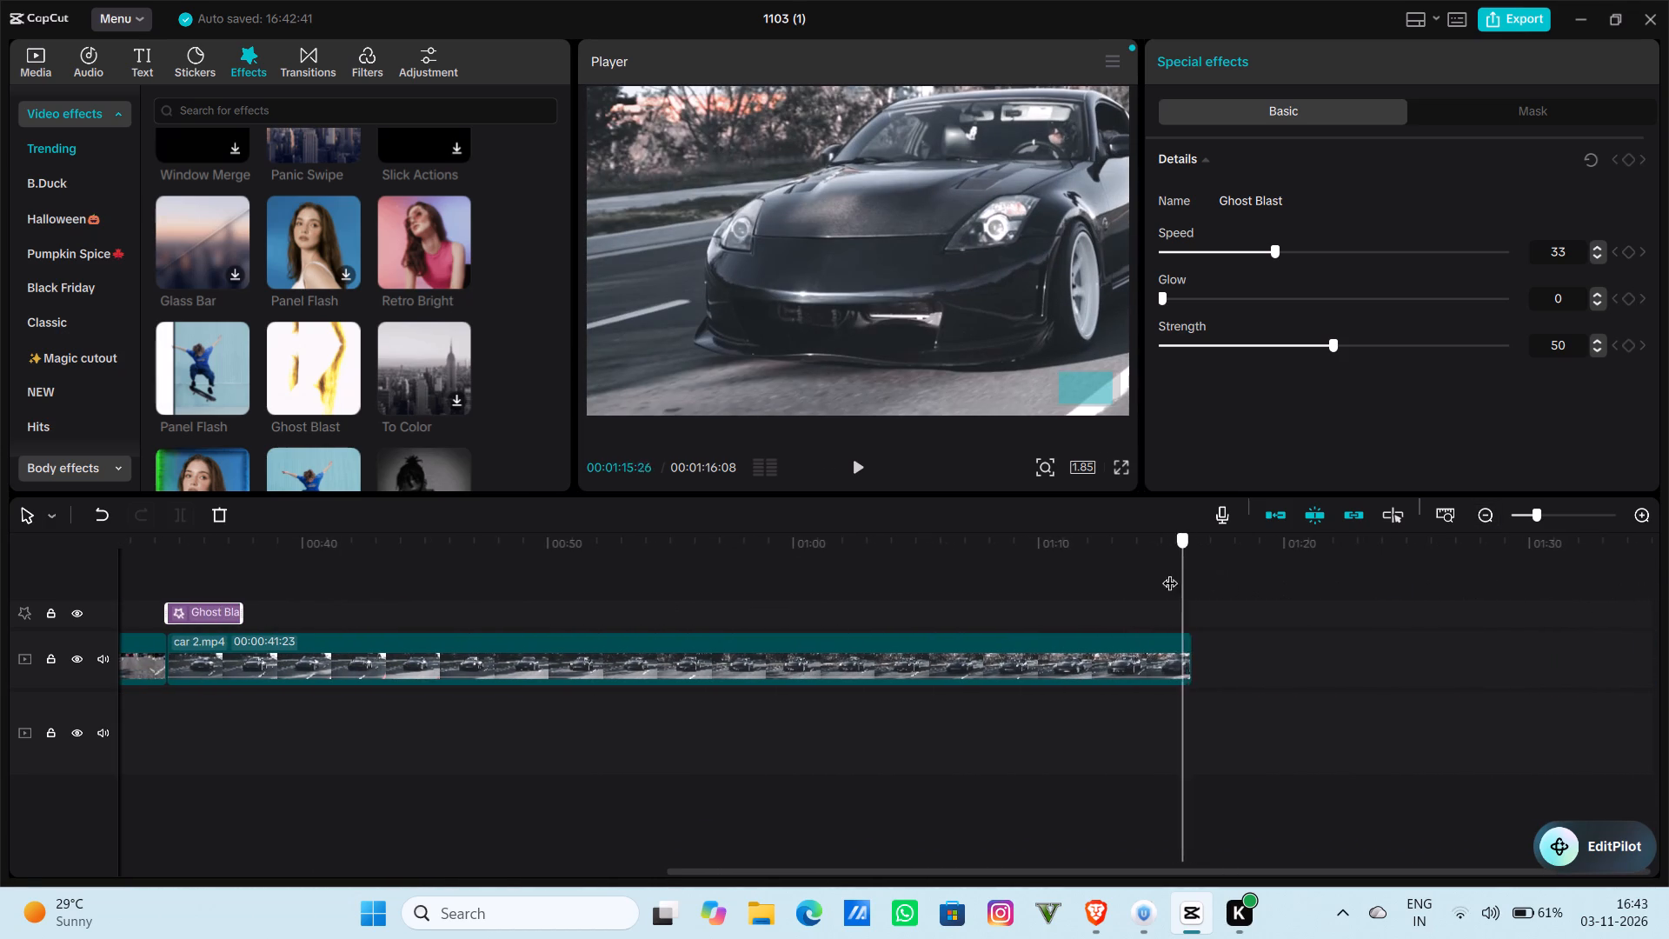
{"action": "left_click_drag", "start_coordinate": [1170, 572], "coordinate": [893, 581]}
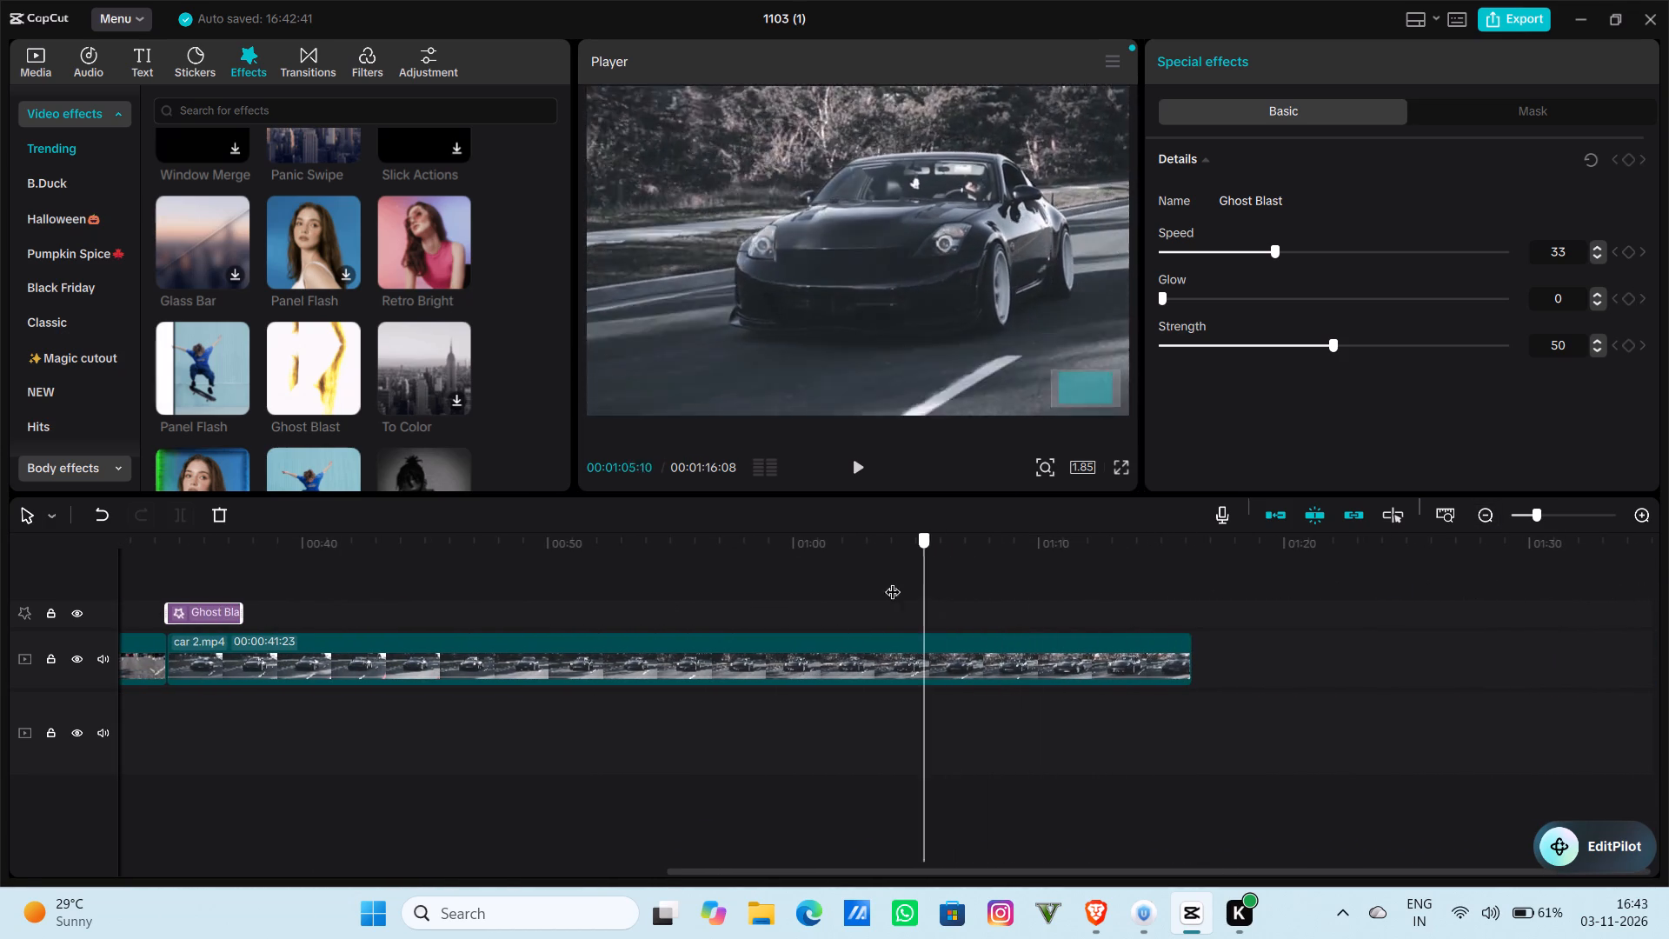
{"action": "left_click_drag", "start_coordinate": [893, 581], "coordinate": [755, 584]}
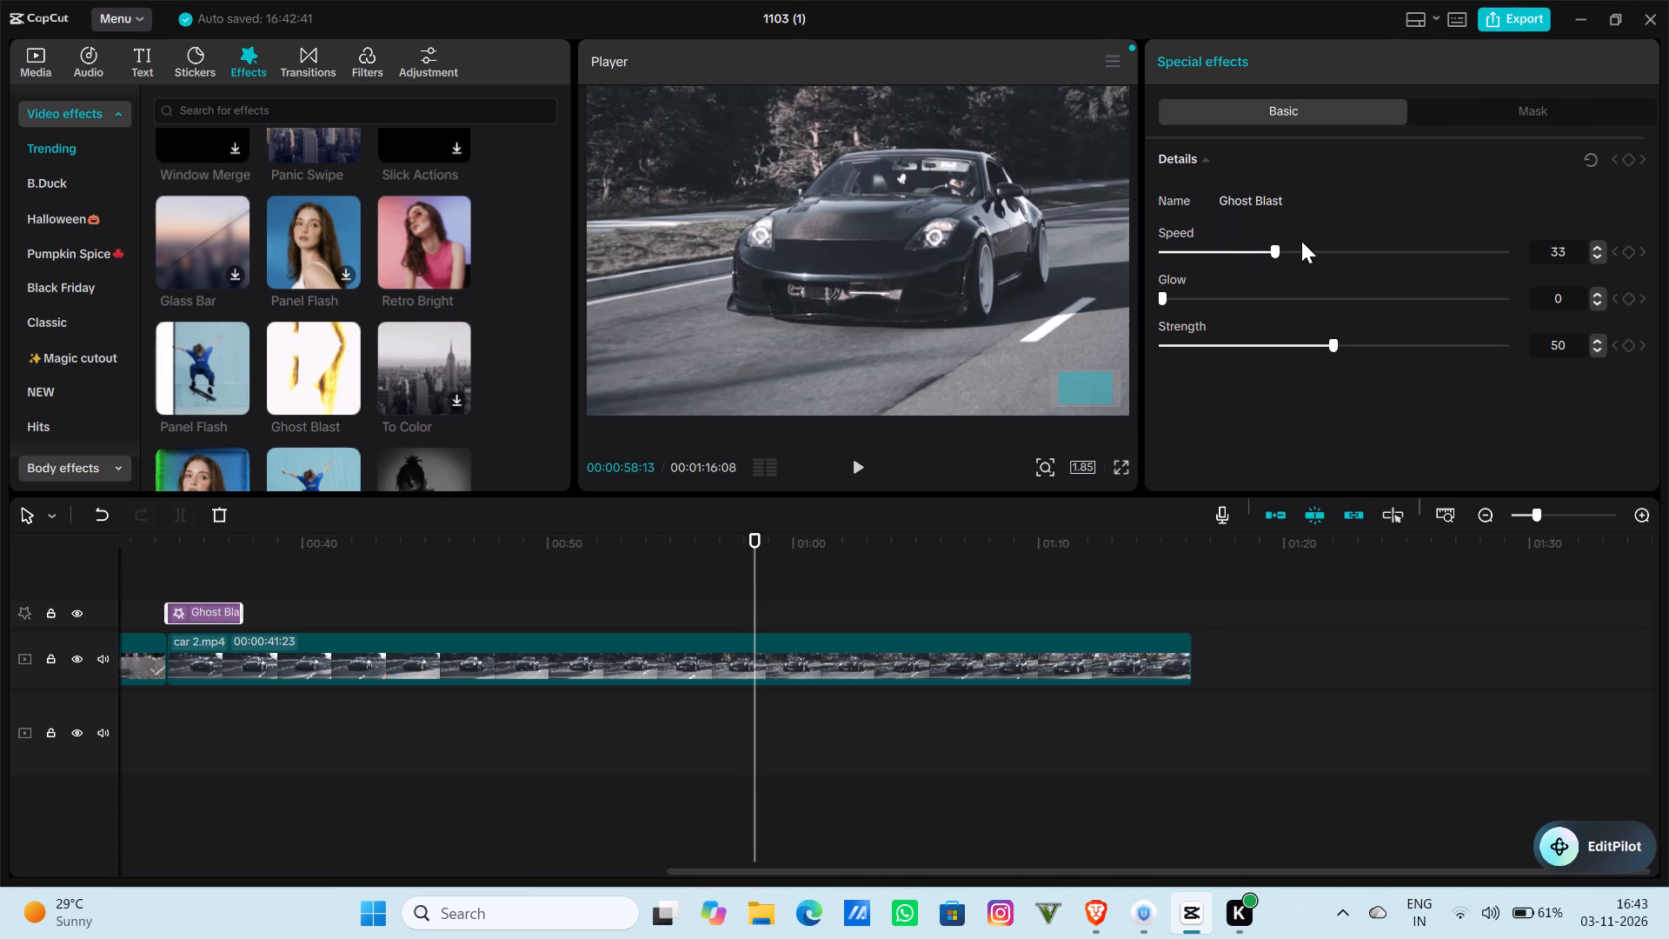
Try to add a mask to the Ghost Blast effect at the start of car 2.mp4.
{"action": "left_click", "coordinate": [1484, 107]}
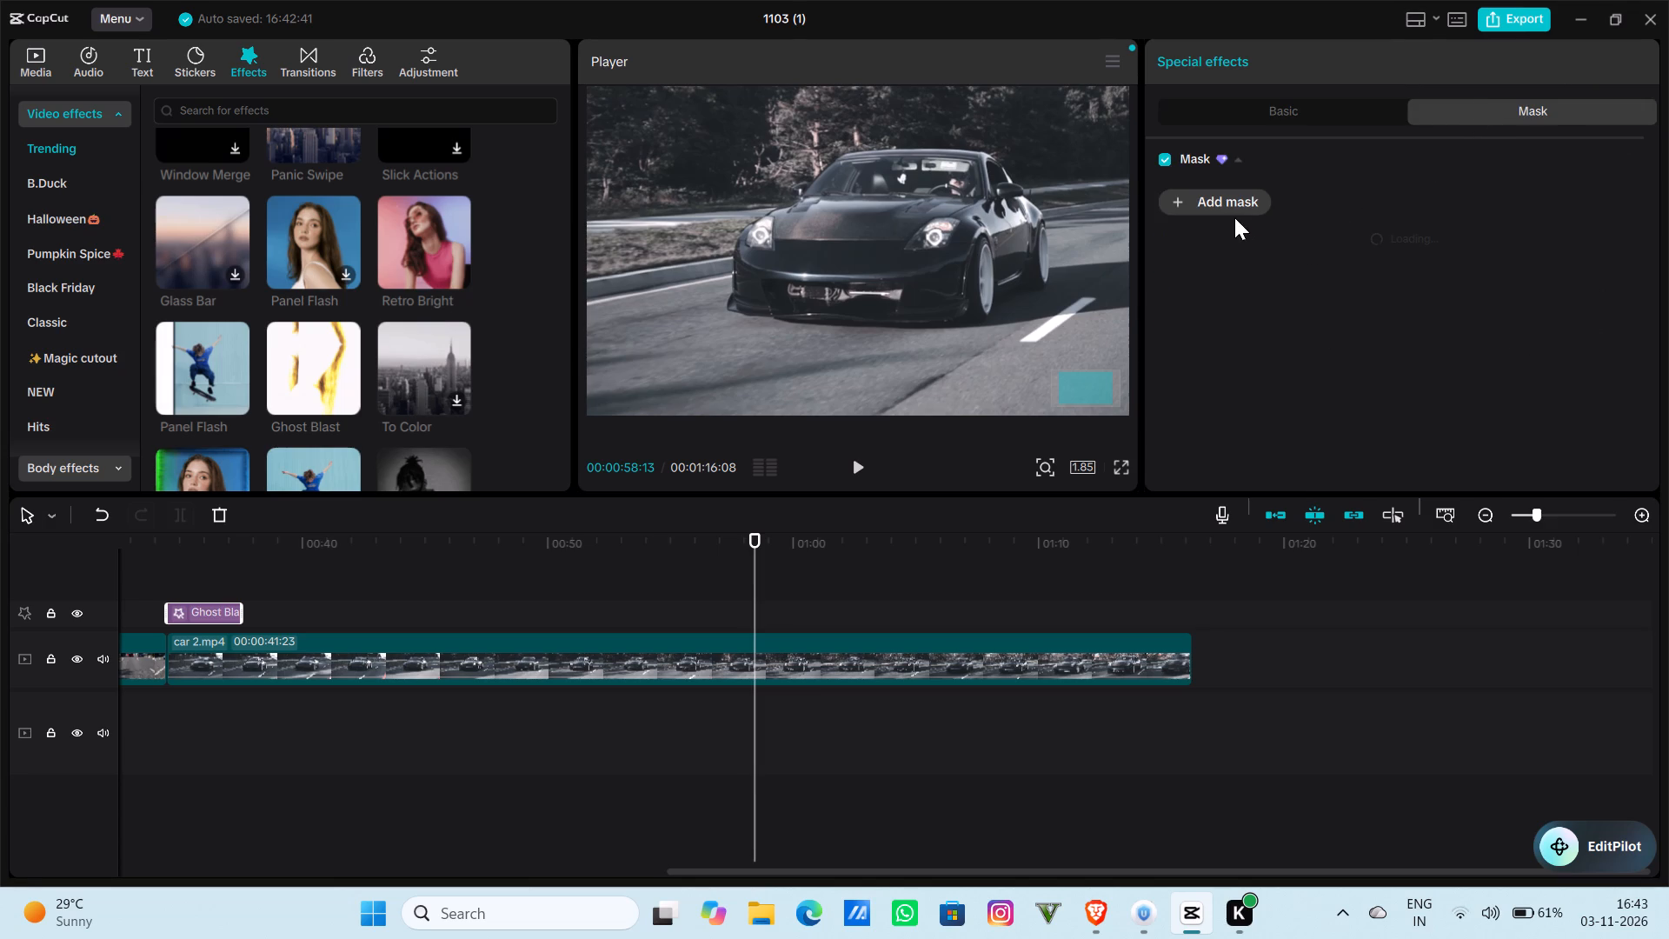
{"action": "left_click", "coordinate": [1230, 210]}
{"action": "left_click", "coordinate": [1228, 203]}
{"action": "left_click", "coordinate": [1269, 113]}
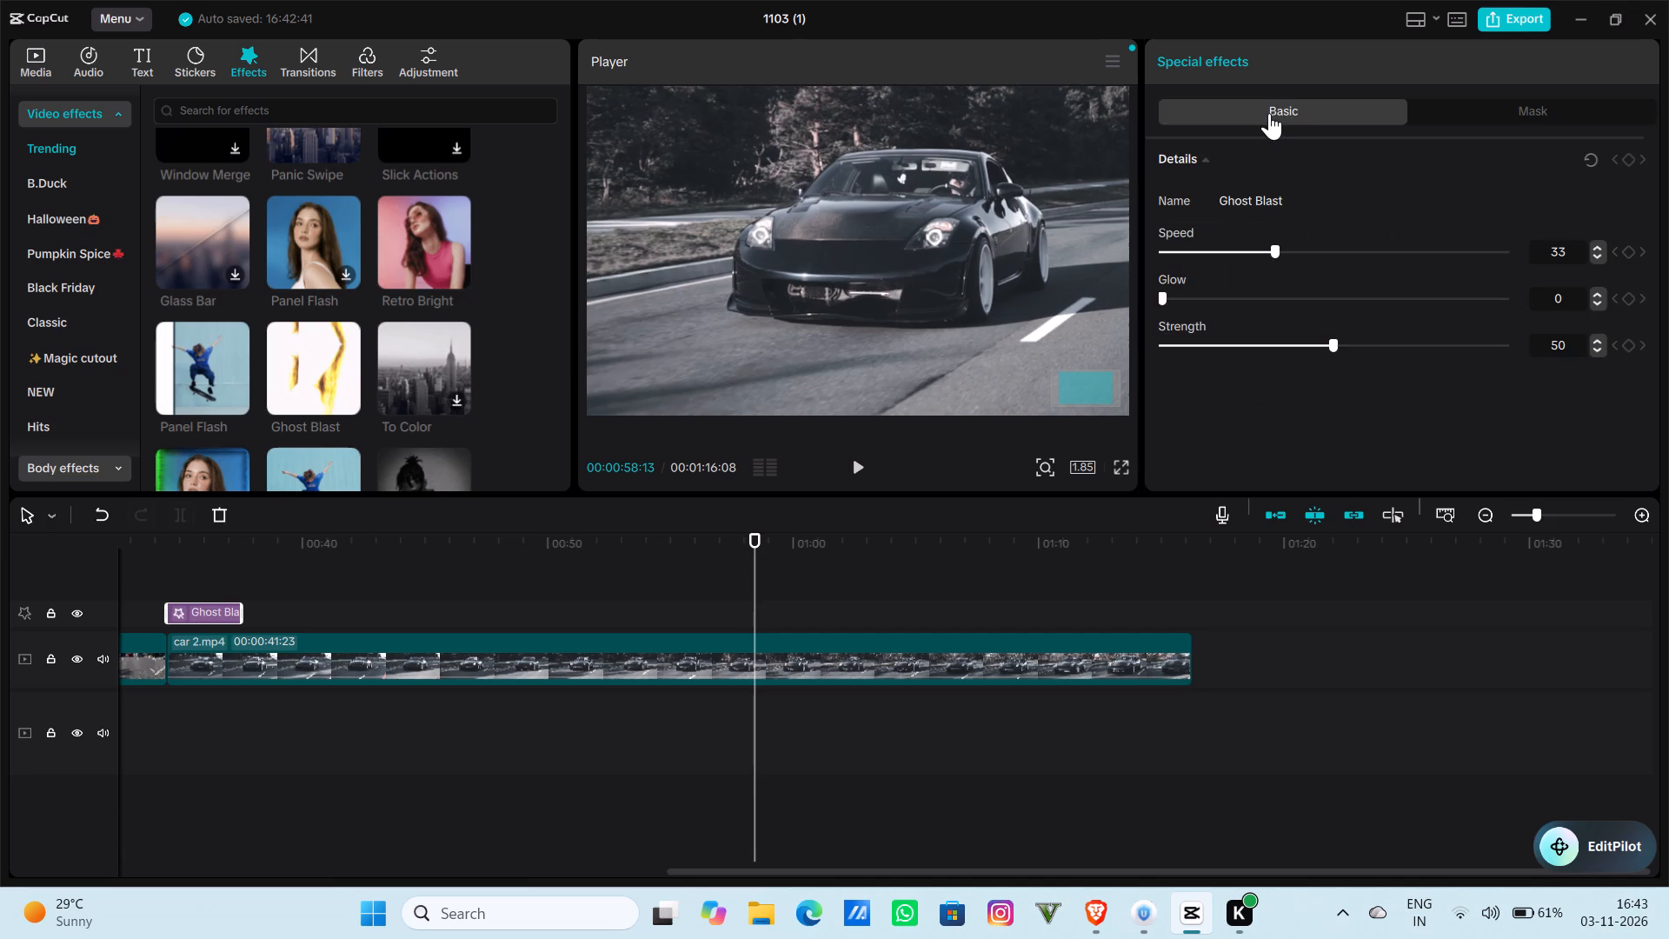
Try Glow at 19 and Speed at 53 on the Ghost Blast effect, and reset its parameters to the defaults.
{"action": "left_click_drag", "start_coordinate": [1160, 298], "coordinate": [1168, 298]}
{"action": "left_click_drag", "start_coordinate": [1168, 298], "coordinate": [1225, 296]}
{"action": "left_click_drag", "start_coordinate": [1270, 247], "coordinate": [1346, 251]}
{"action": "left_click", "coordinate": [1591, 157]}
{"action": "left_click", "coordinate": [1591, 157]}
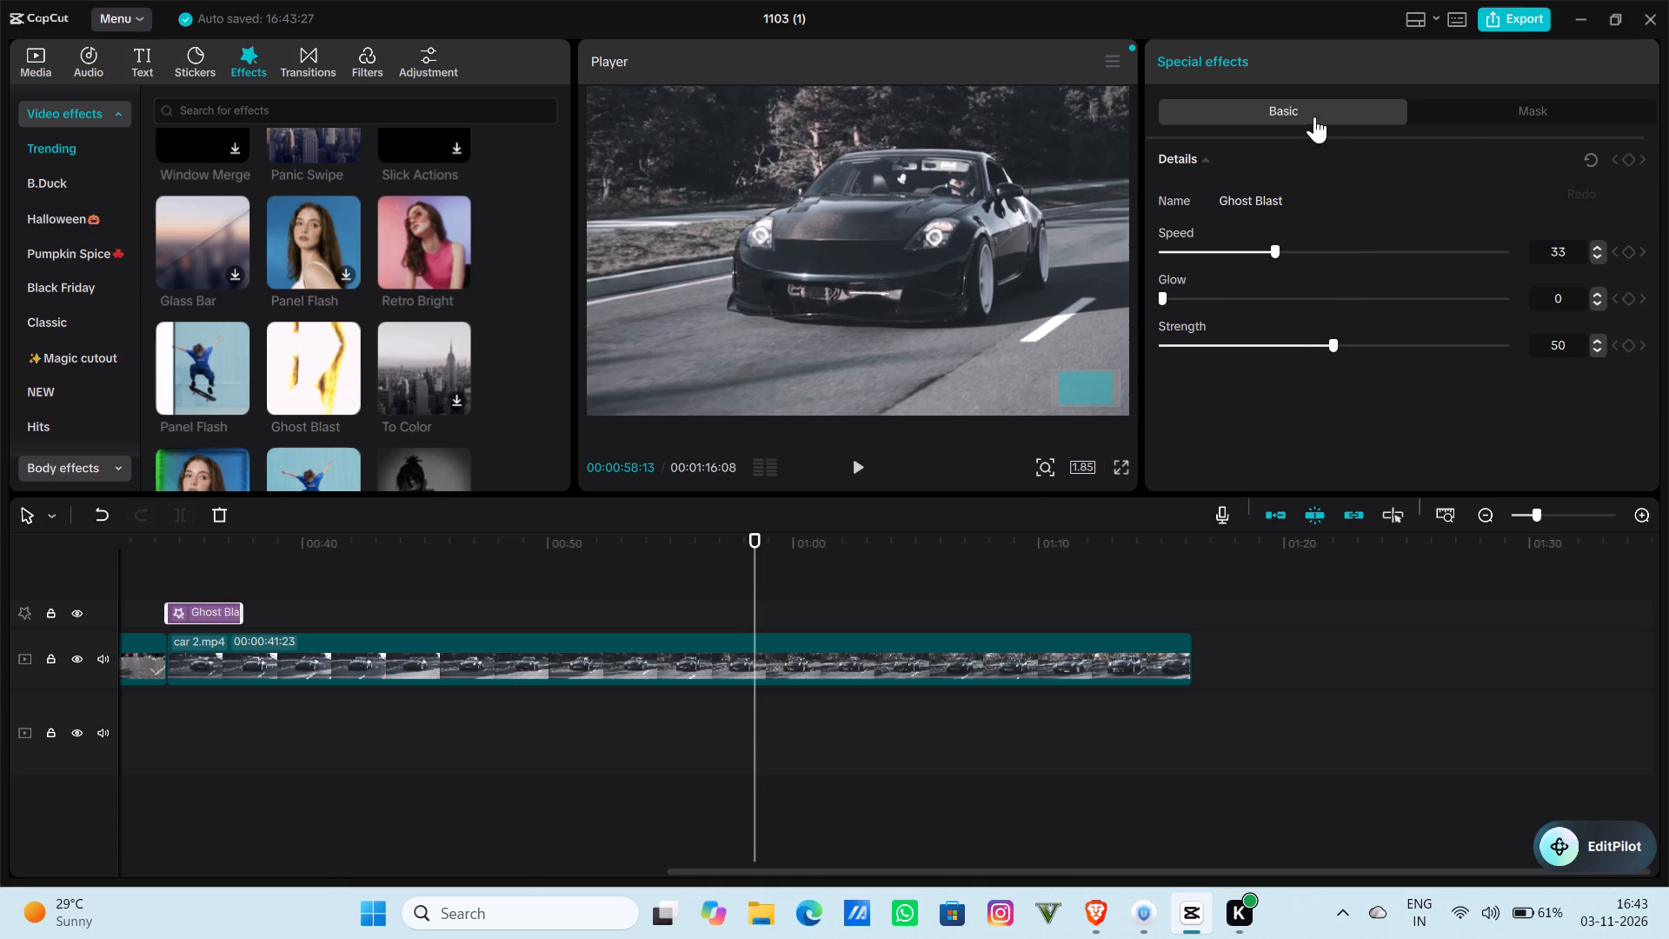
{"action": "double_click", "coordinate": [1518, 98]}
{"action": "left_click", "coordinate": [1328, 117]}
Play back the start of car 2.mp4 to review the Ghost Blast effect.
{"action": "left_click_drag", "start_coordinate": [782, 540], "coordinate": [96, 763]}
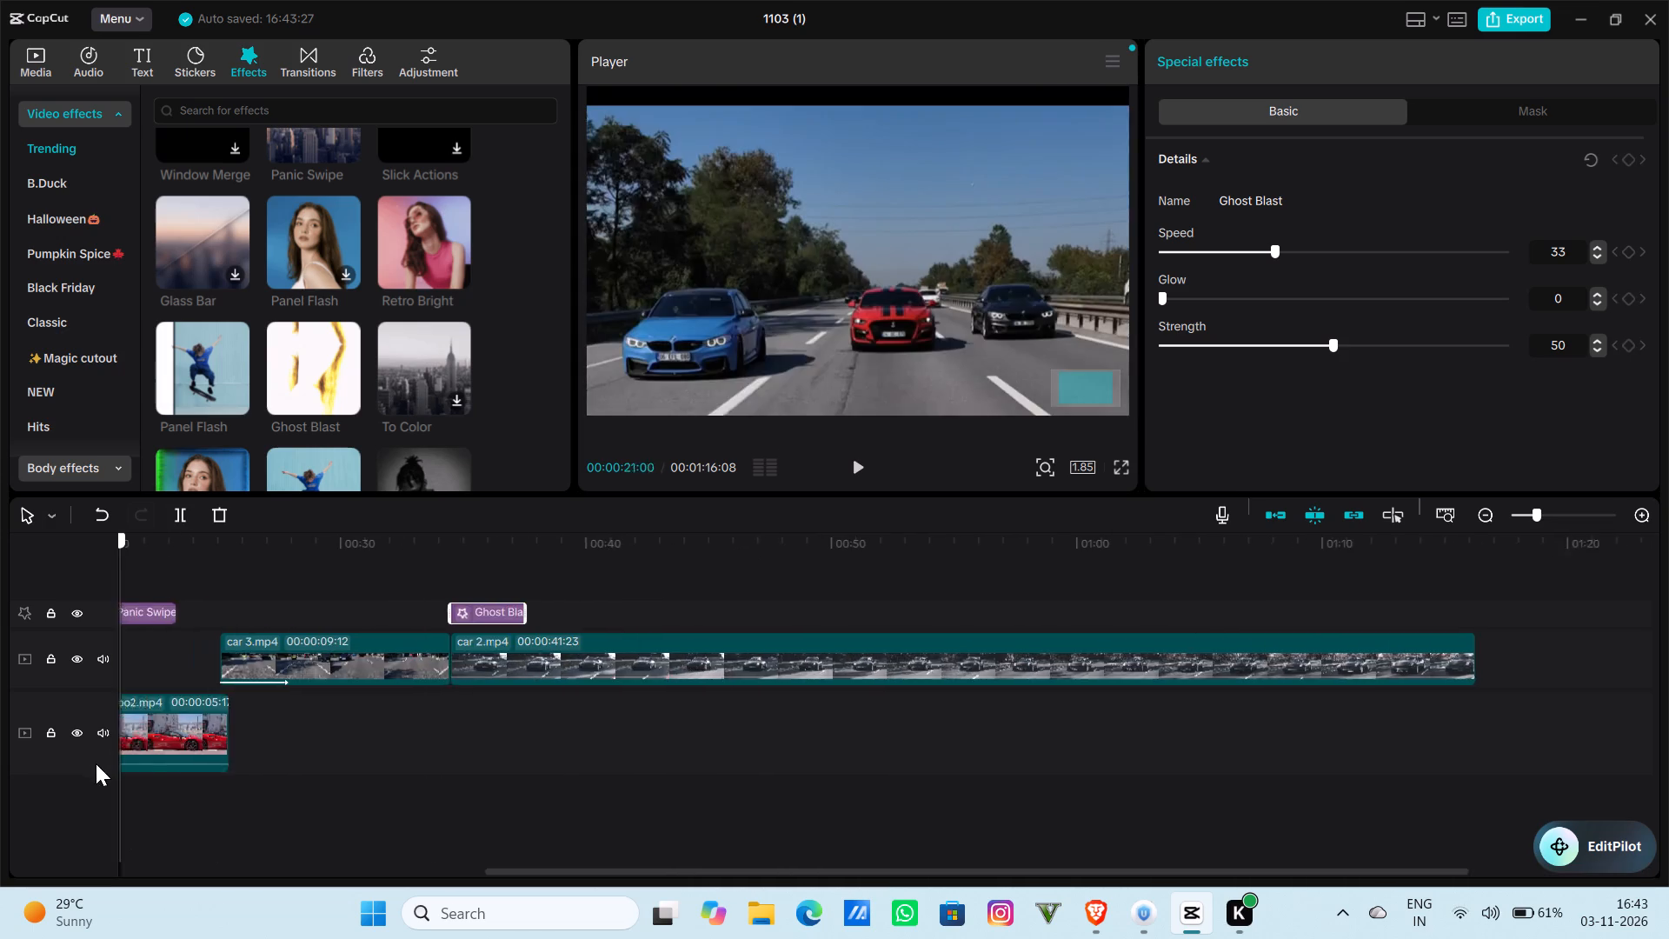
{"action": "left_click_drag", "start_coordinate": [96, 763], "coordinate": [987, 807]}
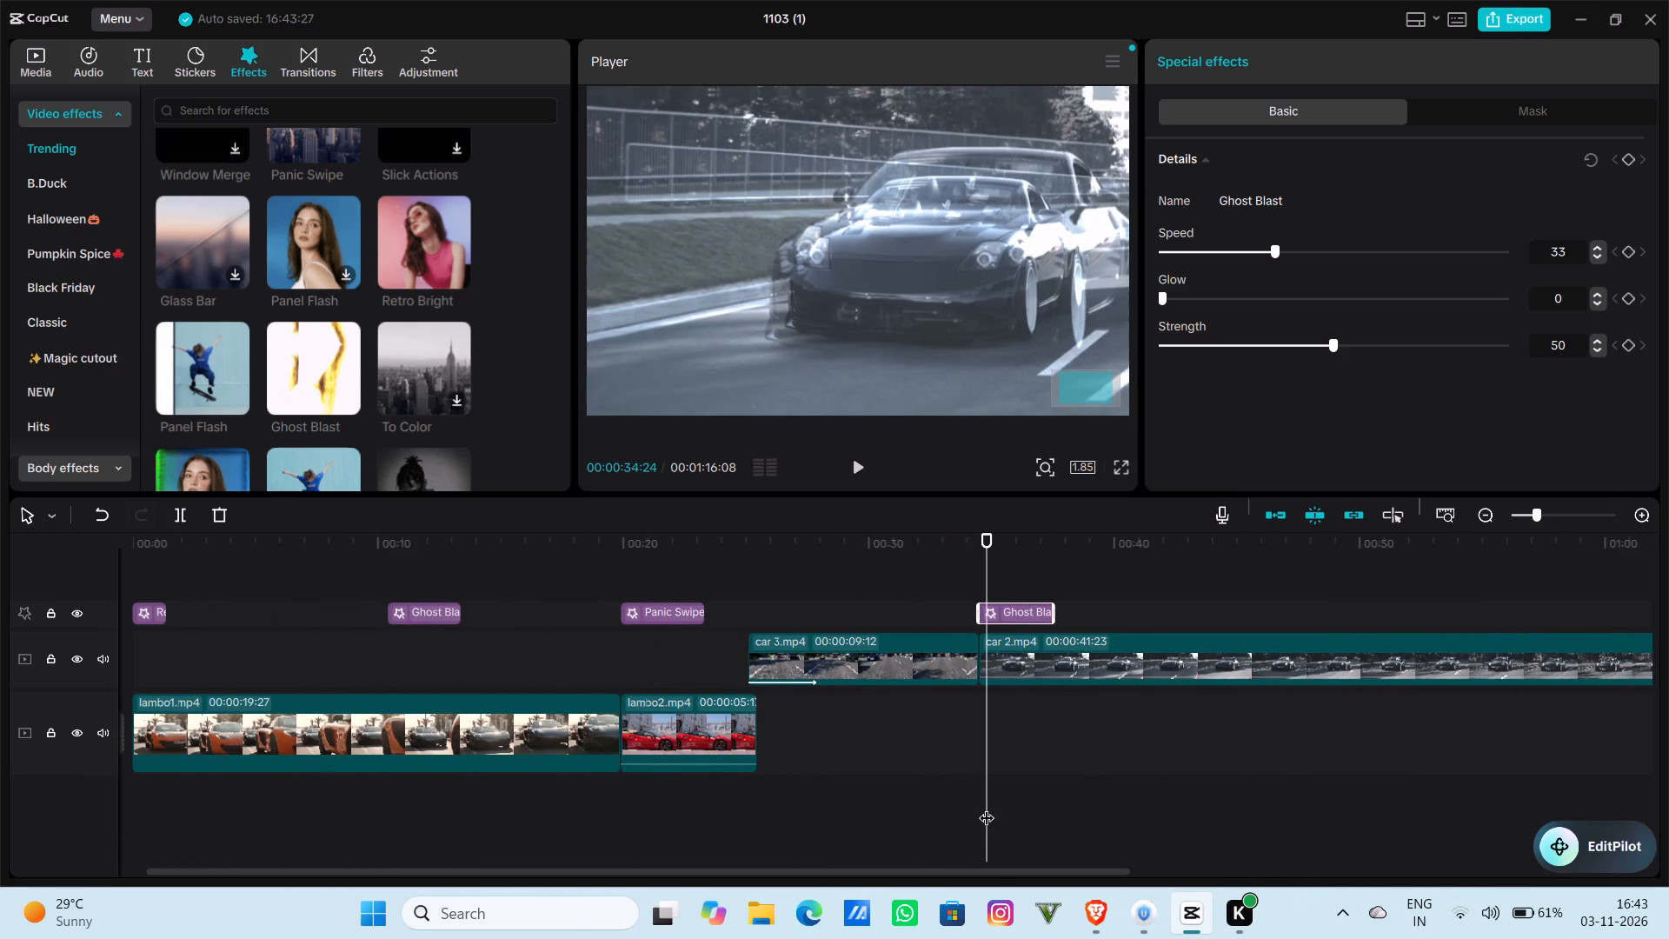
{"action": "left_click", "coordinate": [863, 471]}
{"action": "left_click", "coordinate": [863, 471]}
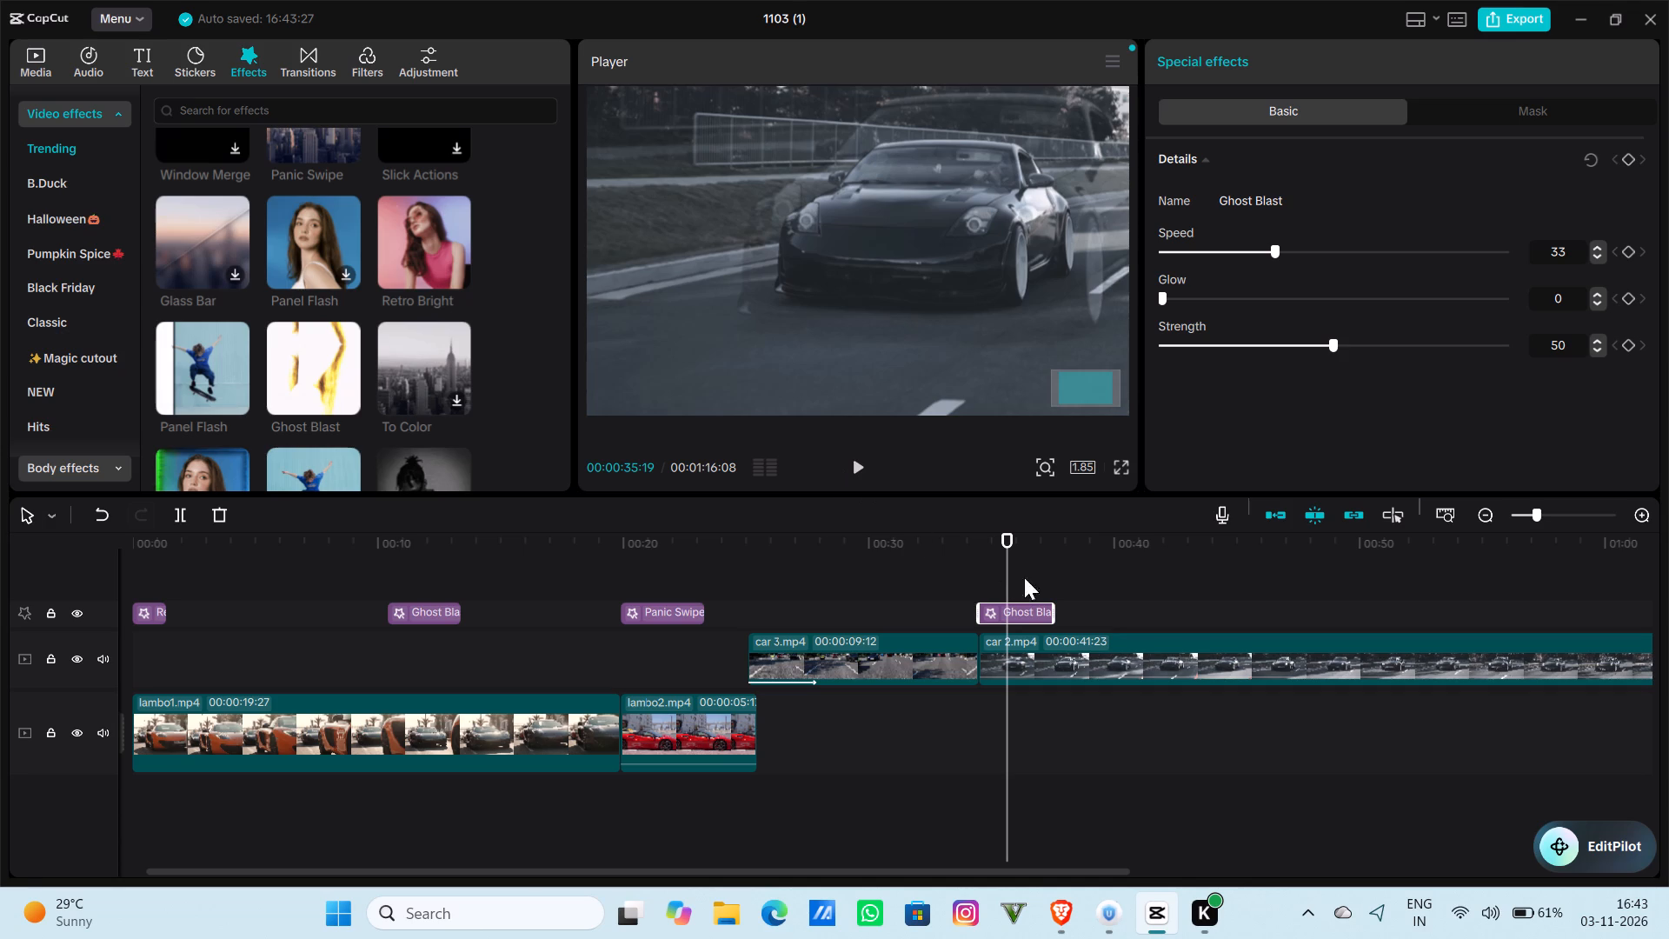
Extend the Ghost Blast effect over car 2.mp4 so it ends at about 00:00:40, and play it back.
{"action": "left_click_drag", "start_coordinate": [1052, 609], "coordinate": [1112, 612]}
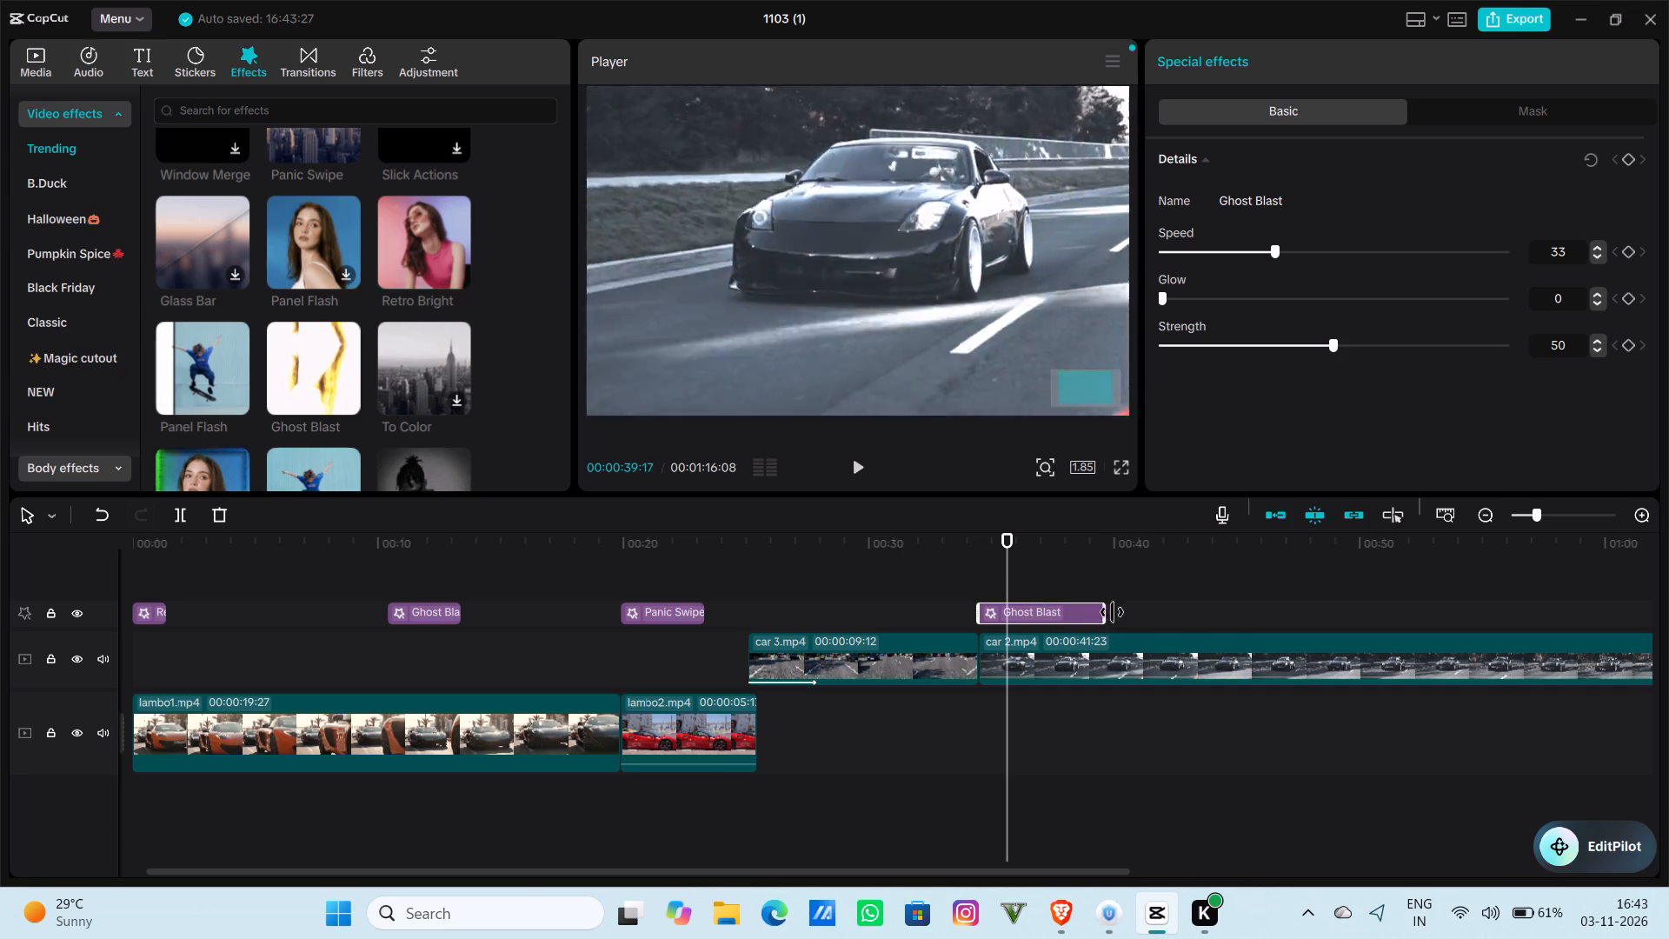
{"action": "left_click_drag", "start_coordinate": [1112, 612], "coordinate": [1124, 612]}
{"action": "left_click", "coordinate": [864, 469]}
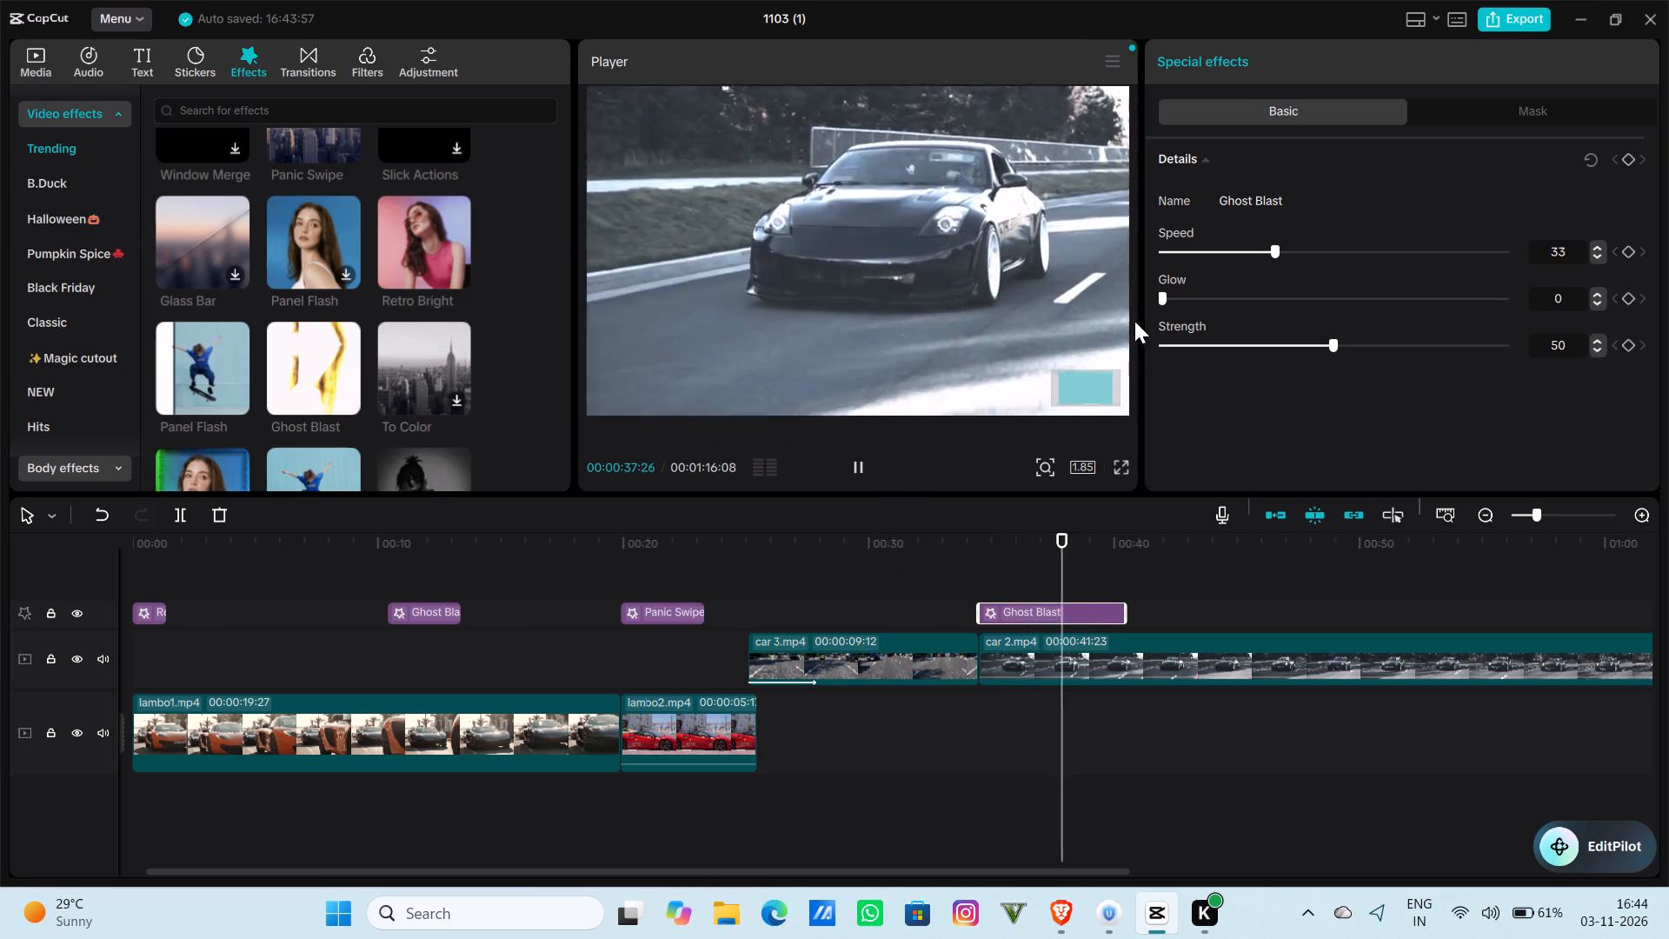
Set the Ghost Blast effect's Speed to 46 and play it back from the start of car 2.mp4.
{"action": "left_click_drag", "start_coordinate": [1276, 248], "coordinate": [1312, 245]}
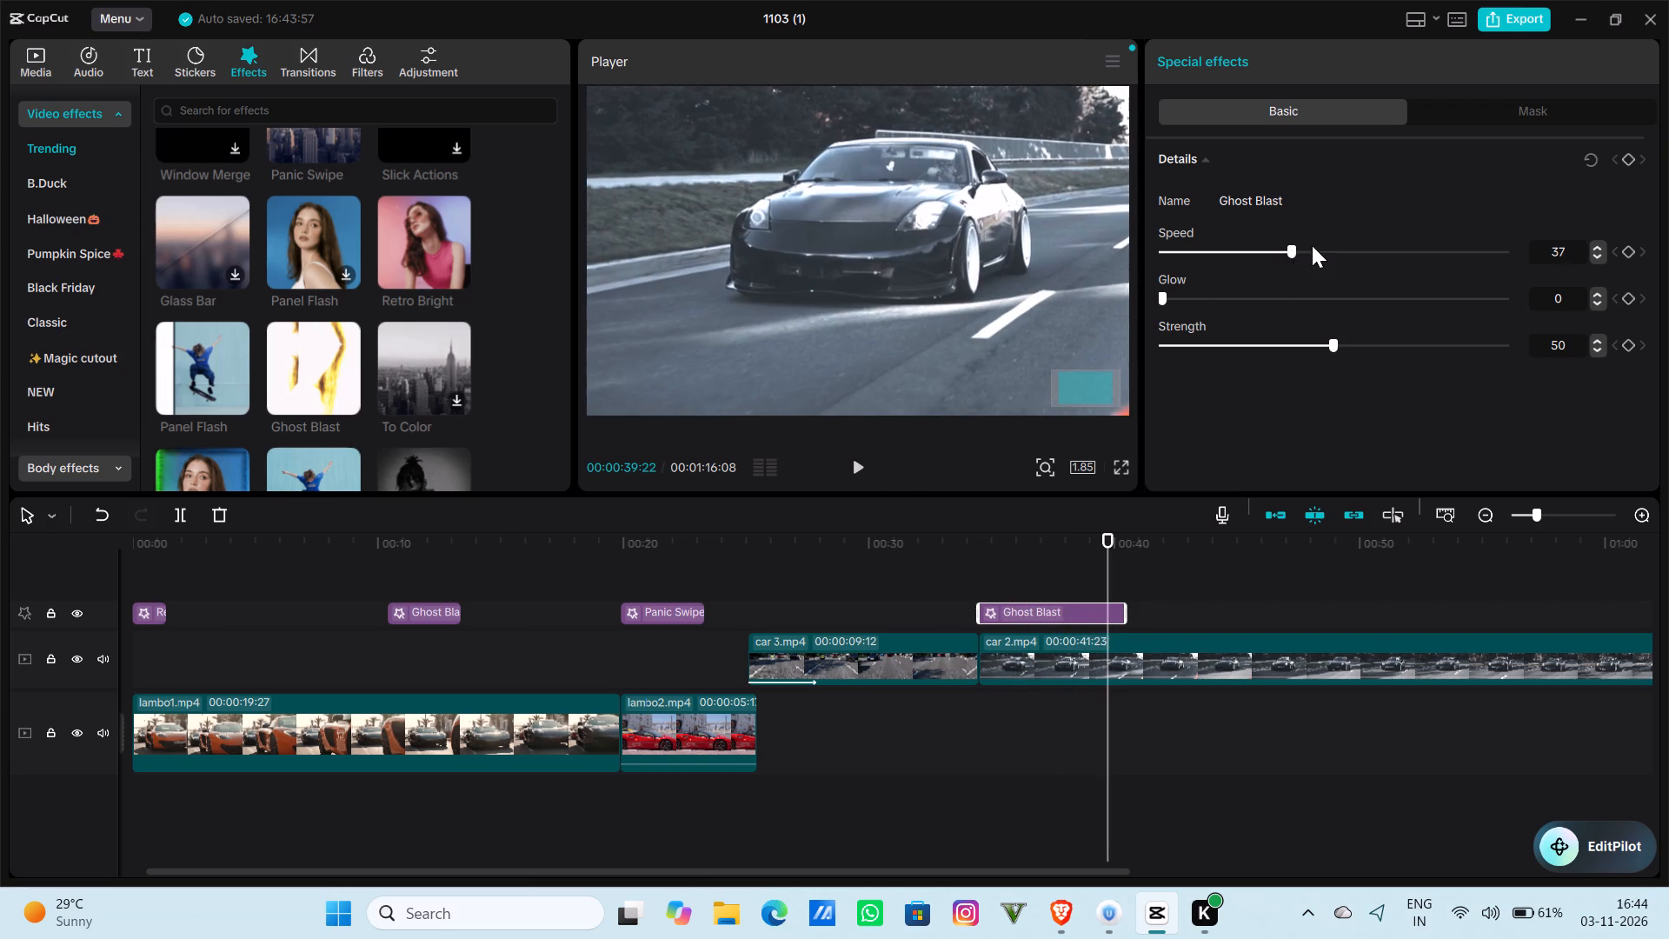
{"action": "left_click_drag", "start_coordinate": [1312, 245], "coordinate": [1320, 244]}
{"action": "left_click_drag", "start_coordinate": [914, 535], "coordinate": [983, 543]}
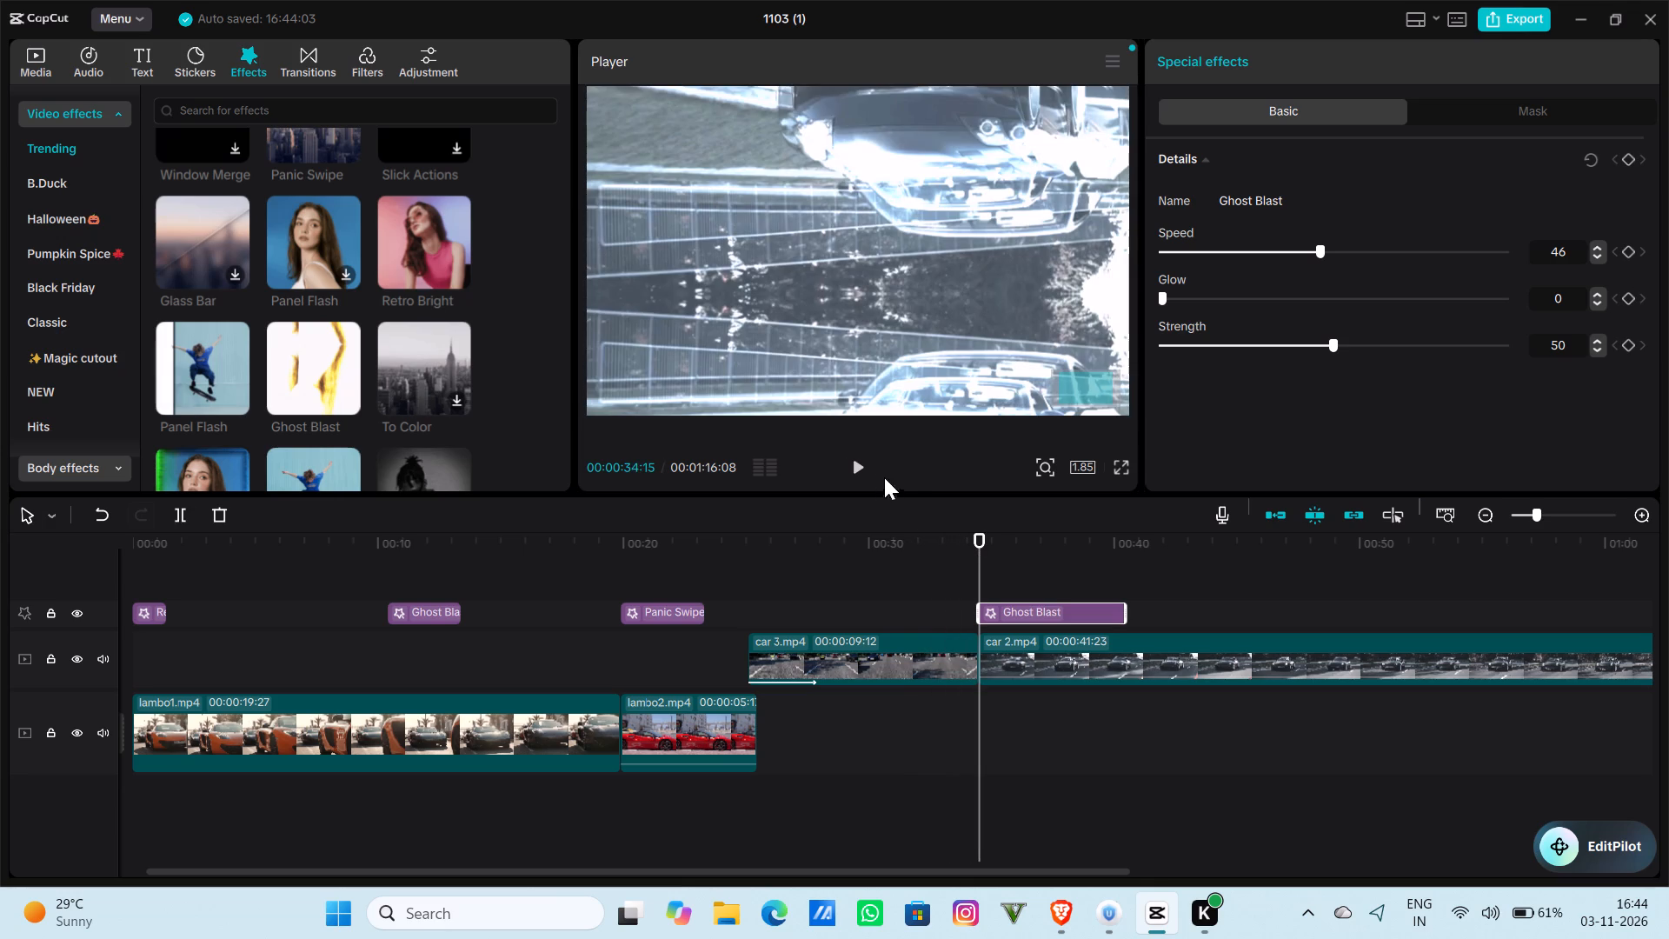
{"action": "left_click", "coordinate": [863, 469]}
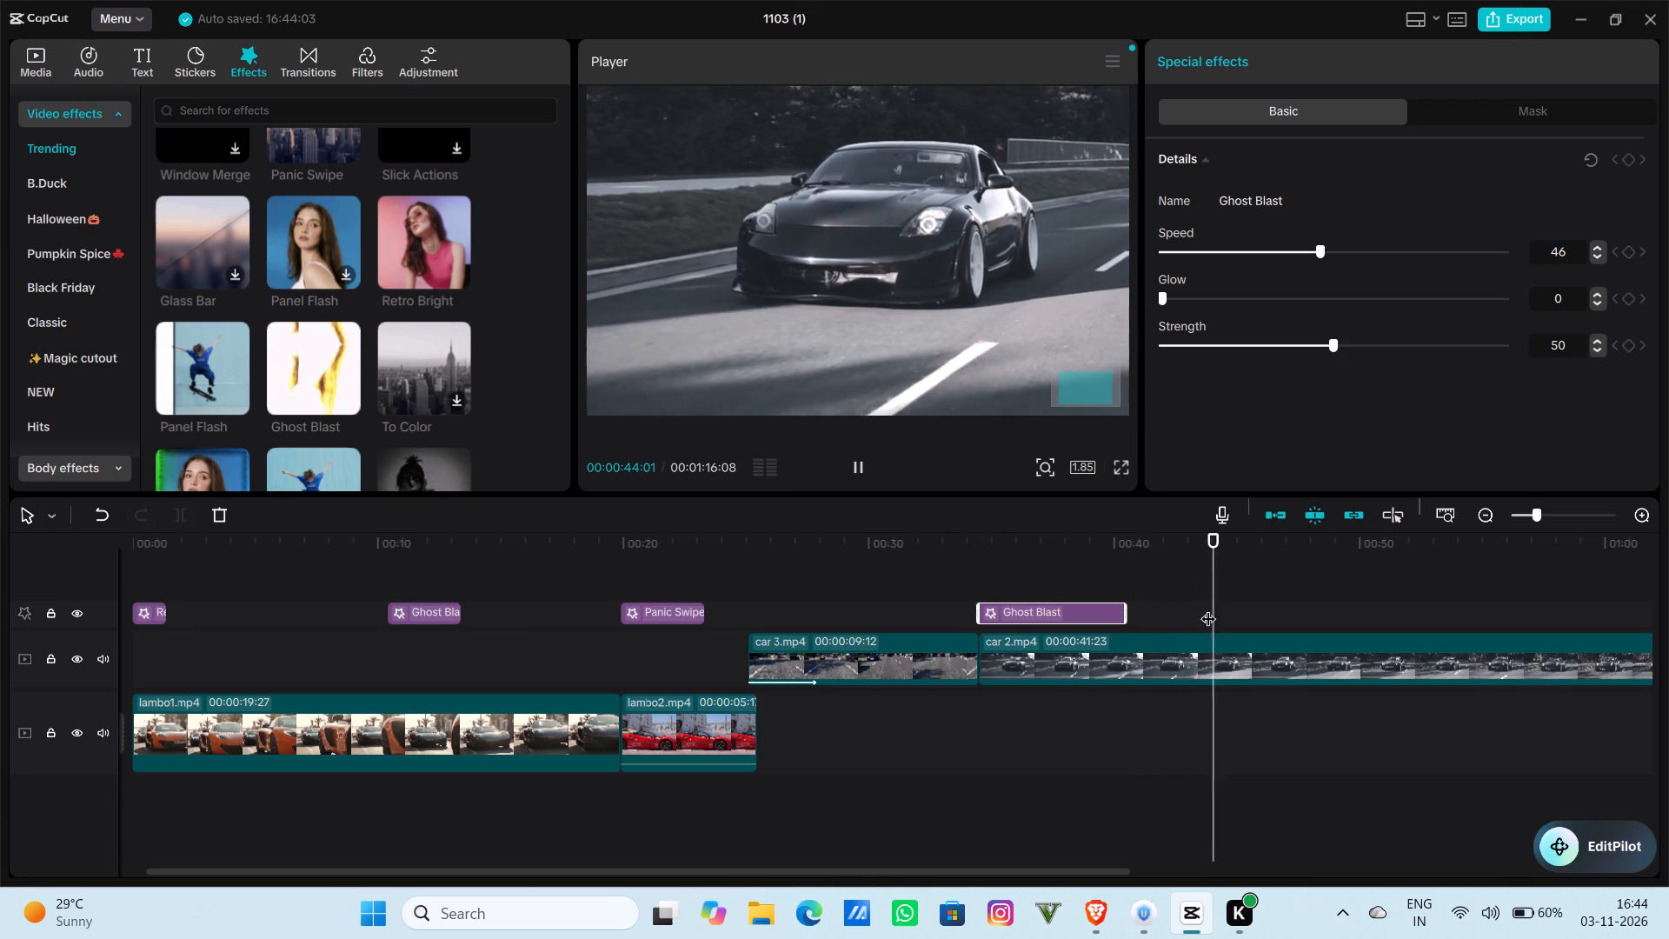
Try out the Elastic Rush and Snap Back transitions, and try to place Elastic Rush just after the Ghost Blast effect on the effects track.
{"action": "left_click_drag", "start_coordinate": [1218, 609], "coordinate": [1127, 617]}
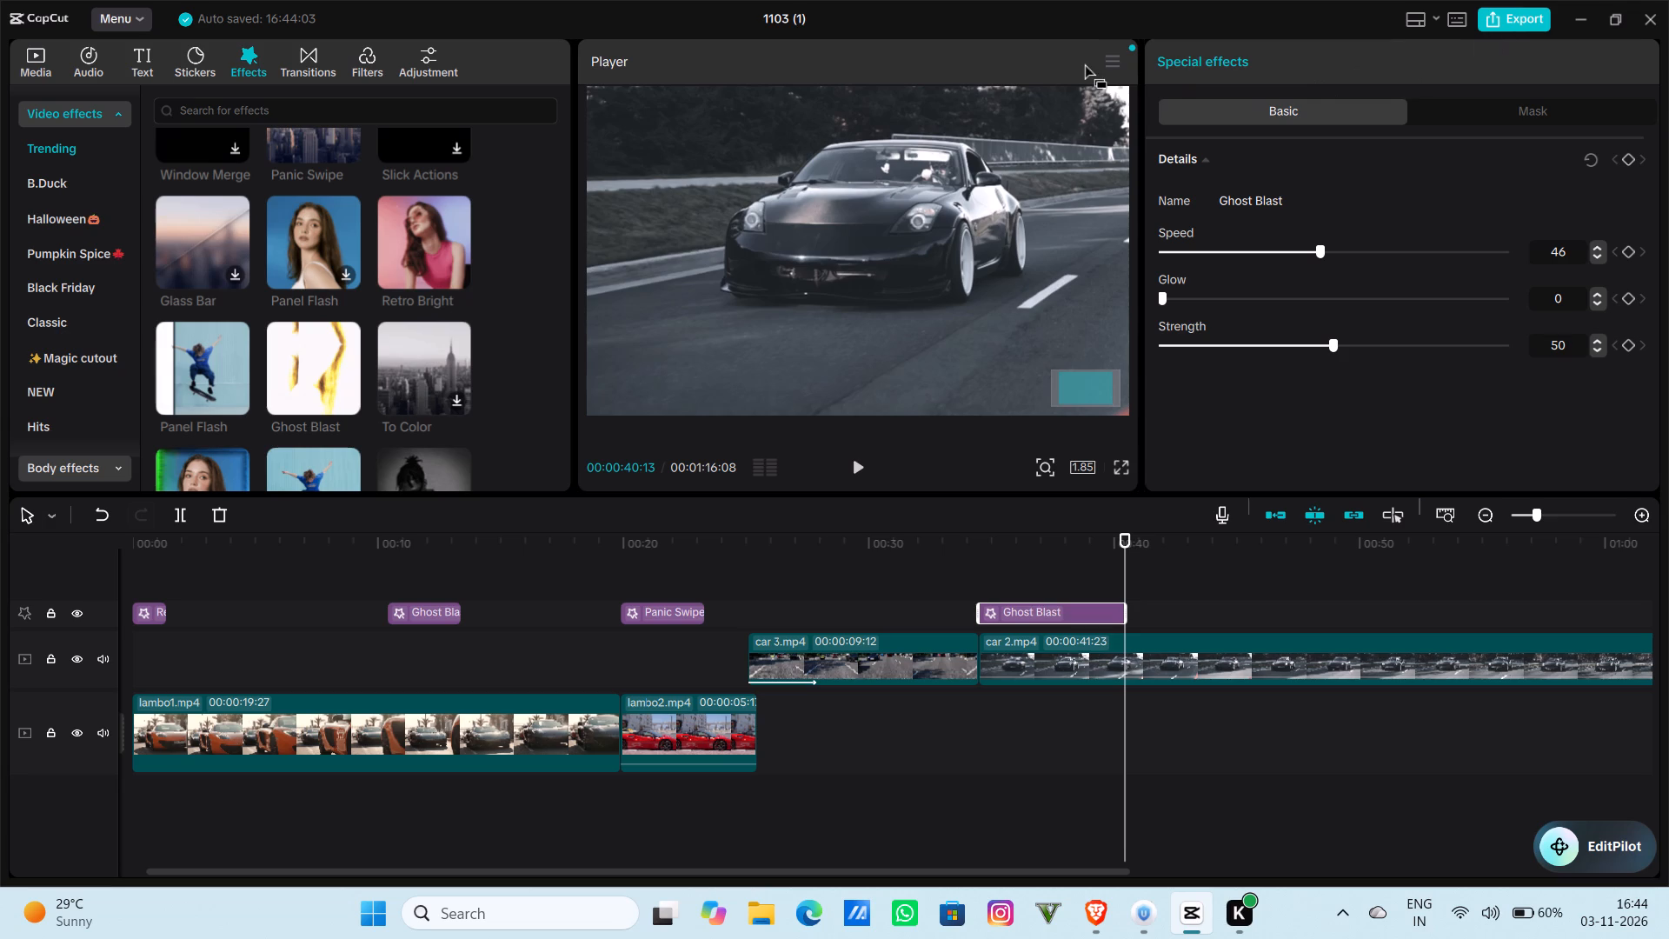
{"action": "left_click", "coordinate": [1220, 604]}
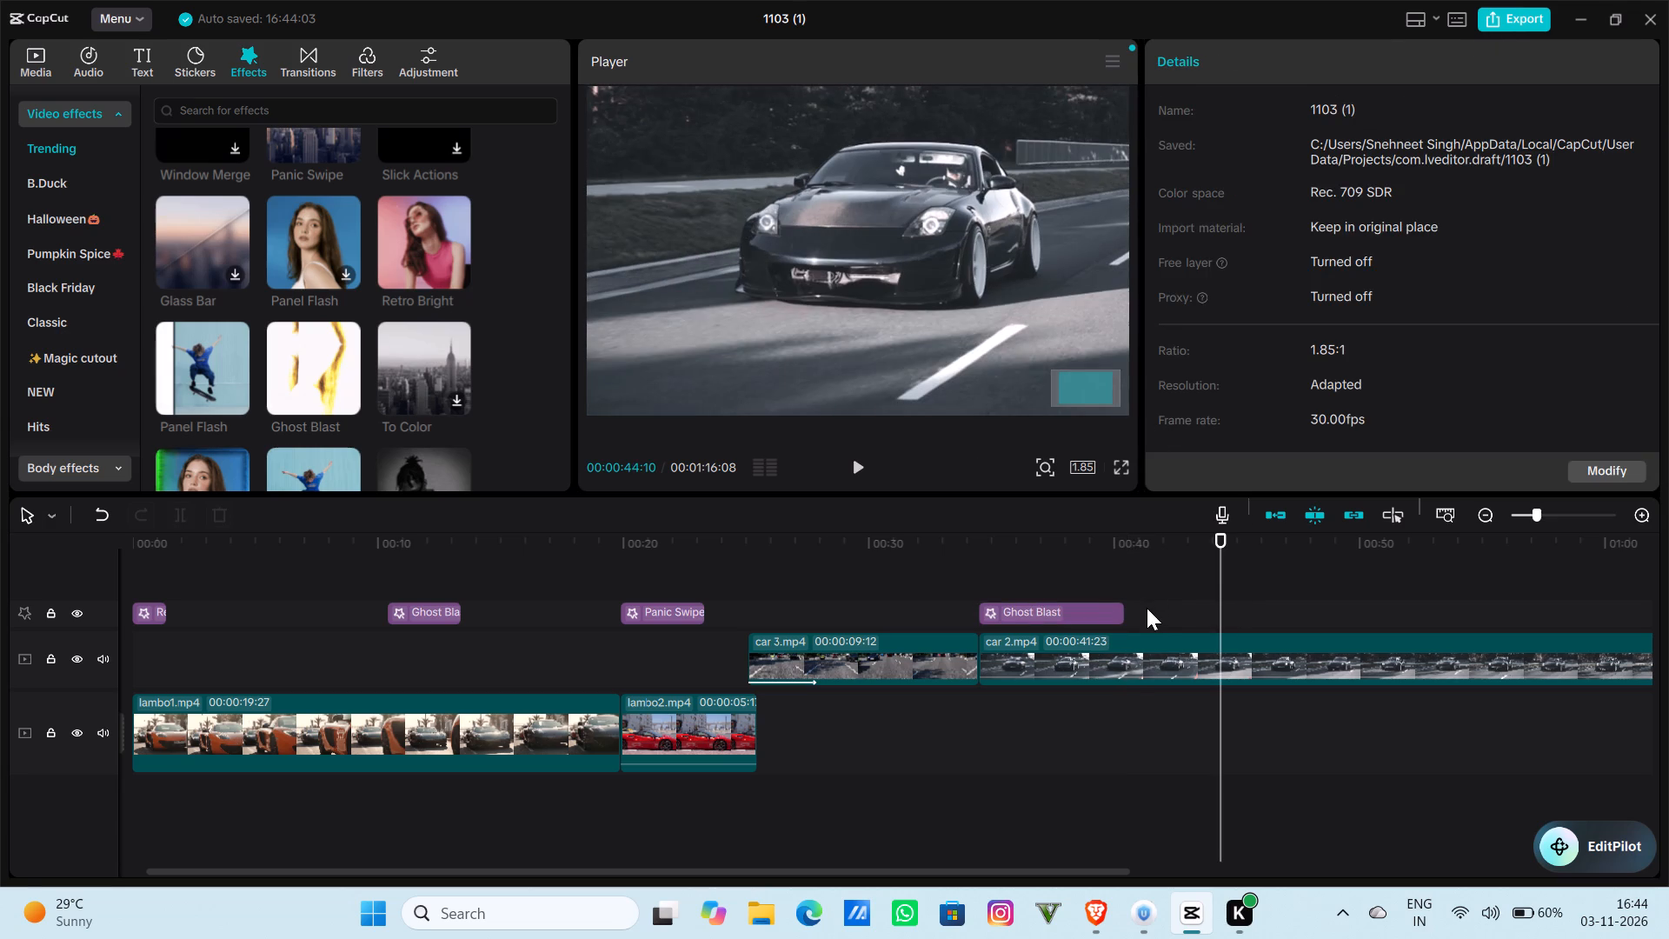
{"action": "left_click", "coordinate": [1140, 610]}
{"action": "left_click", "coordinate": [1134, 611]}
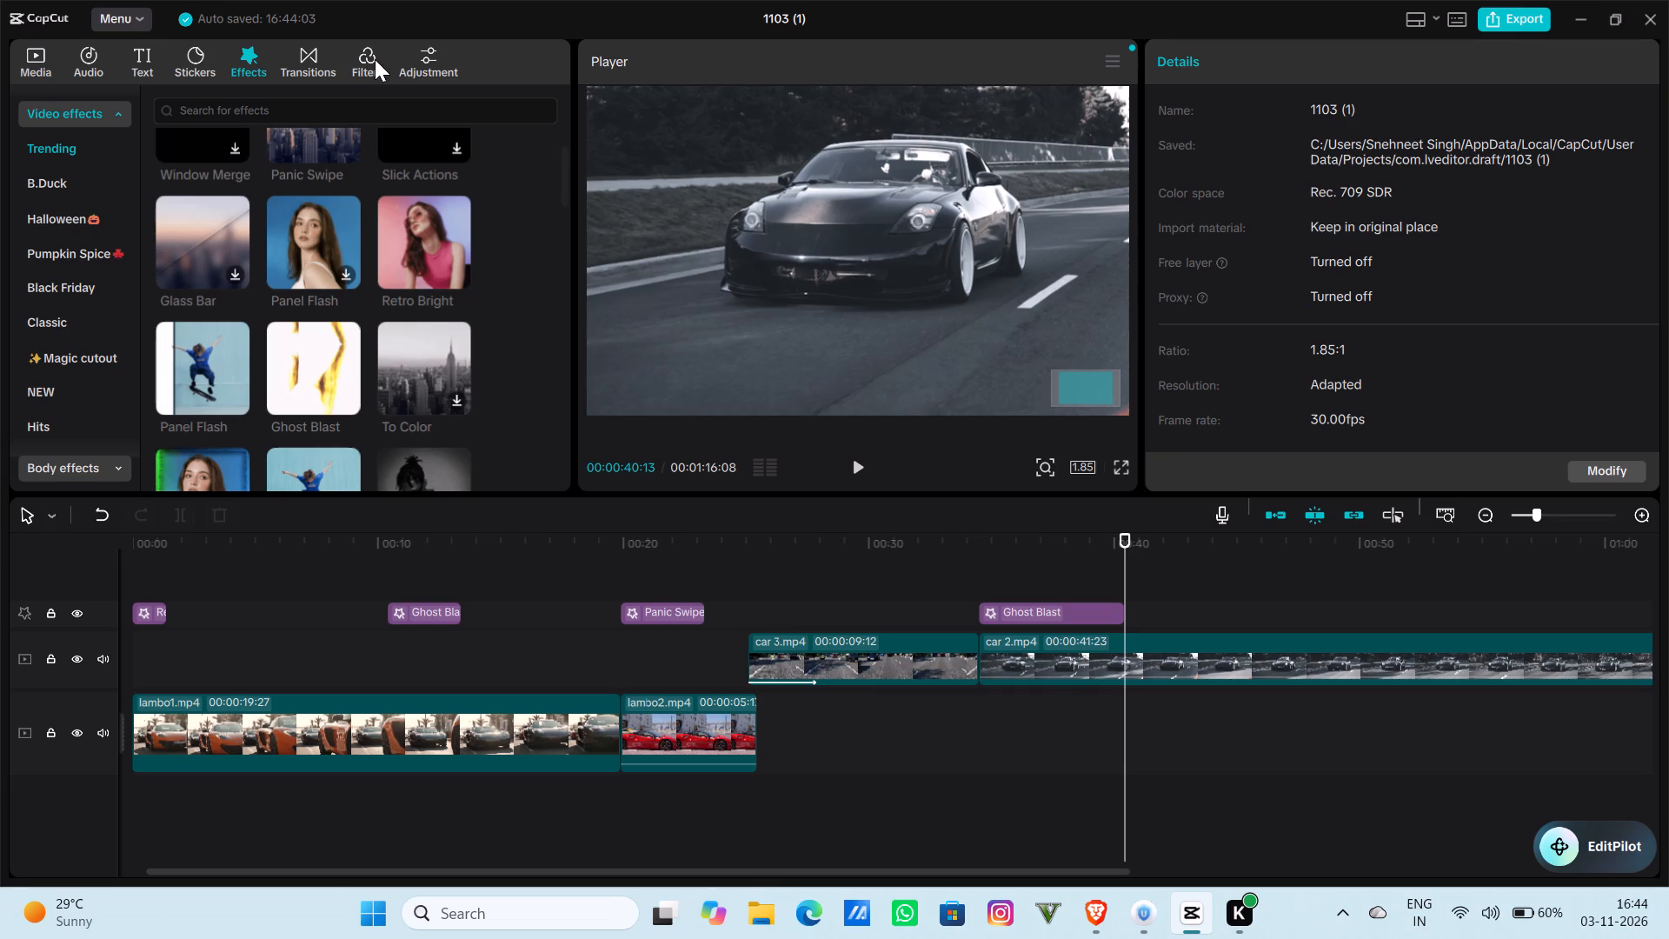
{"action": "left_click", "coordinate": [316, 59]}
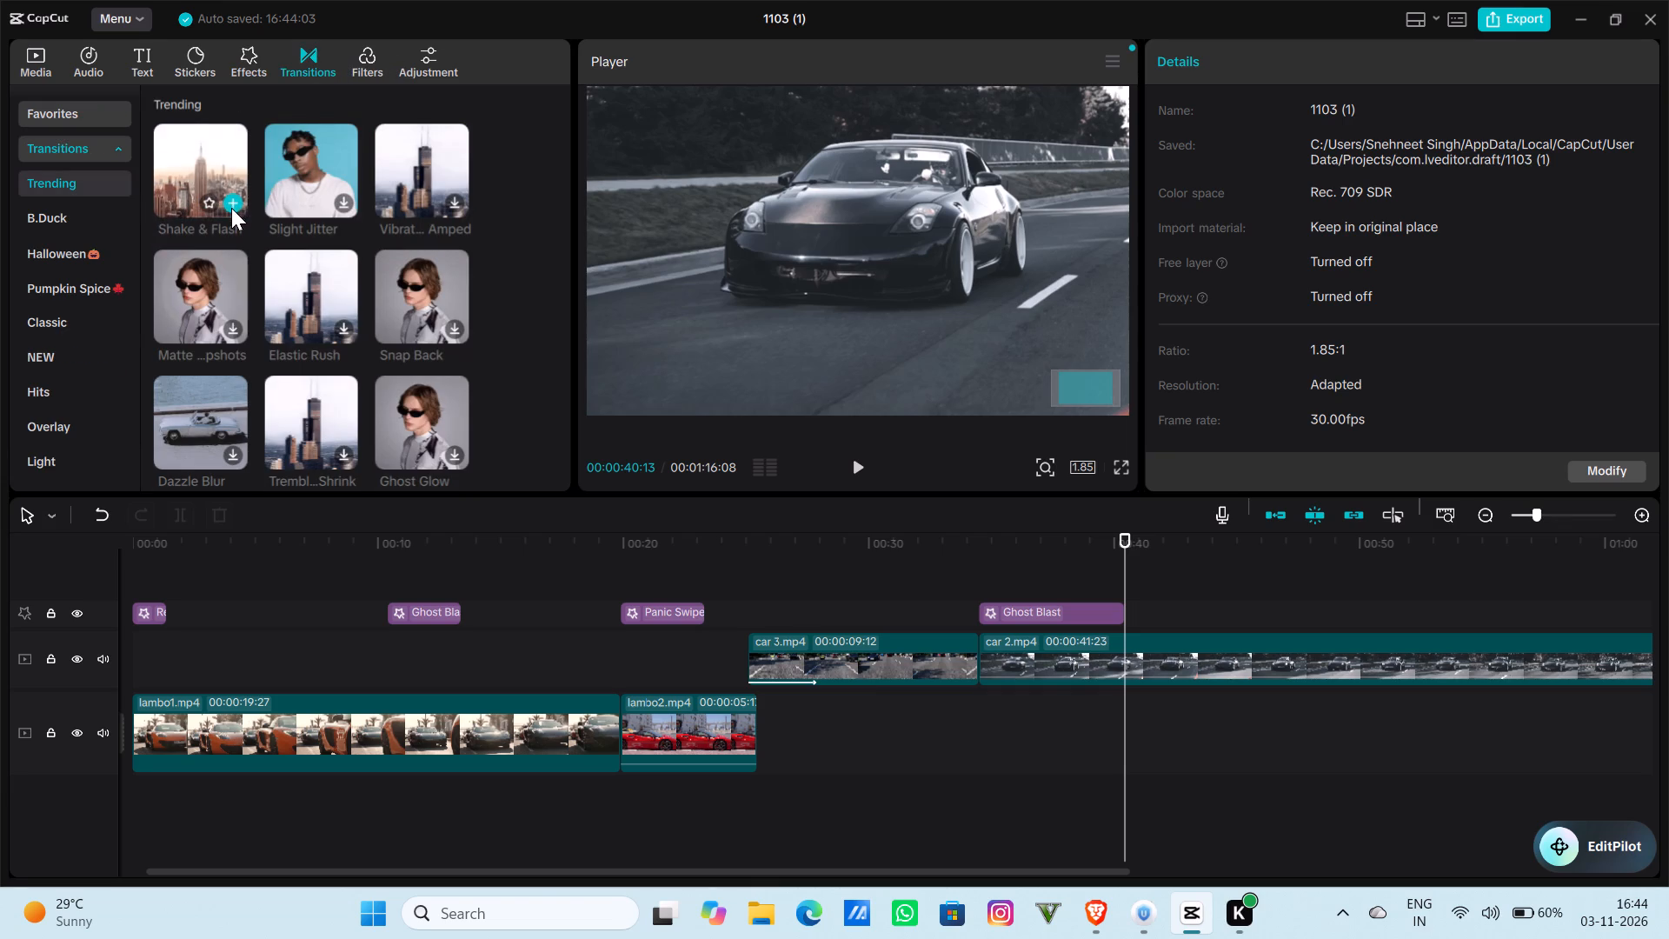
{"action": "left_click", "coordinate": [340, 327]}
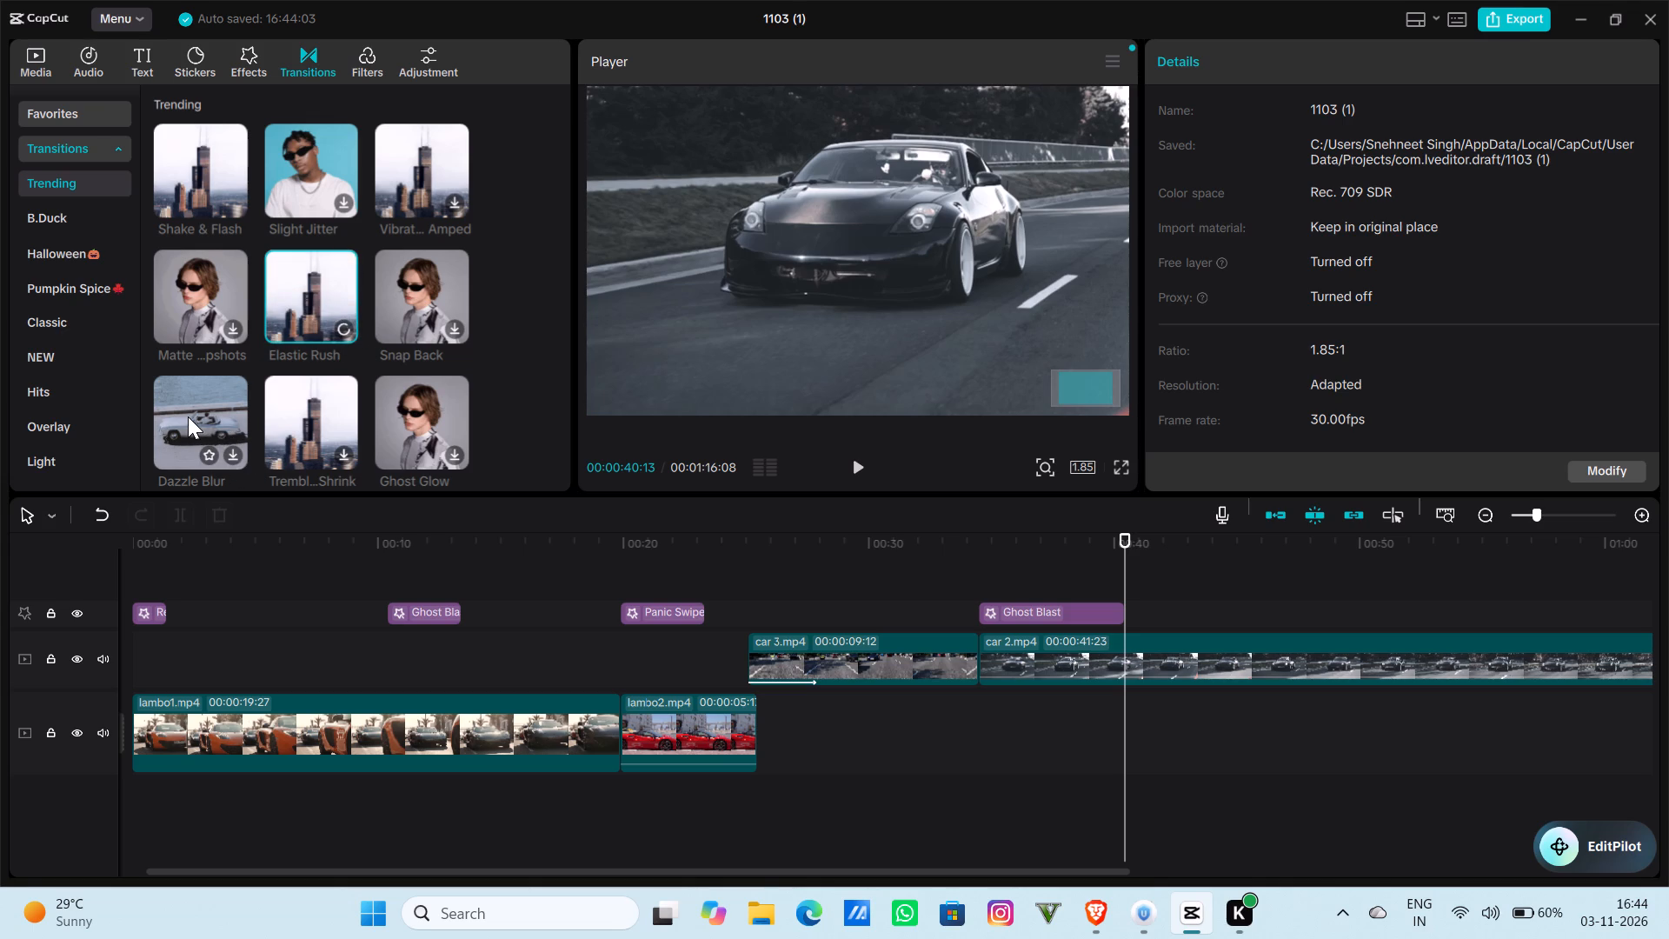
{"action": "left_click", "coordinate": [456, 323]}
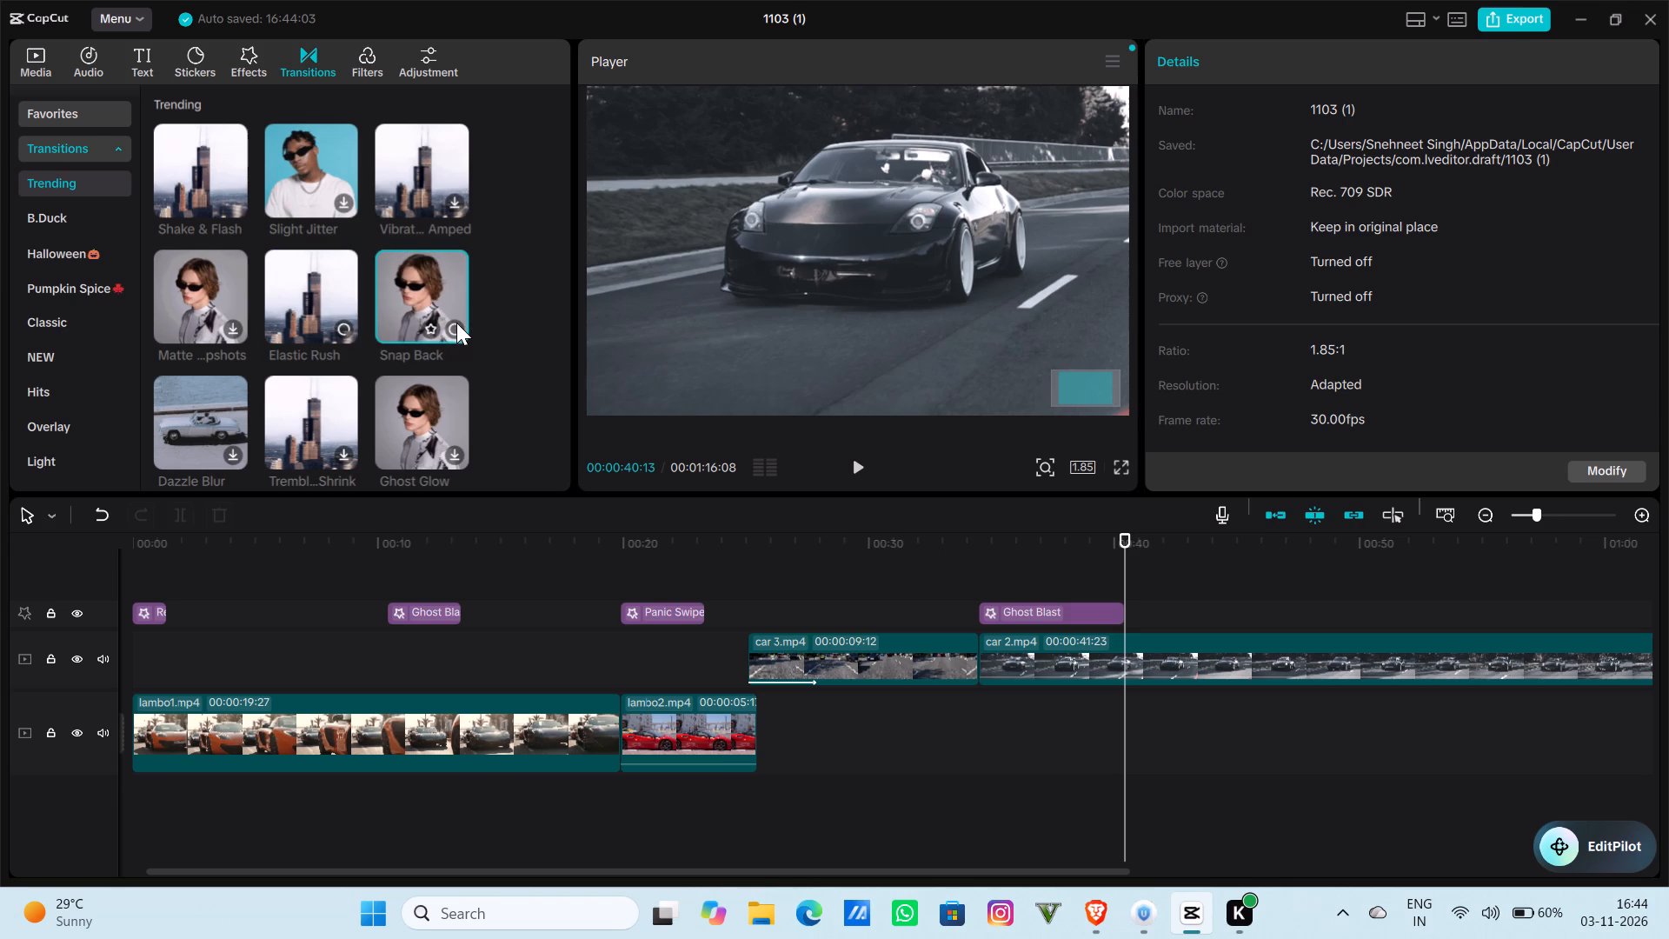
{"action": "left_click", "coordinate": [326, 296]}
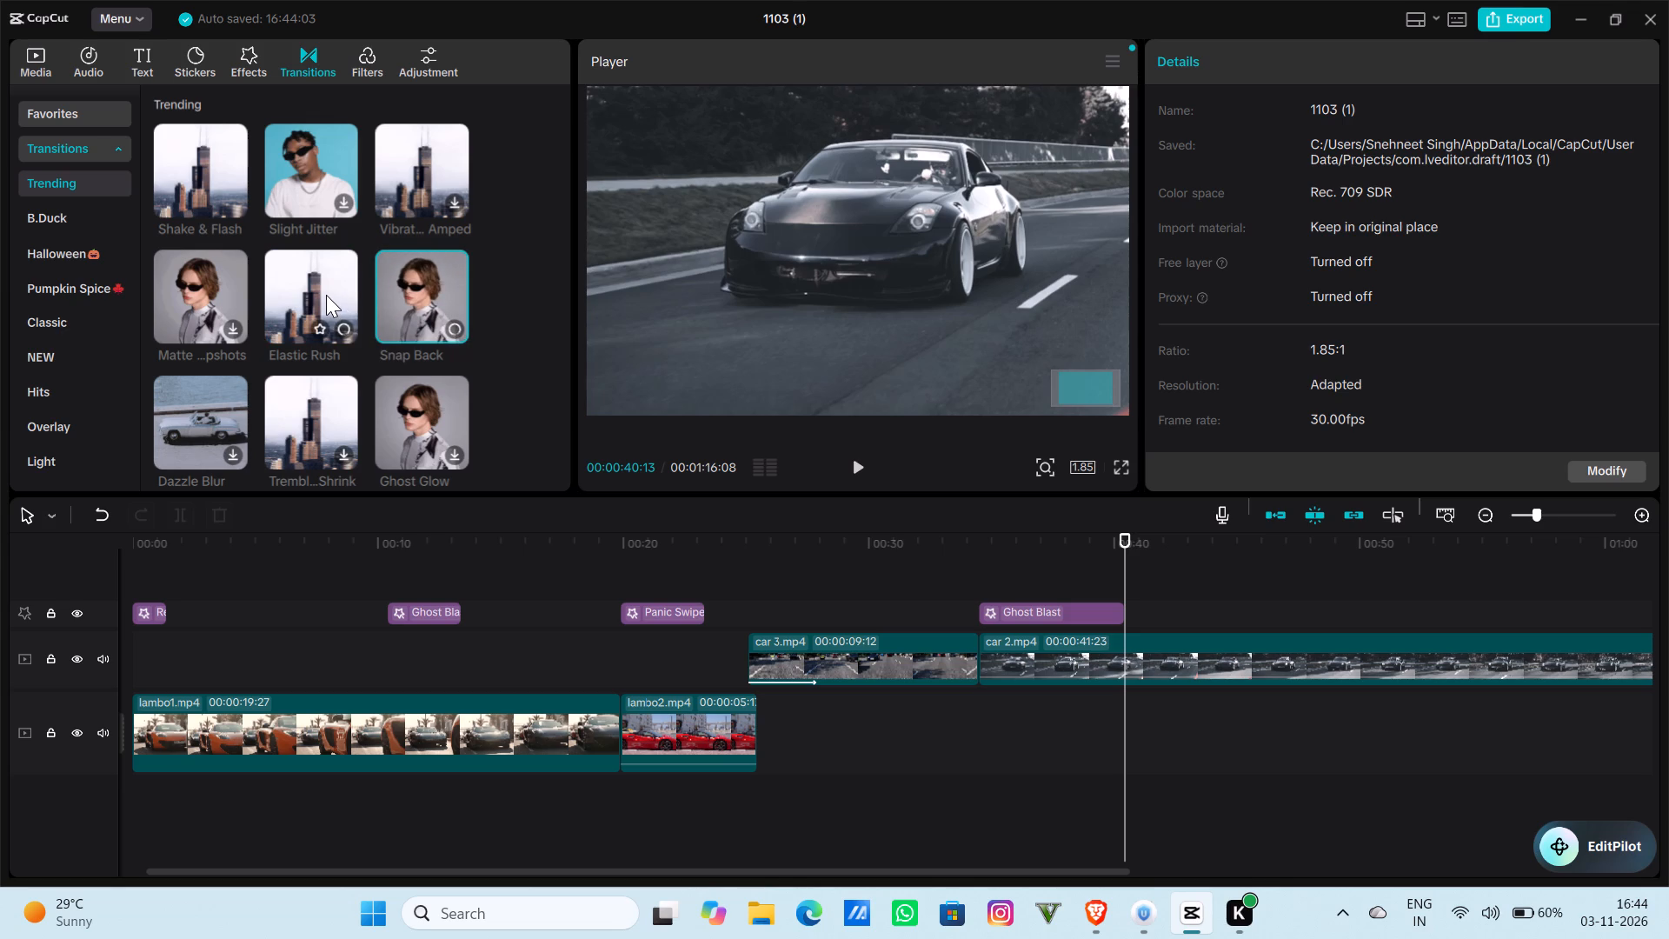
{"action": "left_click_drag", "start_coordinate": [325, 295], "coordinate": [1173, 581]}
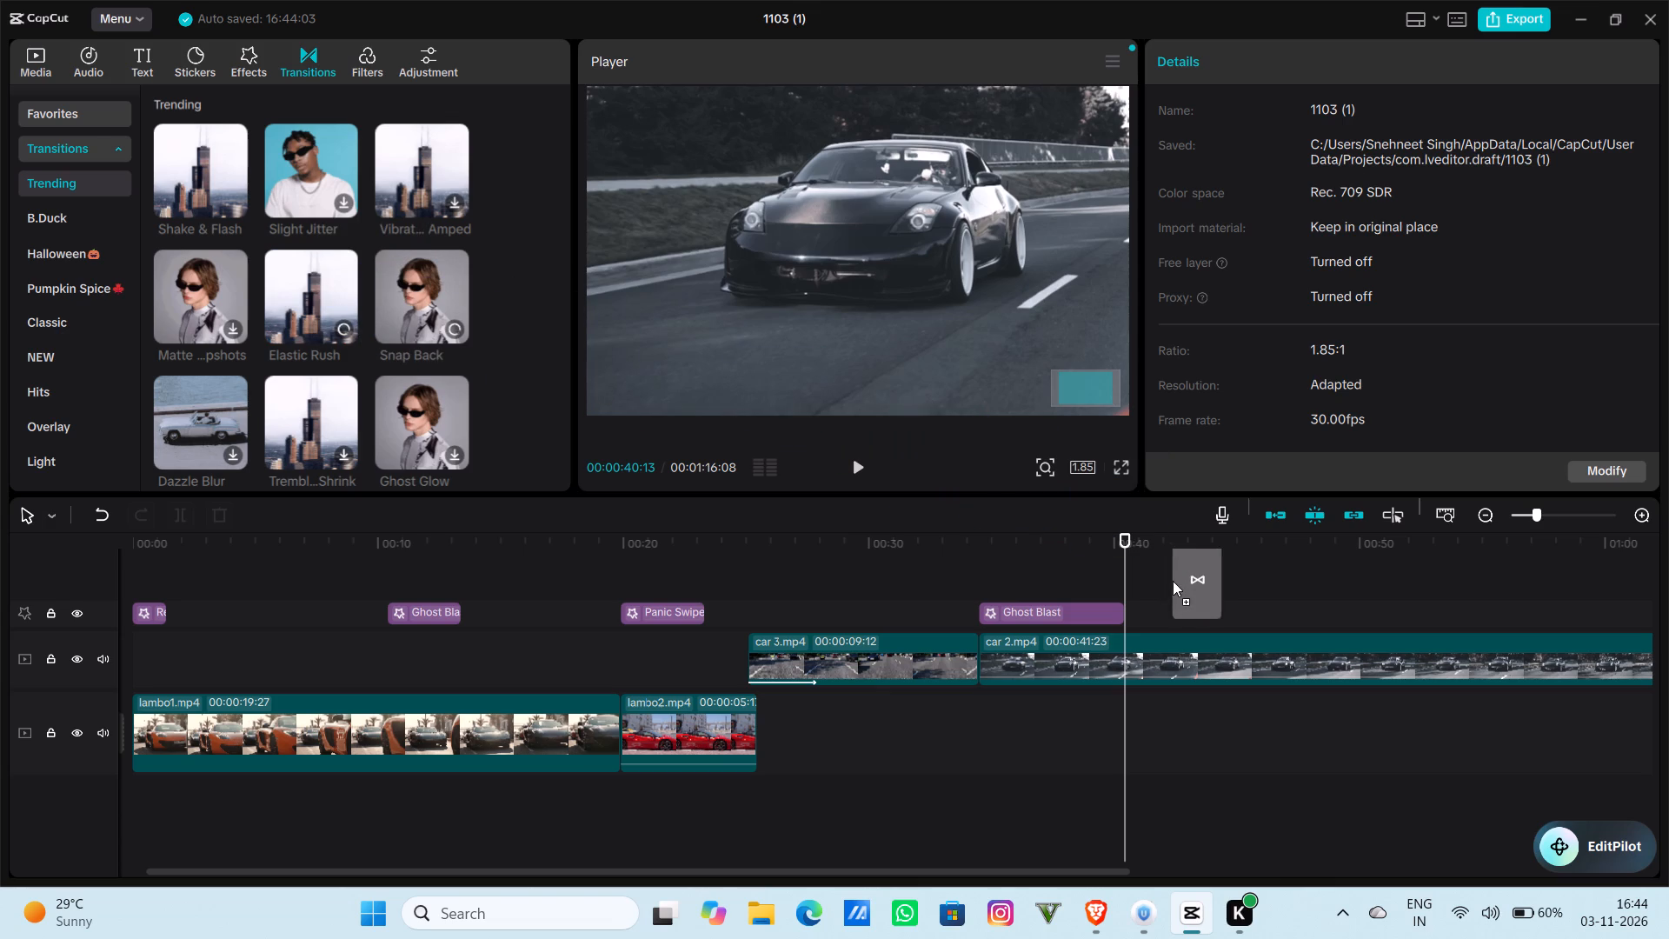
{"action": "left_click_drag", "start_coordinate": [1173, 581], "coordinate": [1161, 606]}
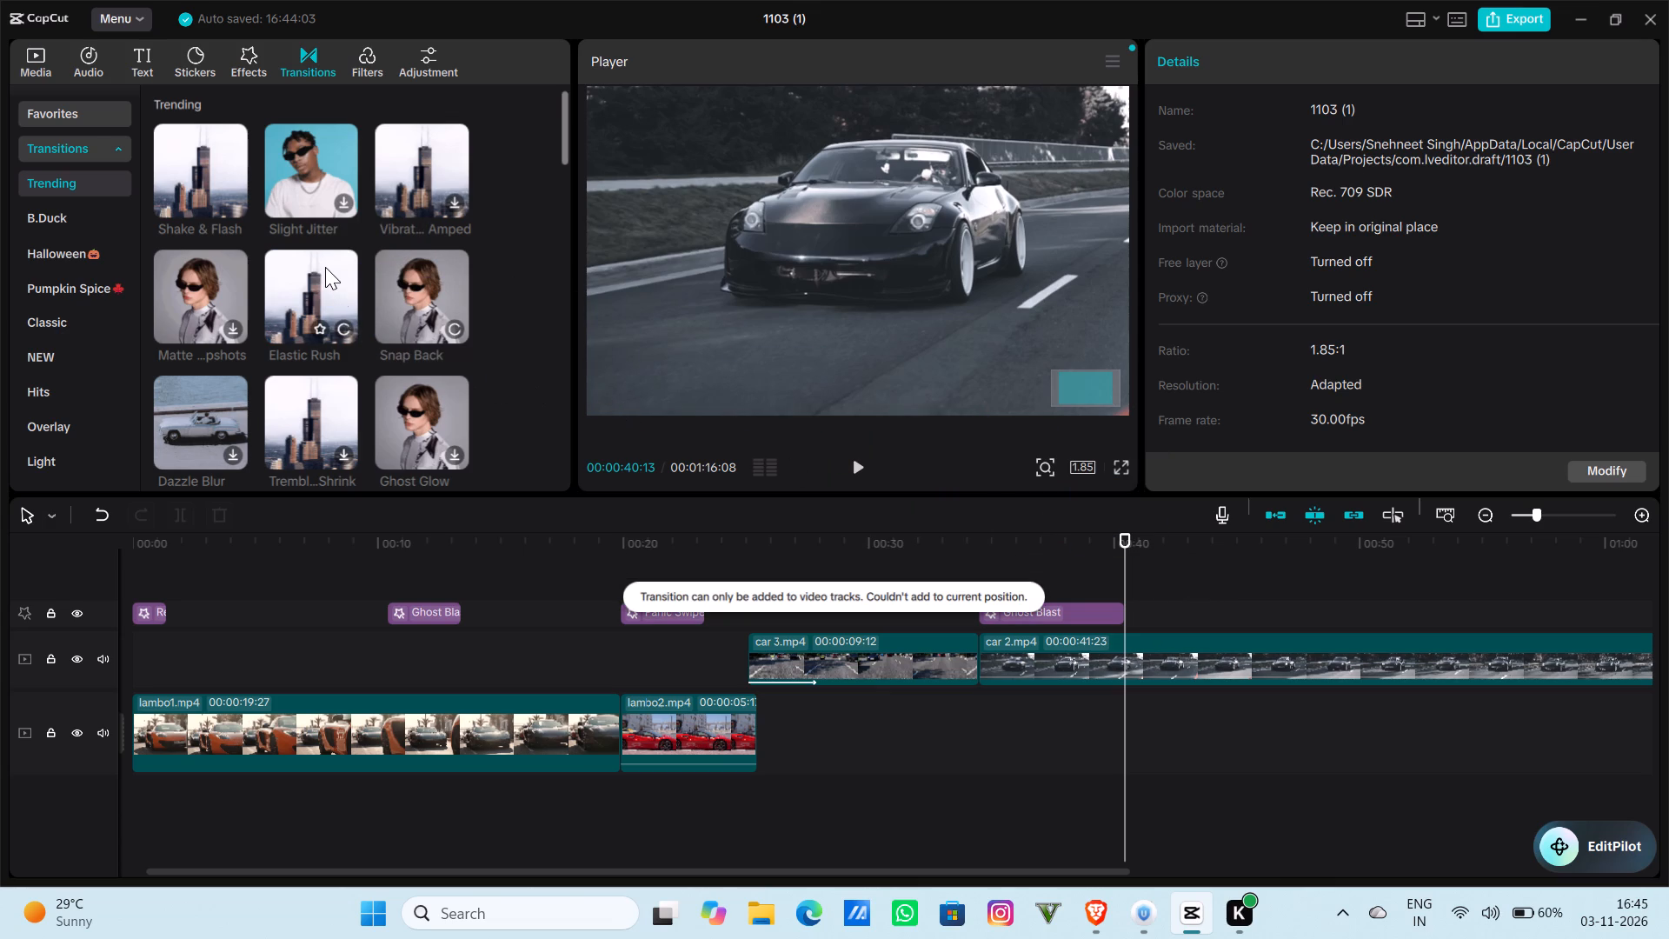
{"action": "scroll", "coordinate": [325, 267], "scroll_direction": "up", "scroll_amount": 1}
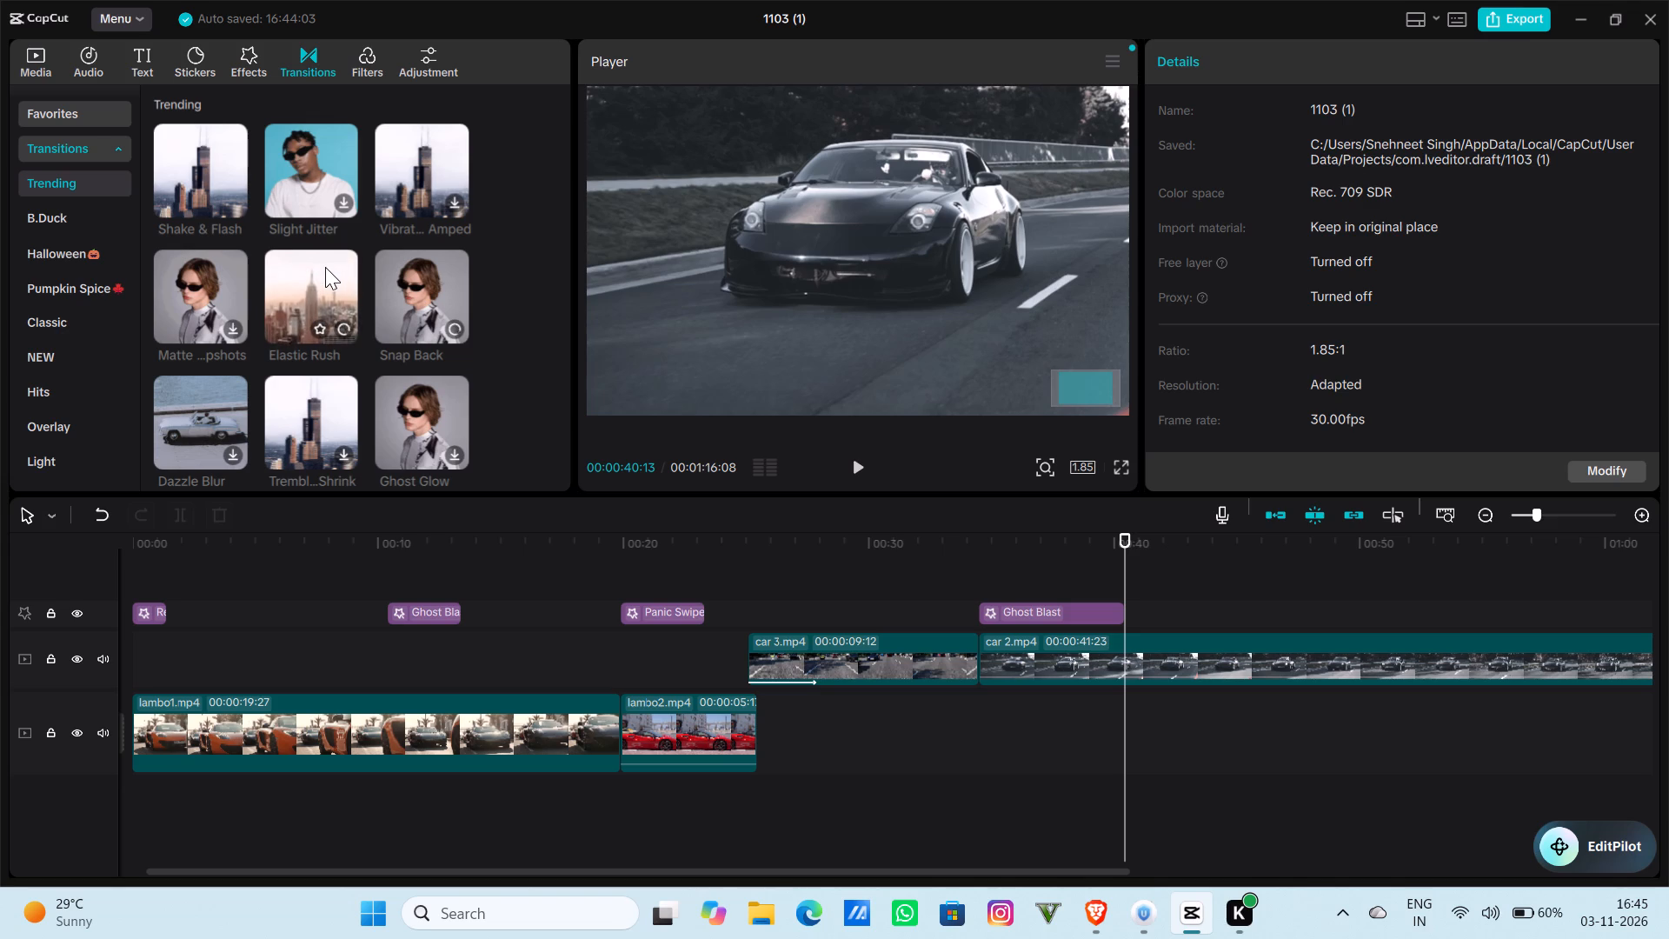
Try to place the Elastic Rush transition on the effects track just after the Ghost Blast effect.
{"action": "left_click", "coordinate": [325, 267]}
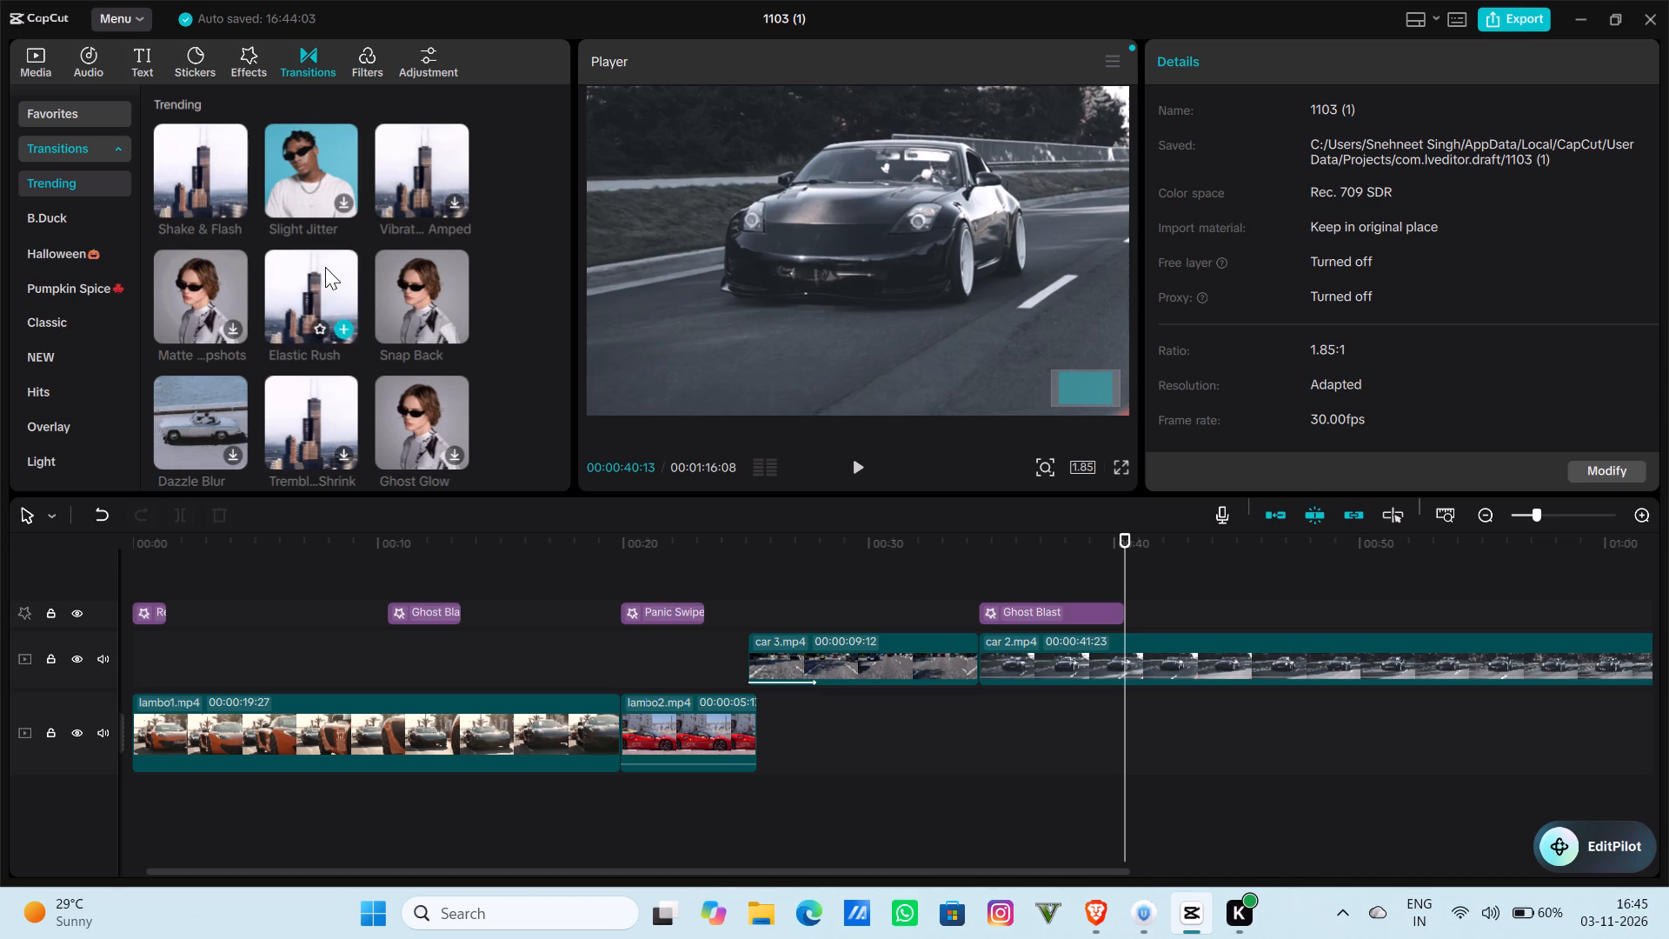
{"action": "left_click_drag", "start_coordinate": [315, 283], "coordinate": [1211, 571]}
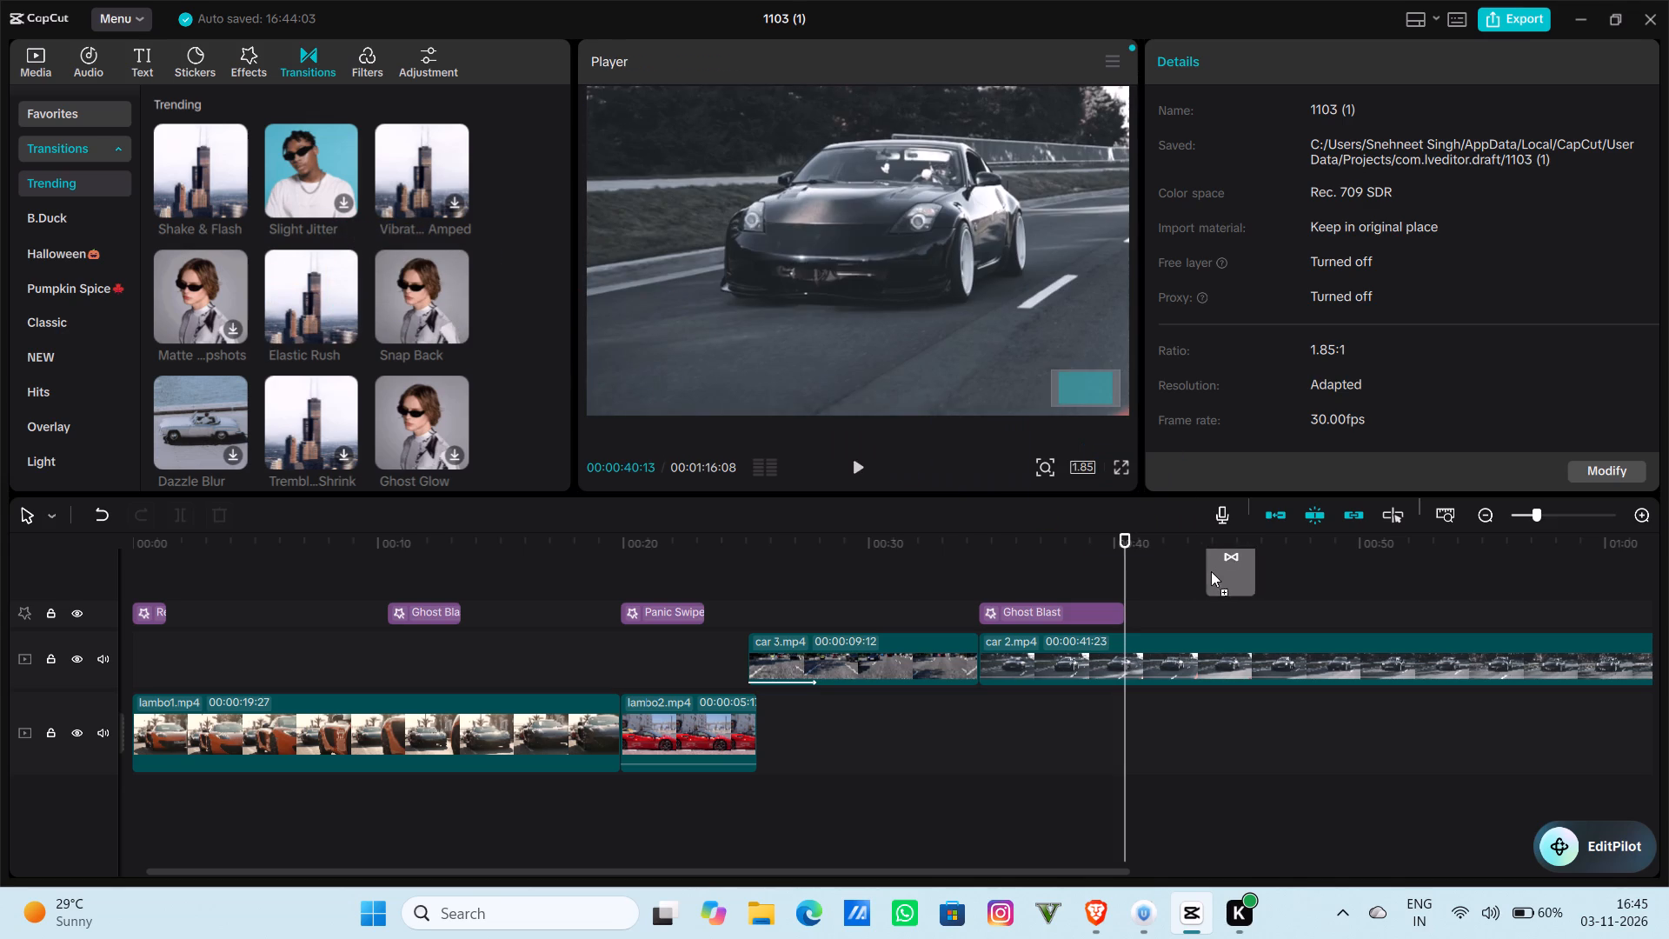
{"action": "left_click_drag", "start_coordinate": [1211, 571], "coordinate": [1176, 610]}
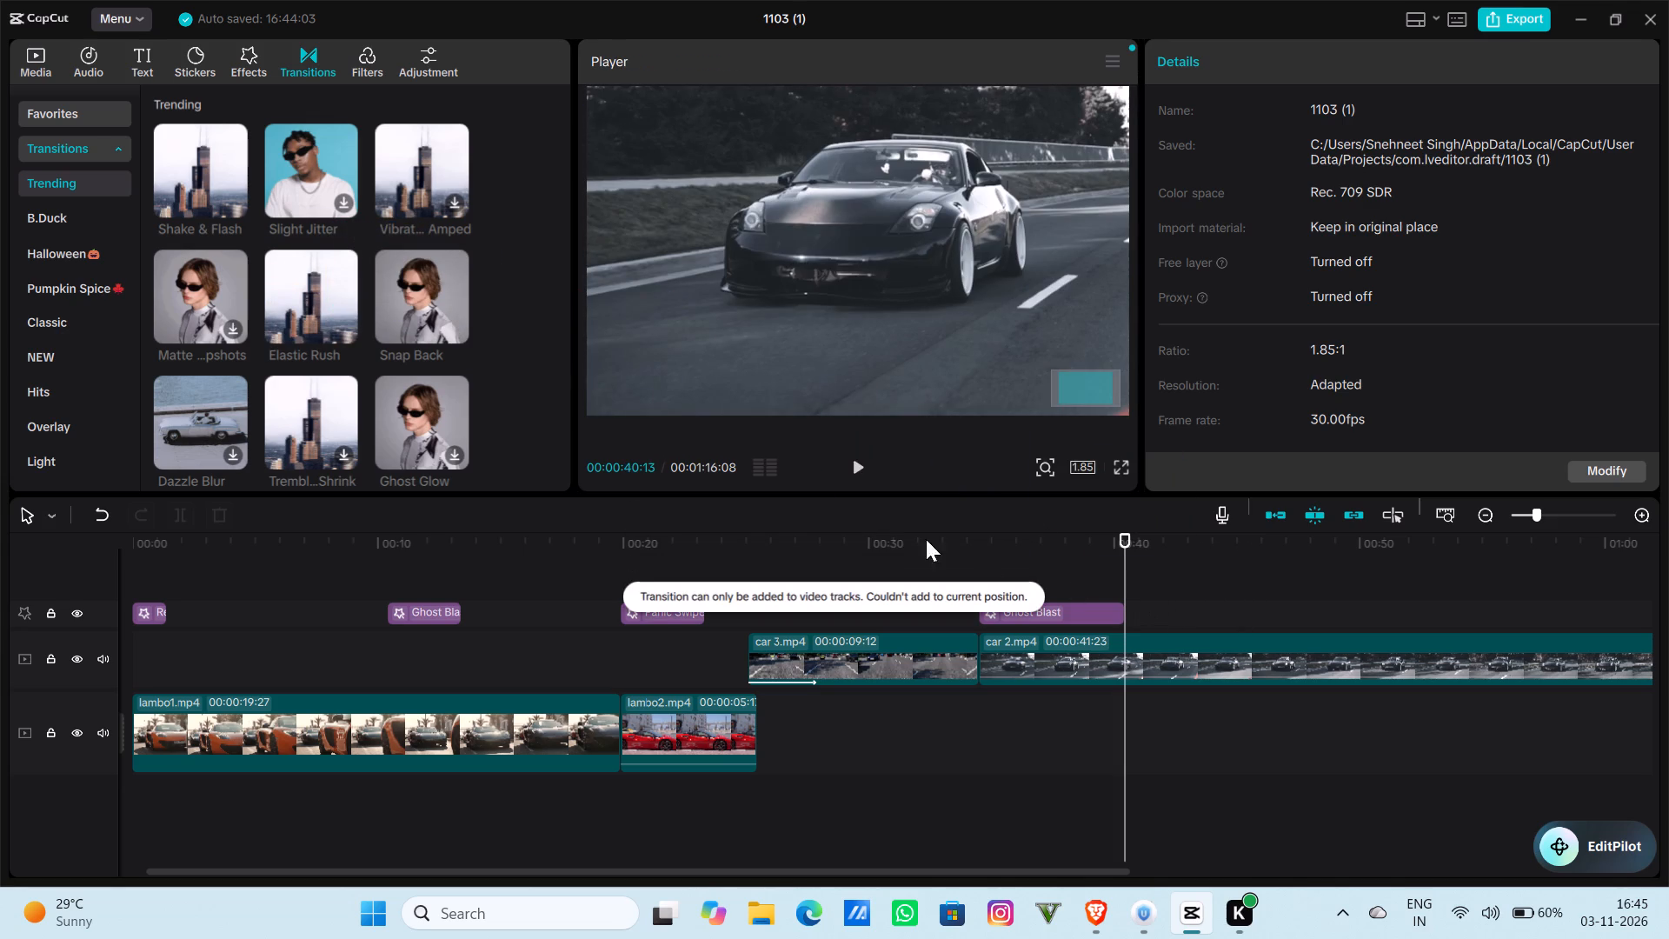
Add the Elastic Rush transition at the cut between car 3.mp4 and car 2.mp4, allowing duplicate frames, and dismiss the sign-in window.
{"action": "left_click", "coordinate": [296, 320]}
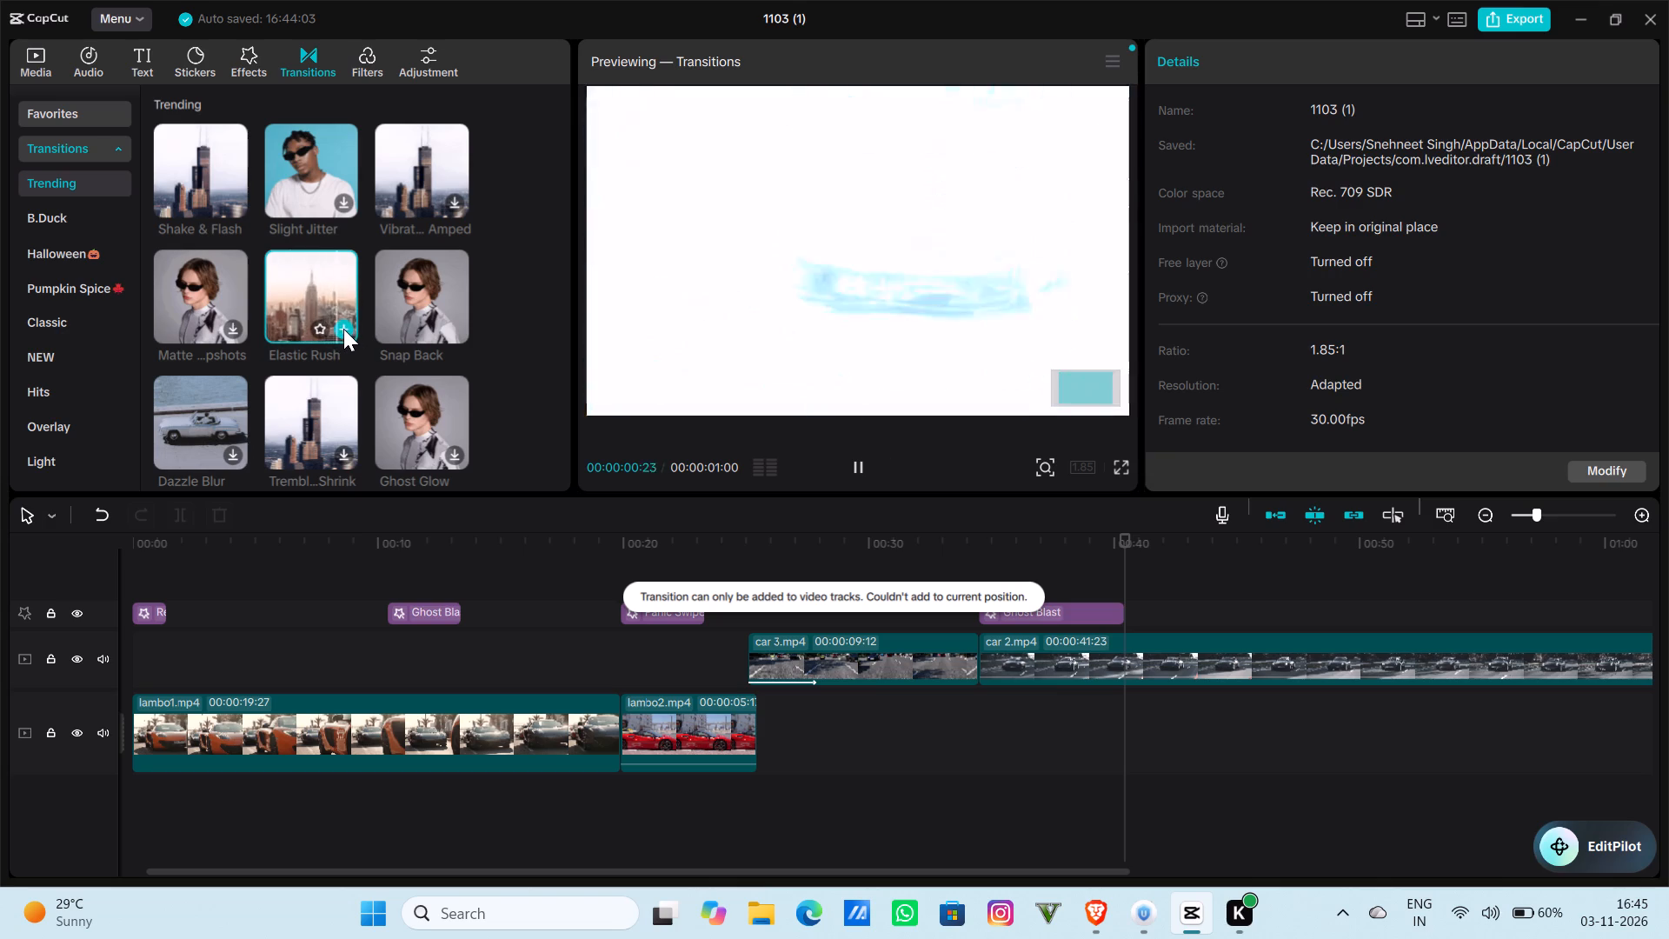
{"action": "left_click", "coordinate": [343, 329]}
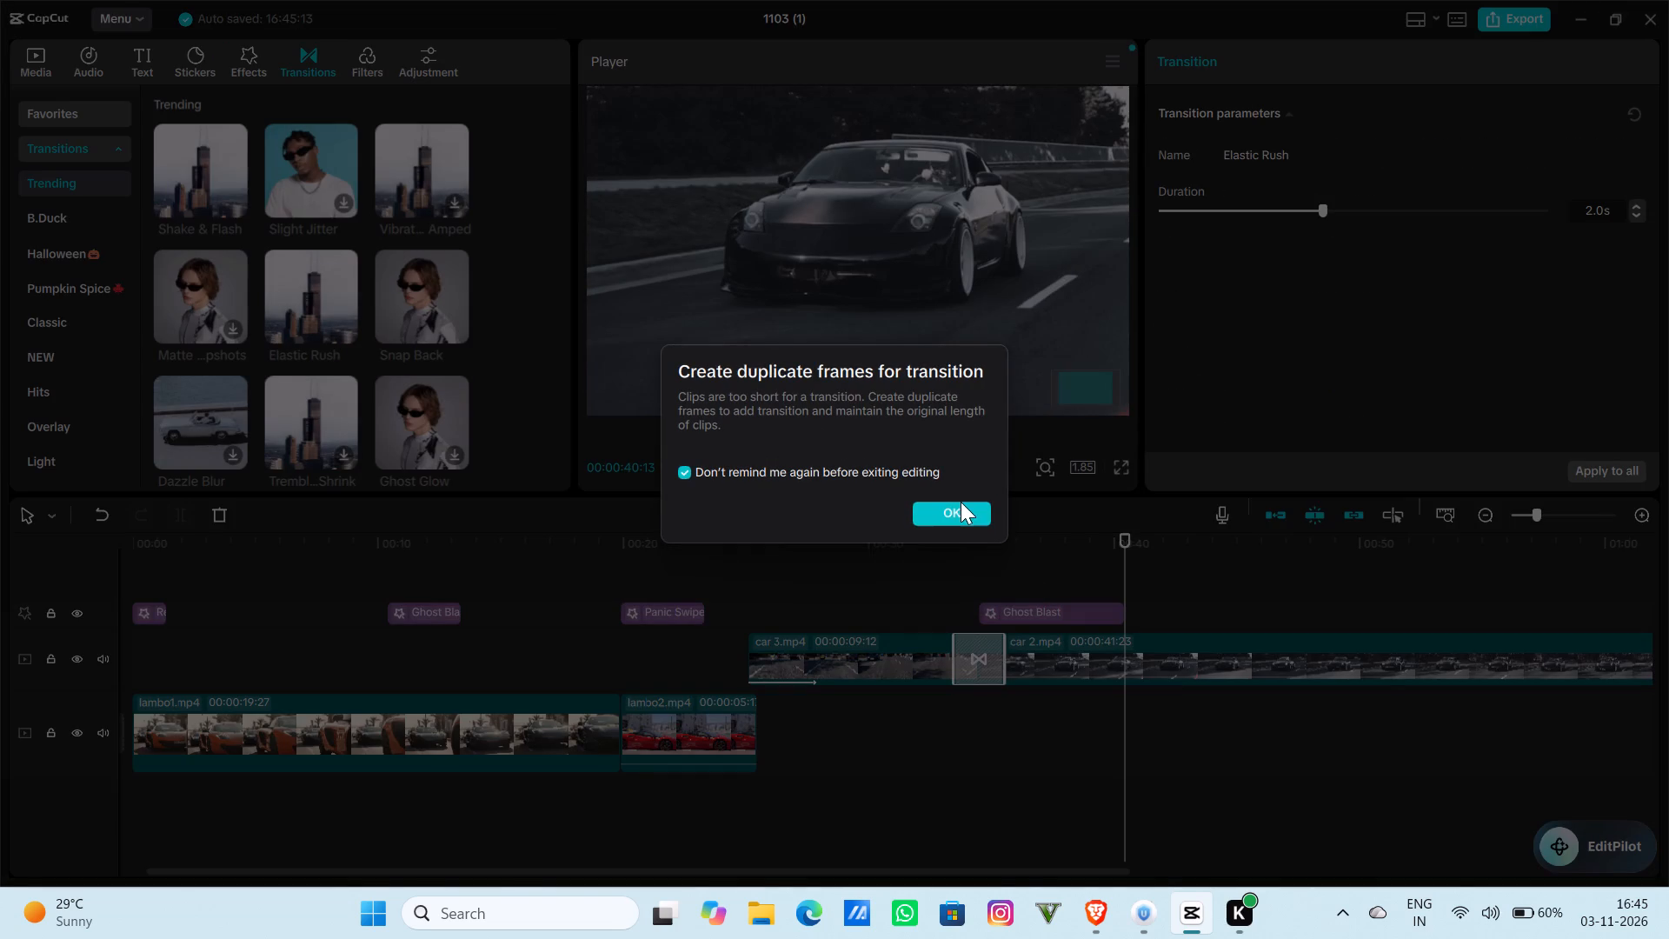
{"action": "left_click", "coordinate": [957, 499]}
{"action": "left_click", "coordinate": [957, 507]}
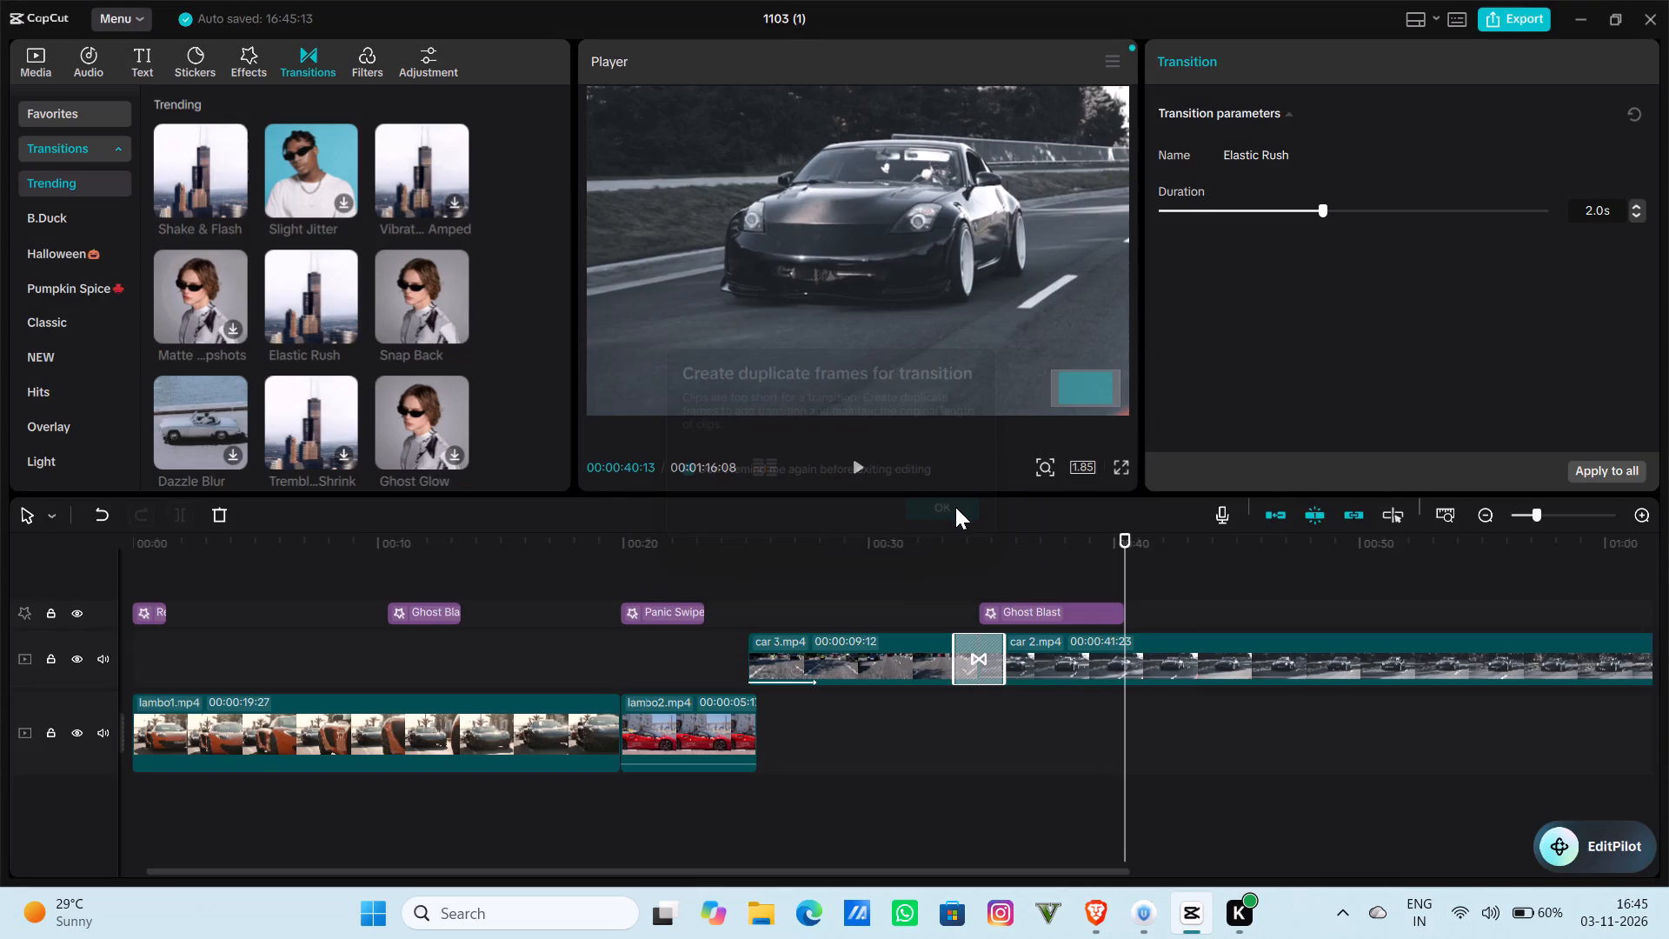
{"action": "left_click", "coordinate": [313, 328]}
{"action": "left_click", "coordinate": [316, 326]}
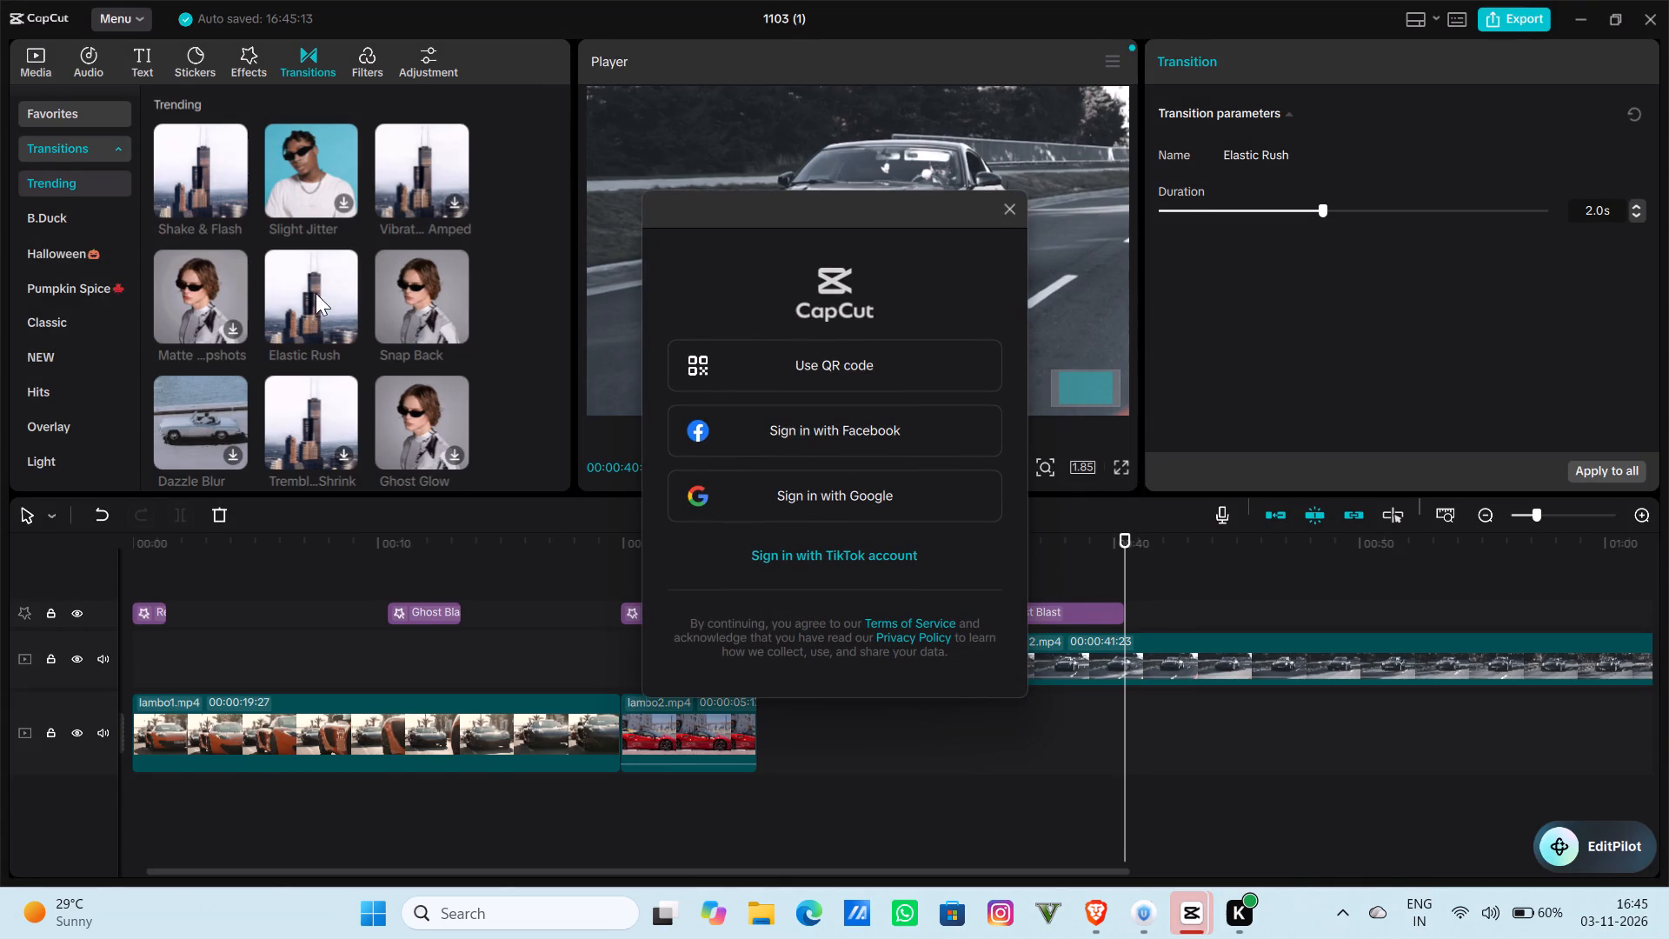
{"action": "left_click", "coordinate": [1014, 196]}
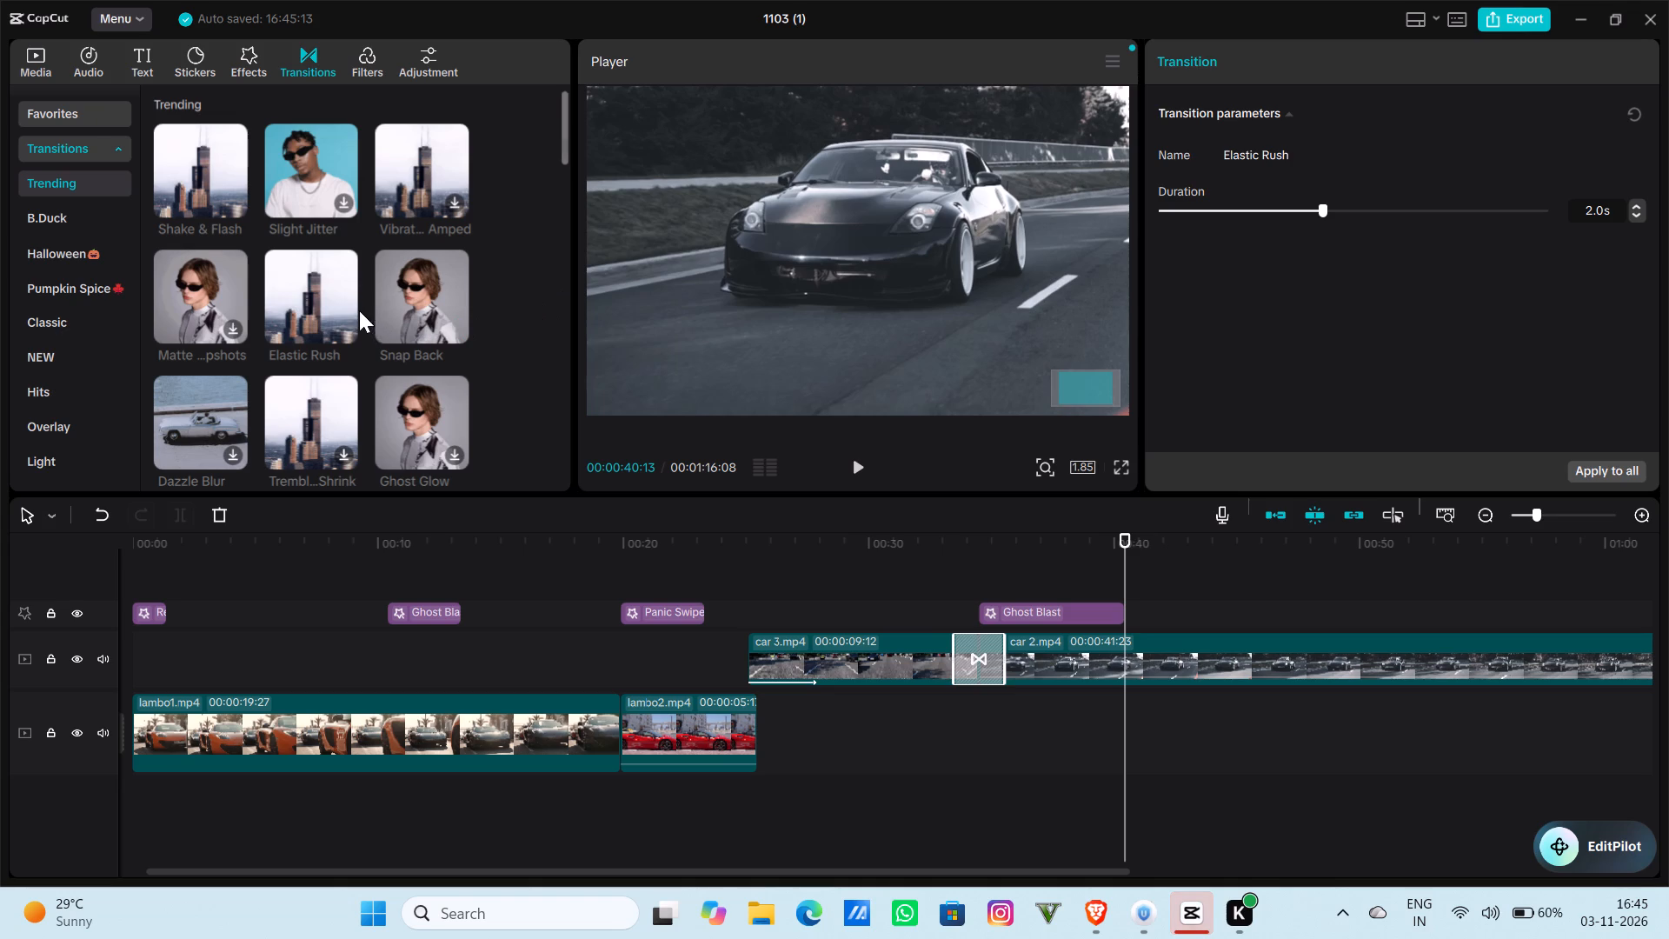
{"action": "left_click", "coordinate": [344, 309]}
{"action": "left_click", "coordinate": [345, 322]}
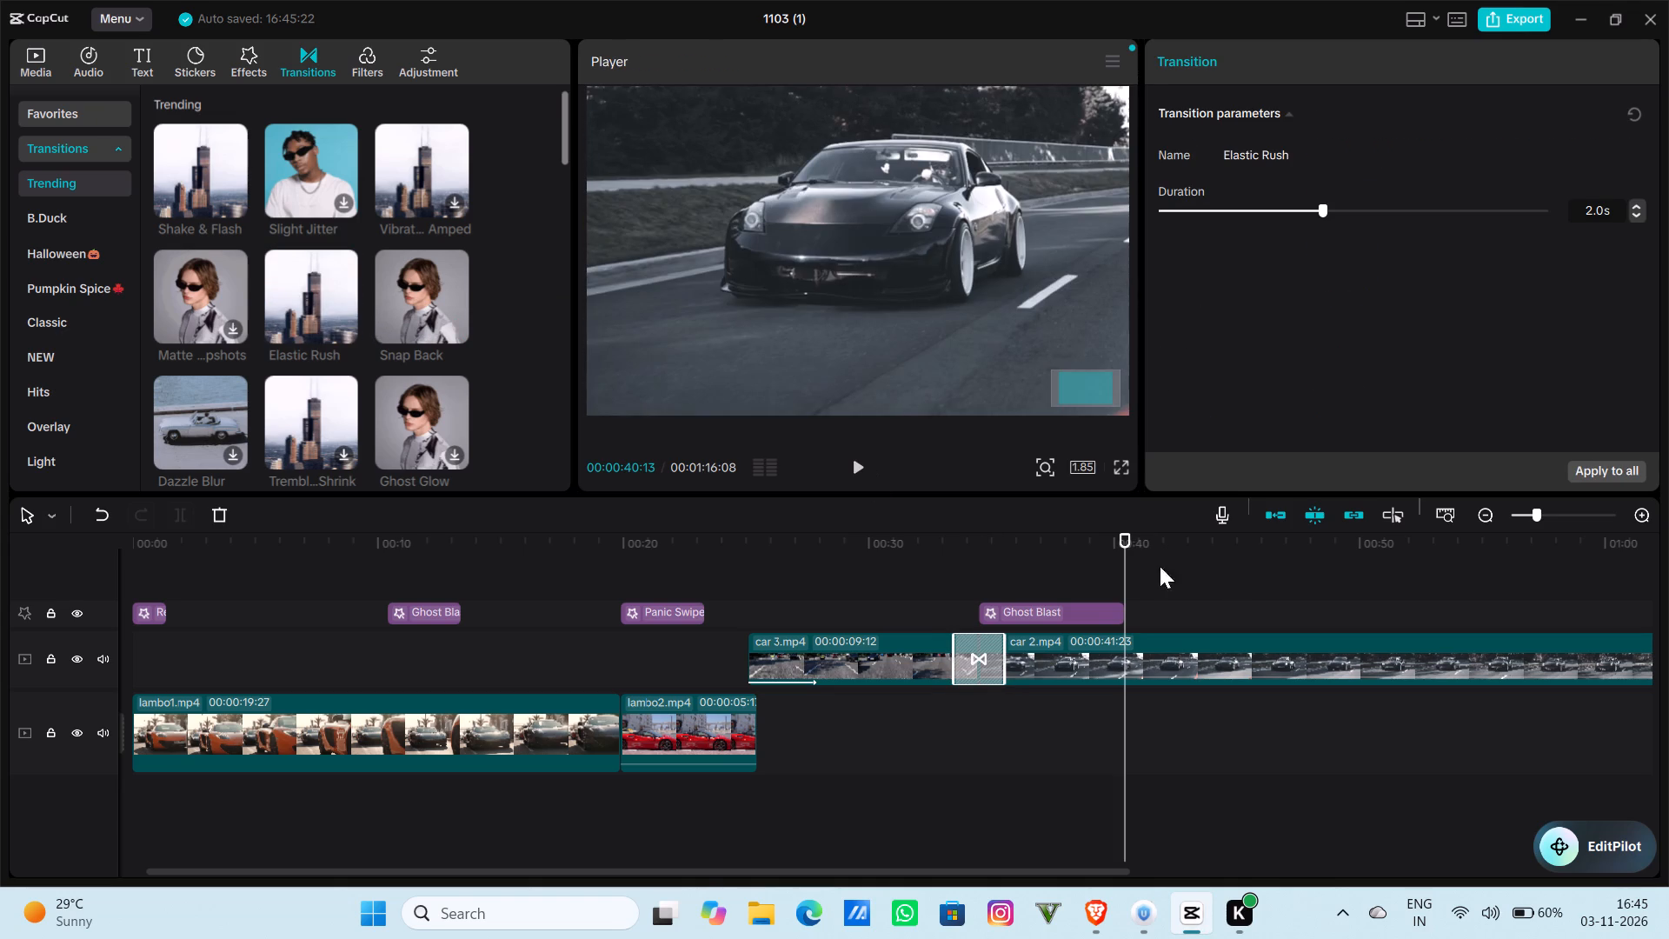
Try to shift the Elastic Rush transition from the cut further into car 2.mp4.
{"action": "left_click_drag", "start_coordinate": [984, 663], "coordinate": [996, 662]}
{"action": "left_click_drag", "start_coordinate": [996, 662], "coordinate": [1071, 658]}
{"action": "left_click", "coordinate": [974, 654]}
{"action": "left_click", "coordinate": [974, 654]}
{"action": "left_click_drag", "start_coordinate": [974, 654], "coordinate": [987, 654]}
Scrub through car 3.mp4 and car 2.mp4 to check the transition, and return to the end of the Ghost Blast effect.
{"action": "left_click", "coordinate": [1192, 600]}
{"action": "left_click_drag", "start_coordinate": [1165, 586], "coordinate": [1107, 587]}
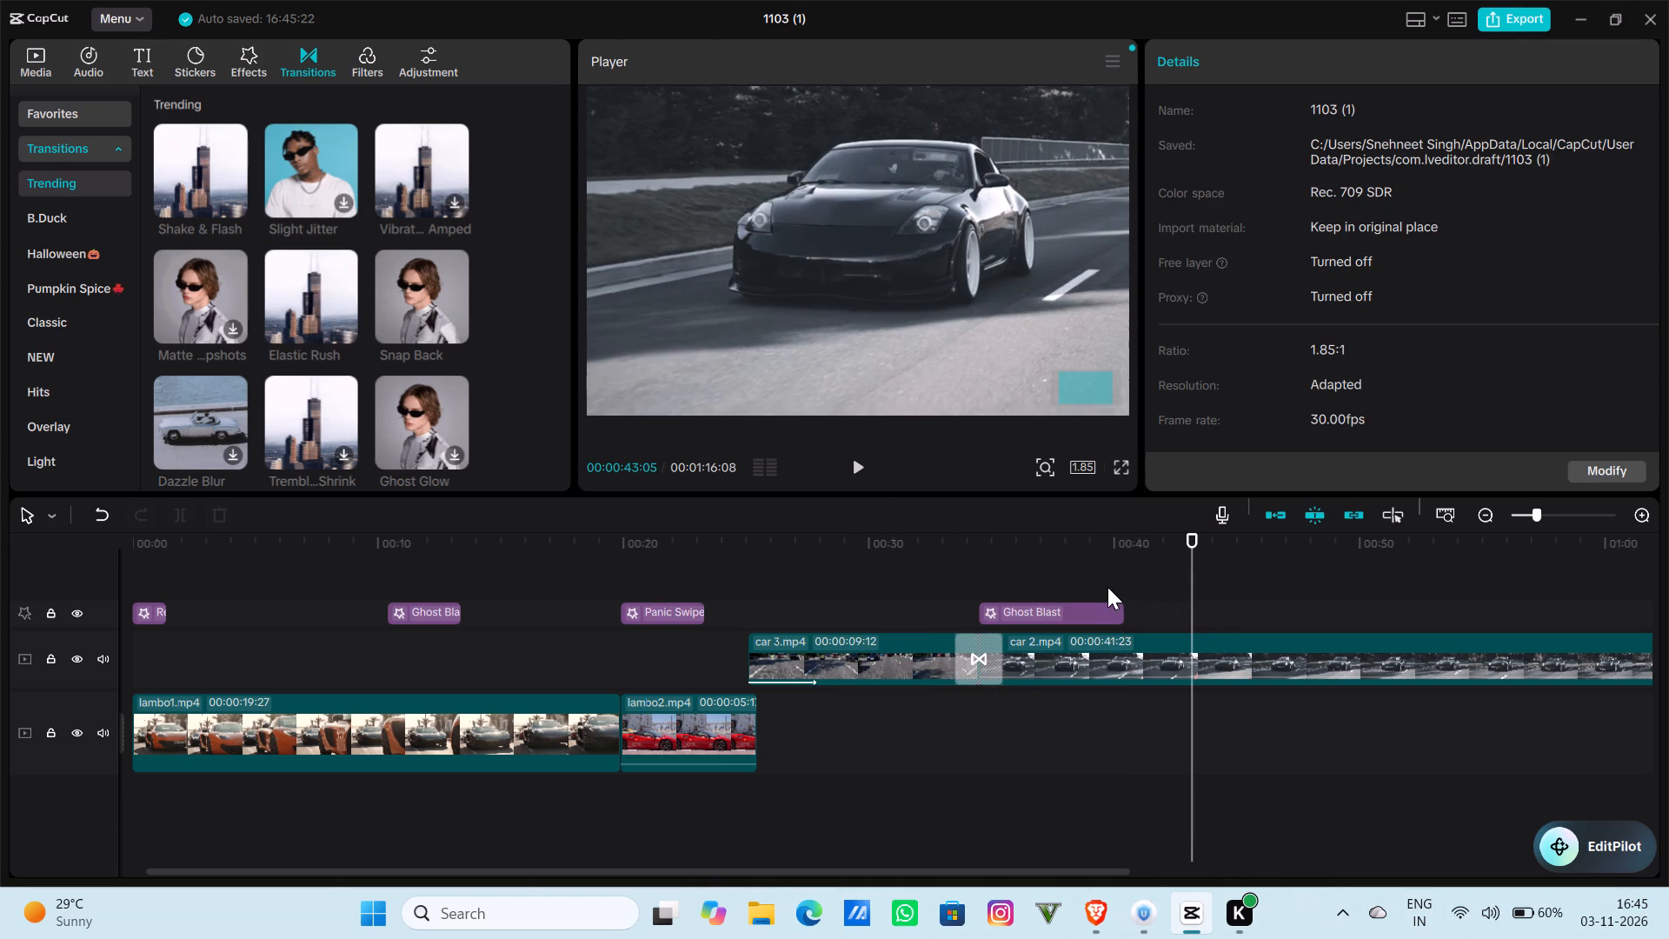
{"action": "left_click_drag", "start_coordinate": [1107, 587], "coordinate": [1080, 587]}
{"action": "left_click_drag", "start_coordinate": [1121, 556], "coordinate": [1079, 535]}
{"action": "left_click_drag", "start_coordinate": [1079, 535], "coordinate": [1080, 533]}
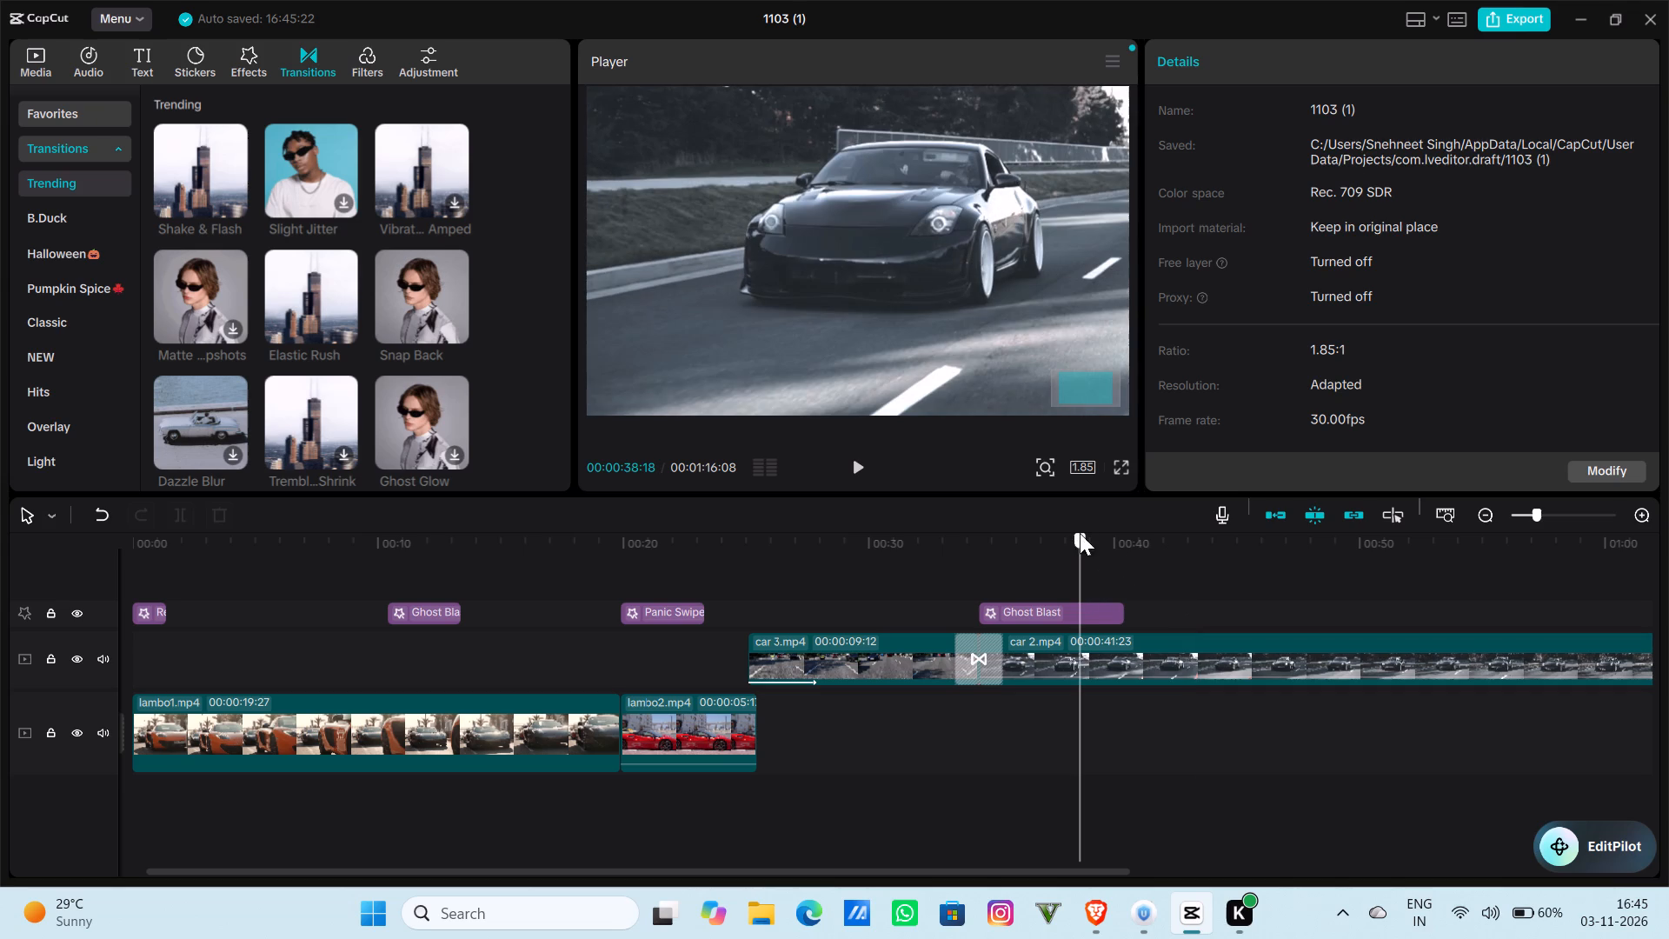
{"action": "left_click_drag", "start_coordinate": [1080, 533], "coordinate": [1392, 564]}
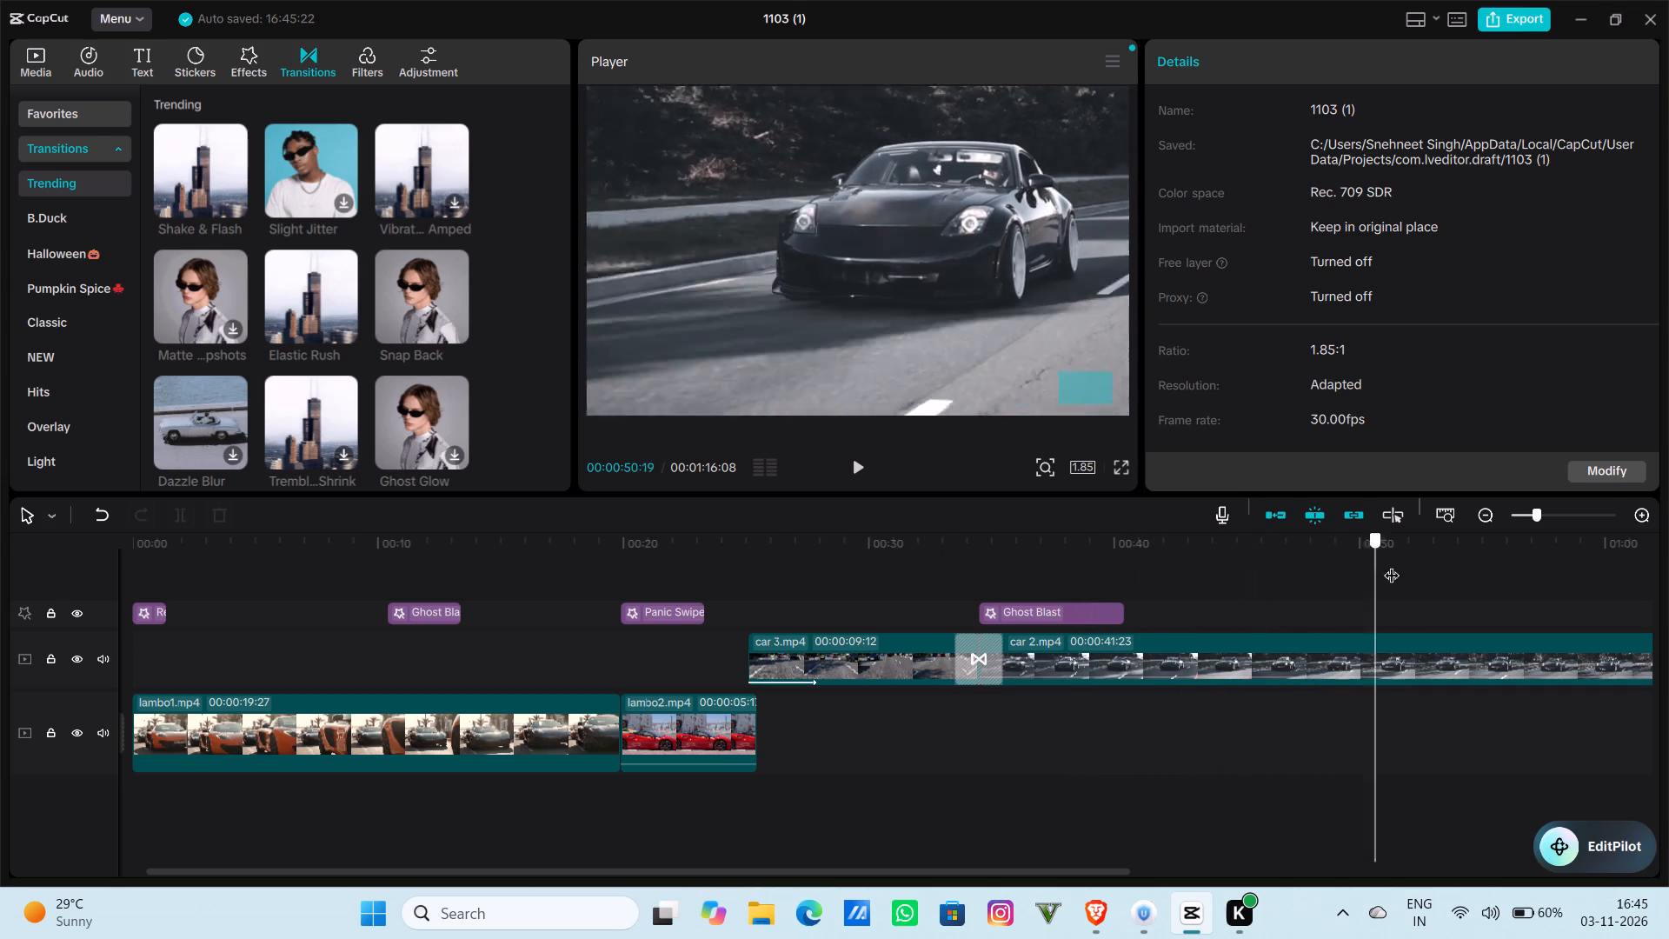
{"action": "left_click_drag", "start_coordinate": [1392, 564], "coordinate": [815, 822]}
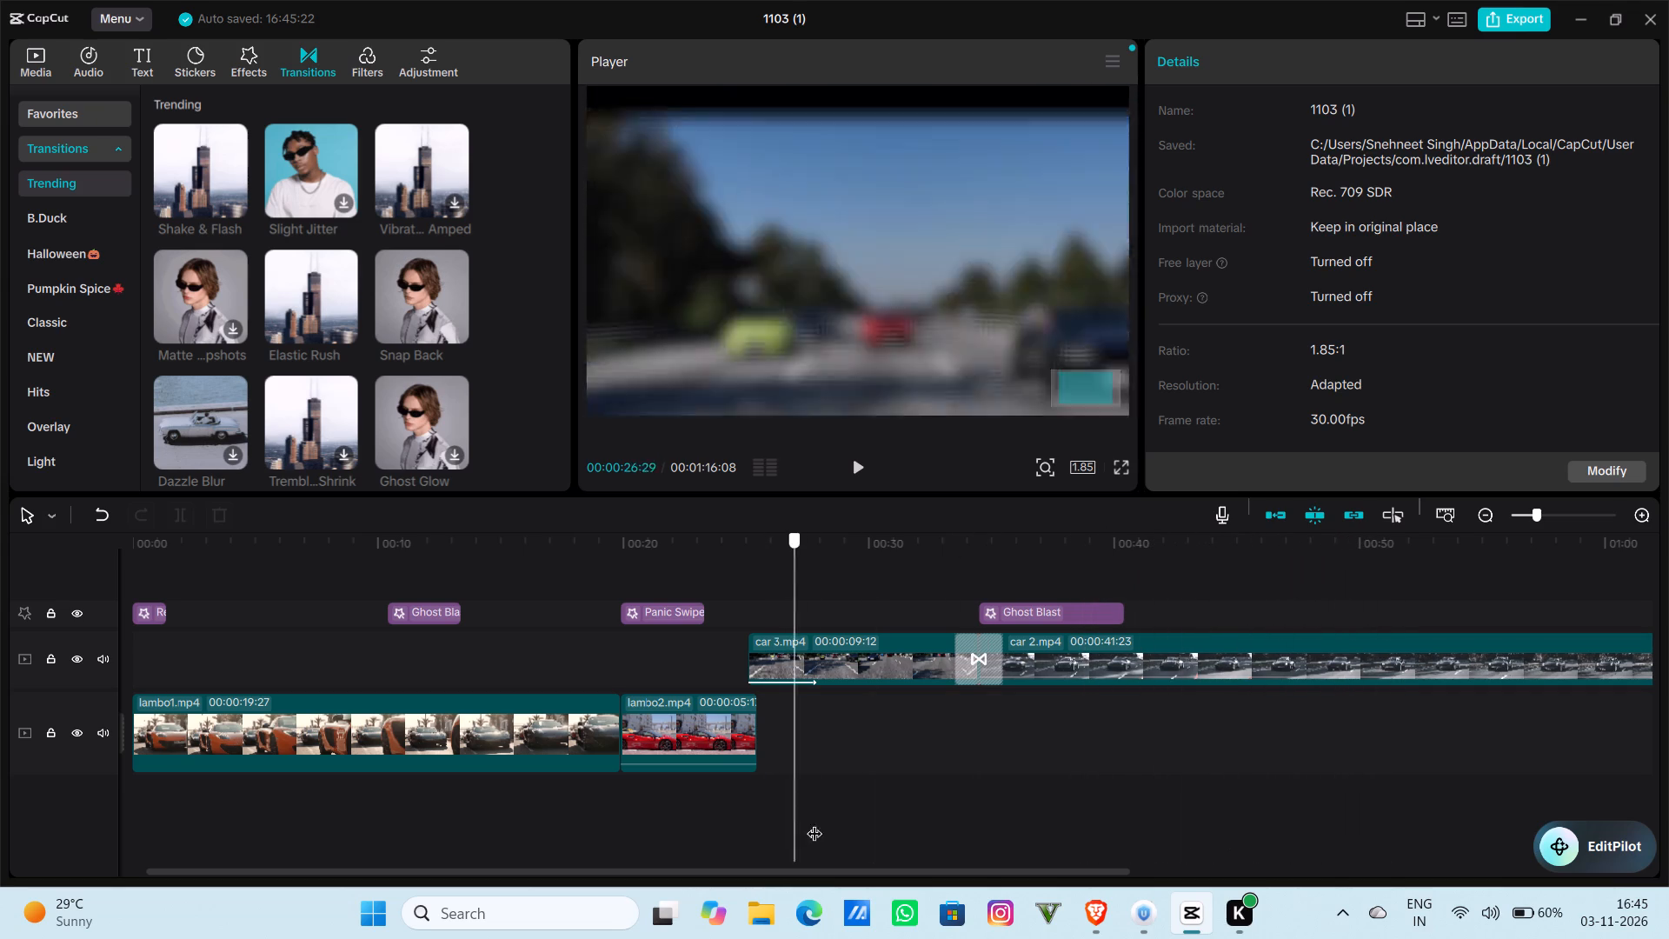
{"action": "left_click_drag", "start_coordinate": [815, 822], "coordinate": [967, 846]}
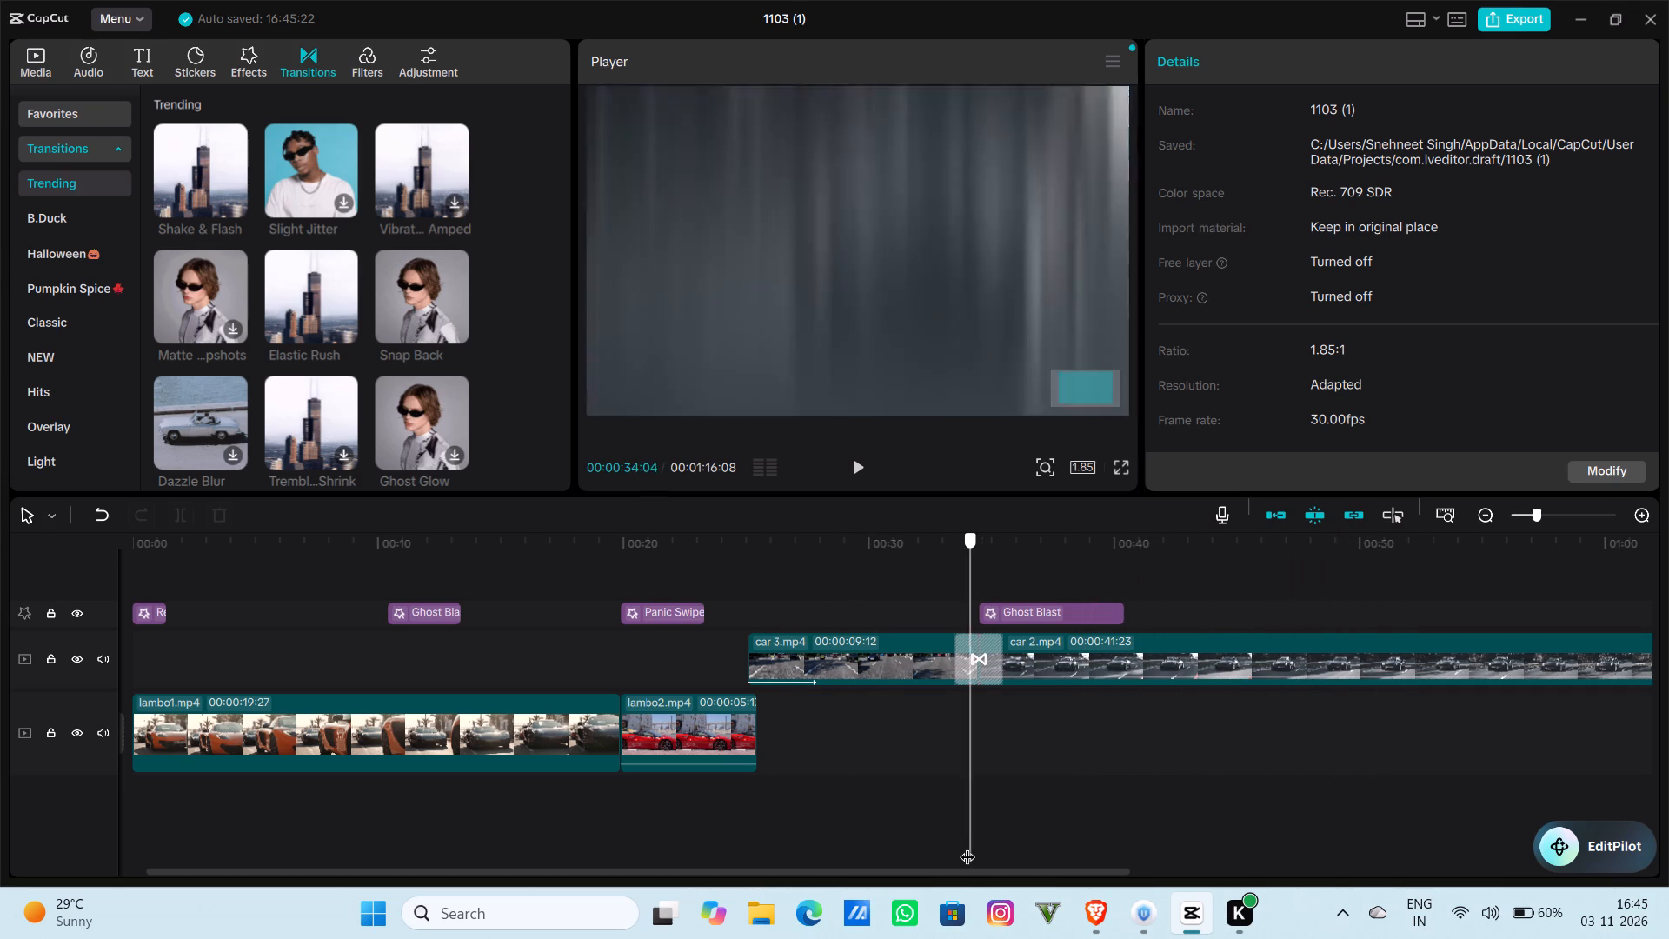
{"action": "left_click_drag", "start_coordinate": [967, 846], "coordinate": [1005, 843]}
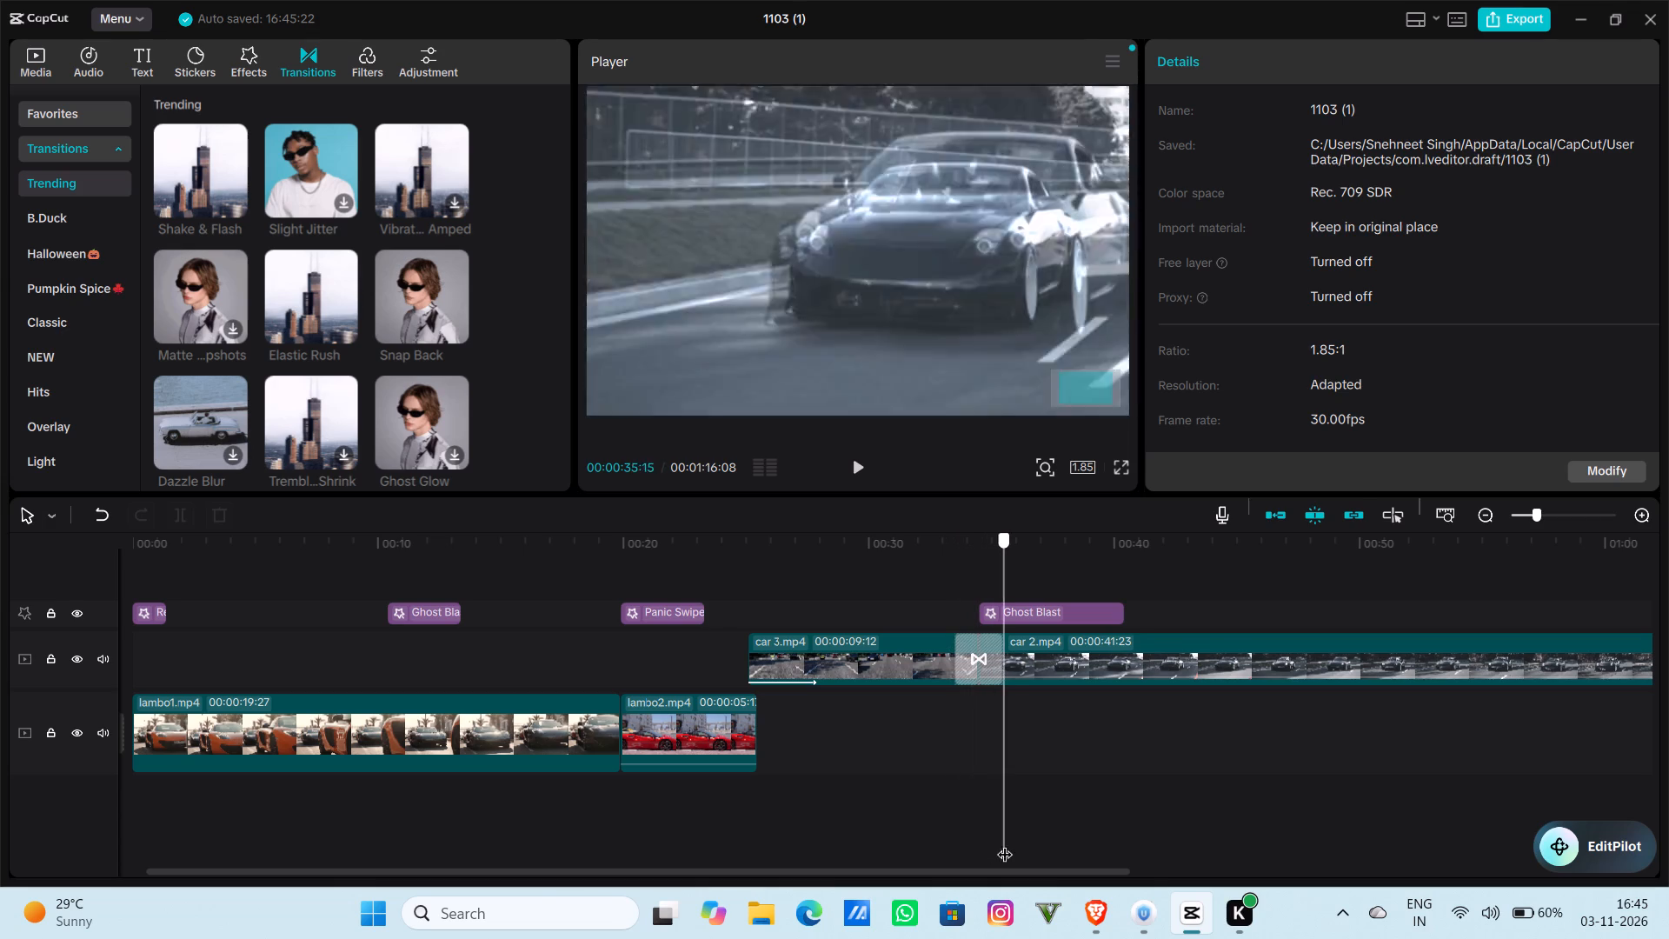
{"action": "left_click_drag", "start_coordinate": [1005, 843], "coordinate": [1137, 866]}
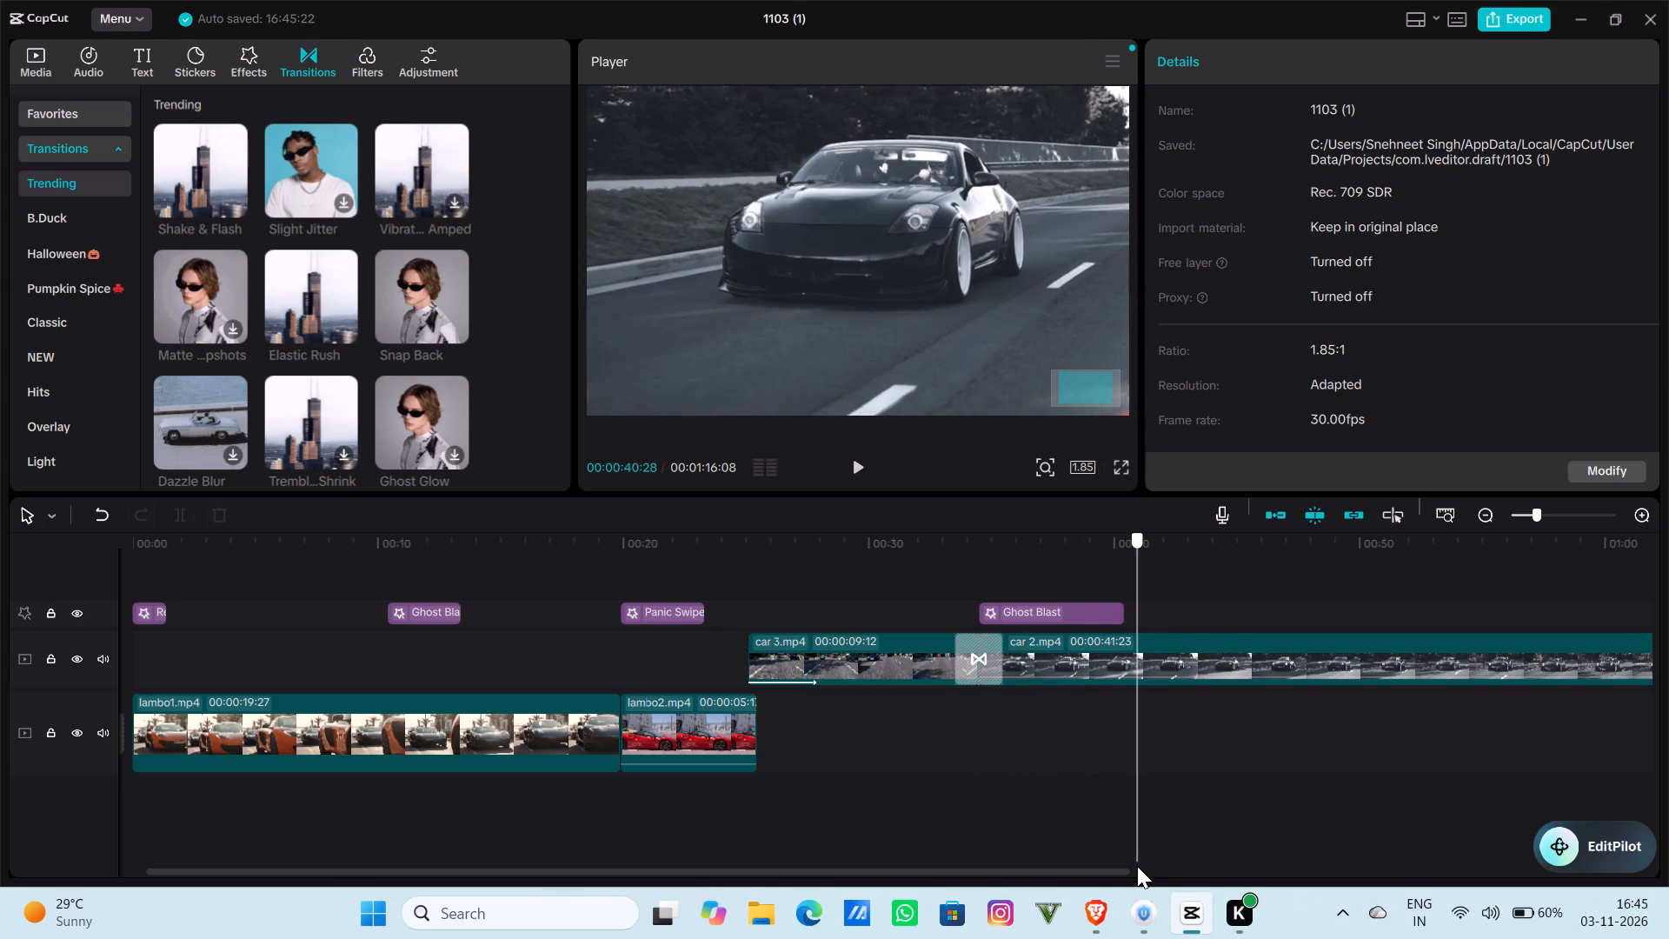
{"action": "left_click_drag", "start_coordinate": [1137, 866], "coordinate": [1121, 643]}
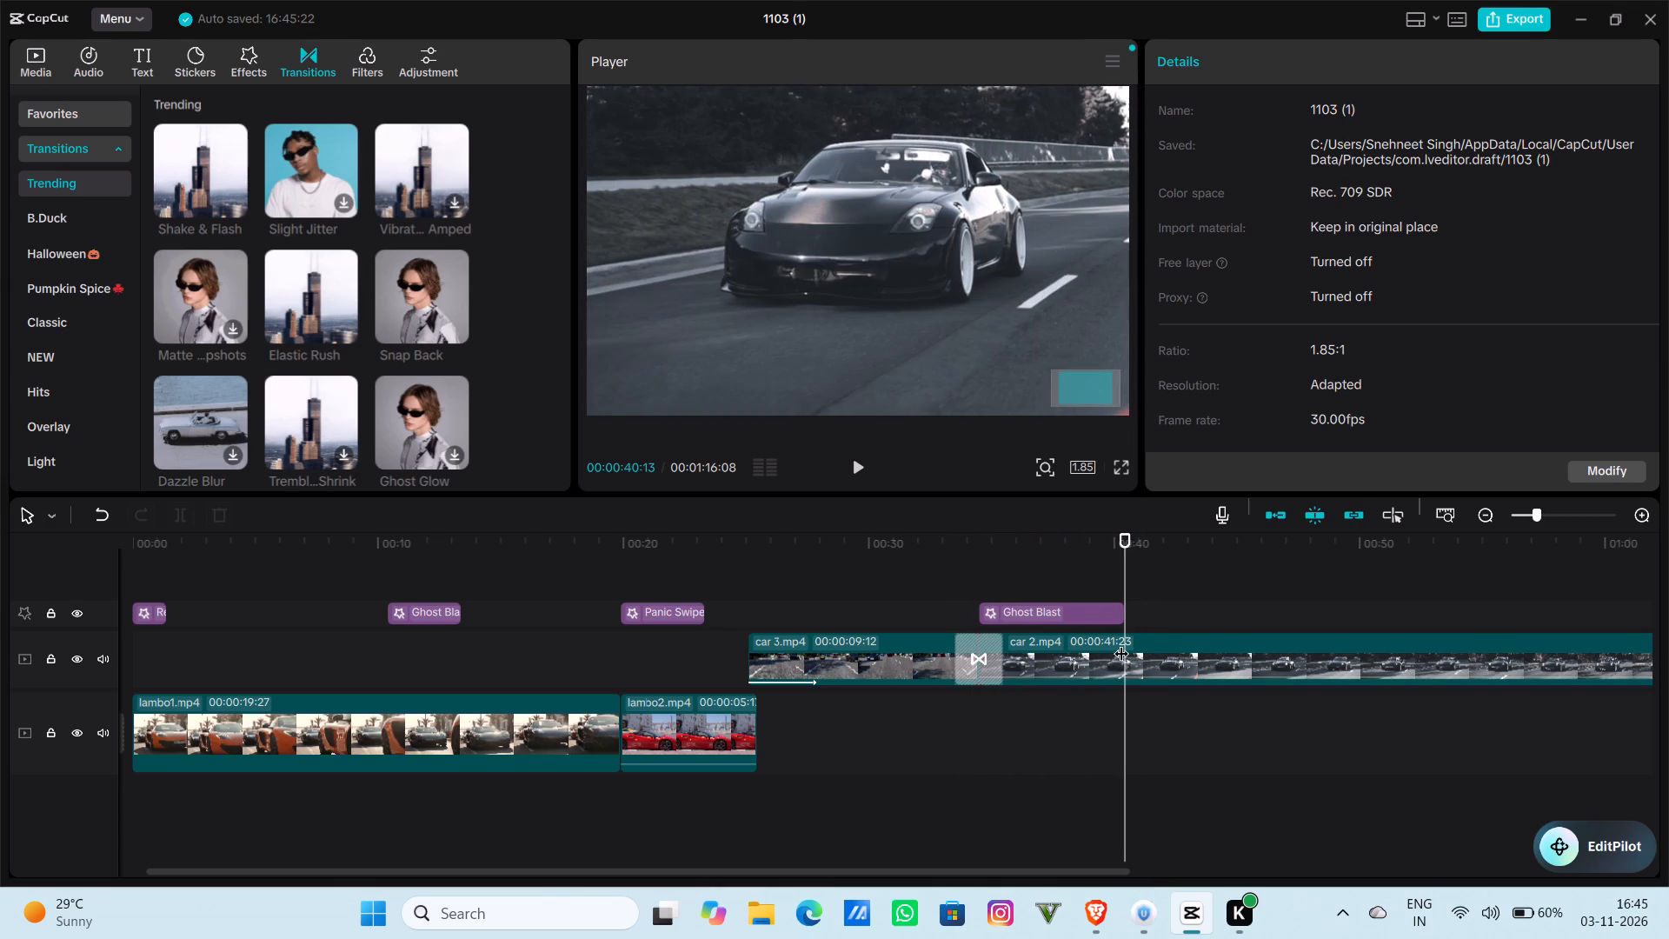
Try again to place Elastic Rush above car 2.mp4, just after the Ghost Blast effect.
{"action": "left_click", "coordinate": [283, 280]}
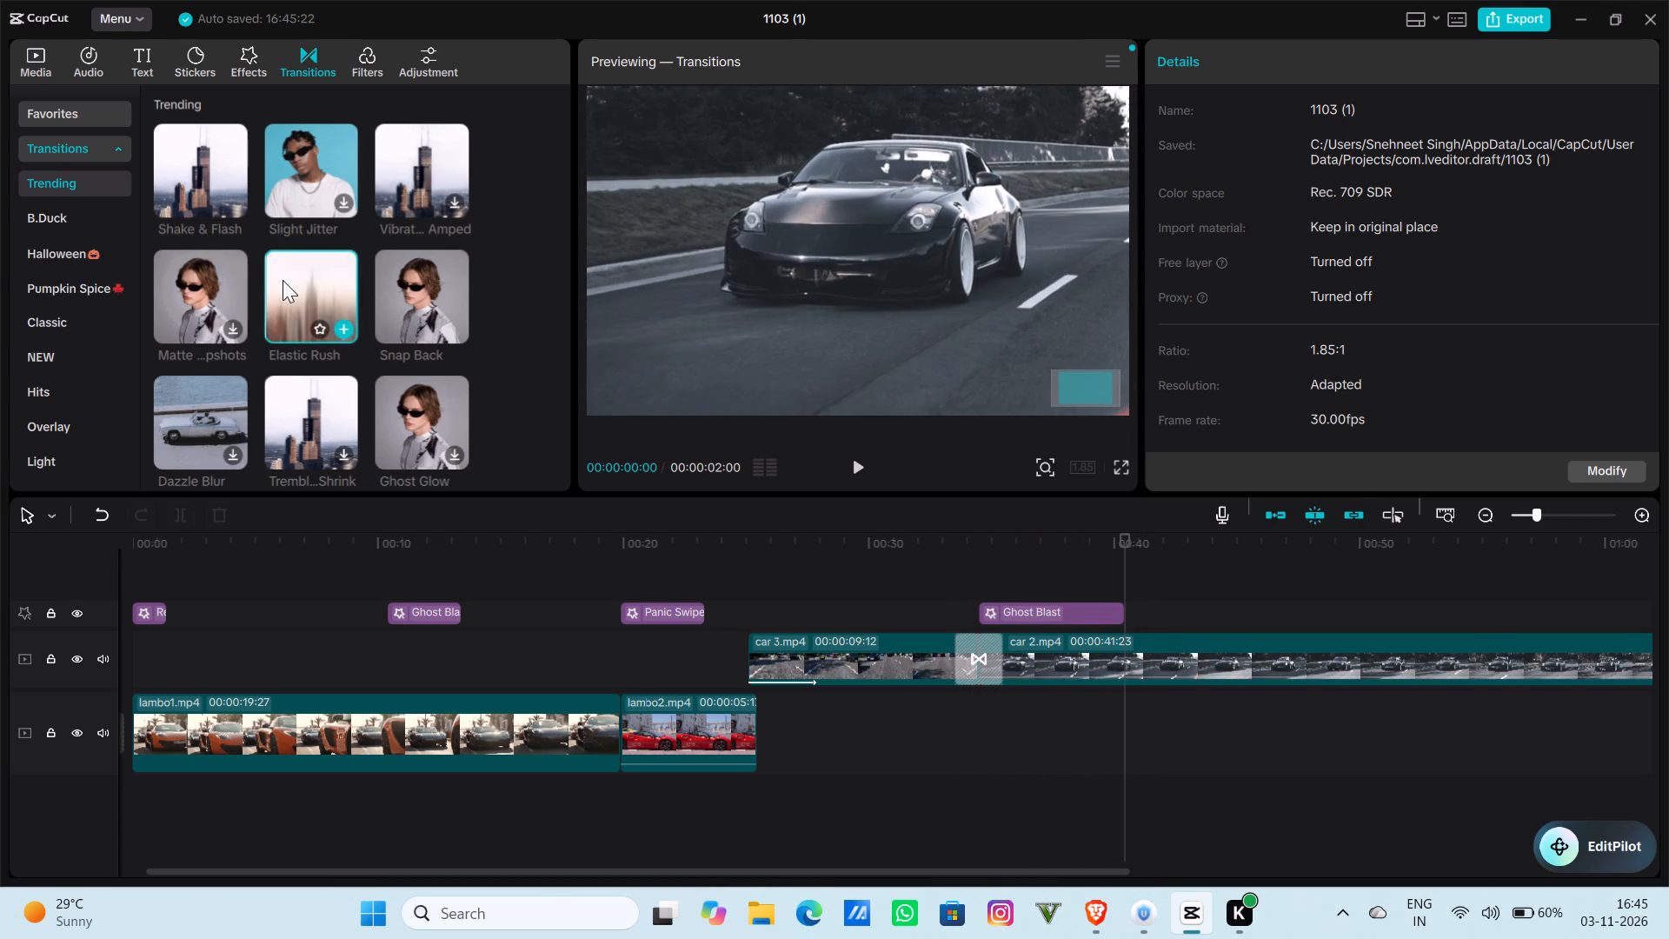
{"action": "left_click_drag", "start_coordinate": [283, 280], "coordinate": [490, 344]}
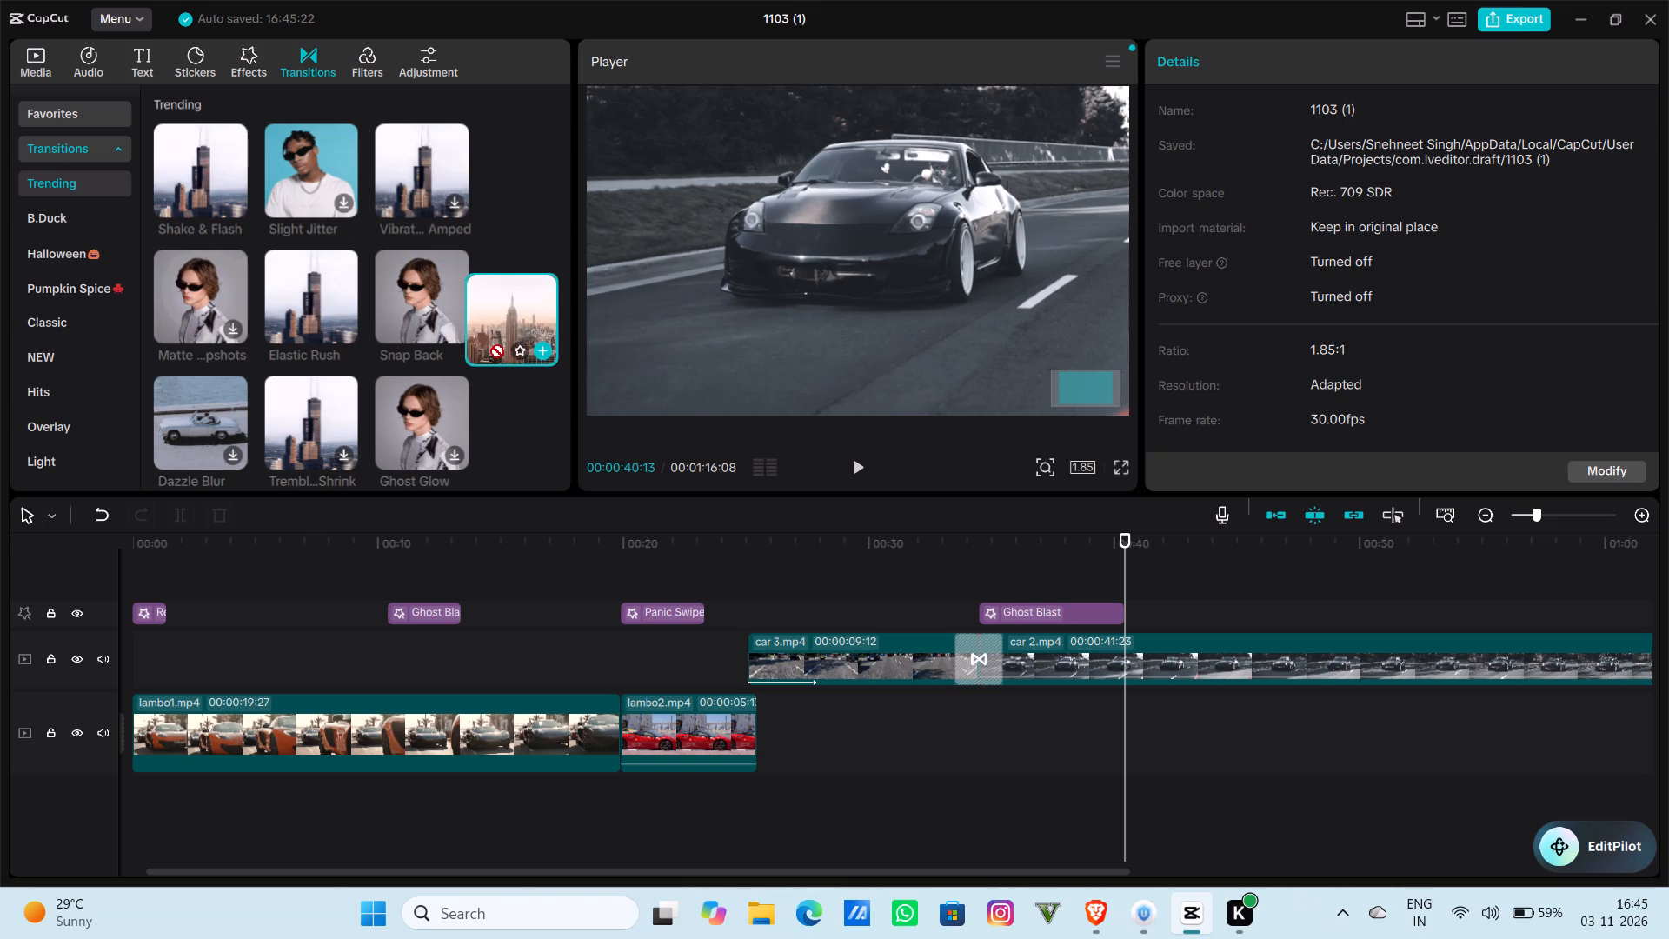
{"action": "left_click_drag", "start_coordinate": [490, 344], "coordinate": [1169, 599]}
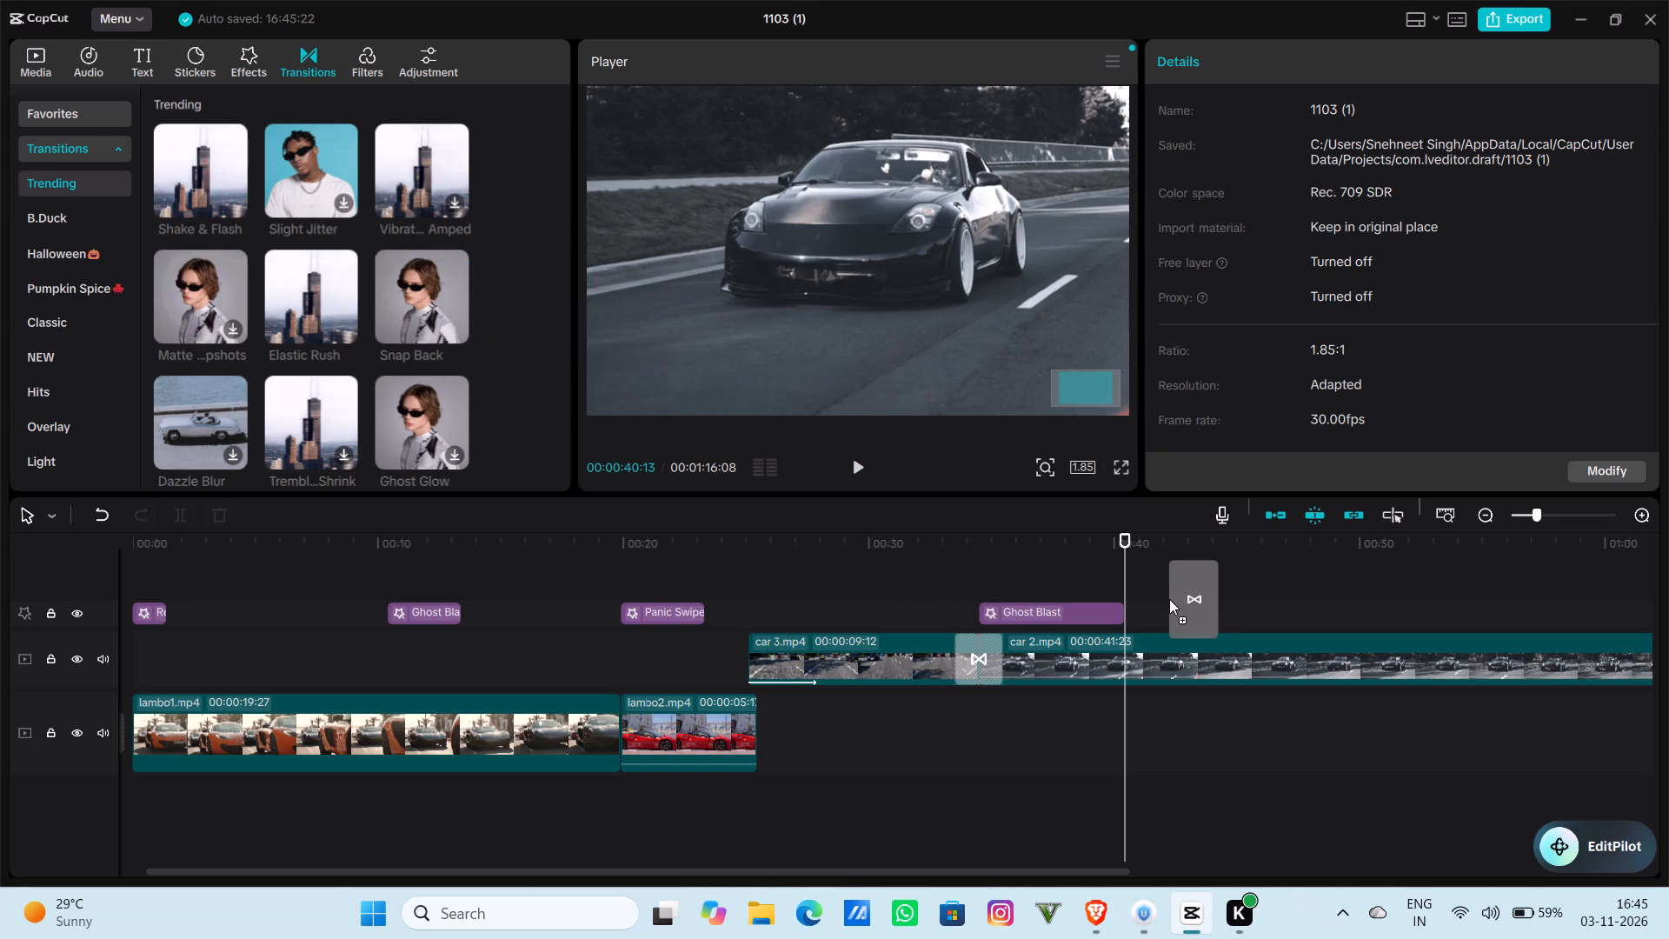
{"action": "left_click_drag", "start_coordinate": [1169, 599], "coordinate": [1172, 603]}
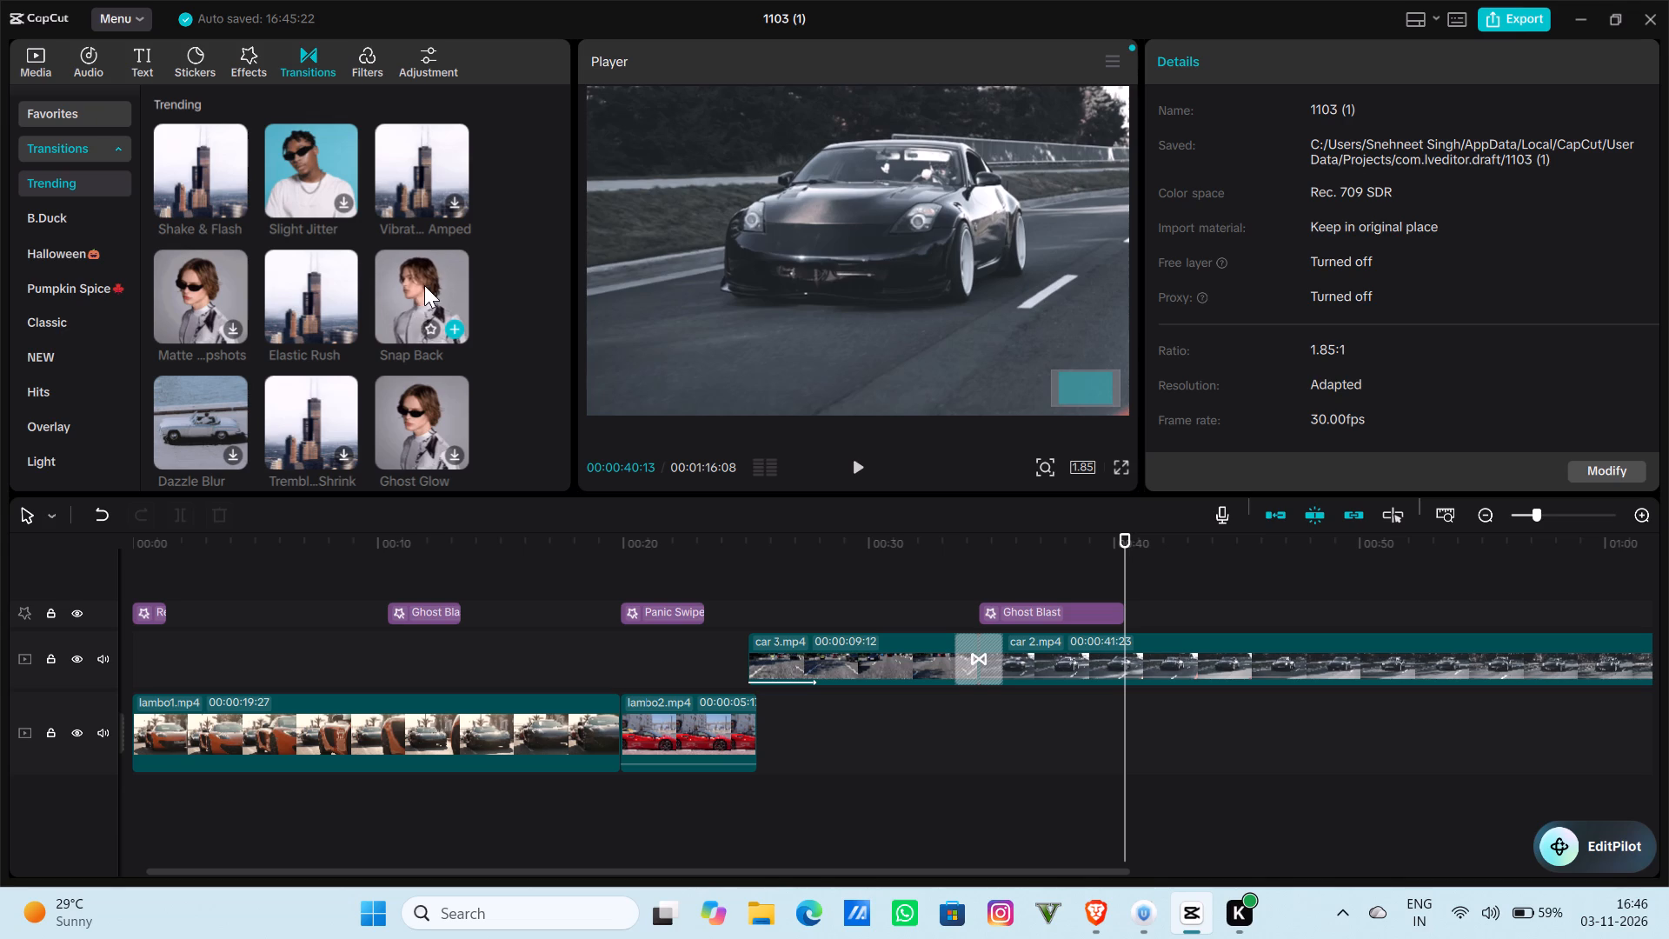
Replace the transition between car 3.mp4 and car 2.mp4 with Snap Back, and play back from about 00:00:35.
{"action": "left_click", "coordinate": [453, 327]}
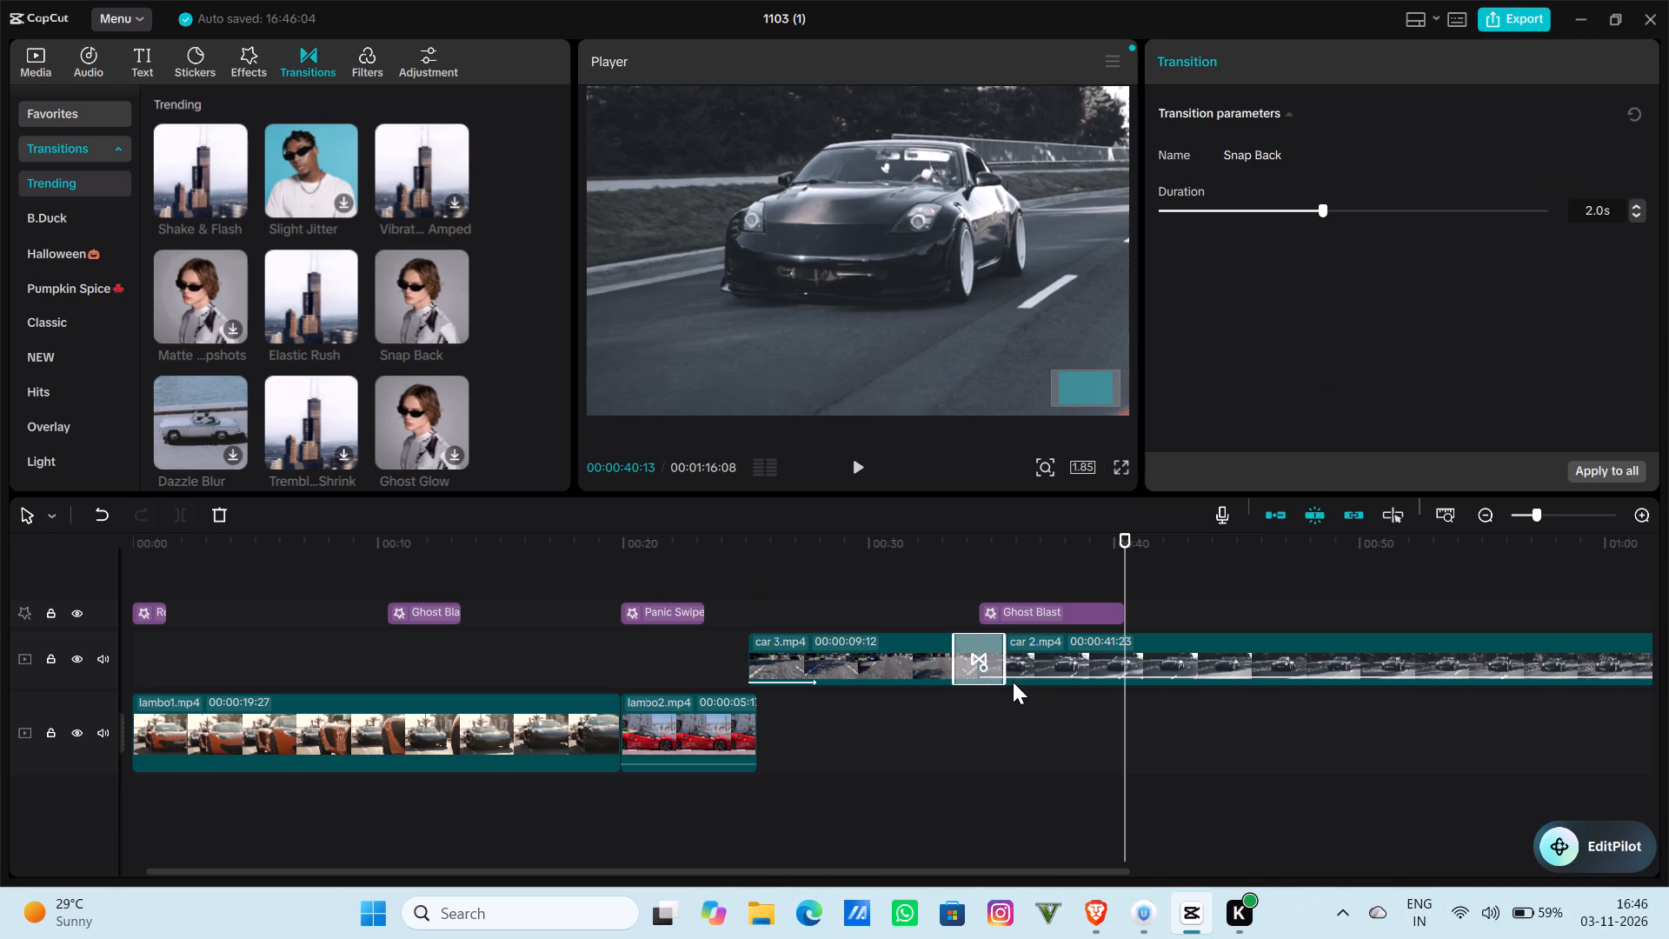
{"action": "left_click_drag", "start_coordinate": [1013, 677], "coordinate": [981, 670]}
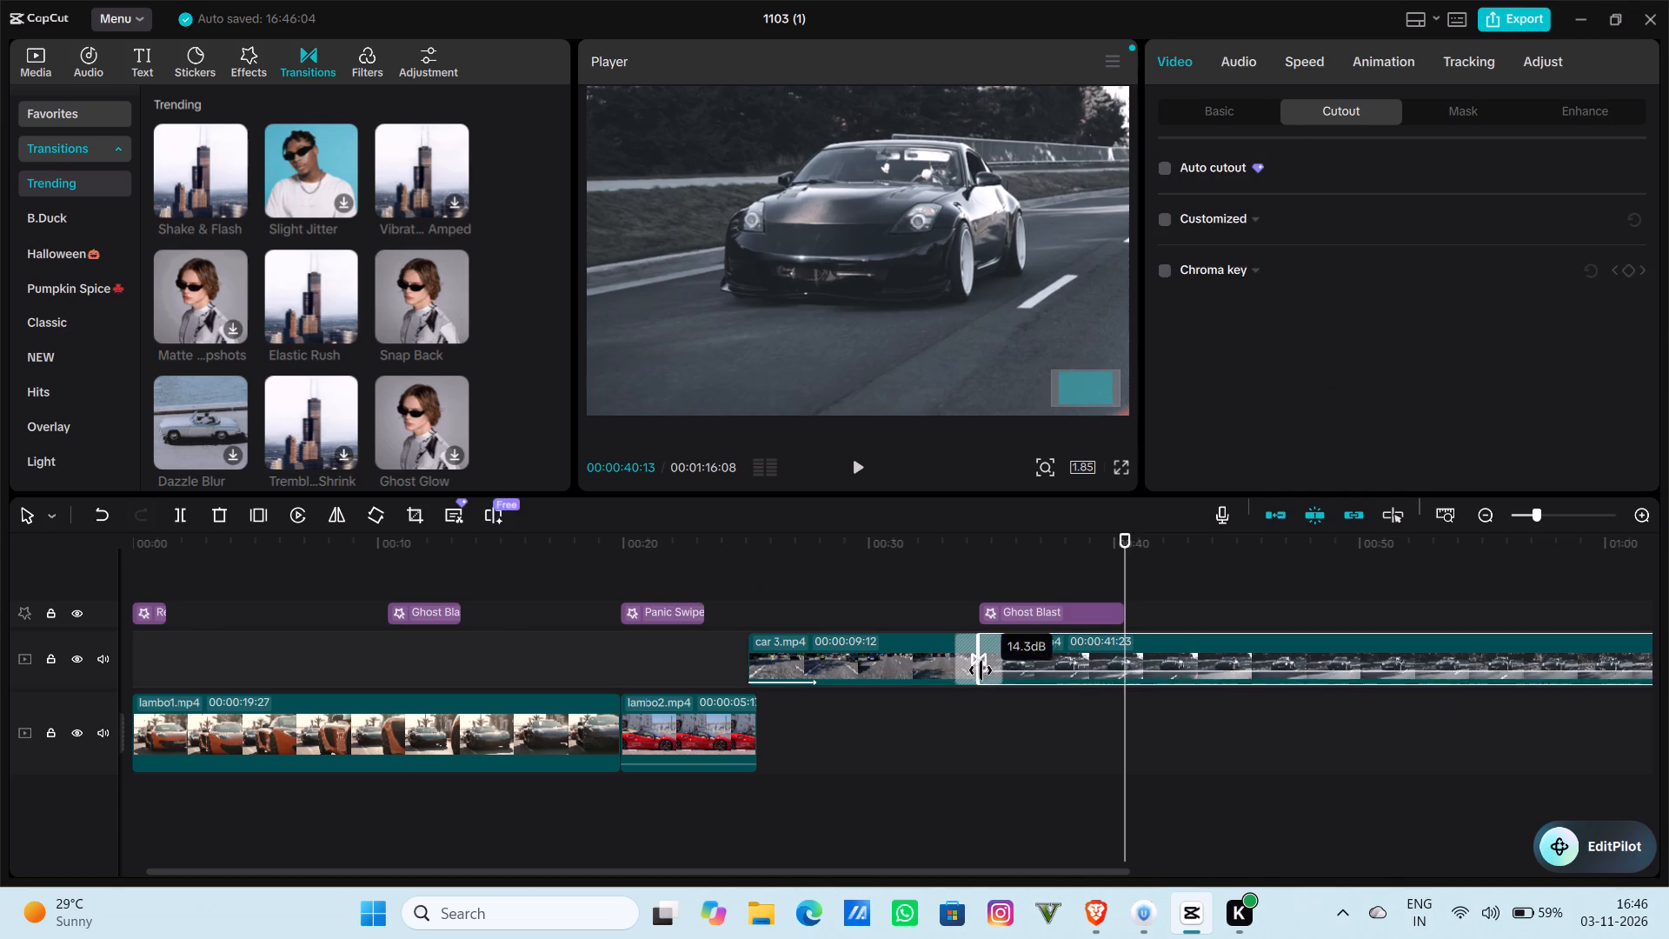
{"action": "left_click_drag", "start_coordinate": [981, 670], "coordinate": [977, 641]}
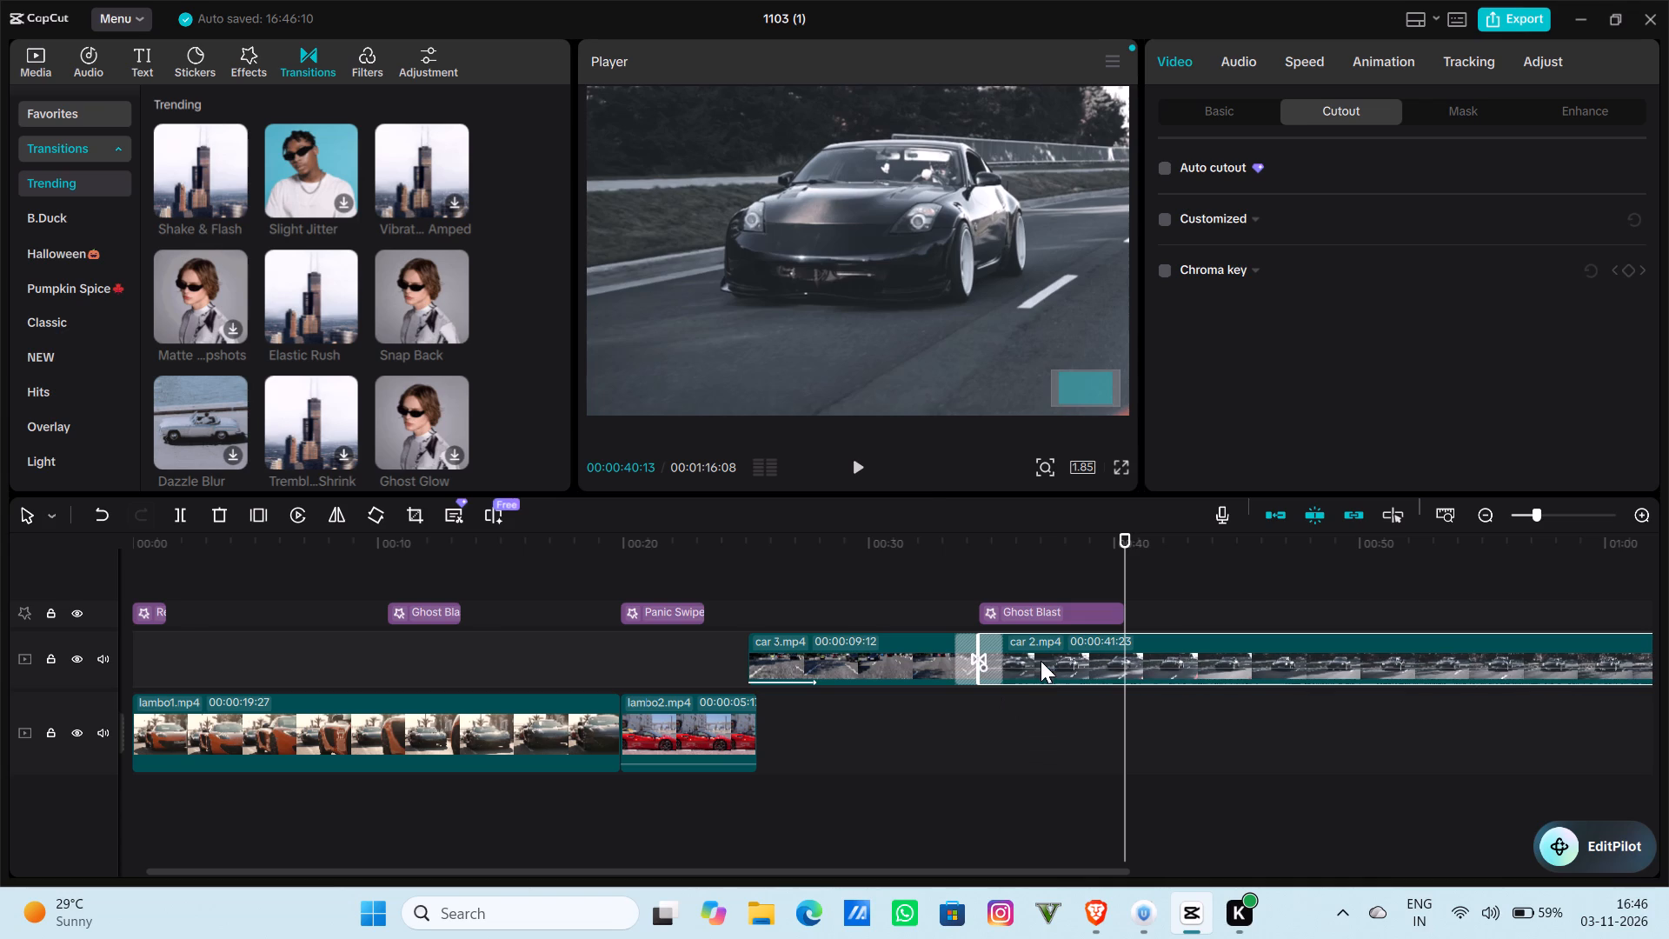
{"action": "left_click", "coordinate": [864, 470]}
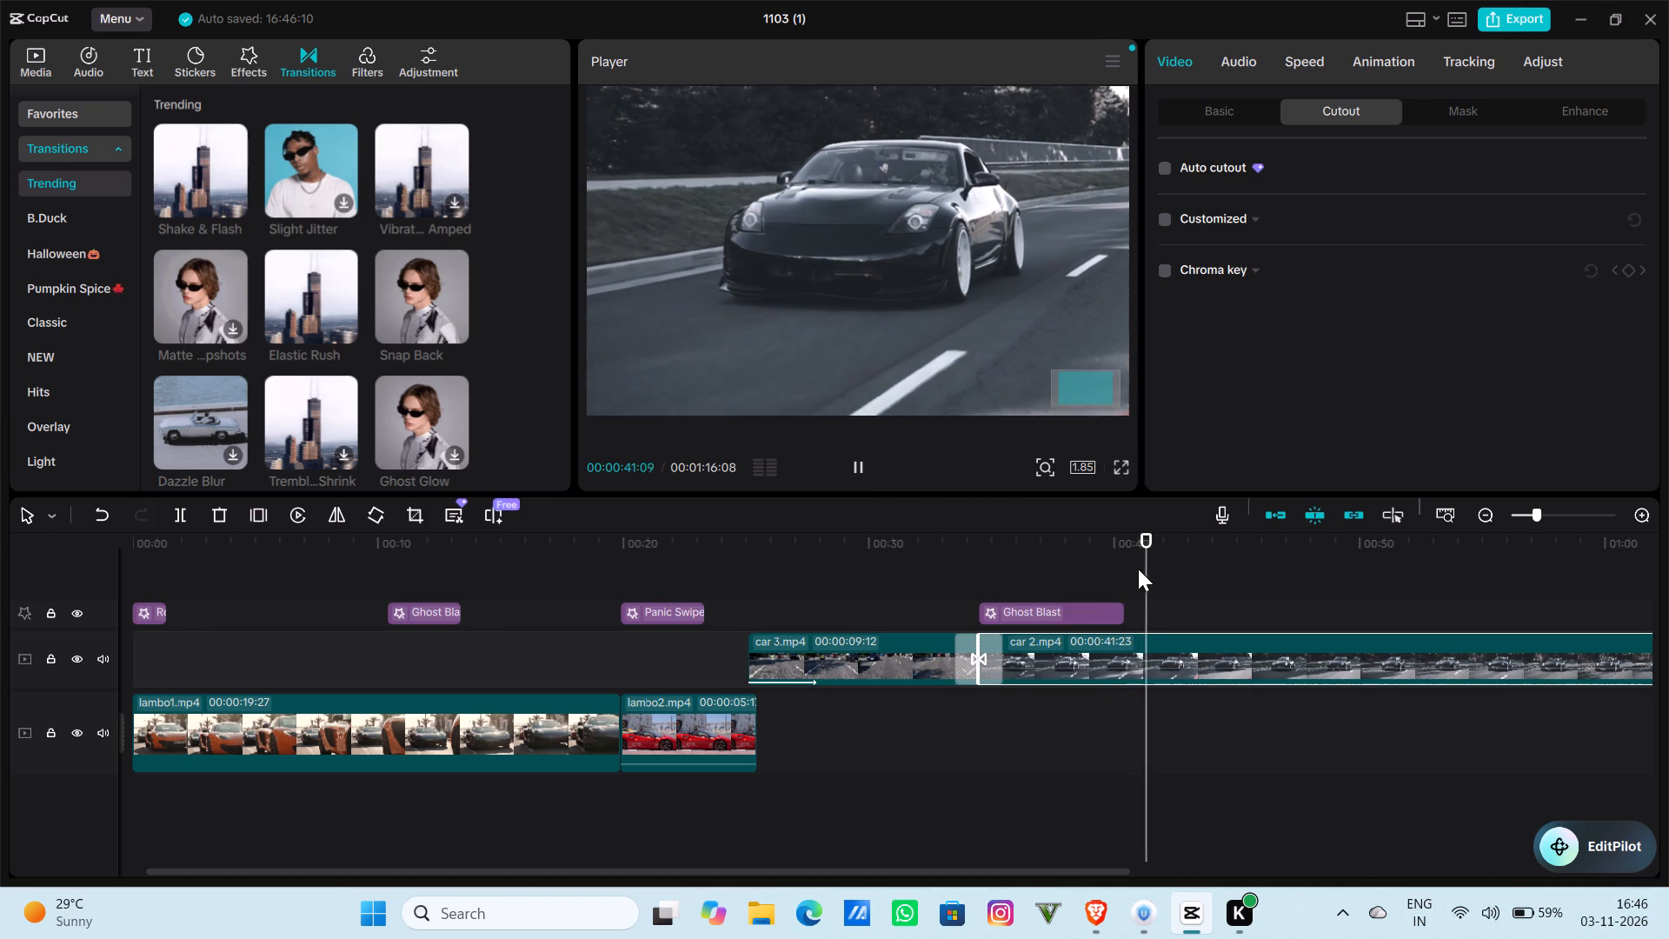
{"action": "left_click_drag", "start_coordinate": [1162, 537], "coordinate": [1010, 557]}
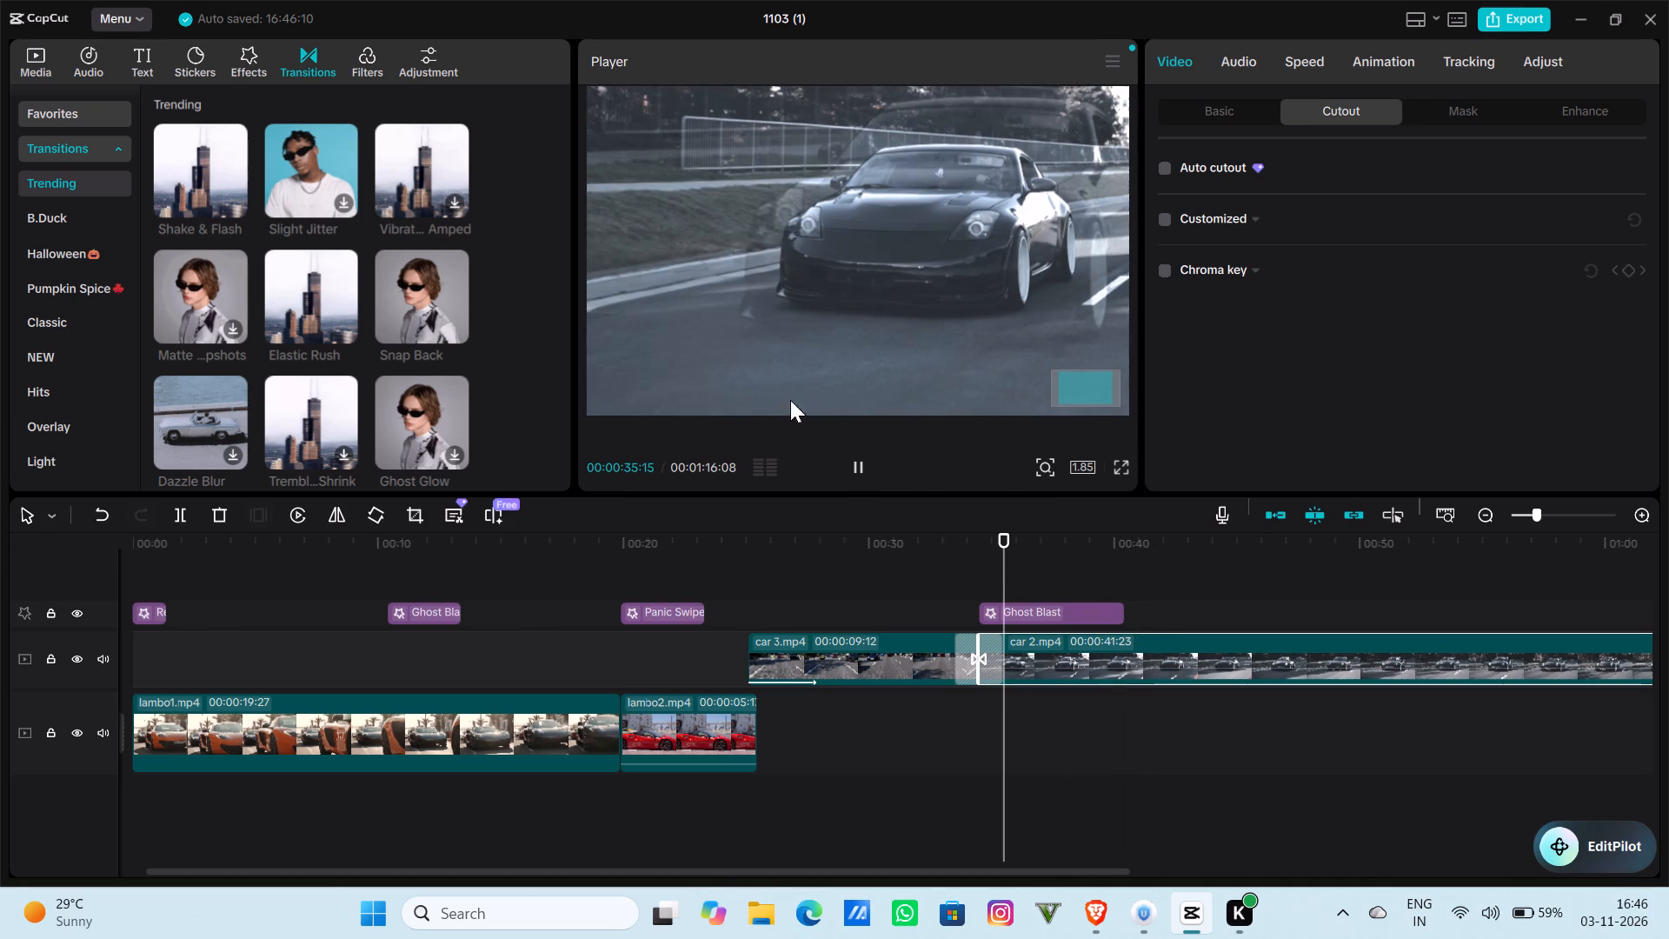
{"action": "left_click", "coordinate": [859, 469]}
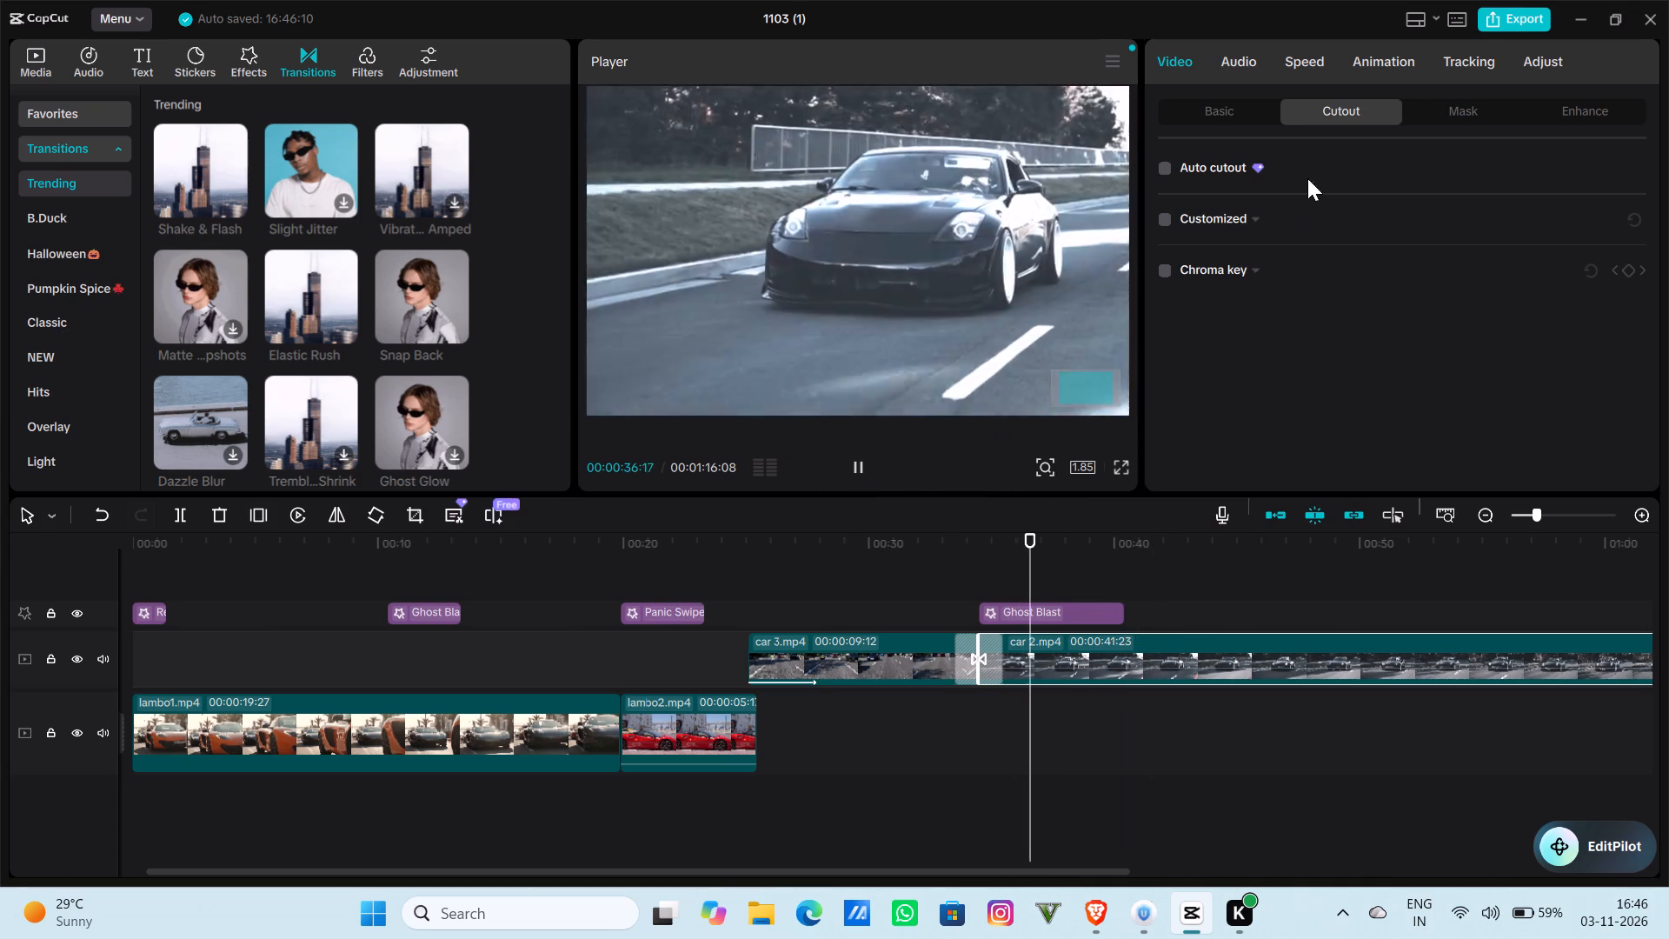
Apply the Slide & Flip In animation to car 2.mp4, and play back the timeline from about 00:00:27.
{"action": "left_click", "coordinate": [1351, 60]}
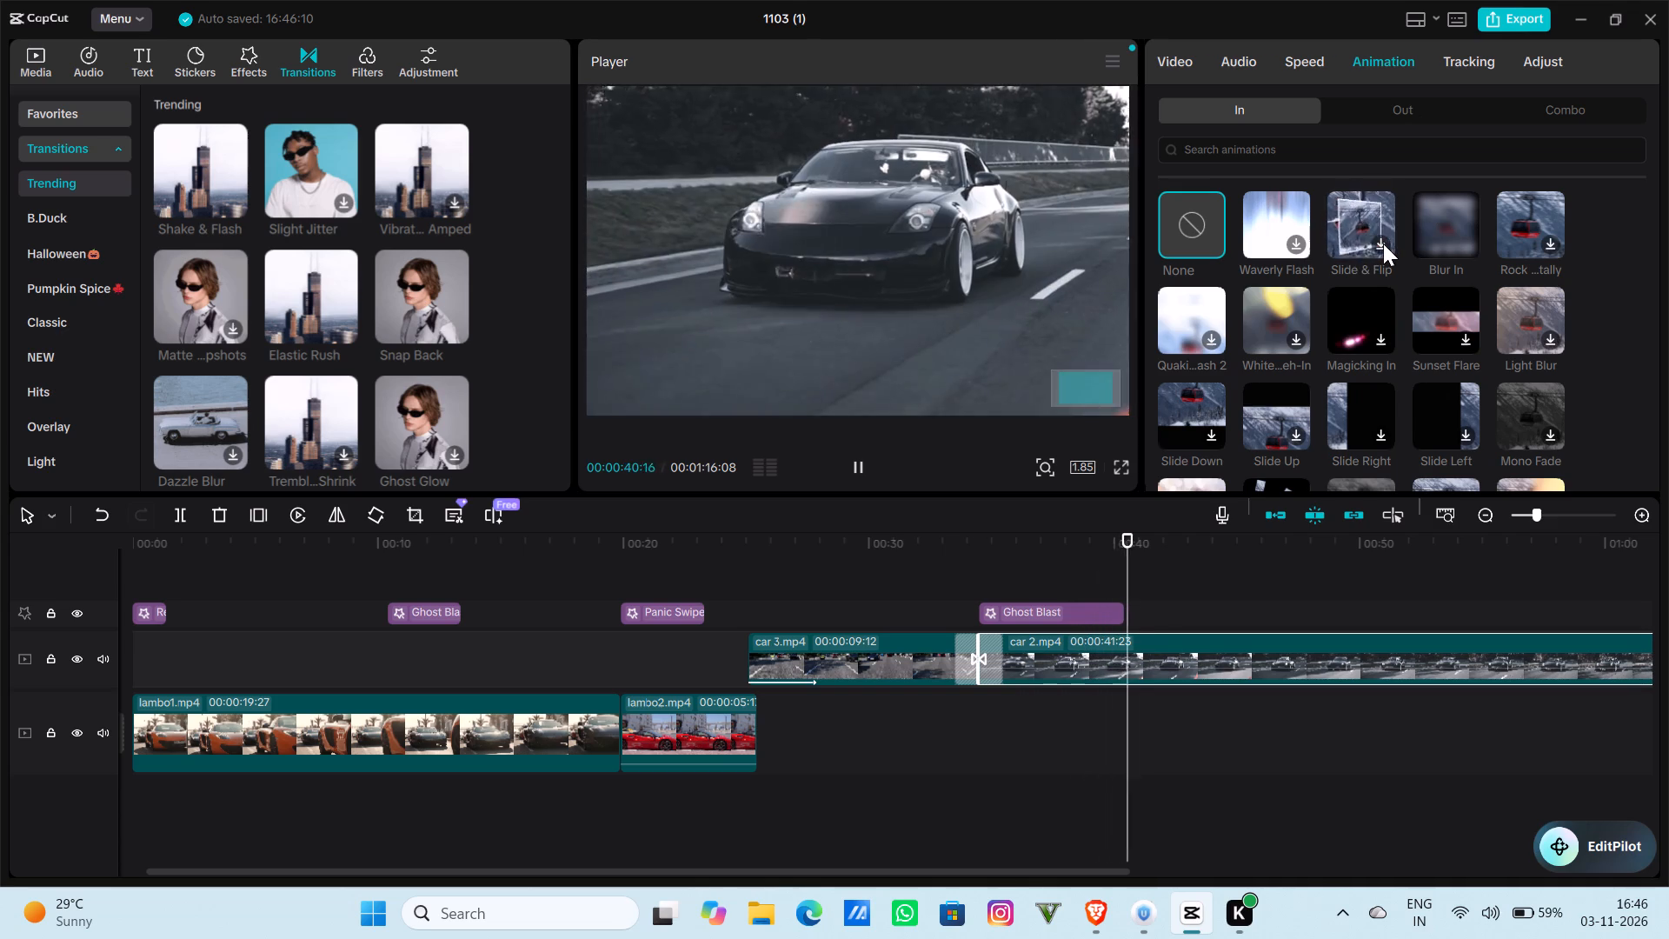
{"action": "left_click", "coordinate": [1383, 243]}
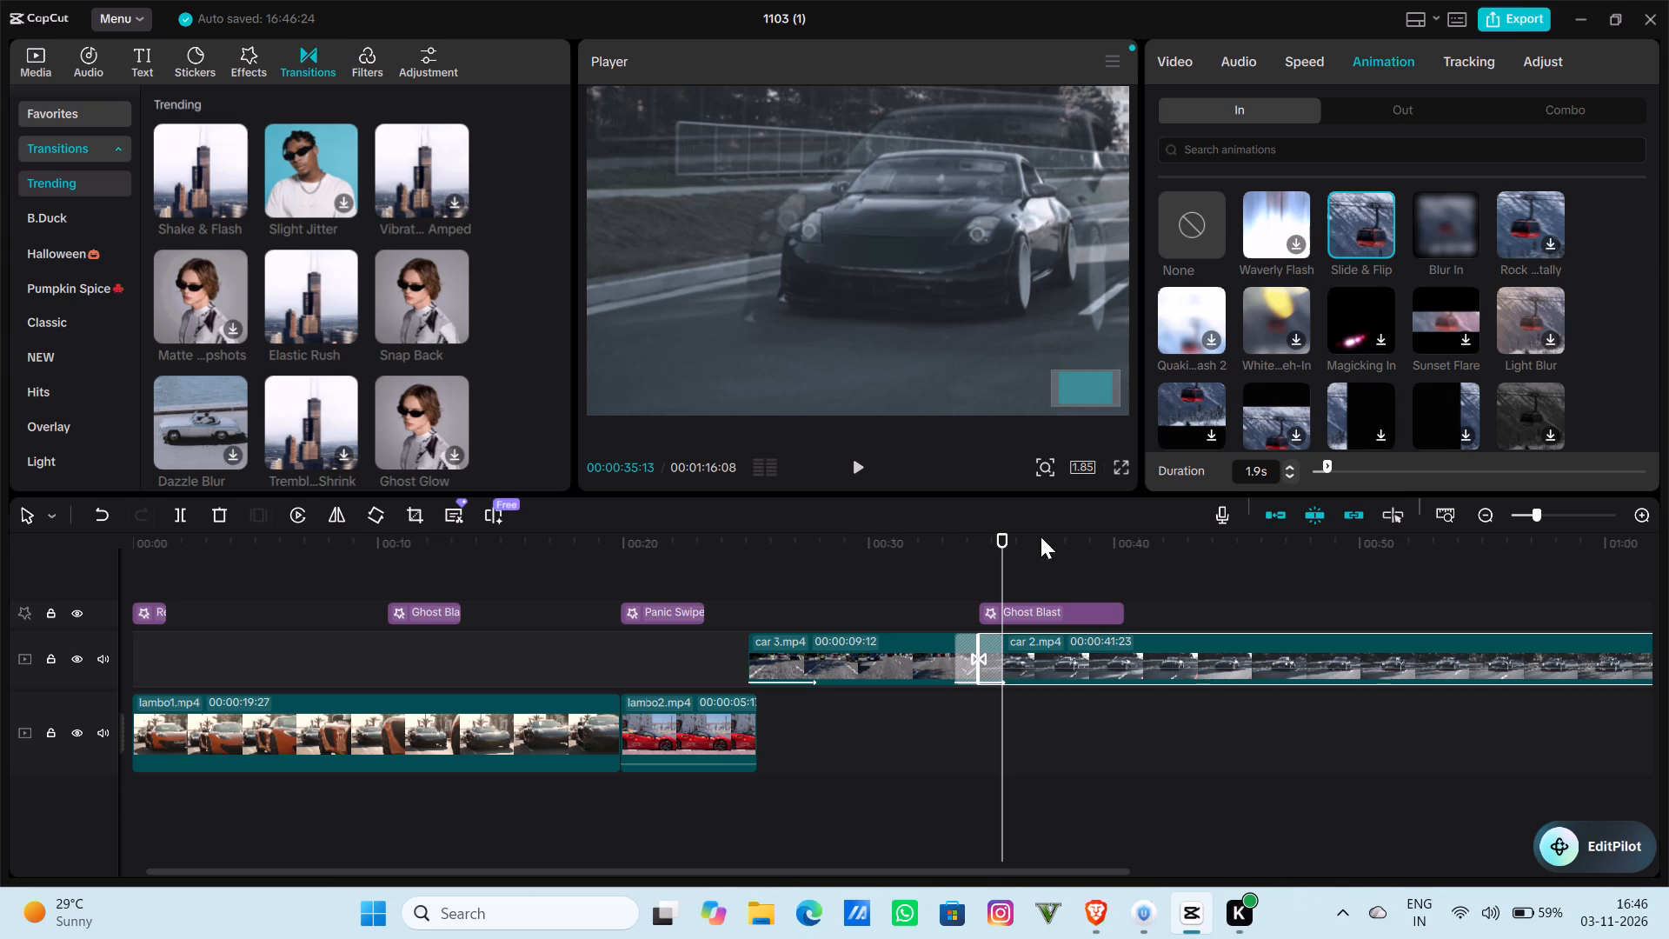
{"action": "left_click", "coordinate": [815, 537]}
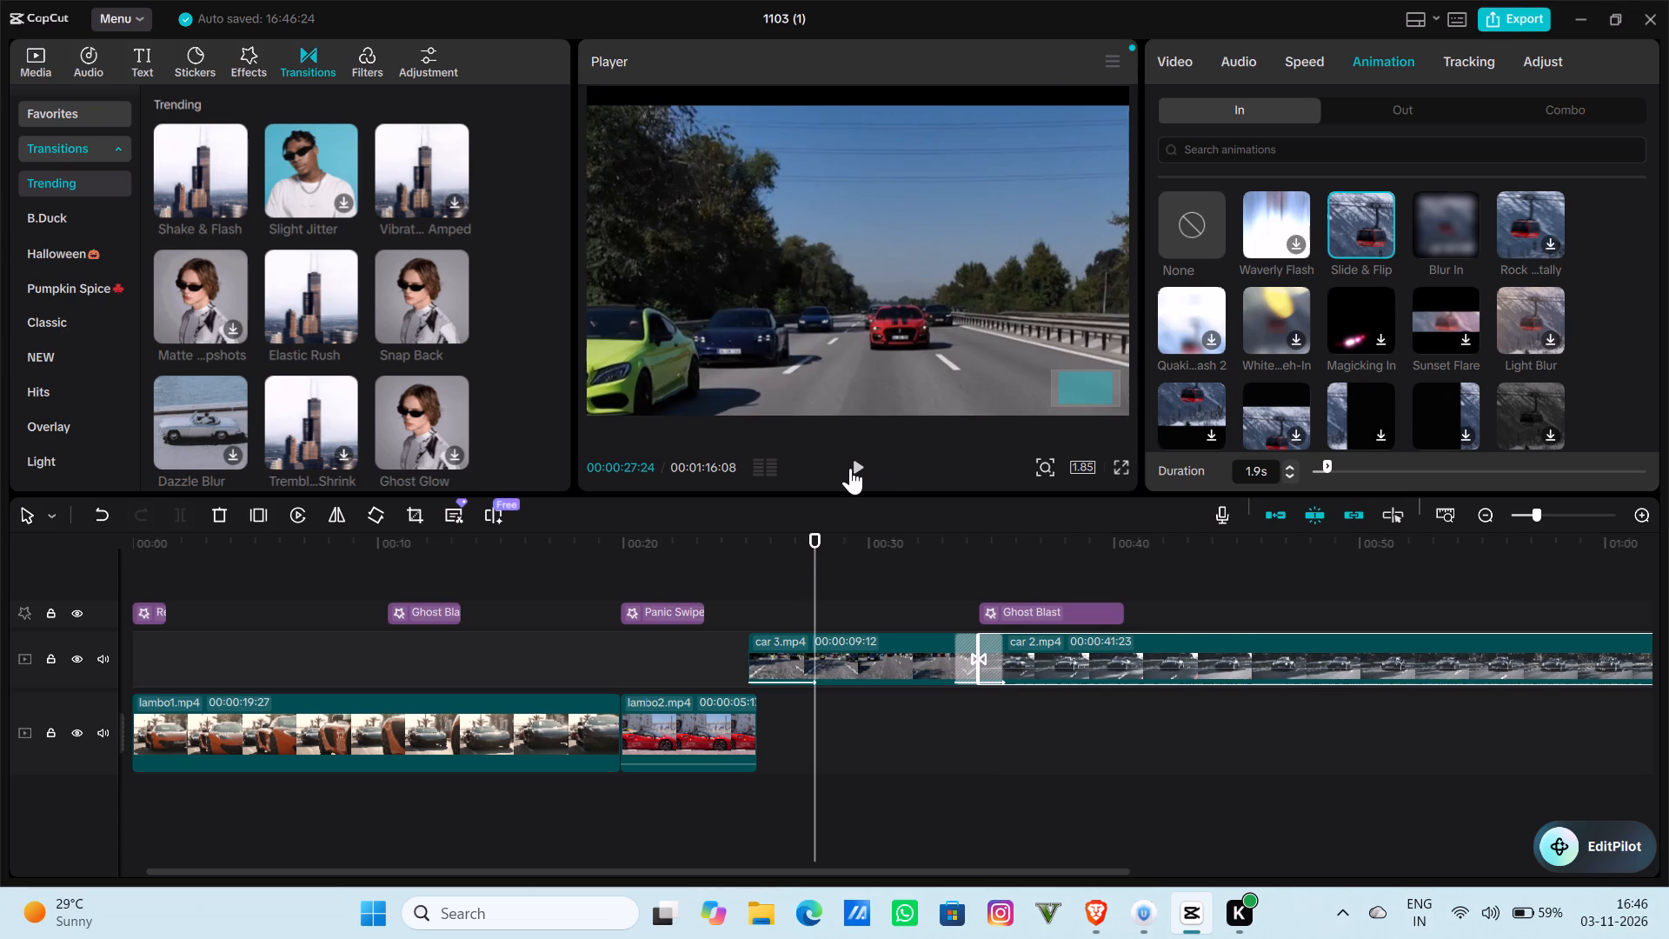
{"action": "left_click", "coordinate": [850, 468]}
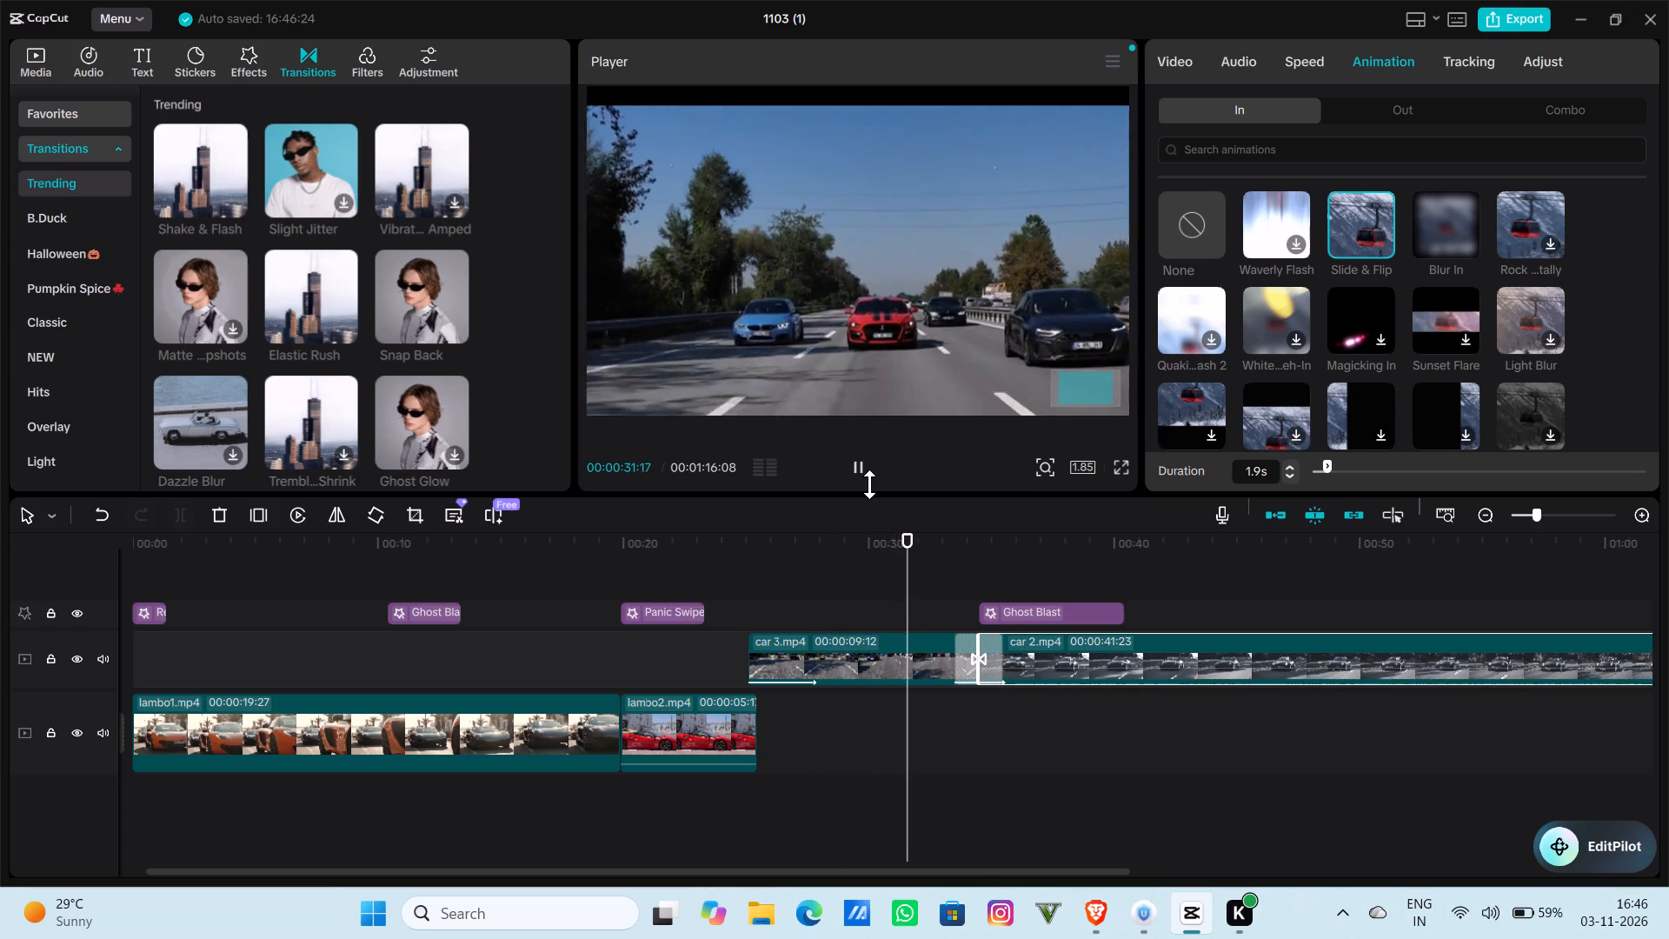
{"action": "left_click", "coordinate": [859, 465]}
Change car 3.mp4's In animation to Slide & Flip.
{"action": "left_click", "coordinate": [887, 652]}
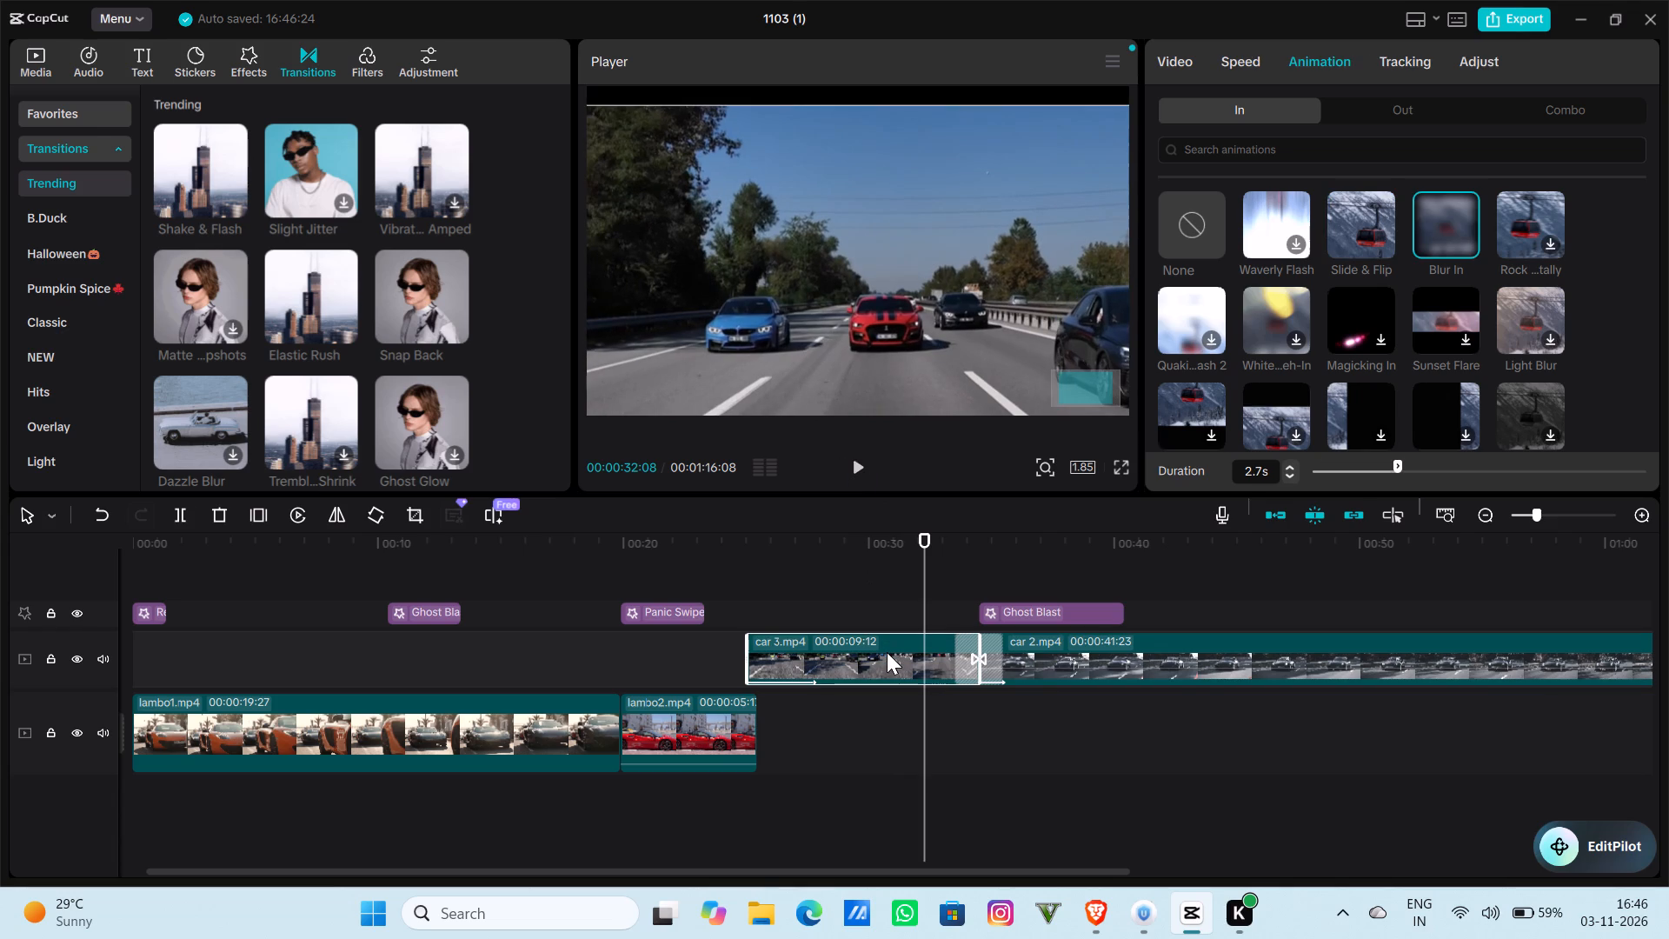
{"action": "left_click", "coordinate": [887, 652]}
{"action": "left_click", "coordinate": [1366, 246]}
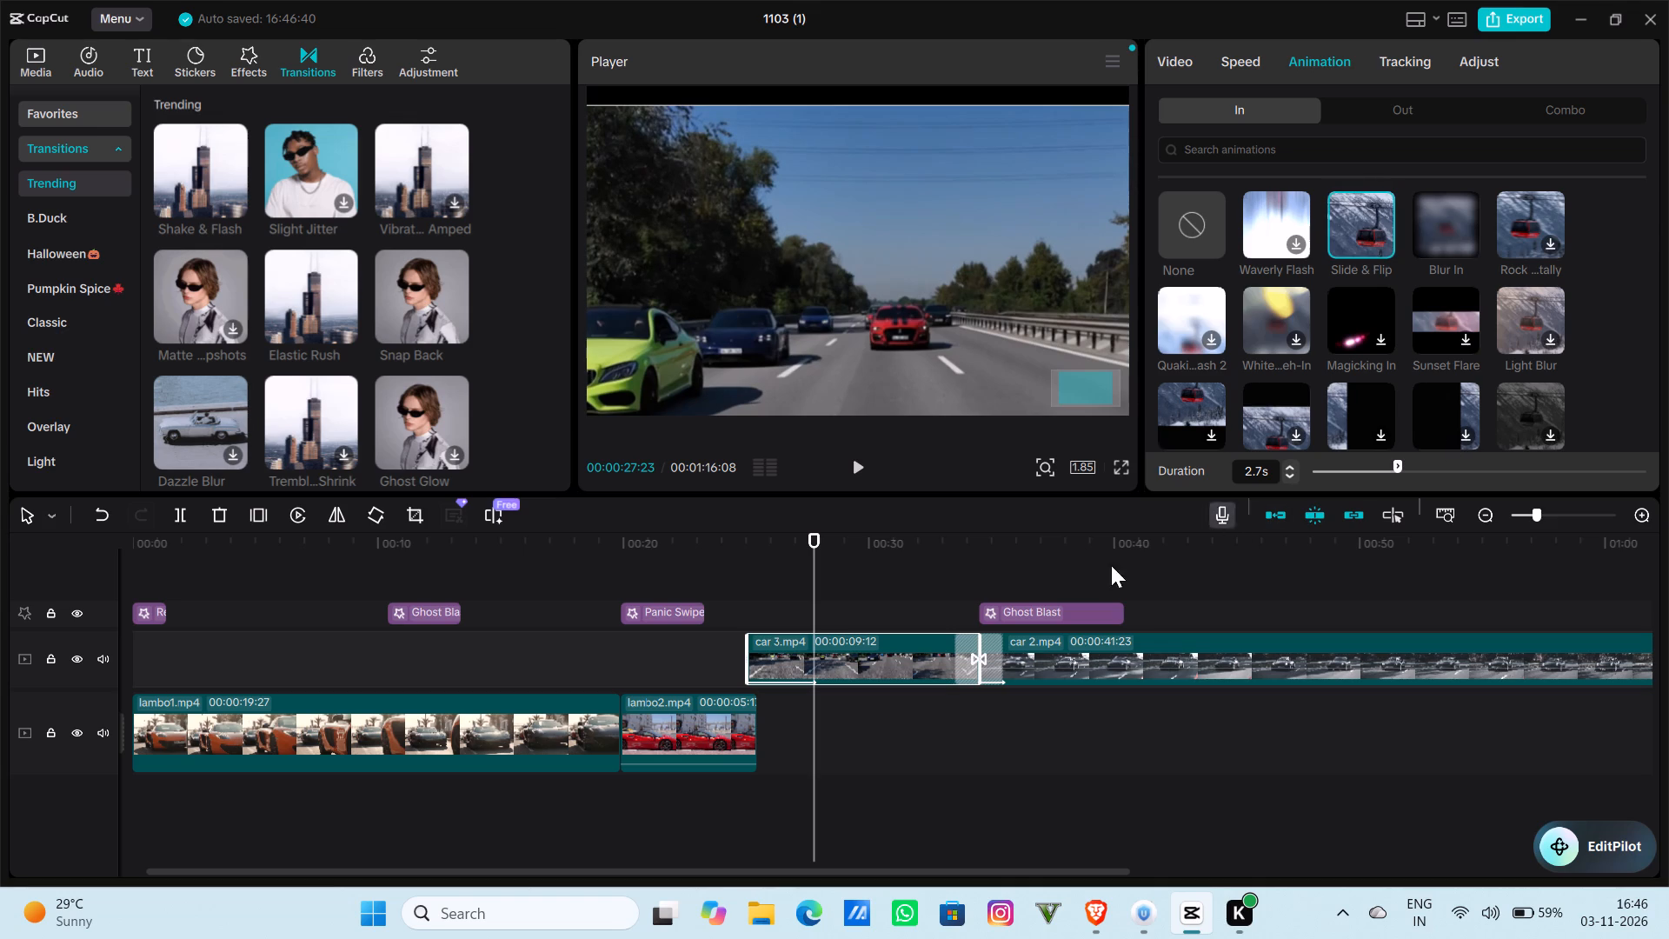
Play back the timeline from about 00:00:27 to review the animated cut from car 3.mp4 into car 2.mp4.
{"action": "left_click", "coordinate": [857, 463]}
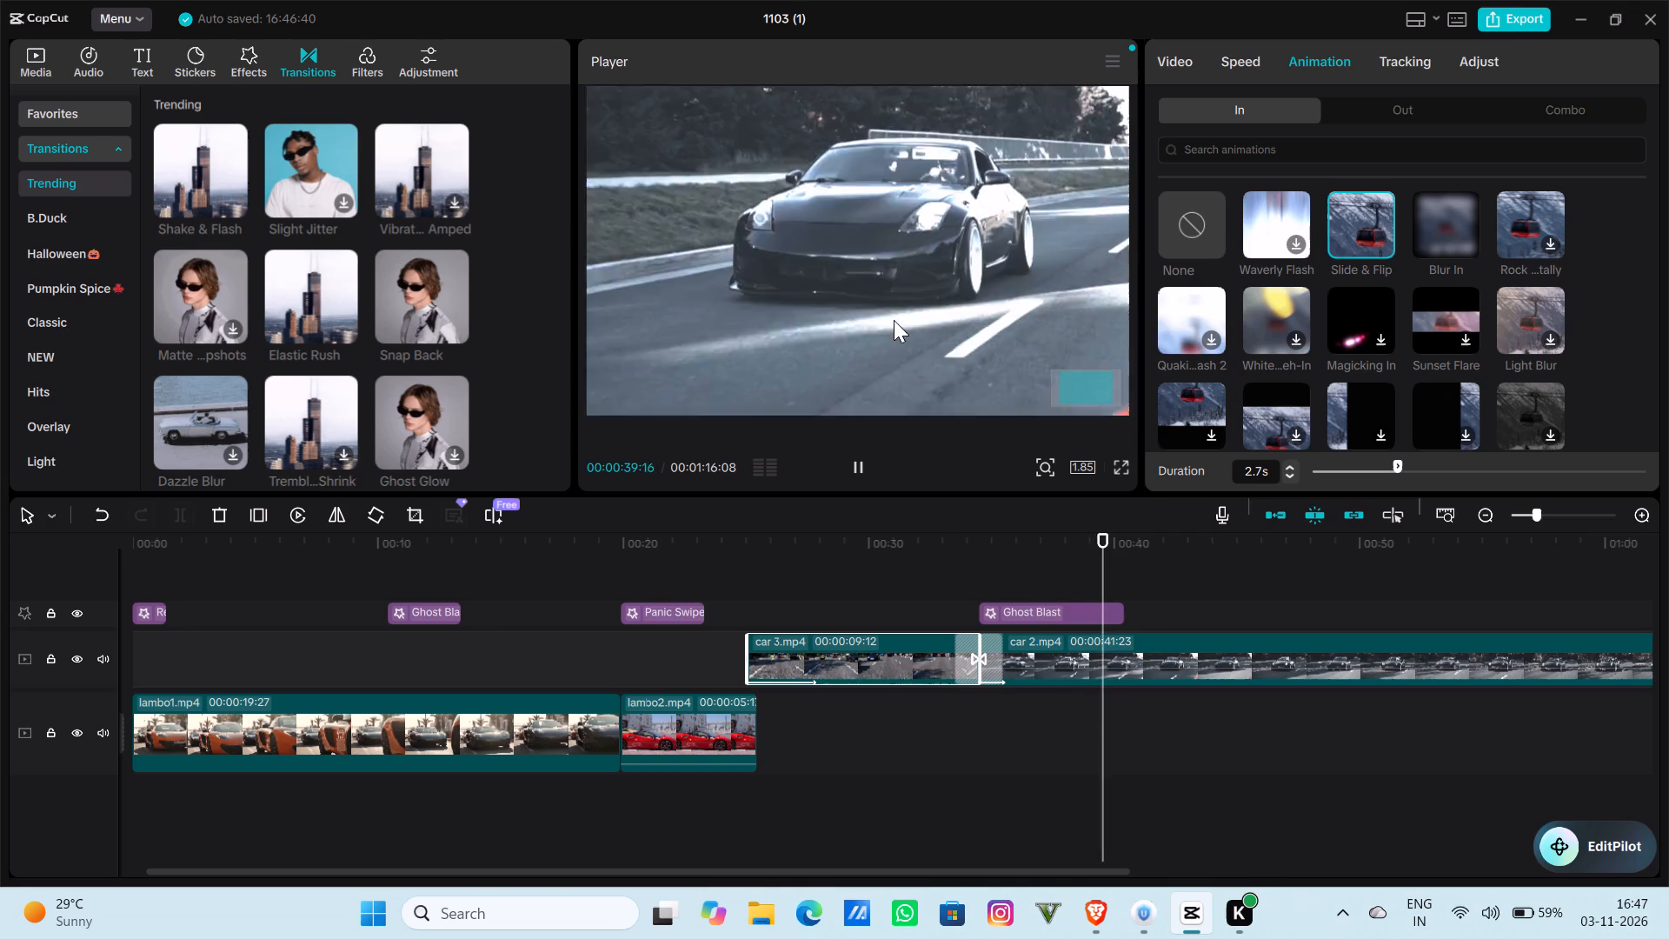
Split car 2.mp4 at 00:00:40:13, where the Ghost Blast effect above it ends.
{"action": "left_click", "coordinate": [1138, 643]}
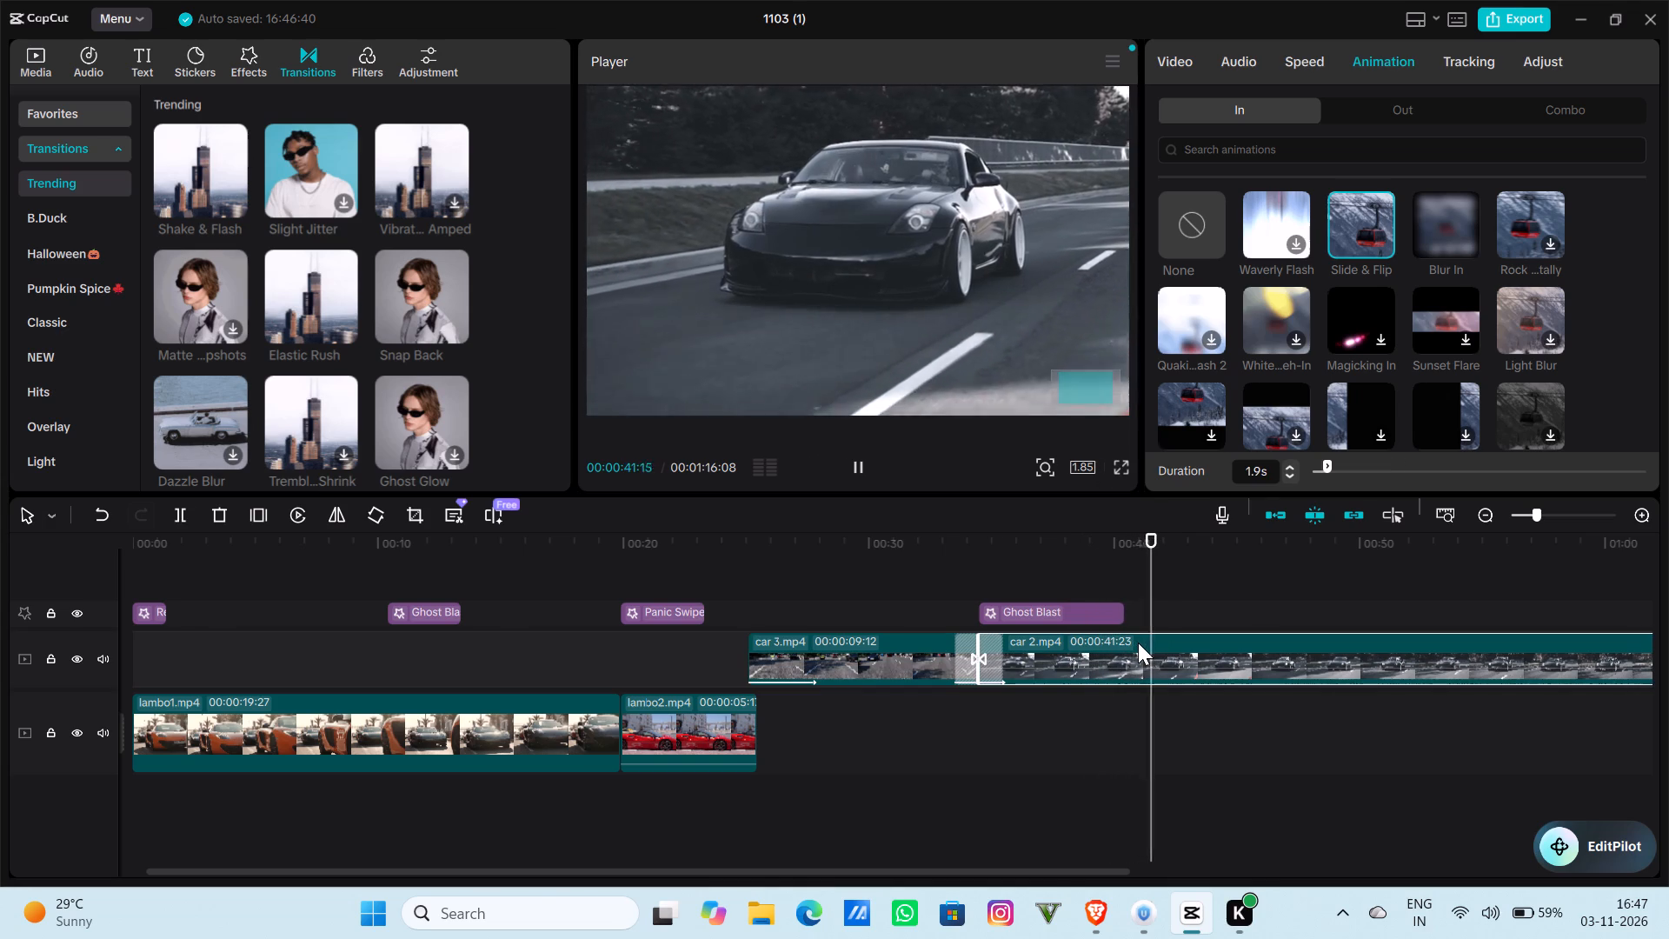
{"action": "left_click", "coordinate": [1138, 643]}
{"action": "left_click_drag", "start_coordinate": [1196, 535], "coordinate": [1126, 519]}
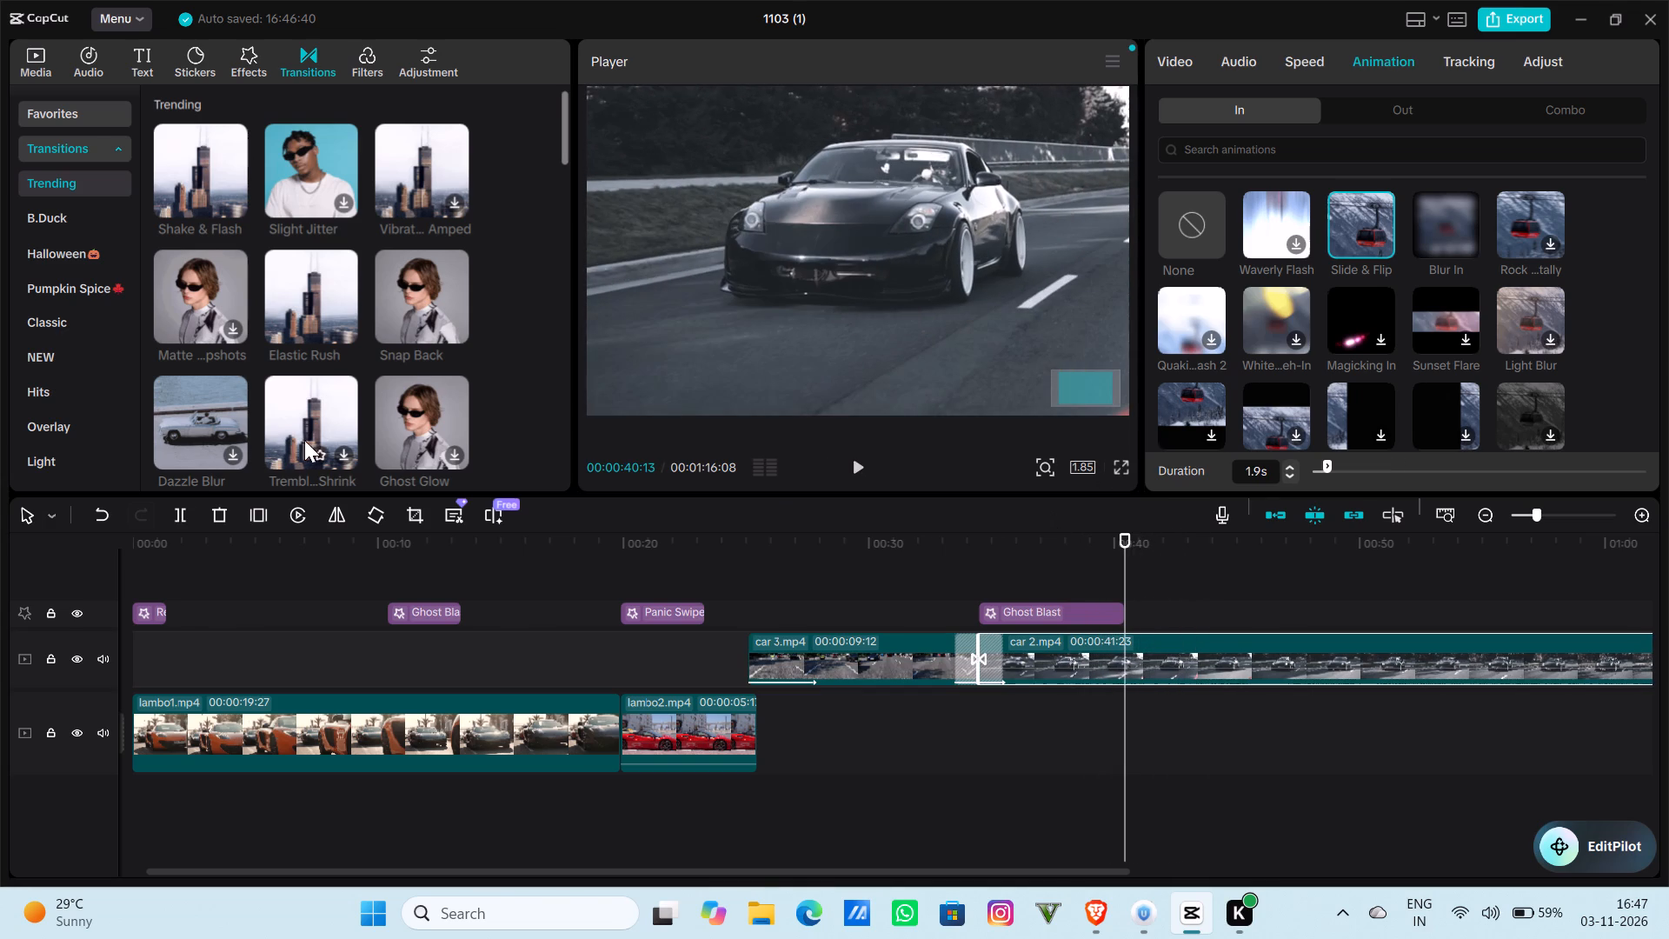
{"action": "left_click", "coordinate": [180, 504]}
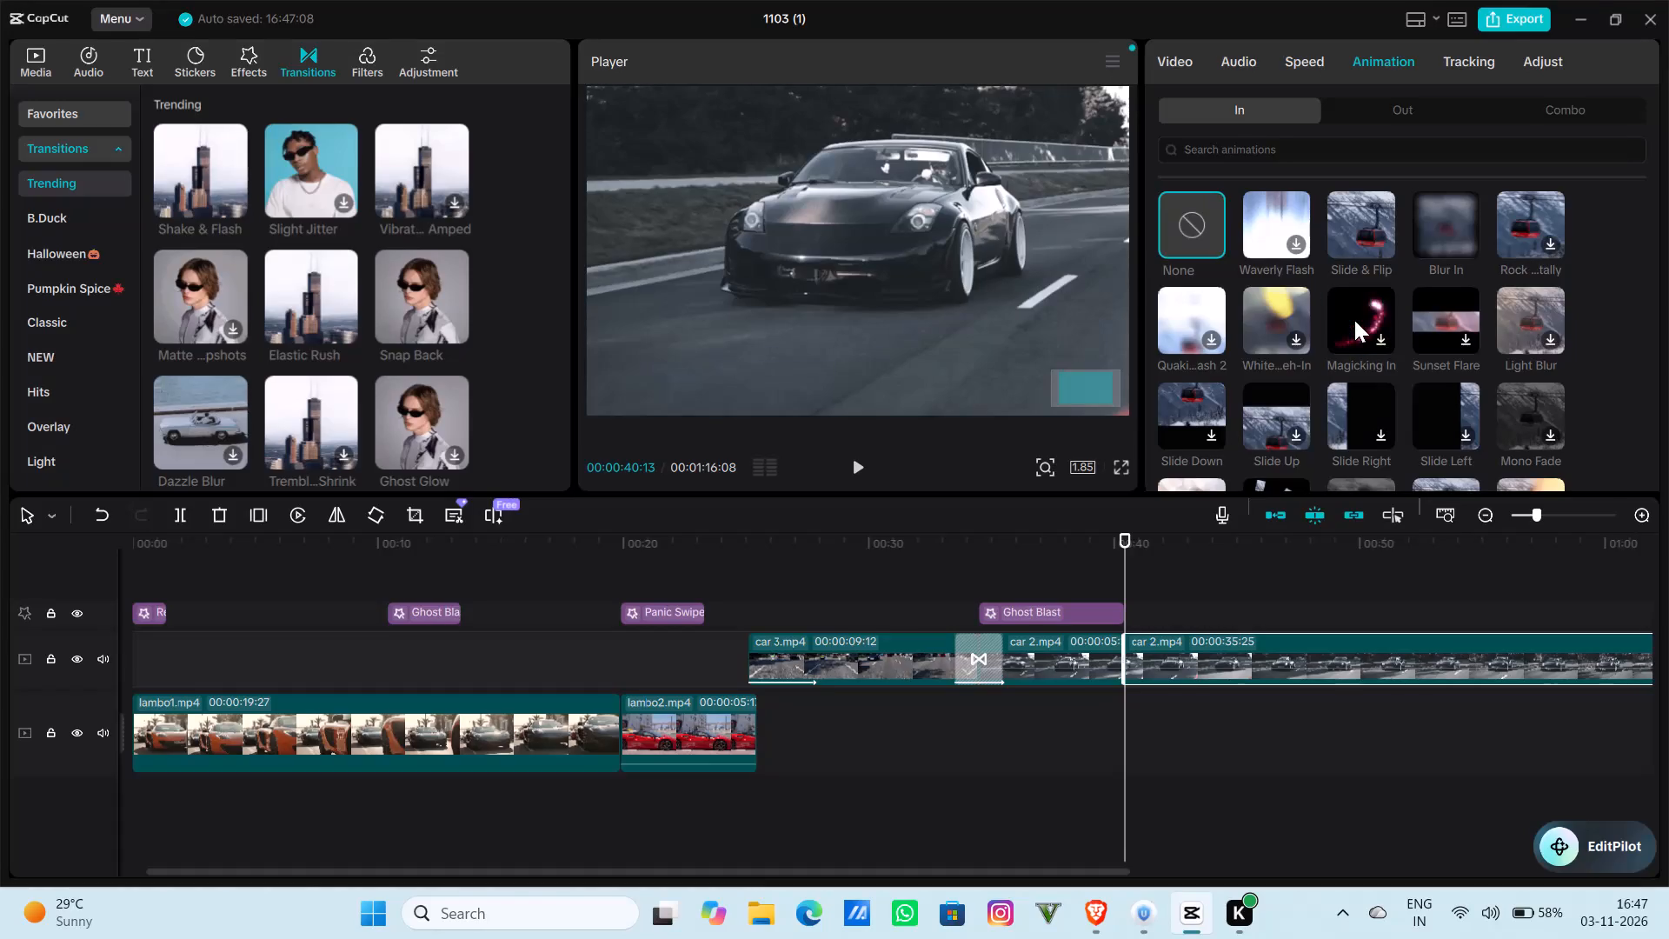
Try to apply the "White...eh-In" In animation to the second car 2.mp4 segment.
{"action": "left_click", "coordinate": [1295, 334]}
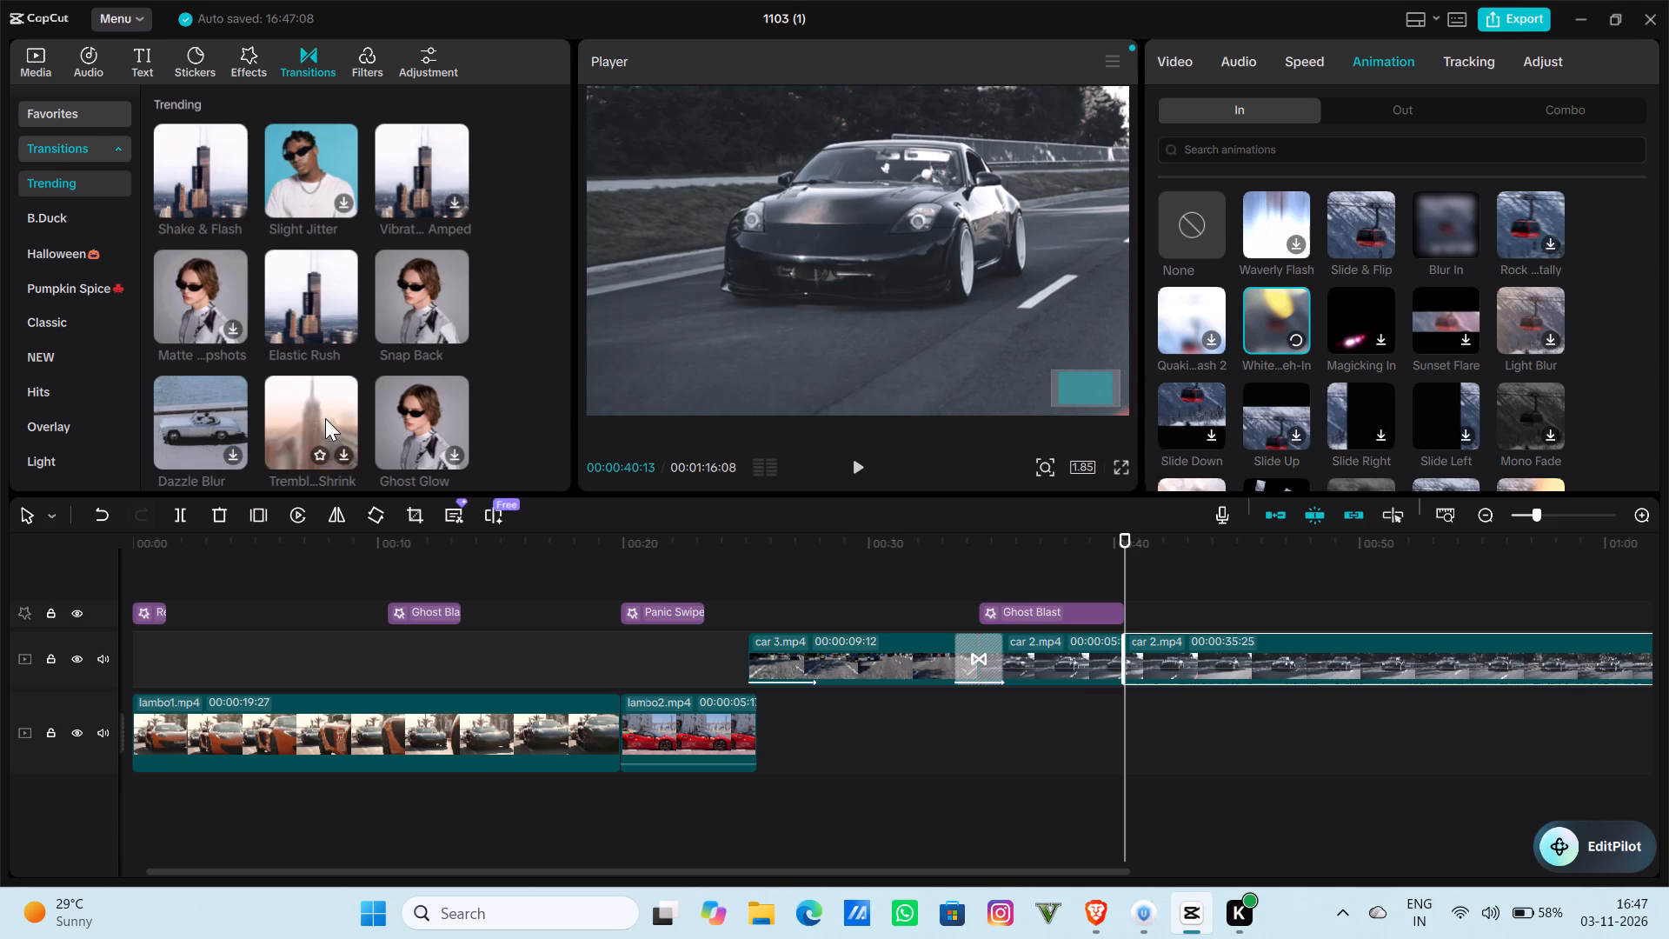
Find the Staggered Split video effect among the trending effects and download it, retrying the download if needed.
{"action": "scroll", "coordinate": [413, 415], "scroll_direction": "up", "scroll_amount": 2}
{"action": "scroll", "coordinate": [413, 415], "scroll_direction": "down", "scroll_amount": 2}
{"action": "scroll", "coordinate": [404, 327], "scroll_direction": "up", "scroll_amount": 2}
{"action": "left_click", "coordinate": [235, 60]}
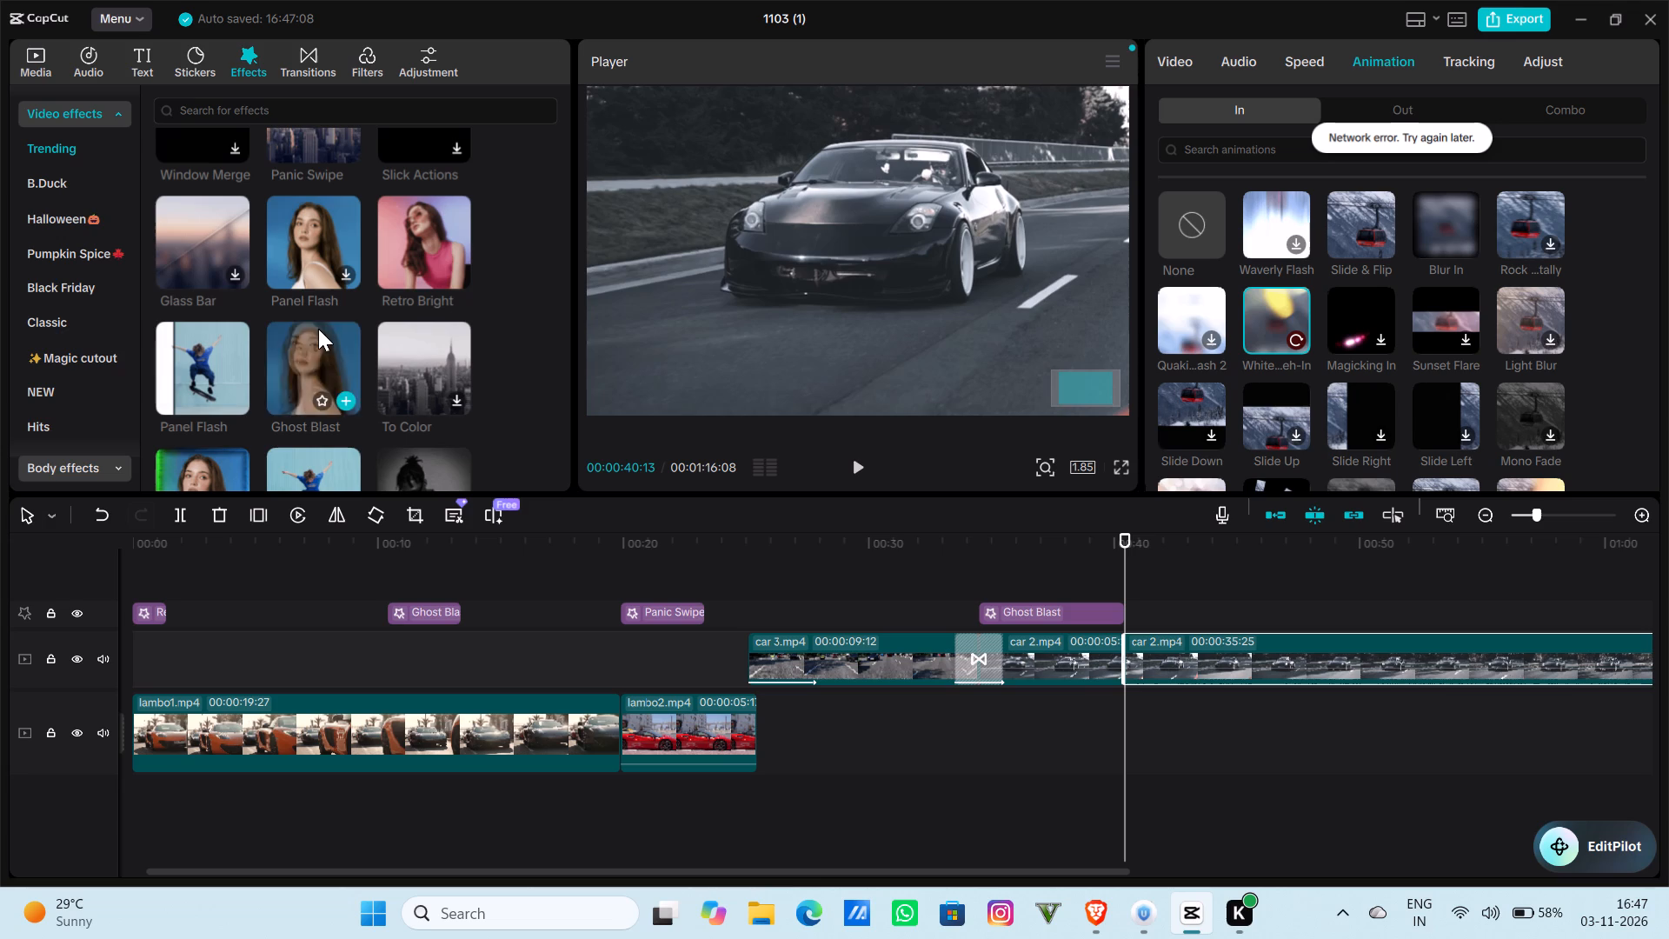
{"action": "scroll", "coordinate": [404, 360], "scroll_direction": "down", "scroll_amount": 1}
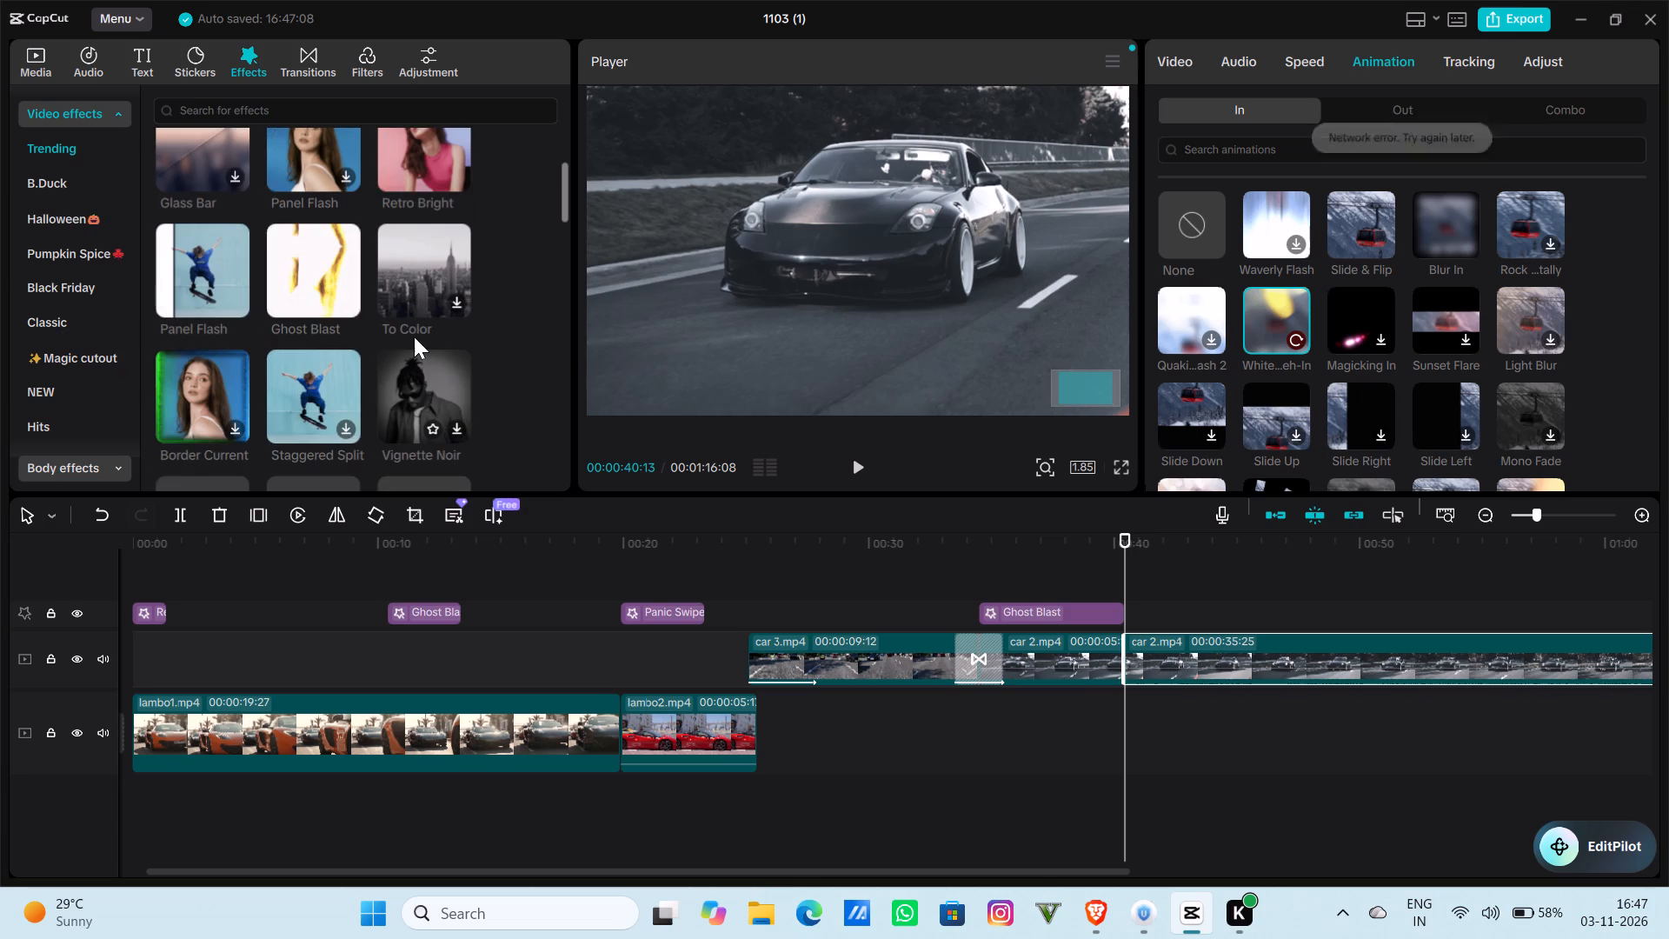
{"action": "scroll", "coordinate": [430, 286], "scroll_direction": "down", "scroll_amount": 1}
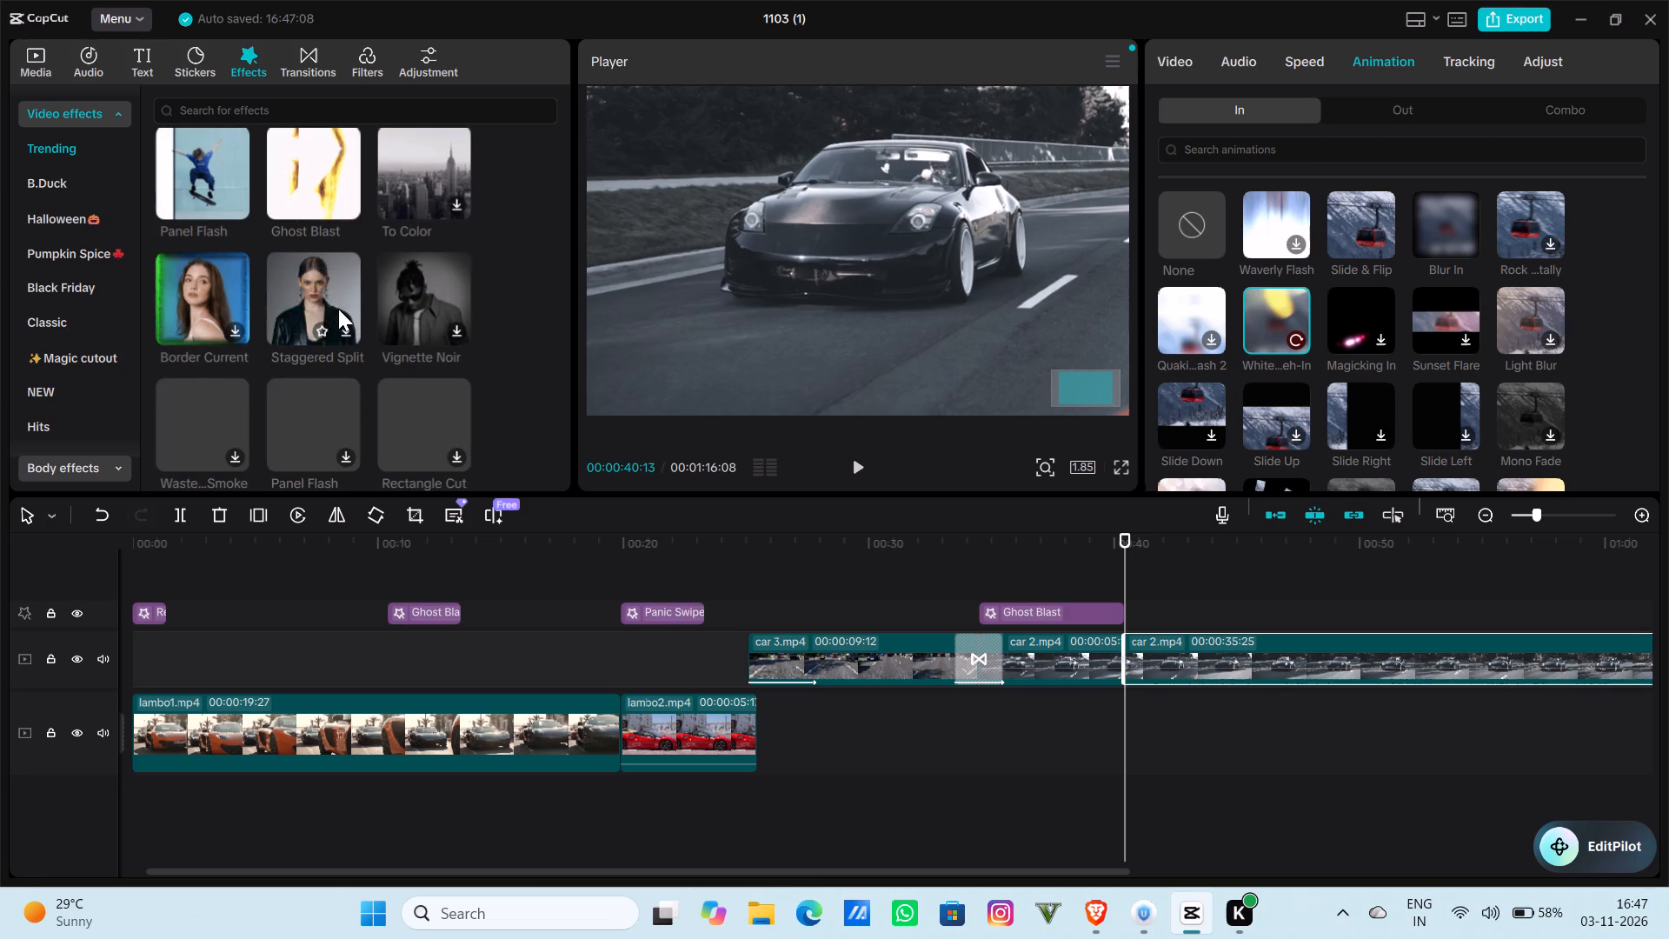
{"action": "left_click", "coordinate": [346, 328]}
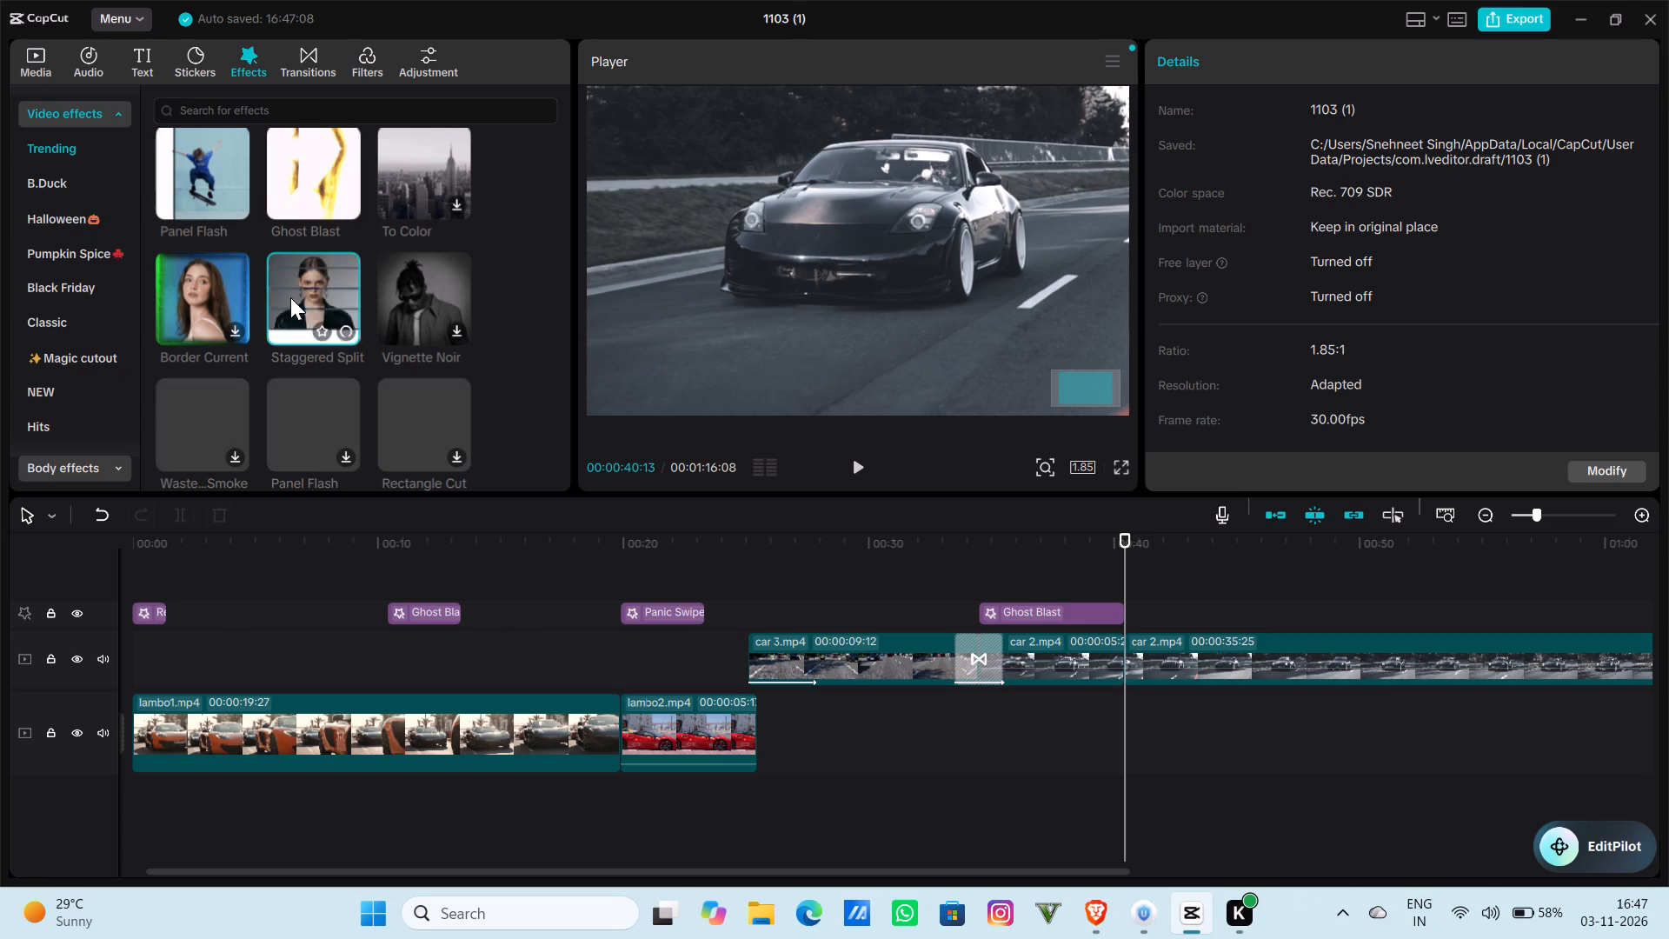
{"action": "left_click_drag", "start_coordinate": [303, 288], "coordinate": [296, 309]}
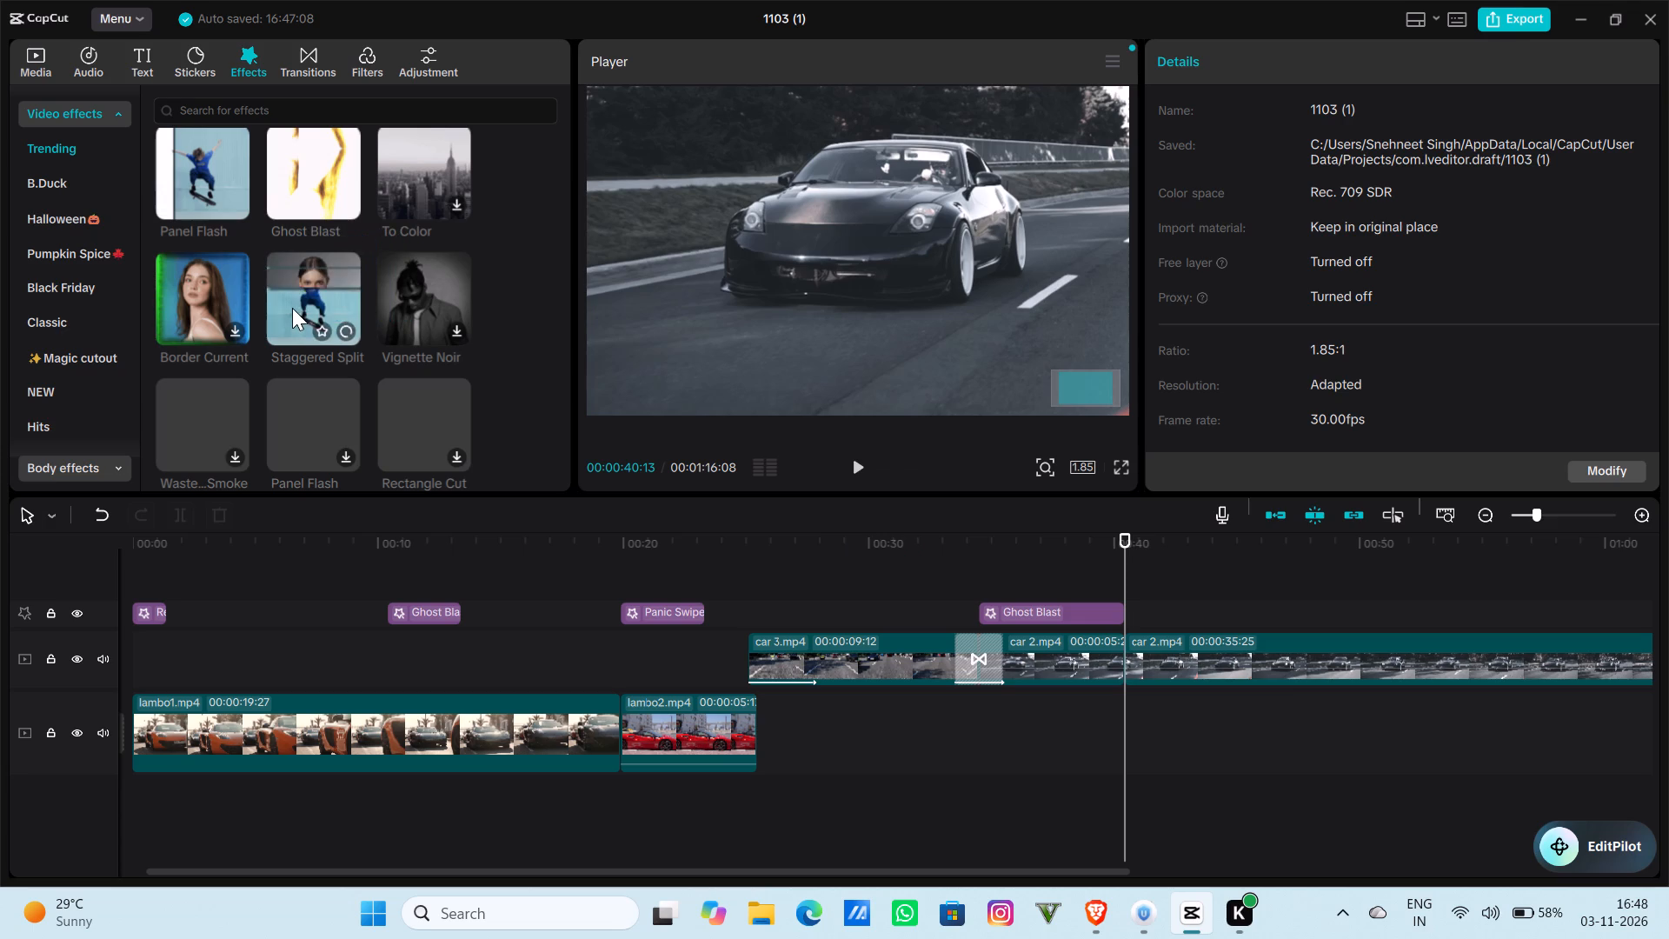
{"action": "scroll", "coordinate": [341, 391], "scroll_direction": "down", "scroll_amount": 2}
{"action": "scroll", "coordinate": [340, 388], "scroll_direction": "up", "scroll_amount": 2}
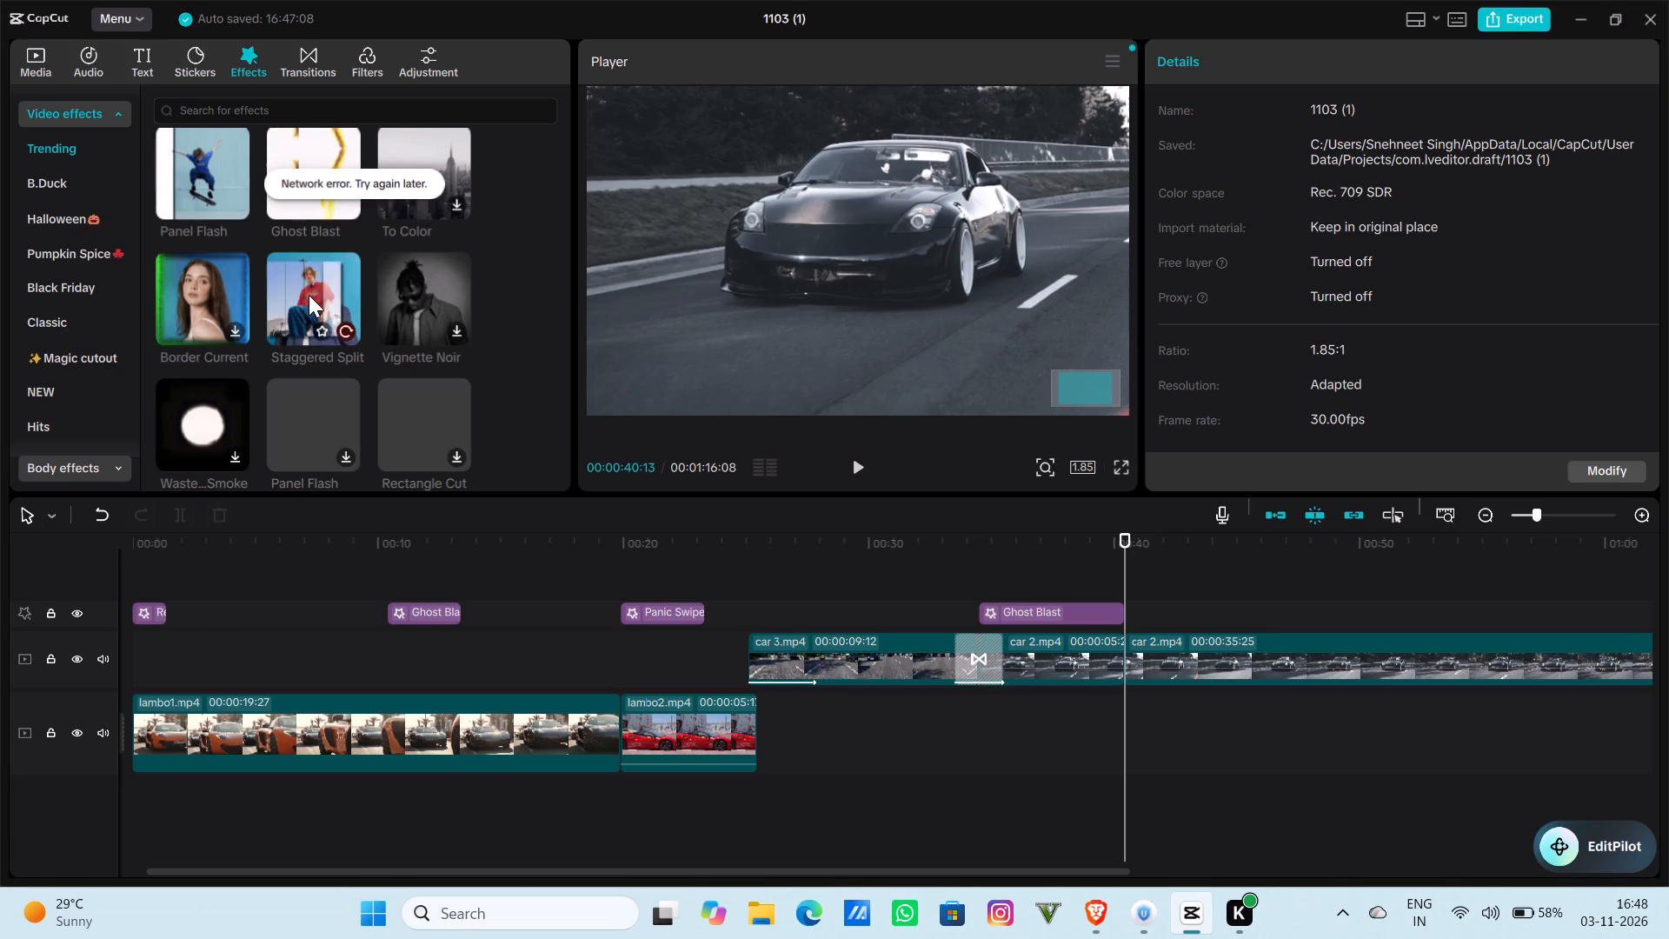
{"action": "left_click", "coordinate": [346, 330]}
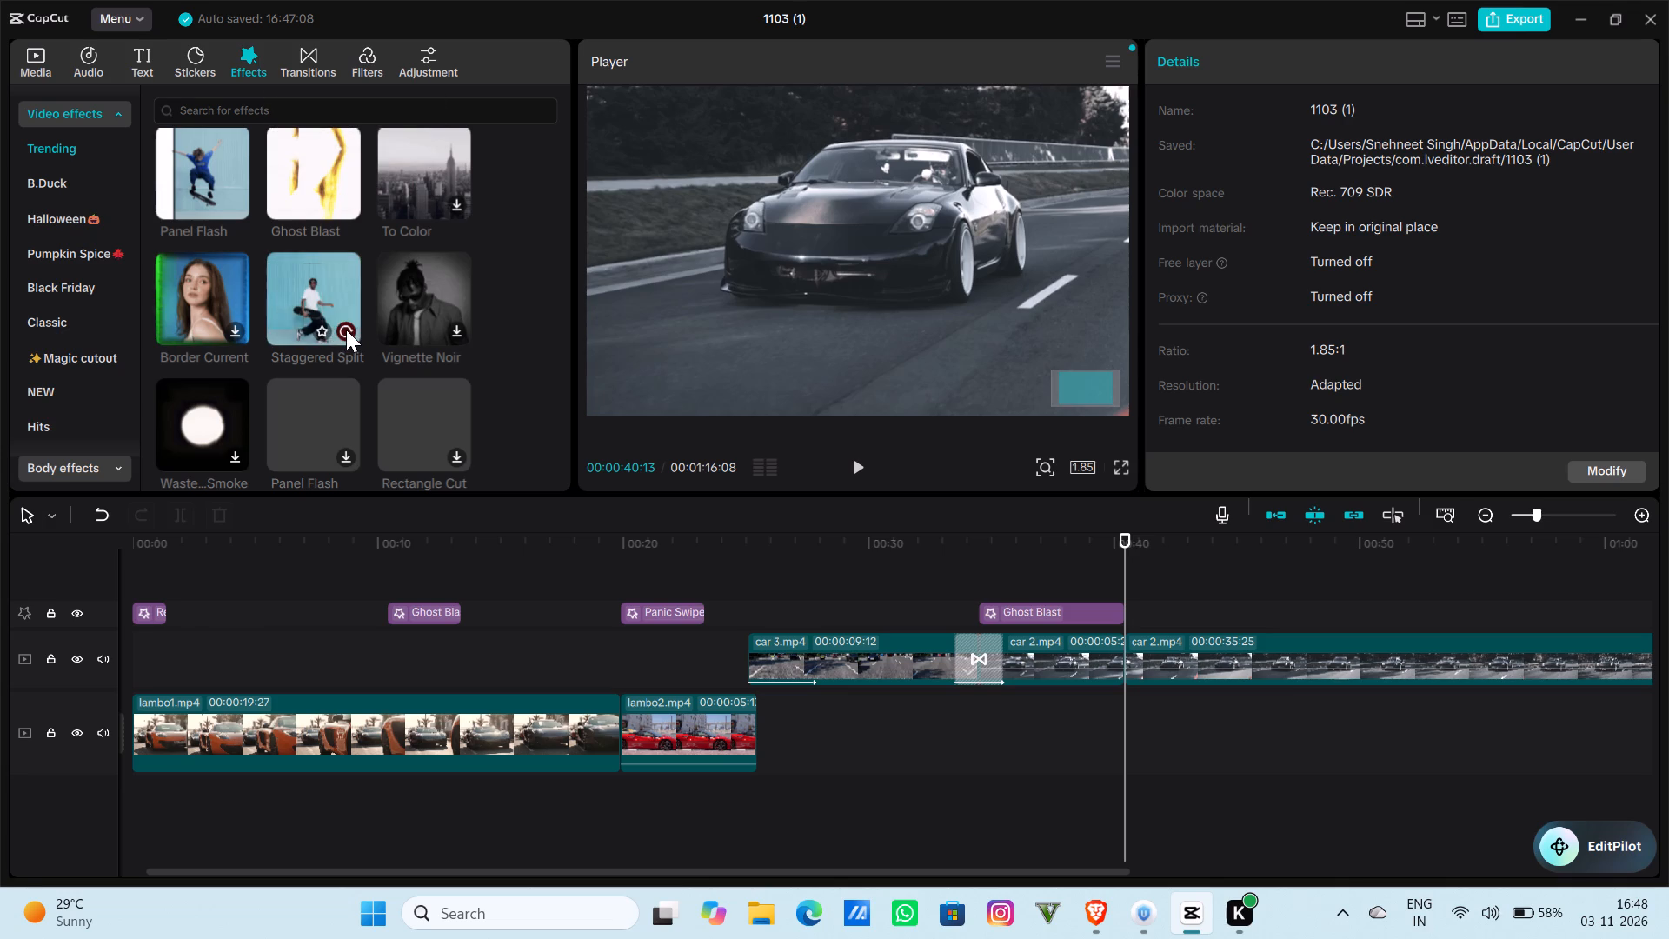
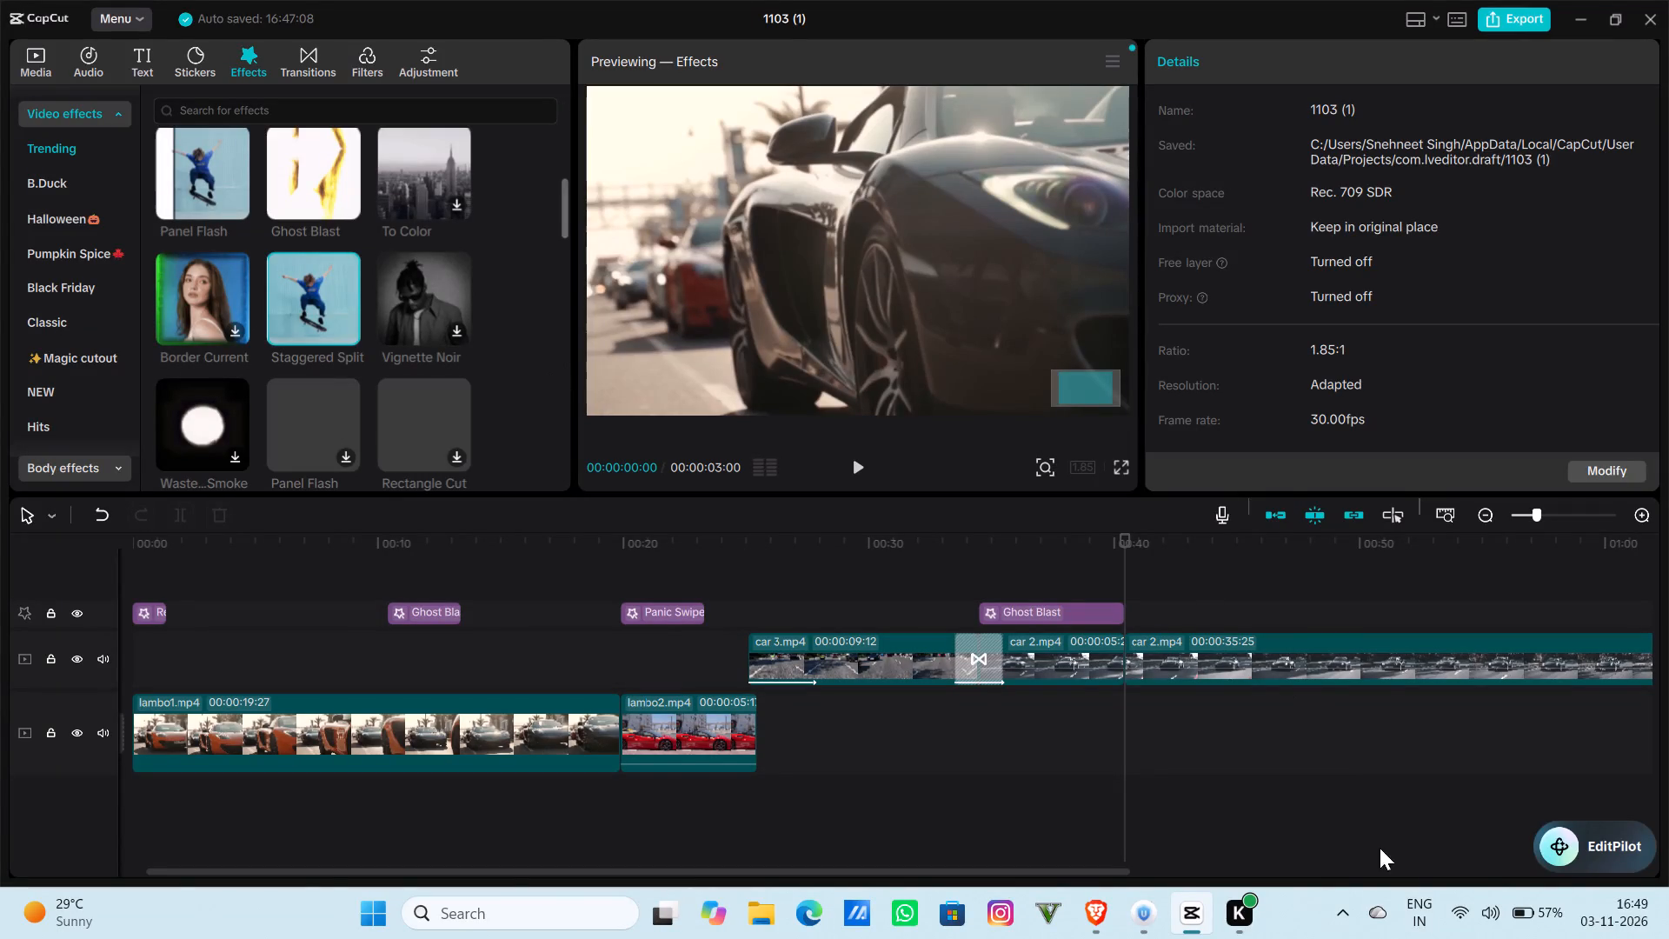
Check the list of available Wi-Fi networks in the Windows network settings.
{"action": "left_click", "coordinate": [1487, 933]}
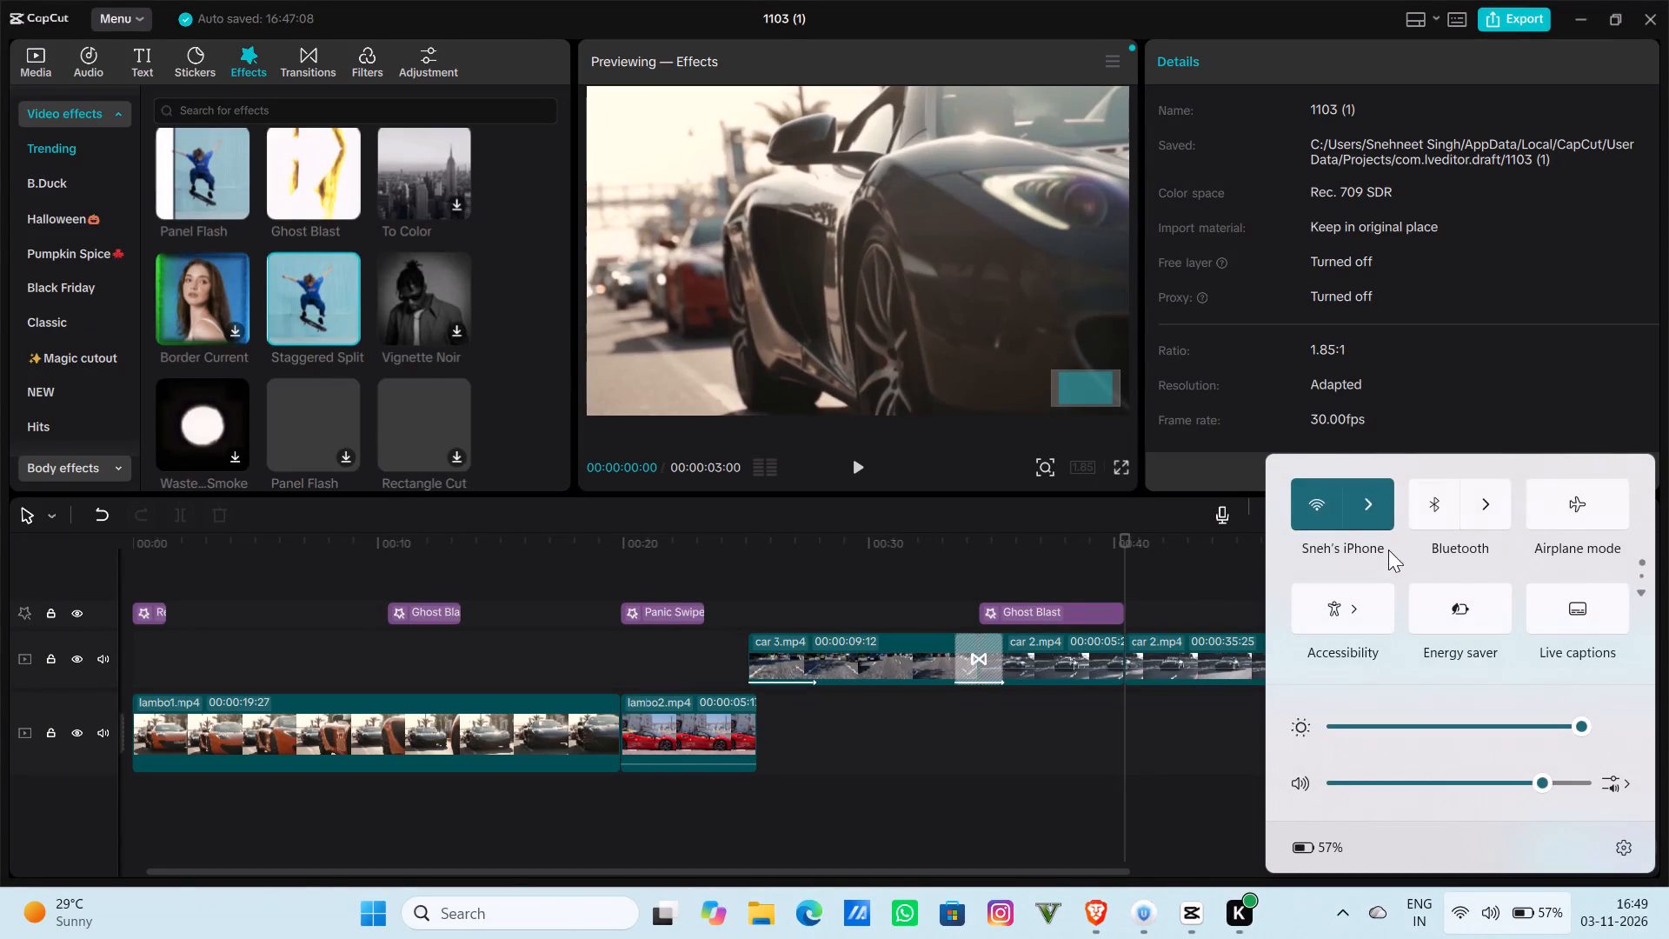
{"action": "left_click", "coordinate": [1370, 522]}
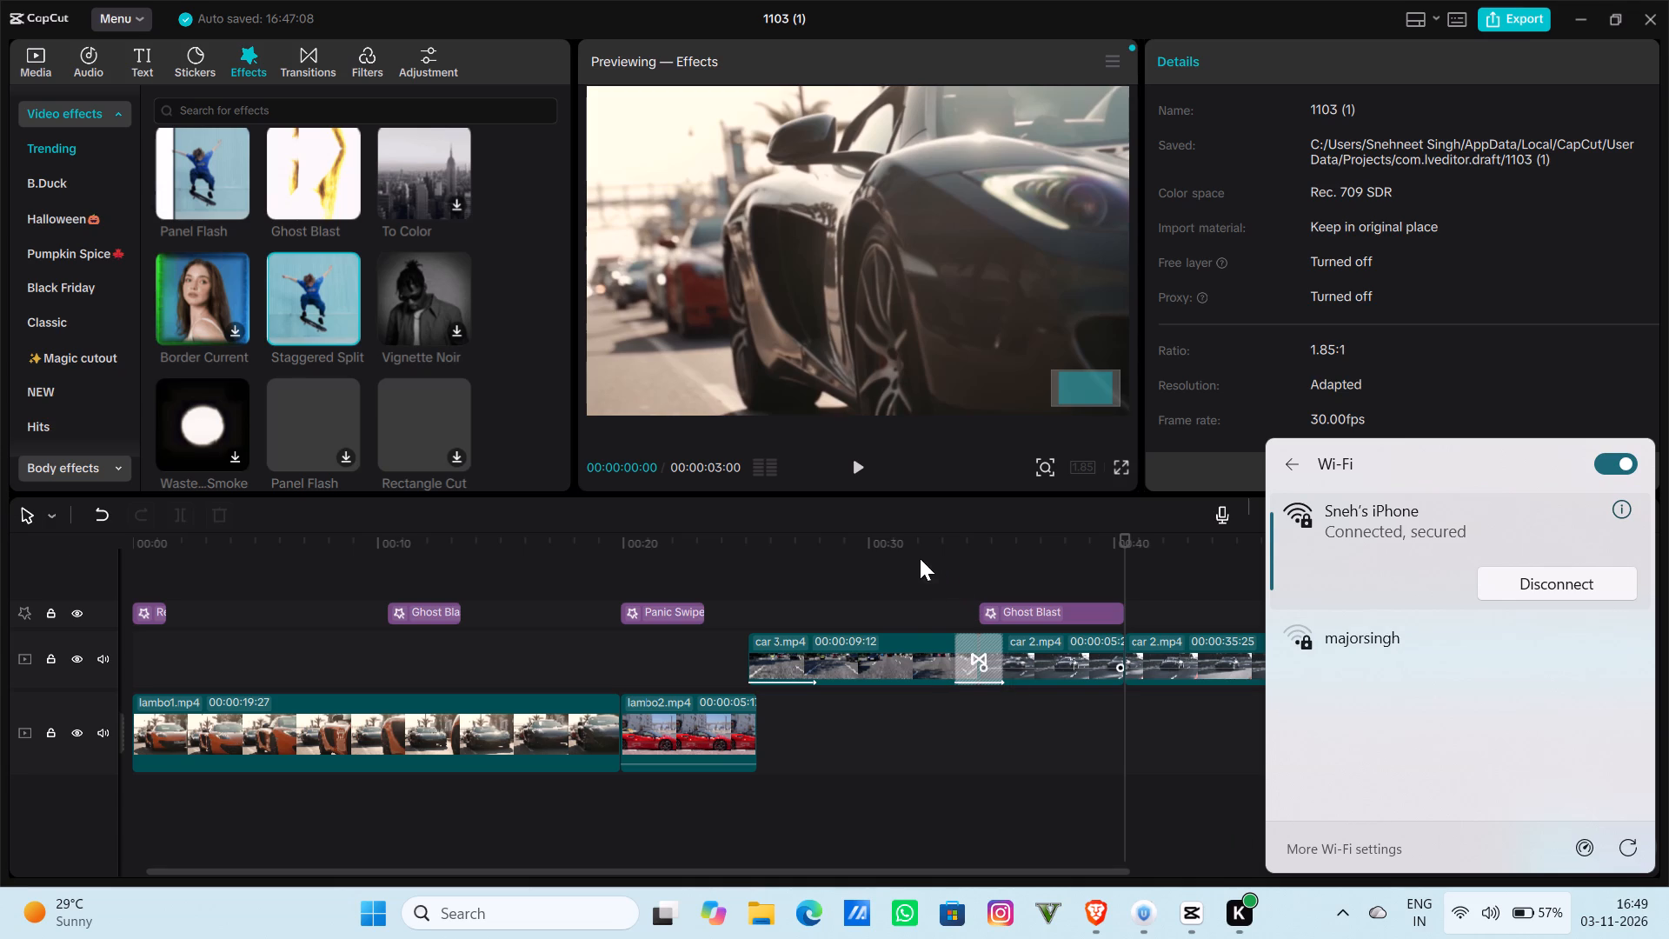
{"action": "left_click", "coordinate": [859, 457]}
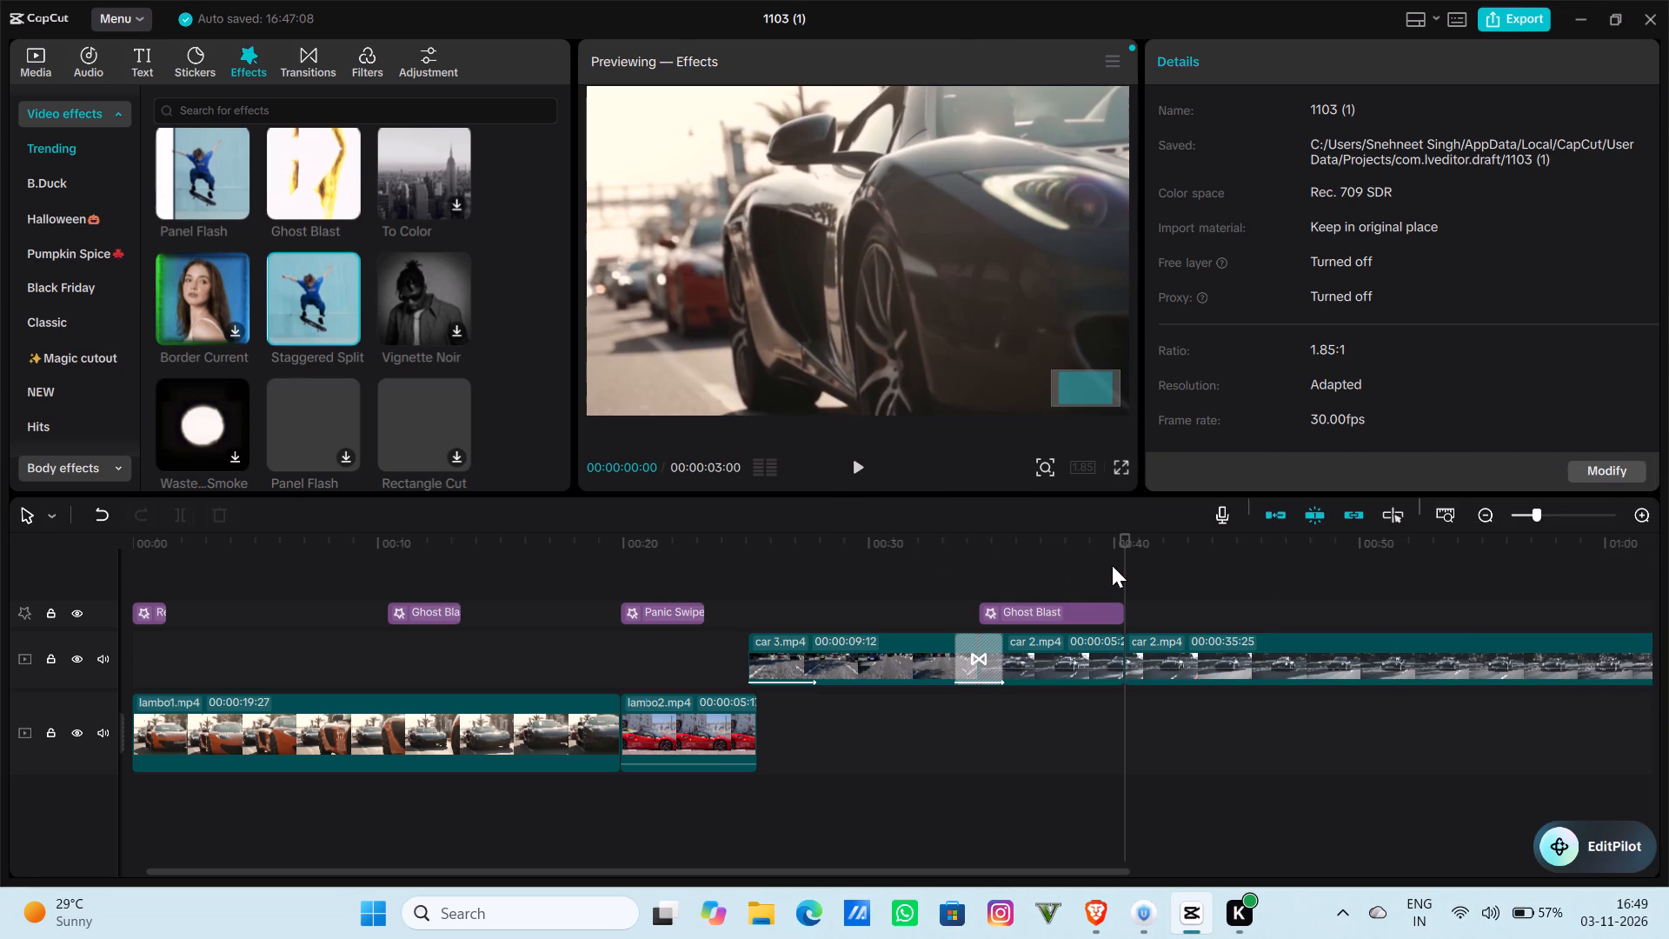
Play the timeline from 00:00:00:00 to review the edit from its opening.
{"action": "left_click_drag", "start_coordinate": [1121, 576], "coordinate": [668, 553]}
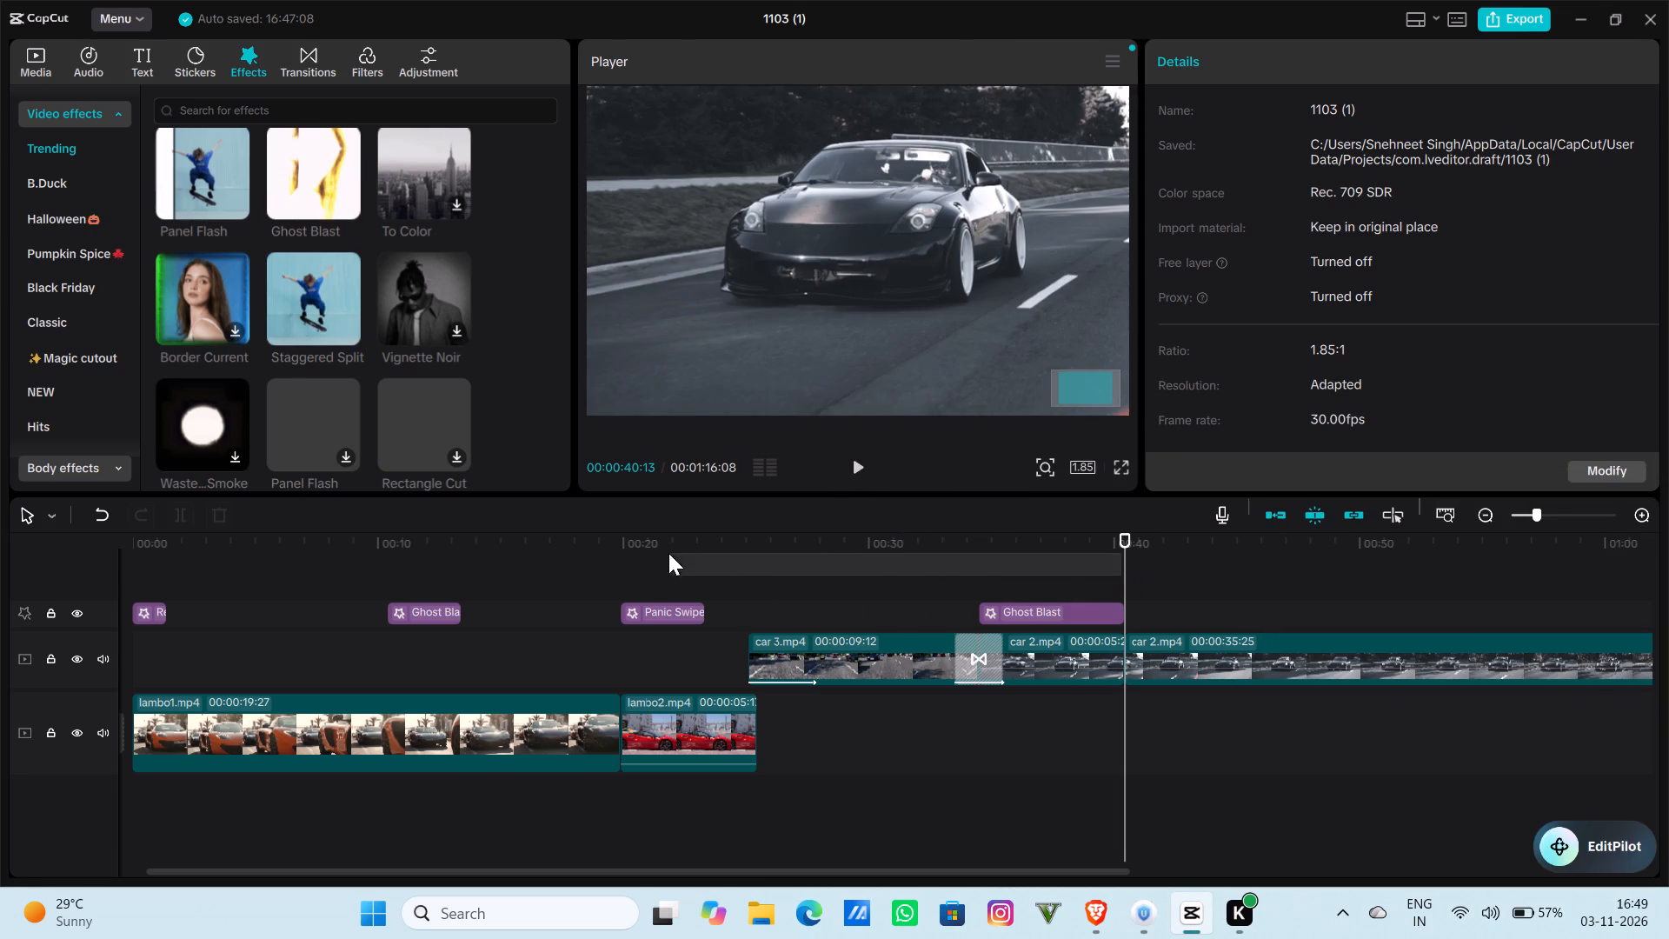
{"action": "left_click_drag", "start_coordinate": [668, 553], "coordinate": [670, 552]}
{"action": "left_click_drag", "start_coordinate": [770, 542], "coordinate": [0, 557]}
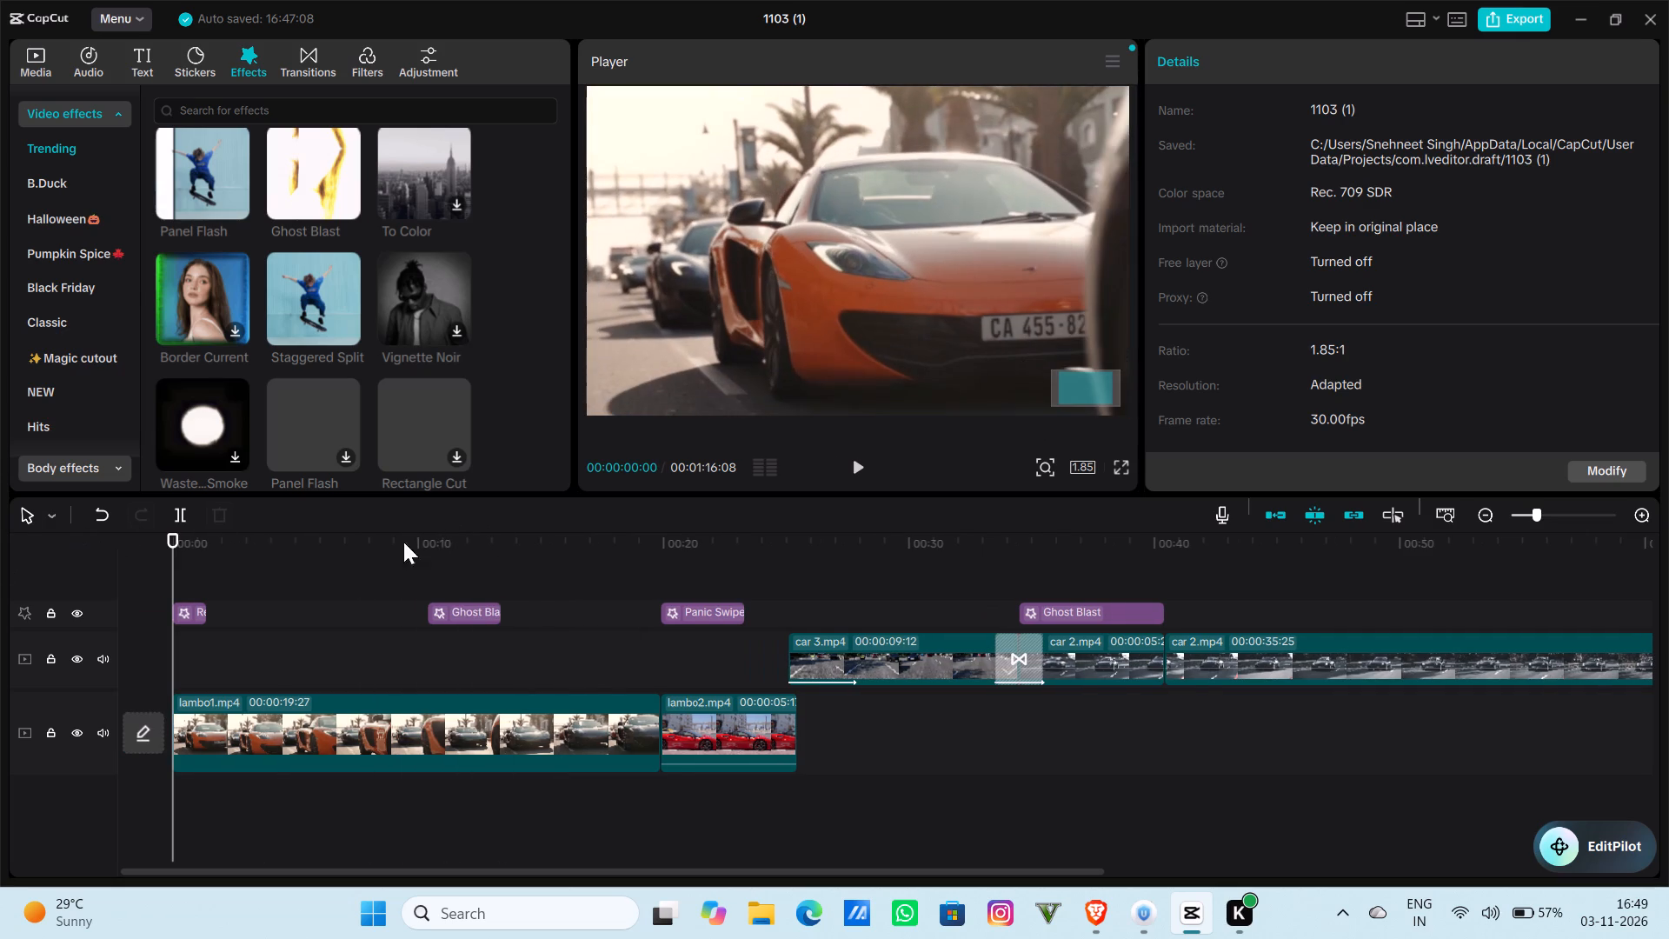
{"action": "left_click", "coordinate": [864, 474]}
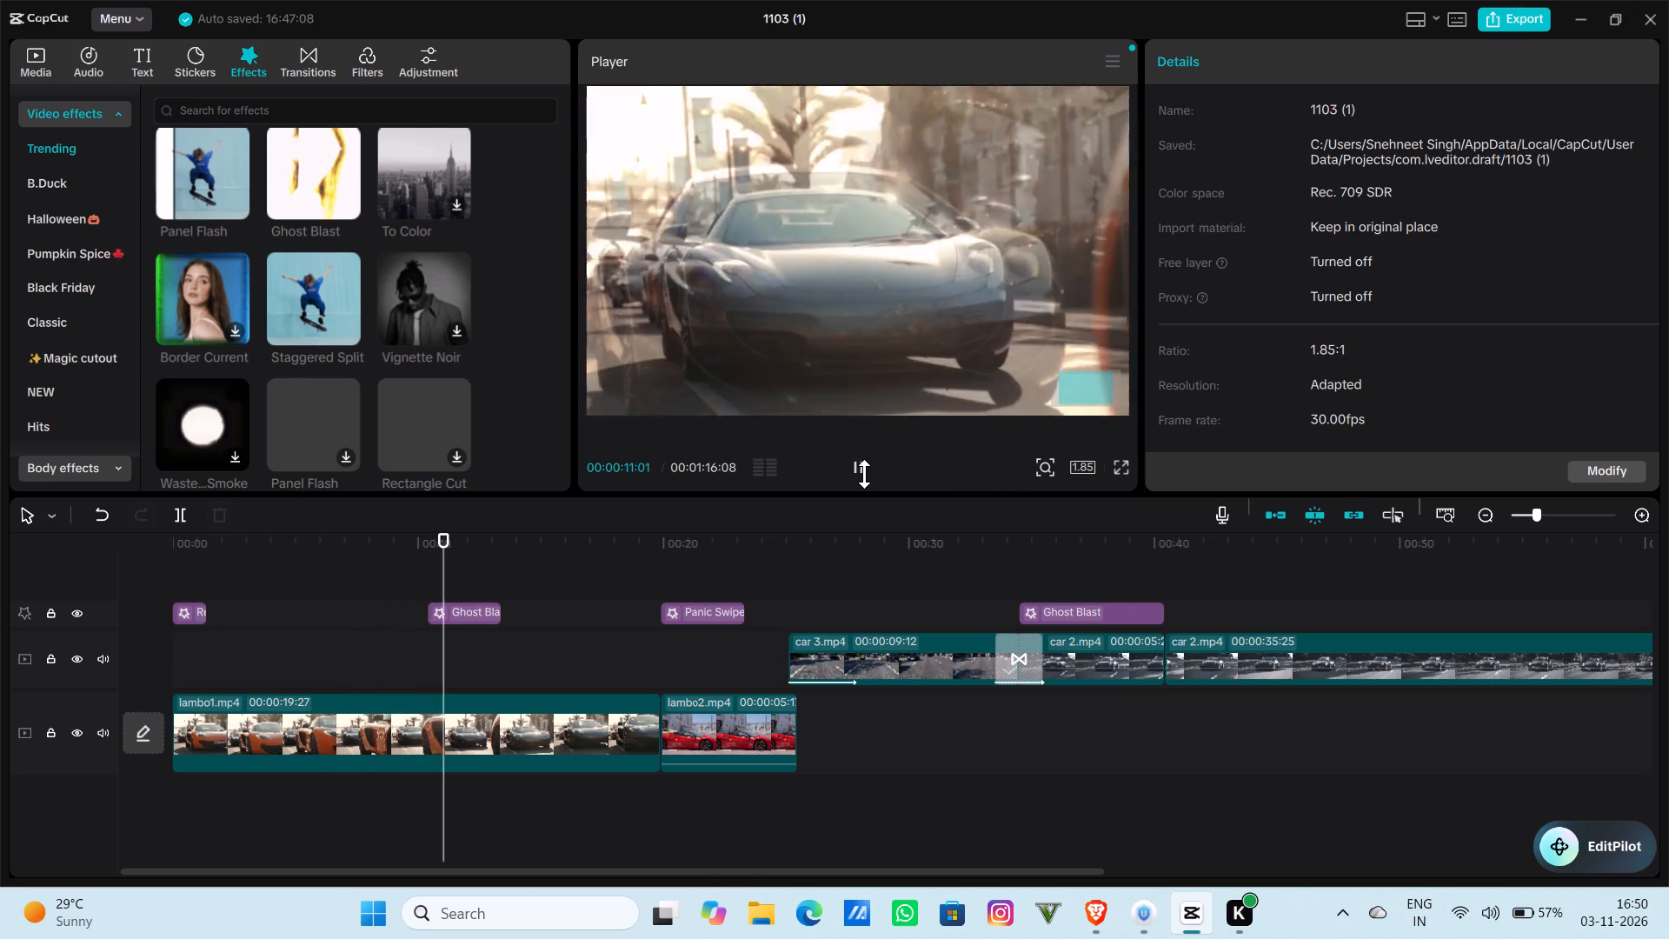
Switch the computer's Wi-Fi connection to the bsnl_6g network.
{"action": "left_click", "coordinate": [1460, 894]}
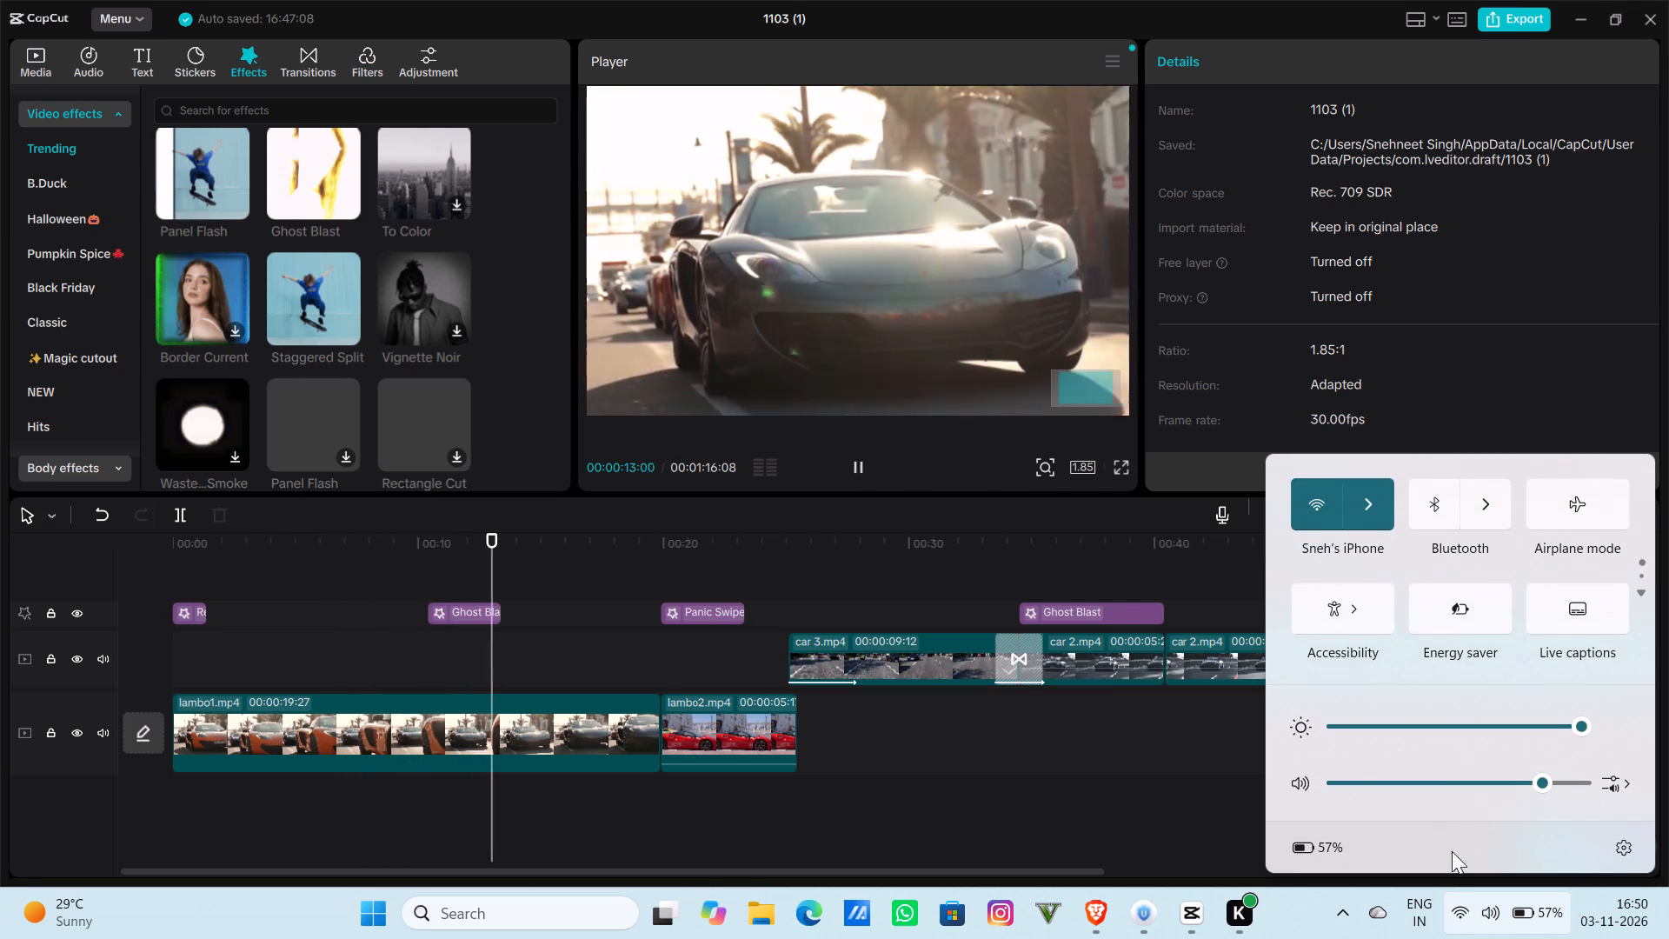
{"action": "left_click", "coordinate": [1357, 512]}
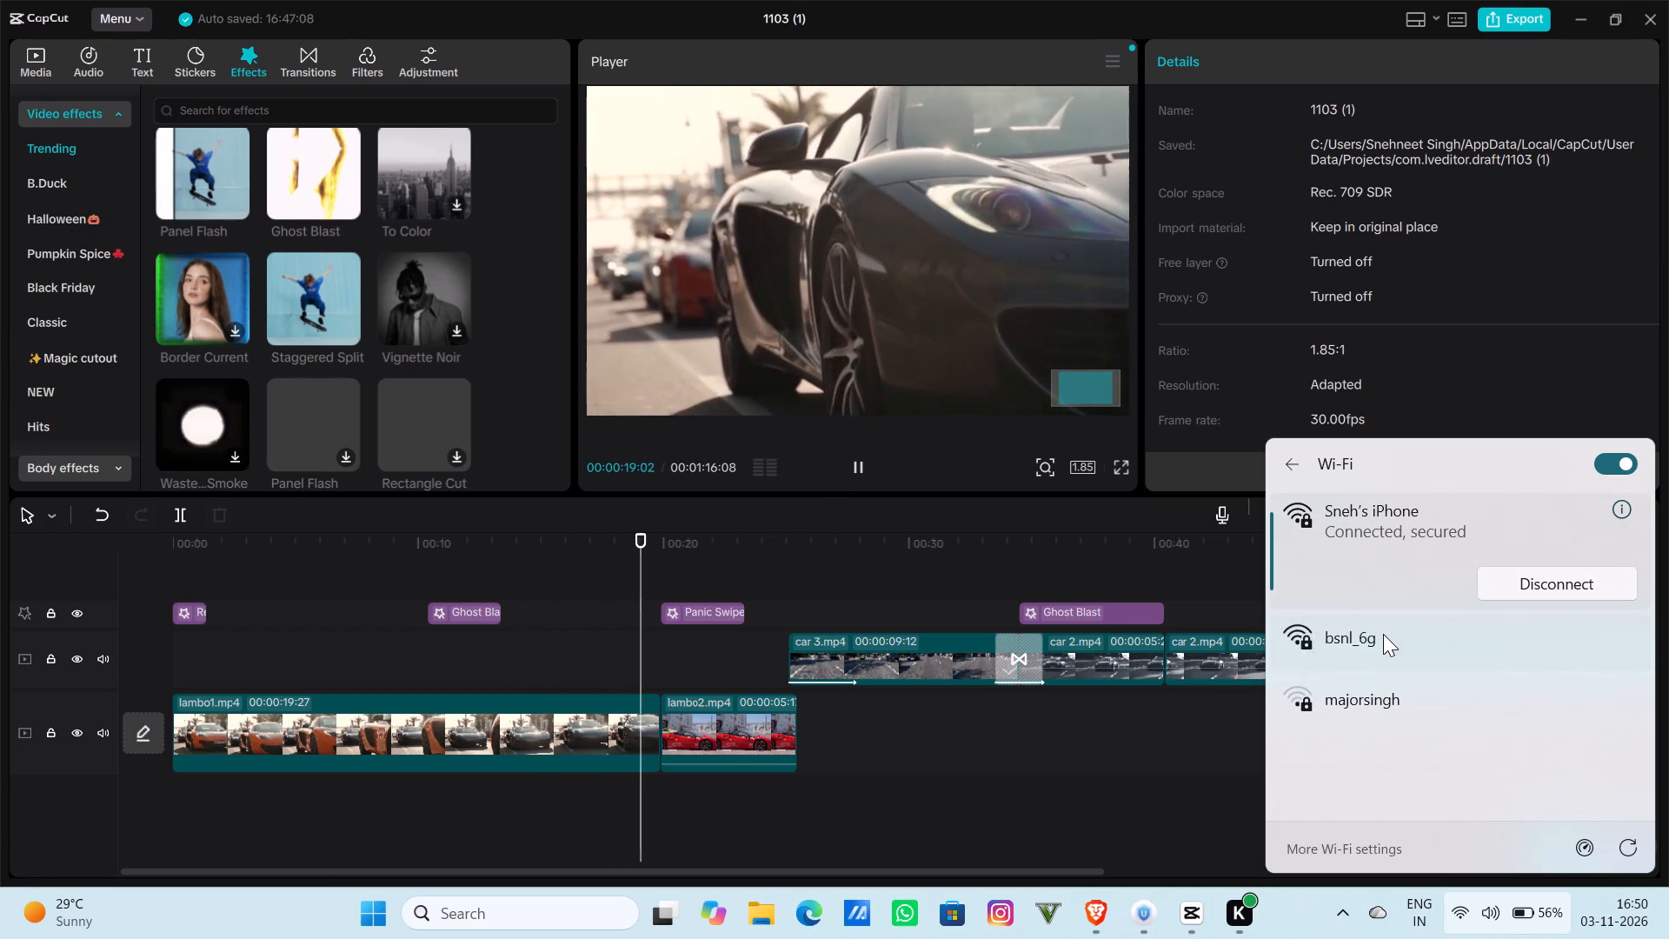
{"action": "left_click", "coordinate": [1383, 634]}
{"action": "left_click", "coordinate": [1527, 671]}
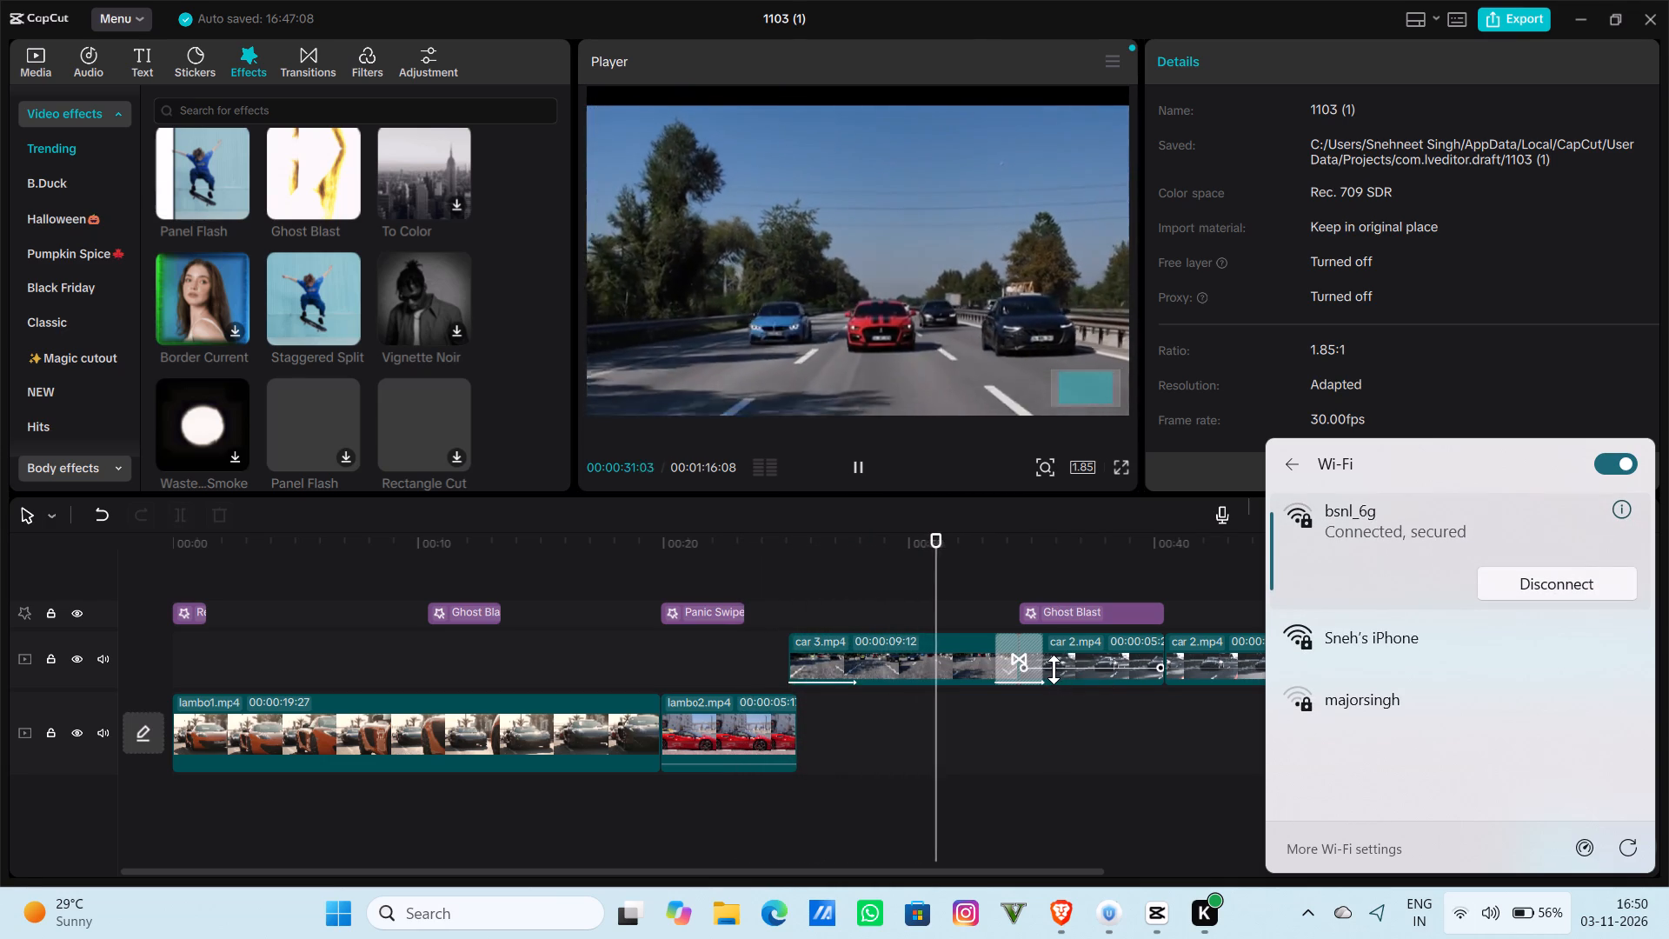
{"action": "left_click", "coordinate": [961, 331]}
Play through the cut into car 2.mp4, and return the playhead to 00:00:40:13, where the two car 2.mp4 segments meet.
{"action": "left_click", "coordinate": [863, 463]}
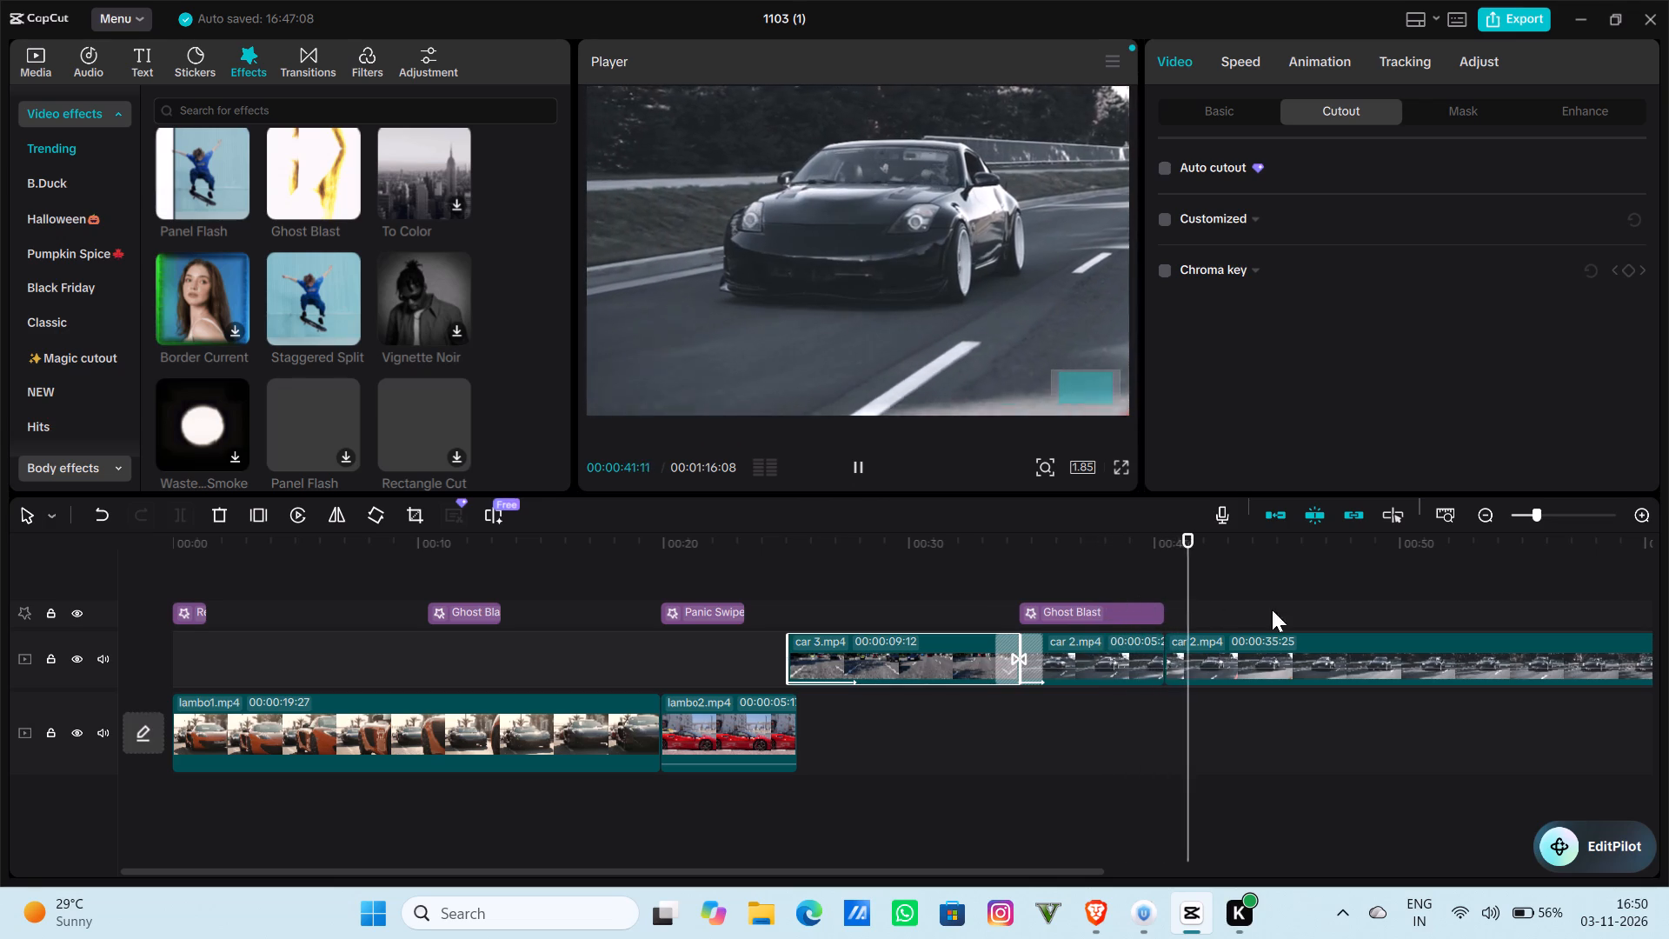
{"action": "left_click_drag", "start_coordinate": [1199, 533], "coordinate": [1163, 517]}
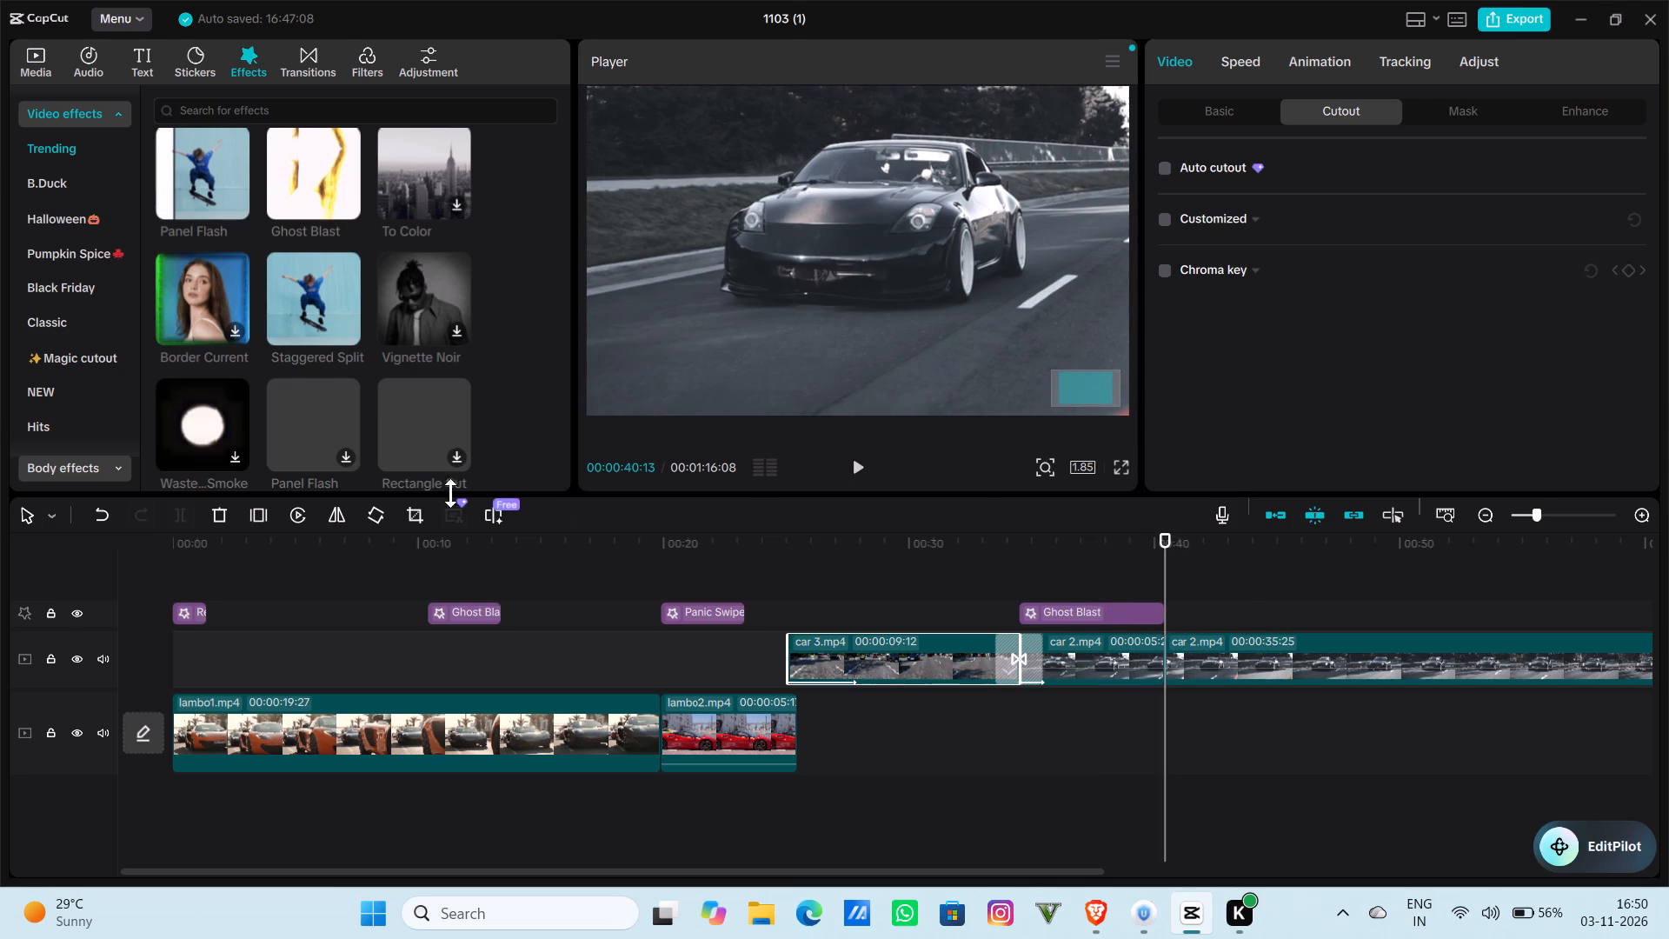
Add the Staggered Split video effect at 00:00:40:13, above the start of the second car 2.mp4 segment.
{"action": "left_click", "coordinate": [342, 332]}
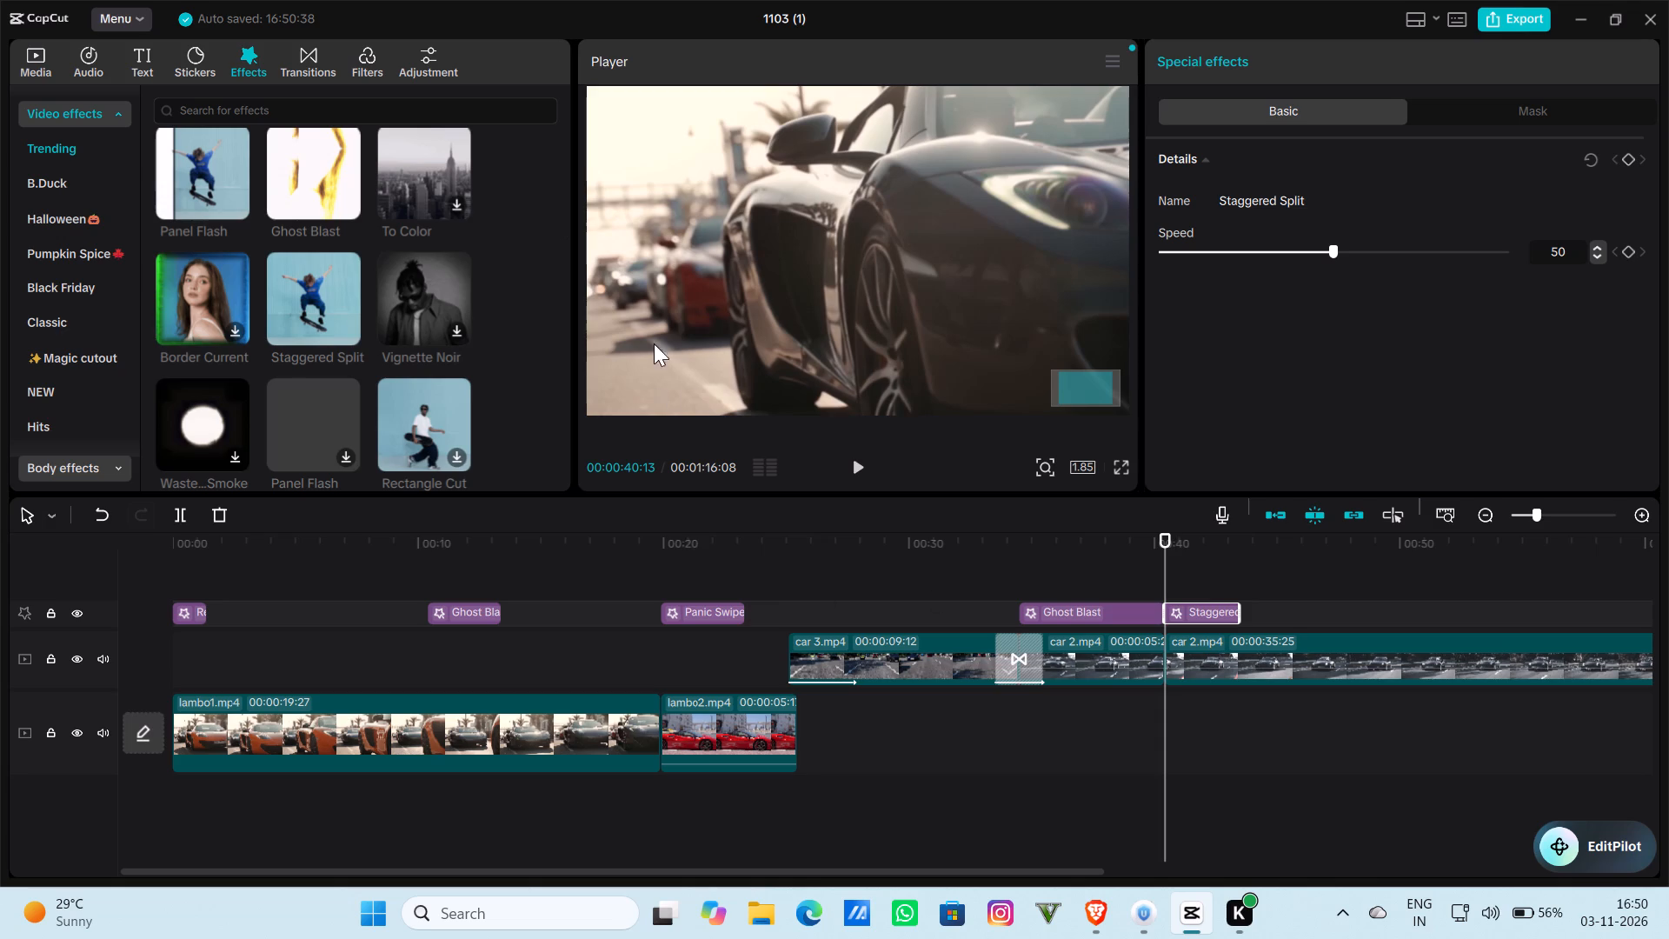
Play back the section around the cut between the car 2.mp4 segments to review the Staggered Split effect.
{"action": "left_click", "coordinate": [859, 469]}
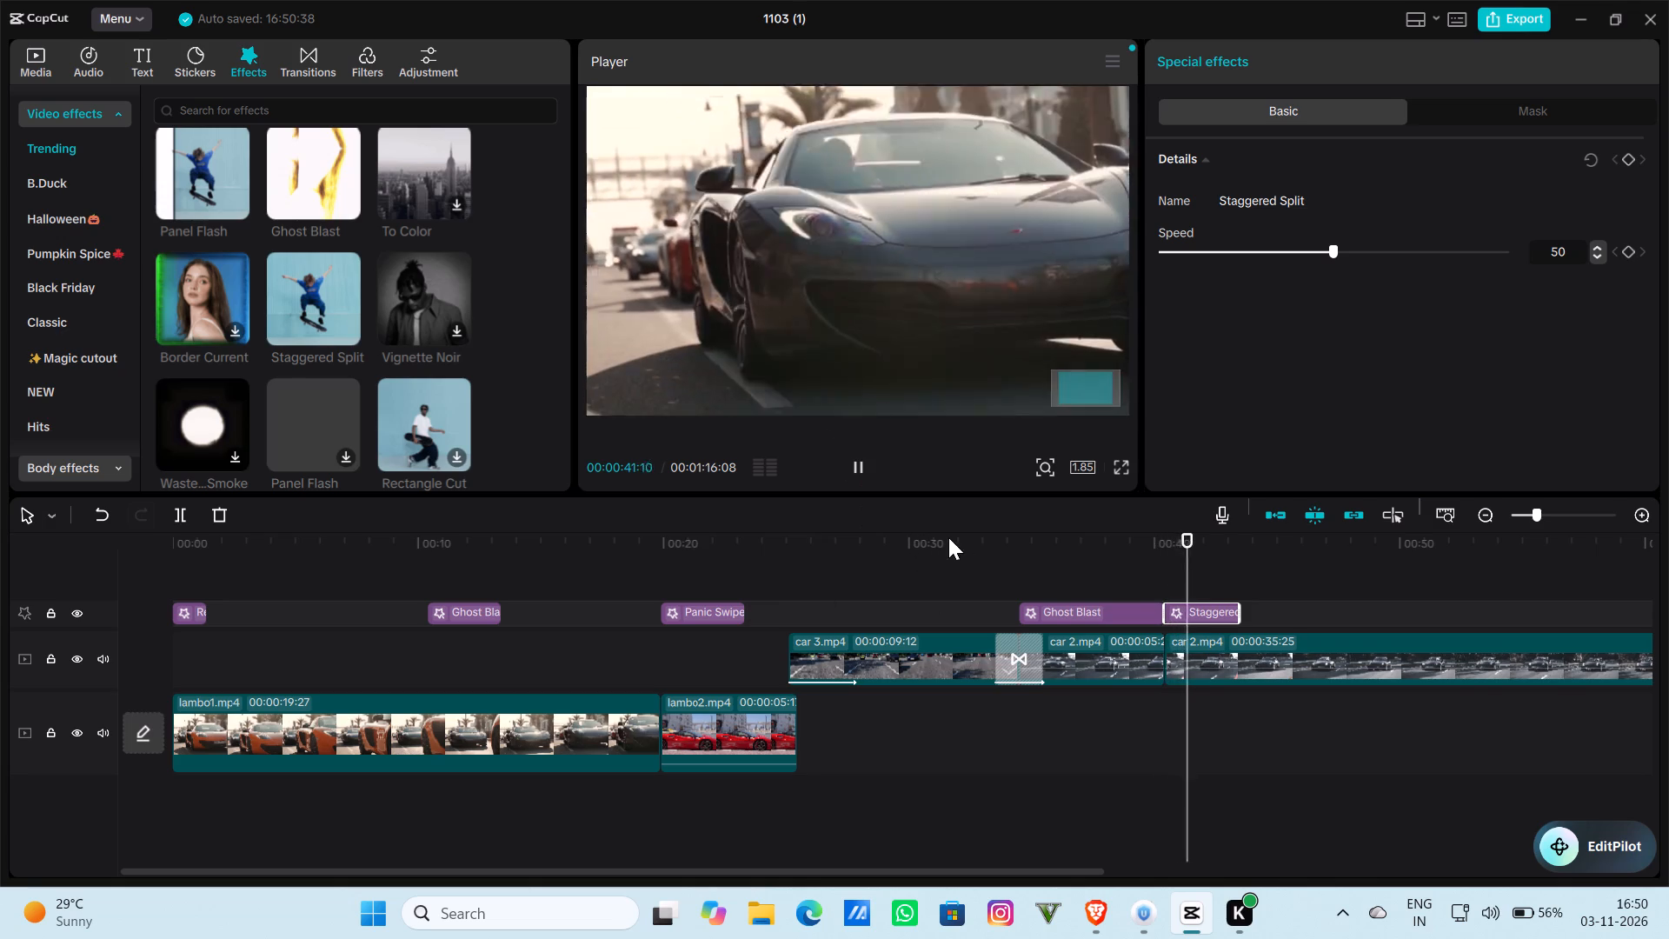
{"action": "left_click_drag", "start_coordinate": [971, 537], "coordinate": [1085, 538]}
{"action": "left_click", "coordinate": [845, 464]}
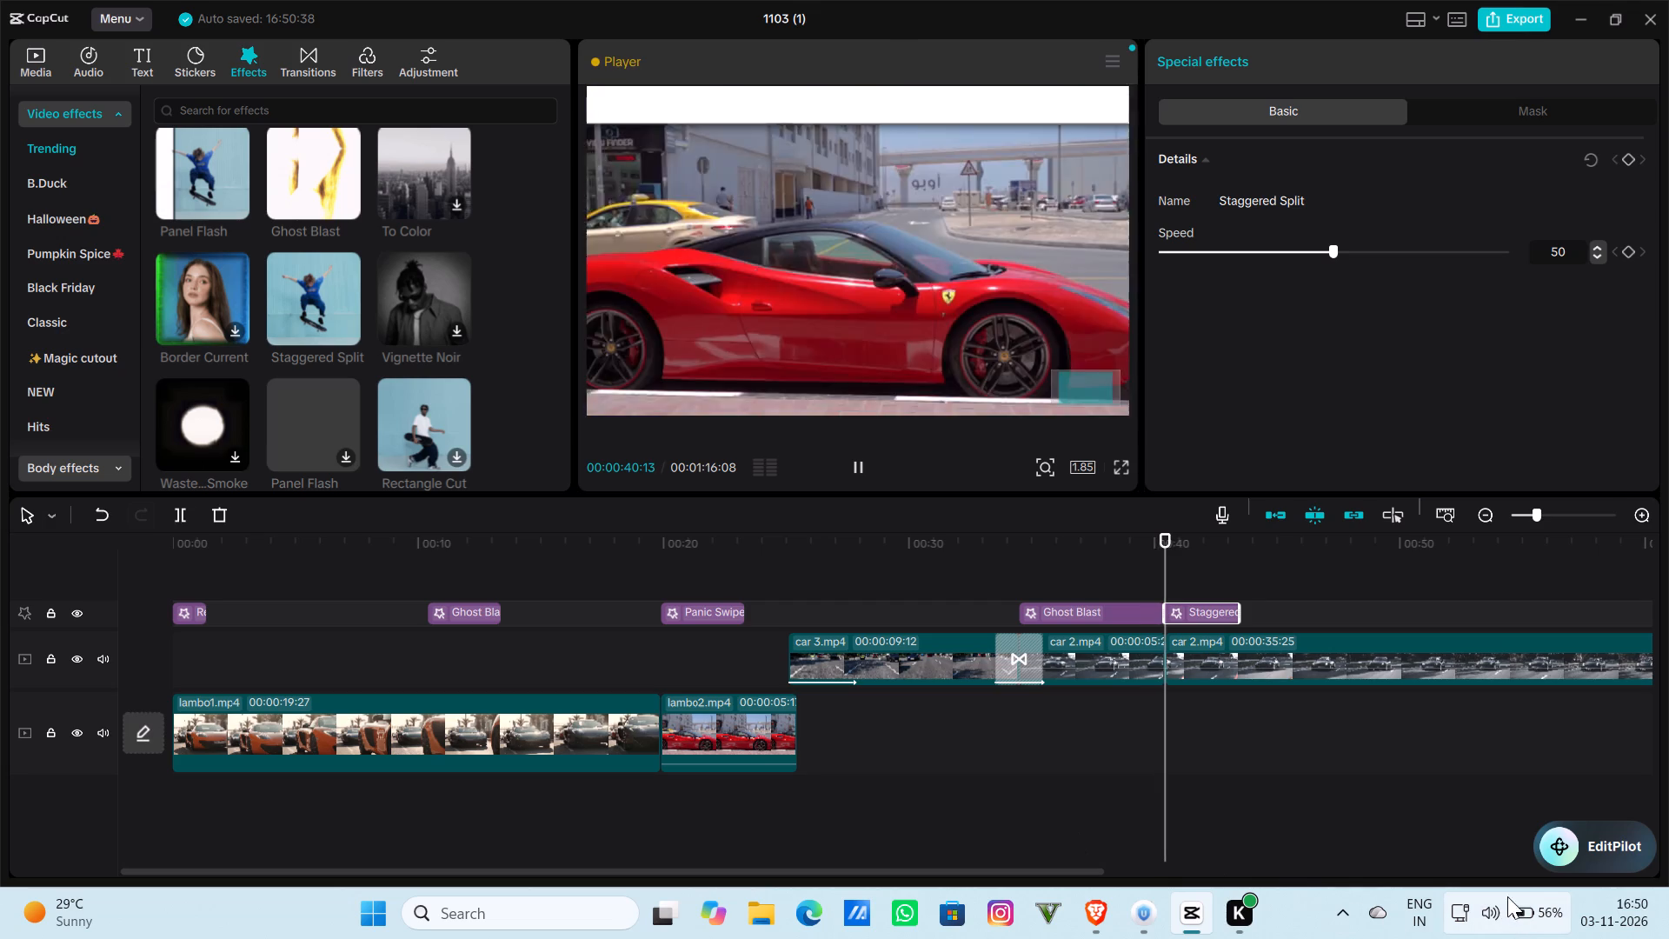
{"action": "left_click", "coordinate": [1458, 899]}
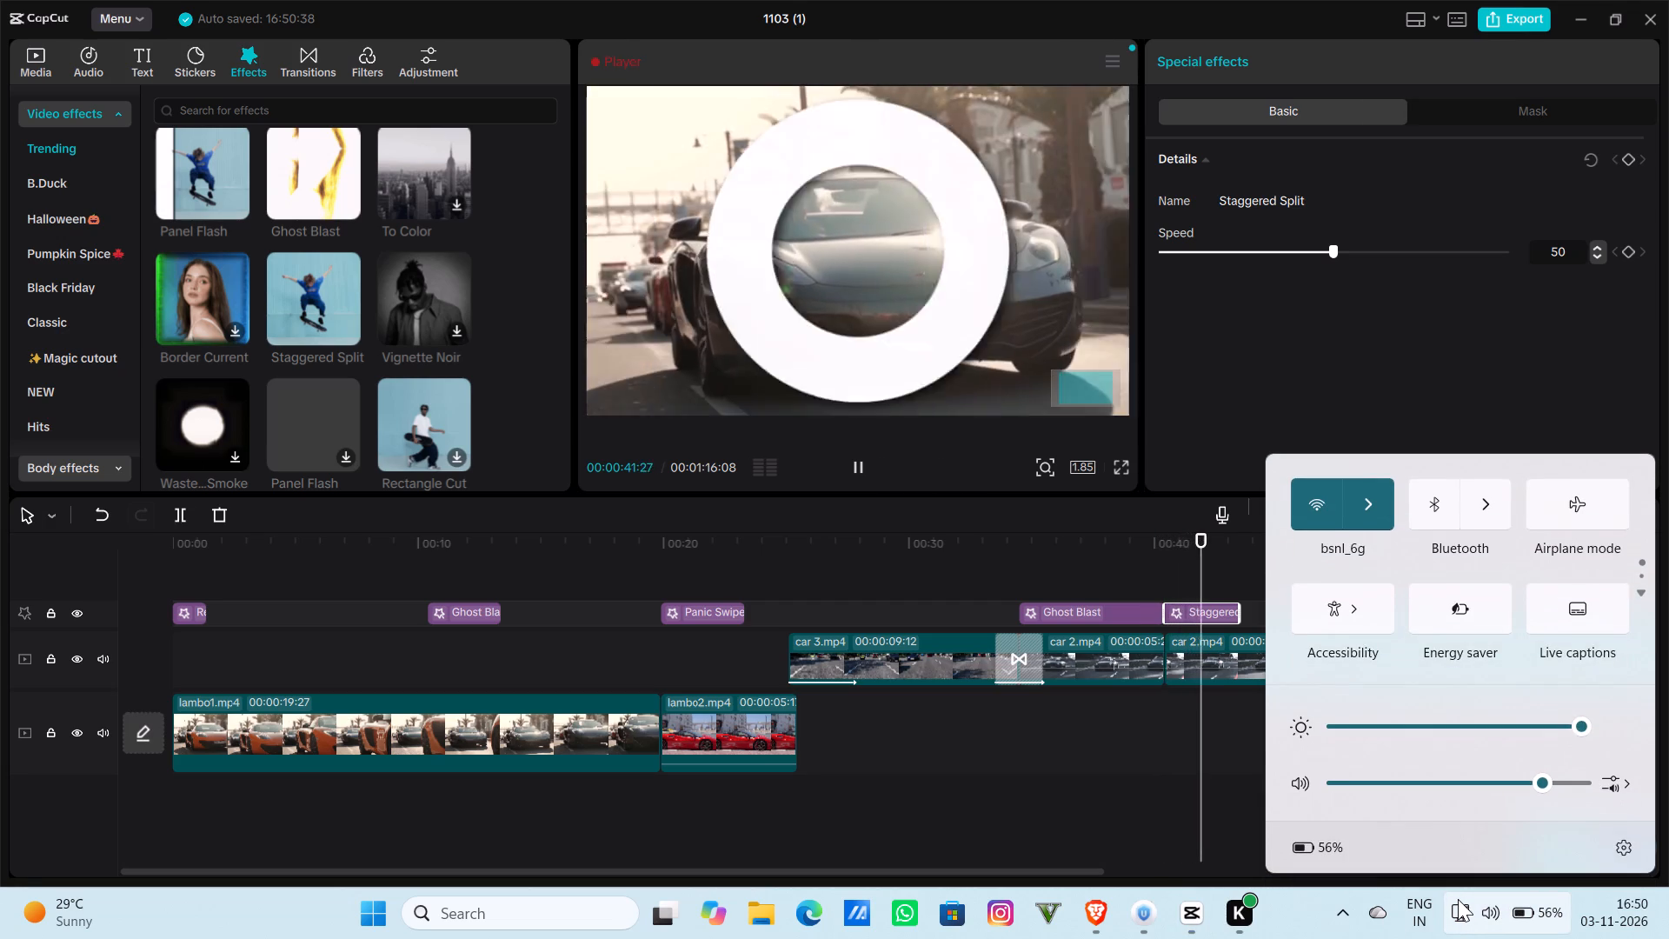
{"action": "left_click", "coordinate": [1458, 899]}
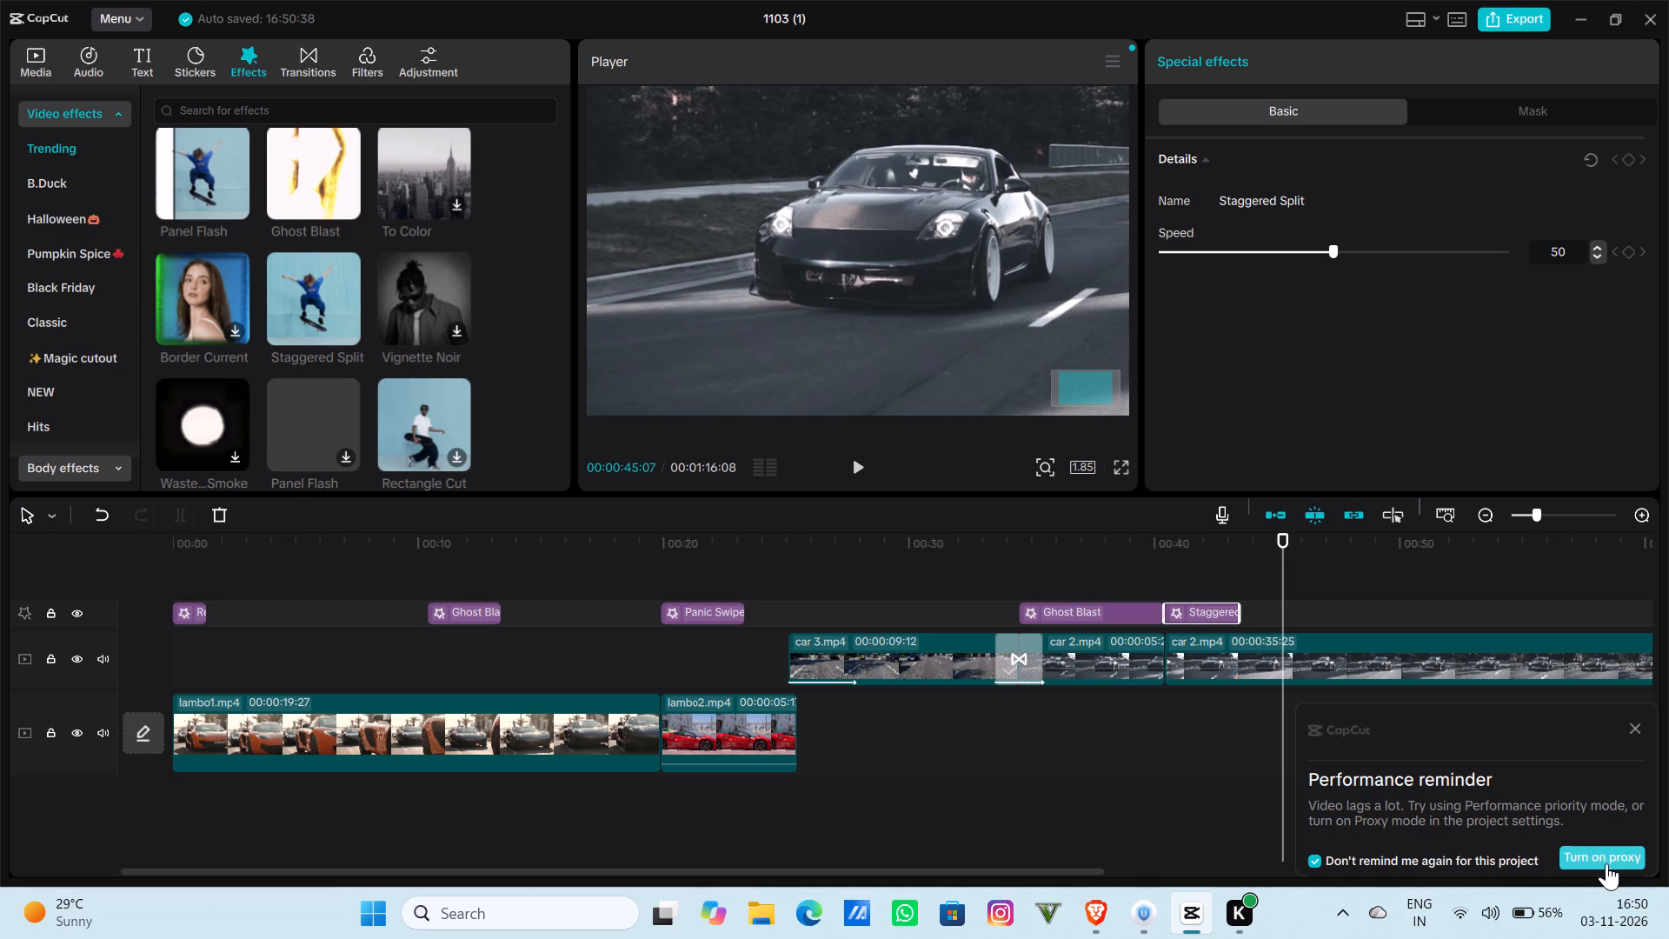
Dismiss the performance reminder without turning on proxy mode.
{"action": "left_click", "coordinate": [1642, 726]}
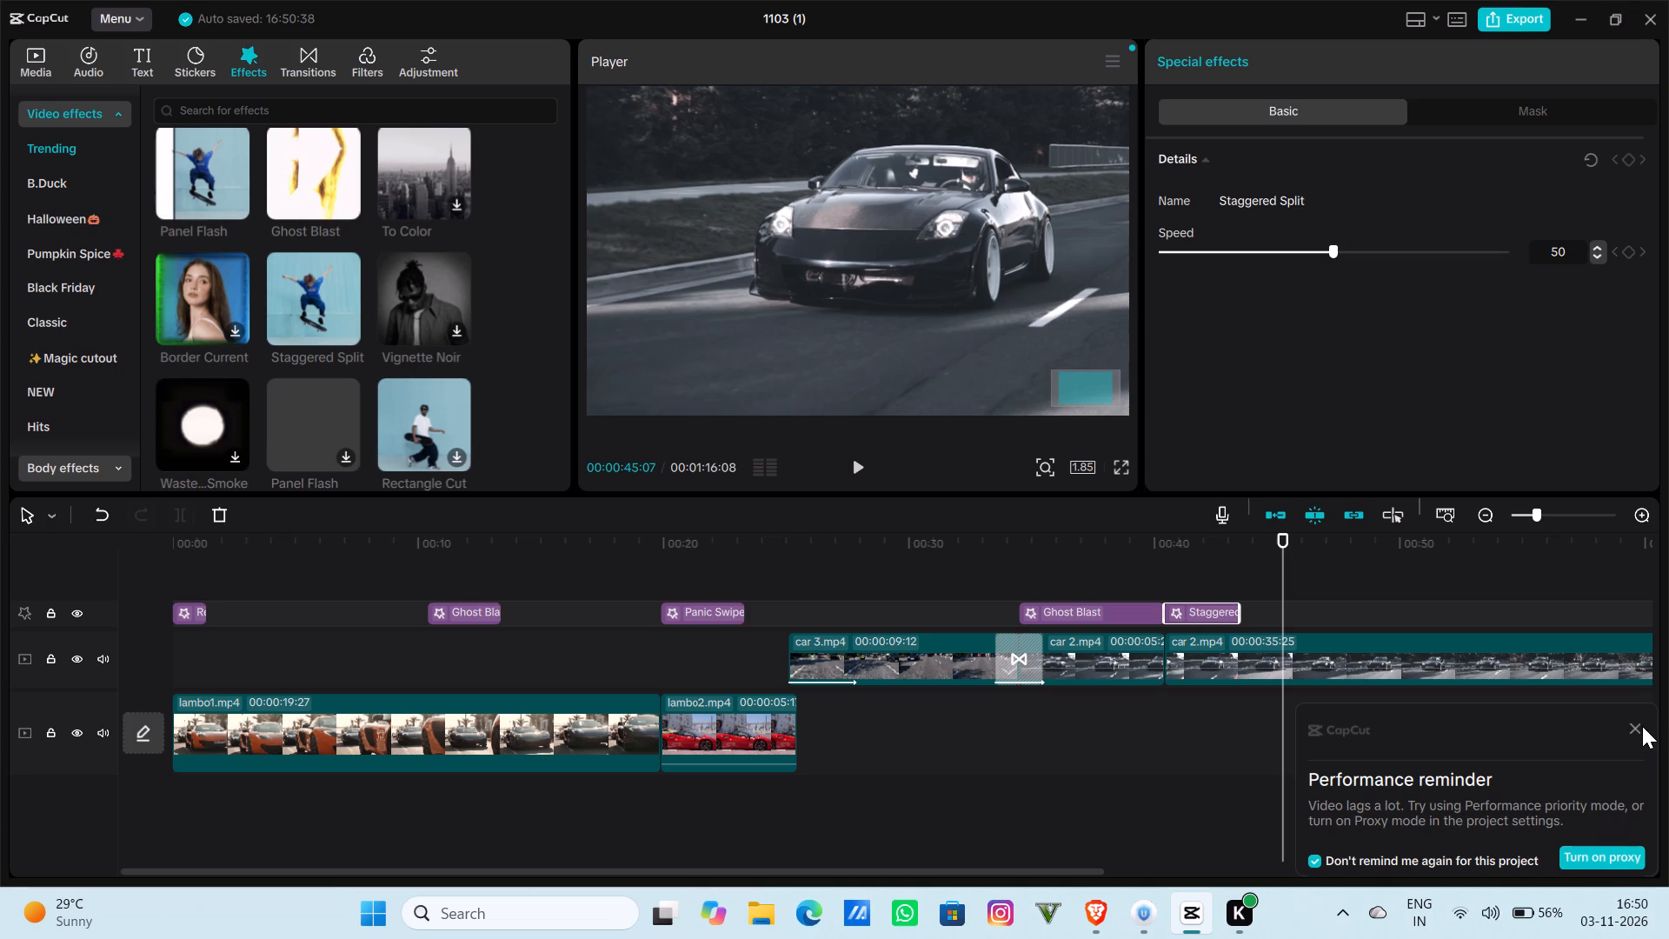
{"action": "left_click", "coordinate": [1638, 726]}
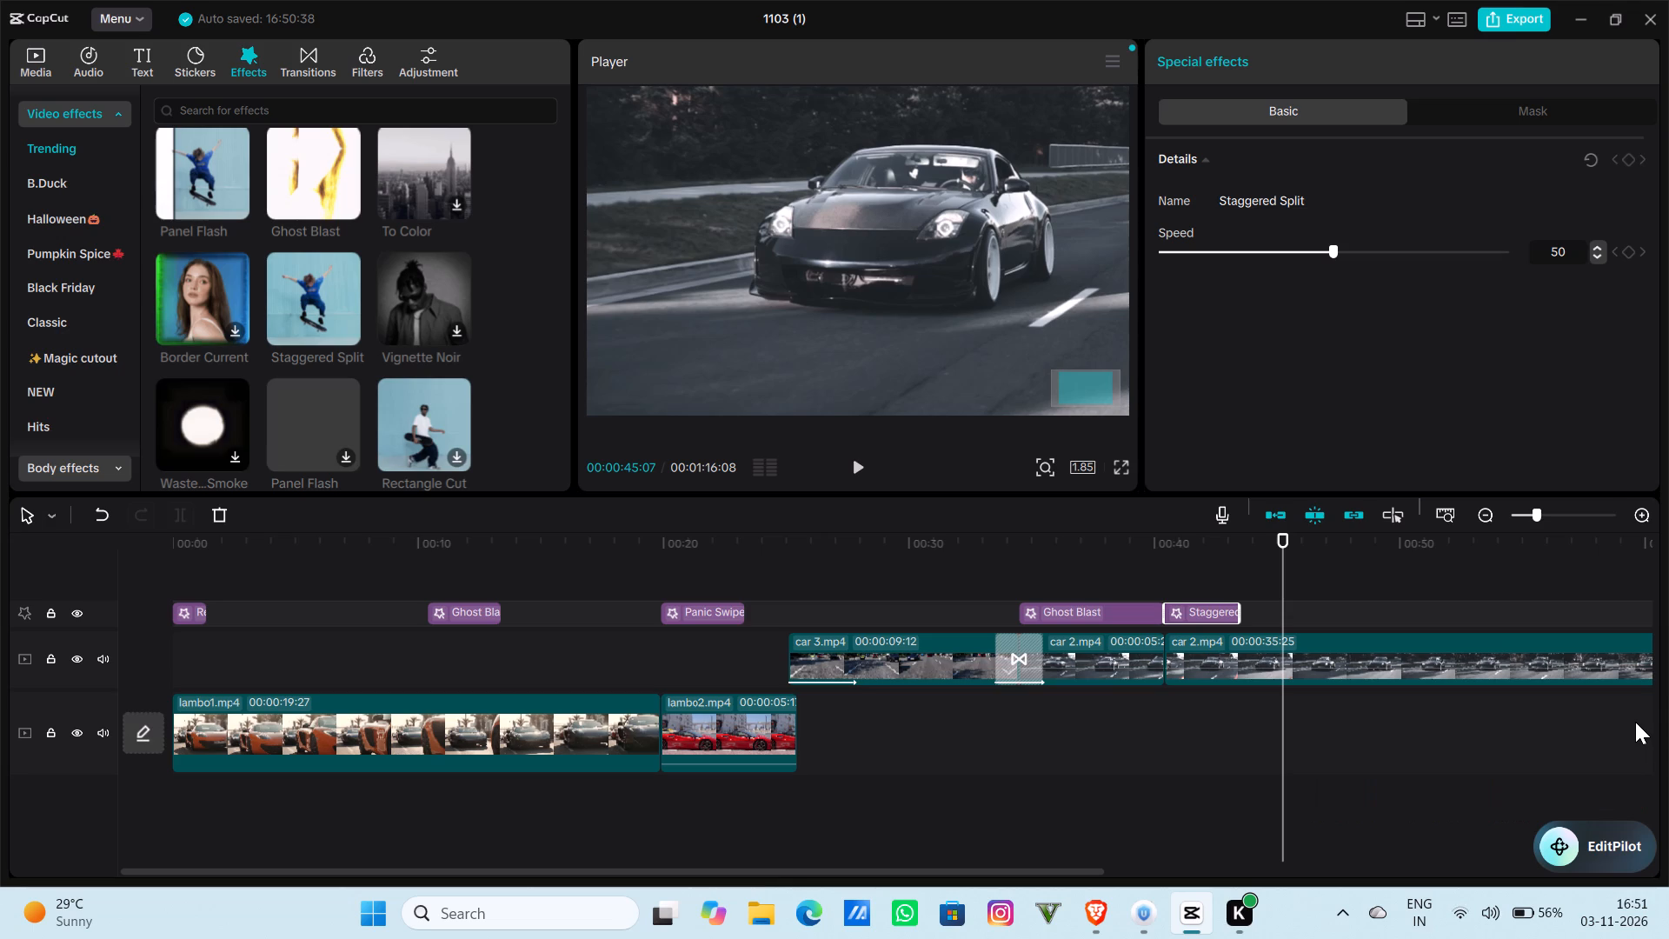
{"action": "left_click", "coordinate": [1635, 722]}
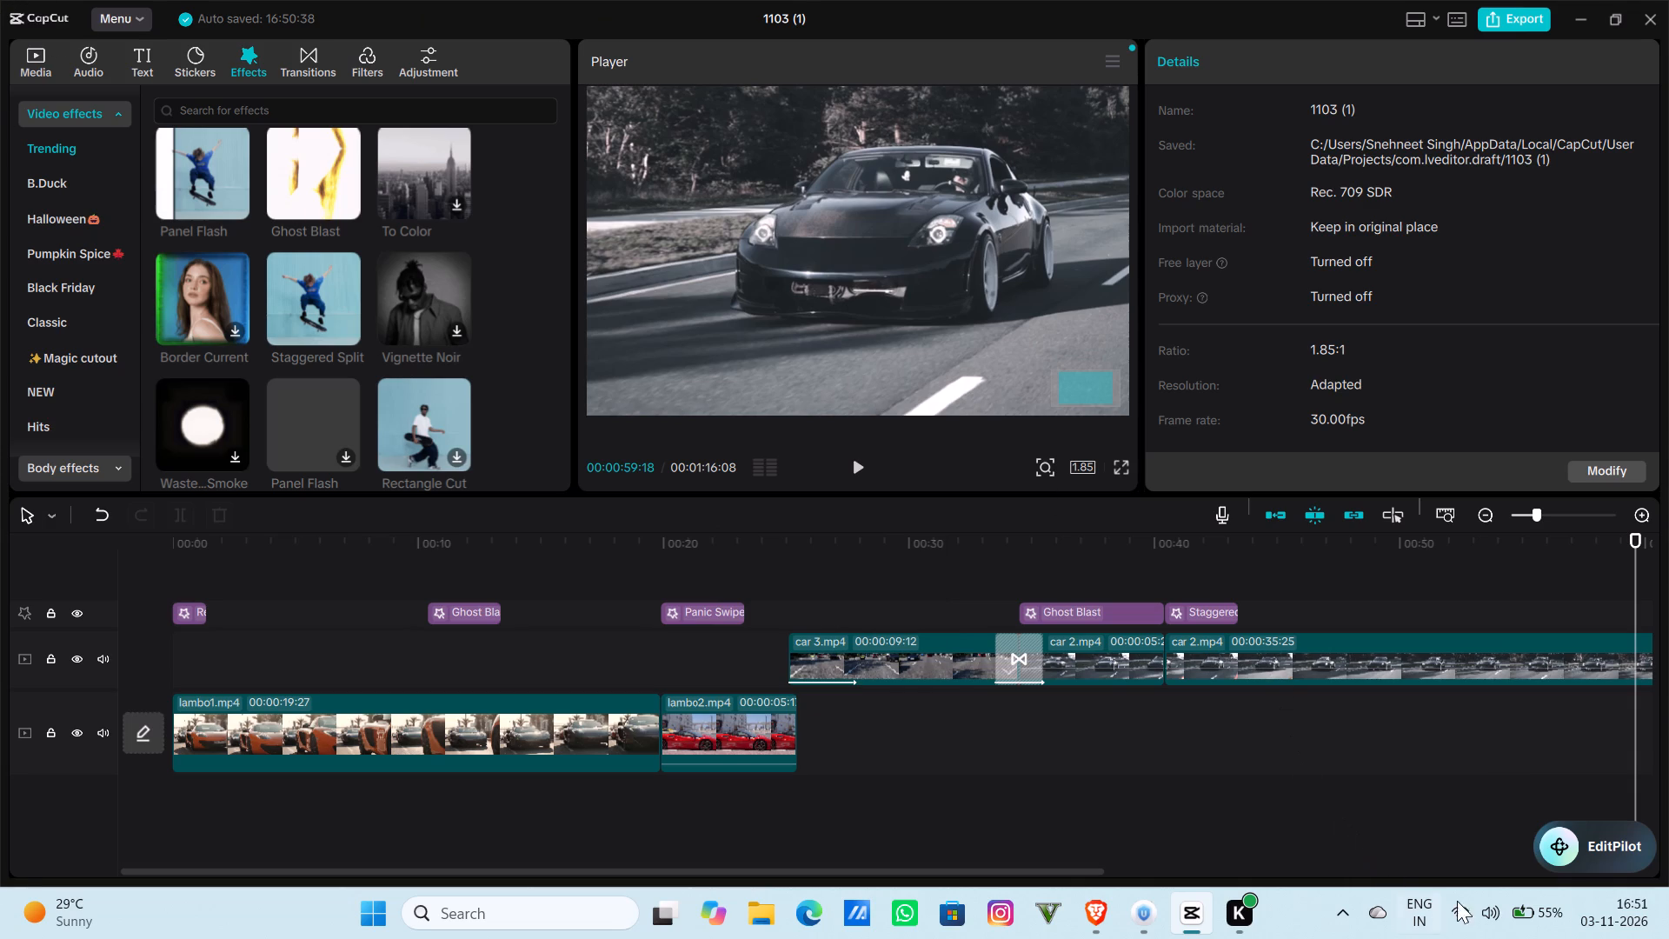
Open the list of available Wi-Fi networks and select the phone's hotspot.
{"action": "left_click", "coordinate": [1515, 929]}
{"action": "left_click", "coordinate": [1373, 501]}
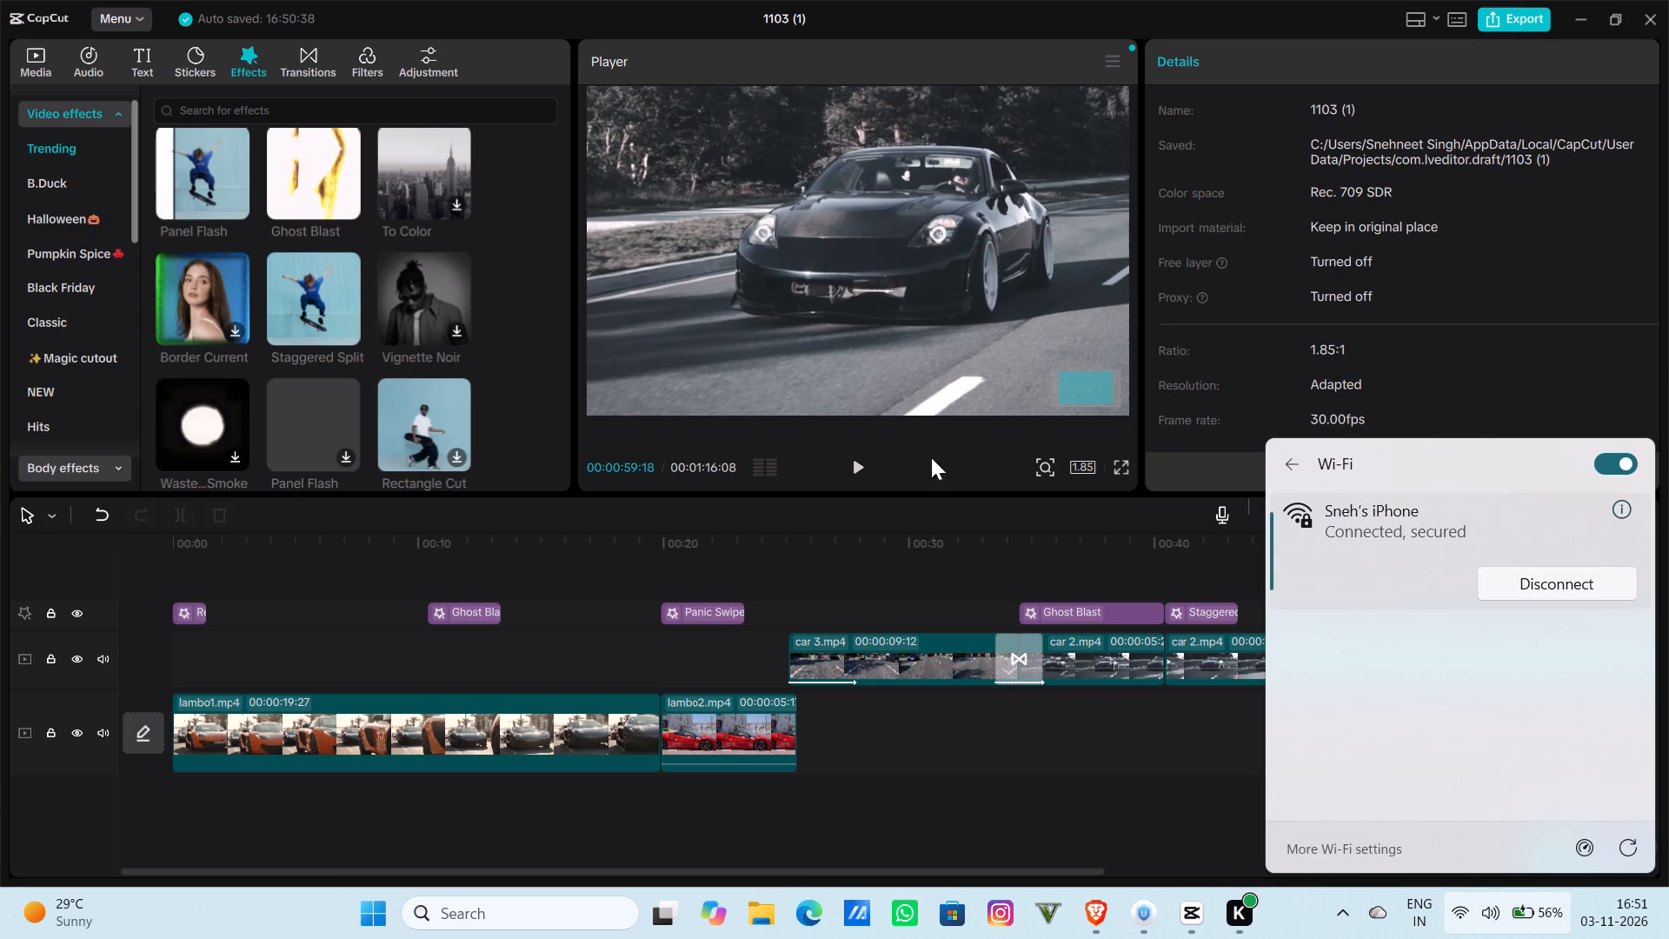
Trim the end of the second car 2.mp4 segment so it lasts 00:00:08:11 and ends at 00:00:48:24.
{"action": "left_click", "coordinate": [868, 469]}
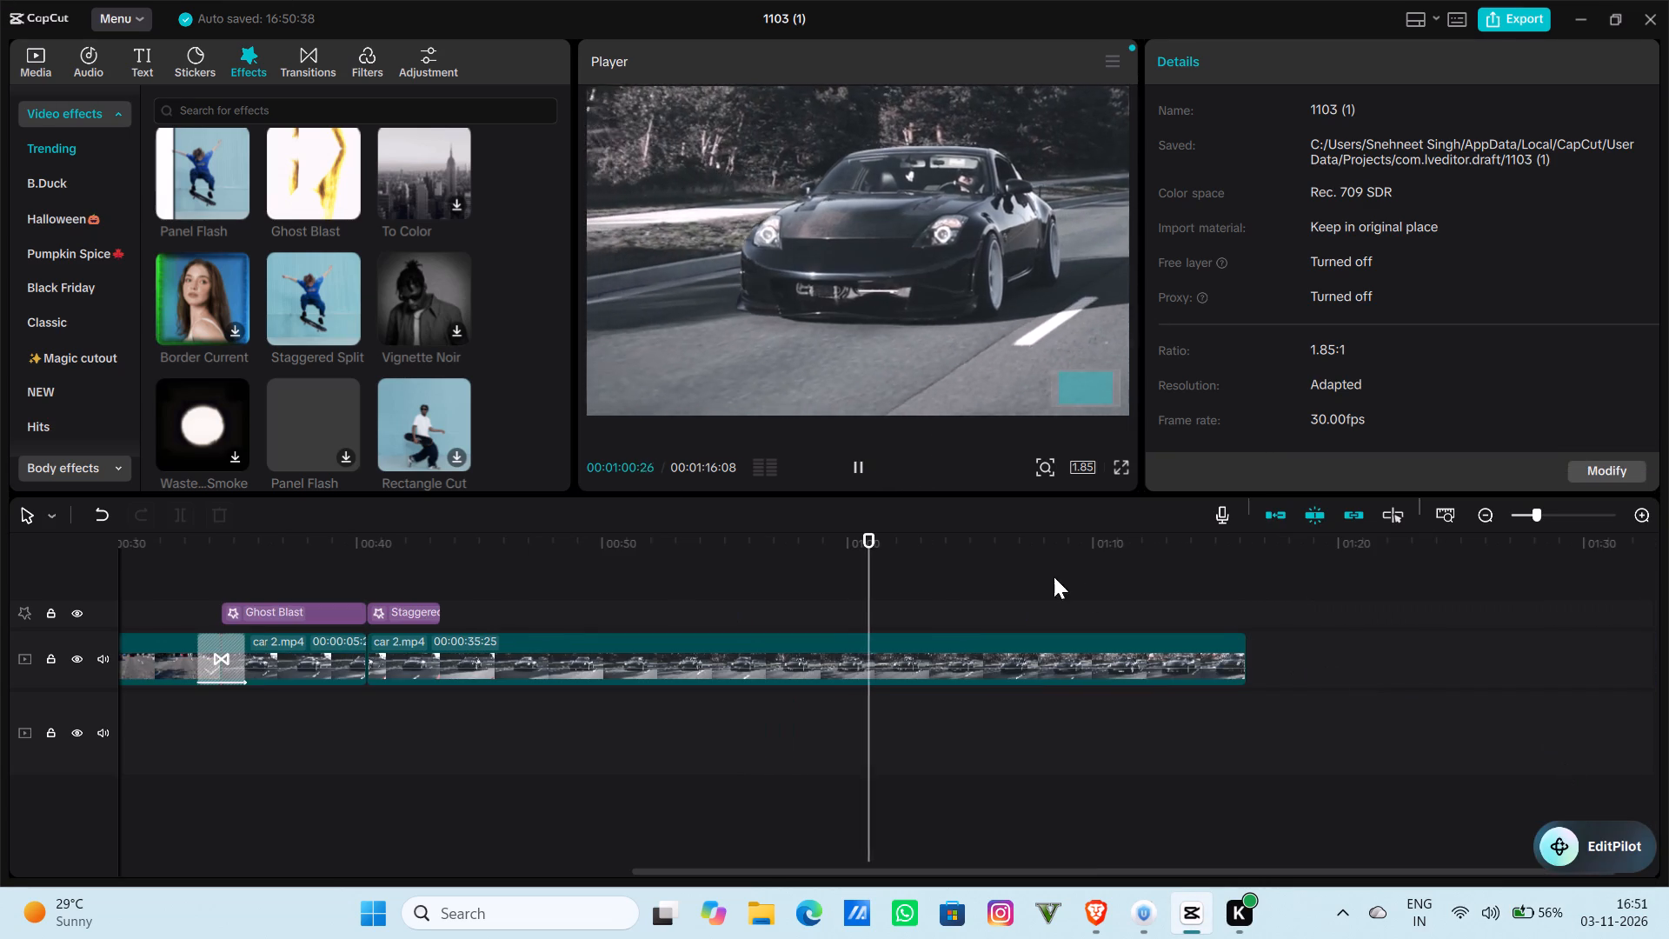
{"action": "left_click_drag", "start_coordinate": [941, 655], "coordinate": [929, 669]}
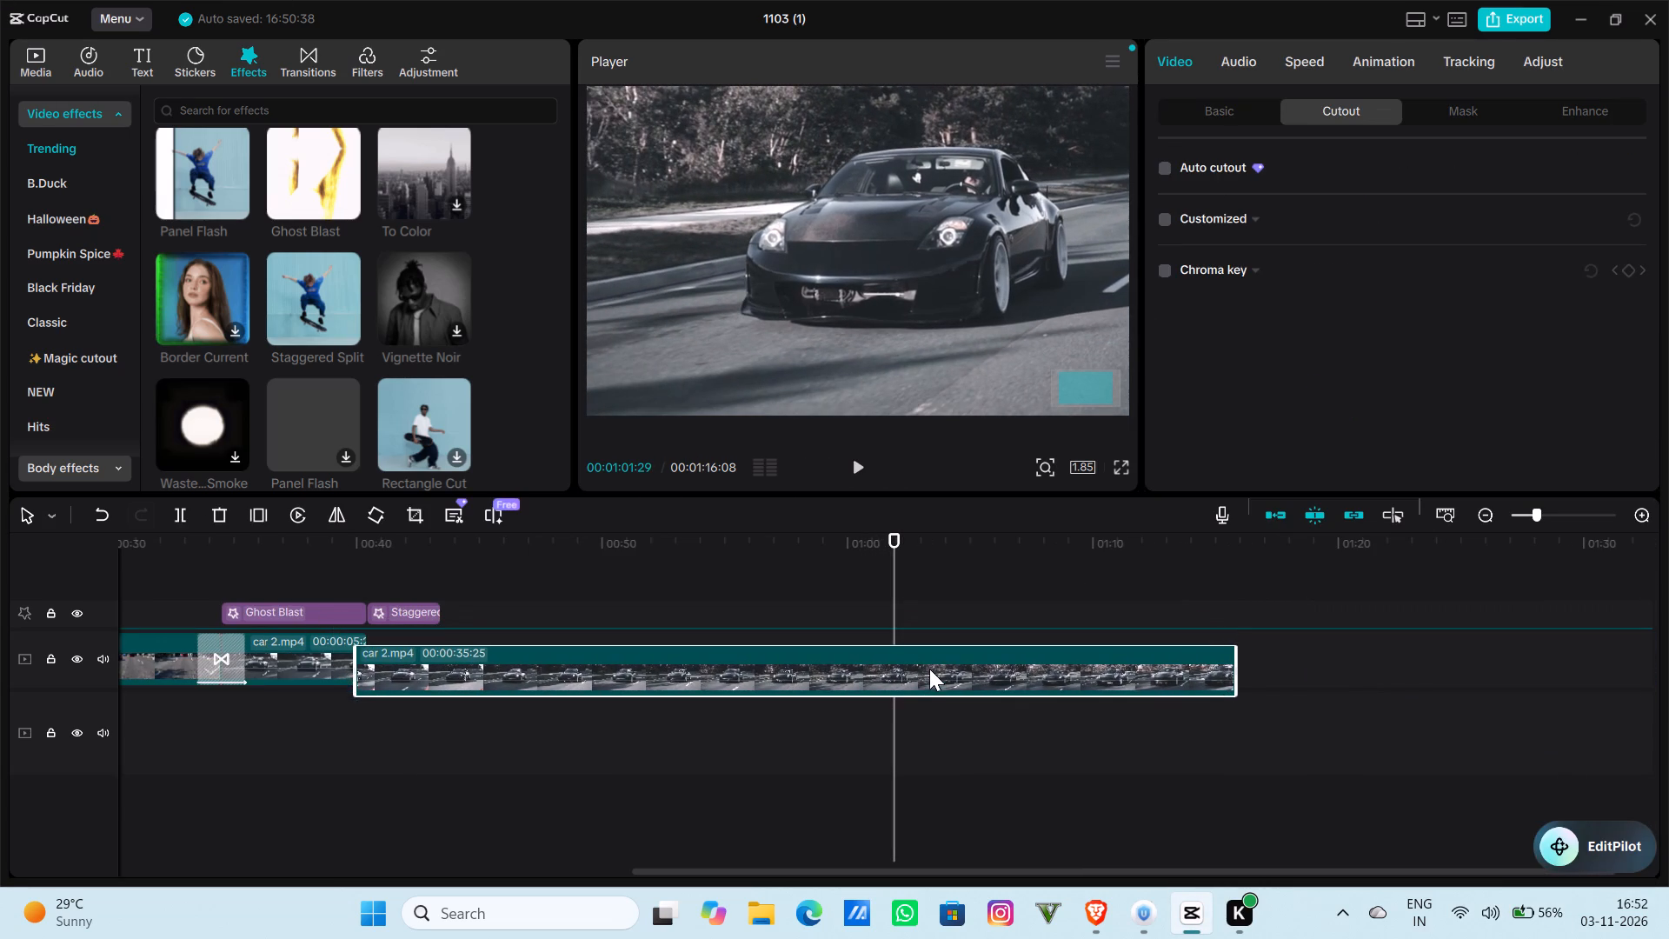
{"action": "left_click_drag", "start_coordinate": [929, 669], "coordinate": [938, 663]}
{"action": "left_click", "coordinate": [897, 654]}
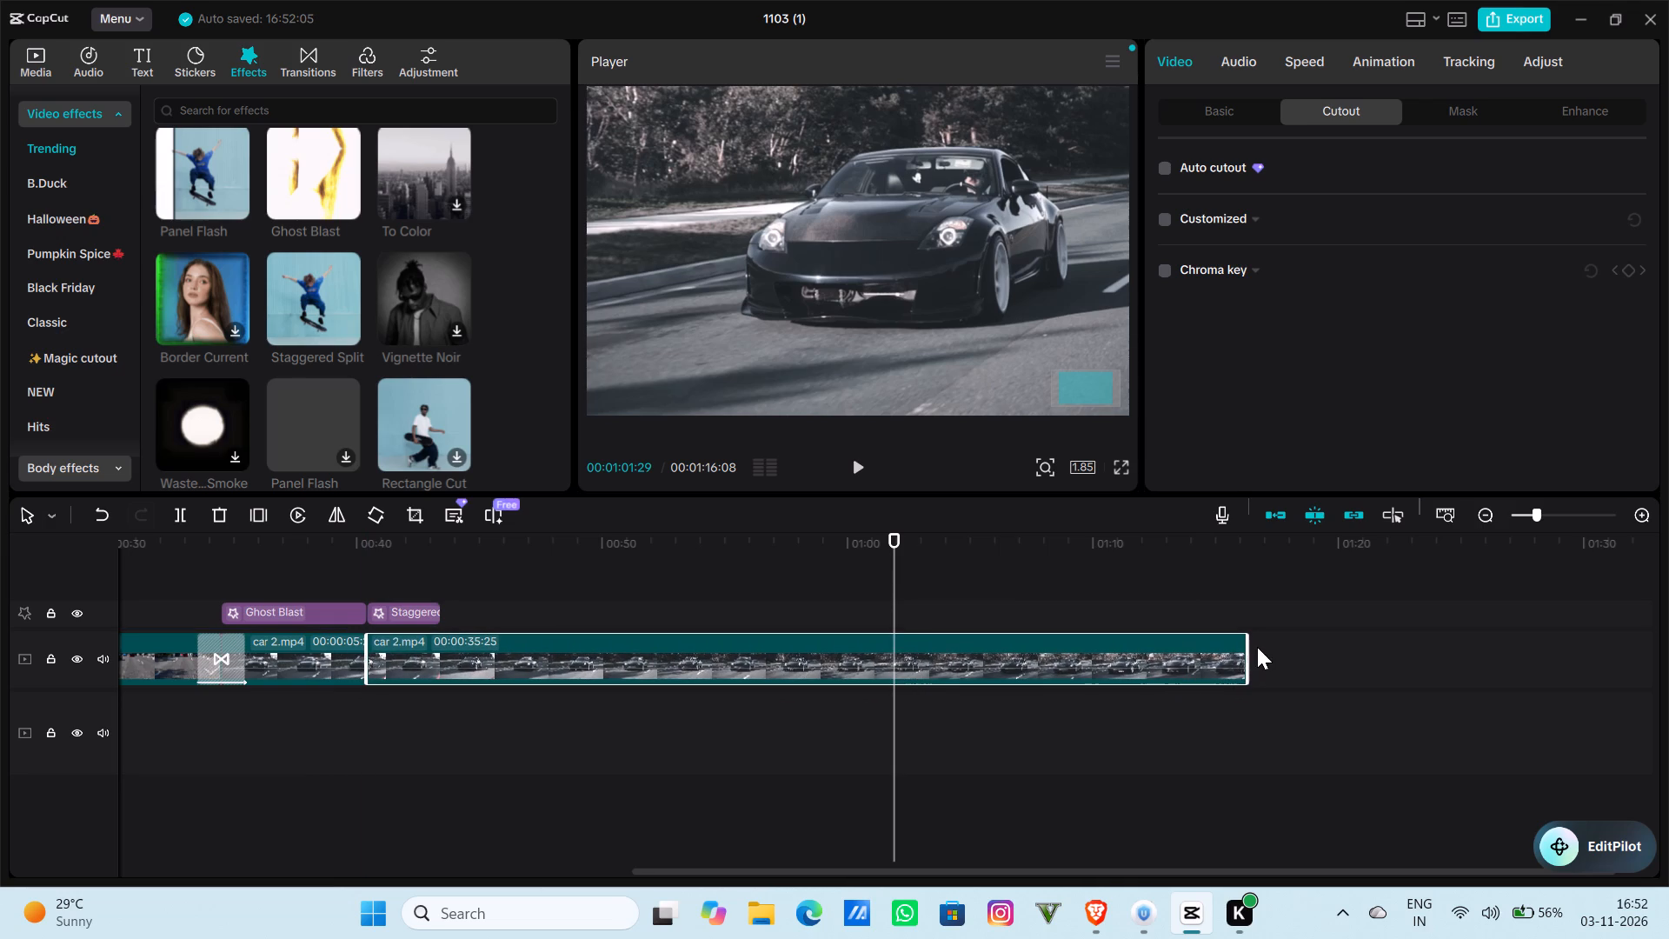
{"action": "left_click_drag", "start_coordinate": [1245, 647], "coordinate": [804, 564]}
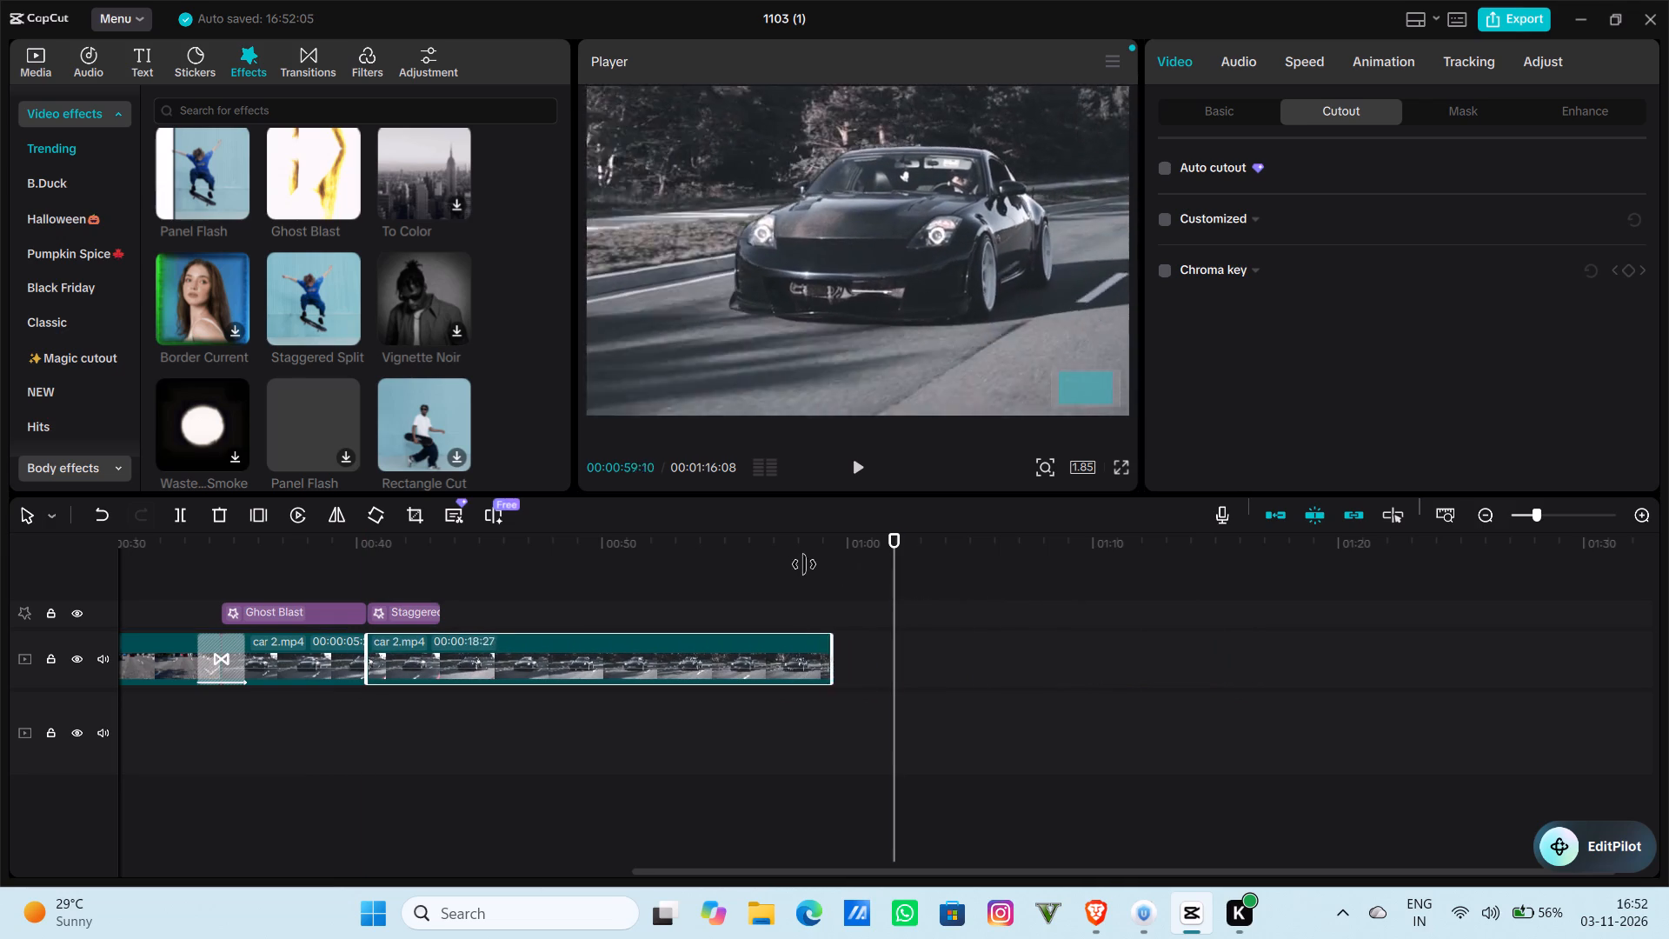
{"action": "left_click_drag", "start_coordinate": [804, 564], "coordinate": [1255, 685]}
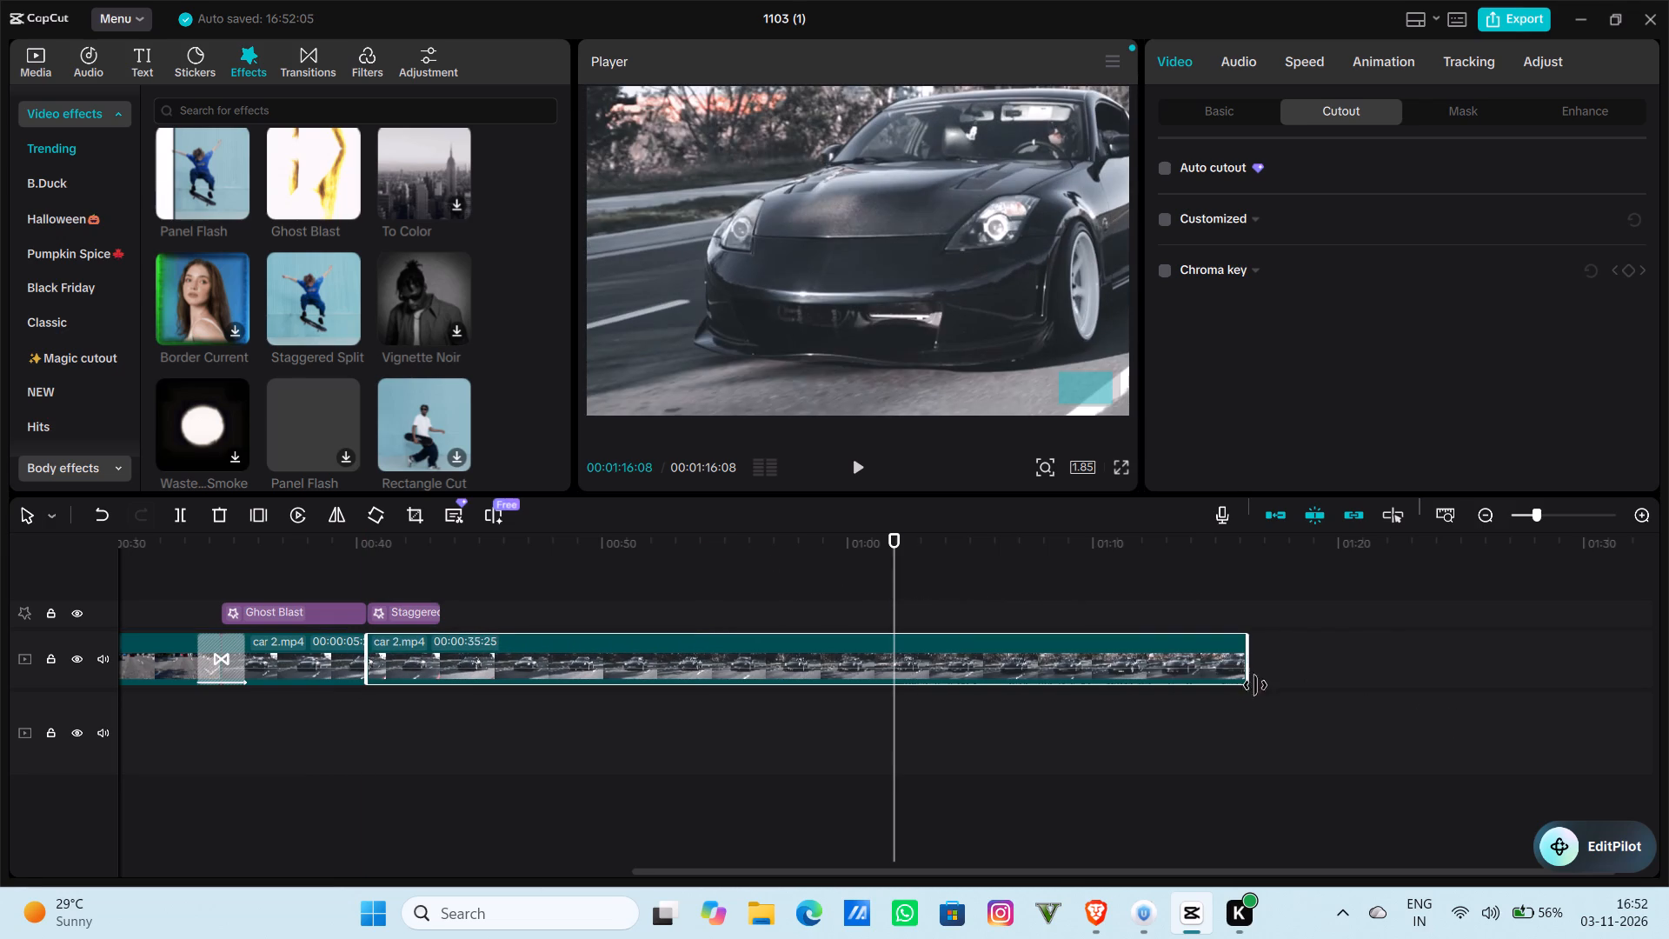
{"action": "left_click_drag", "start_coordinate": [1255, 685], "coordinate": [573, 664]}
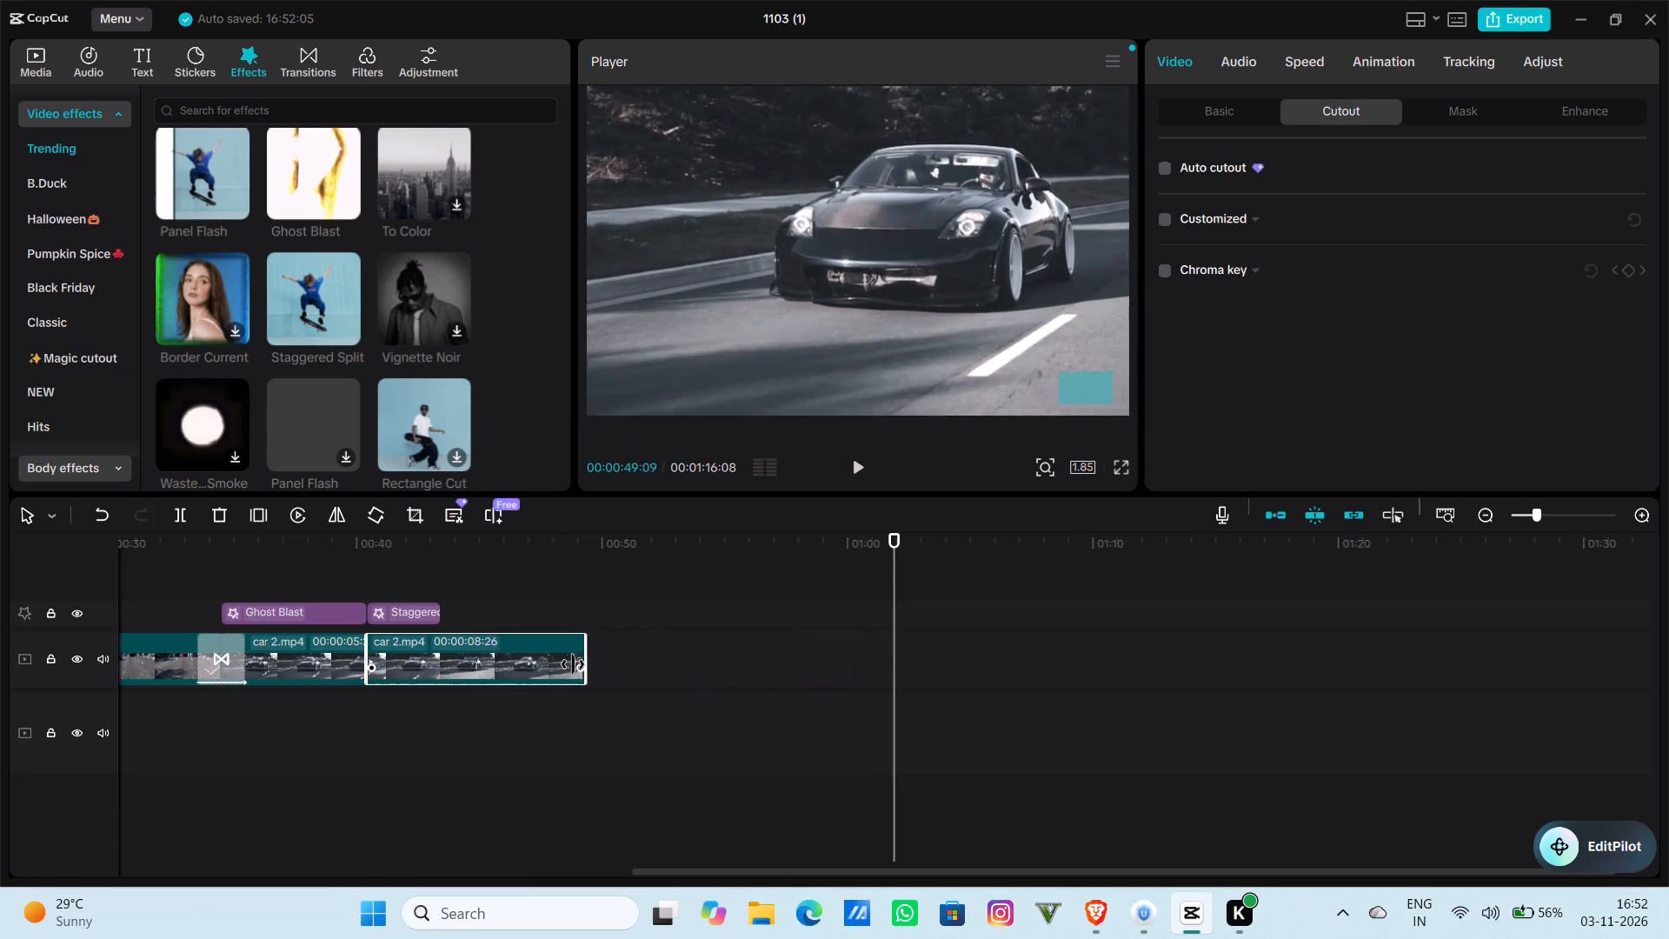
{"action": "left_click_drag", "start_coordinate": [573, 664], "coordinate": [571, 664]}
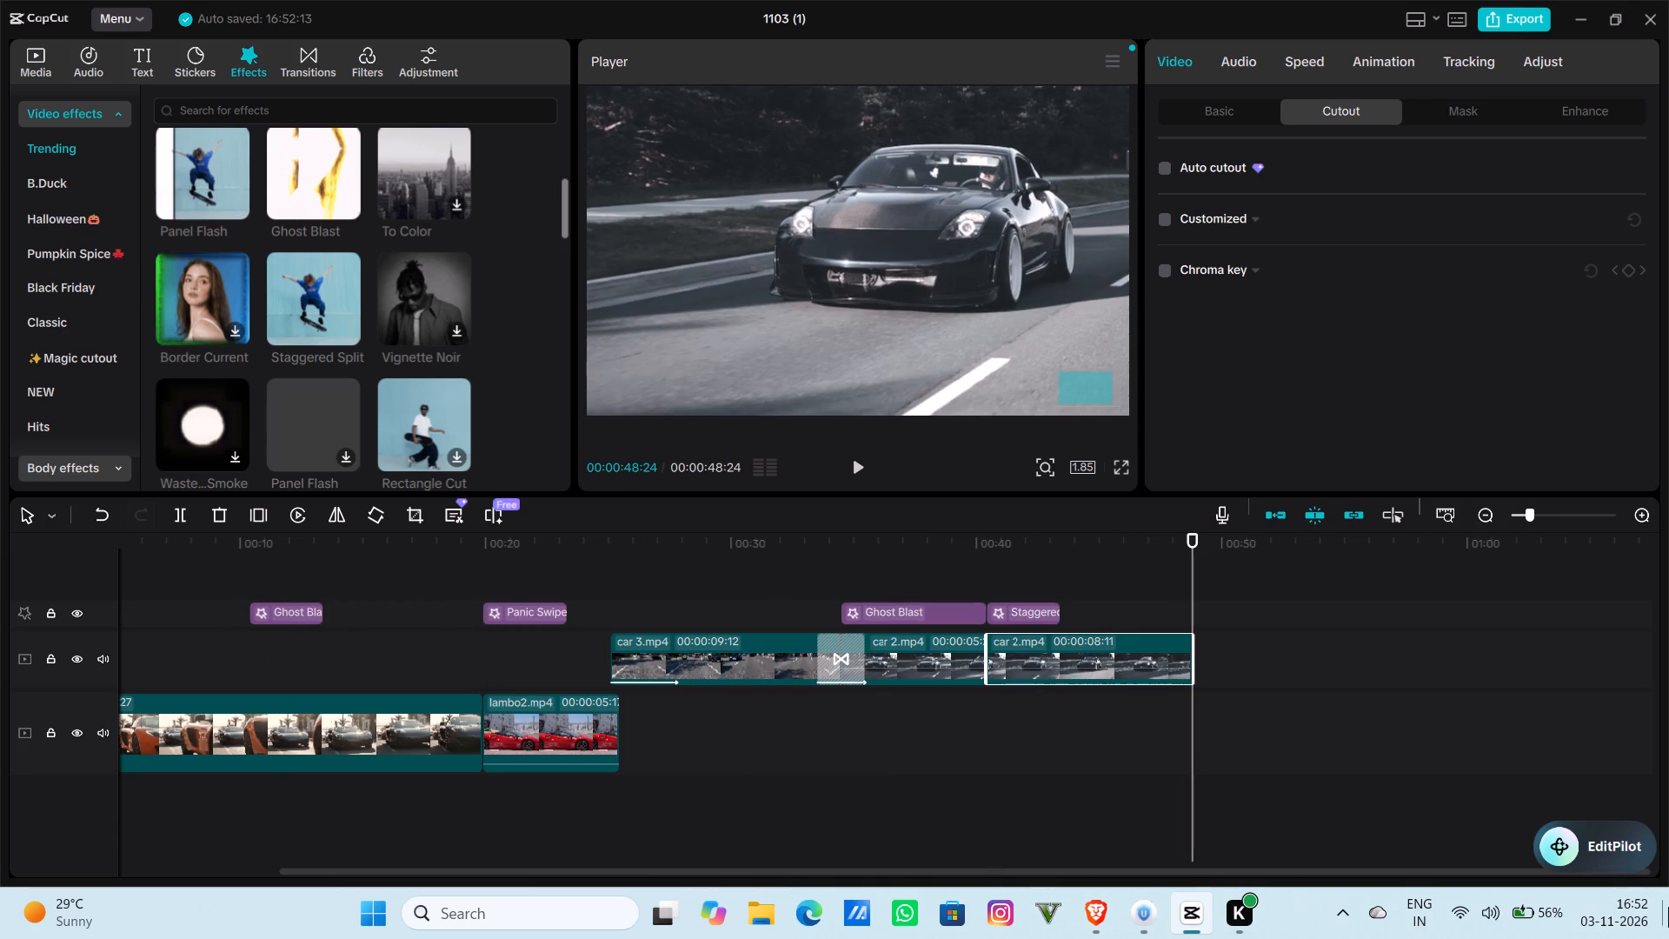
Check the Wi-Fi connection to the phone's hotspot.
{"action": "left_click", "coordinate": [1492, 906]}
{"action": "left_click", "coordinate": [1362, 521]}
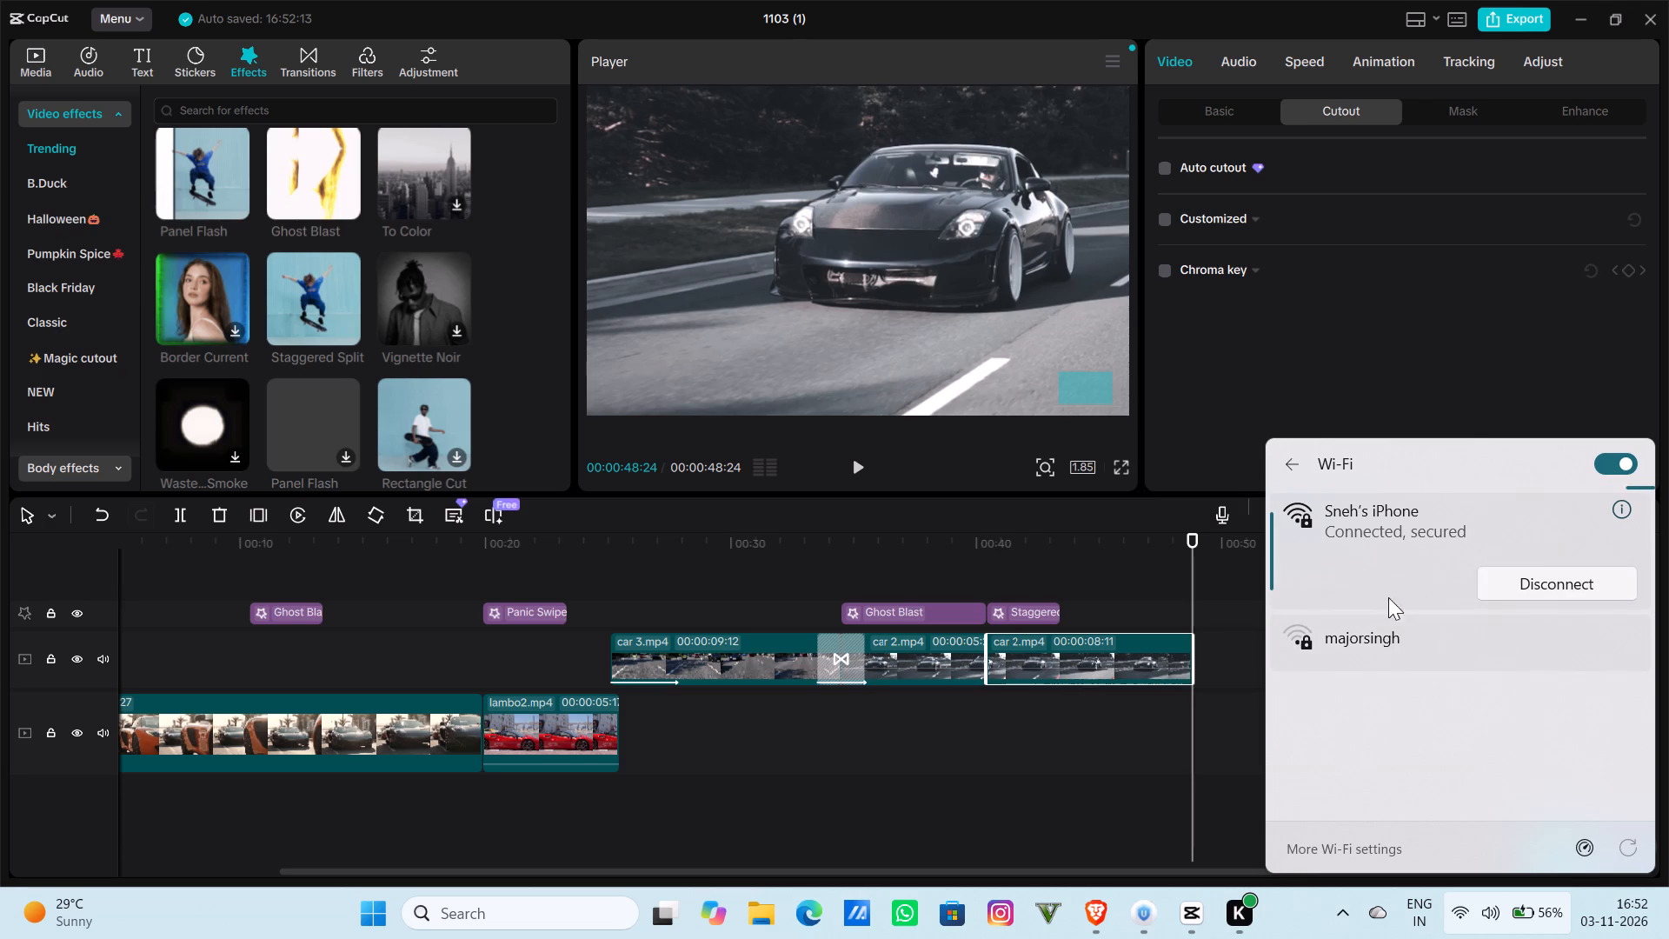
Import the 3 lambo video from the Downloads folder into the project's media.
{"action": "left_click", "coordinate": [31, 62]}
{"action": "left_click", "coordinate": [197, 114]}
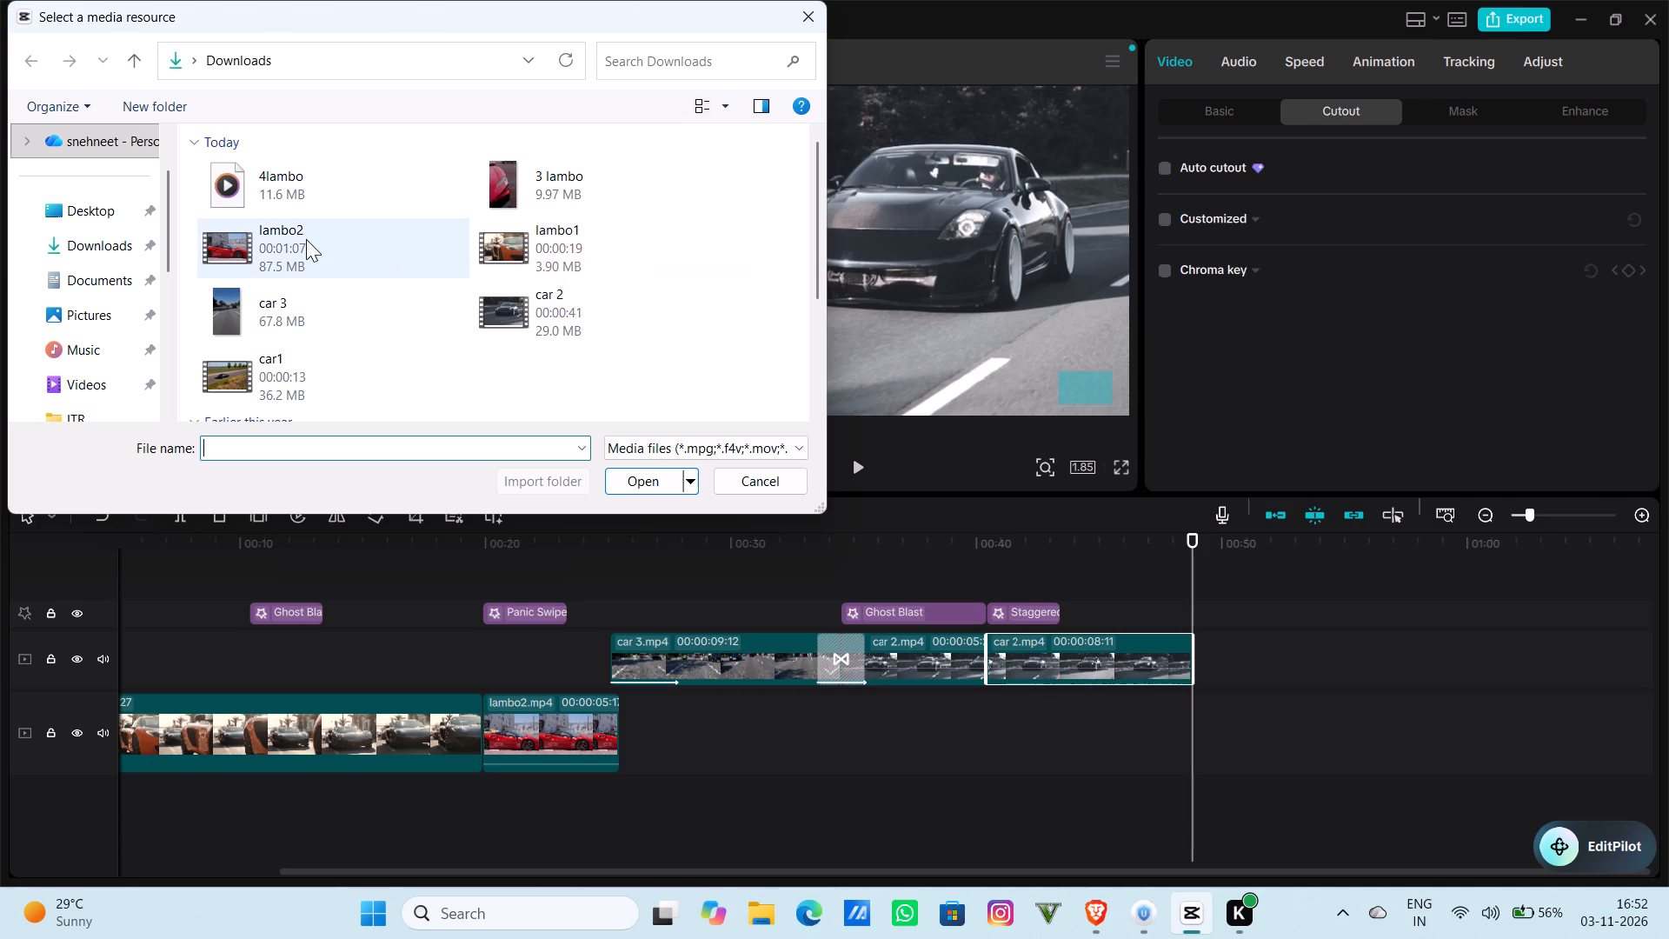
{"action": "left_click", "coordinate": [539, 194]}
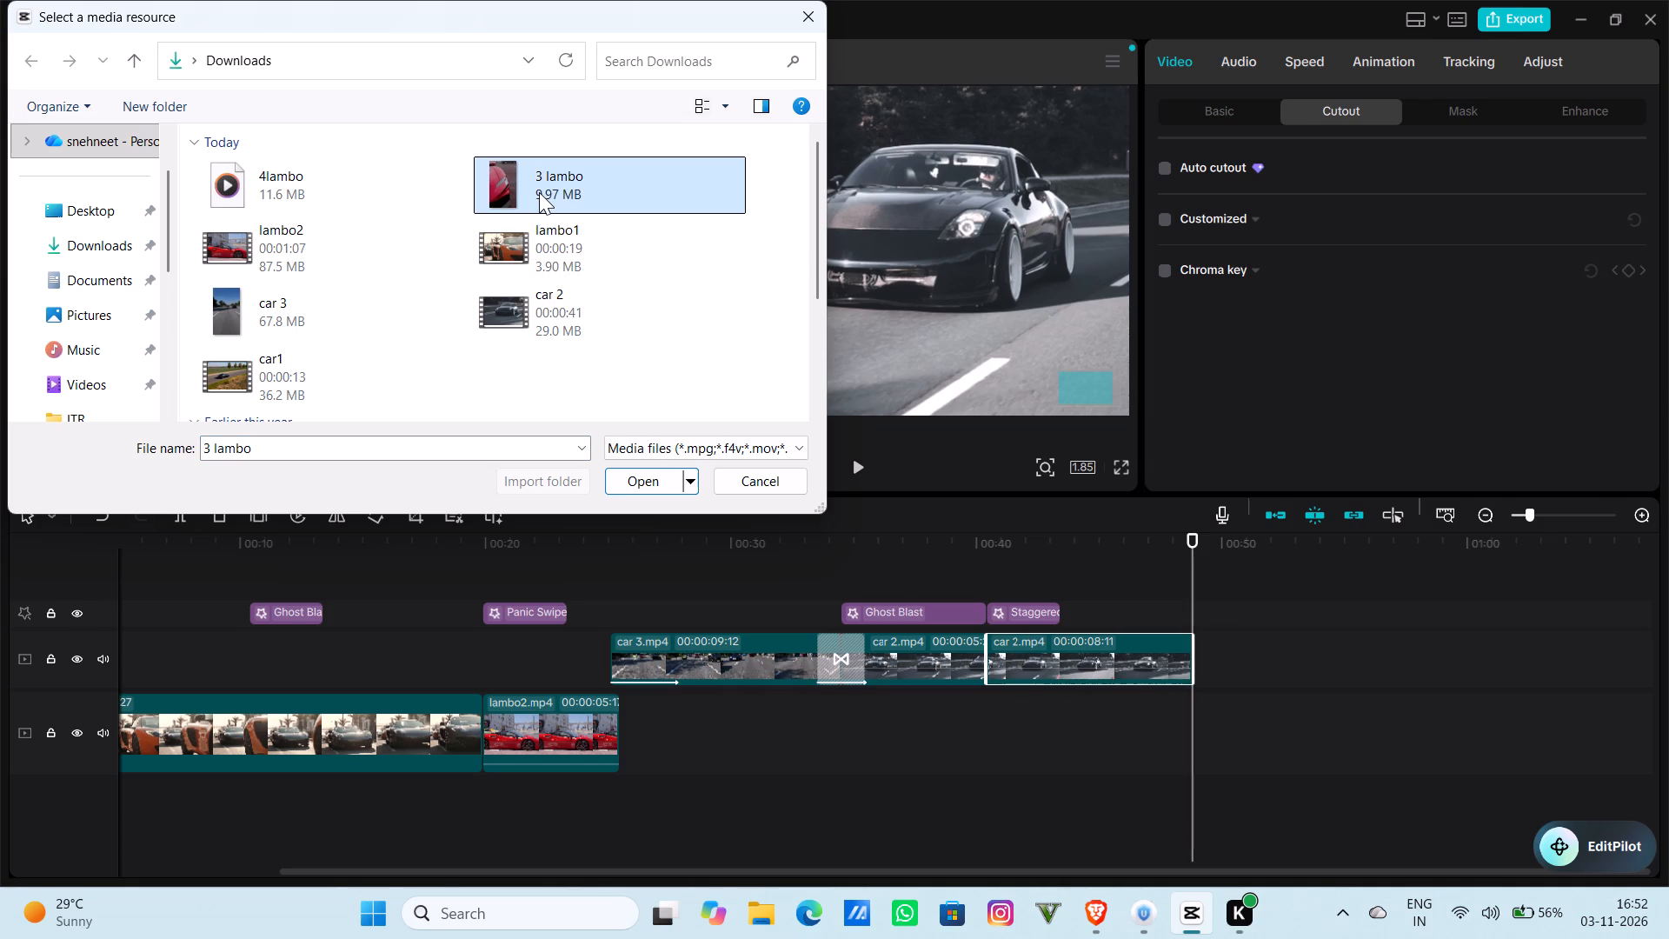
{"action": "left_click", "coordinate": [539, 192]}
{"action": "double_click", "coordinate": [569, 177]}
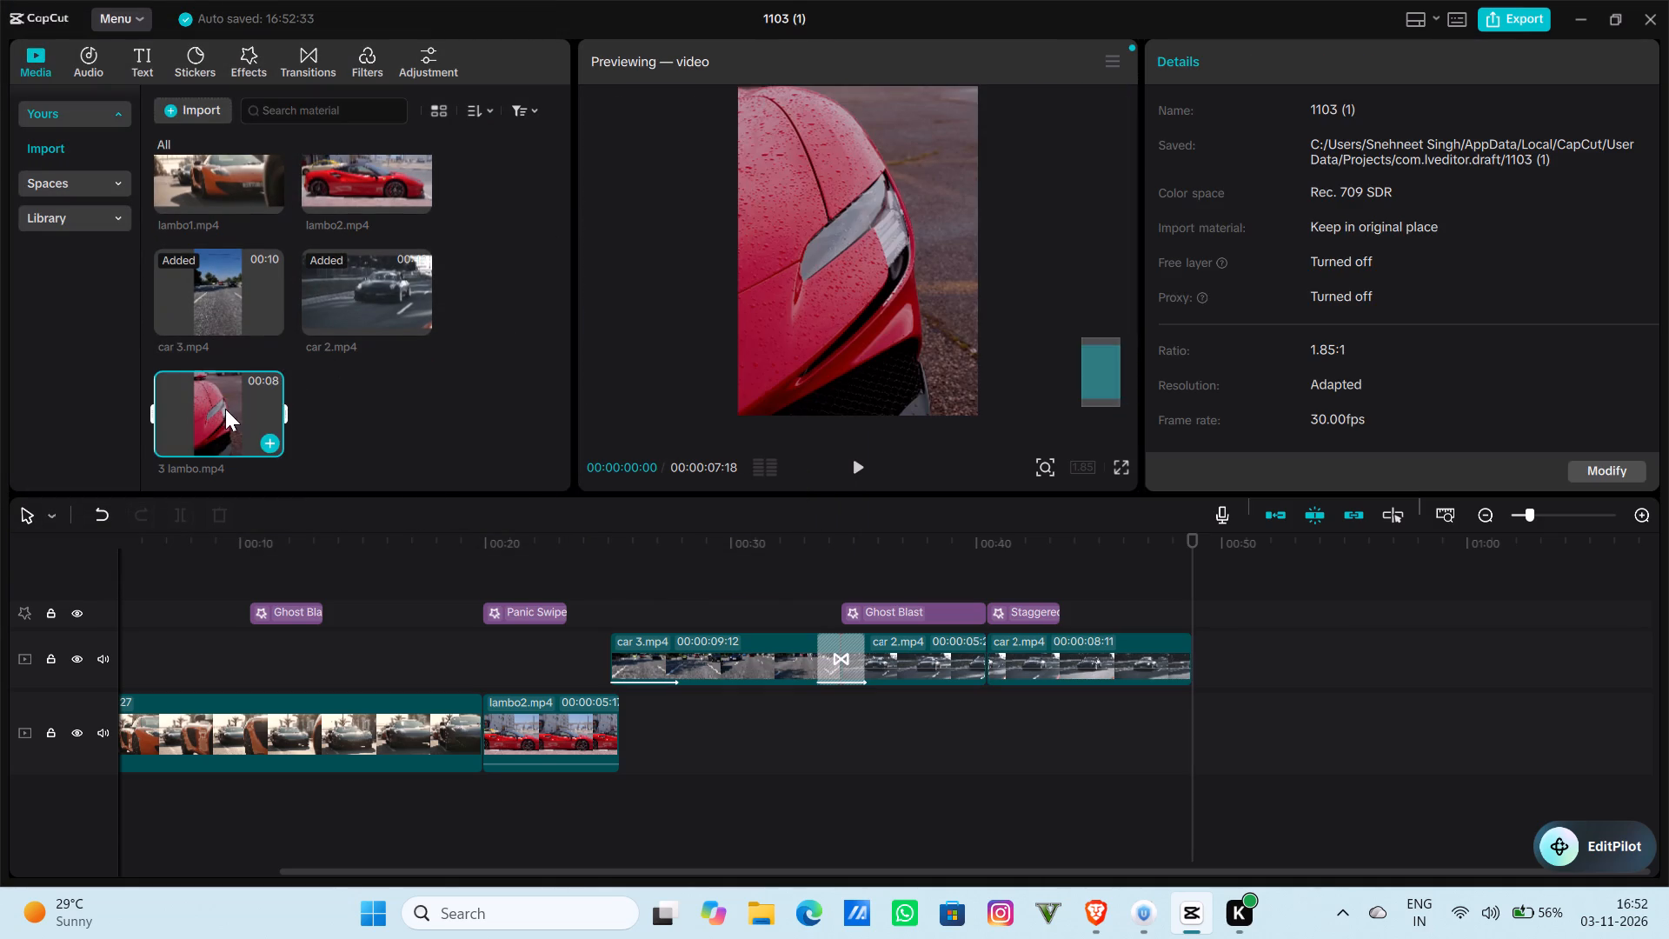
Place 3 lambo.mp4 on the main track directly after lambo2.mp4.
{"action": "left_click_drag", "start_coordinate": [225, 408], "coordinate": [616, 747]}
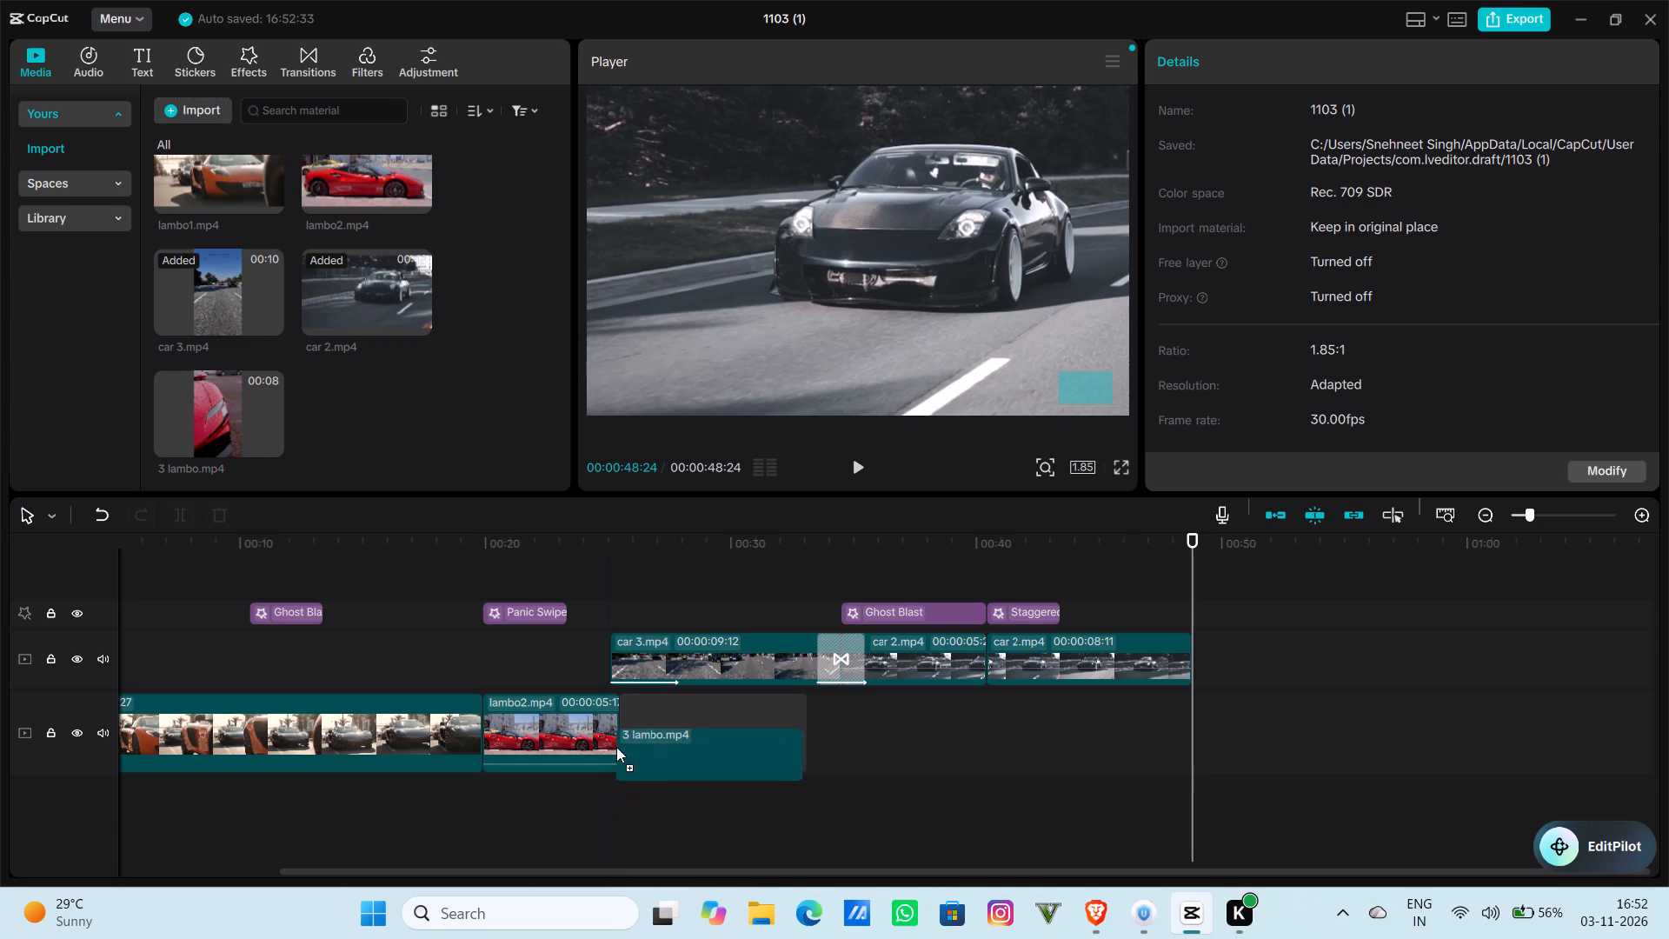
{"action": "left_click_drag", "start_coordinate": [616, 747], "coordinate": [615, 727]}
Shift car 3.mp4 and both car 2.mp4 segments on the upper track so they run back to back after 3 lambo.mp4 ends.
{"action": "left_click_drag", "start_coordinate": [723, 655], "coordinate": [914, 643]}
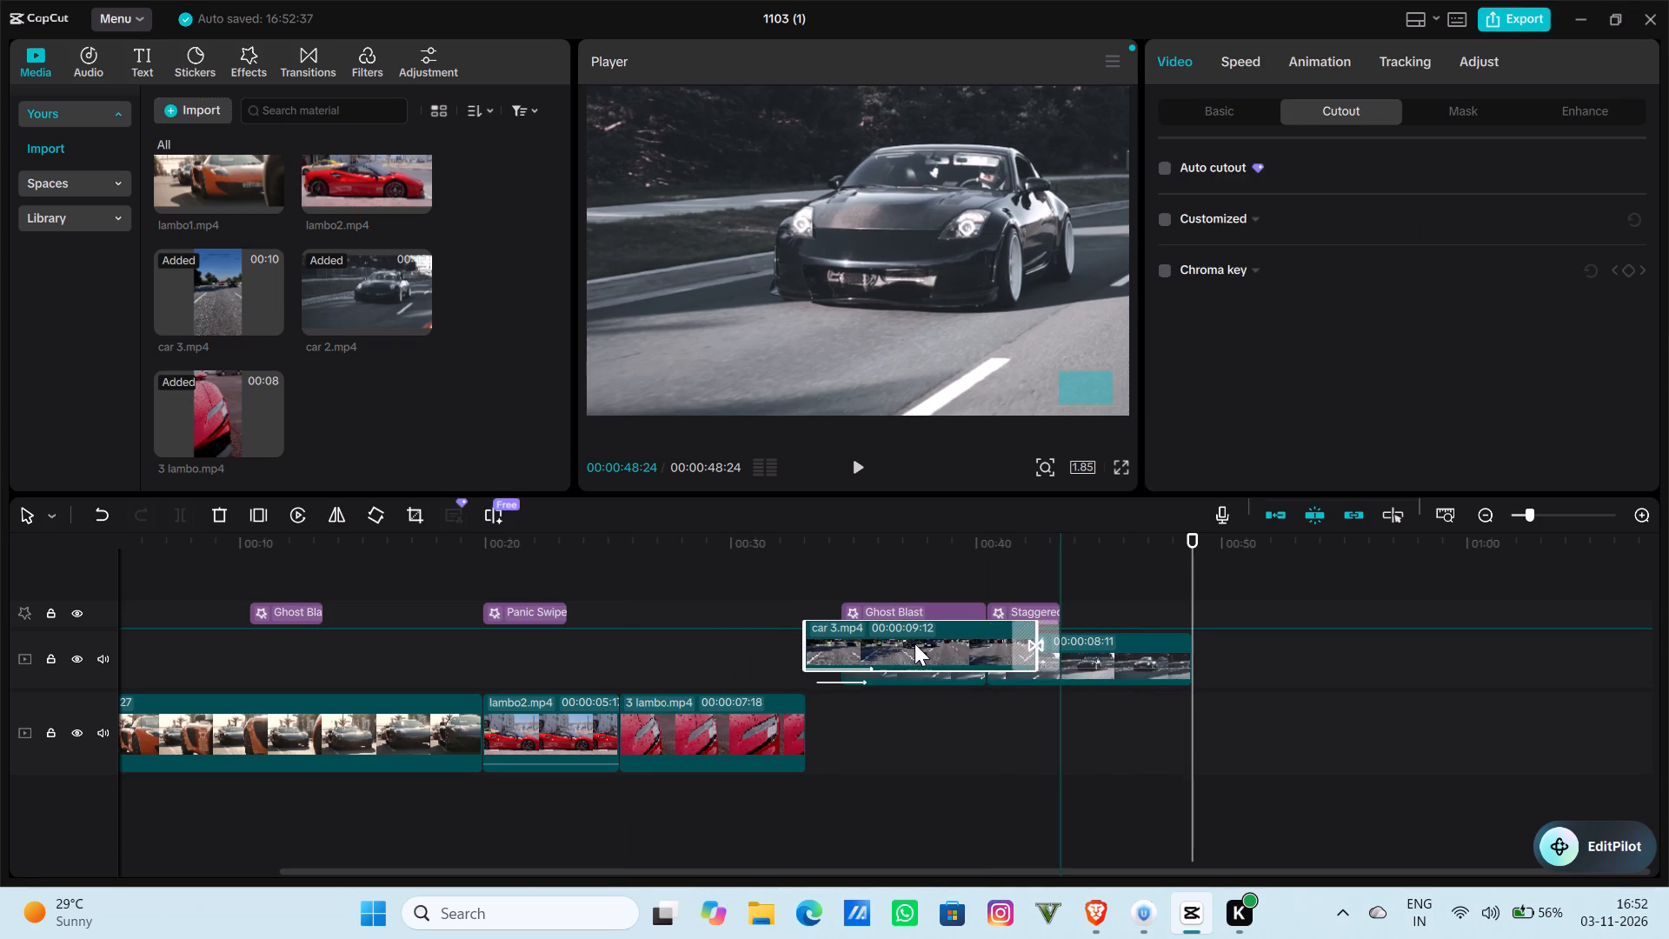
{"action": "left_click_drag", "start_coordinate": [914, 643], "coordinate": [925, 657]}
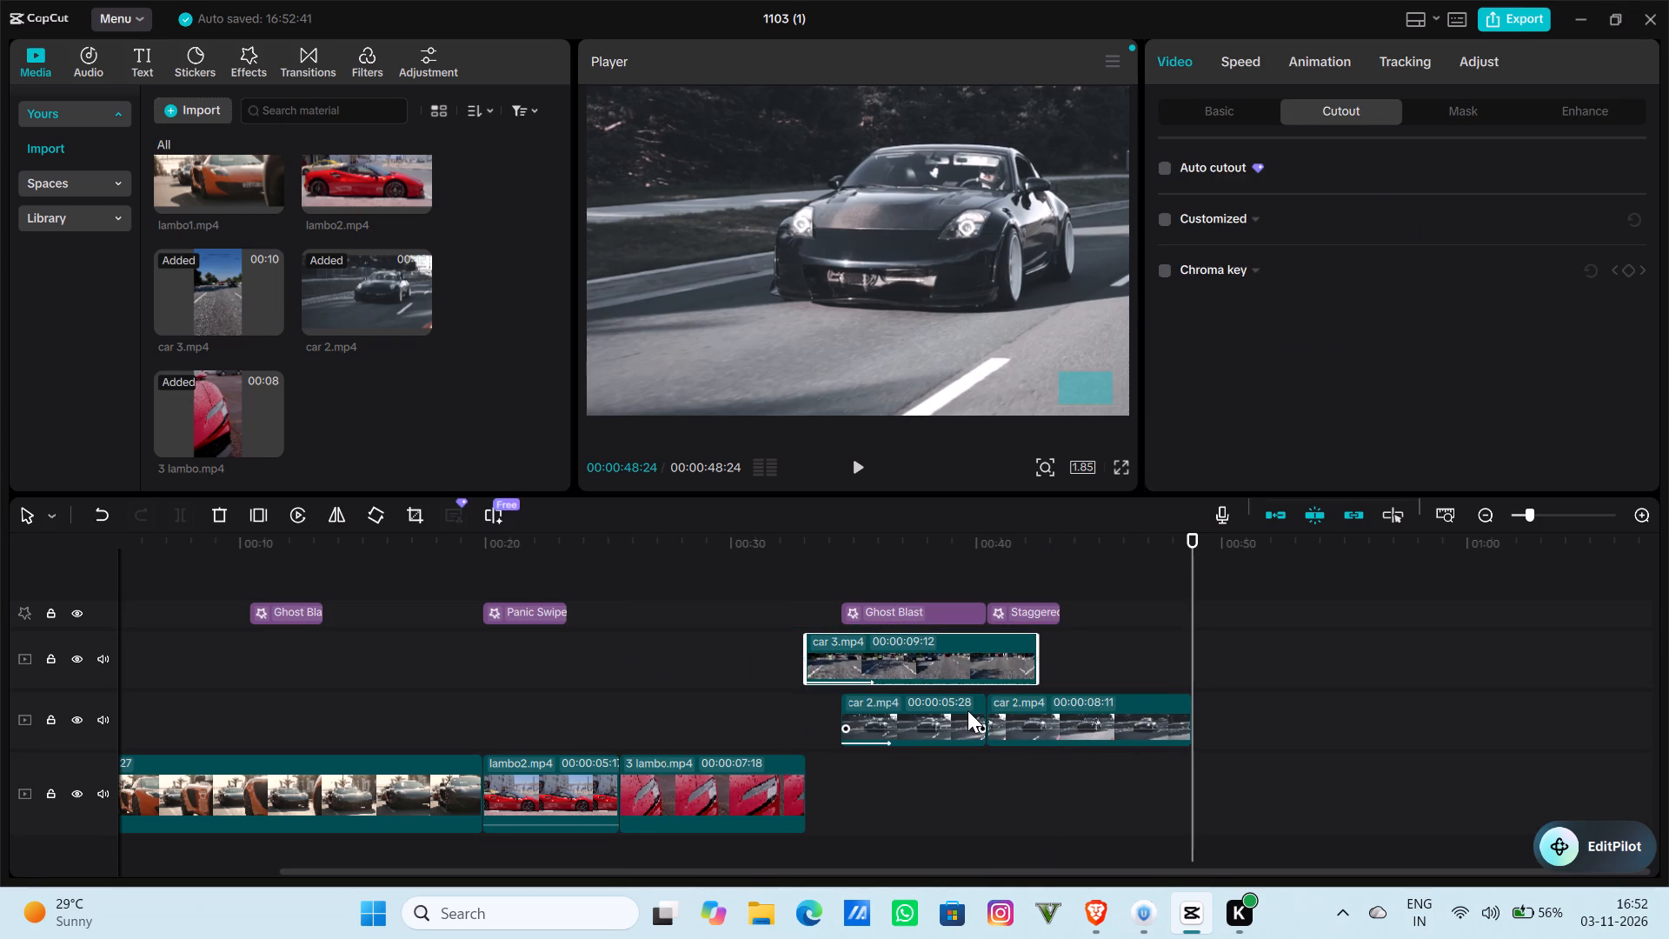
{"action": "left_click_drag", "start_coordinate": [967, 710], "coordinate": [1165, 654]}
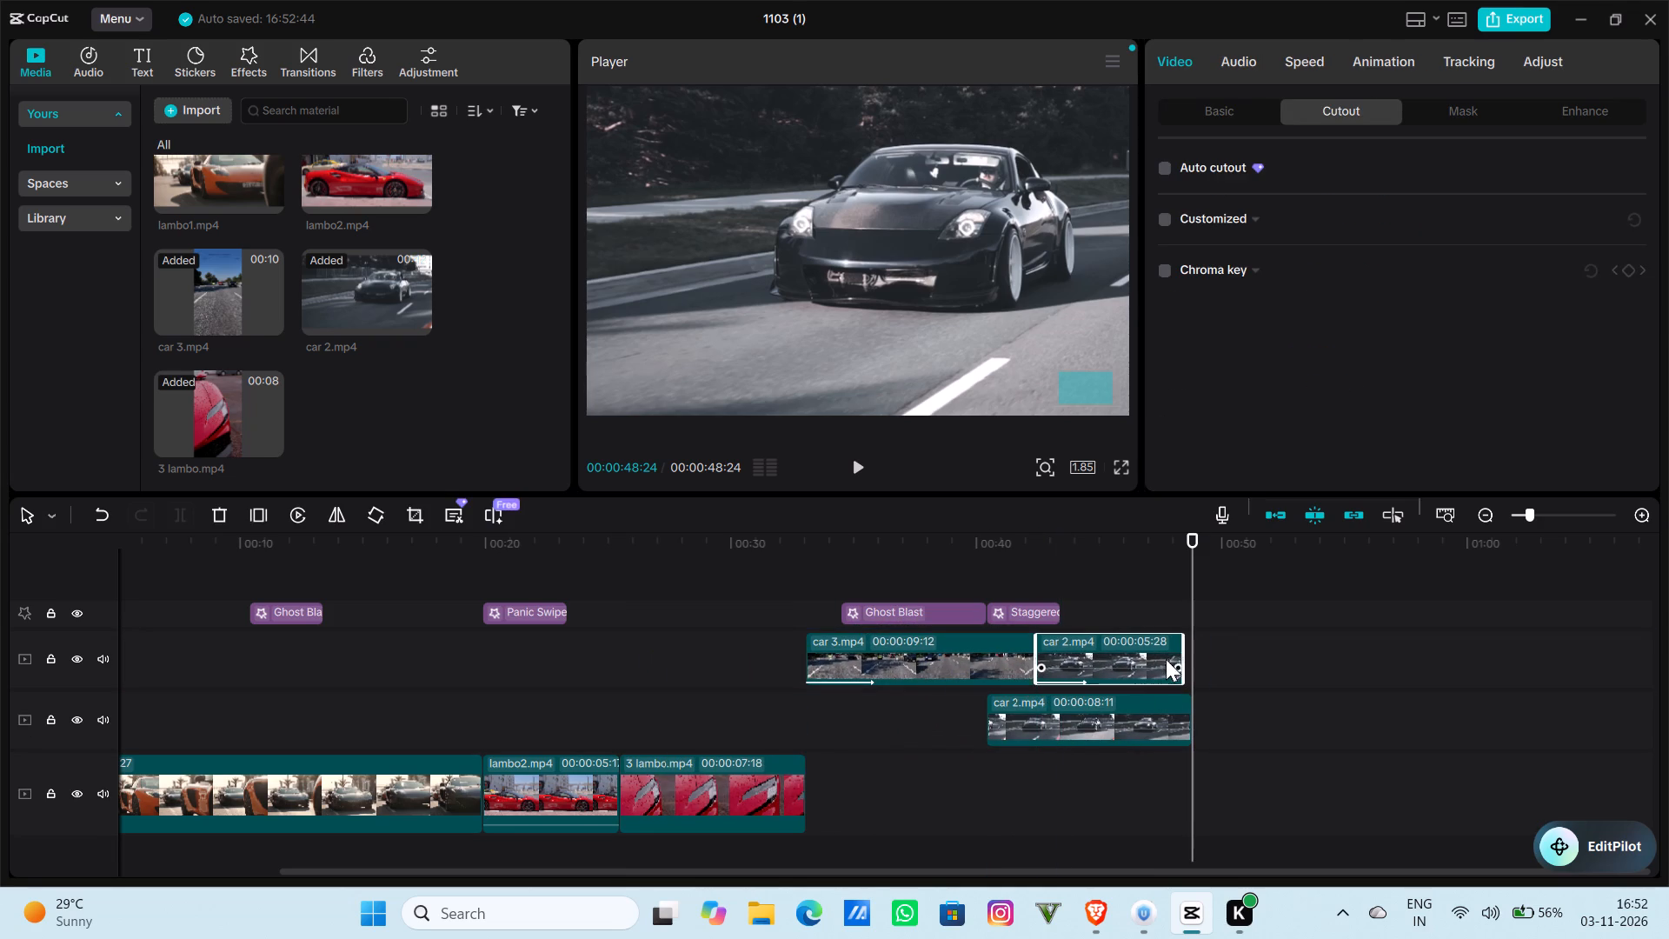
{"action": "left_click_drag", "start_coordinate": [1130, 710], "coordinate": [1335, 656]}
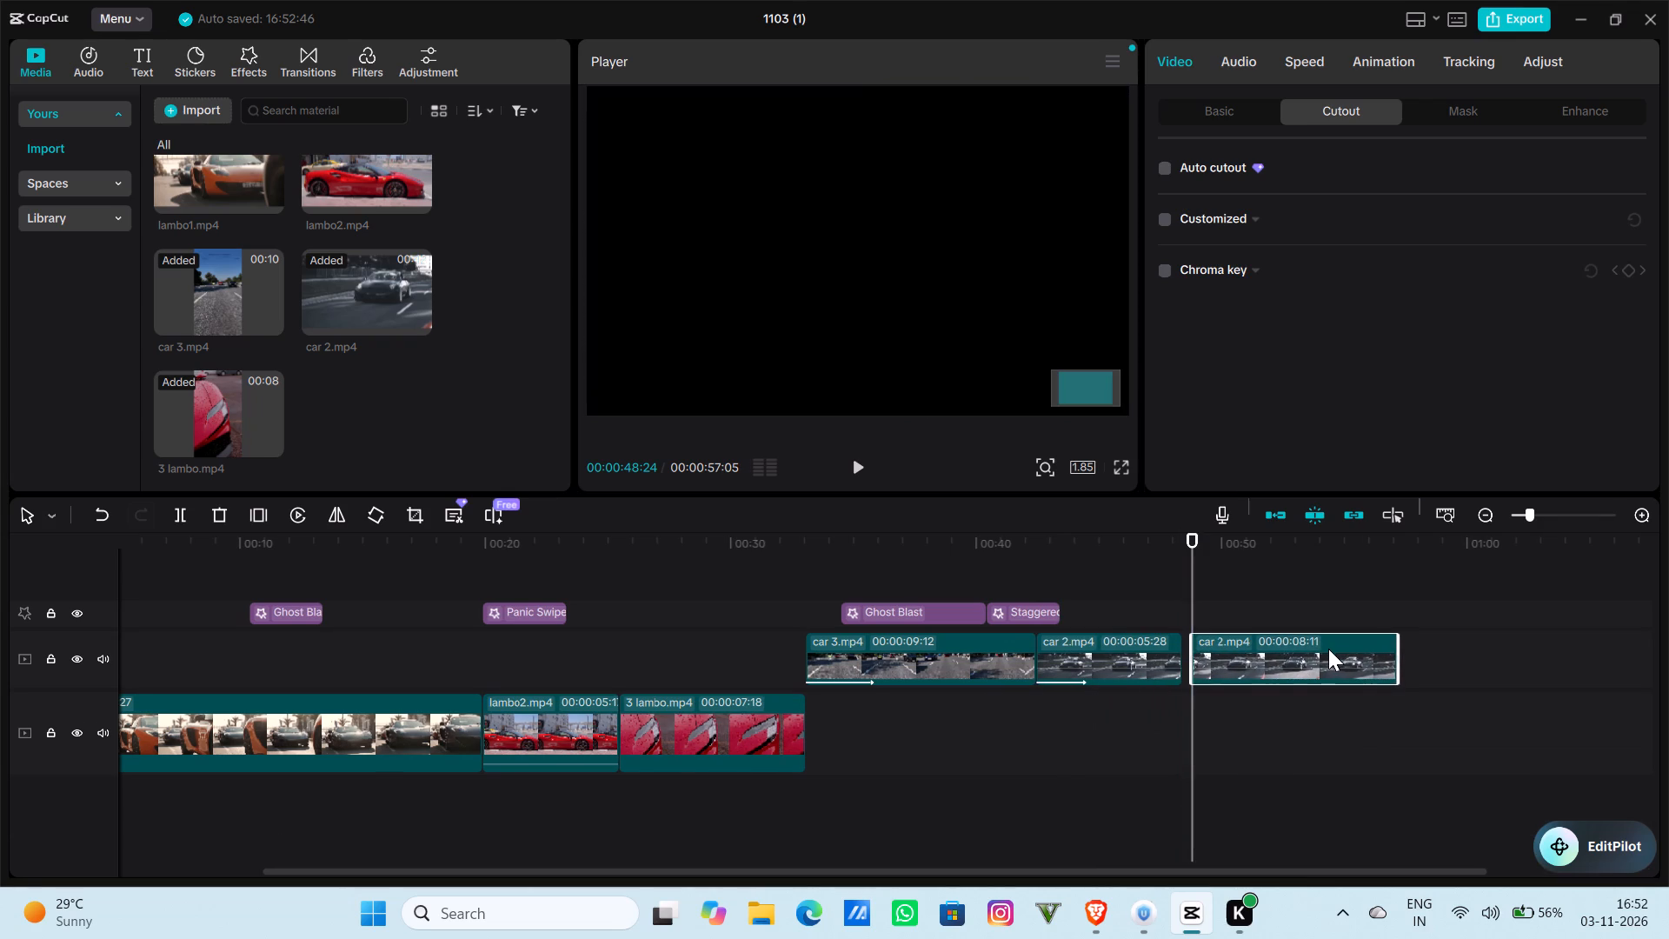
{"action": "left_click_drag", "start_coordinate": [1321, 647], "coordinate": [1307, 650]}
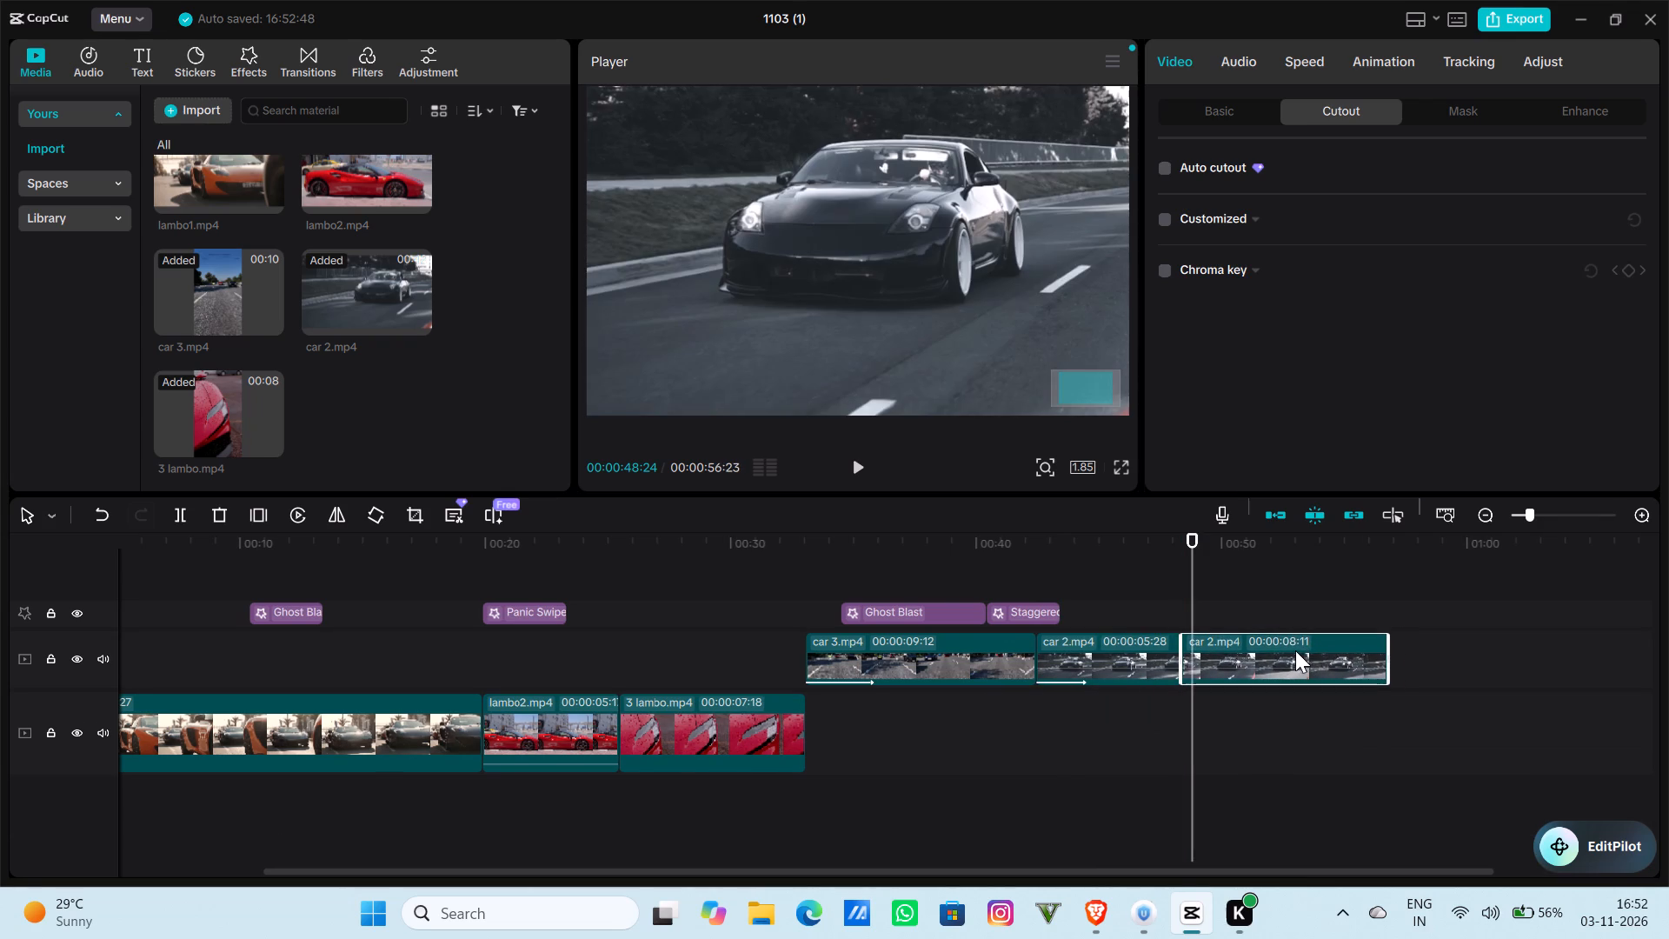
Move the later Ghost Blast effect over the first car 2.mp4 segment and Staggered Split to the second segment's start, both on one effects track.
{"action": "left_click_drag", "start_coordinate": [930, 606], "coordinate": [1139, 616]}
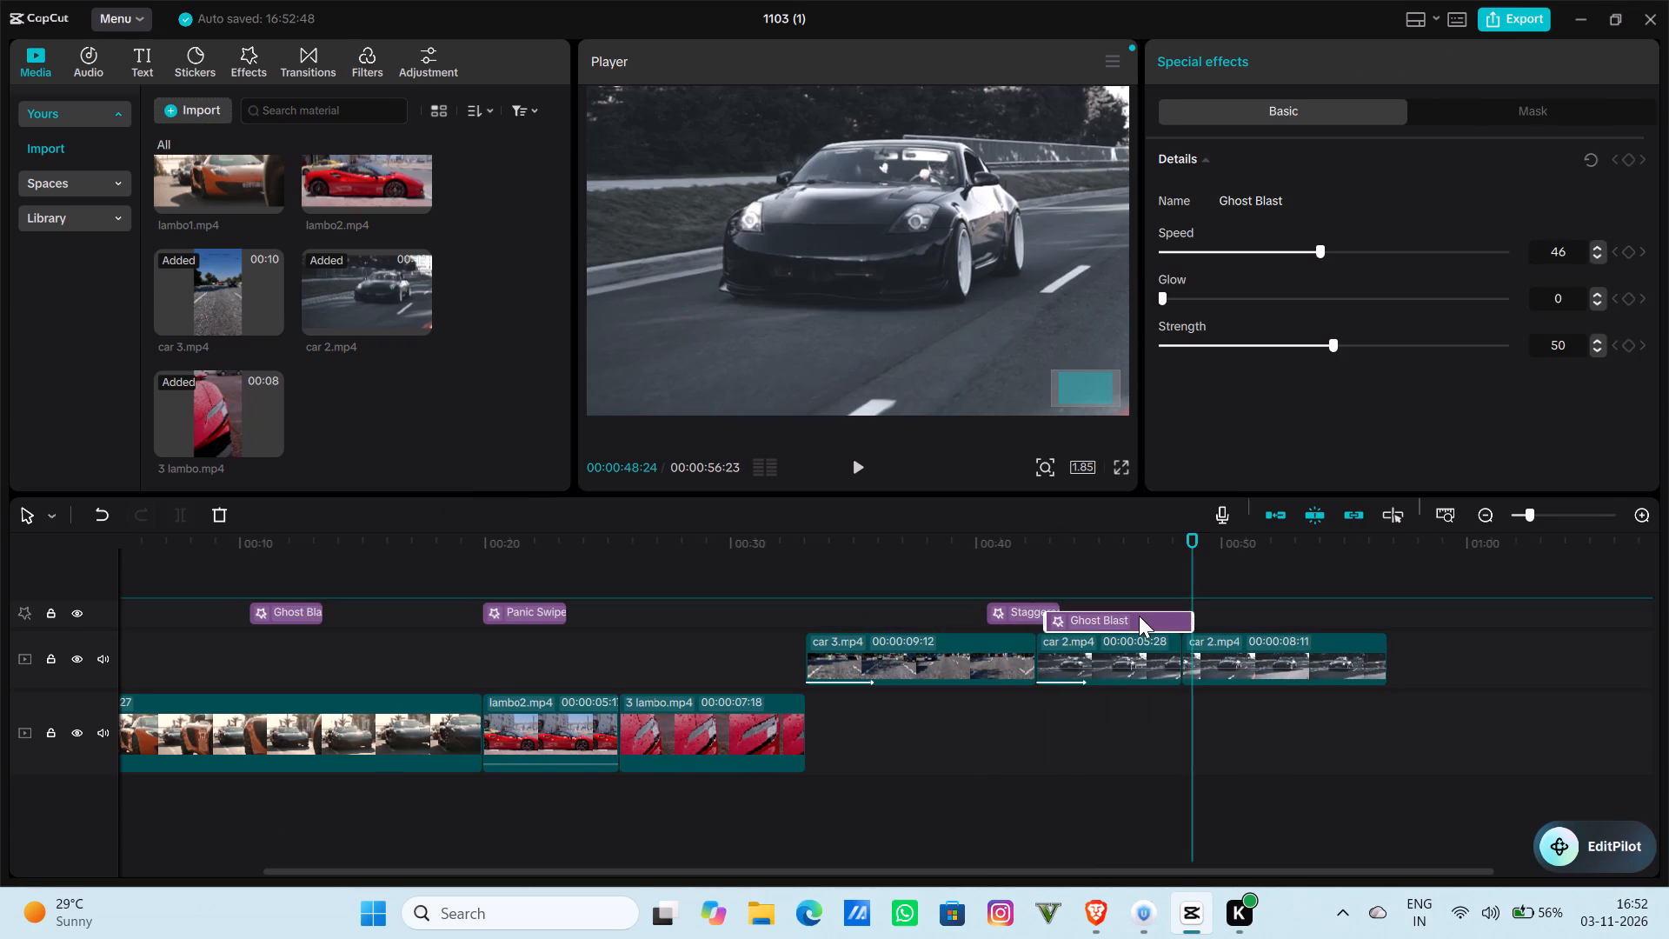
{"action": "left_click_drag", "start_coordinate": [1139, 616], "coordinate": [1124, 616]}
{"action": "left_click_drag", "start_coordinate": [1013, 642], "coordinate": [1147, 646]}
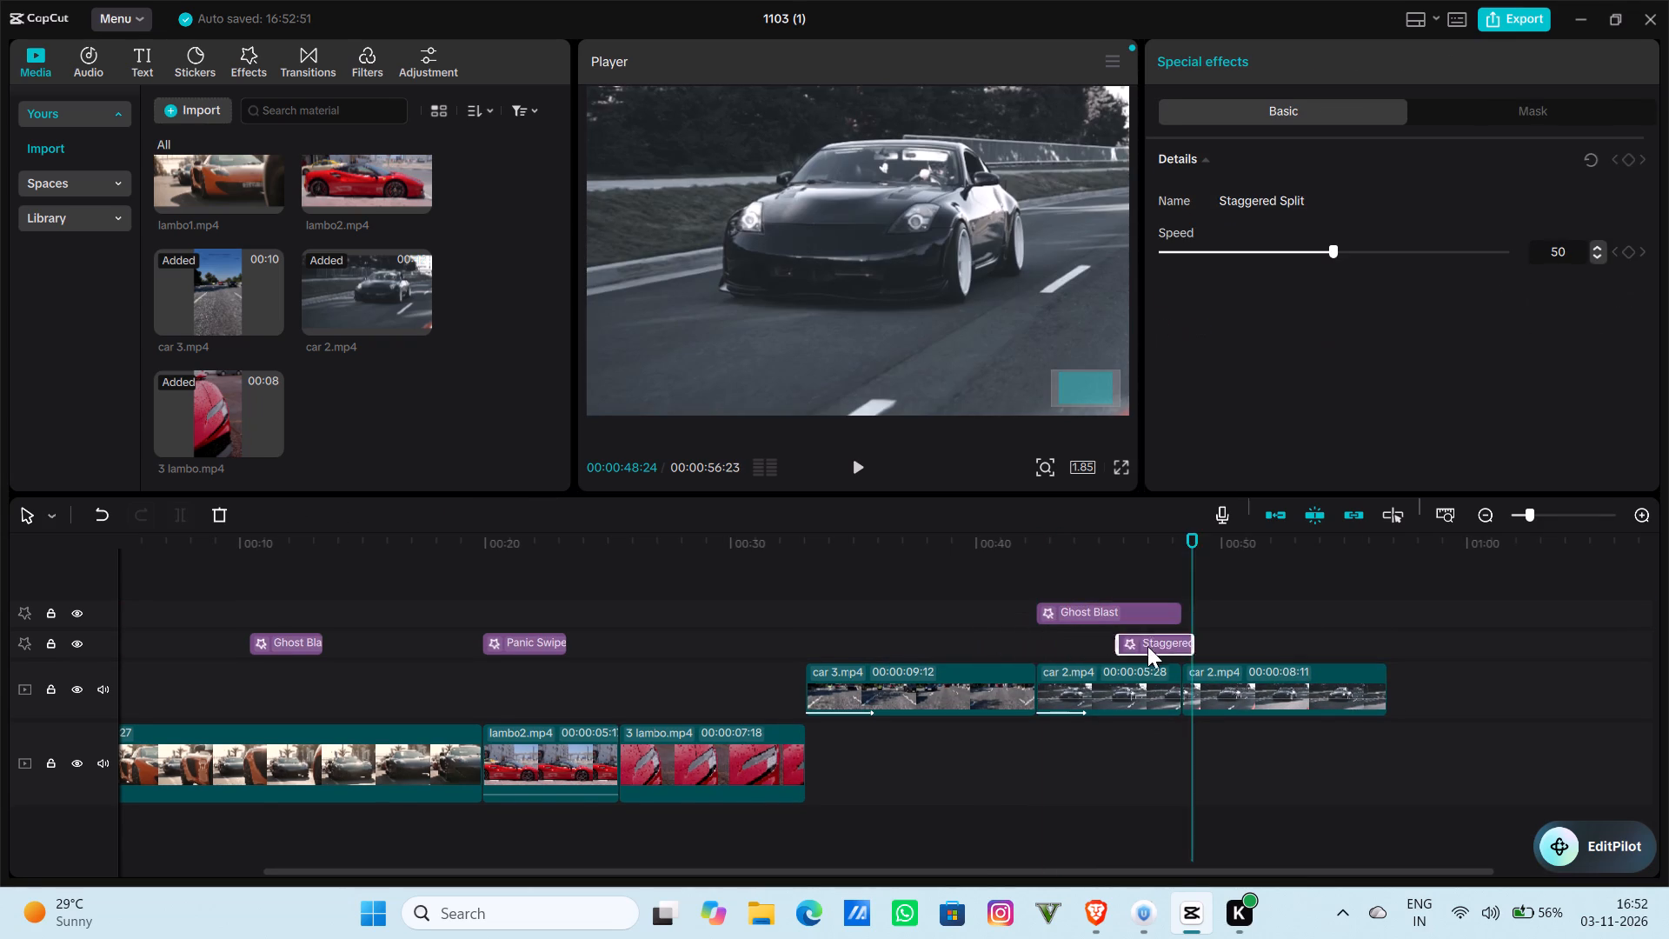
{"action": "left_click_drag", "start_coordinate": [1147, 646], "coordinate": [1209, 653]}
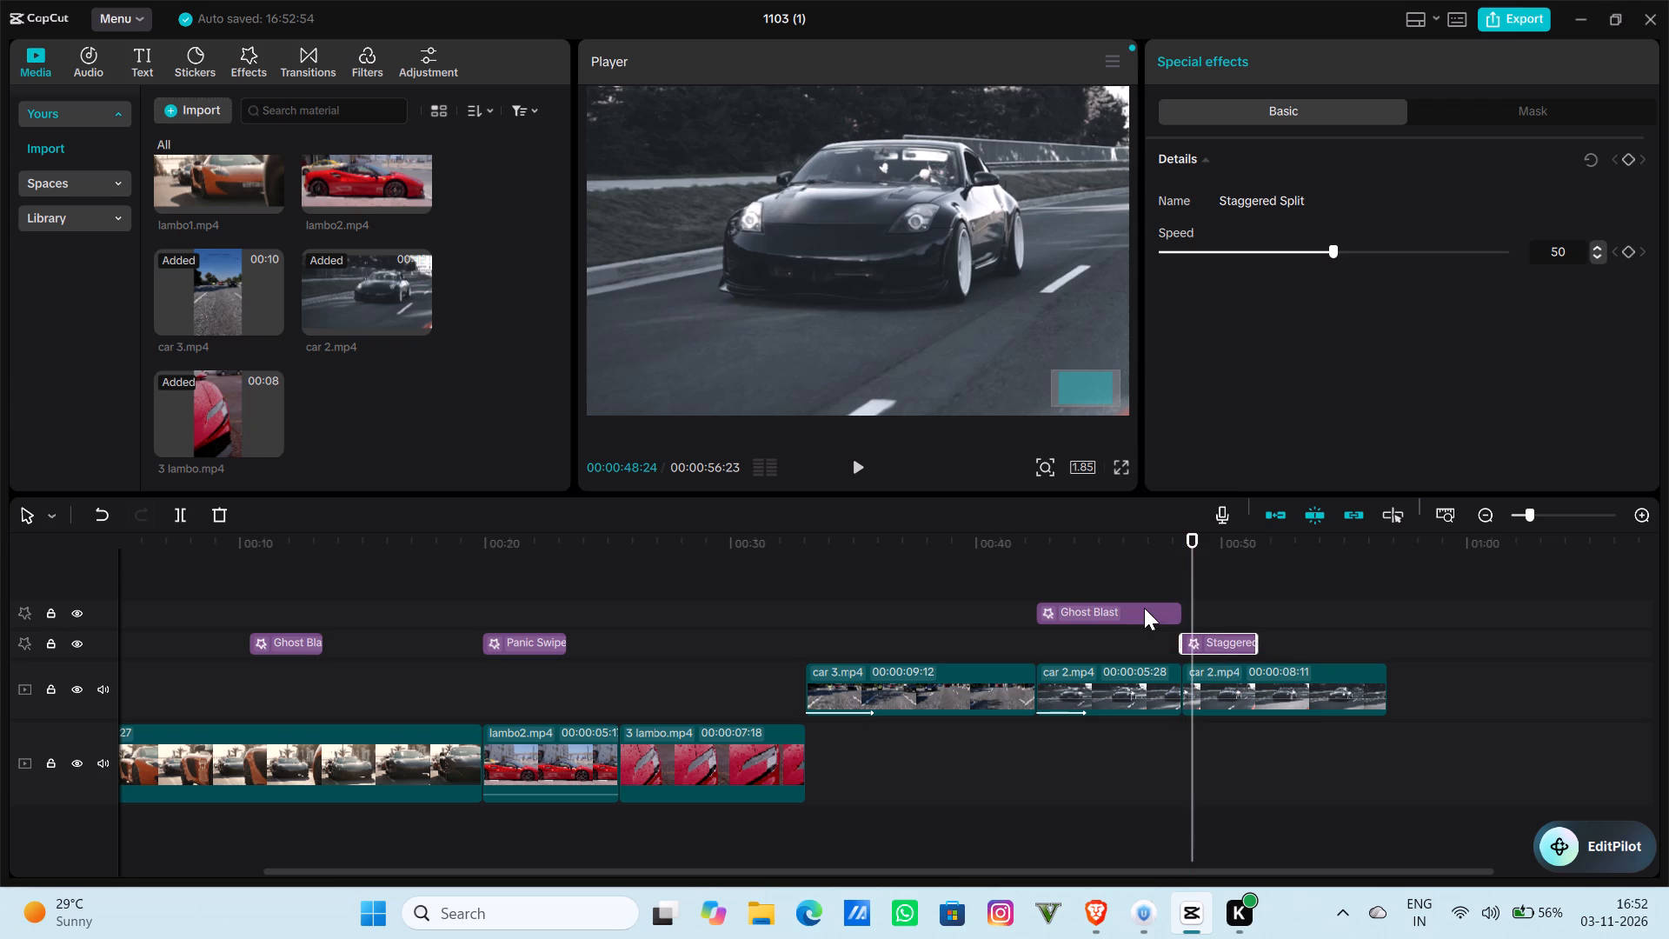
{"action": "left_click_drag", "start_coordinate": [1141, 607], "coordinate": [1142, 646]}
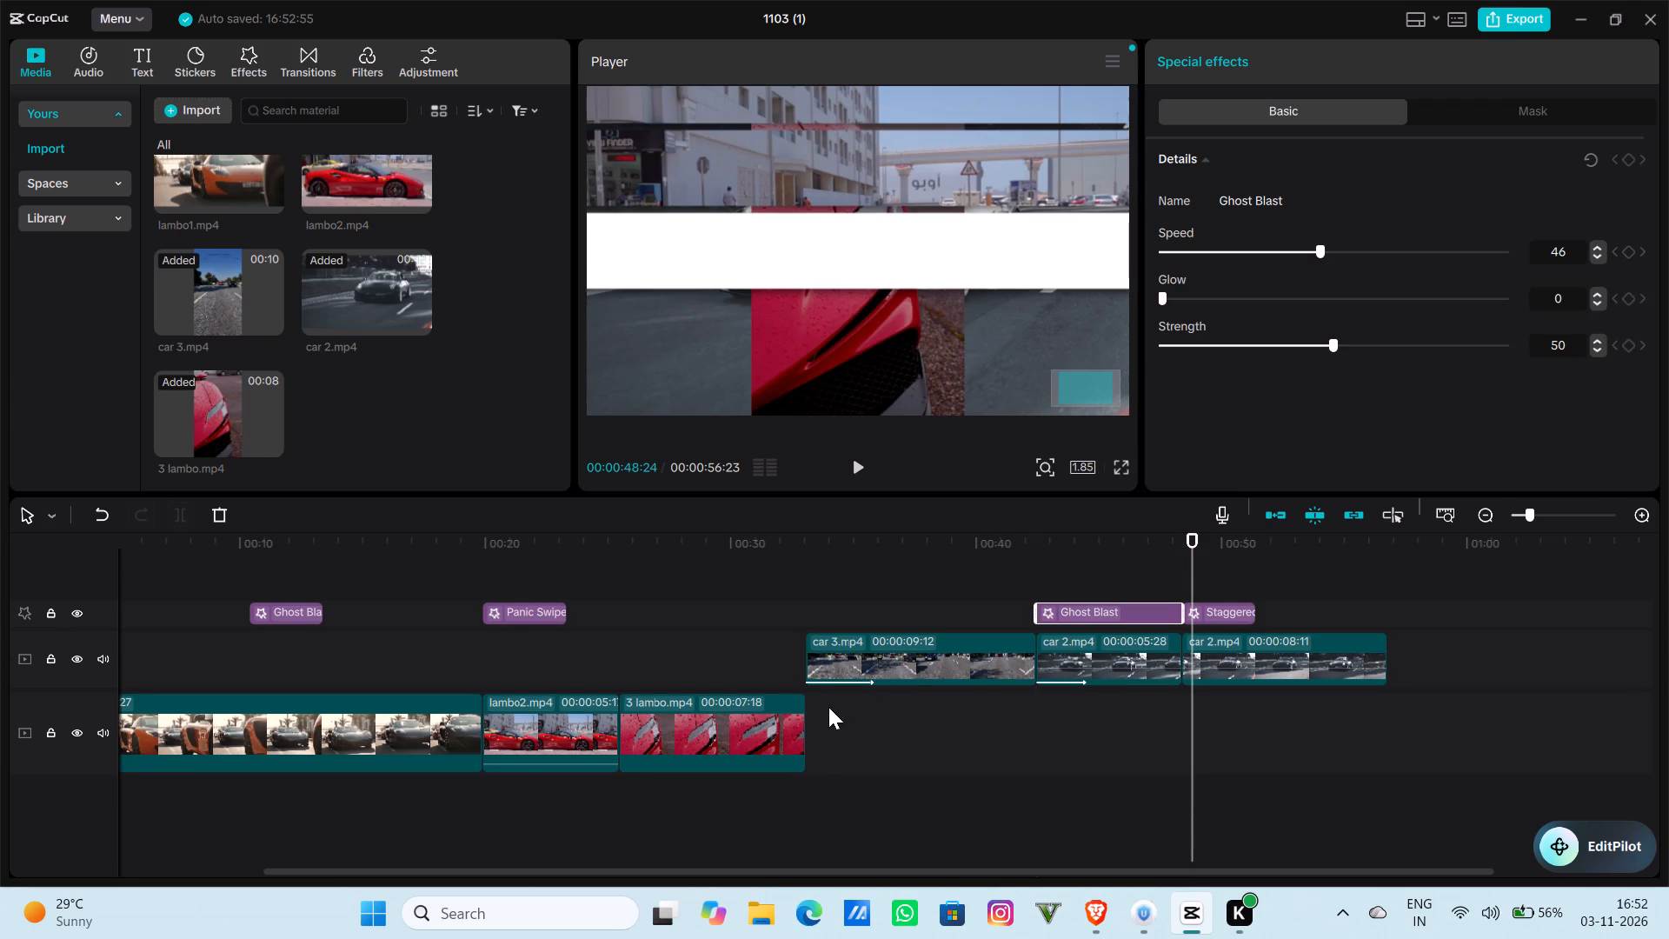
Position the playhead at the start of 3 lambo.mp4 and open the video effects library.
{"action": "left_click", "coordinate": [620, 654]}
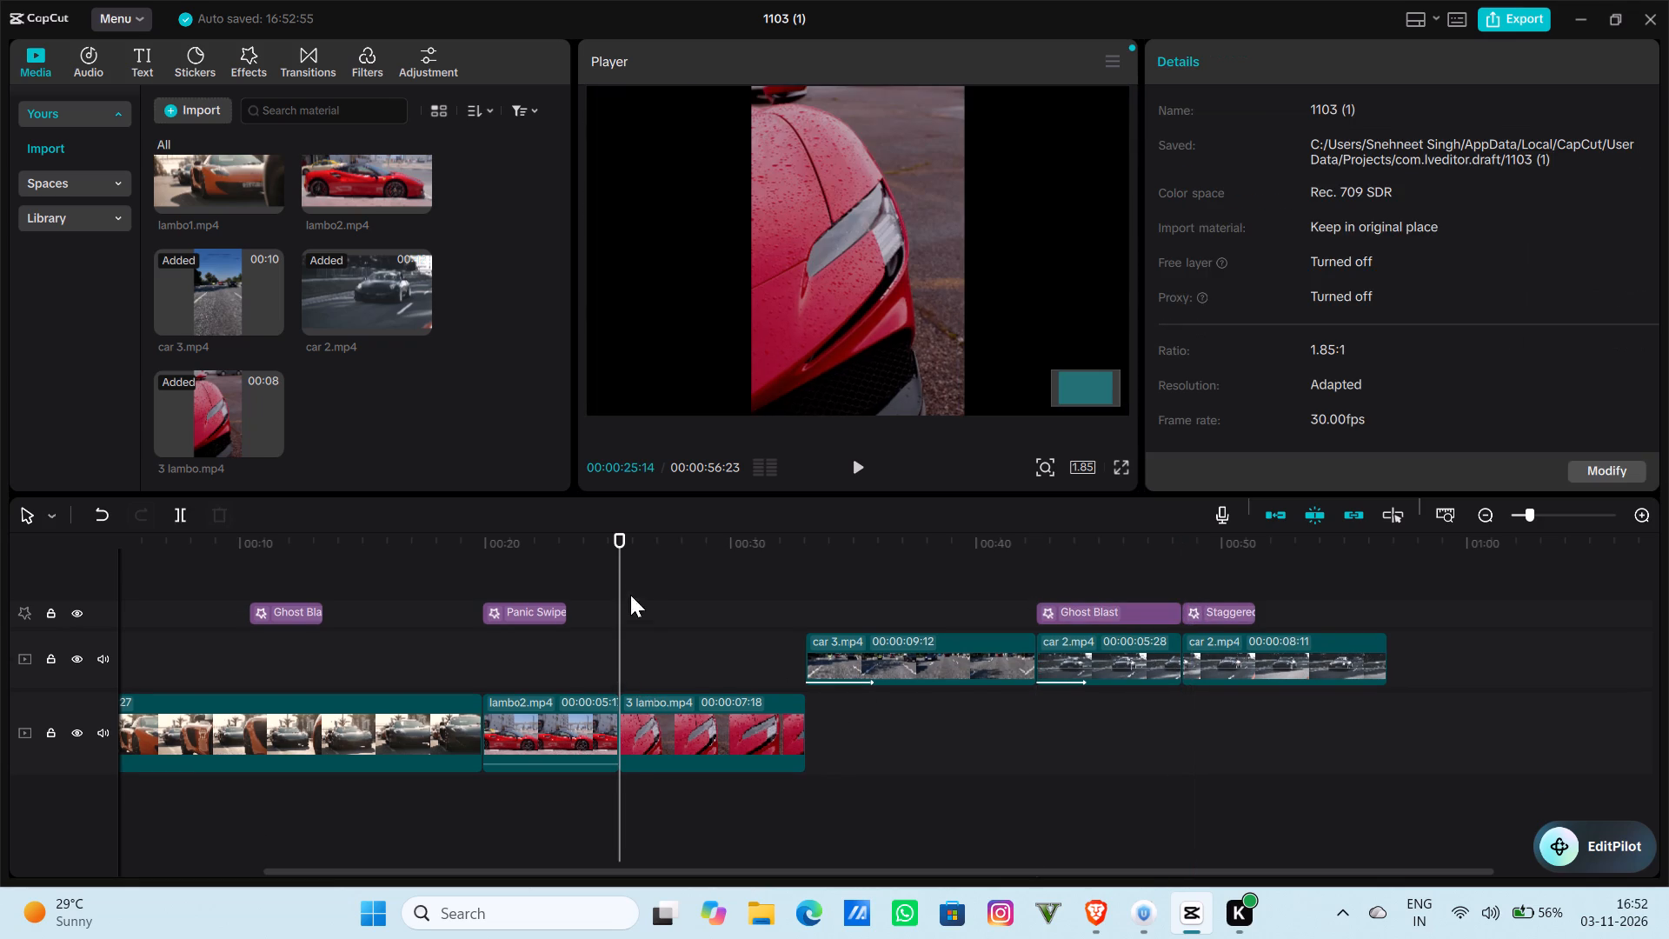
{"action": "left_click", "coordinate": [255, 53]}
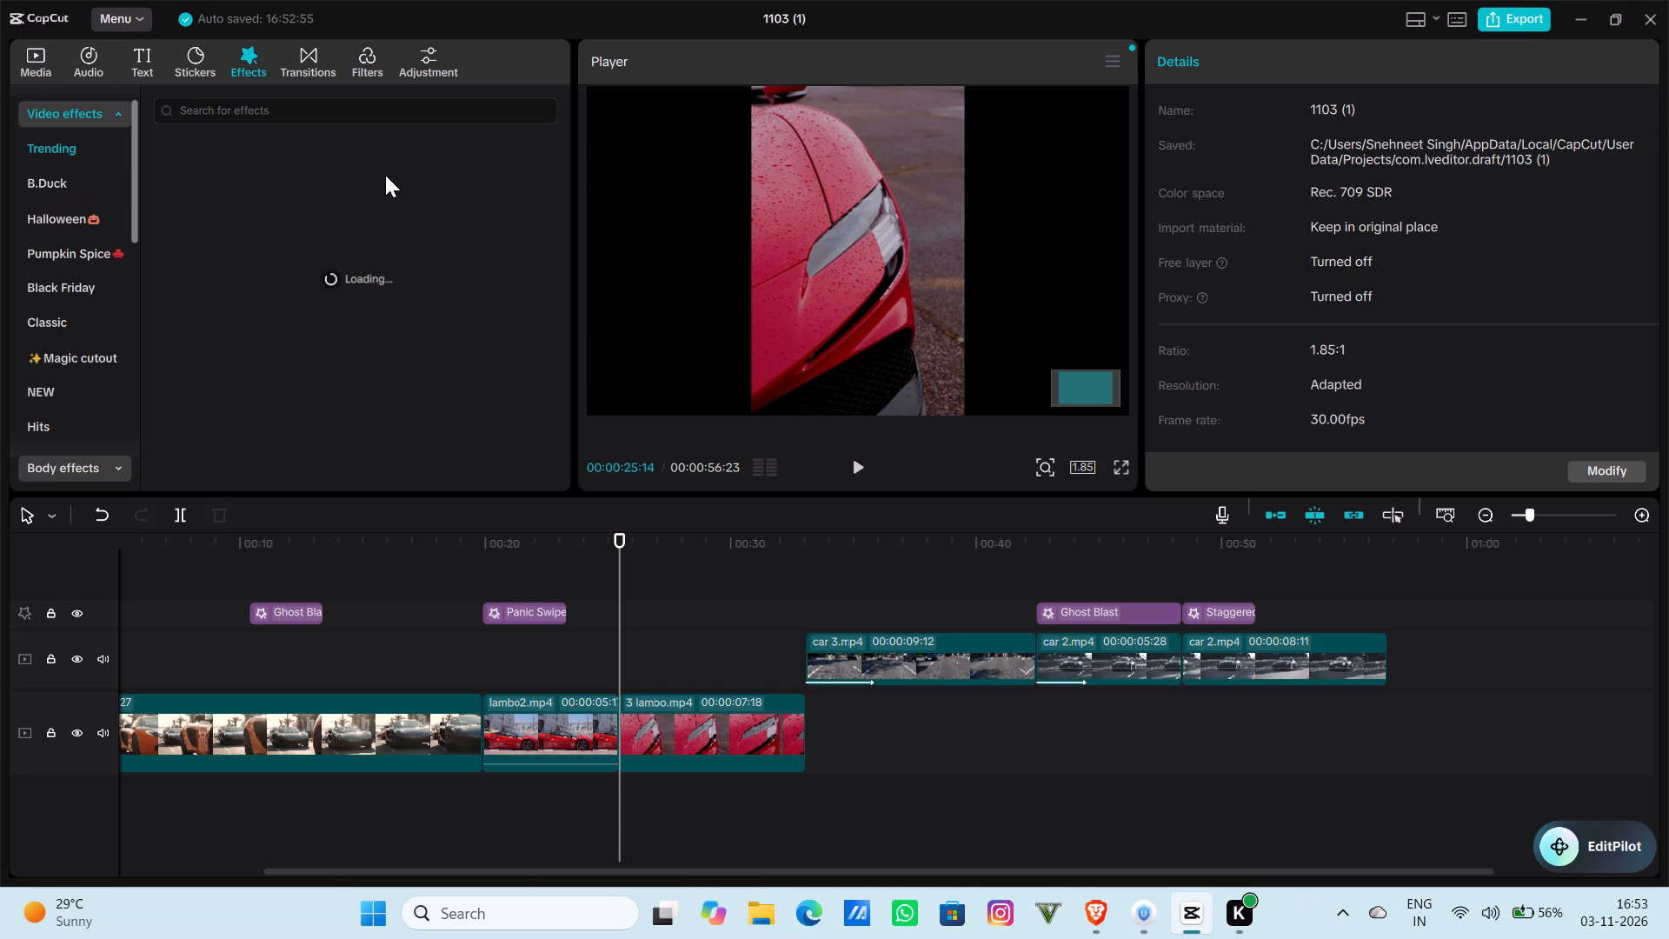
Switch the computer's Wi-Fi connection to the bsnl_6g network.
{"action": "left_click", "coordinate": [1478, 930]}
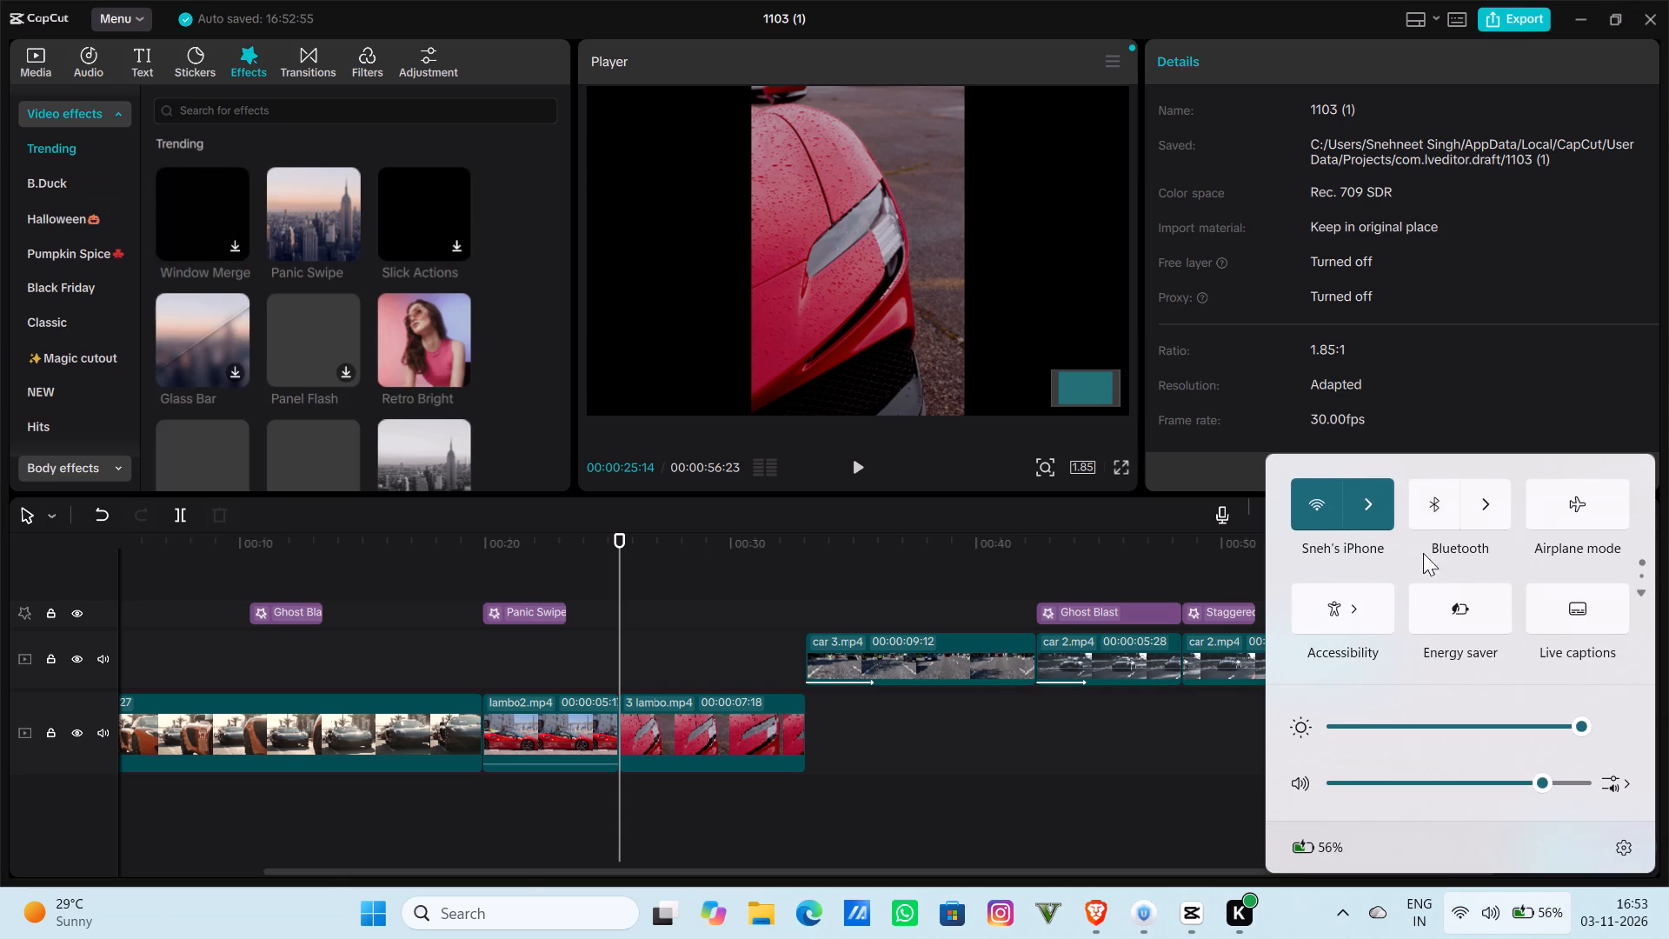
{"action": "left_click", "coordinate": [1374, 512]}
{"action": "left_click", "coordinate": [1374, 622]}
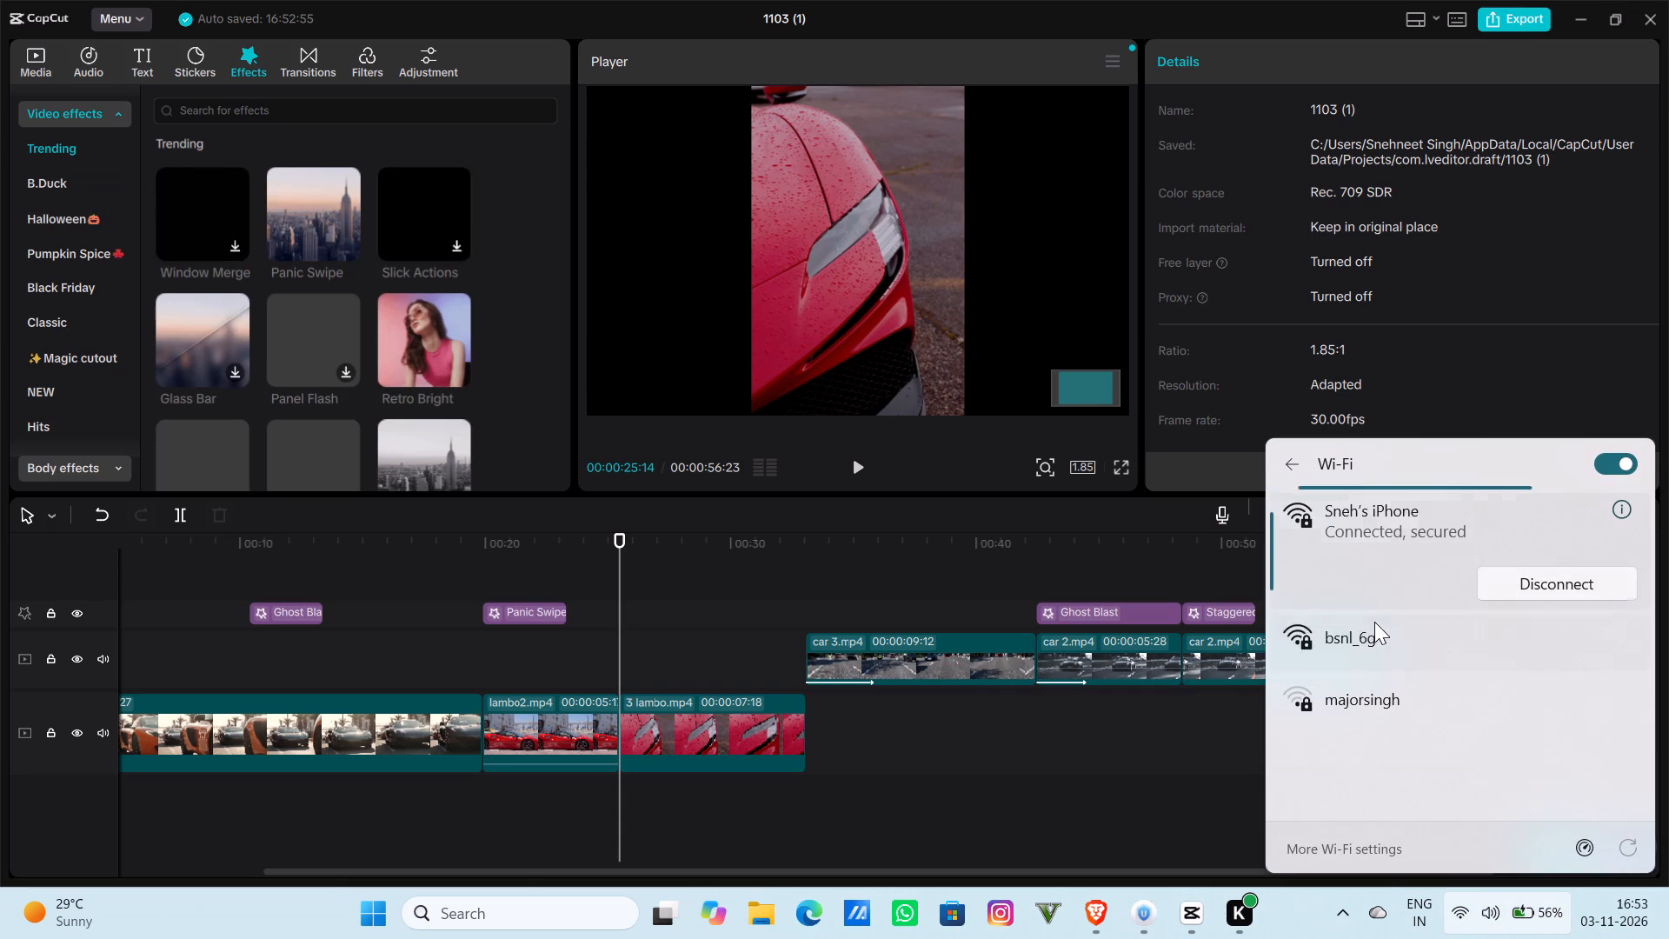
{"action": "left_click", "coordinate": [1486, 676]}
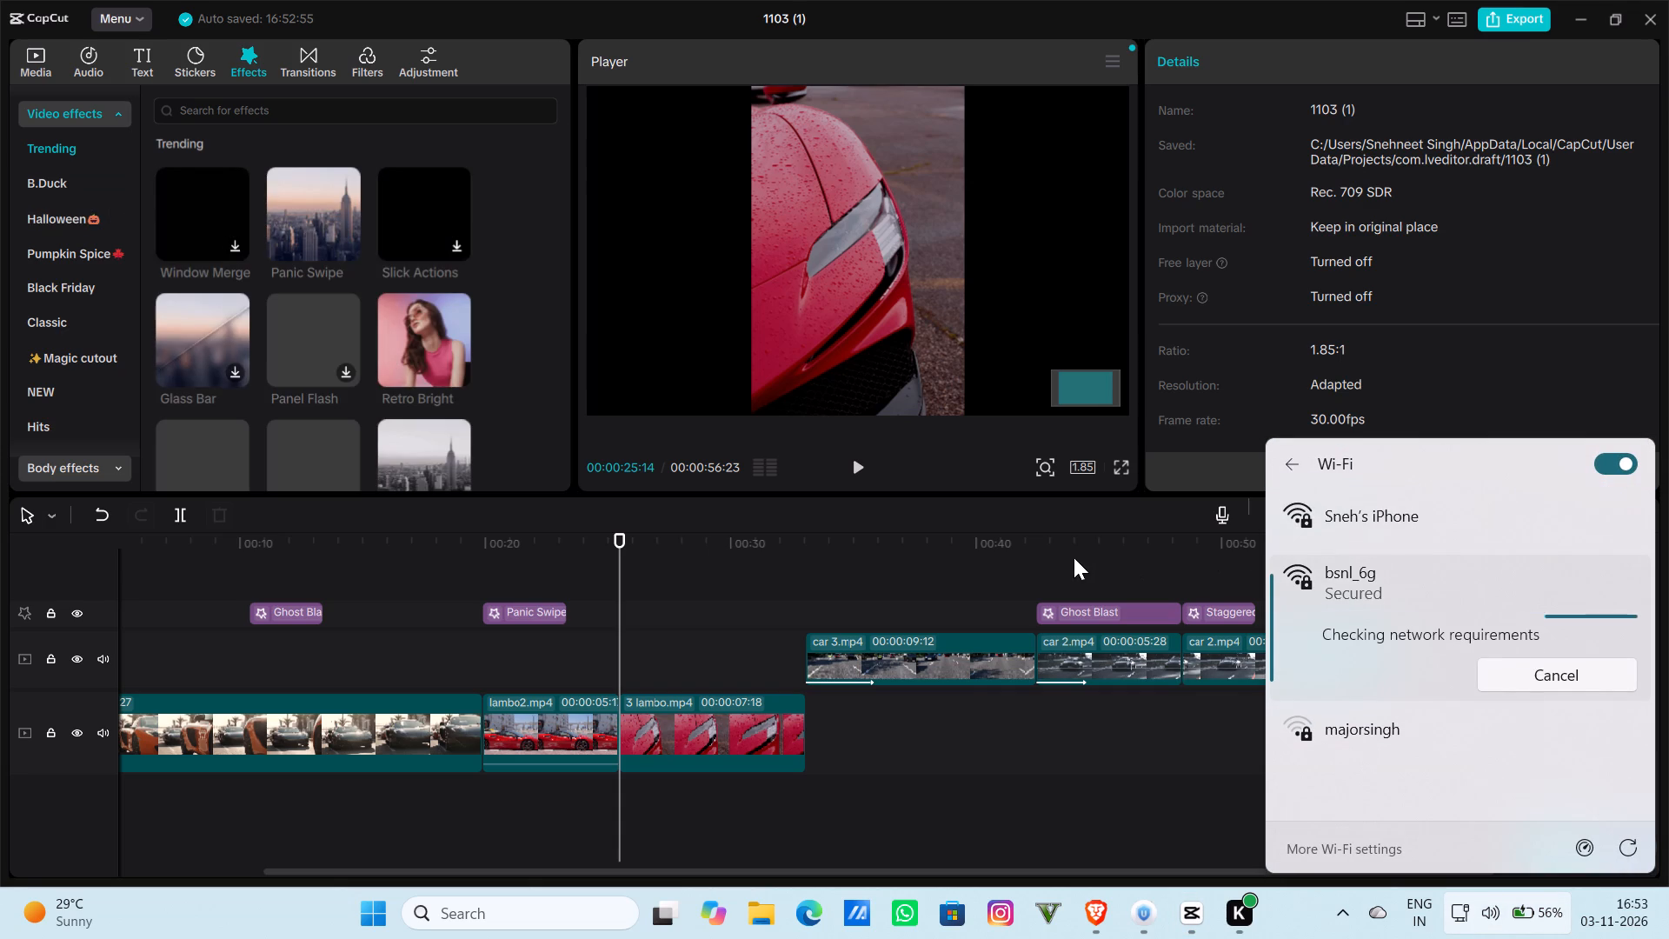
{"action": "left_click", "coordinate": [1292, 447]}
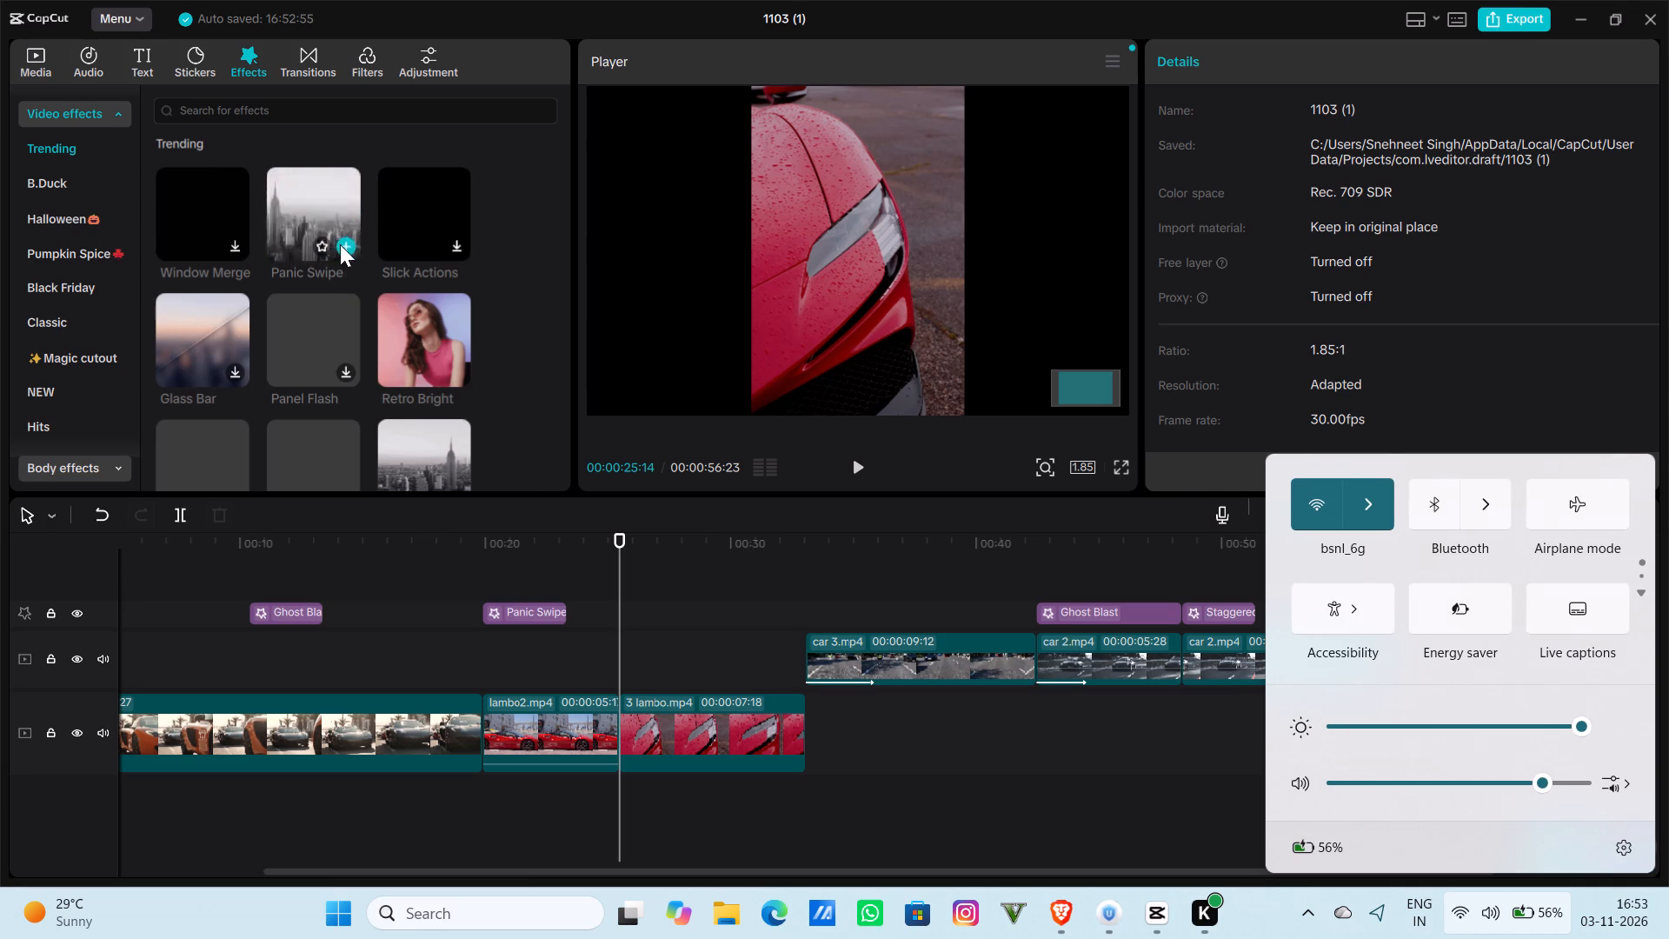
Download and preview the trending Rectangle Cut effect, and add it at the start of 3 lambo.mp4.
{"action": "scroll", "coordinate": [334, 357], "scroll_direction": "down", "scroll_amount": 3}
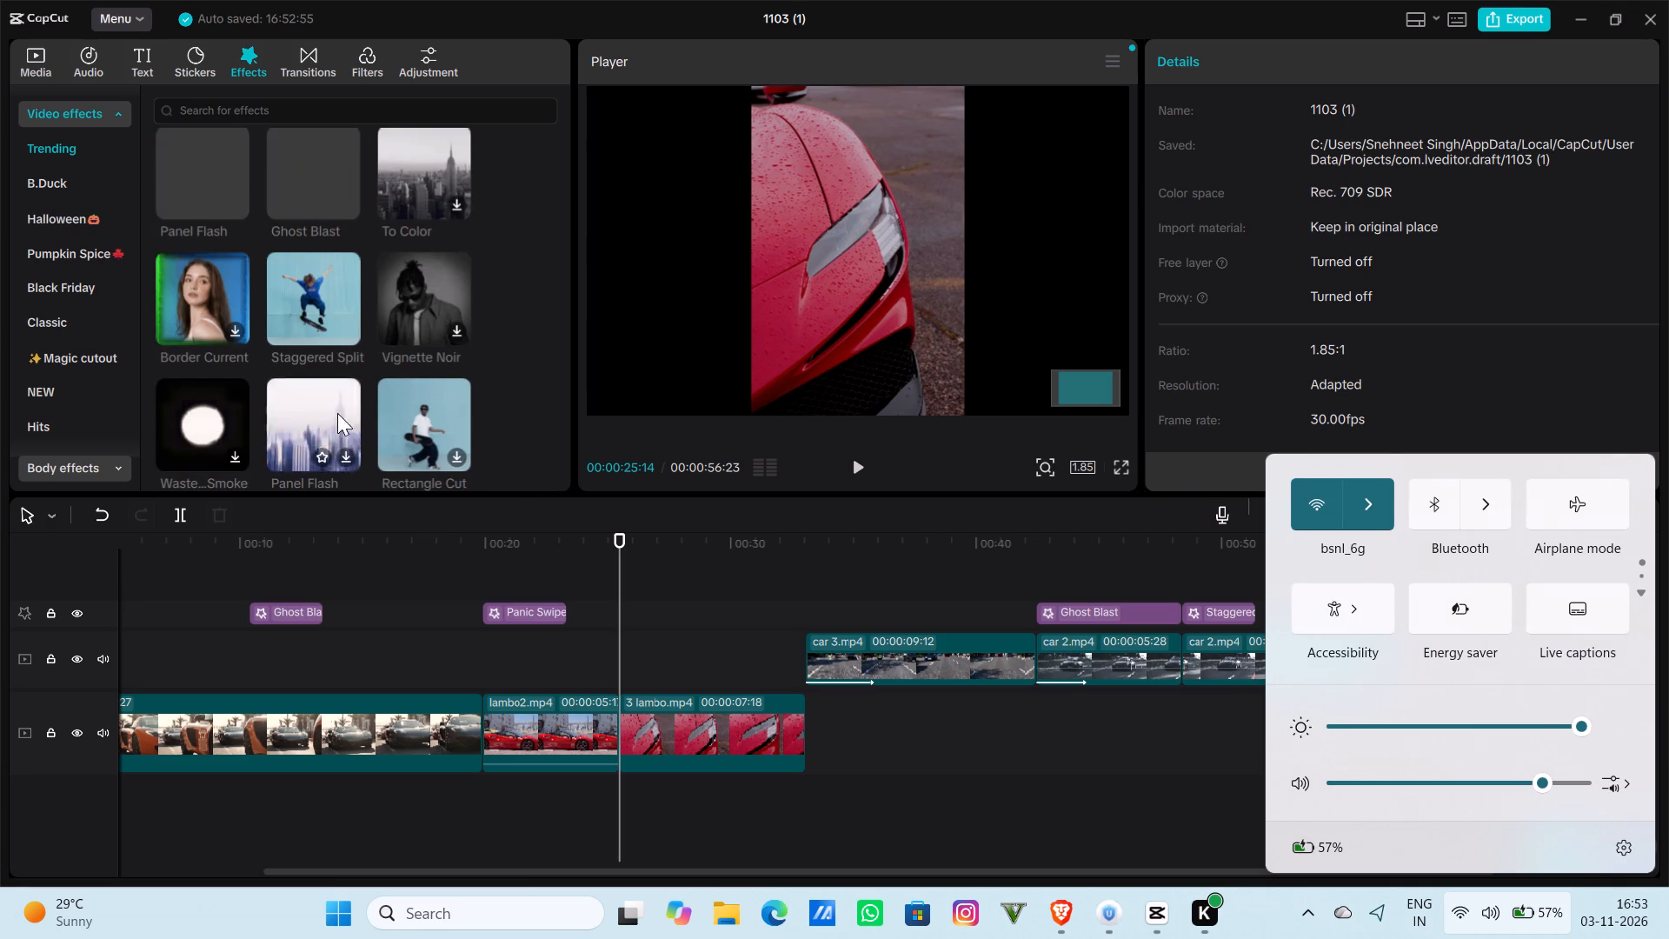
{"action": "left_click", "coordinate": [453, 448]}
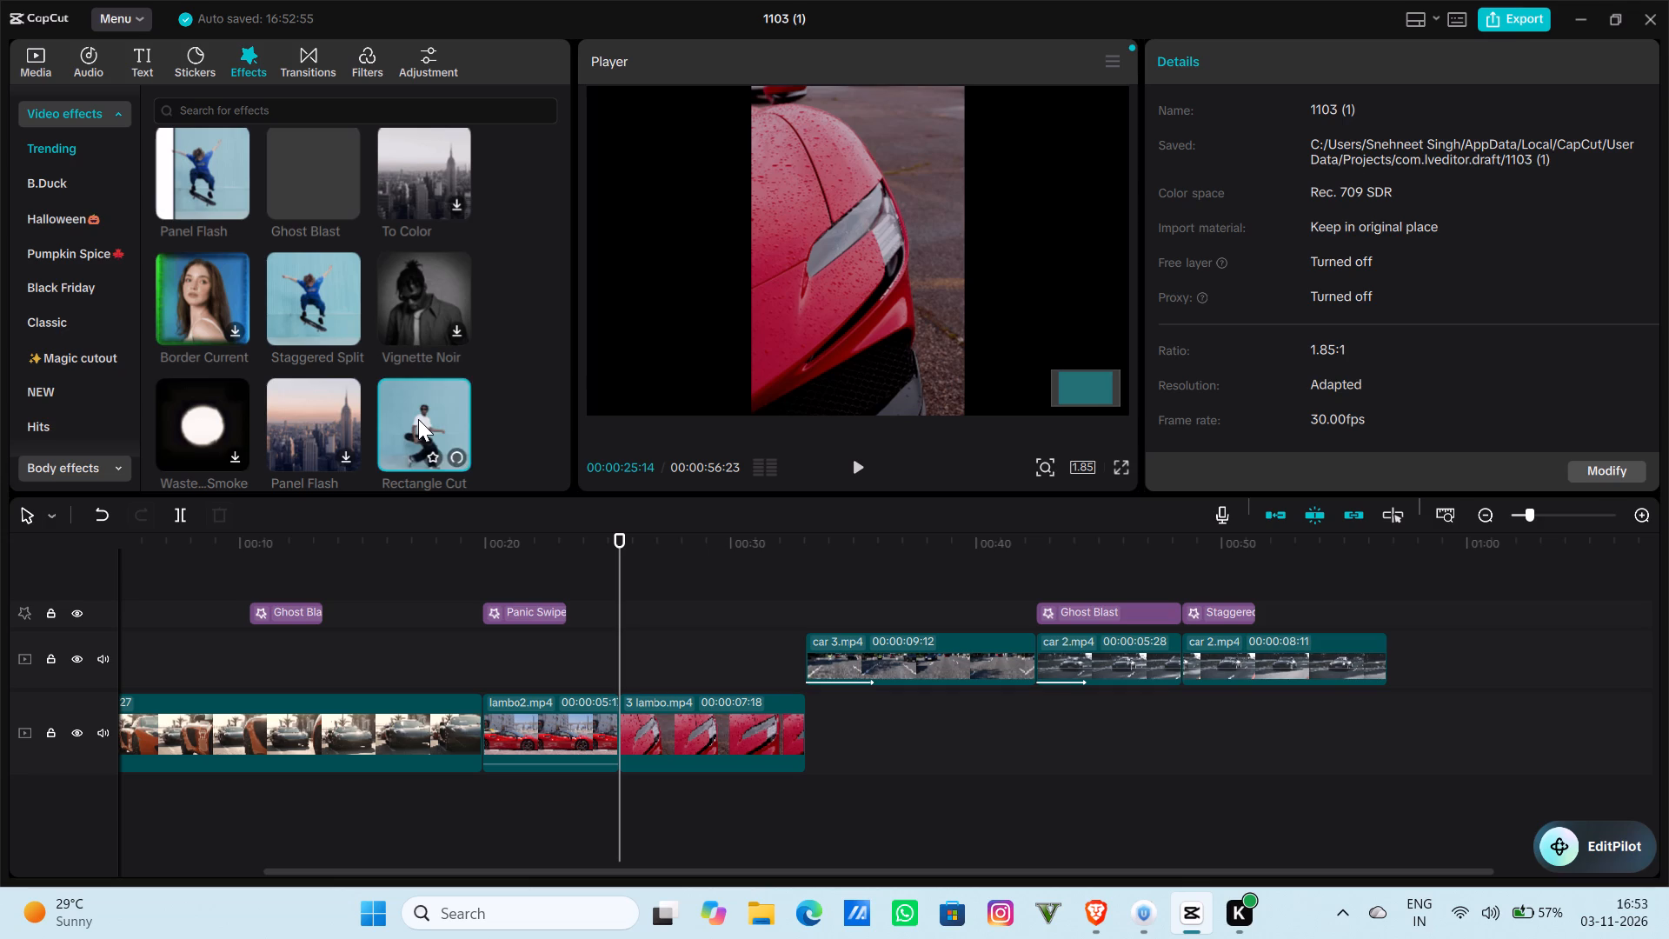
{"action": "left_click", "coordinate": [419, 423]}
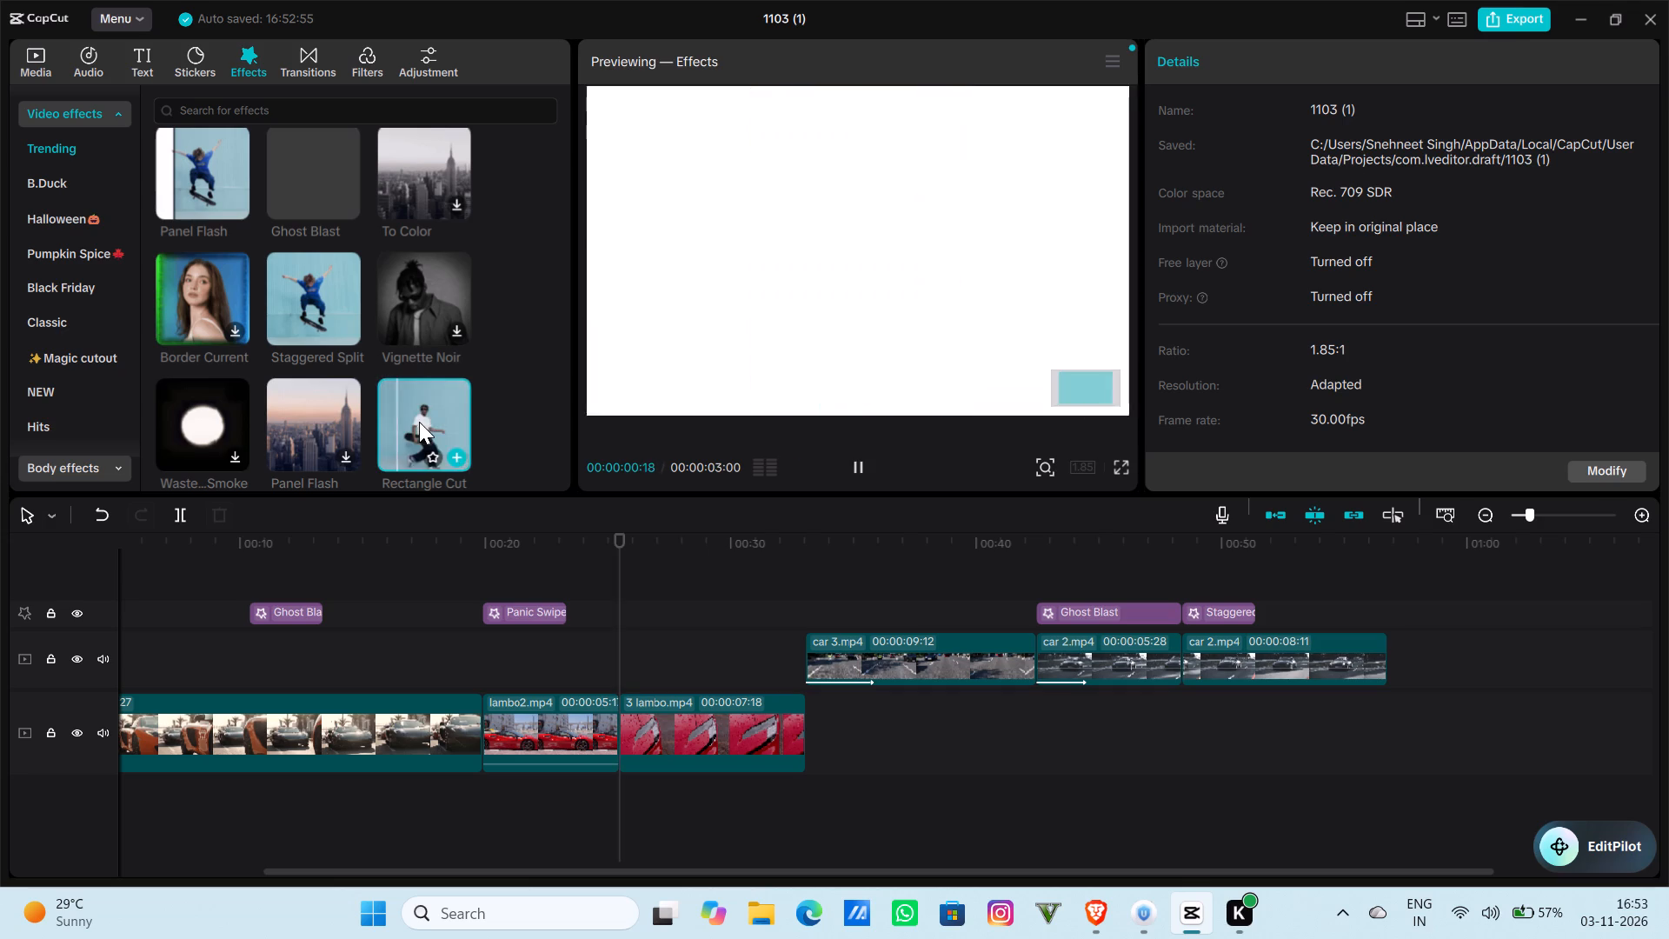
{"action": "left_click", "coordinate": [452, 456]}
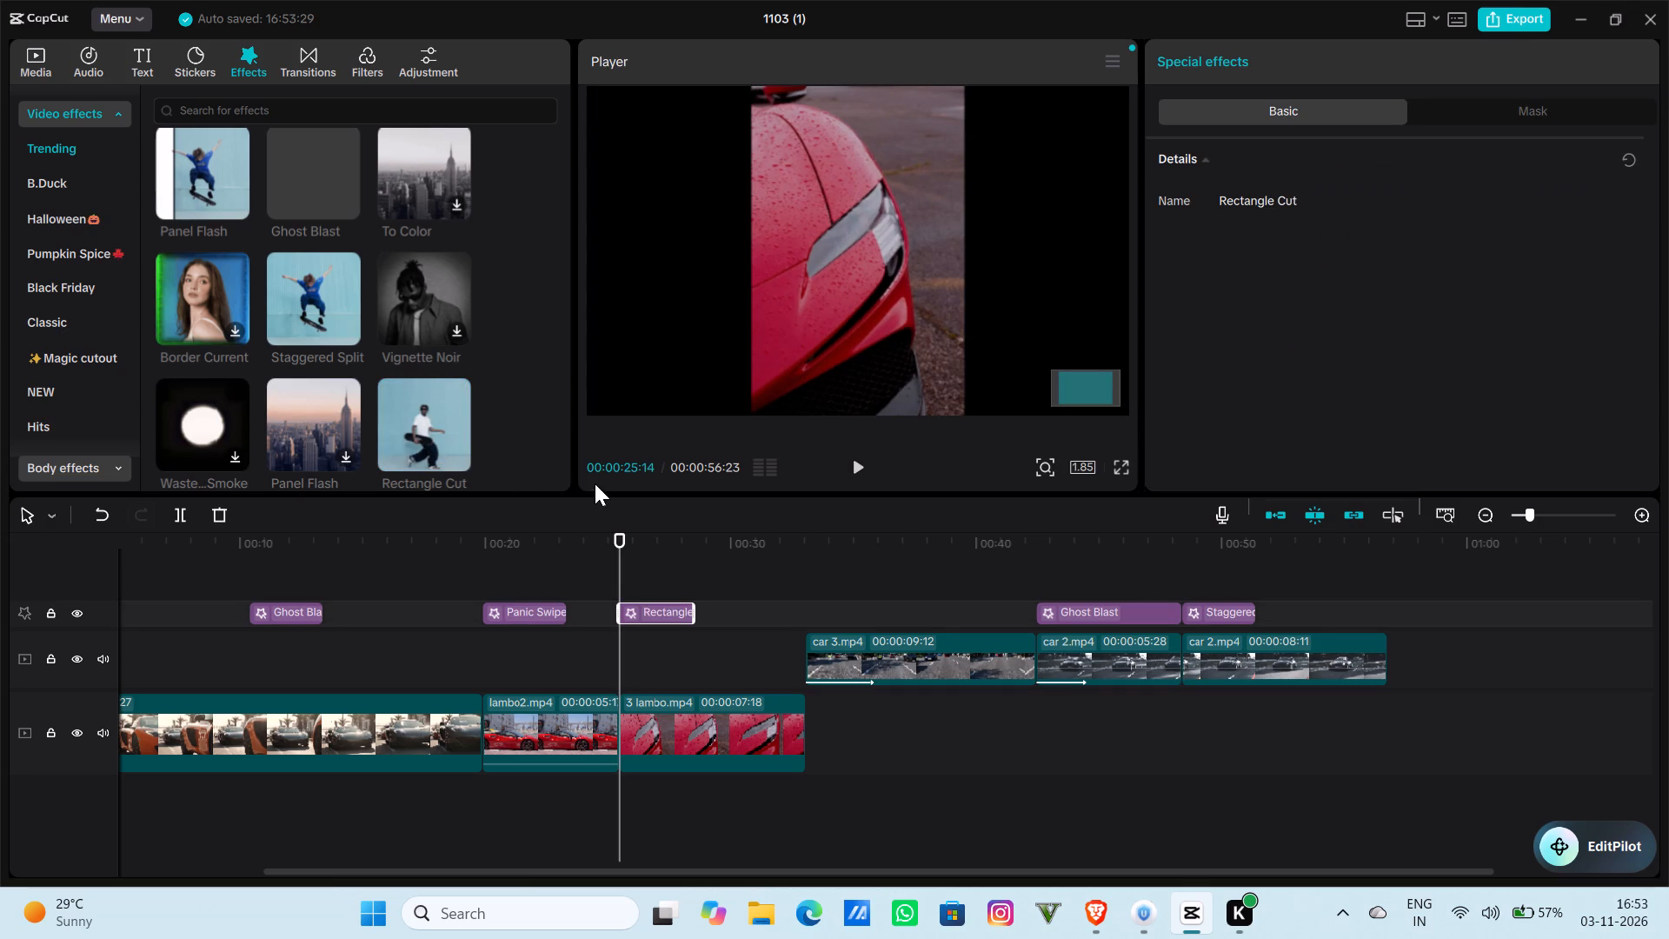
Play back 3 lambo.mp4 from 00:00:25:14 to review the Rectangle Cut effect above it.
{"action": "left_click", "coordinate": [854, 471]}
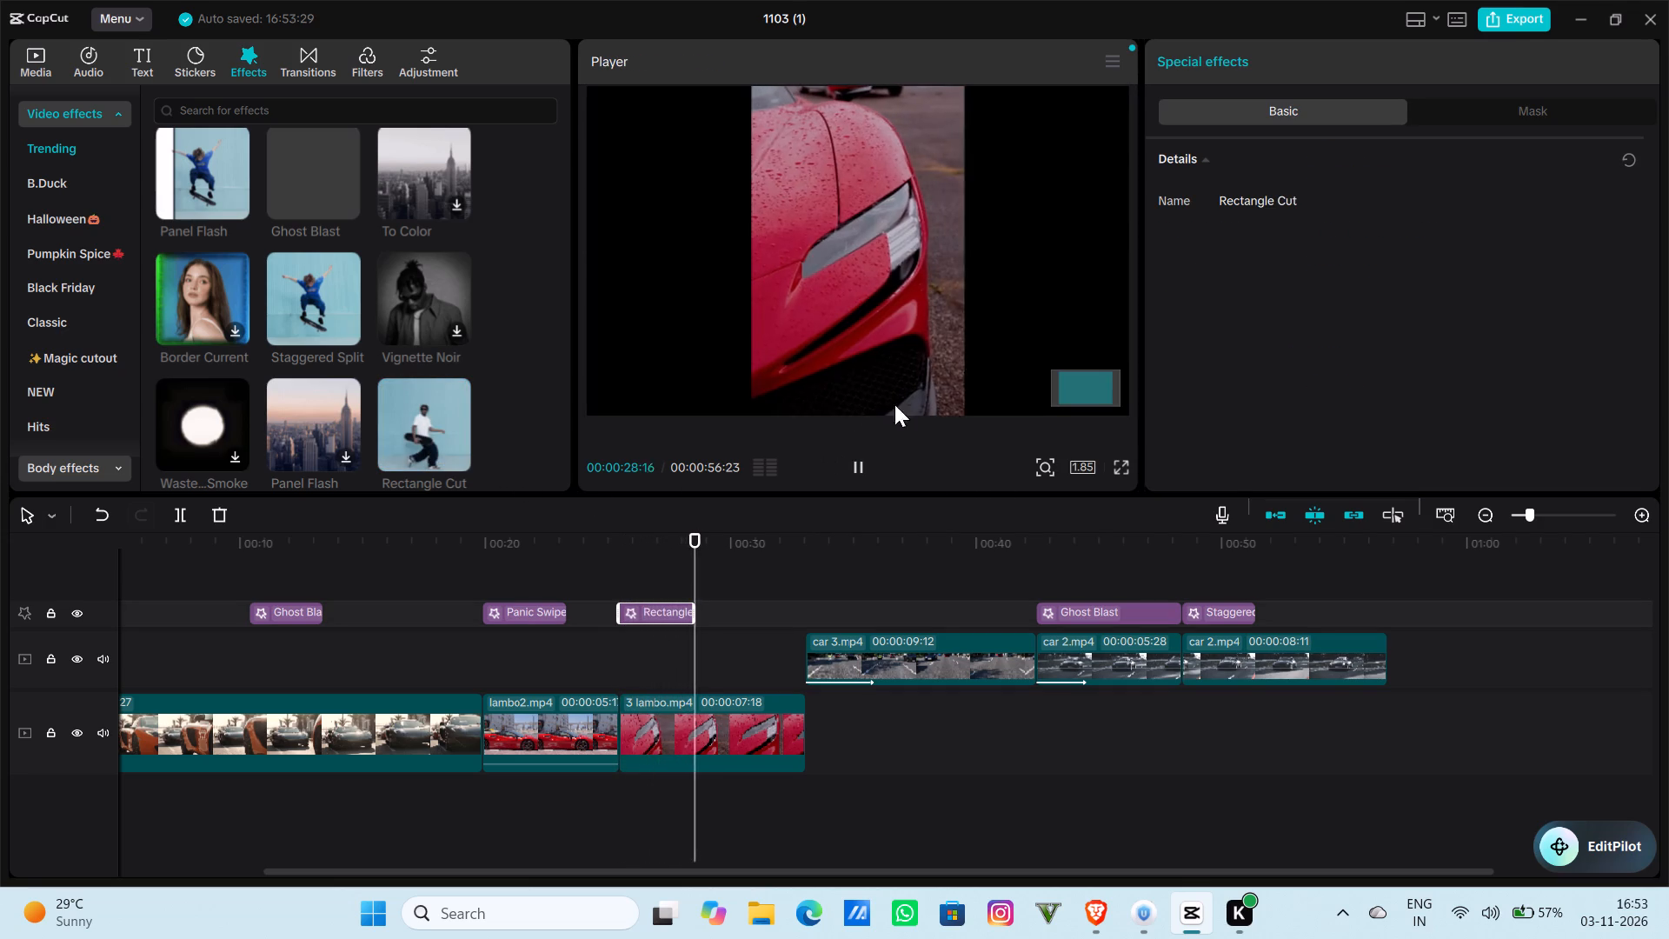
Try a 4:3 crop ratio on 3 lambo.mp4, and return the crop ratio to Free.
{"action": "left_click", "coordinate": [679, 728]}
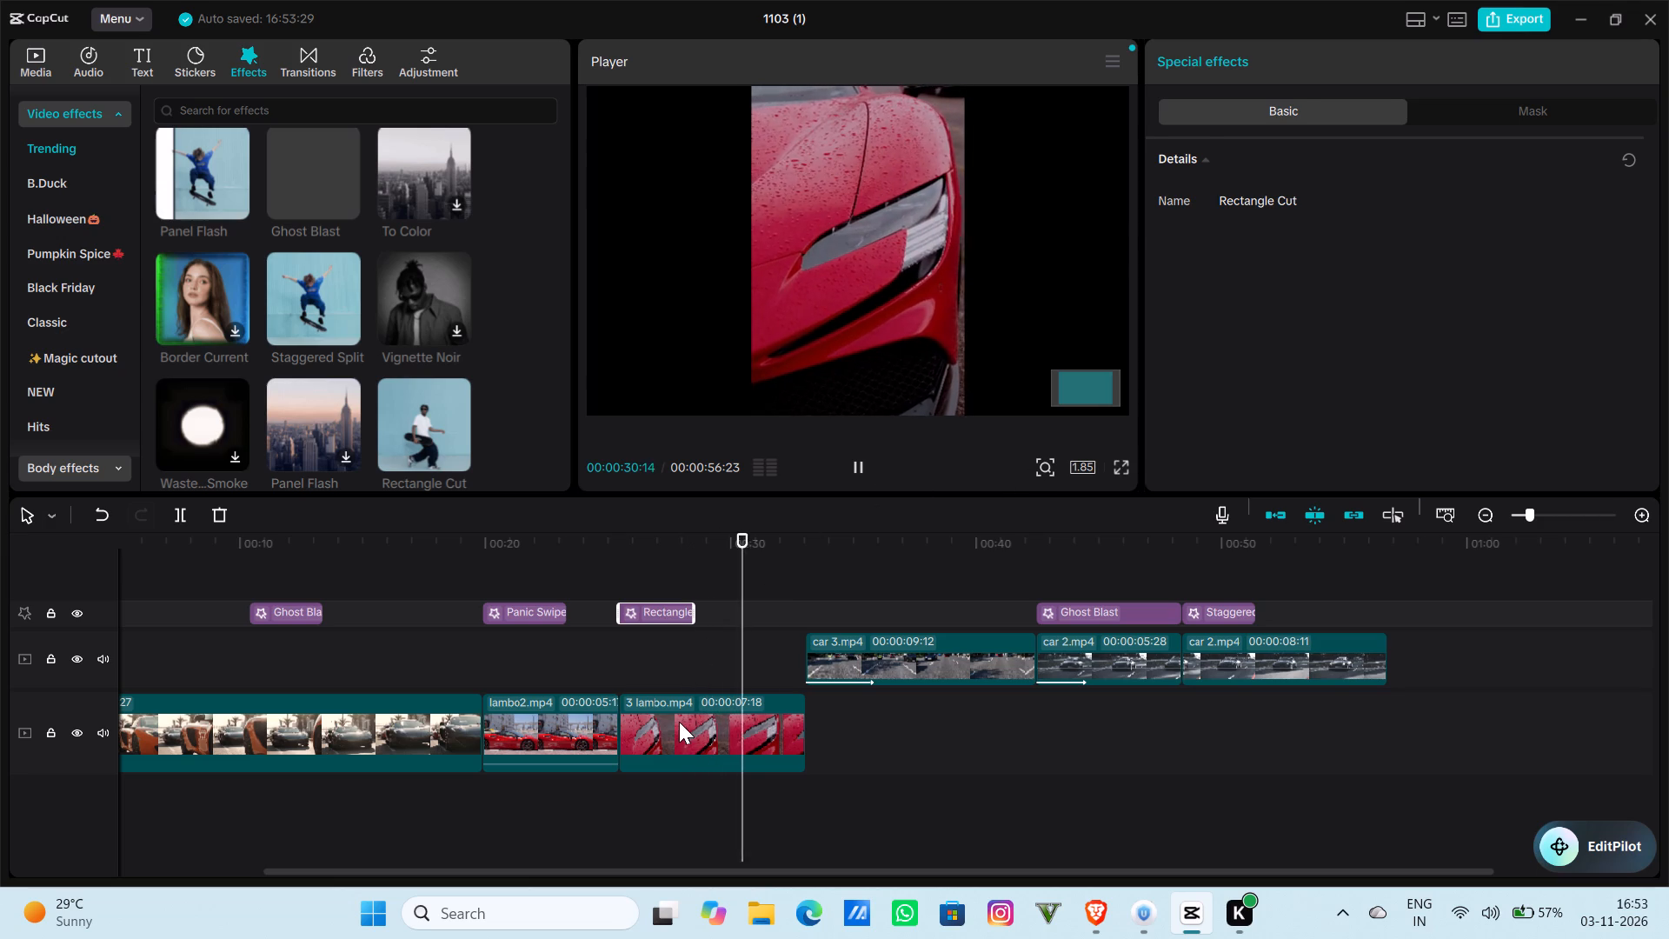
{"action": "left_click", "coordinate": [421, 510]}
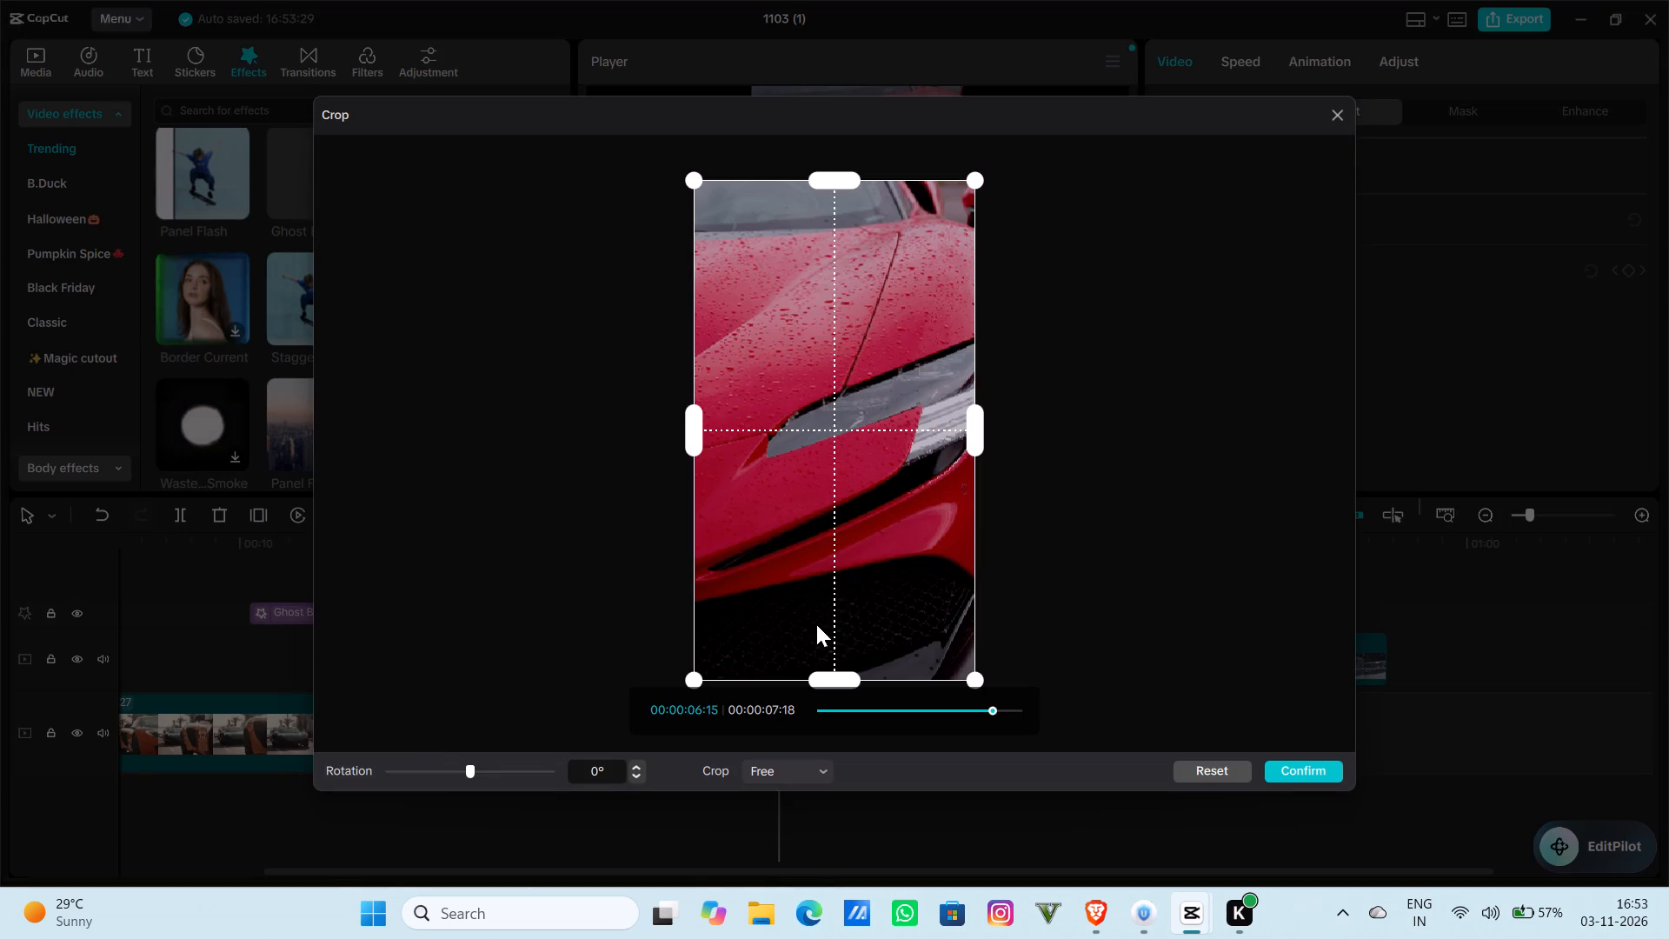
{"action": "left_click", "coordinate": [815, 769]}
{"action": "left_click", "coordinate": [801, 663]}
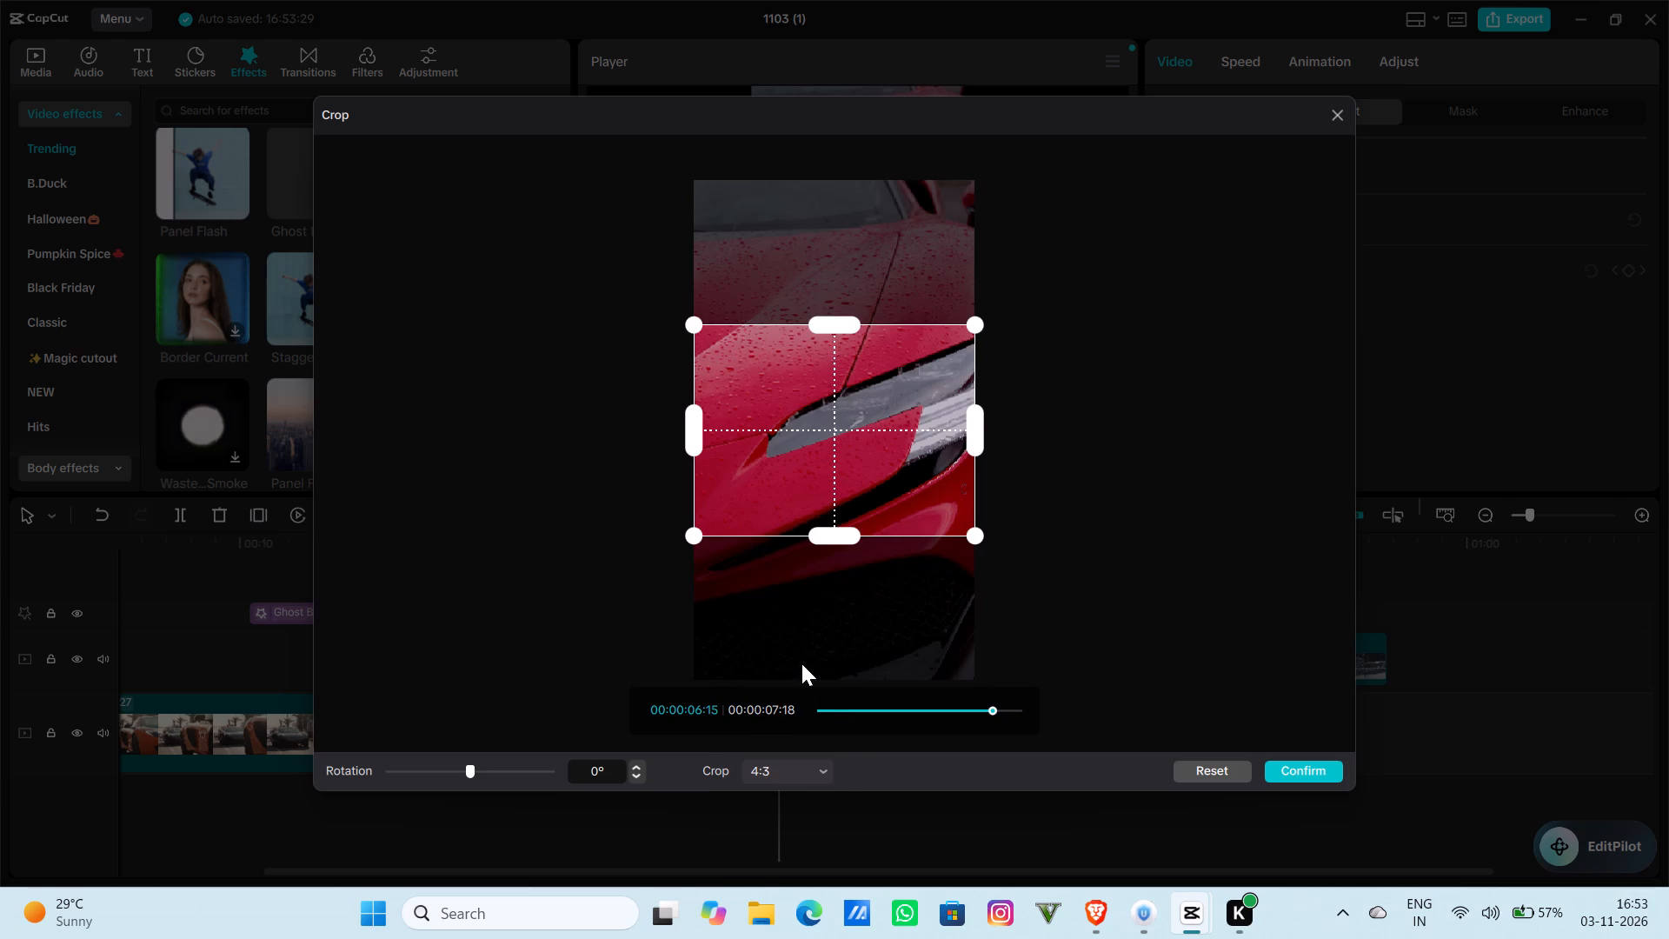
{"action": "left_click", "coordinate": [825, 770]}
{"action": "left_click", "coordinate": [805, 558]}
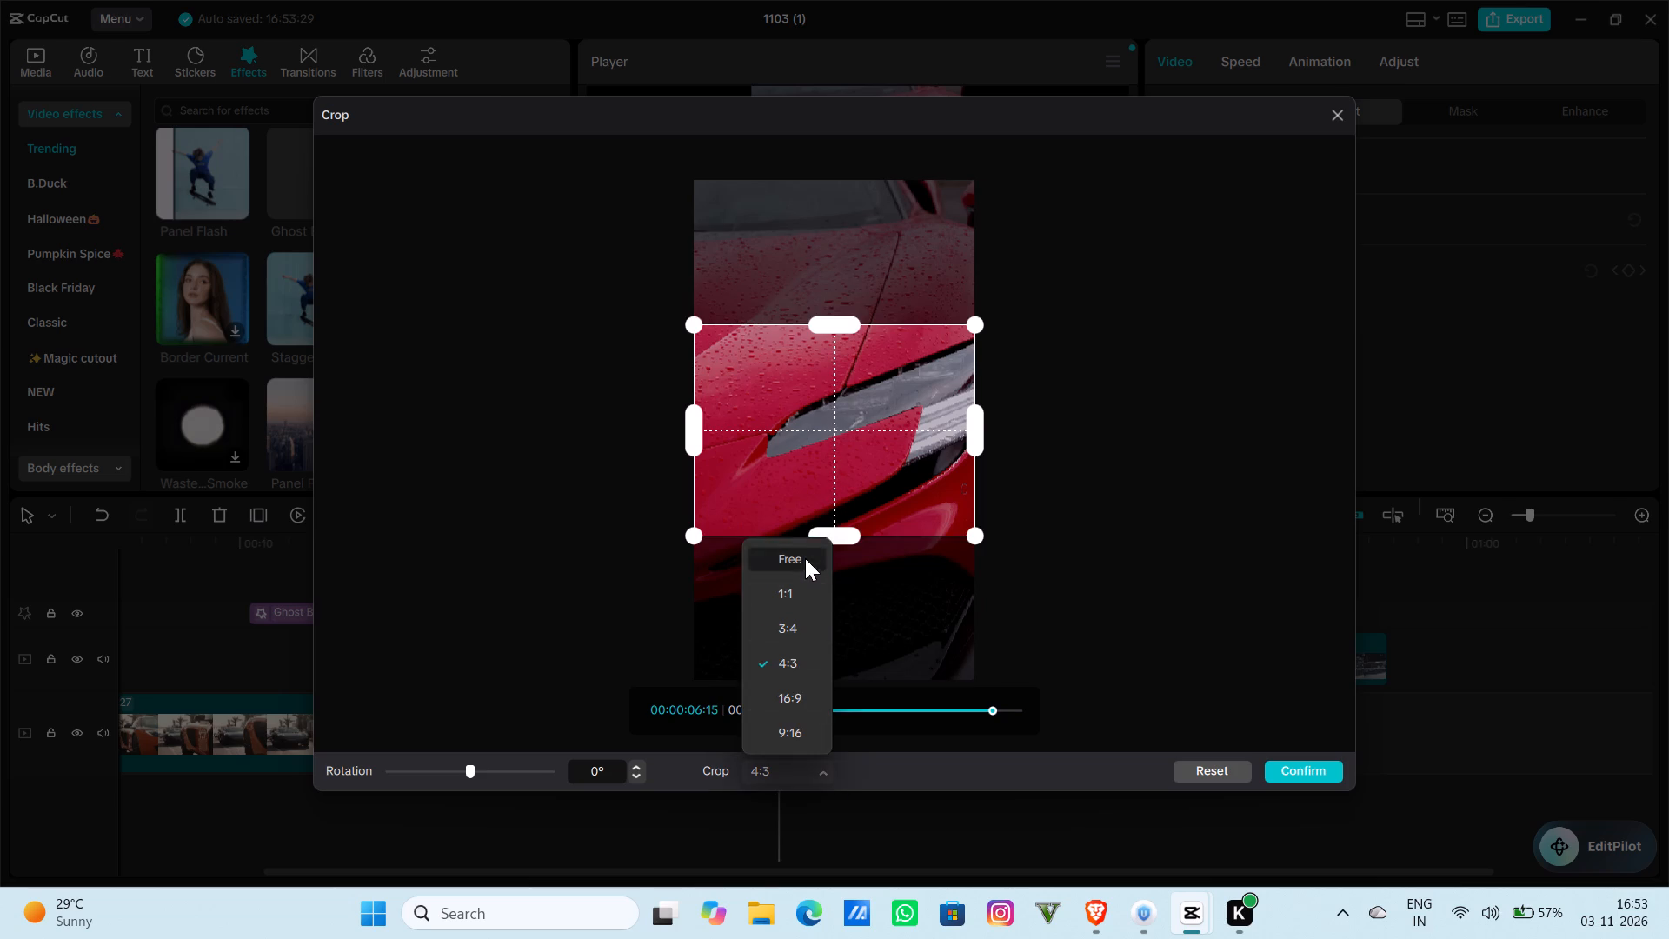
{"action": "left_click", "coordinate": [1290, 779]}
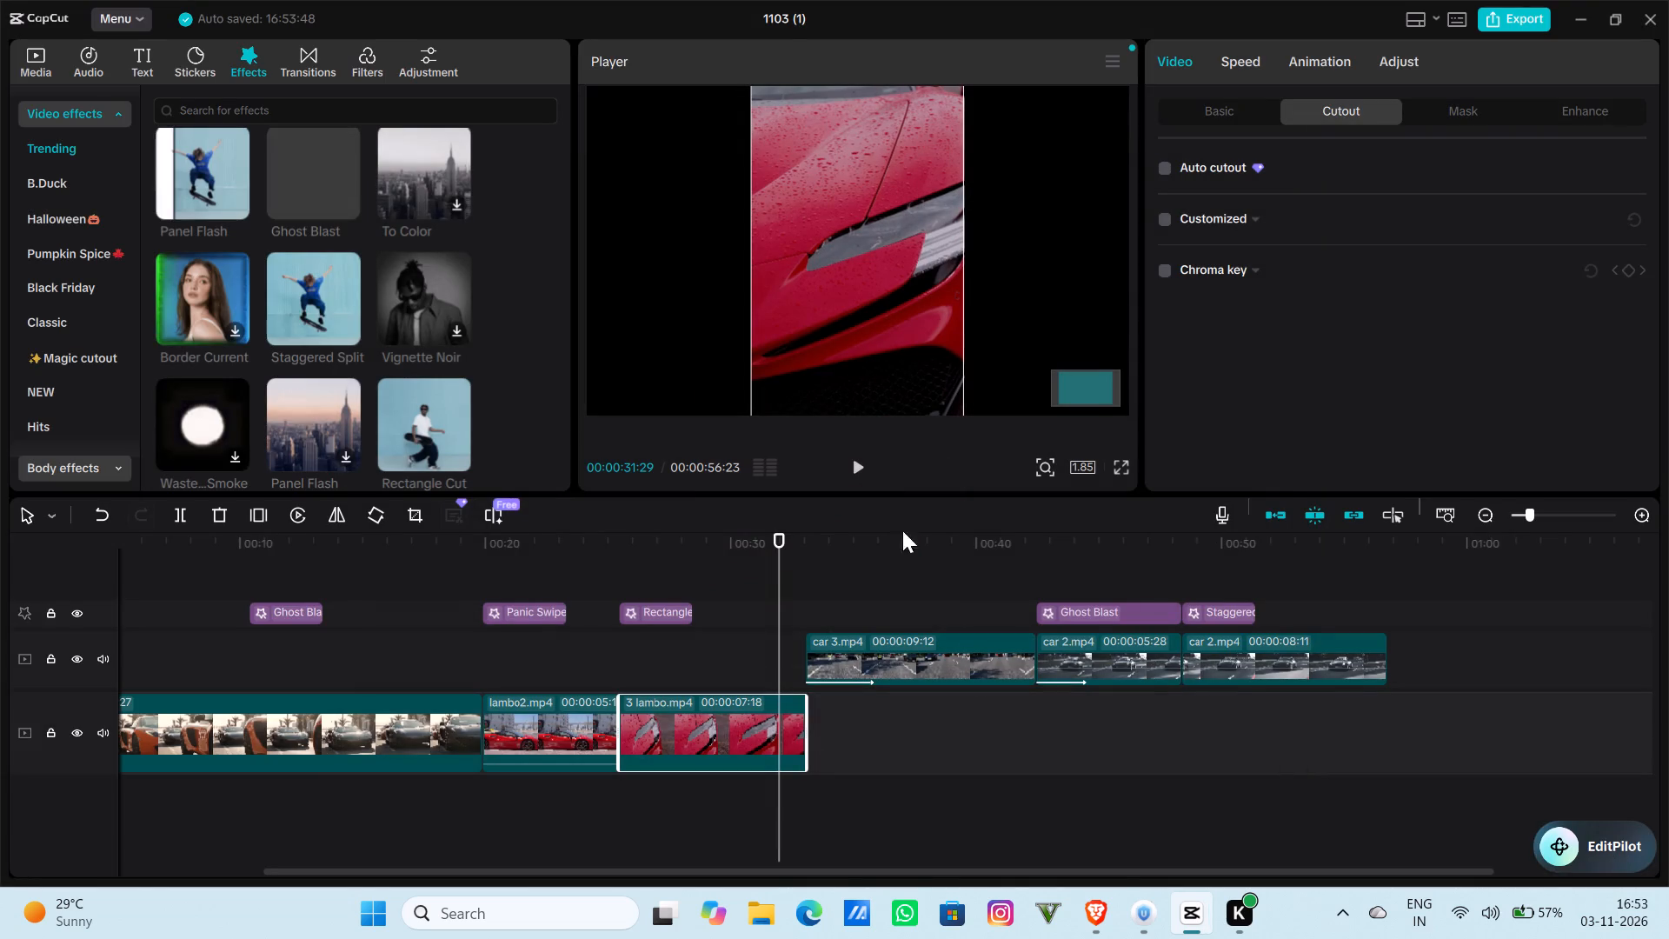
Play back the timeline from 00:00:31:29 to the end to review the rearranged clips and effects.
{"action": "left_click", "coordinate": [854, 469]}
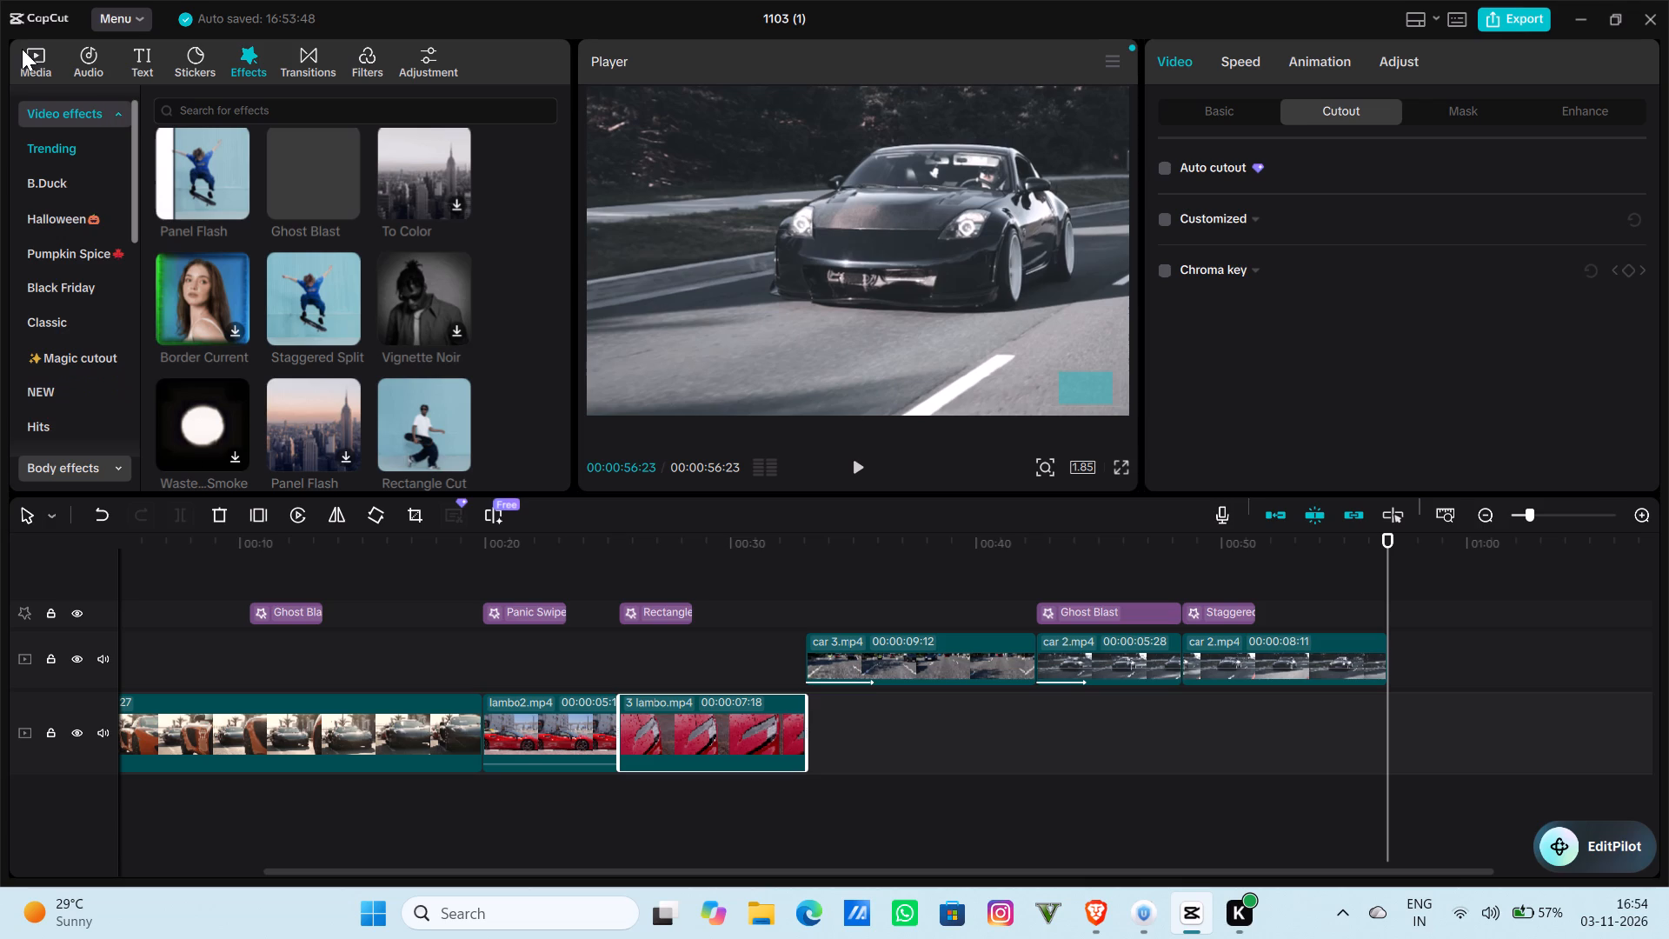
Download Dark War Beats by Gummy MusicLab from the Phonk music category and add it to the timeline.
{"action": "left_click", "coordinate": [78, 63]}
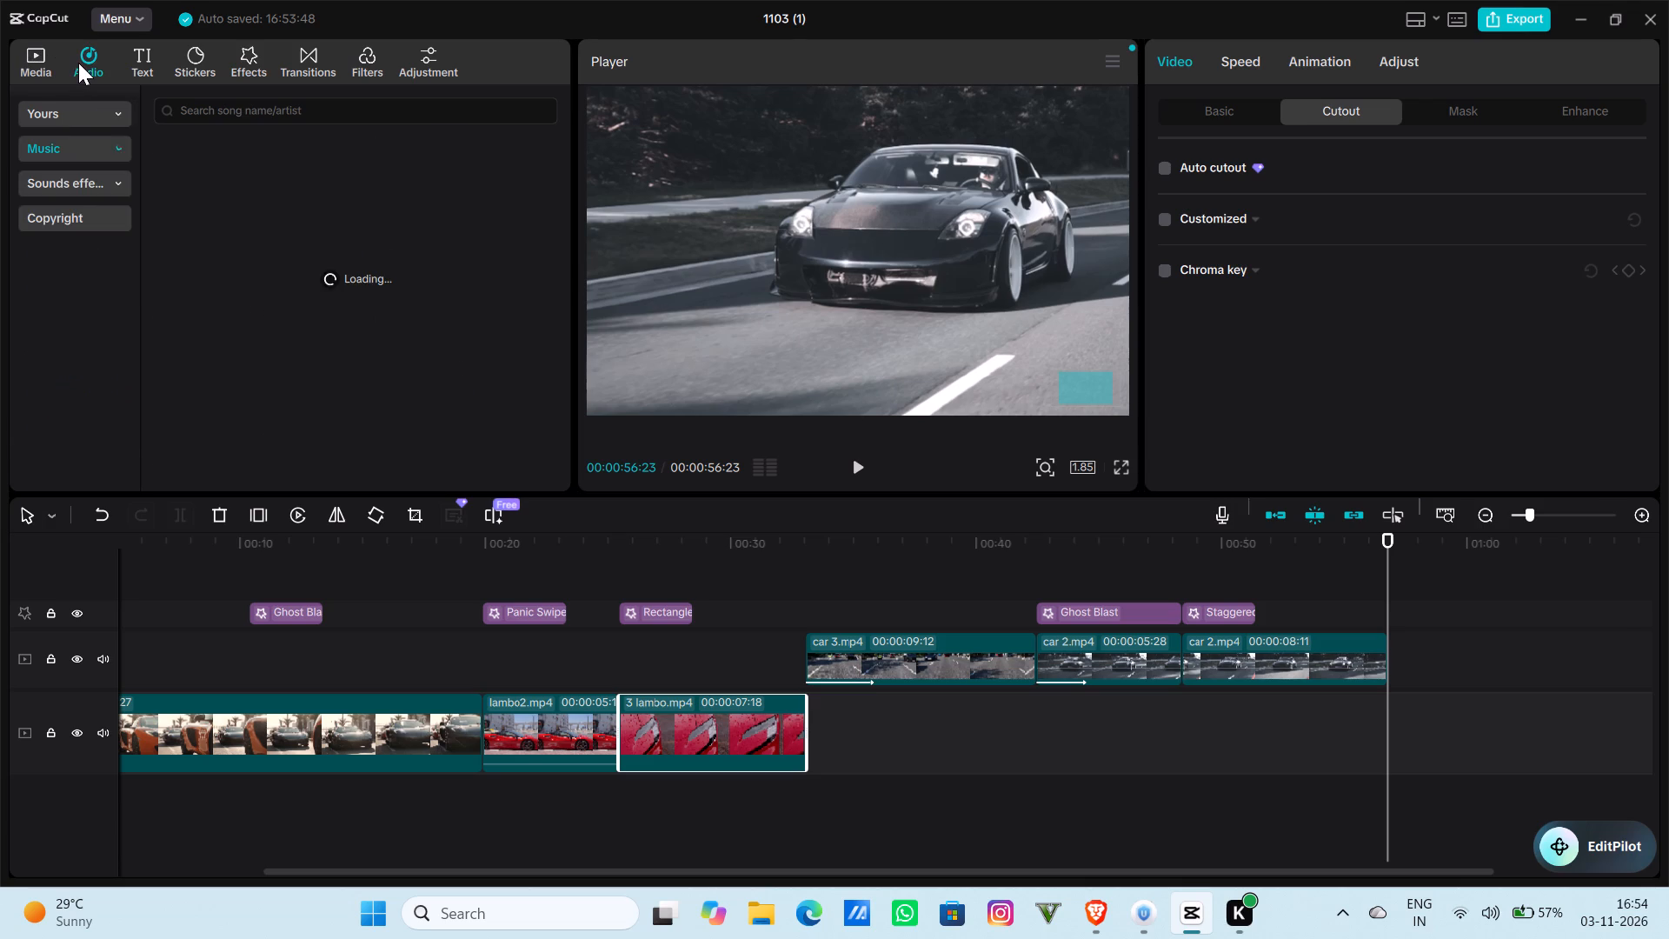
{"action": "left_click", "coordinate": [60, 210]}
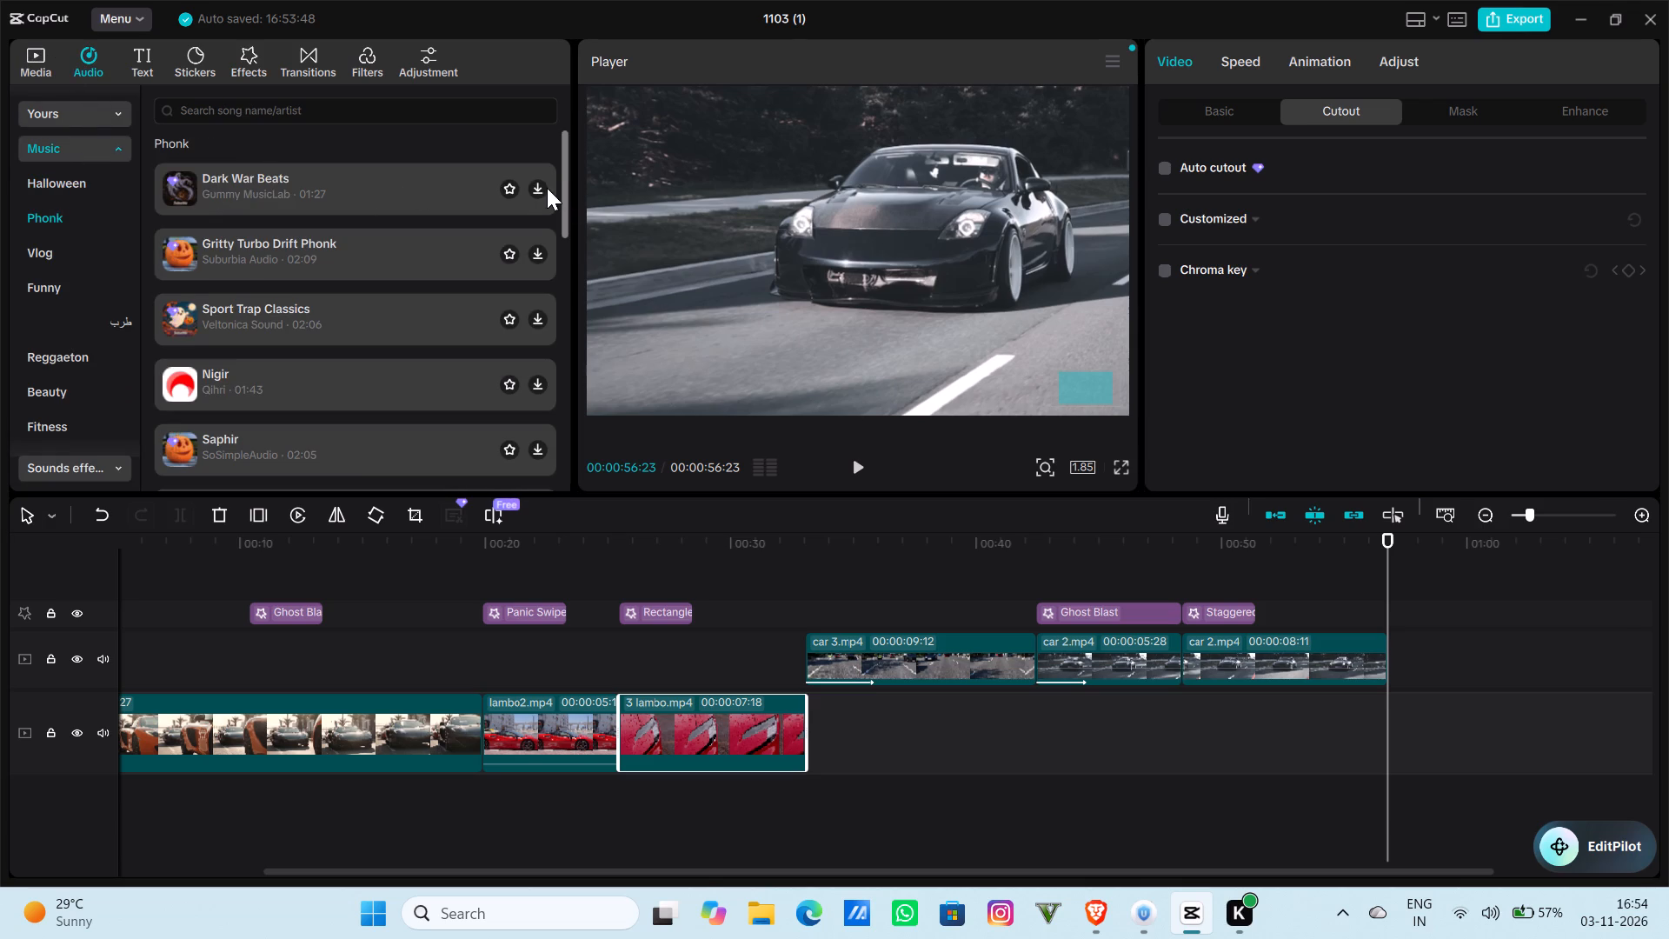
{"action": "left_click", "coordinate": [535, 183]}
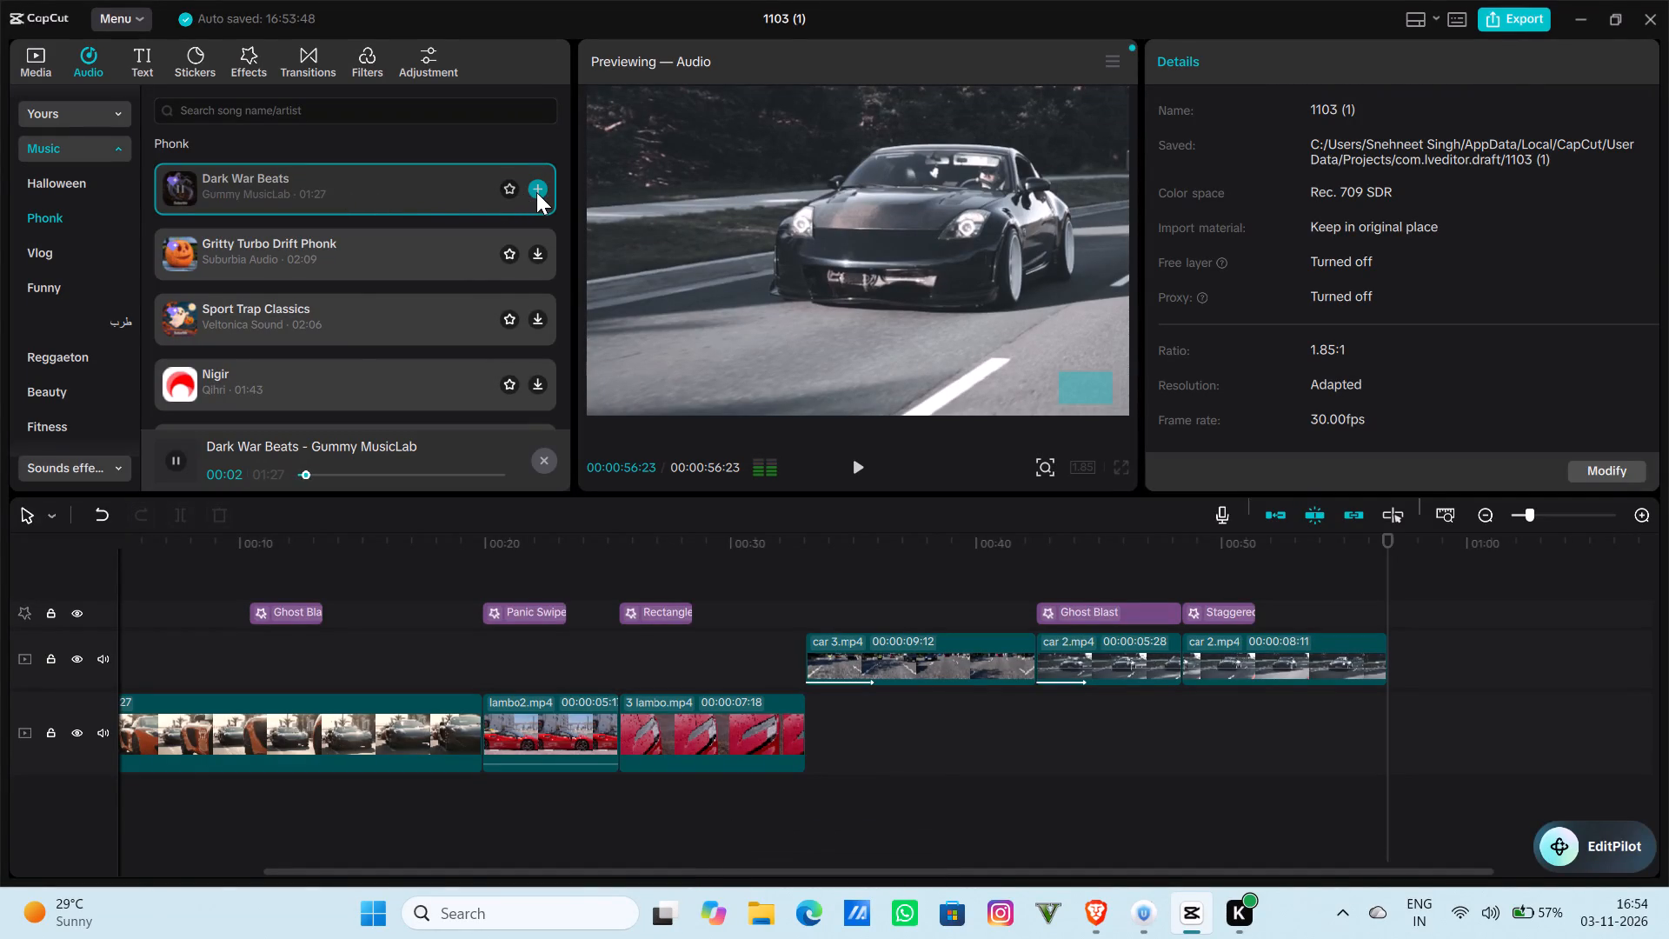
{"action": "left_click", "coordinate": [536, 192]}
Move the Dark War Beats audio clip to the very start of the timeline at 00:00.
{"action": "left_click_drag", "start_coordinate": [1446, 799], "coordinate": [1437, 798]}
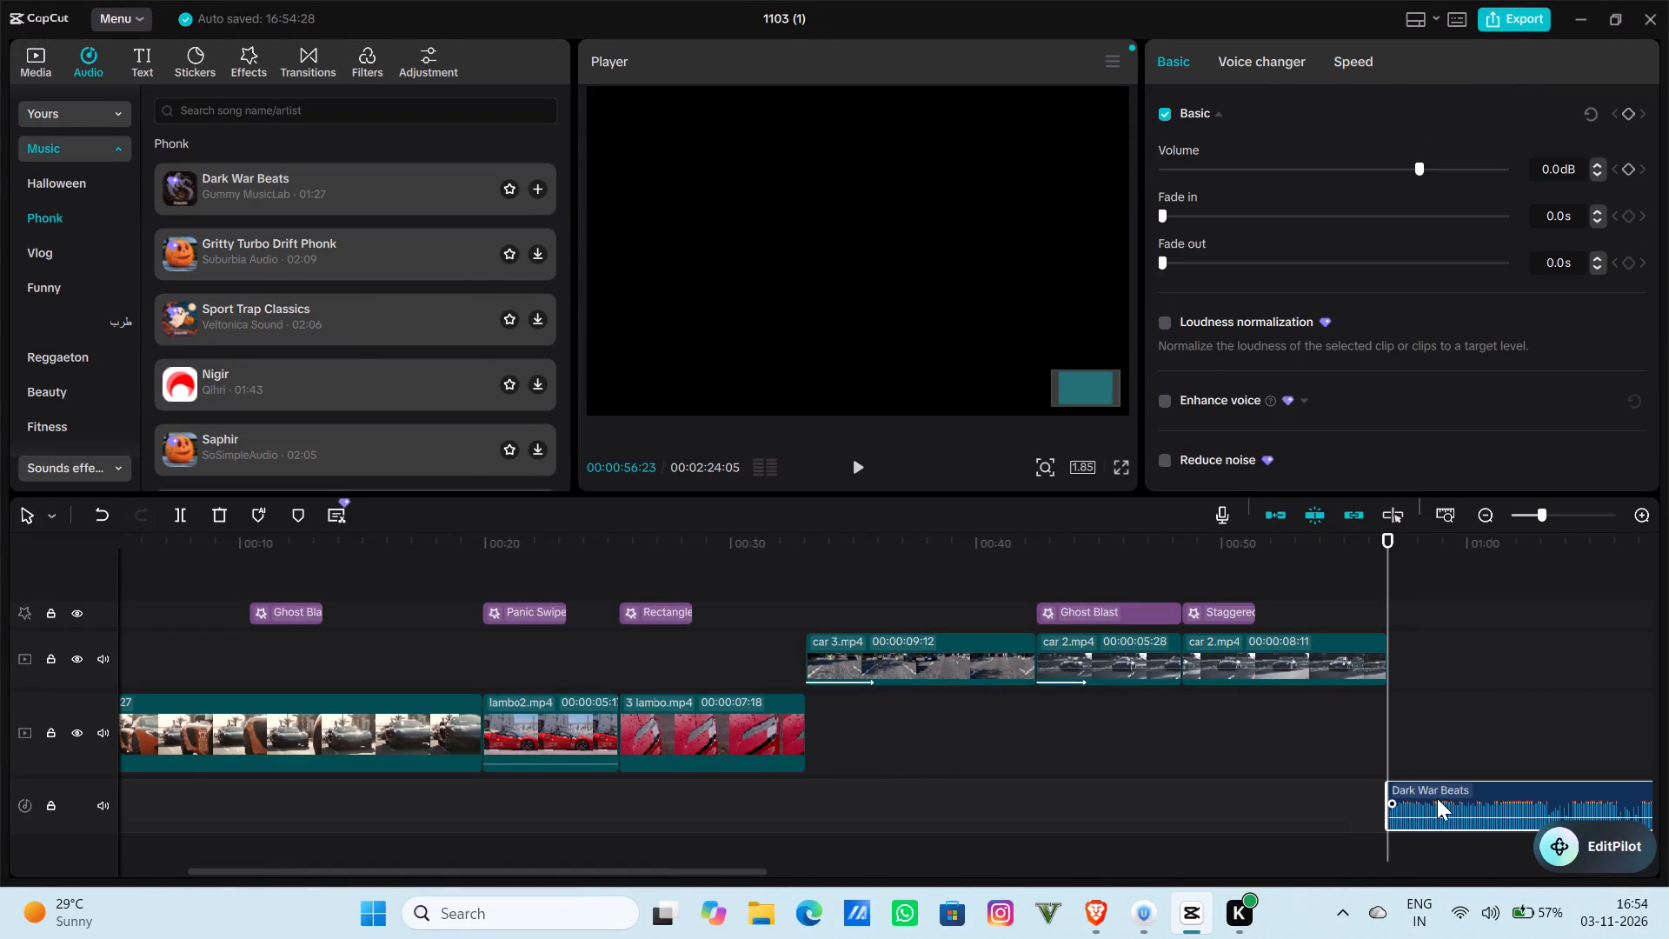
{"action": "left_click_drag", "start_coordinate": [1437, 798], "coordinate": [208, 564]}
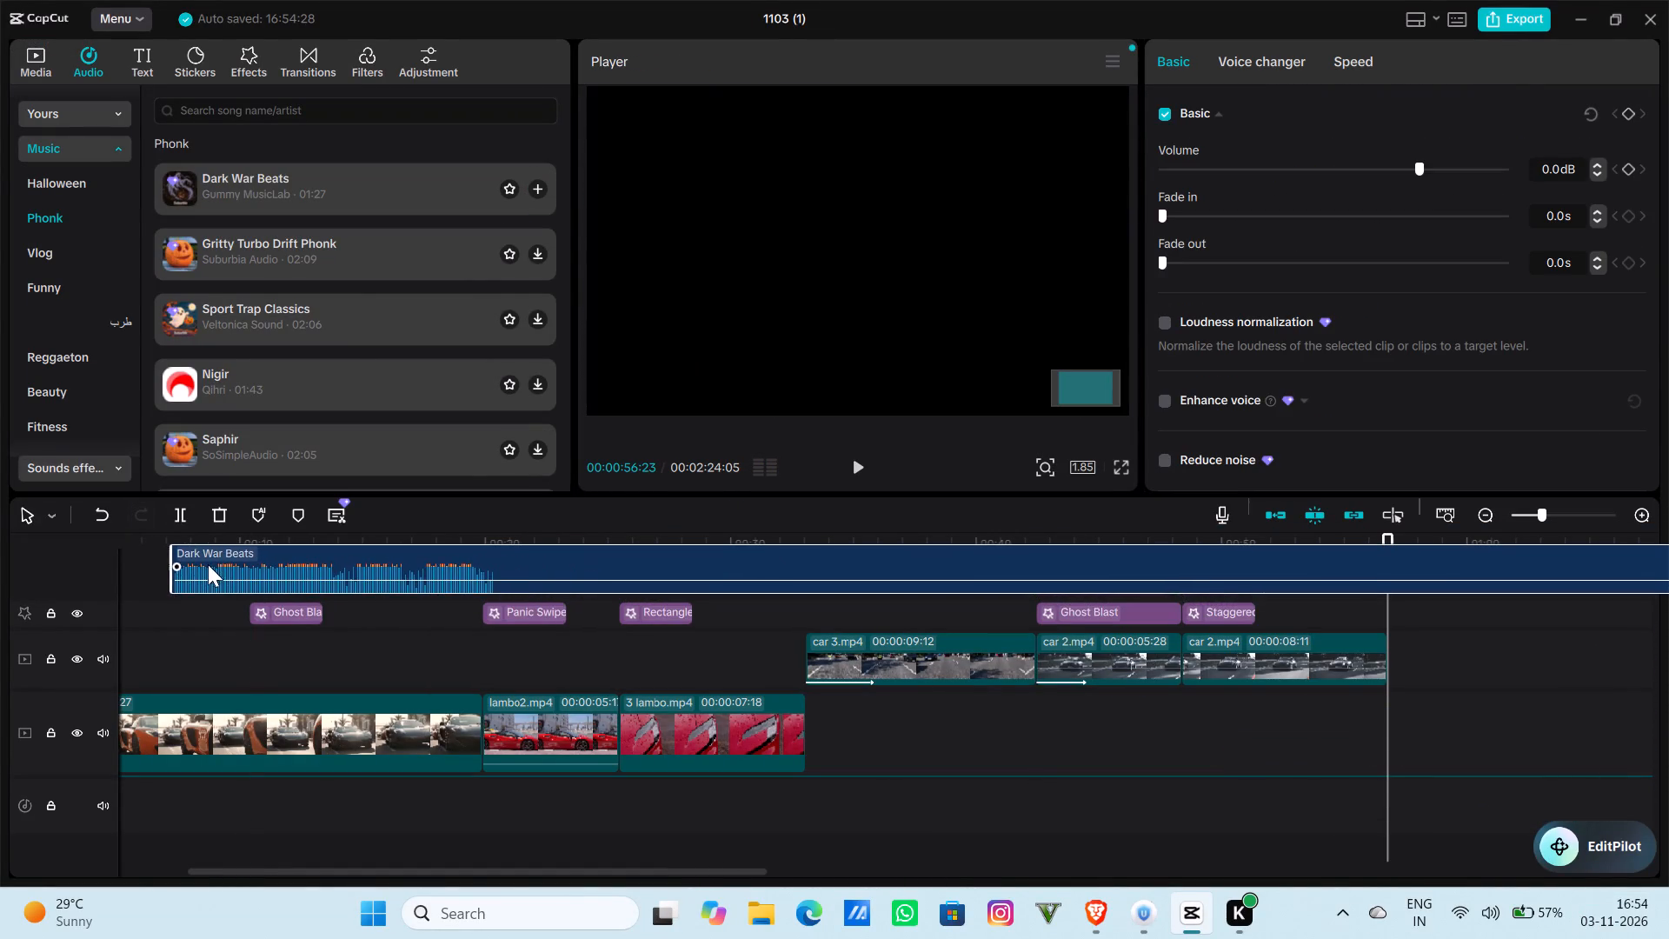
{"action": "left_click_drag", "start_coordinate": [208, 564], "coordinate": [186, 565]}
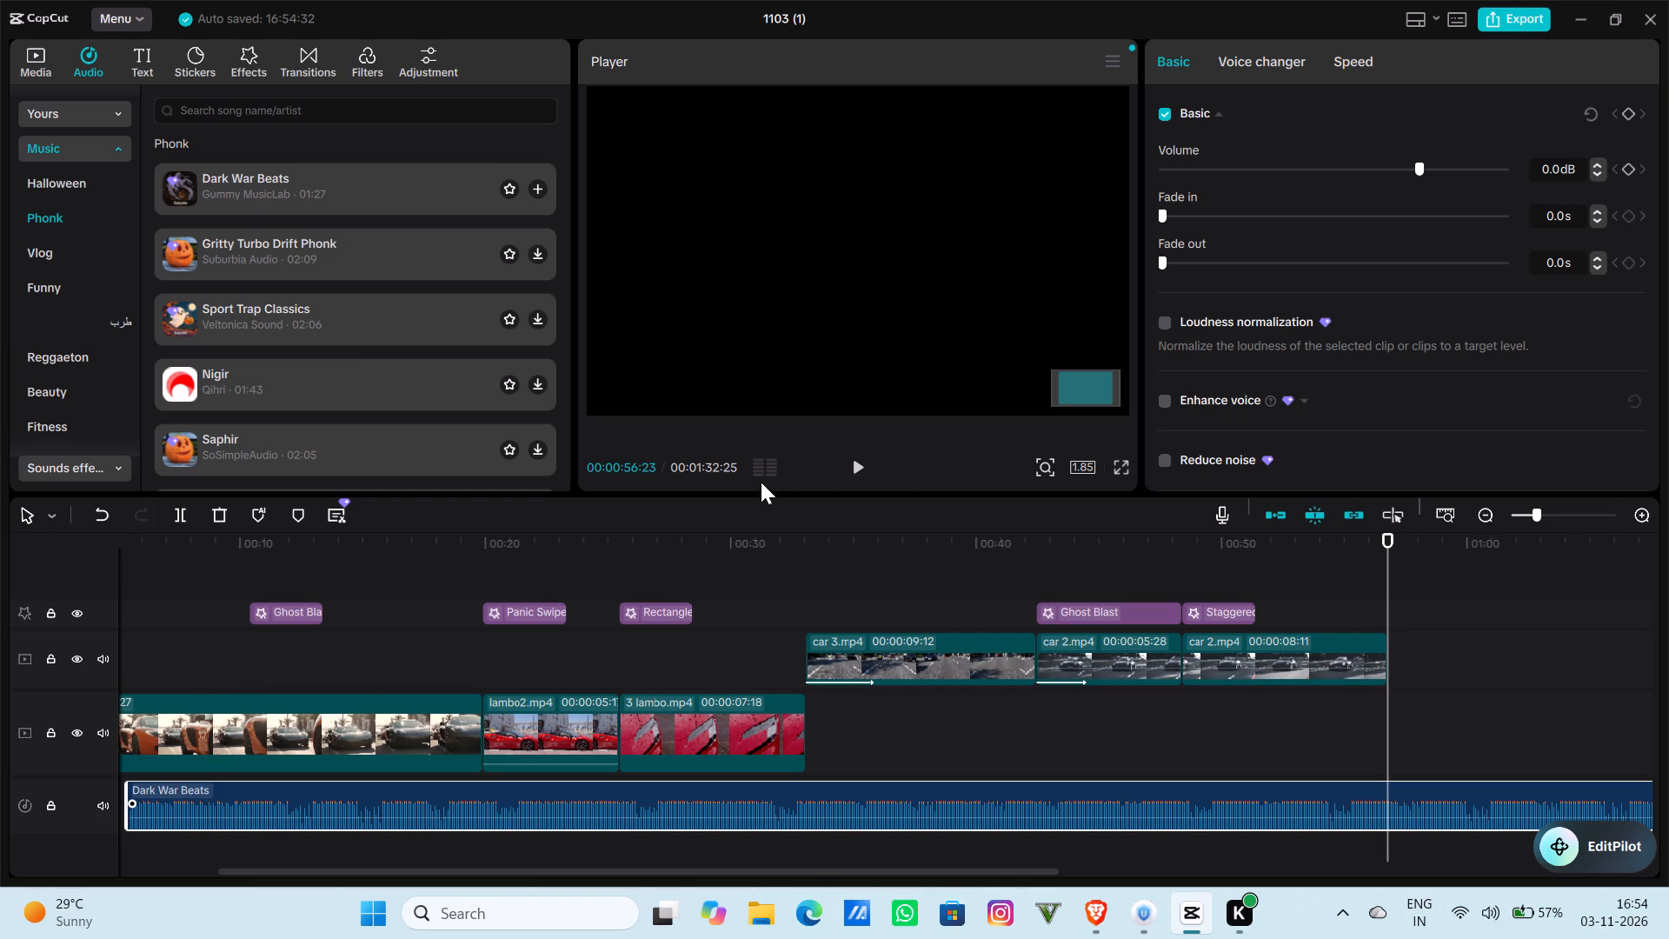
{"action": "left_click", "coordinate": [850, 469]}
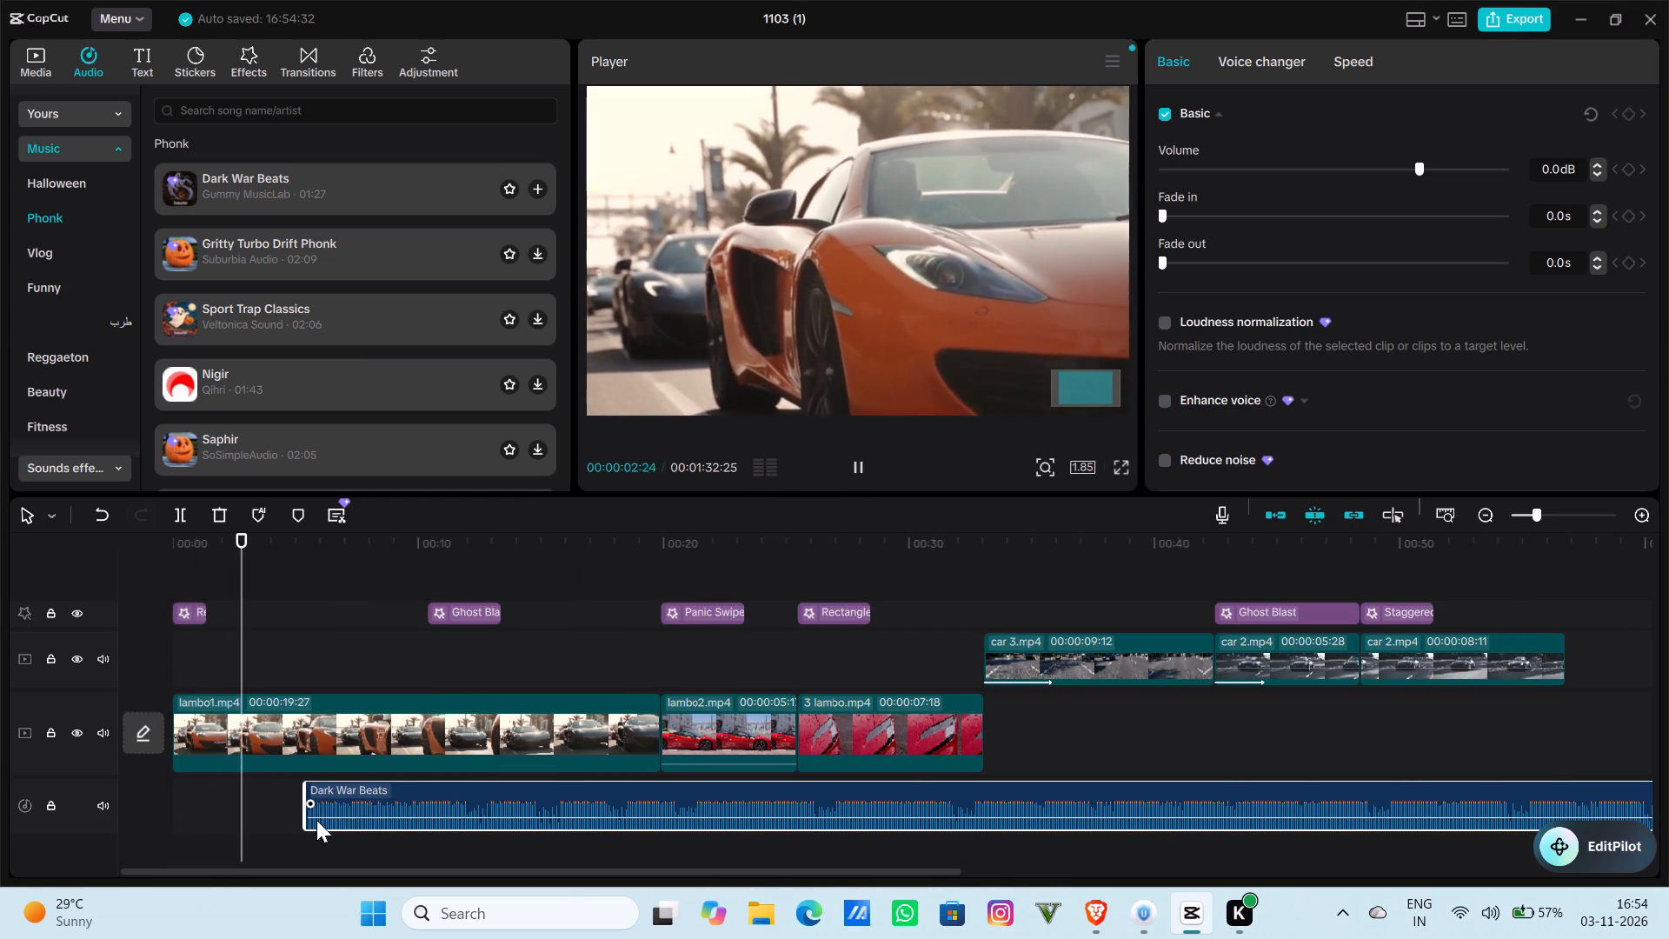
{"action": "left_click_drag", "start_coordinate": [305, 812], "coordinate": [187, 792]}
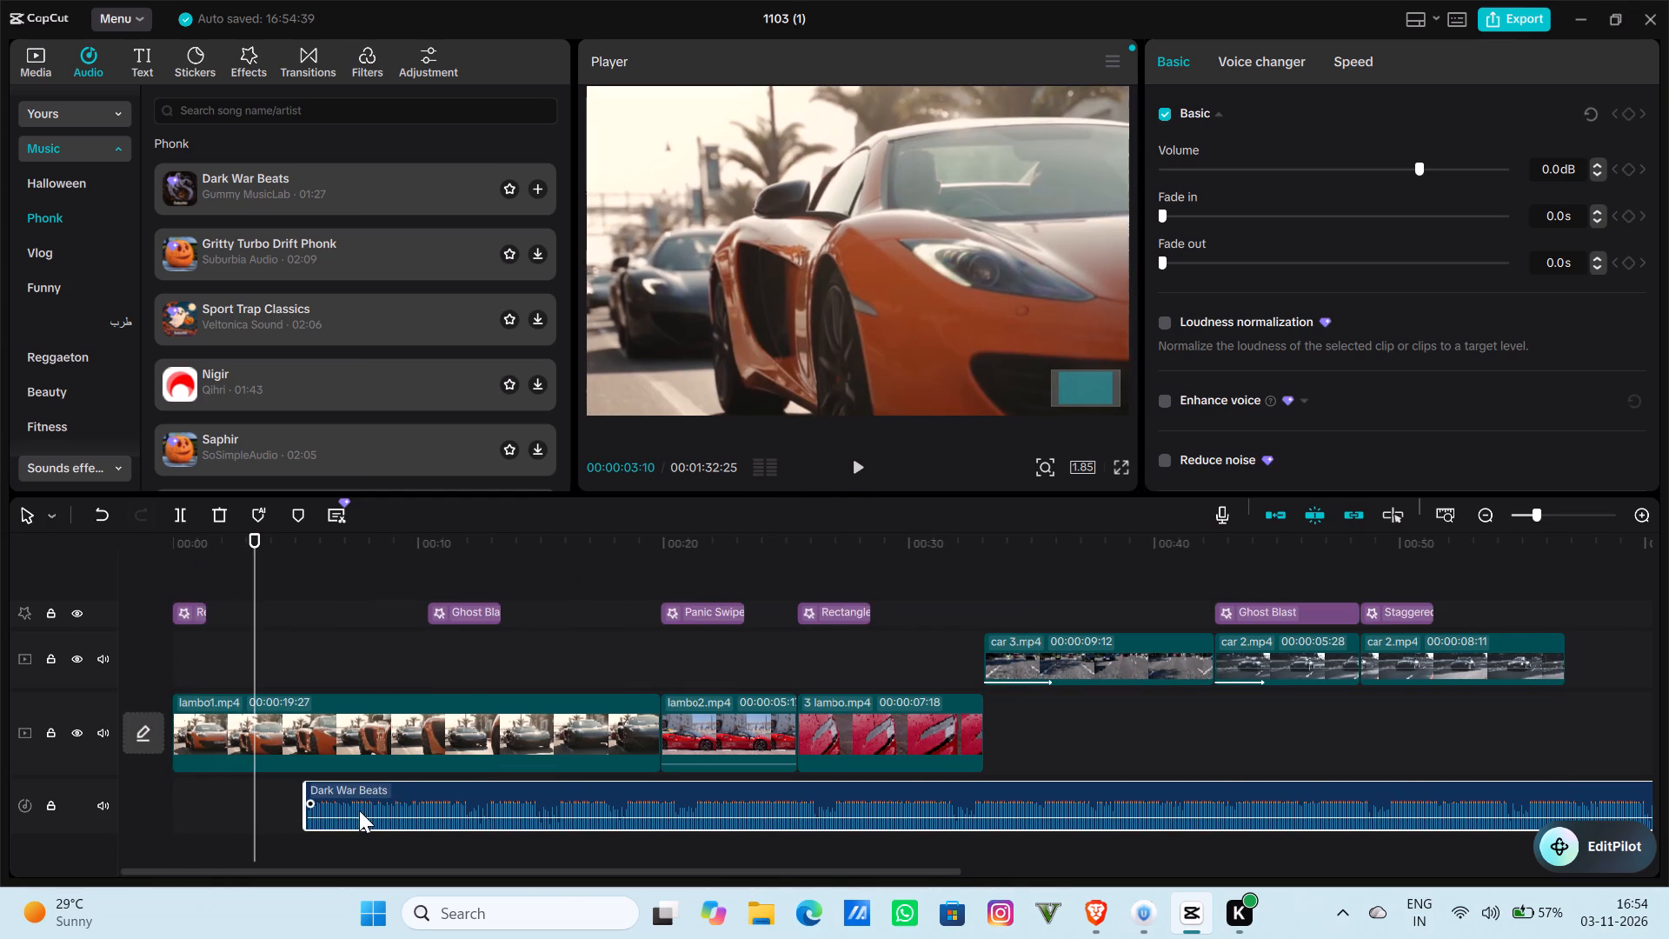
{"action": "left_click_drag", "start_coordinate": [359, 810], "coordinate": [224, 809]}
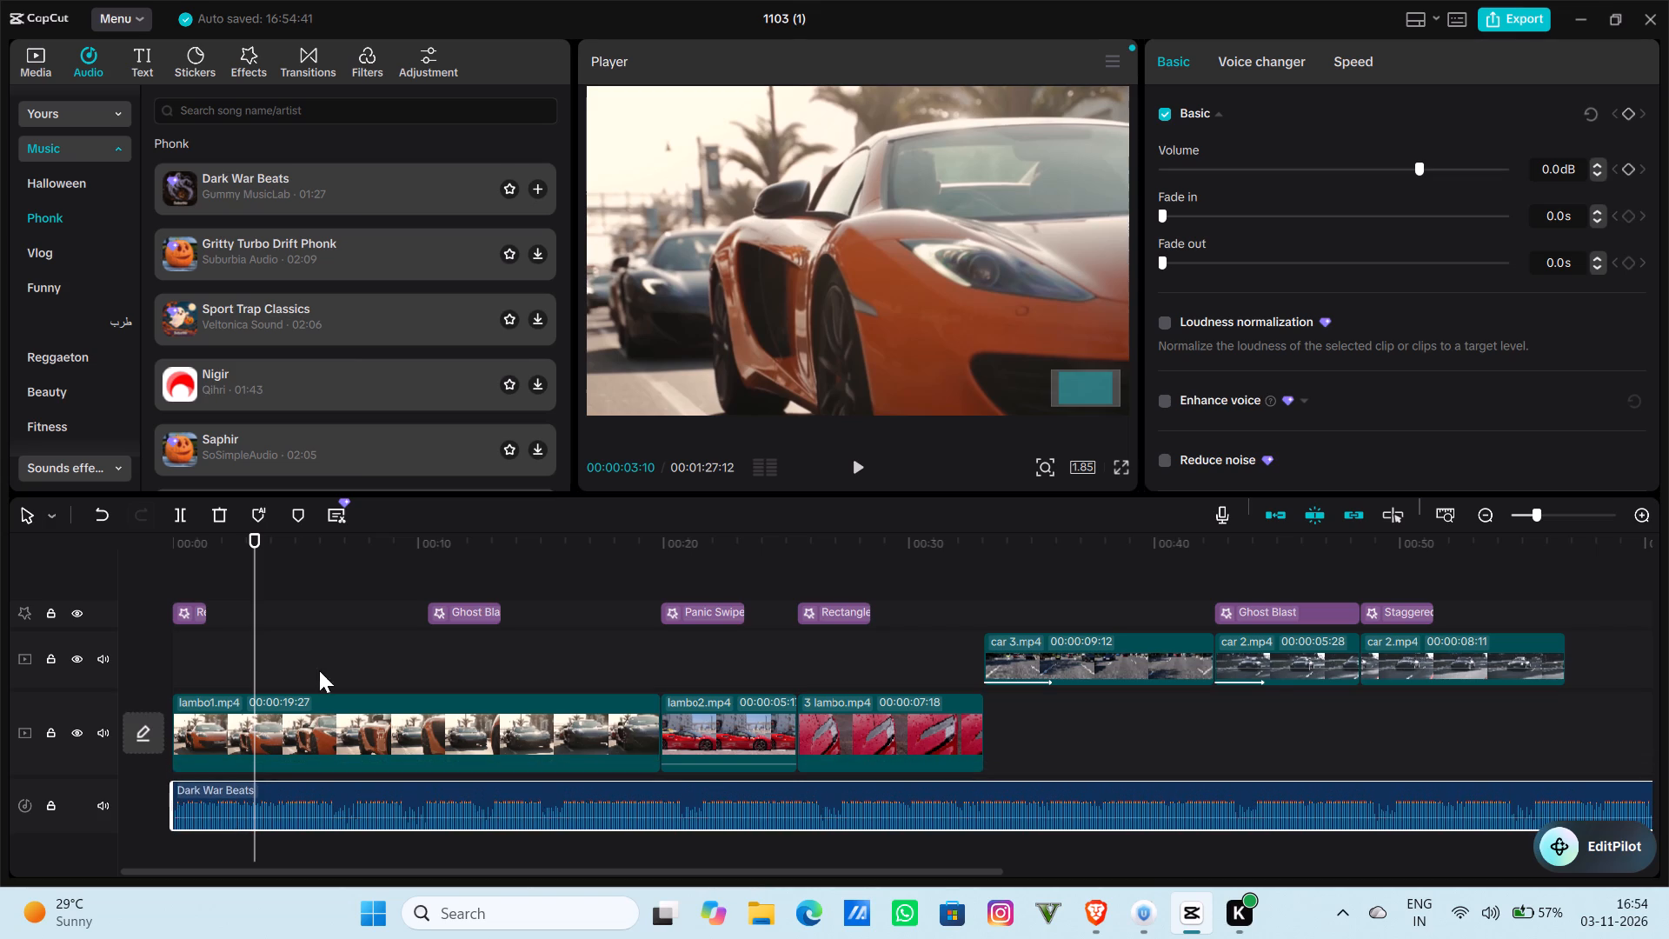
Play back the edit with its music and raise the Dark War Beats volume to 10.0 dB.
{"action": "left_click", "coordinate": [849, 473]}
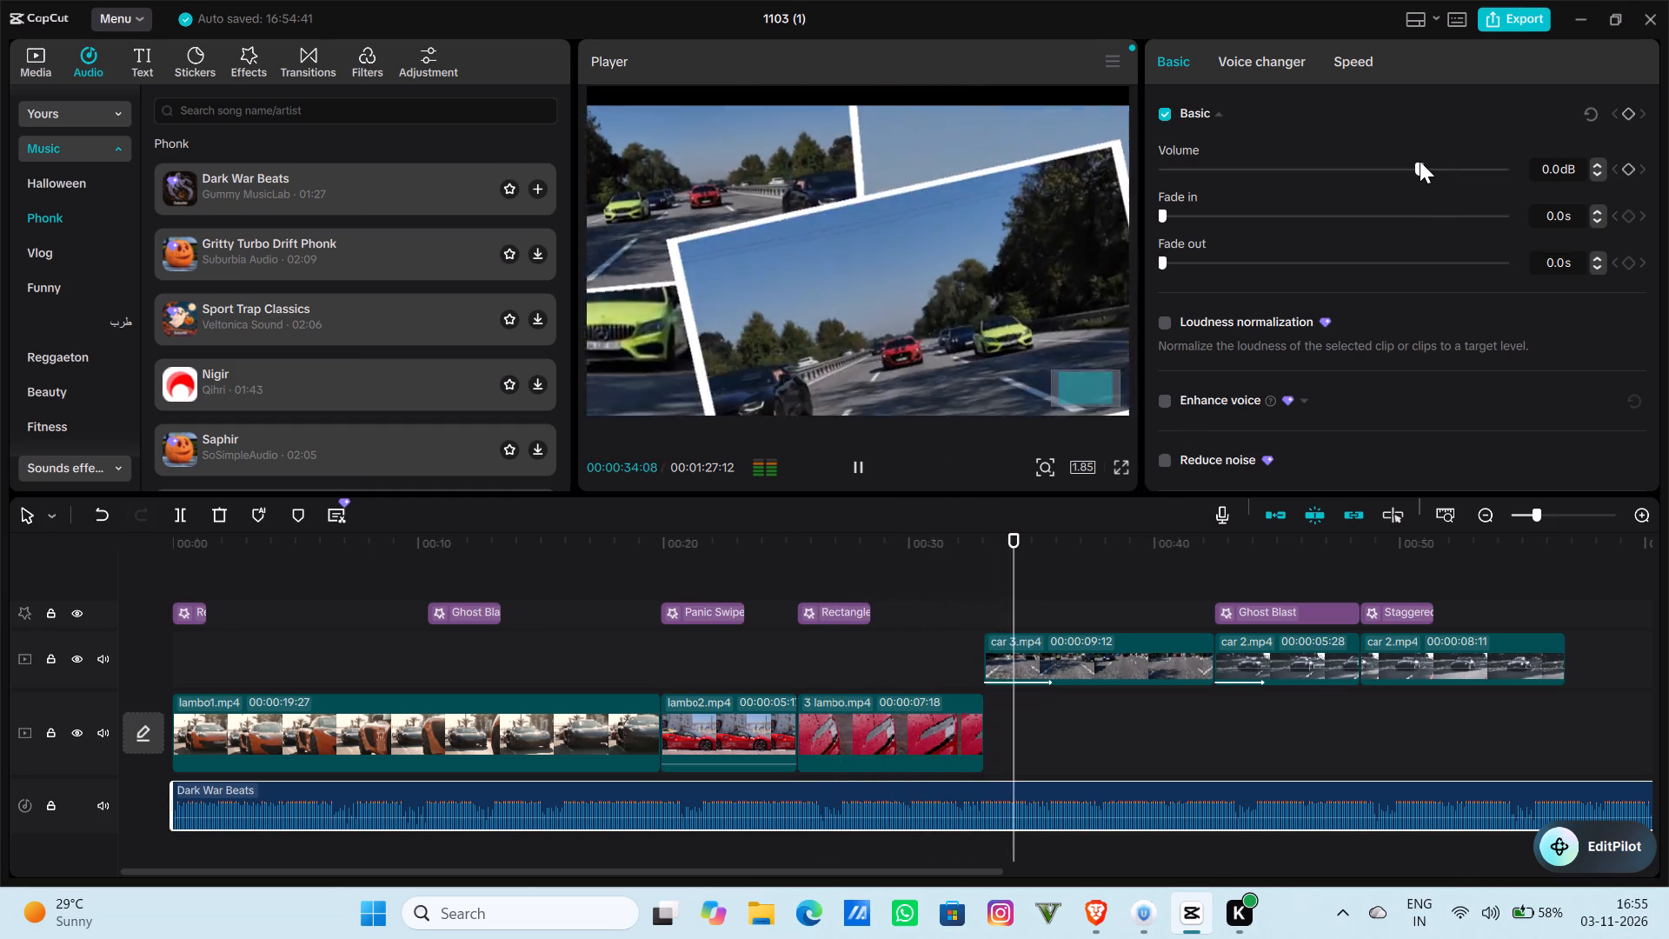
{"action": "left_click_drag", "start_coordinate": [1420, 161], "coordinate": [1458, 163]}
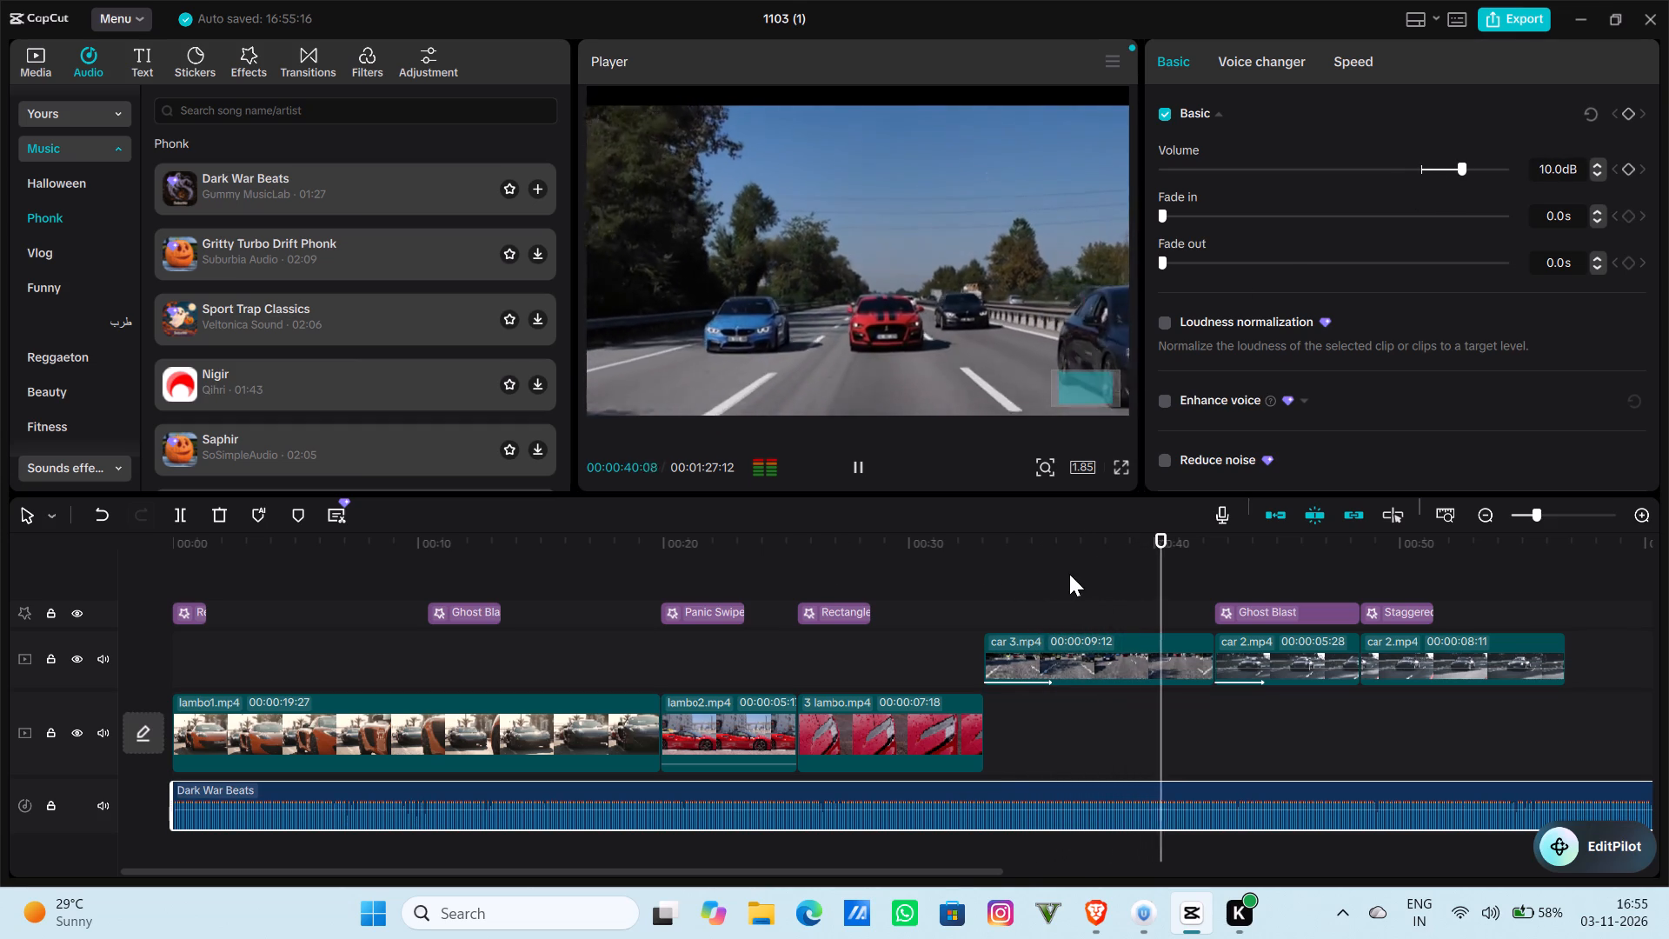
Return the playhead to about 00:00:38 within car 3.mp4 to recheck the edit with the louder music.
{"action": "left_click_drag", "start_coordinate": [1194, 534], "coordinate": [1160, 516]}
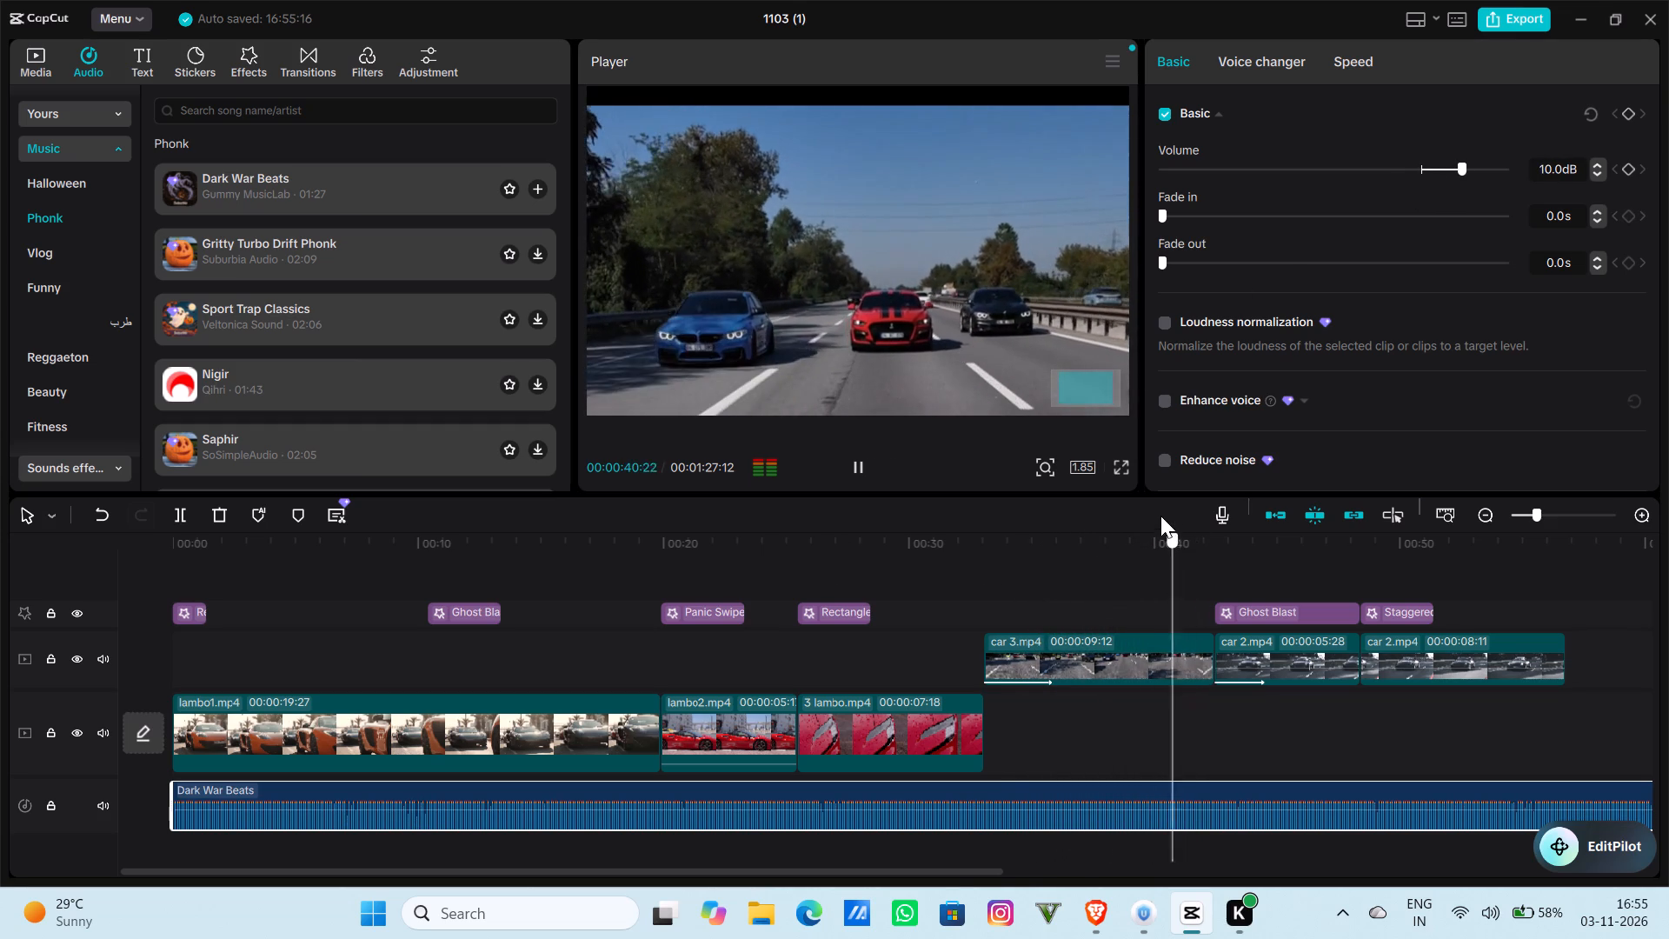
{"action": "left_click_drag", "start_coordinate": [1160, 516], "coordinate": [1114, 500]}
{"action": "left_click", "coordinate": [861, 459]}
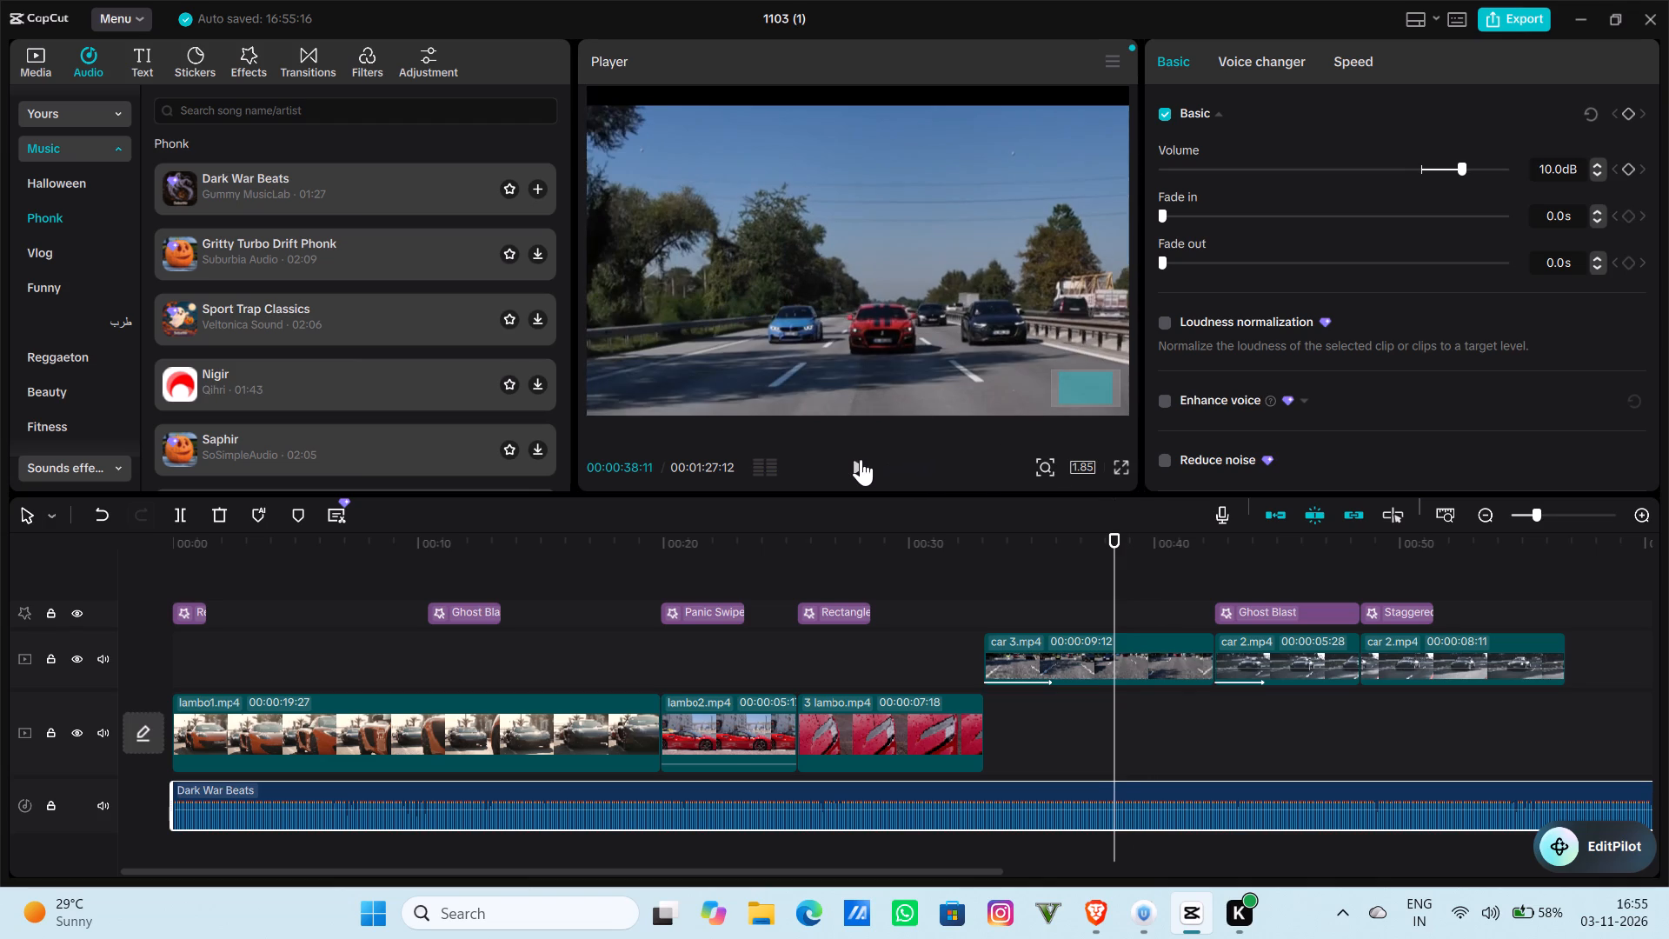
Split both the Dark War Beats audio and the car 3.mp4 clip at 00:00:38:16.
{"action": "left_click", "coordinate": [860, 458]}
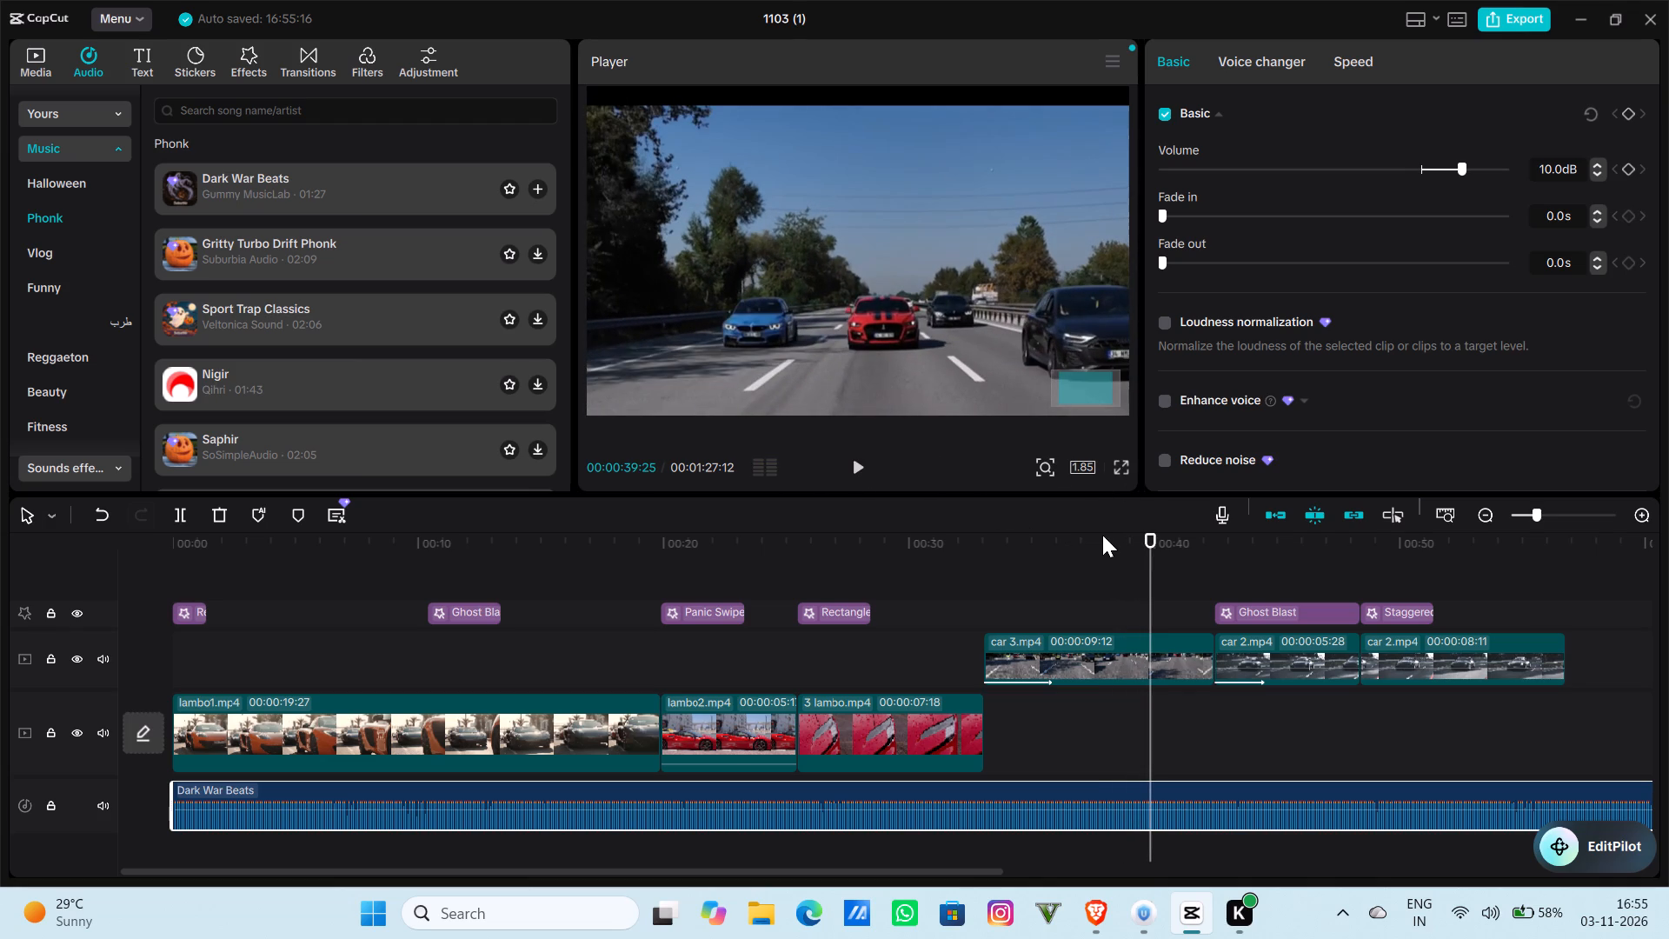
{"action": "left_click_drag", "start_coordinate": [1145, 533], "coordinate": [1122, 520]}
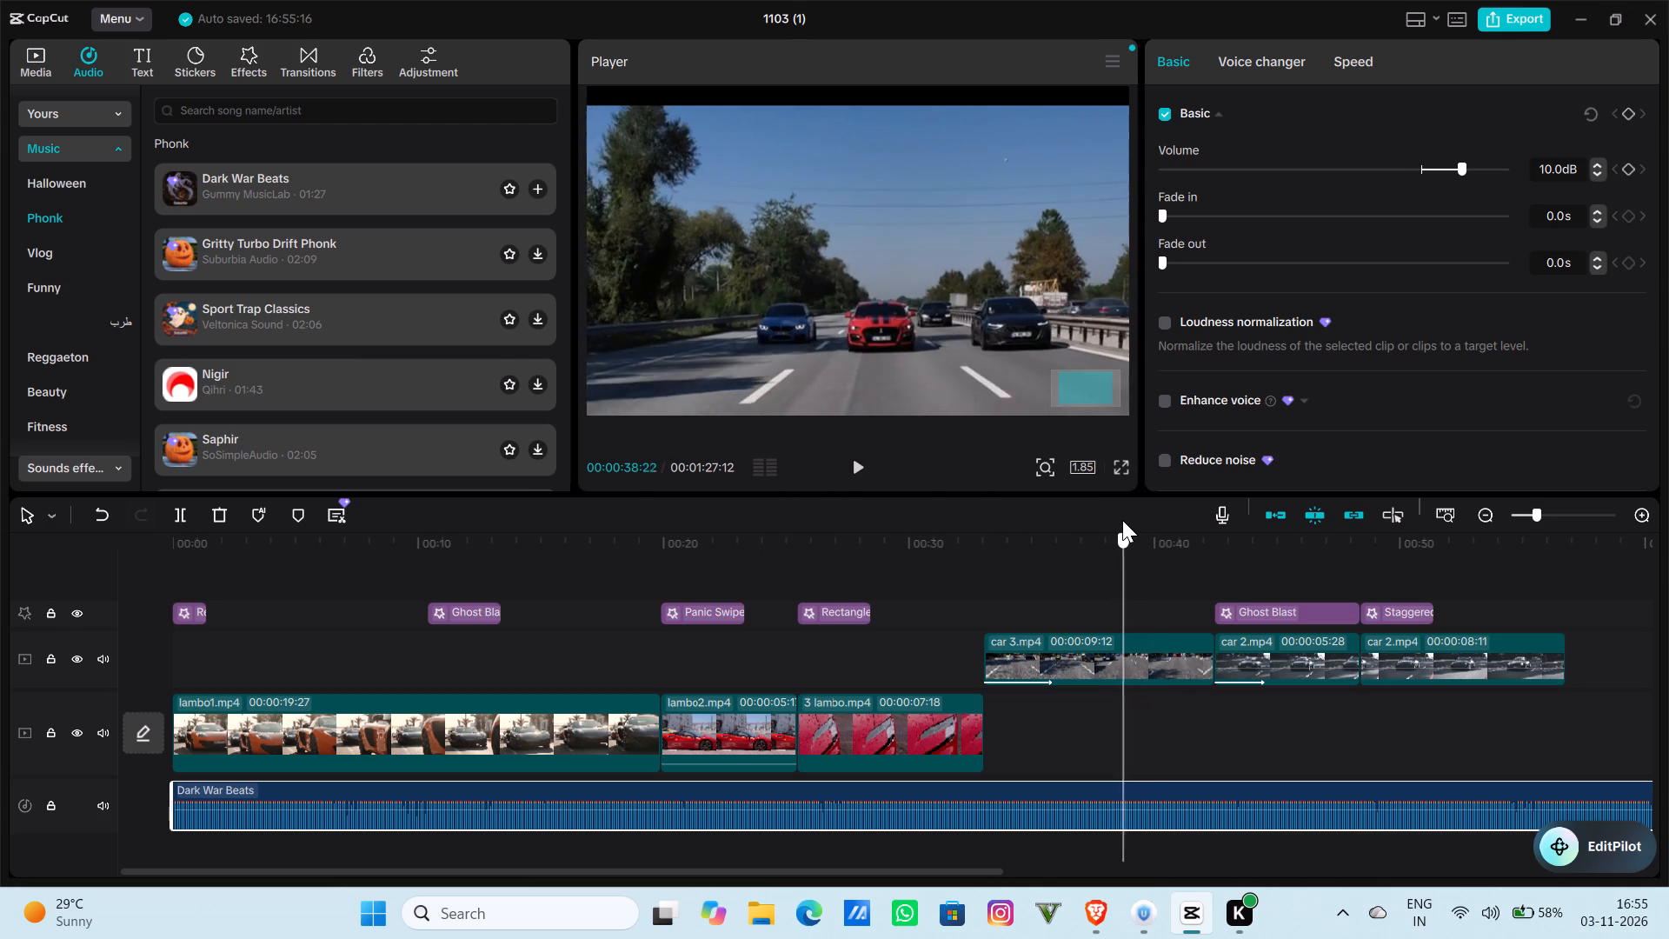
{"action": "left_click_drag", "start_coordinate": [1122, 520], "coordinate": [1119, 519]}
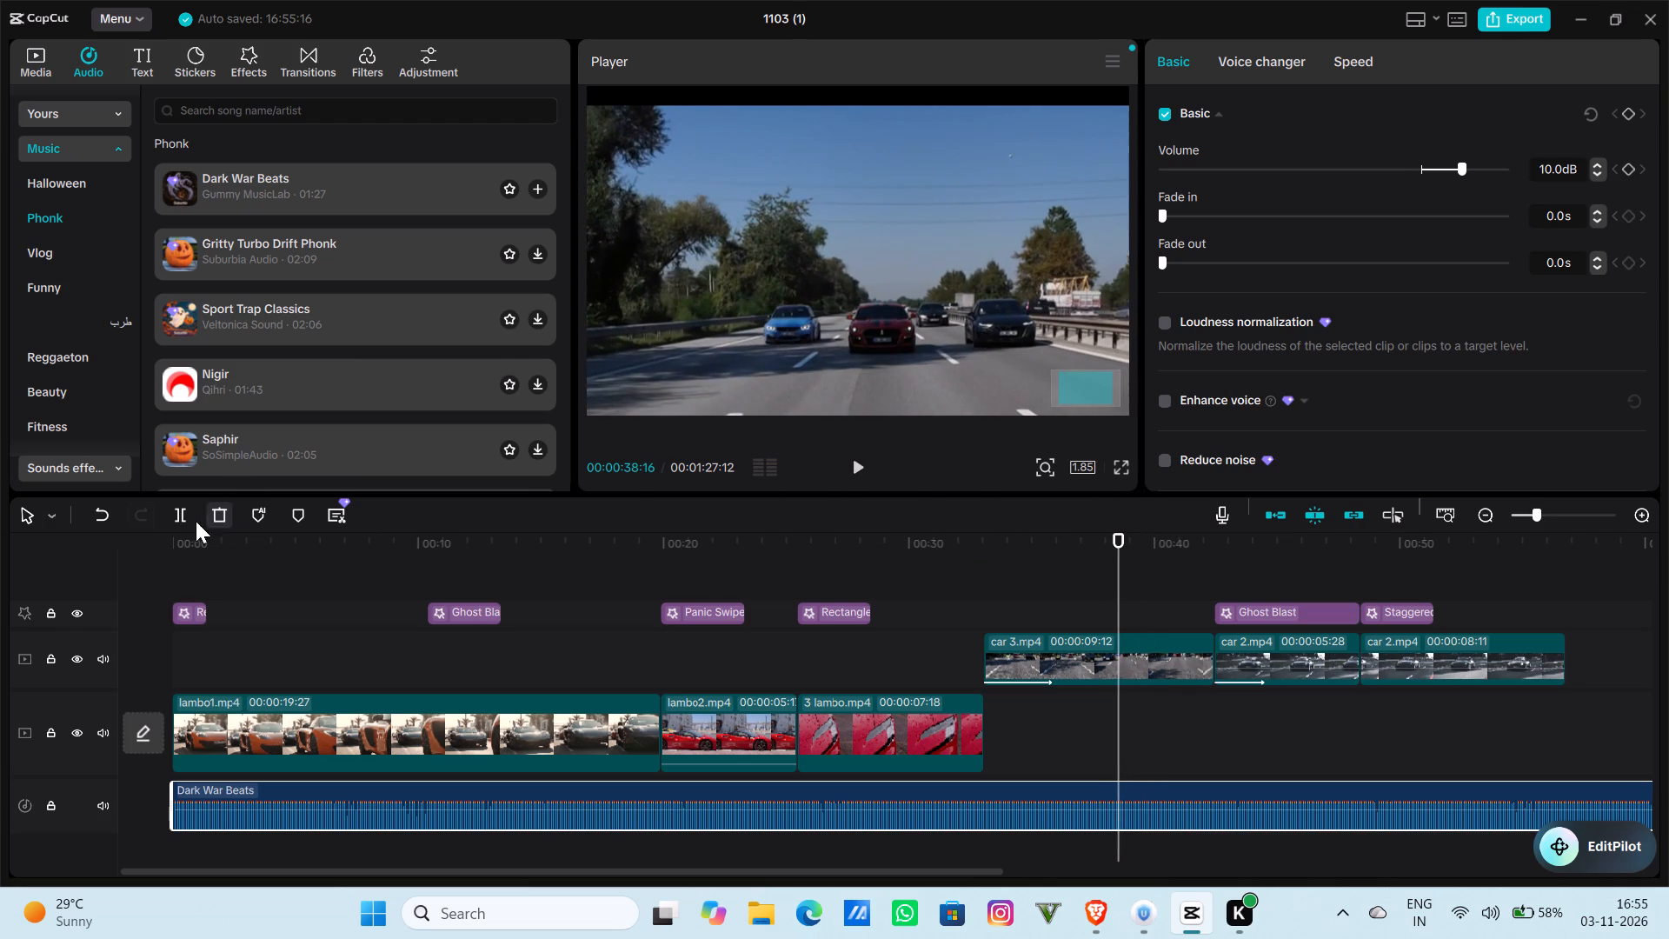
{"action": "left_click", "coordinate": [180, 519]}
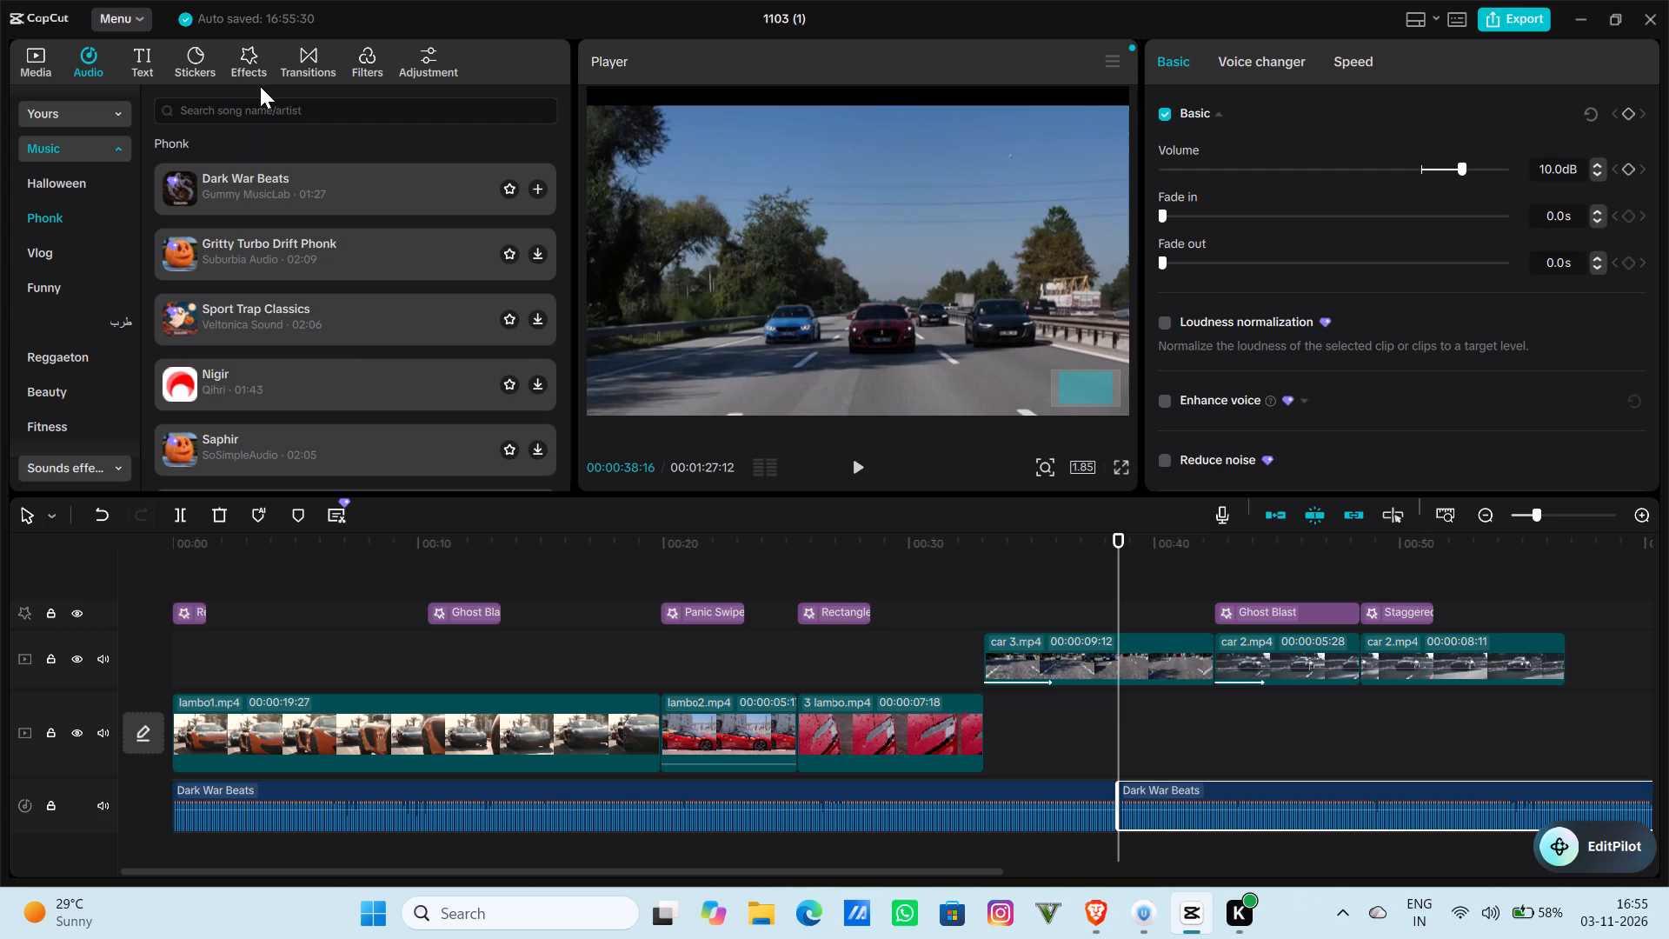
{"action": "left_click", "coordinate": [1102, 656]}
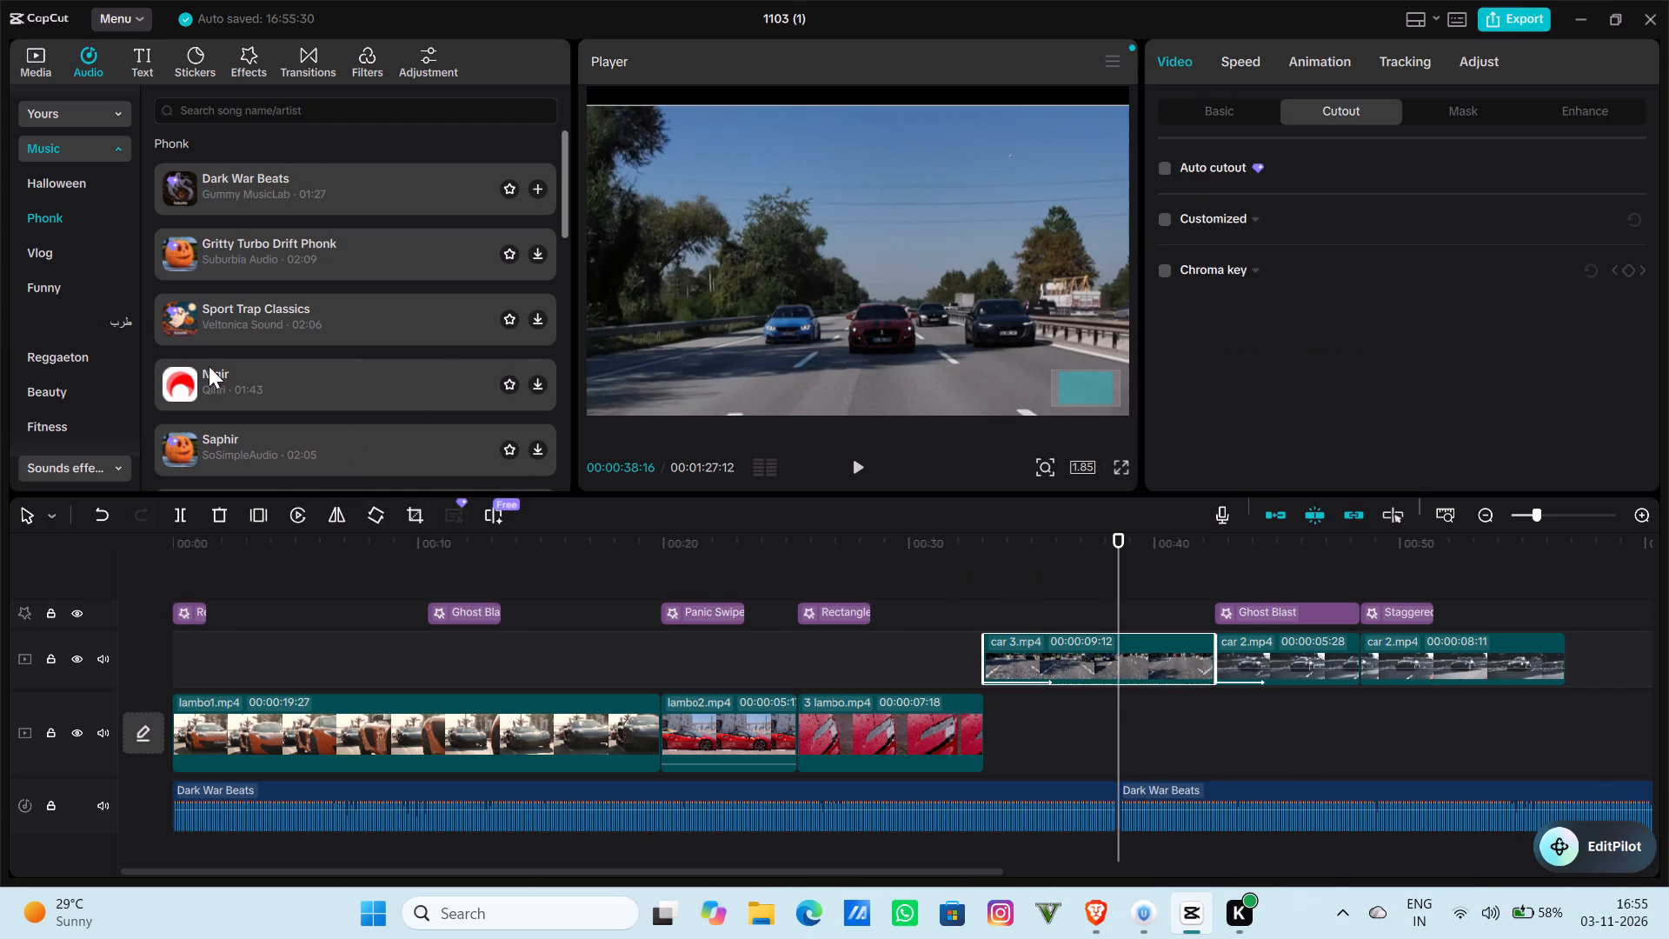
{"action": "left_click", "coordinate": [183, 511]}
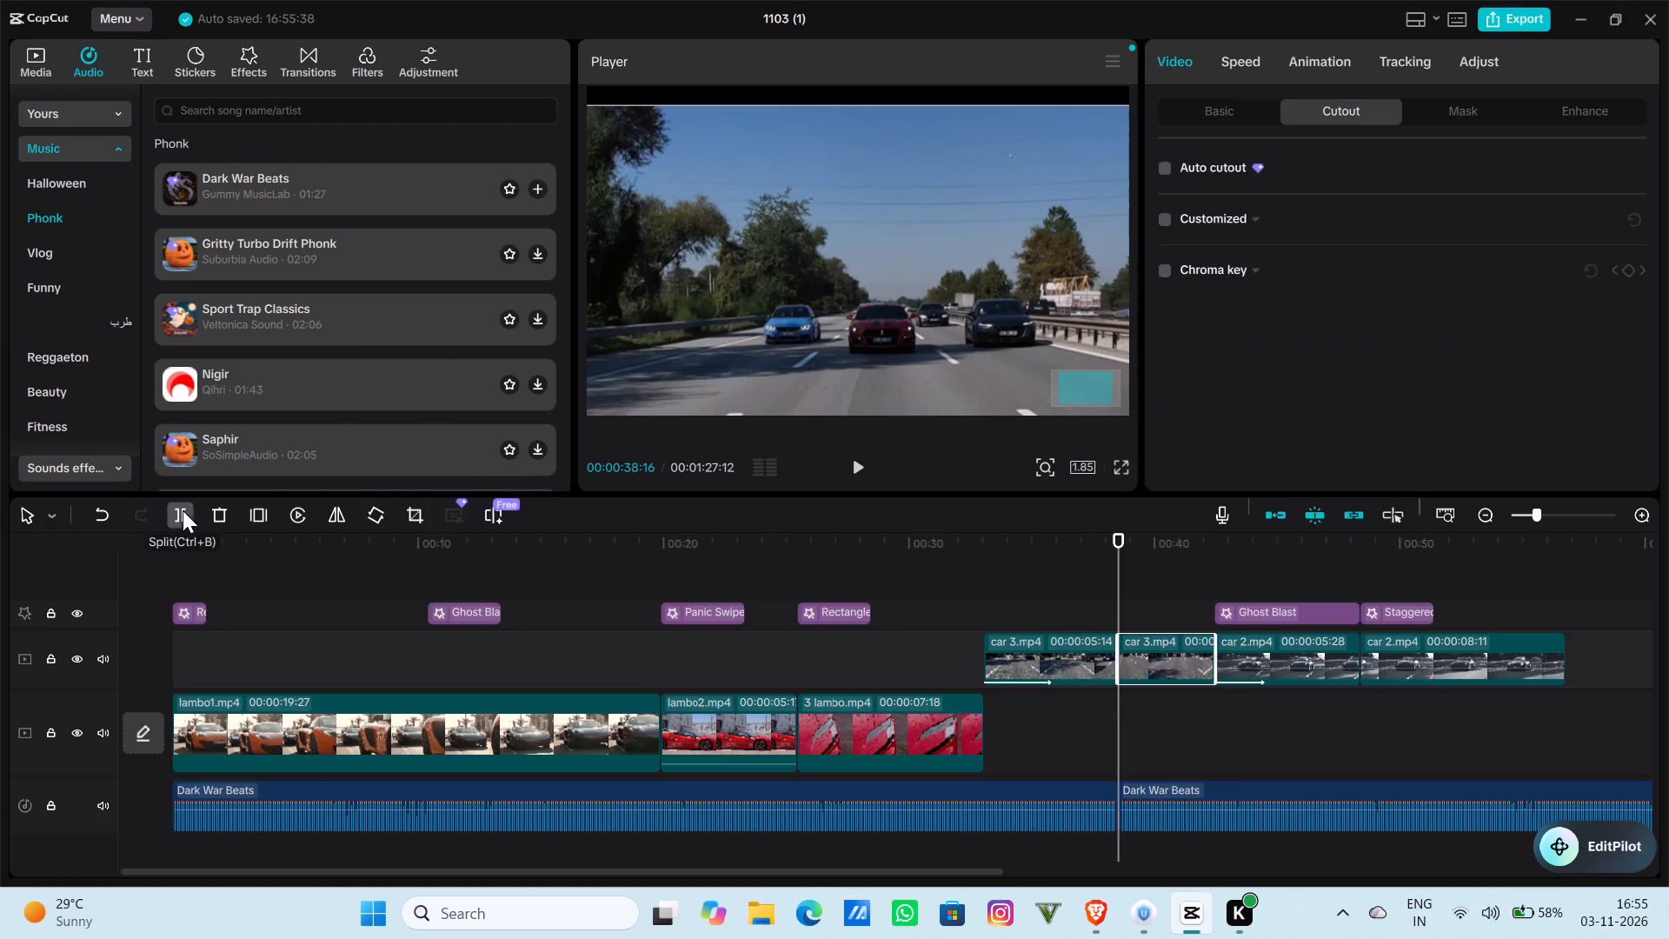
Add the trending Staggered Split video effect at the new cut in car 3.mp4 and play back that section.
{"action": "left_click", "coordinate": [202, 72]}
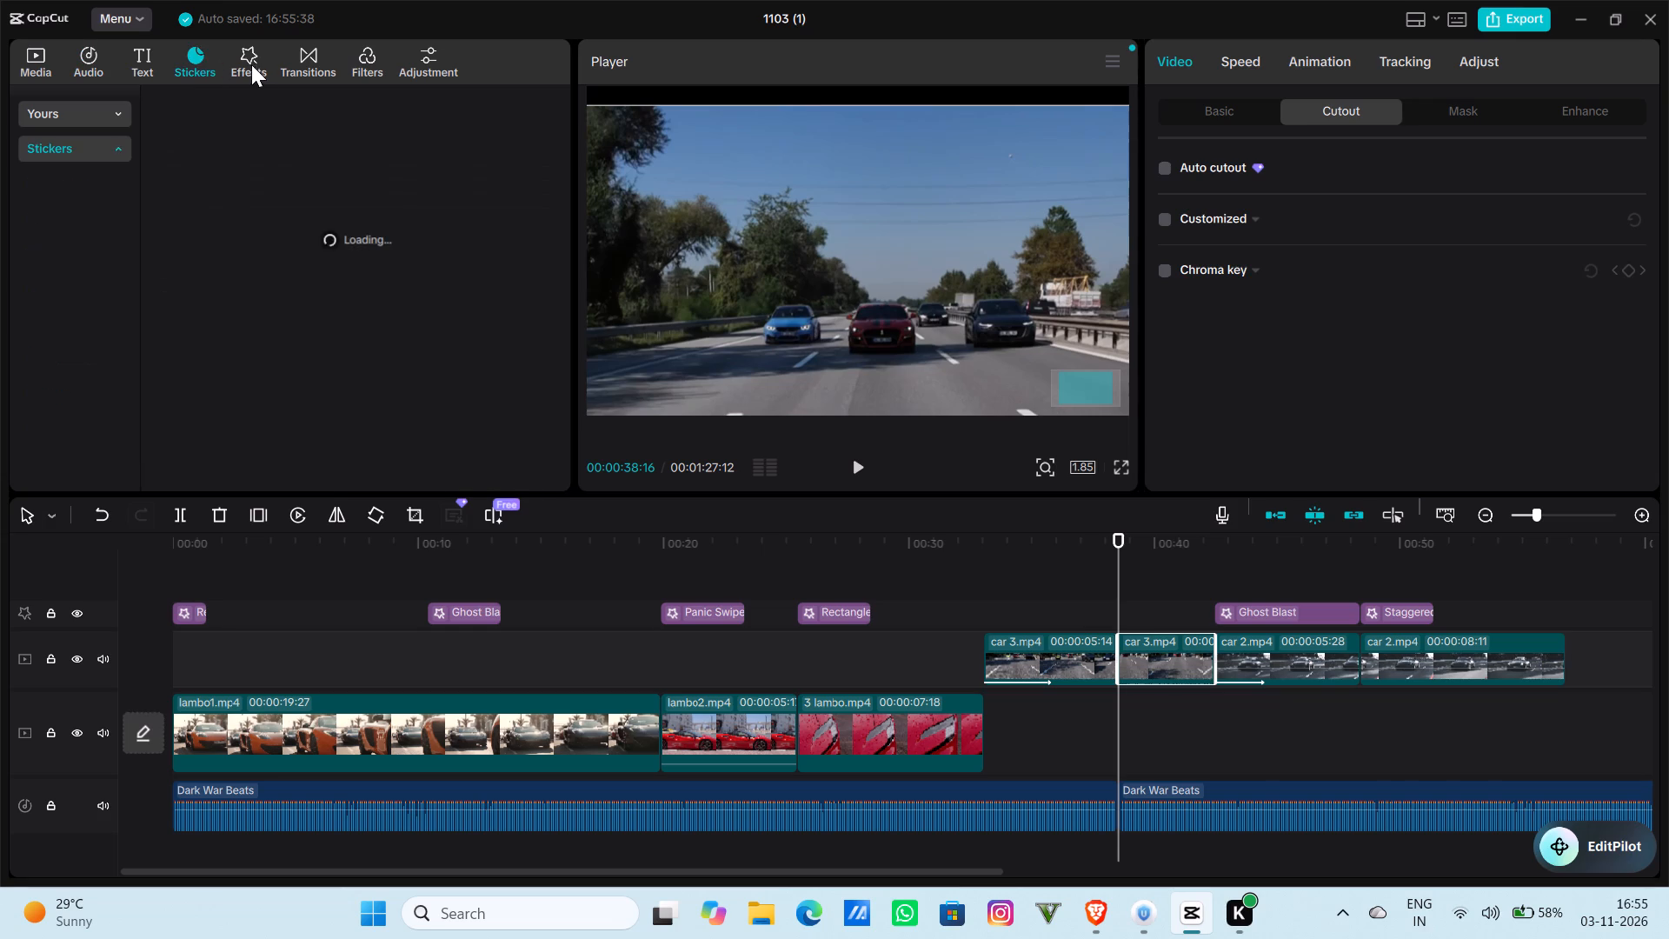
{"action": "left_click", "coordinate": [255, 65]}
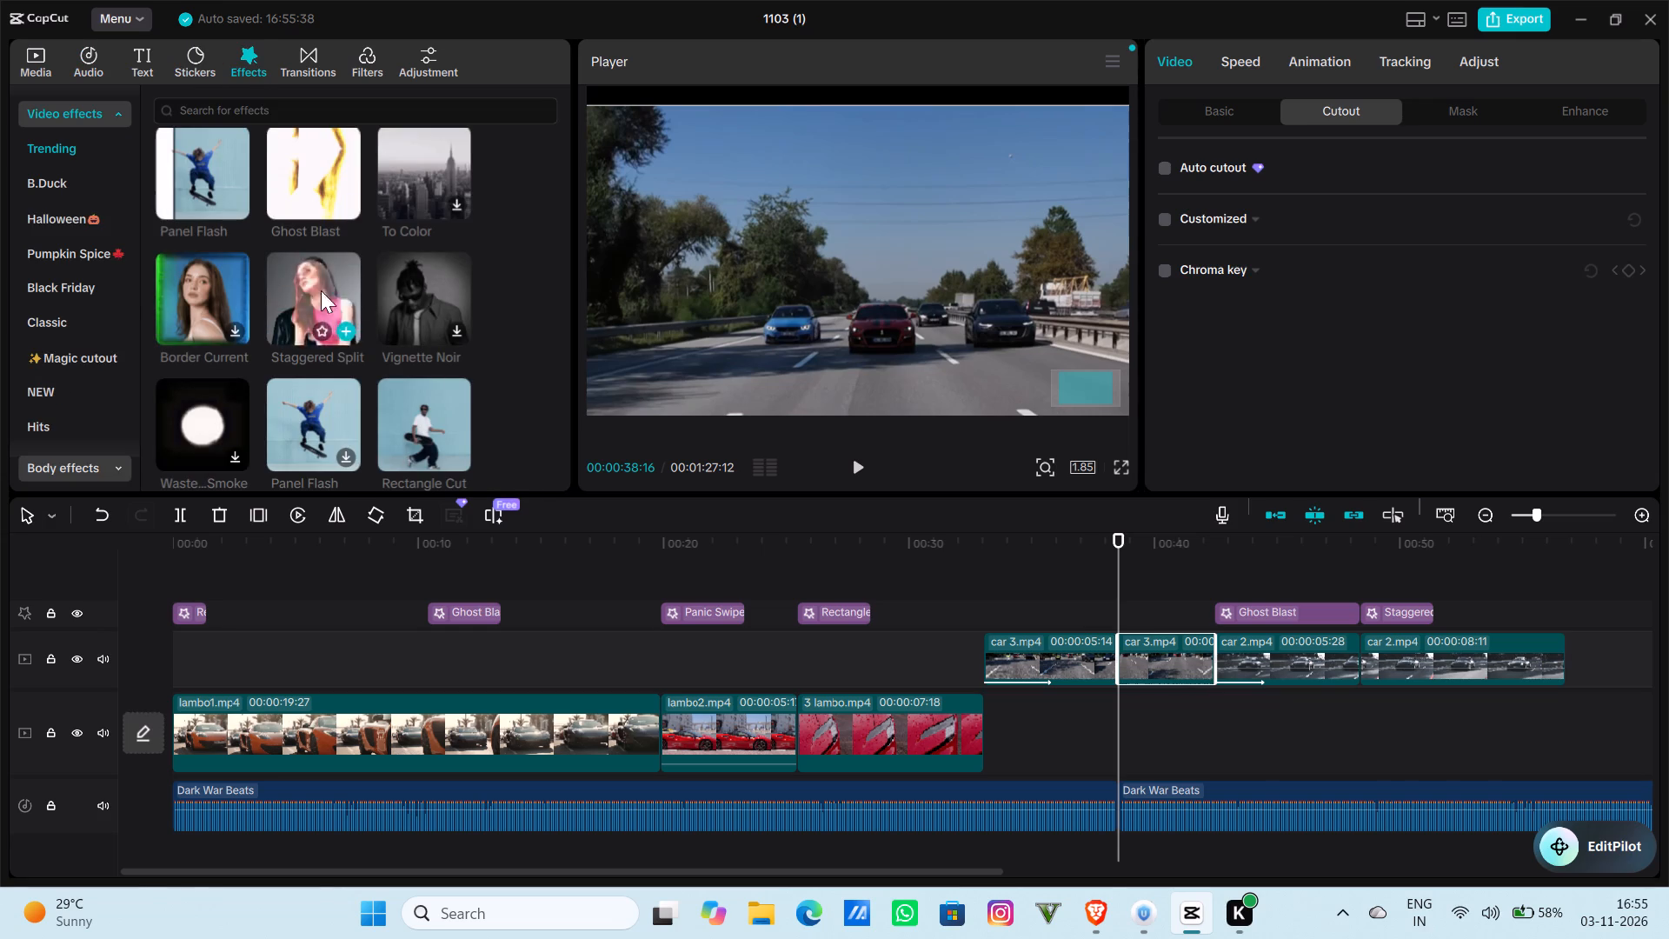
{"action": "left_click", "coordinate": [341, 335]}
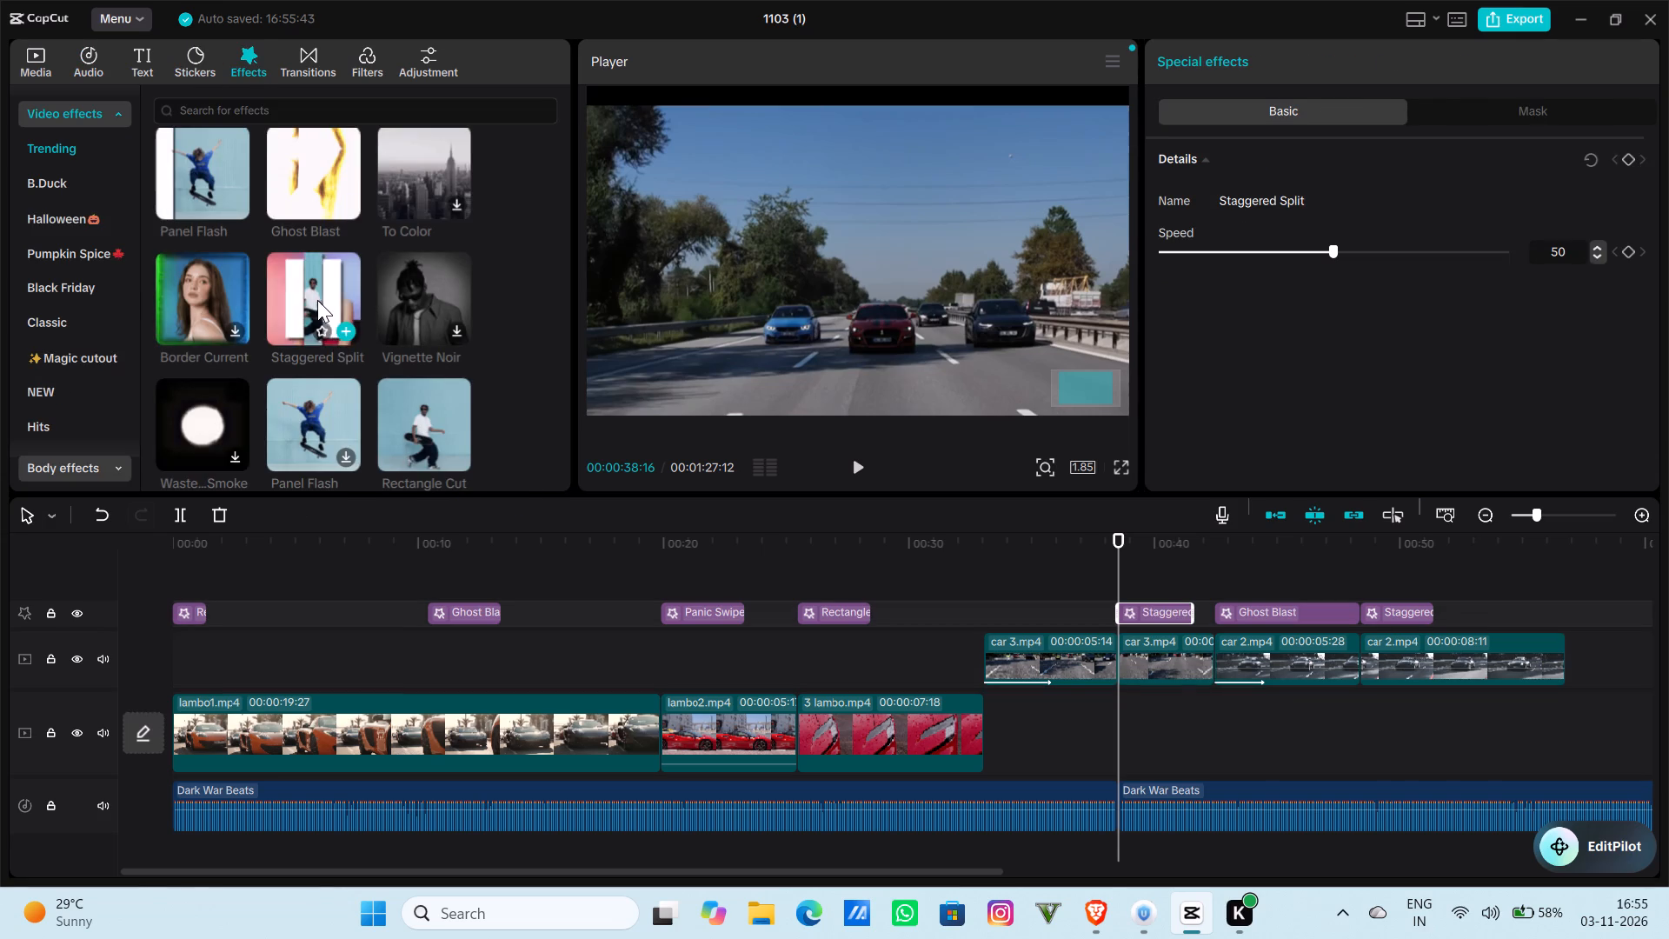
{"action": "left_click", "coordinate": [1041, 544]}
{"action": "left_click", "coordinate": [860, 459]}
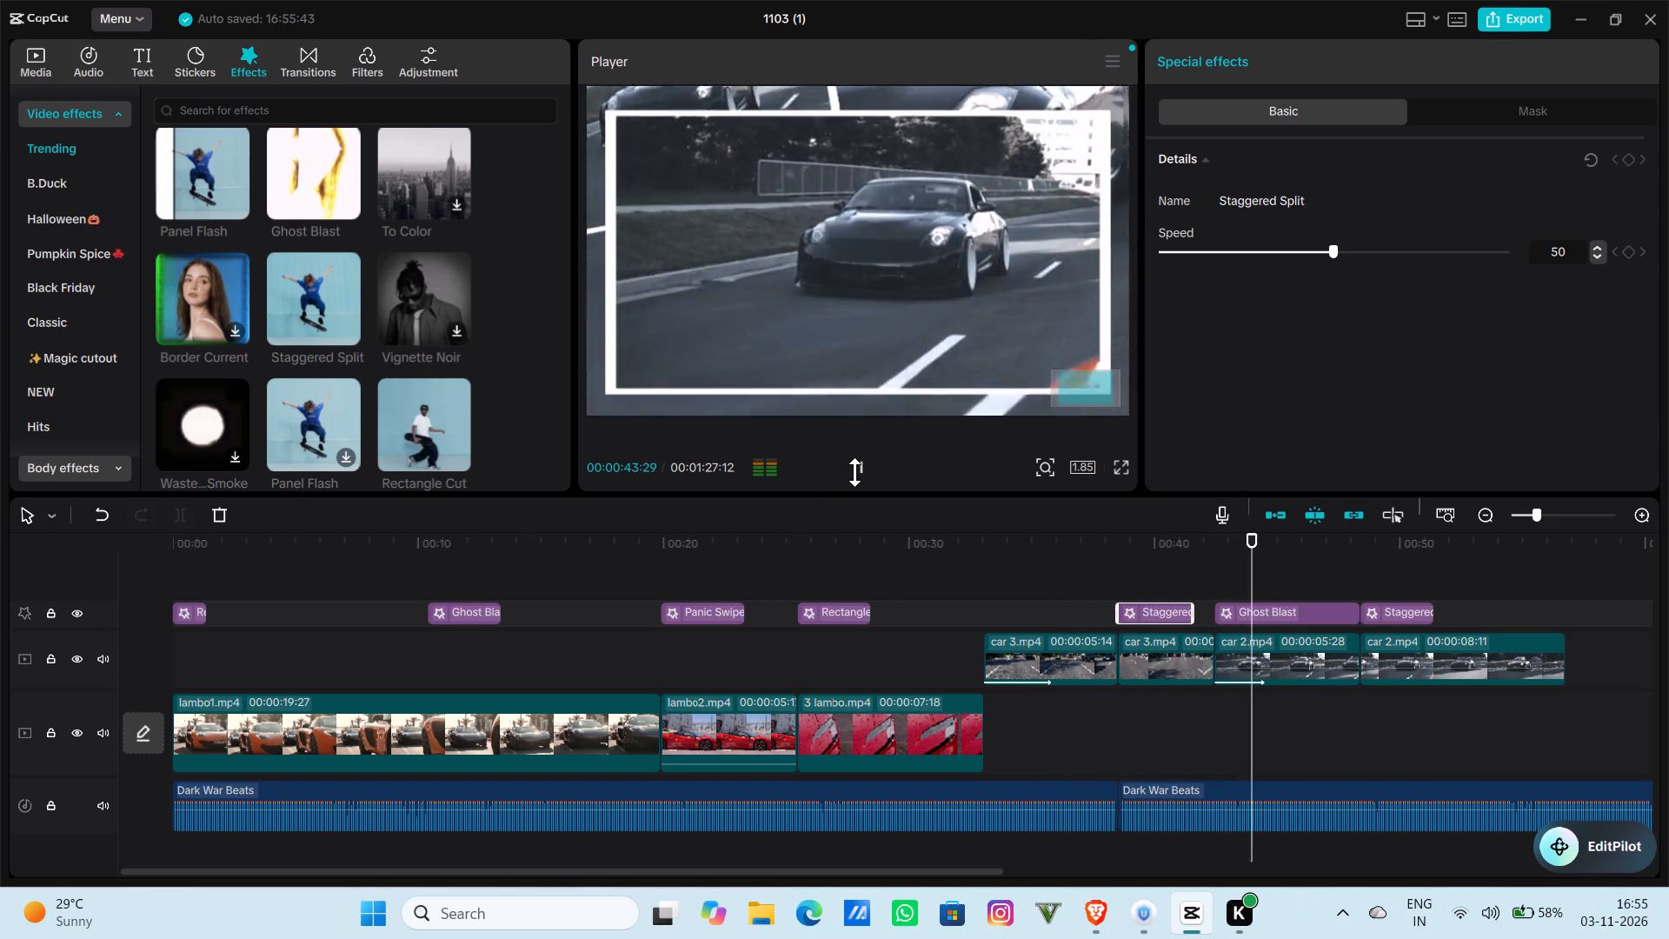
{"action": "left_click", "coordinate": [1071, 544]}
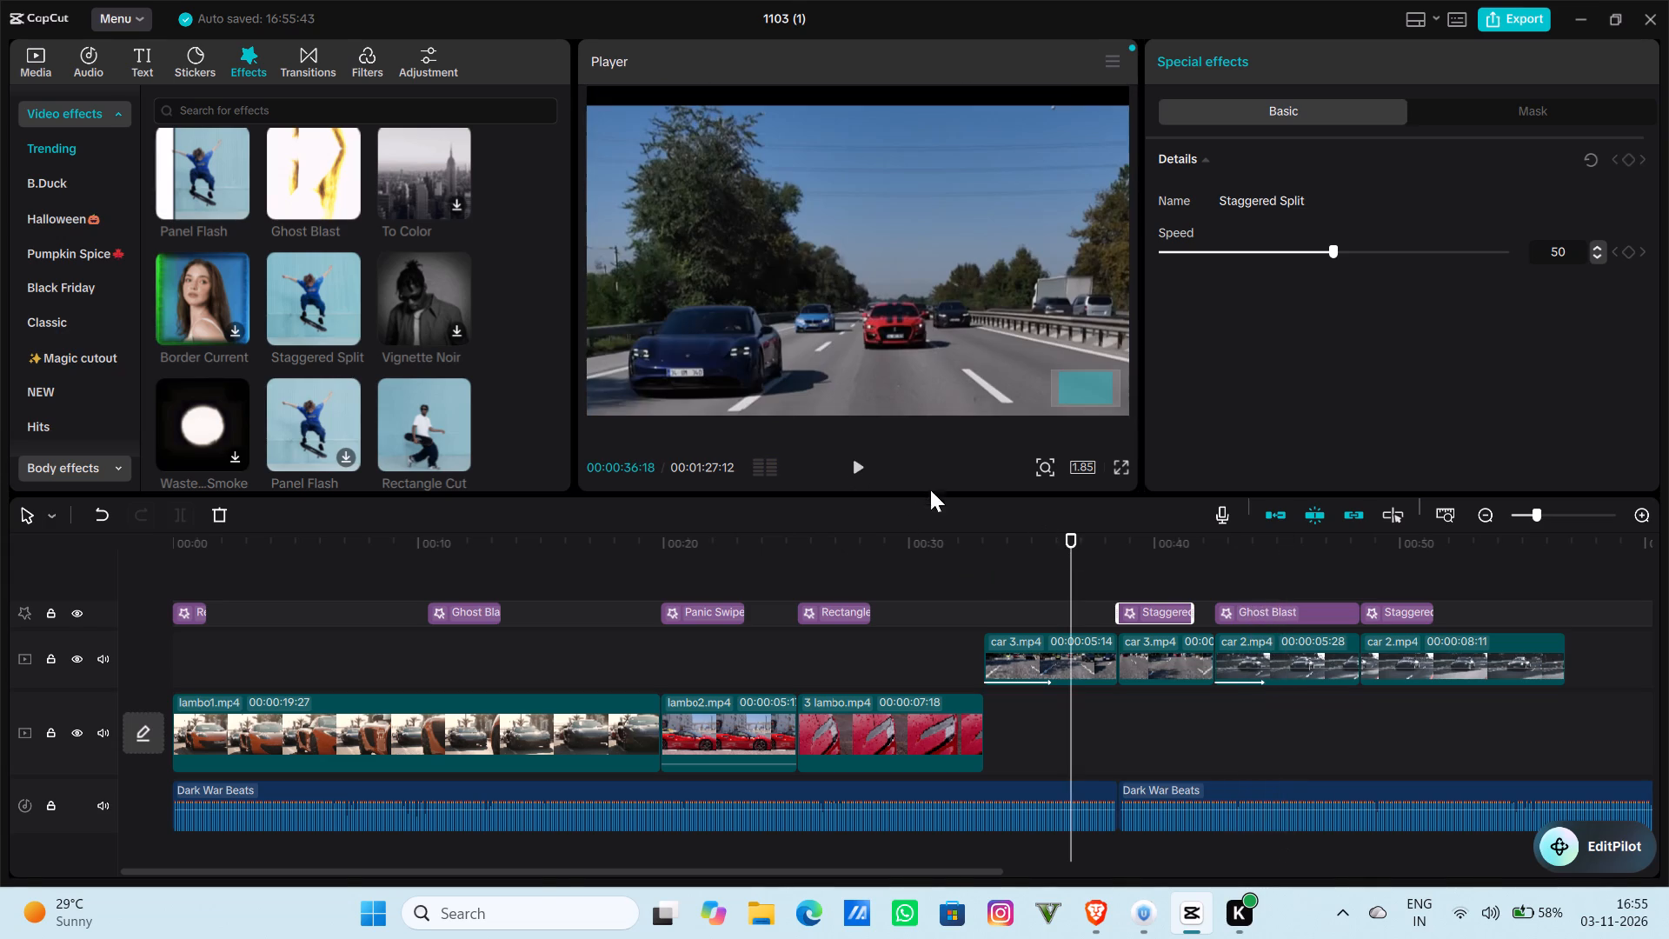
{"action": "left_click", "coordinate": [862, 468]}
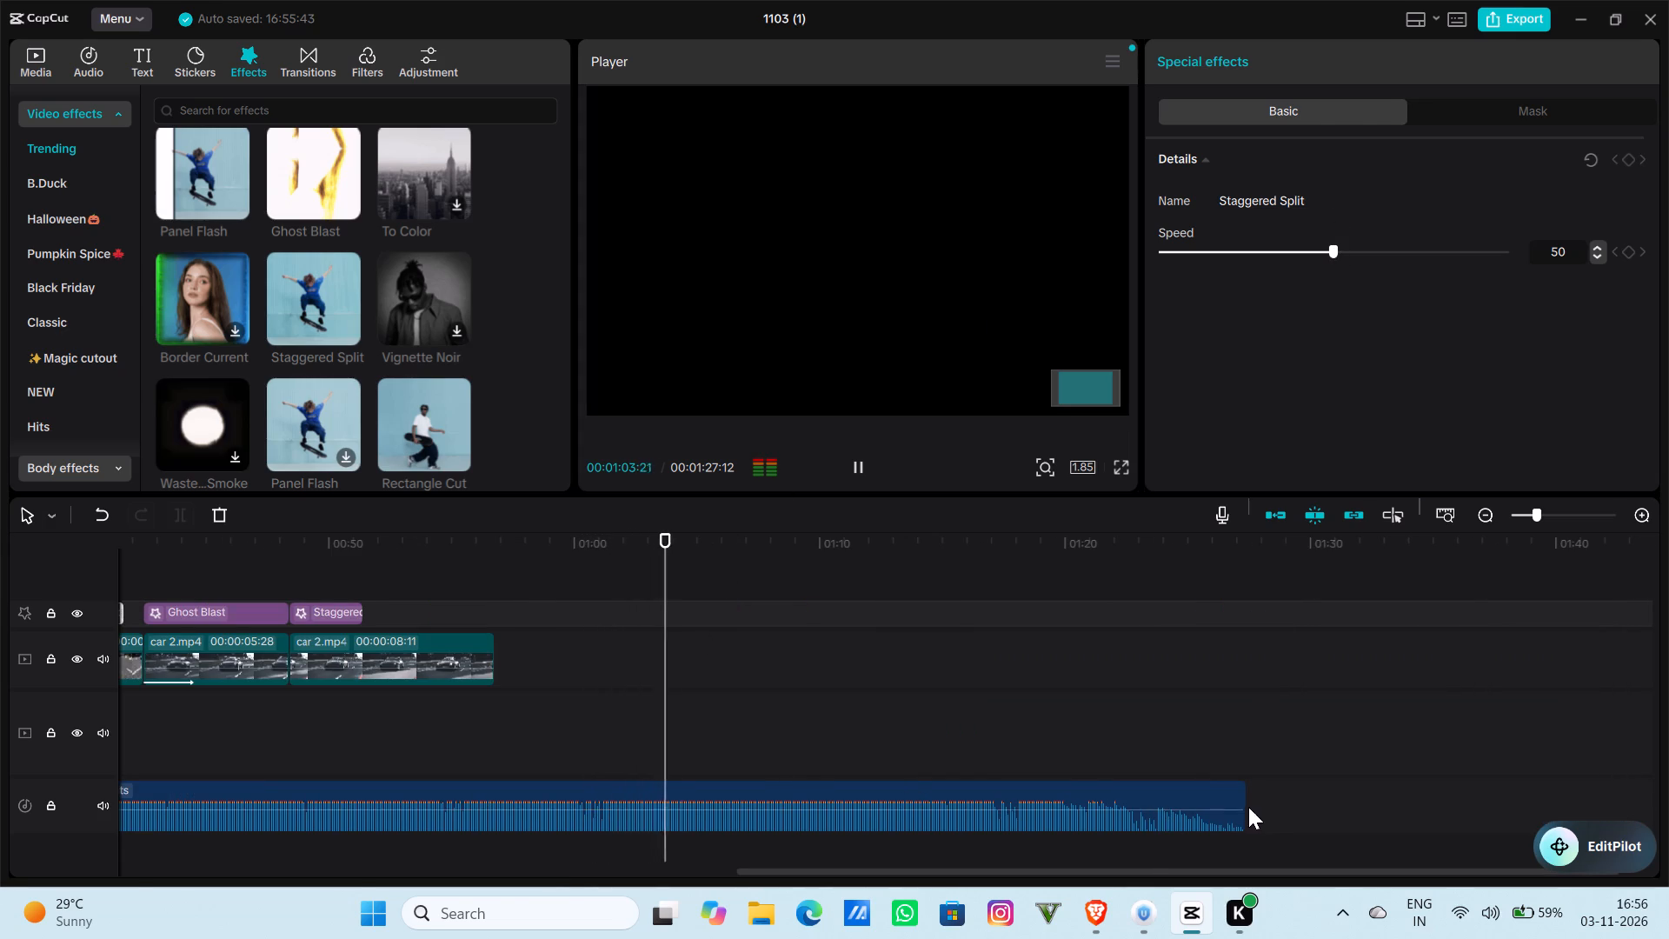
Set a 10.0 s fade-out on the second Dark War Beats segment.
{"action": "left_click_drag", "start_coordinate": [1246, 807], "coordinate": [1112, 767]}
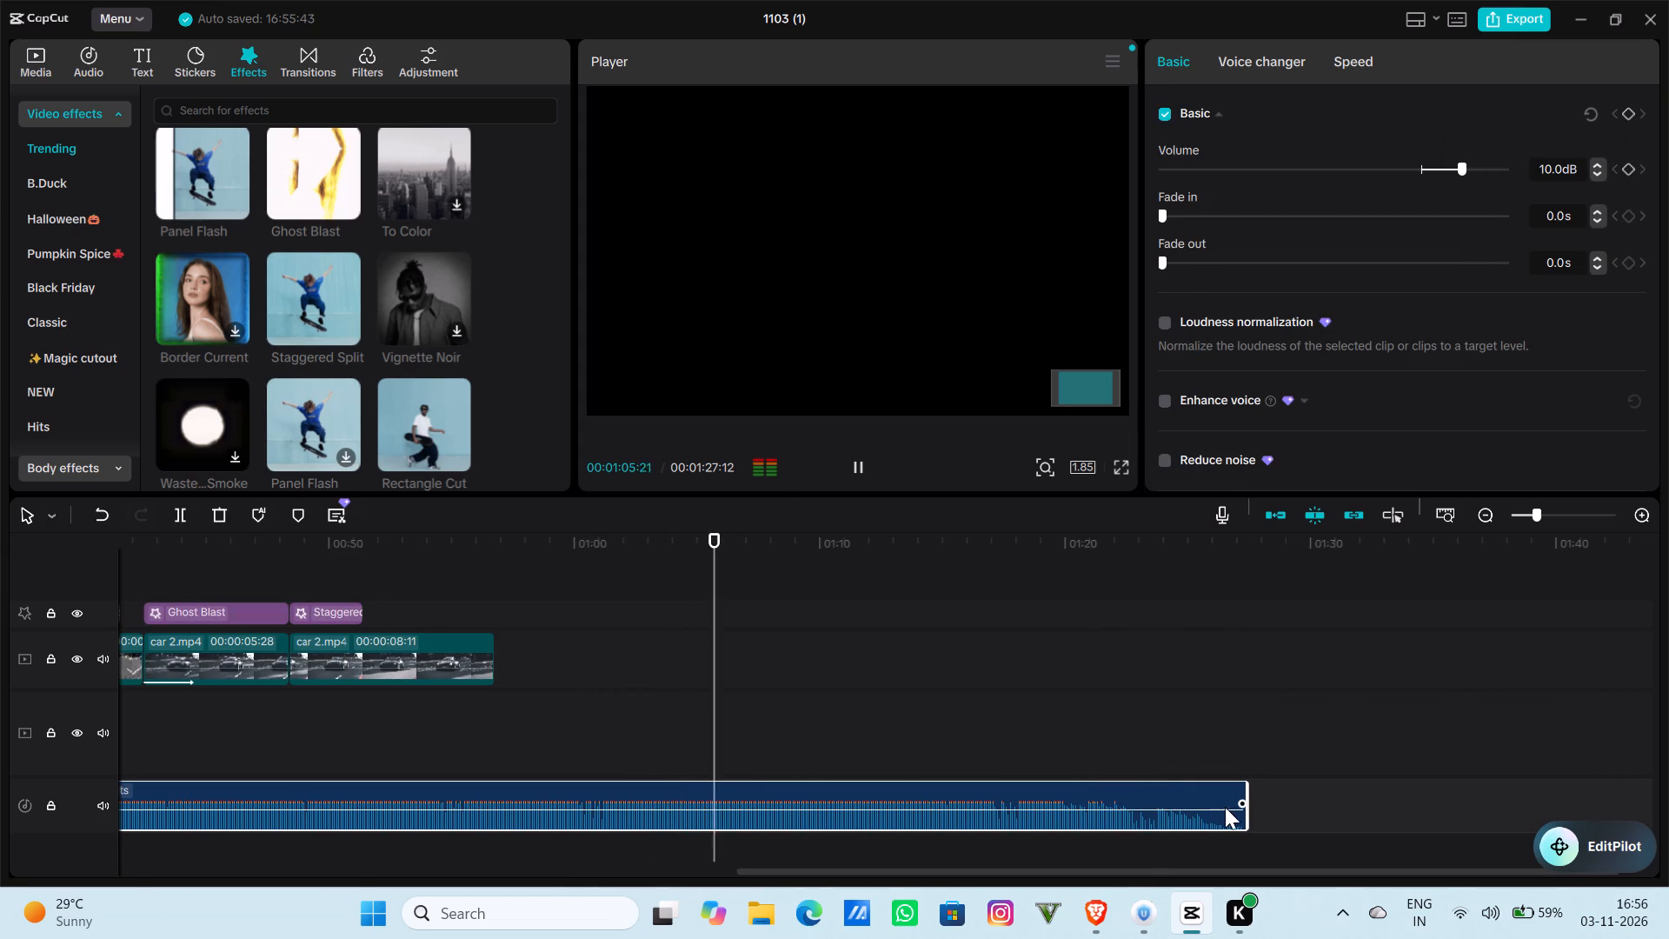
{"action": "left_click_drag", "start_coordinate": [1242, 809], "coordinate": [1068, 776]}
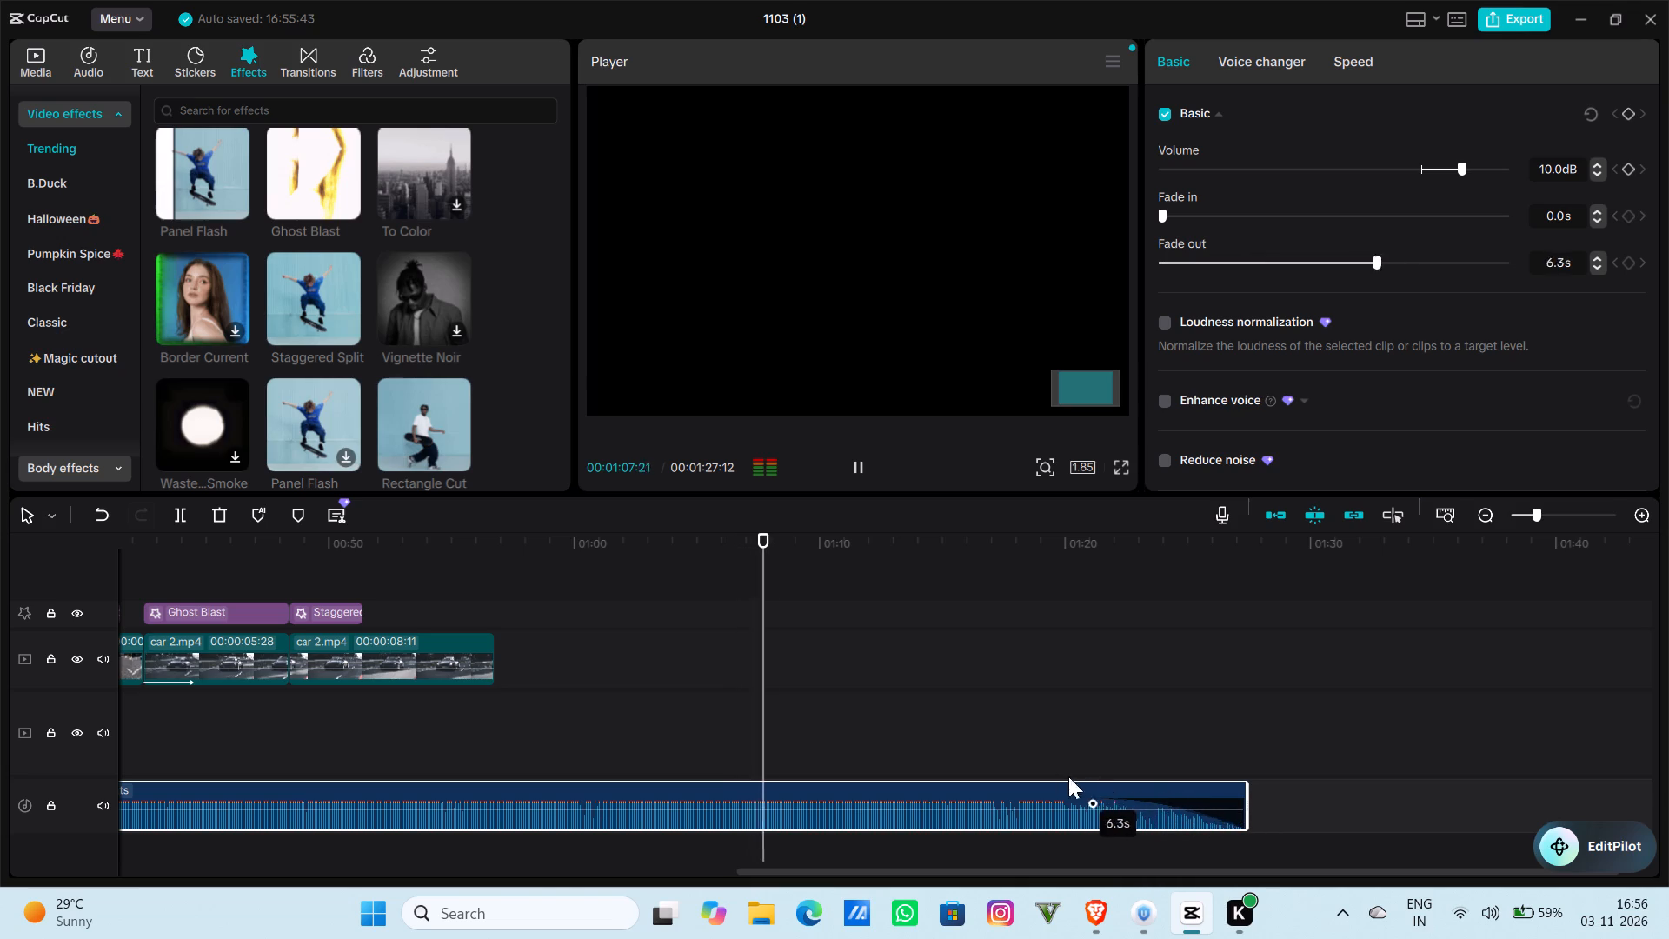
{"action": "left_click_drag", "start_coordinate": [1068, 776], "coordinate": [937, 819]}
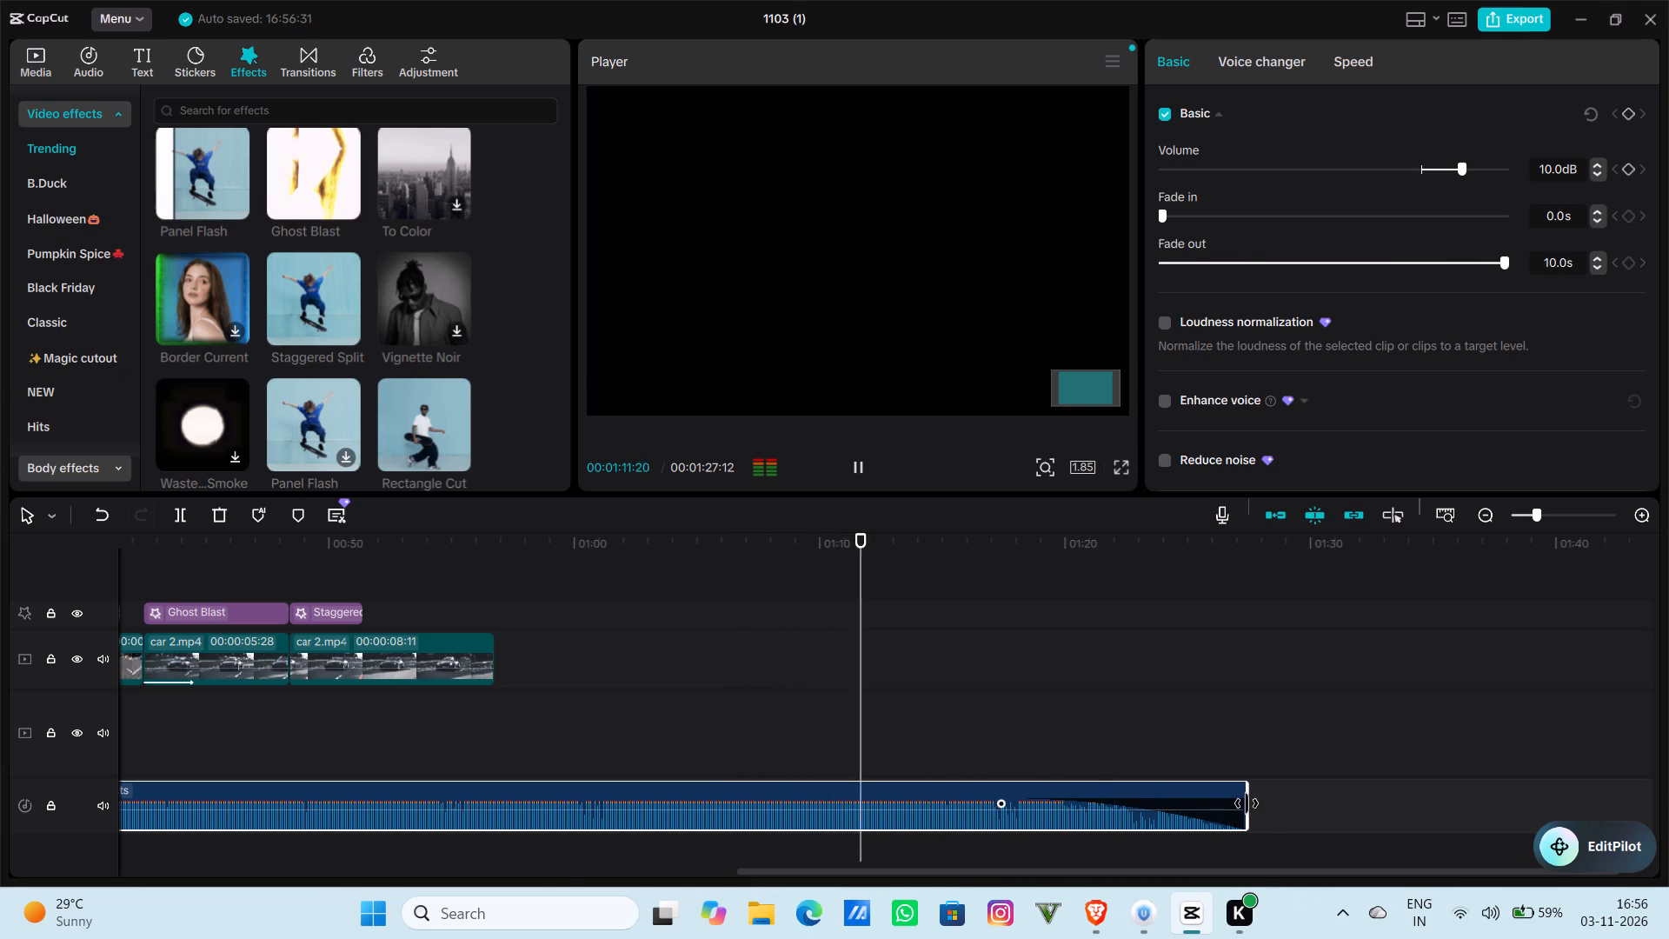
Trim the end of the second Dark War Beats segment to 00:00:57:15, just past the last car 2.mp4 clip.
{"action": "left_click_drag", "start_coordinate": [1247, 803], "coordinate": [551, 757]}
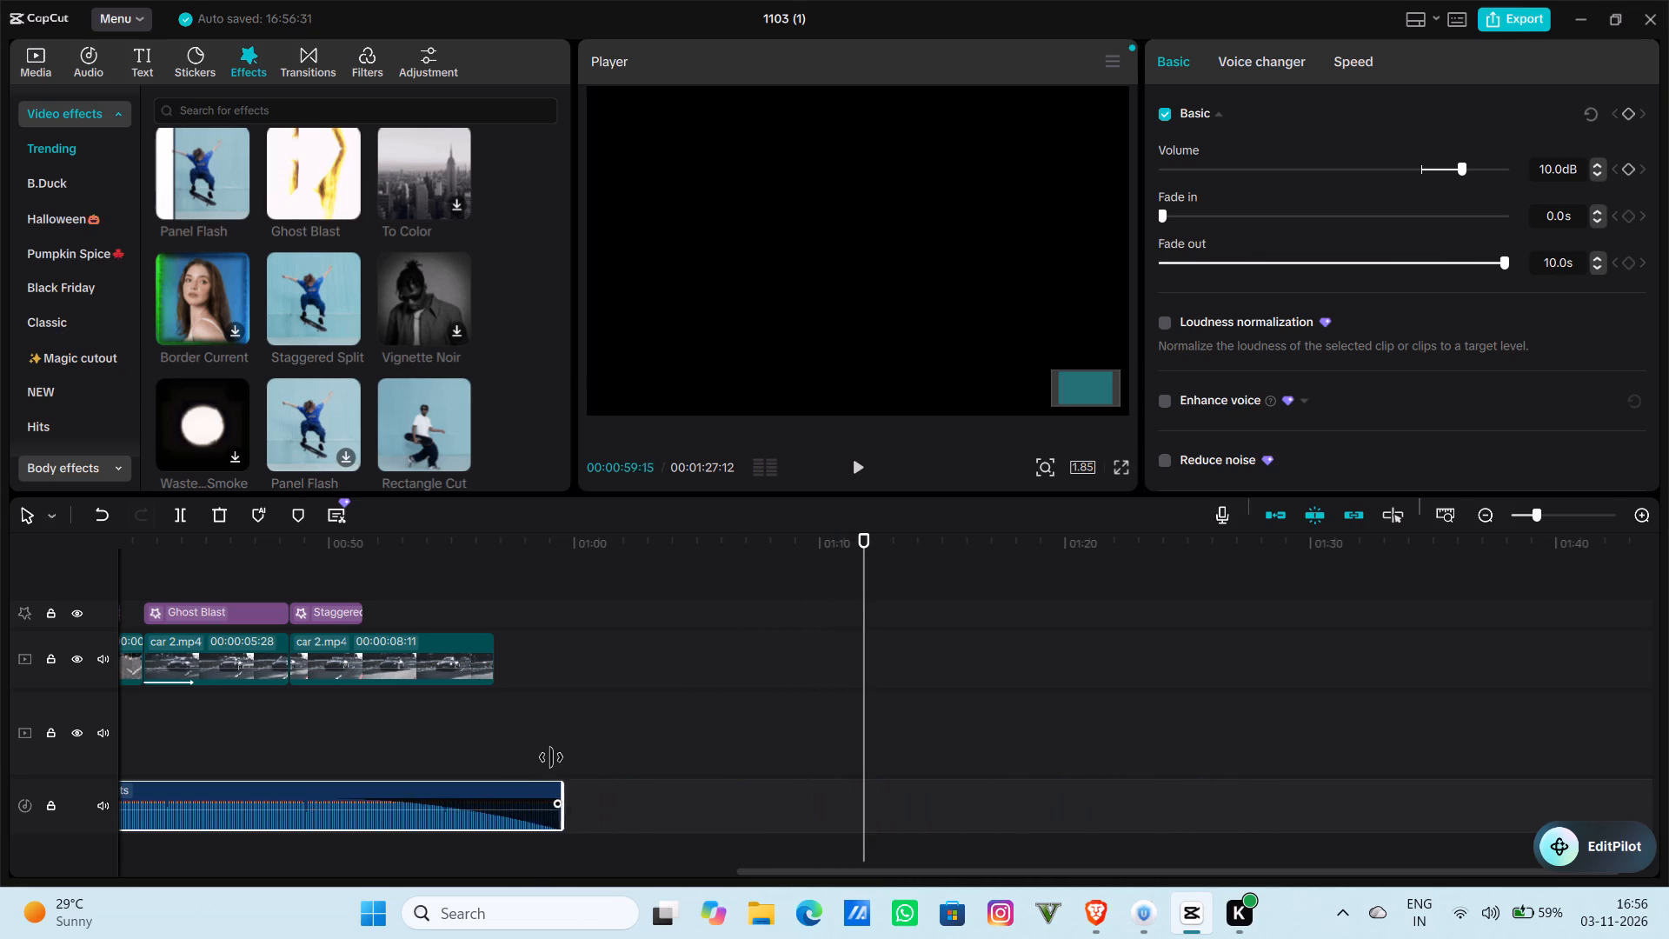
{"action": "left_click_drag", "start_coordinate": [551, 757], "coordinate": [508, 757]}
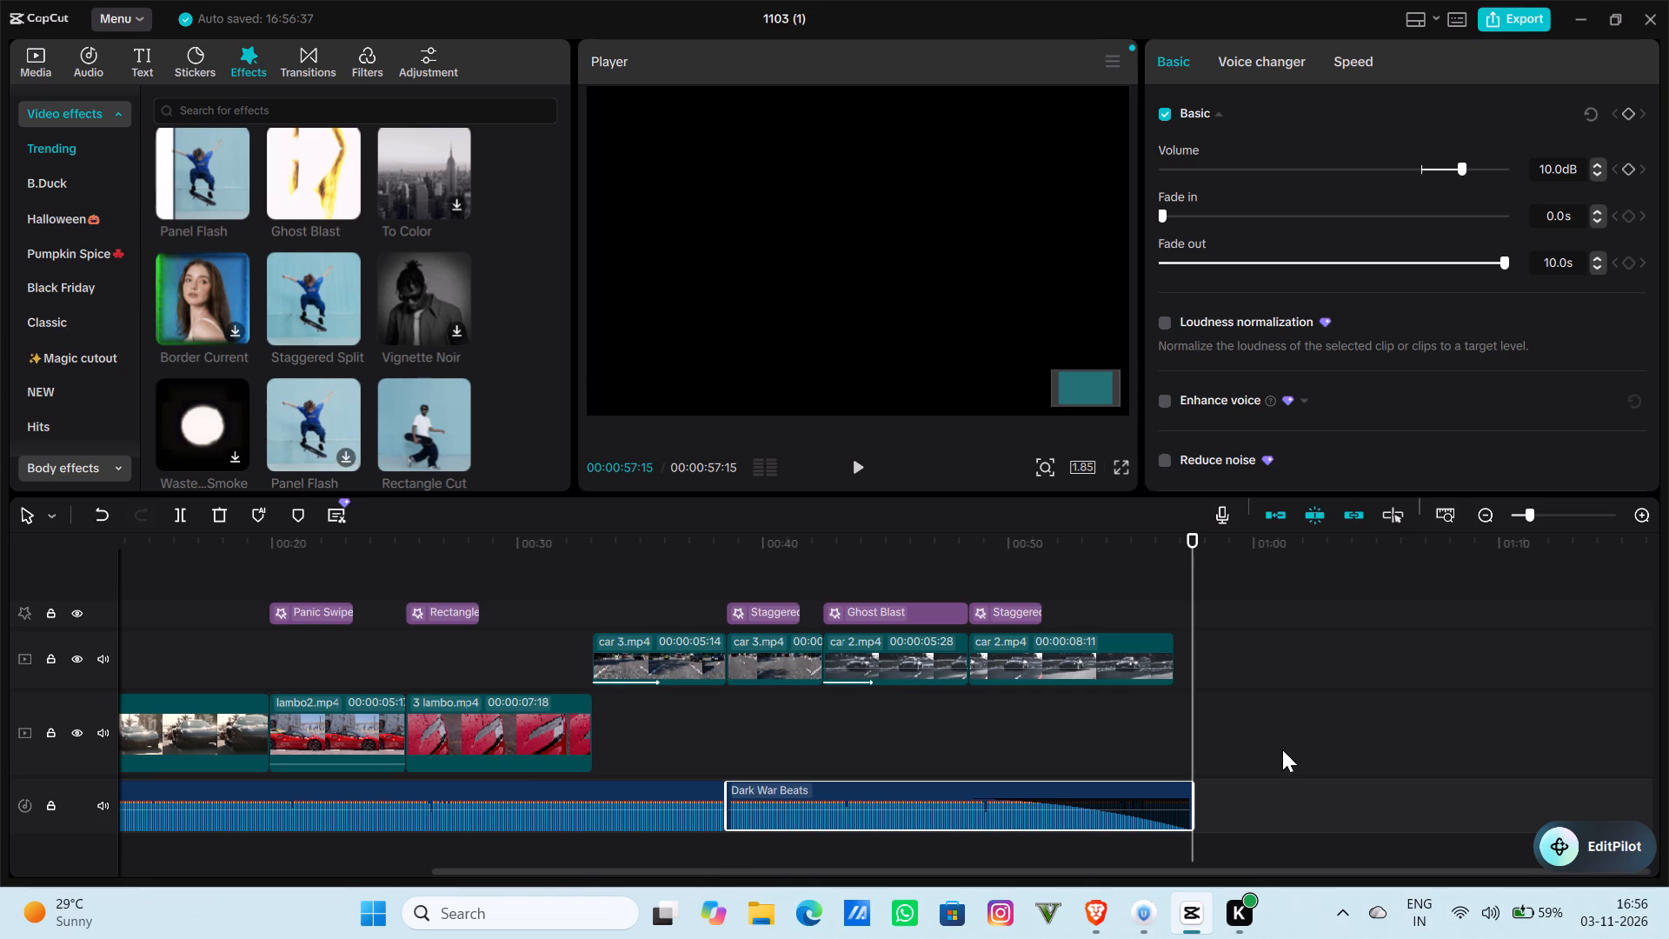
Place the Rectangle Cut effect at the start of the first car 3.mp4 clip, right after 3 lambo.mp4.
{"action": "left_click", "coordinate": [848, 454]}
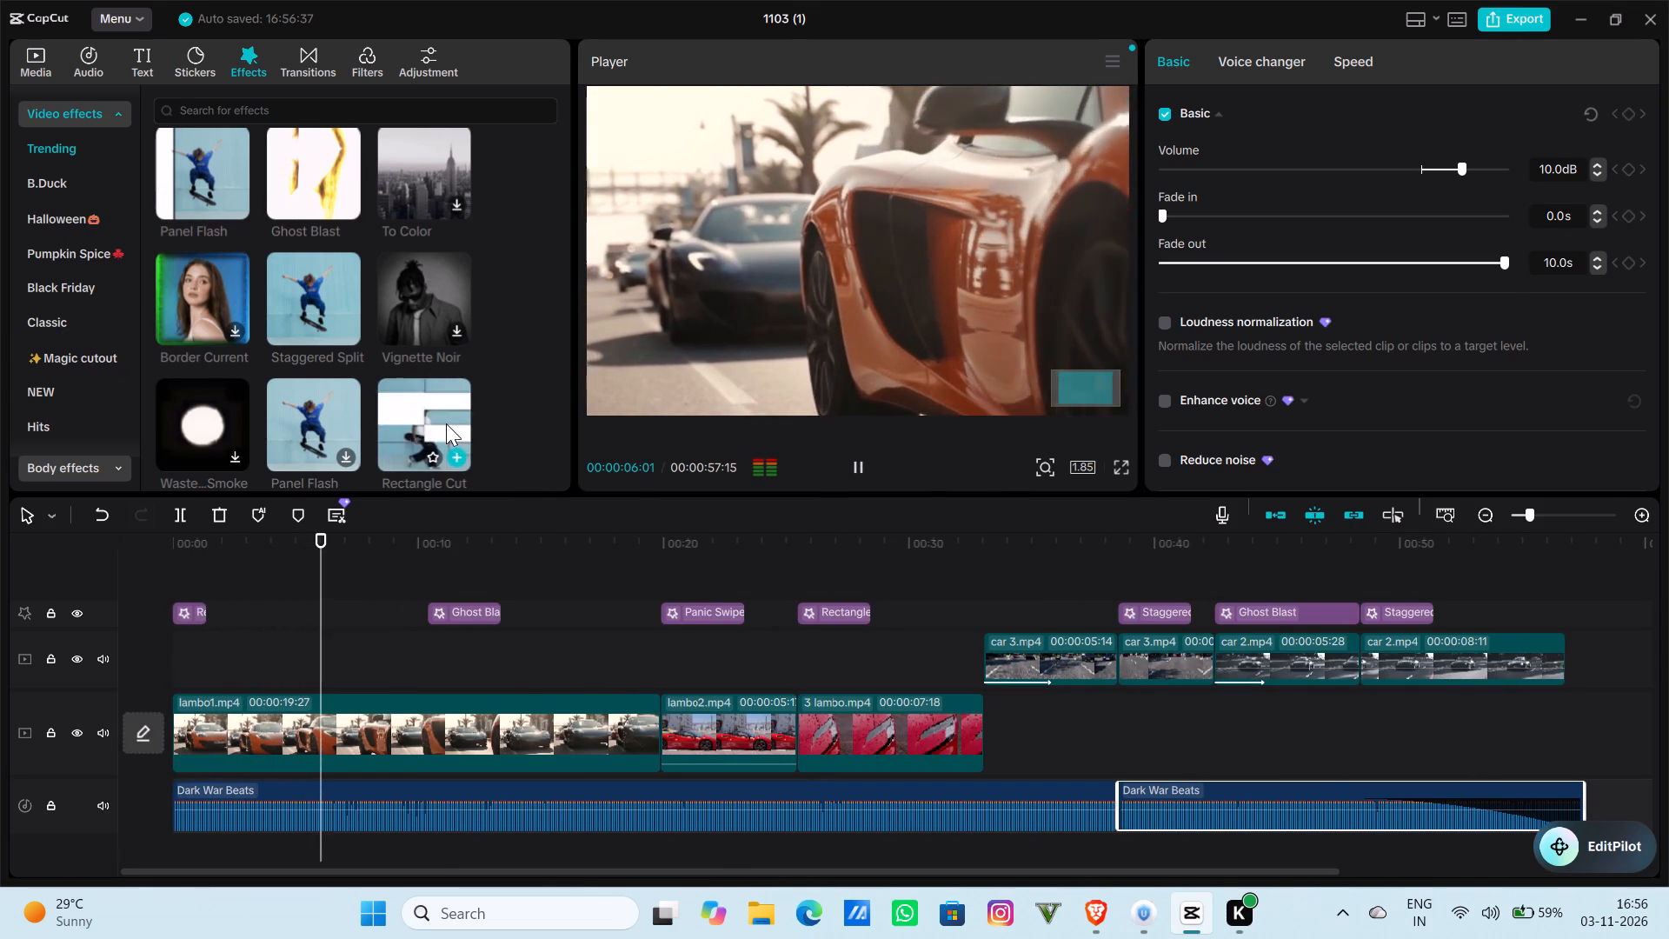
{"action": "left_click_drag", "start_coordinate": [446, 423], "coordinate": [1007, 721]}
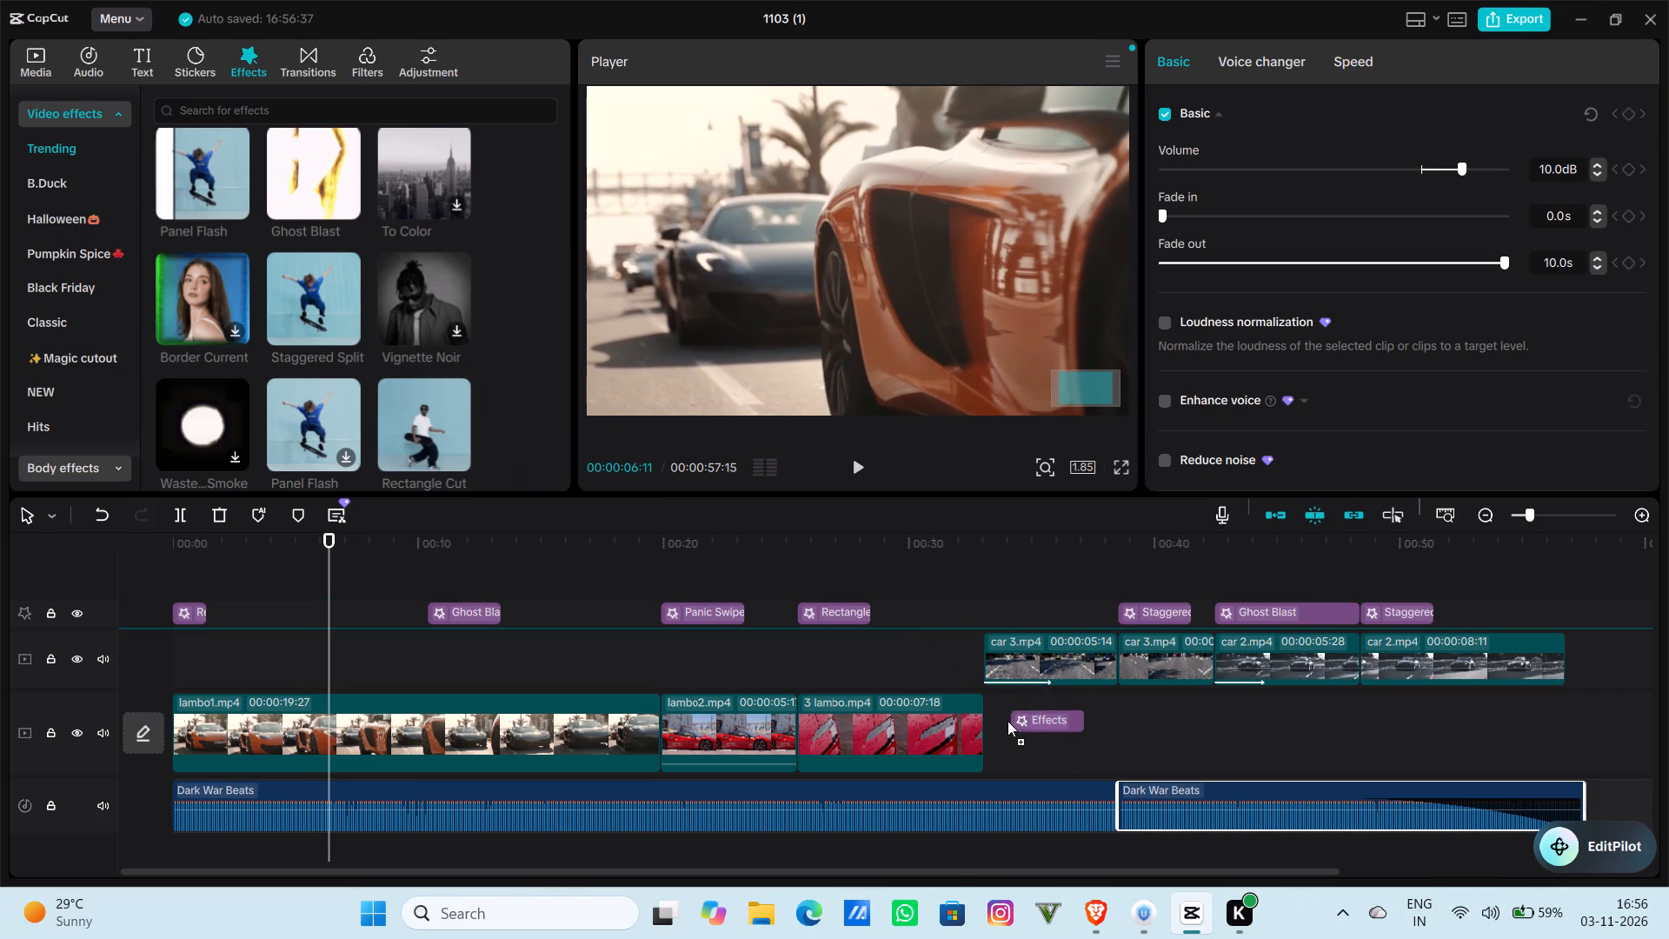
{"action": "left_click_drag", "start_coordinate": [1007, 721], "coordinate": [984, 698]}
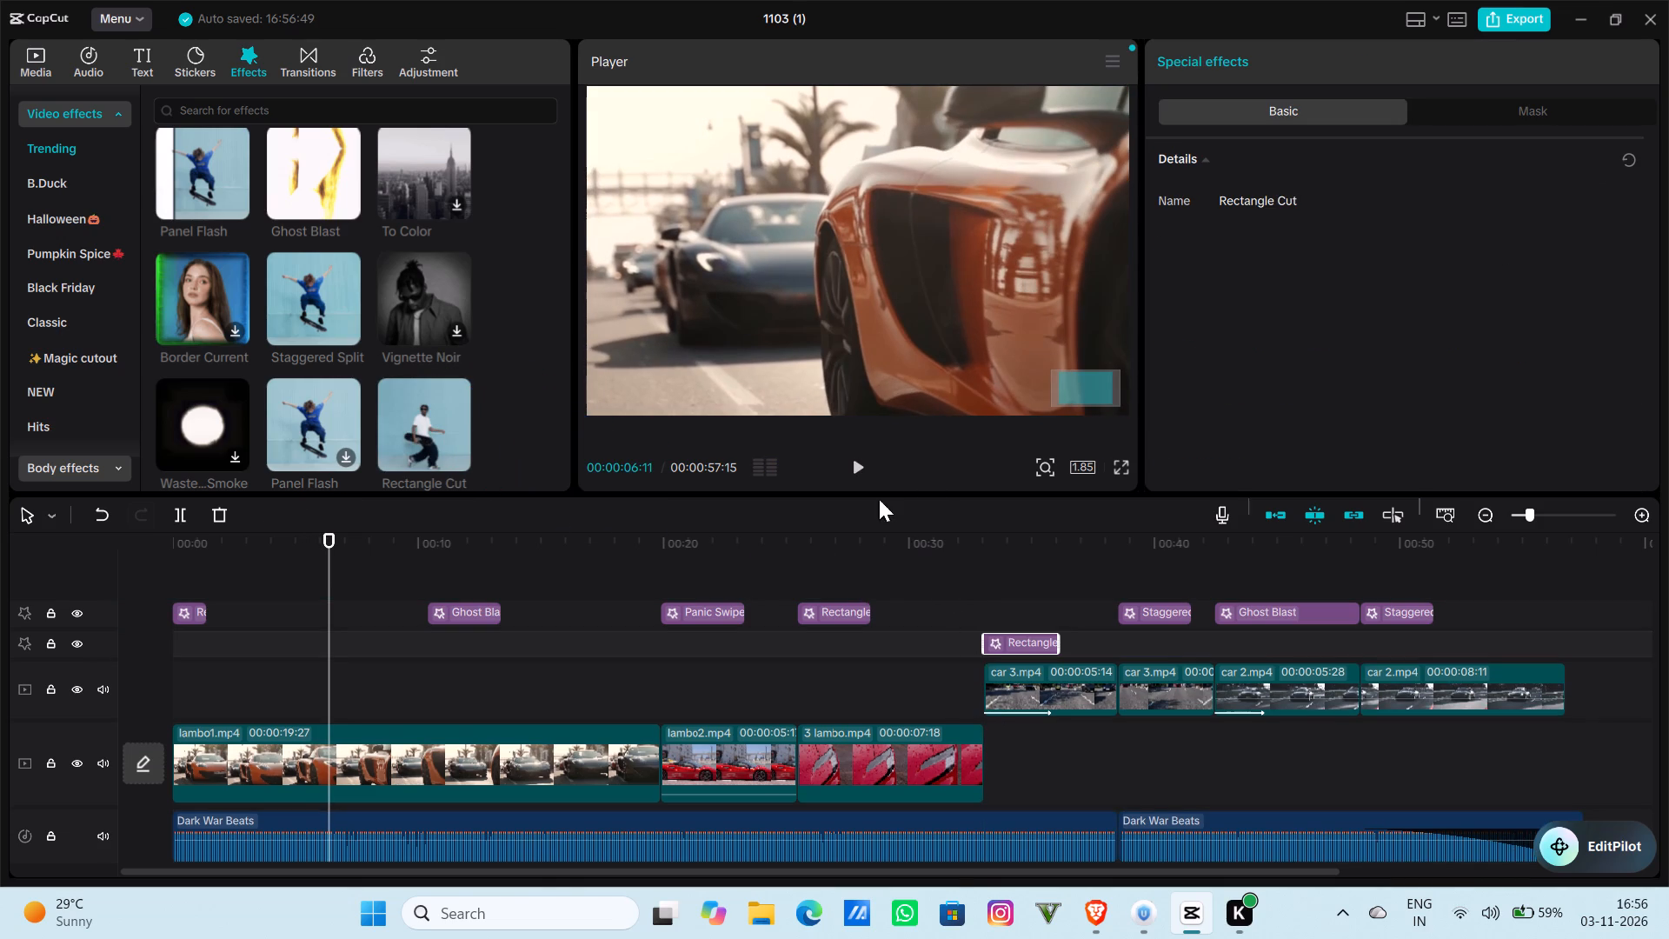
Extend the start of the Staggered Split effect over car 3.mp4 back to the end of Rectangle Cut, and play back the result.
{"action": "left_click", "coordinate": [861, 479]}
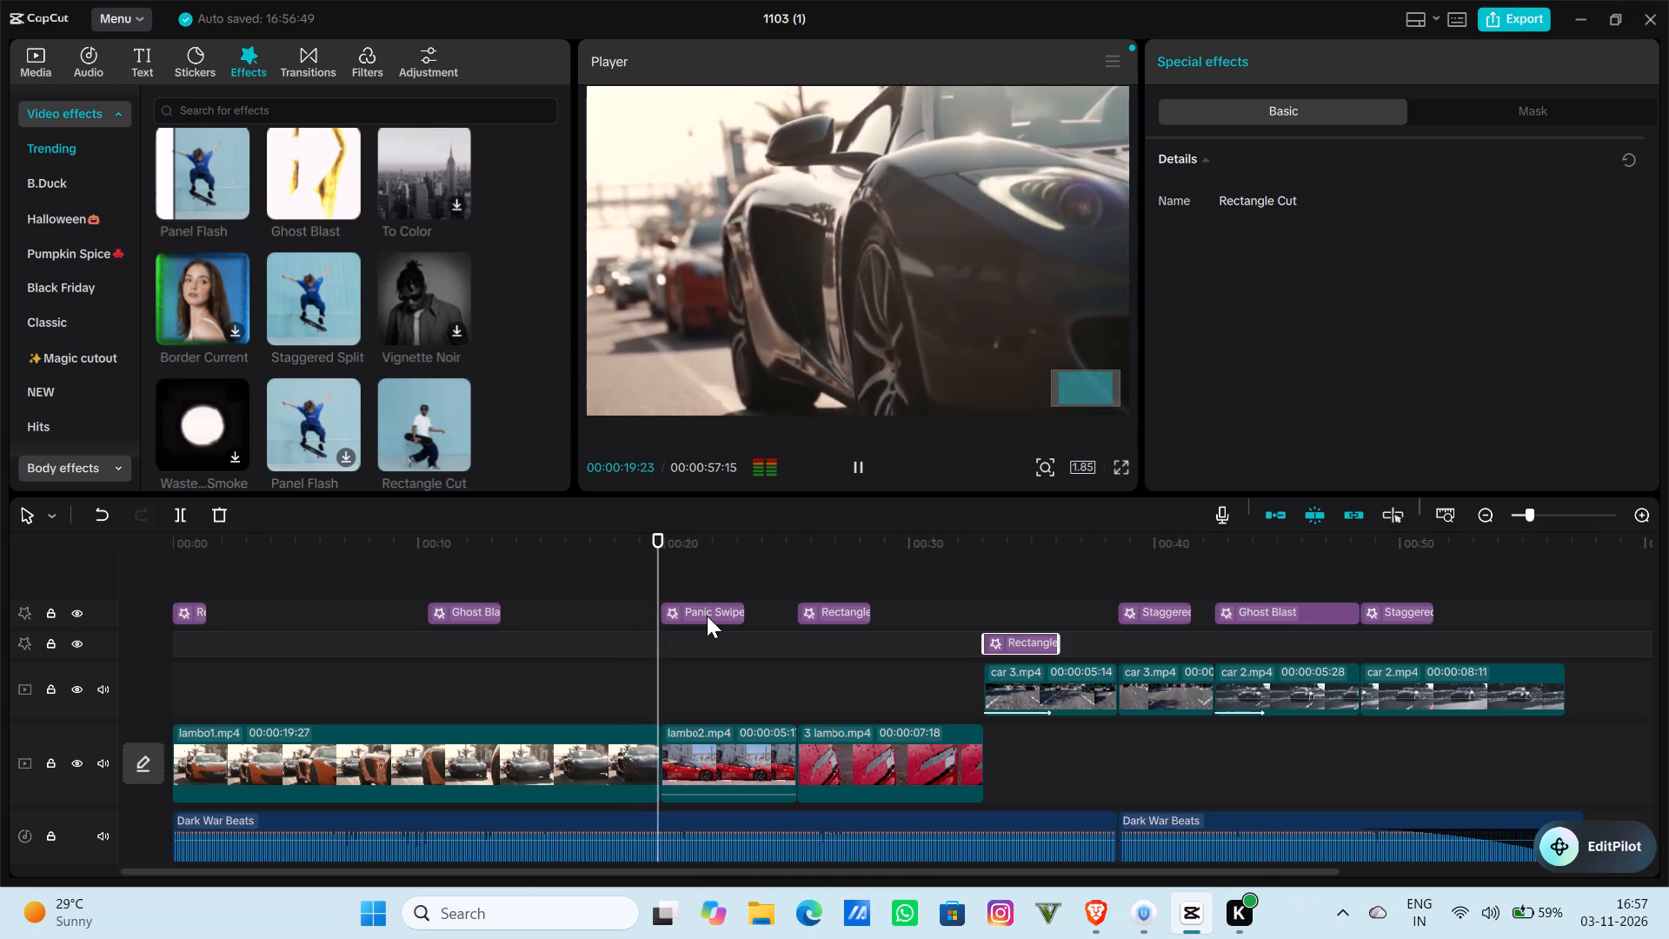
{"action": "left_click", "coordinate": [839, 607]}
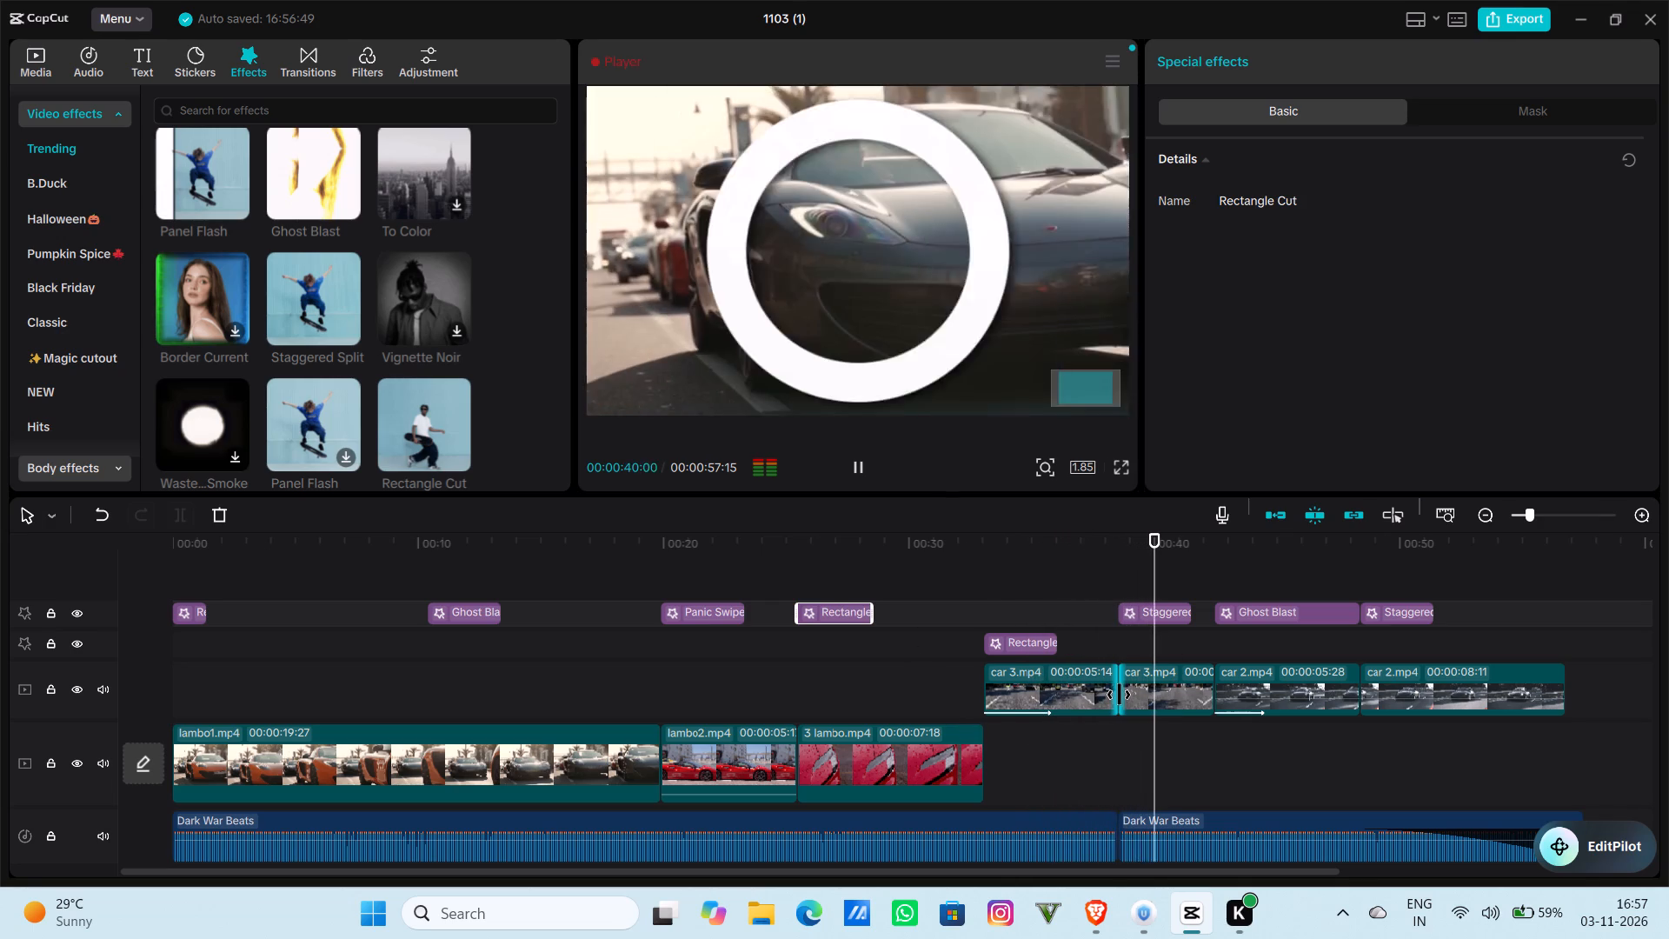
{"action": "left_click", "coordinate": [1119, 695]}
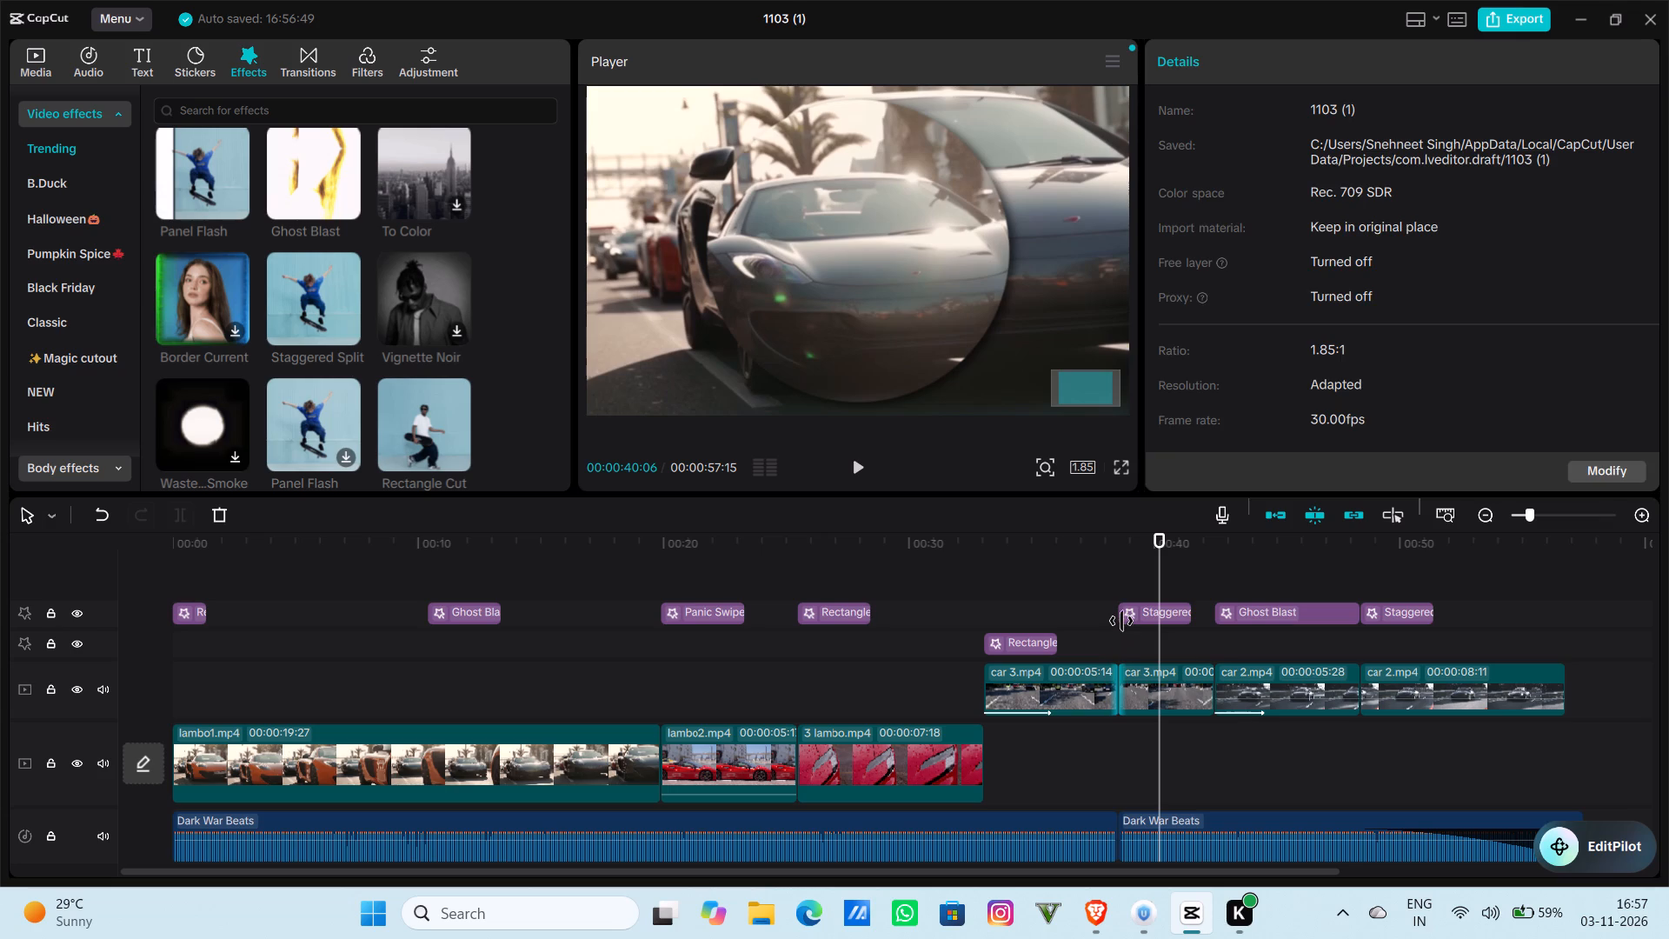
{"action": "left_click_drag", "start_coordinate": [1121, 621], "coordinate": [1061, 612]}
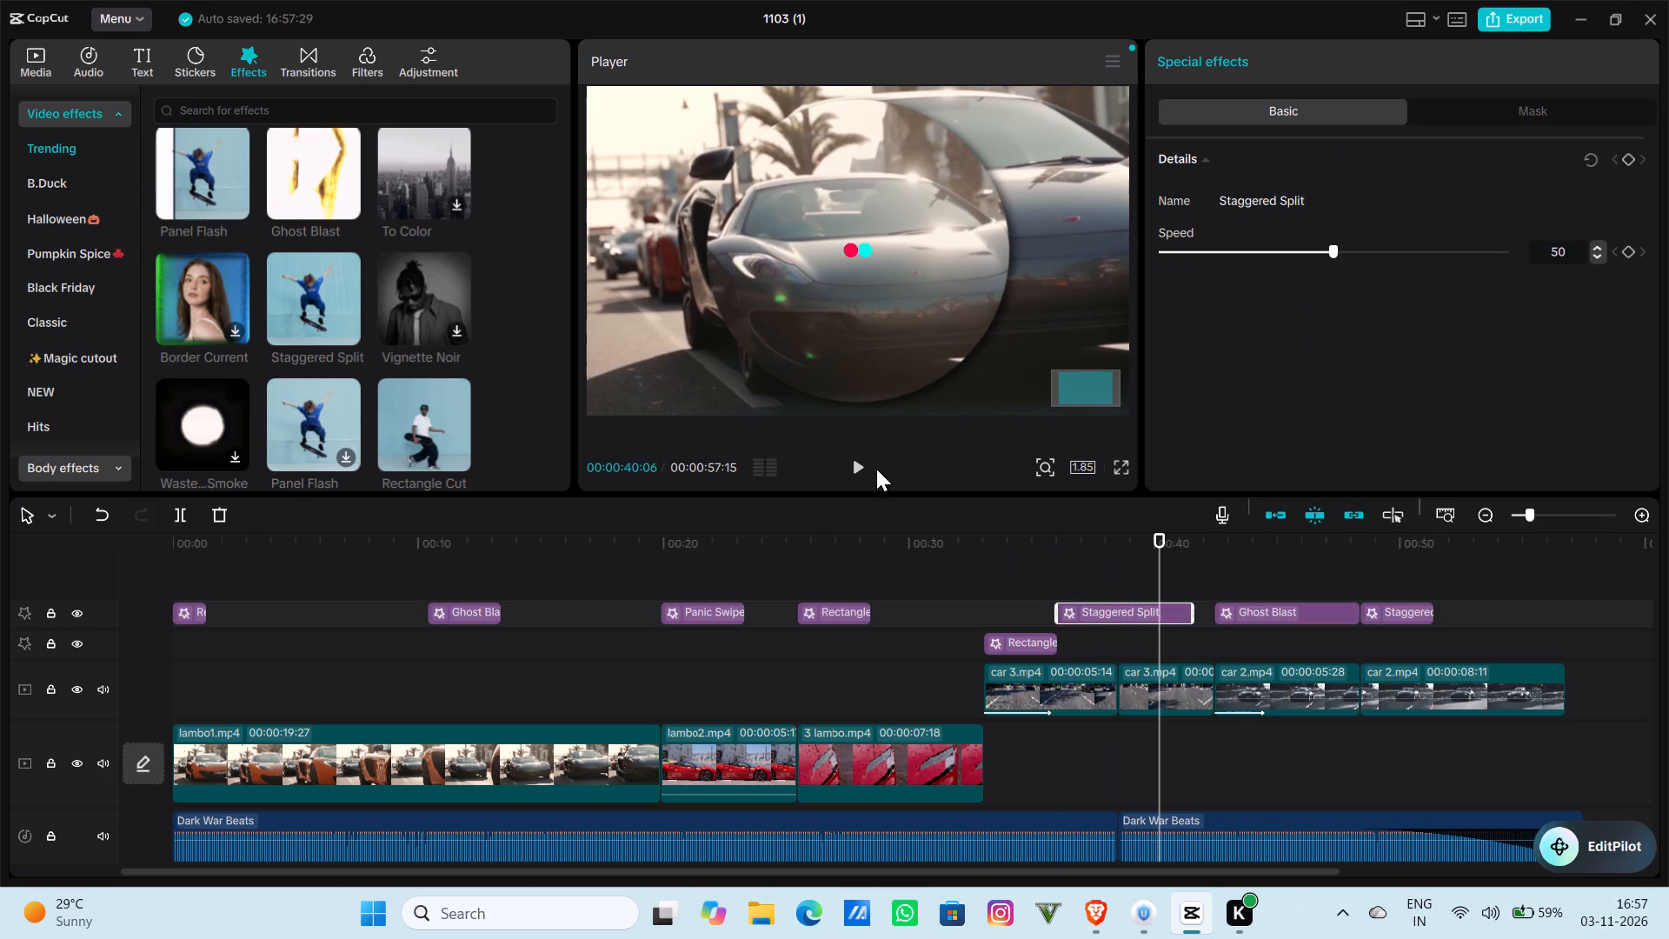
{"action": "left_click", "coordinate": [842, 455]}
{"action": "left_click", "coordinate": [849, 458]}
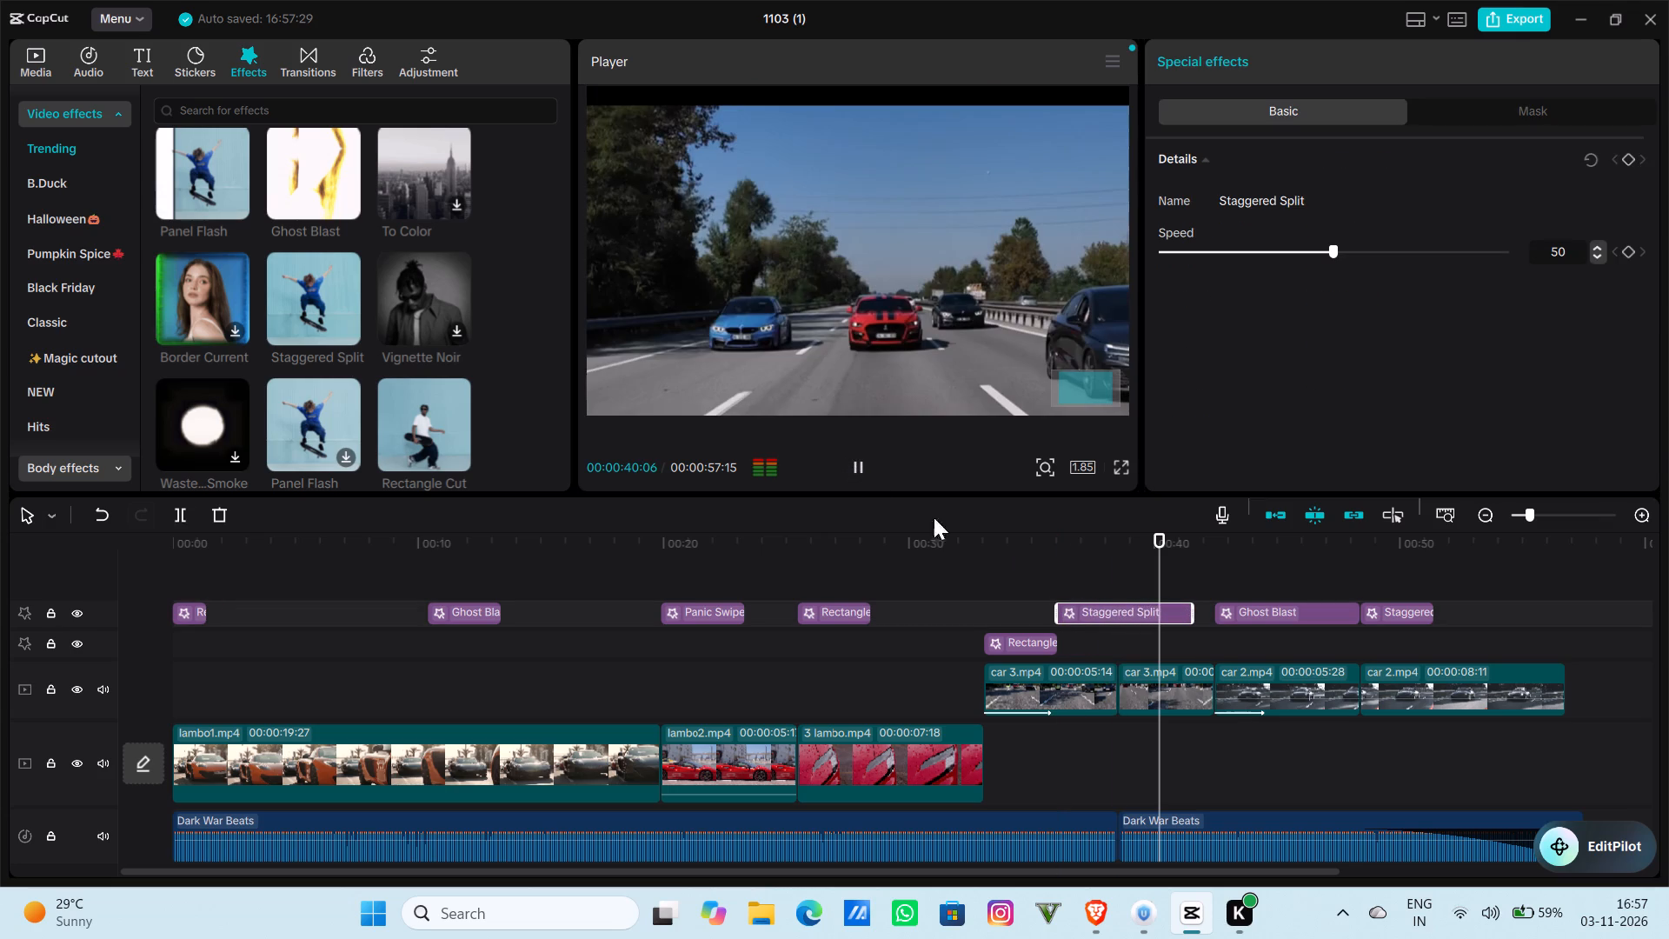
{"action": "left_click_drag", "start_coordinate": [1160, 539], "coordinate": [1047, 534]}
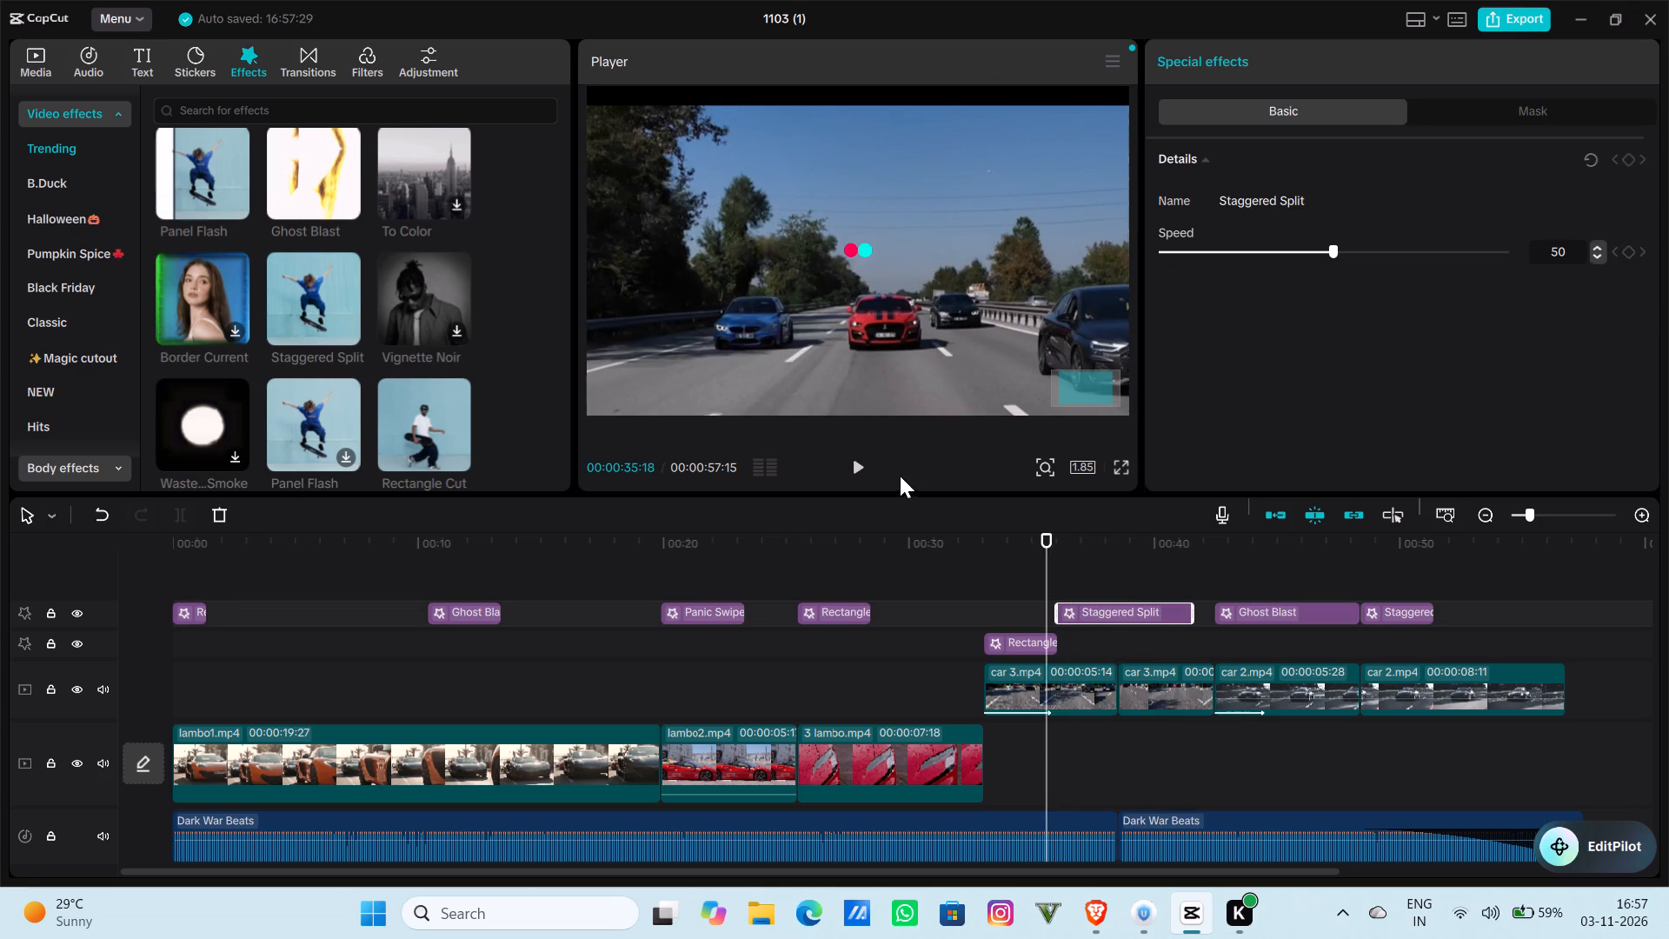
{"action": "left_click", "coordinate": [857, 463]}
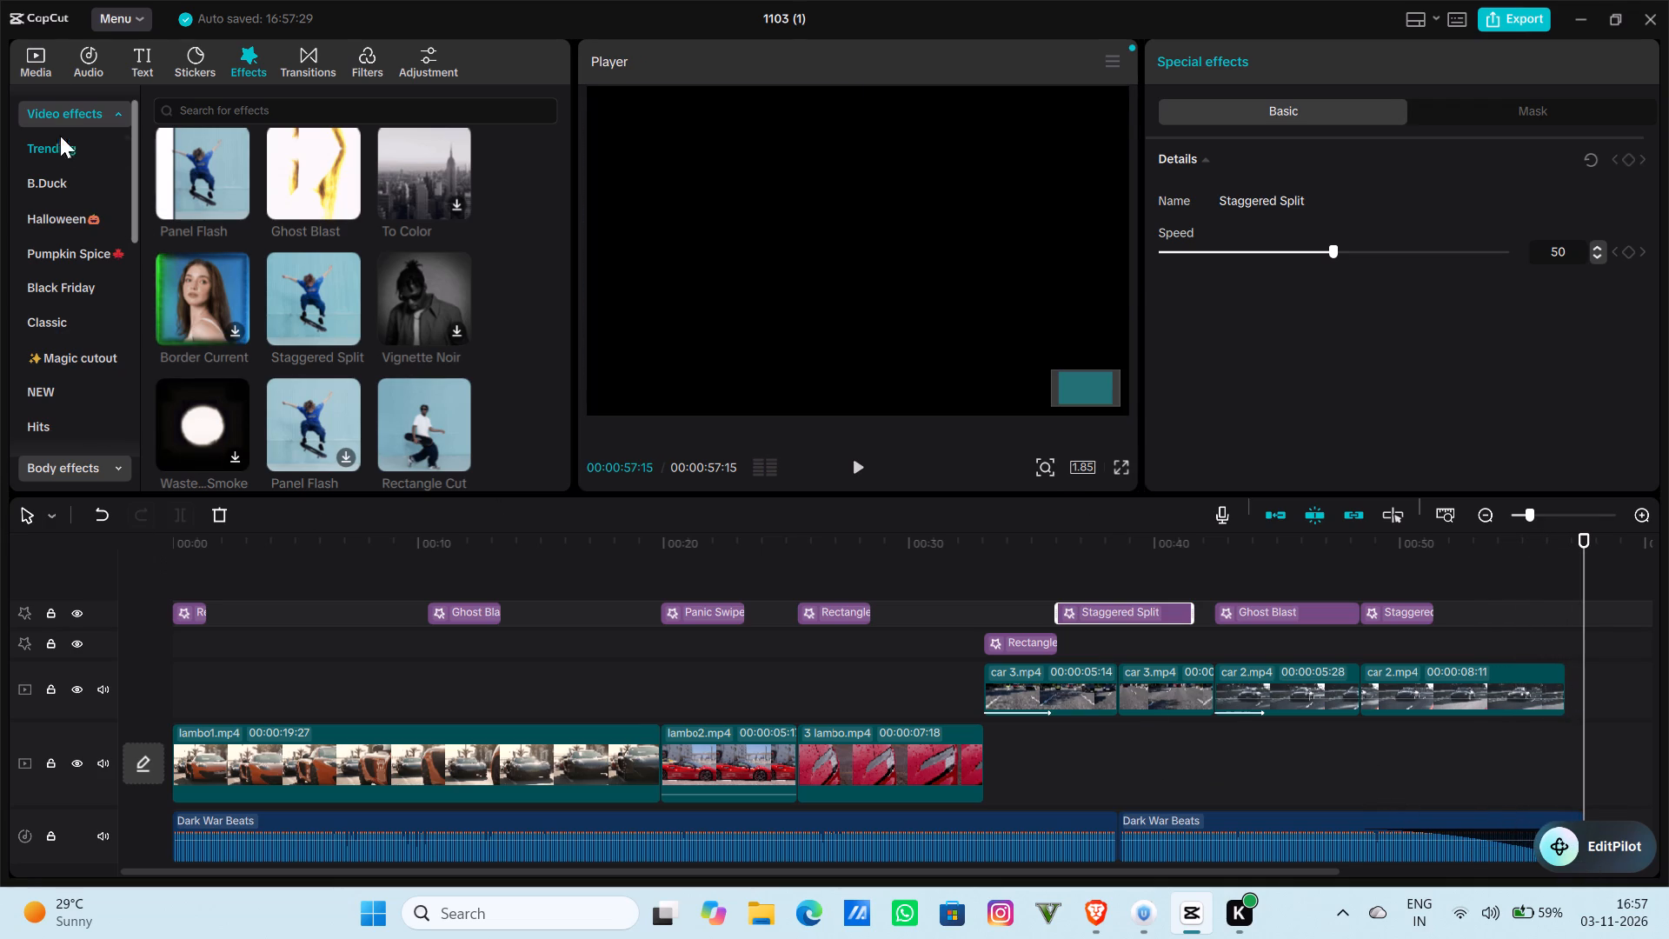
Import car1 from Downloads and place it on the timeline directly after the last car 2.mp4 clip.
{"action": "left_click", "coordinate": [43, 75]}
{"action": "left_click", "coordinate": [190, 108]}
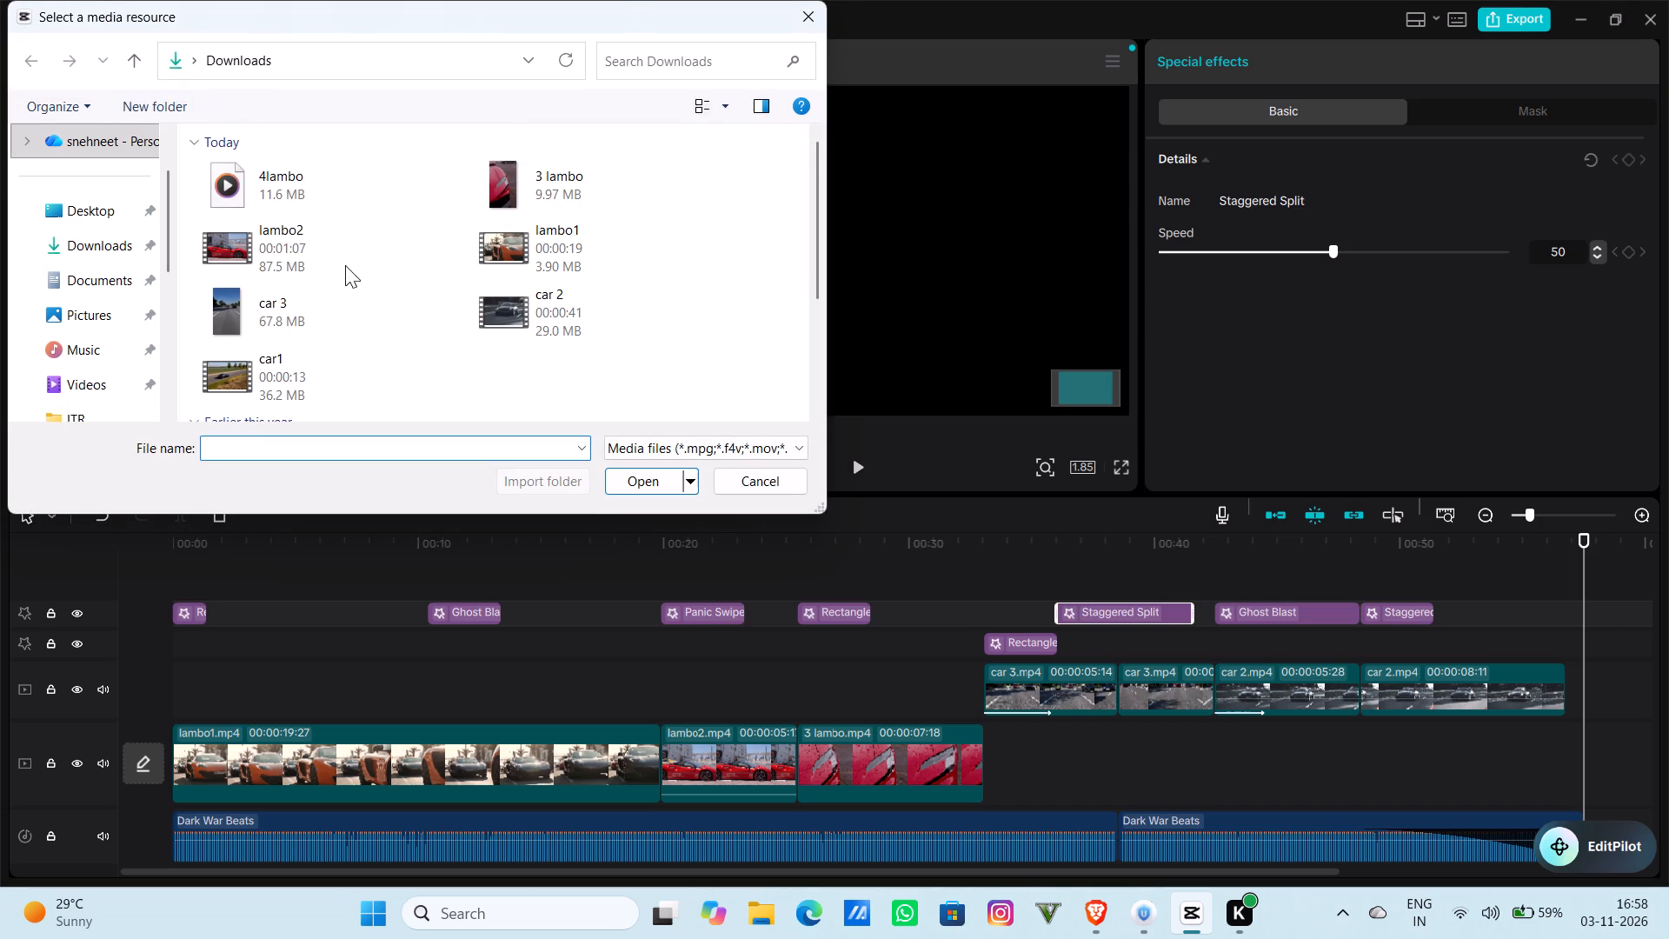
{"action": "double_click", "coordinate": [297, 370]}
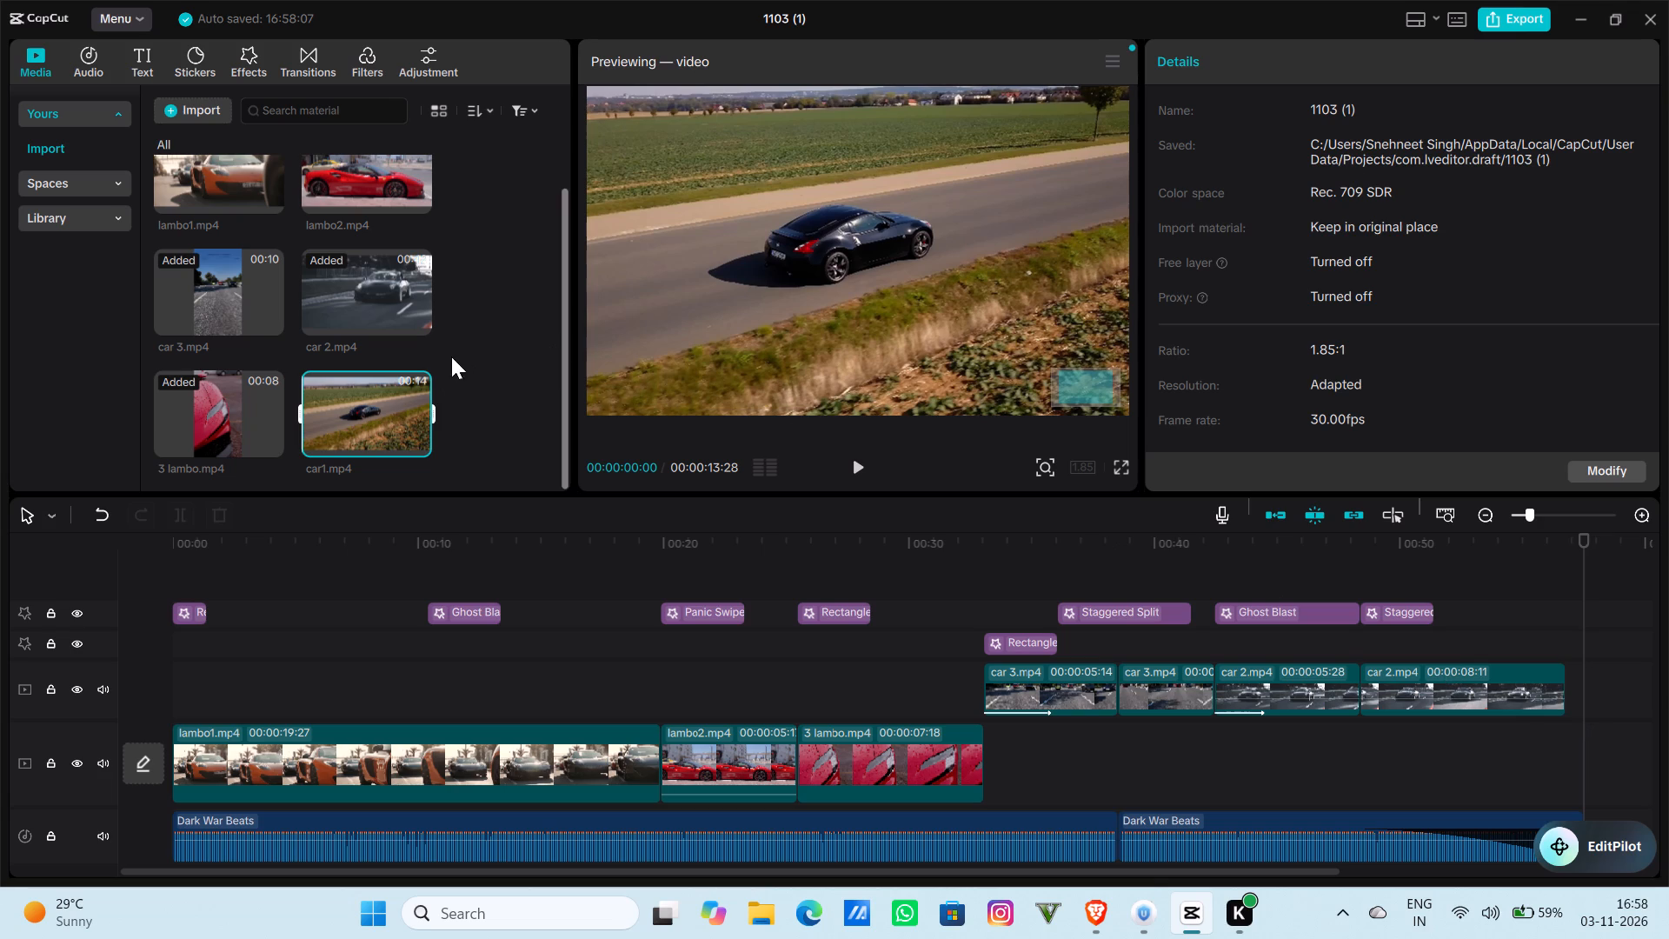
{"action": "left_click_drag", "start_coordinate": [378, 411], "coordinate": [1579, 692]}
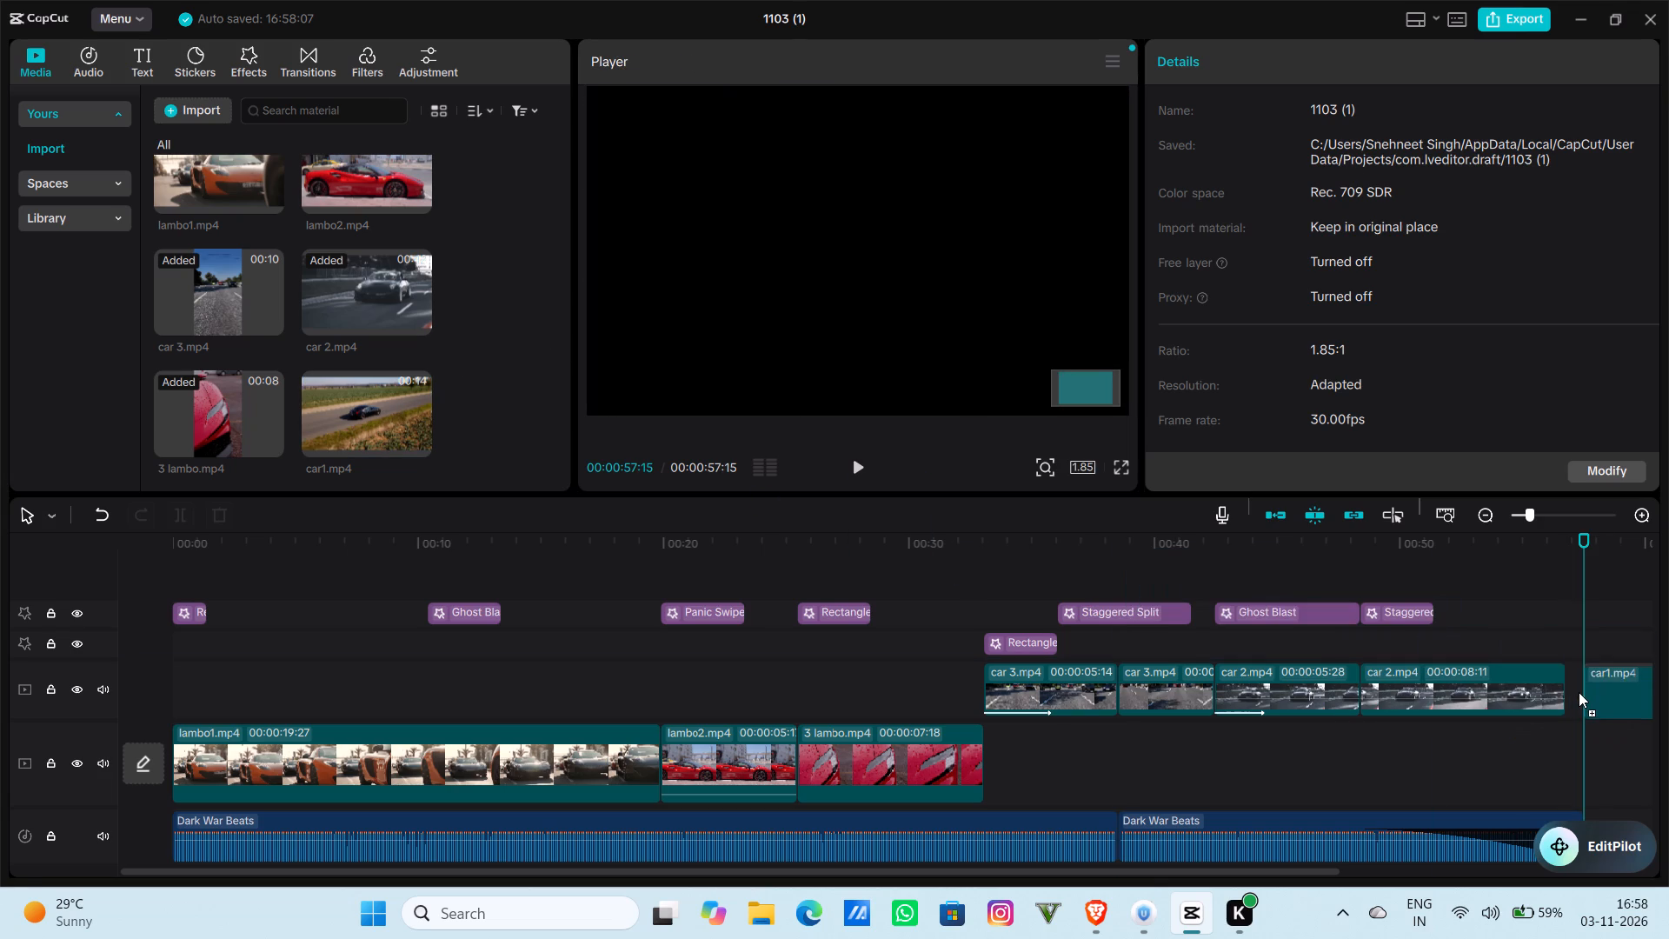
{"action": "left_click_drag", "start_coordinate": [1579, 692], "coordinate": [1564, 685]}
Extend the end of the second Dark War Beats segment to 00:01:11:12, just past car1.mp4, and play back the result.
{"action": "left_click_drag", "start_coordinate": [1357, 772], "coordinate": [1224, 763]}
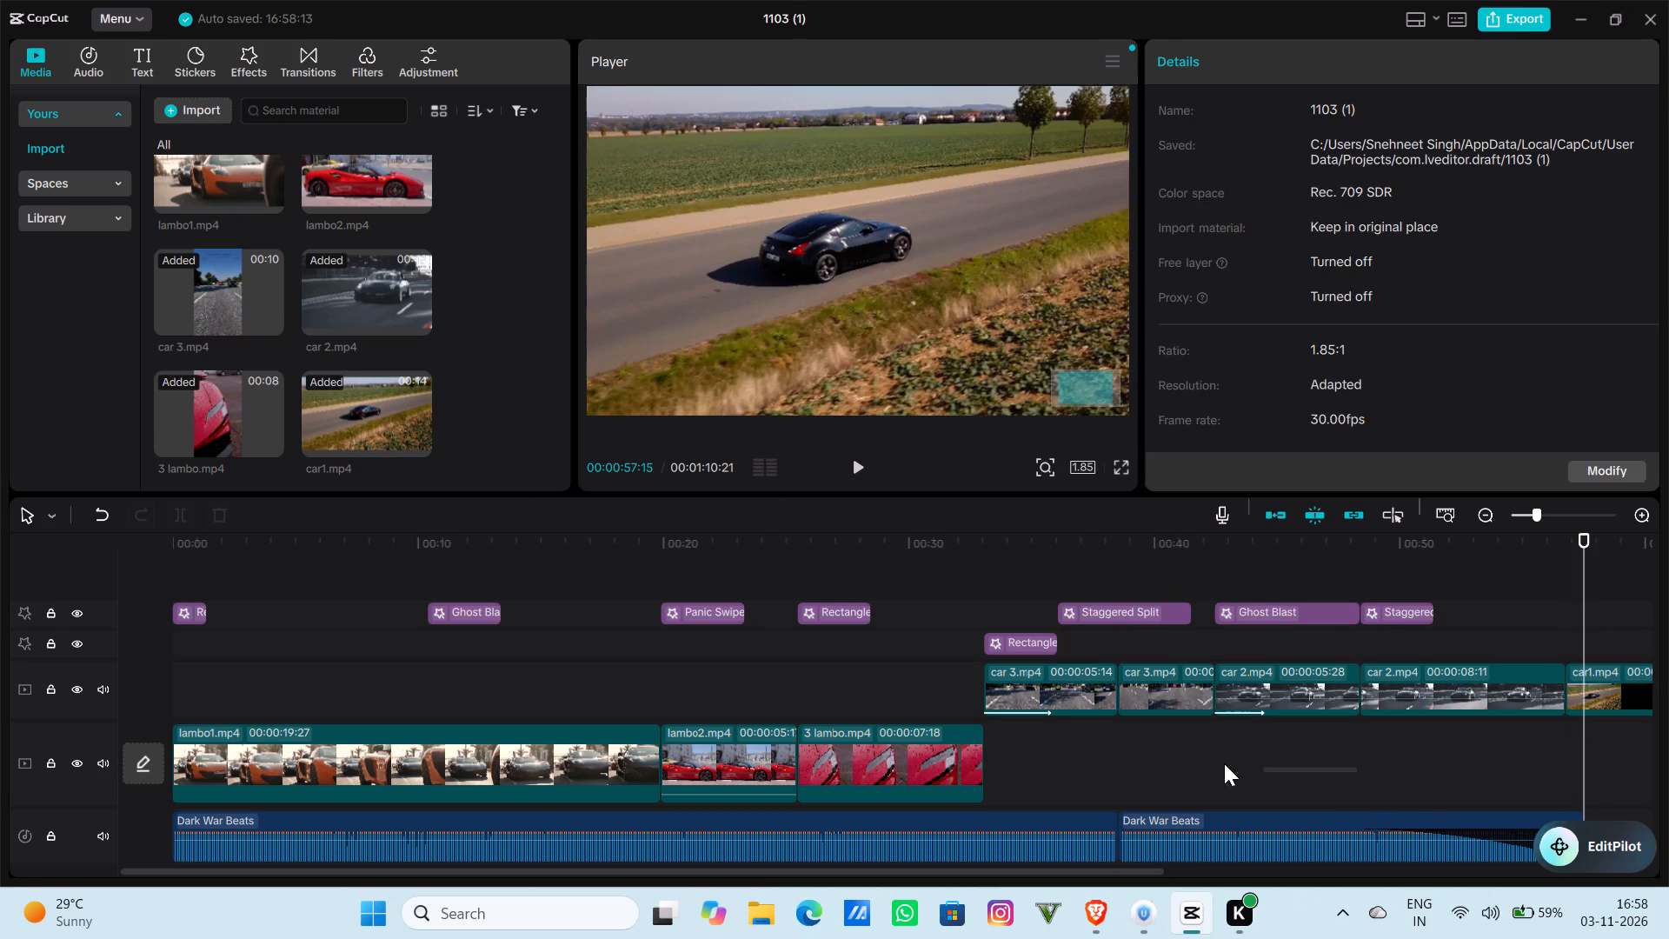
{"action": "left_click_drag", "start_coordinate": [1224, 763], "coordinate": [1090, 767]}
{"action": "left_click_drag", "start_coordinate": [1501, 537], "coordinate": [1084, 576]}
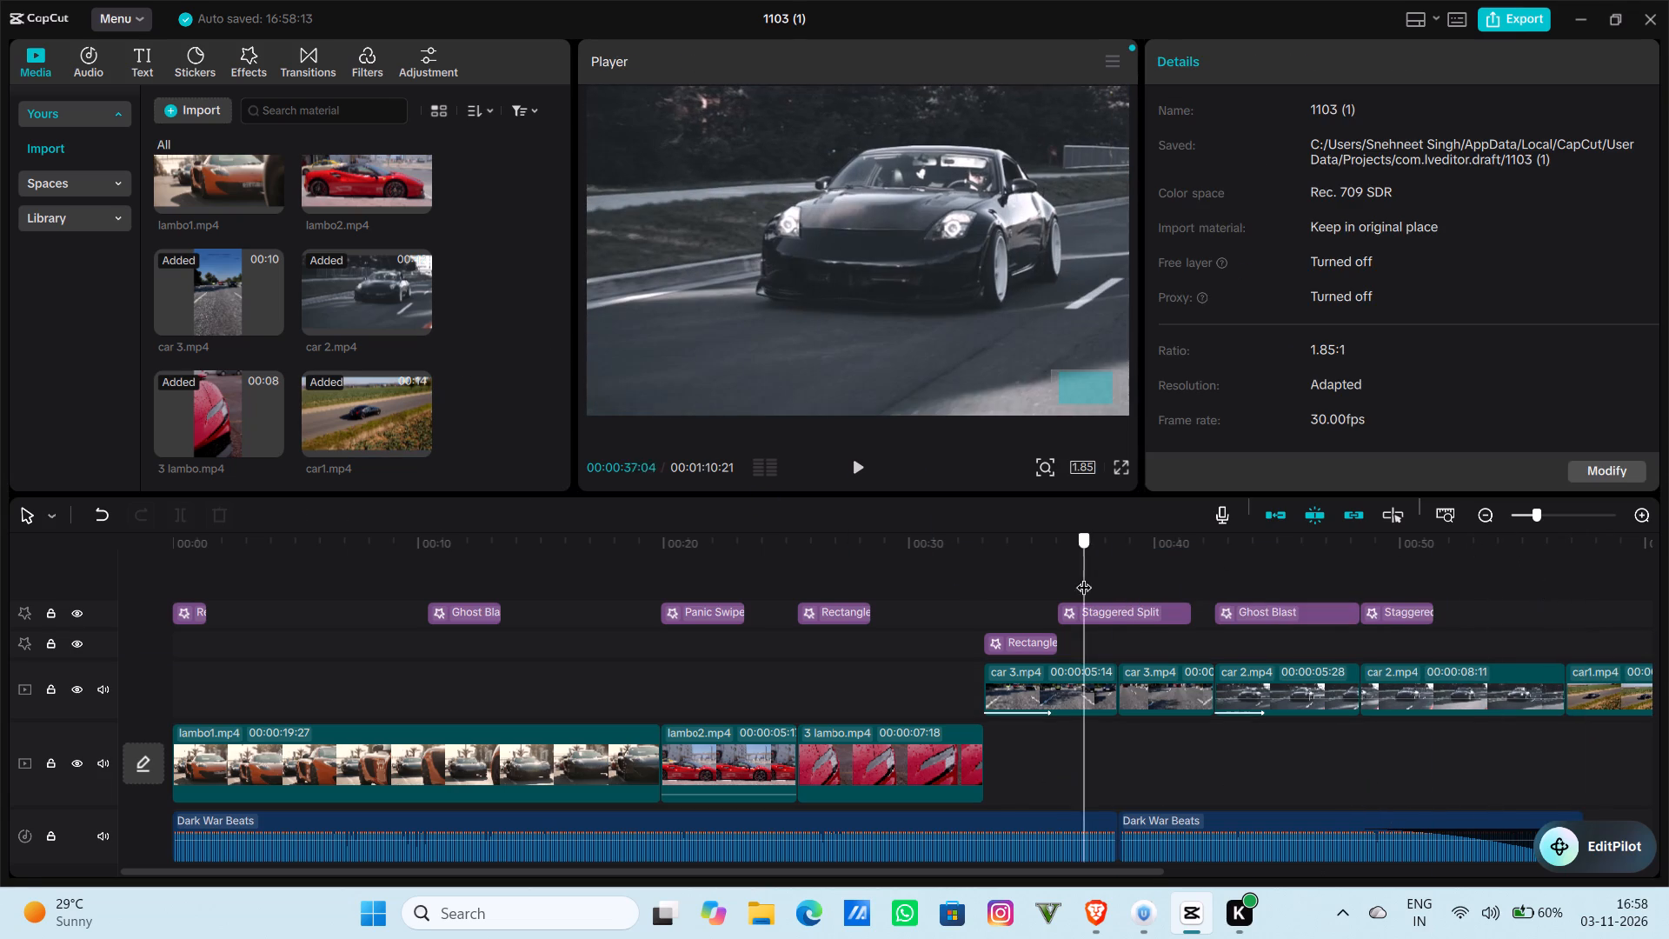
{"action": "left_click_drag", "start_coordinate": [1084, 576], "coordinate": [844, 632]}
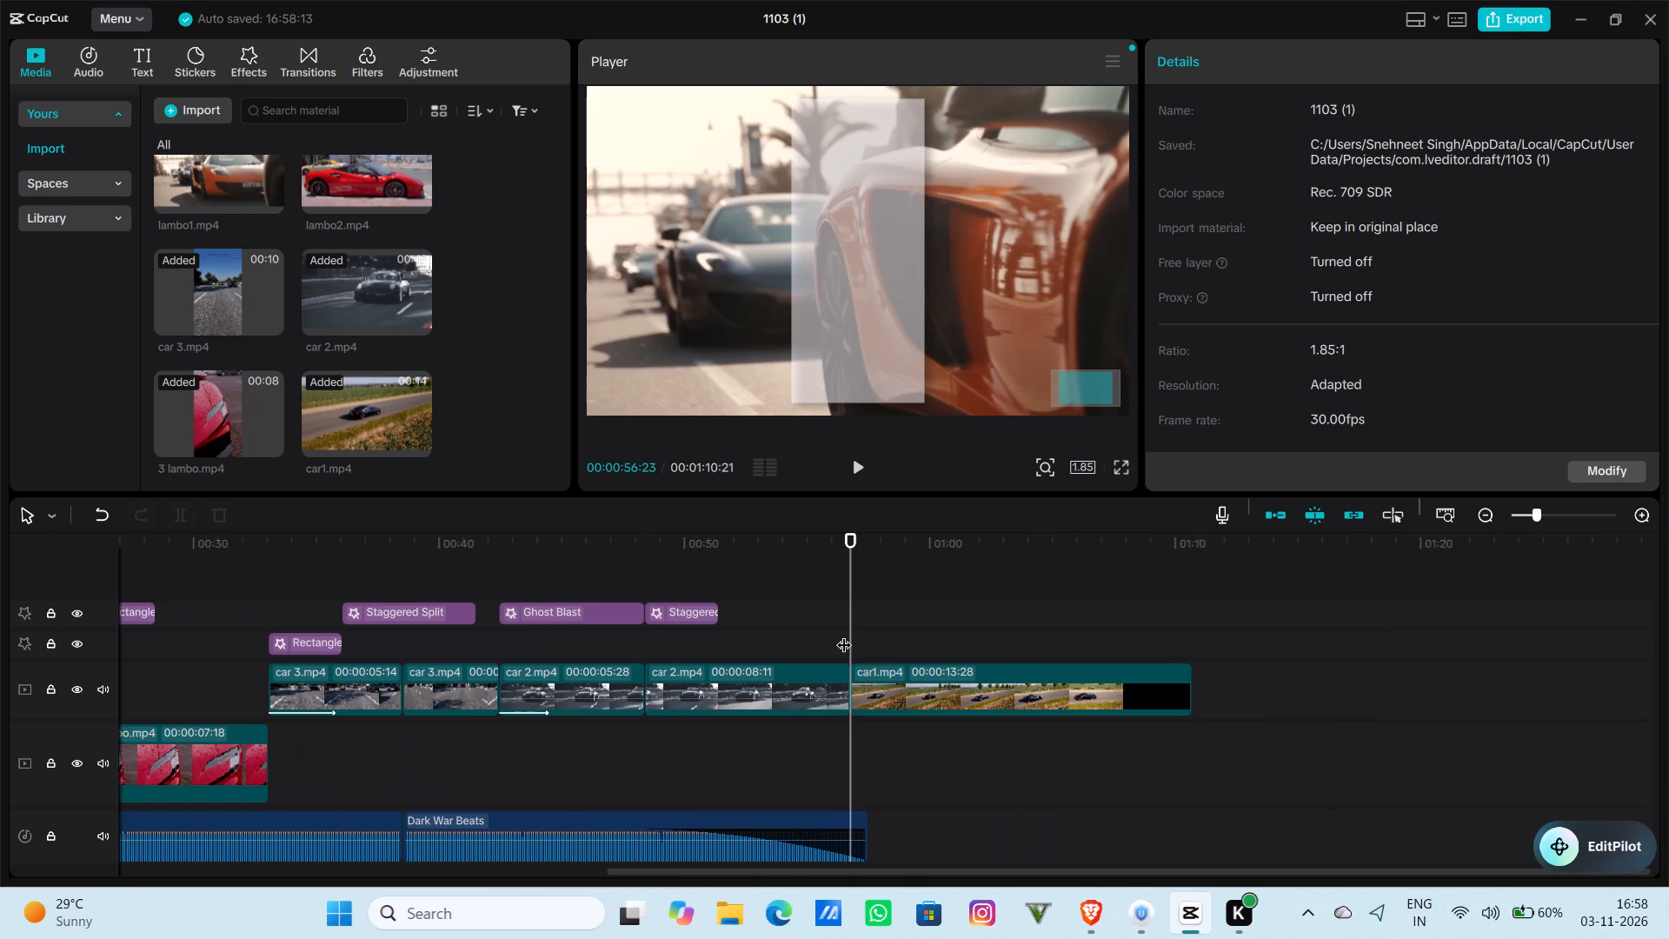
{"action": "left_click", "coordinate": [840, 853]}
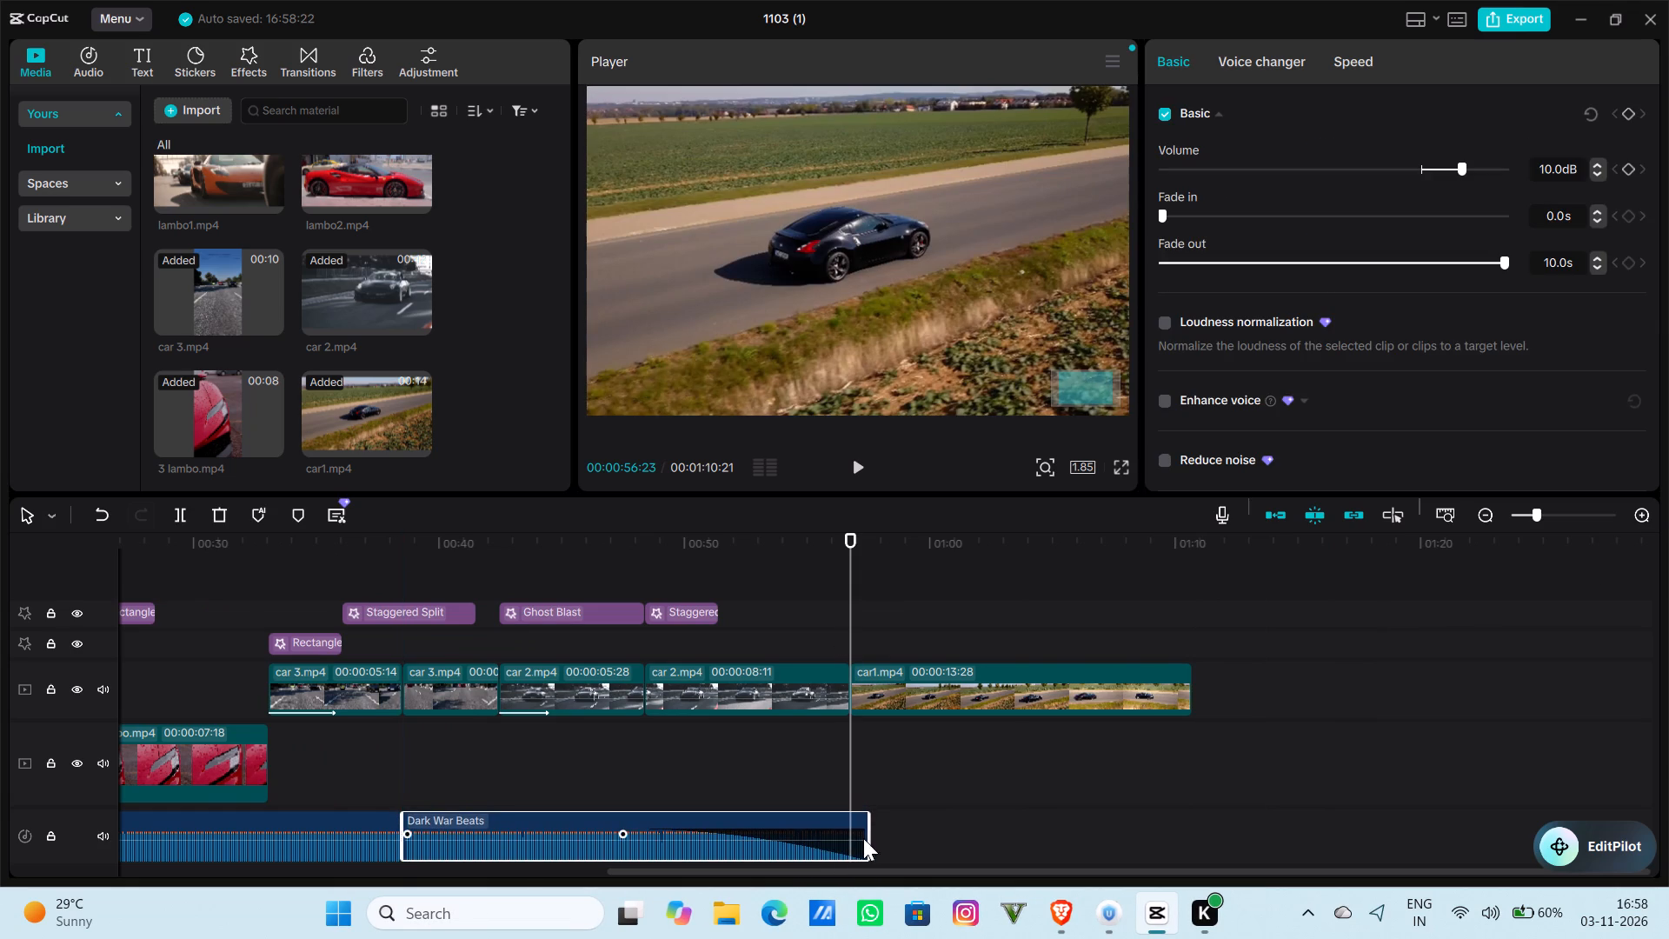
{"action": "left_click_drag", "start_coordinate": [874, 838], "coordinate": [1158, 847]}
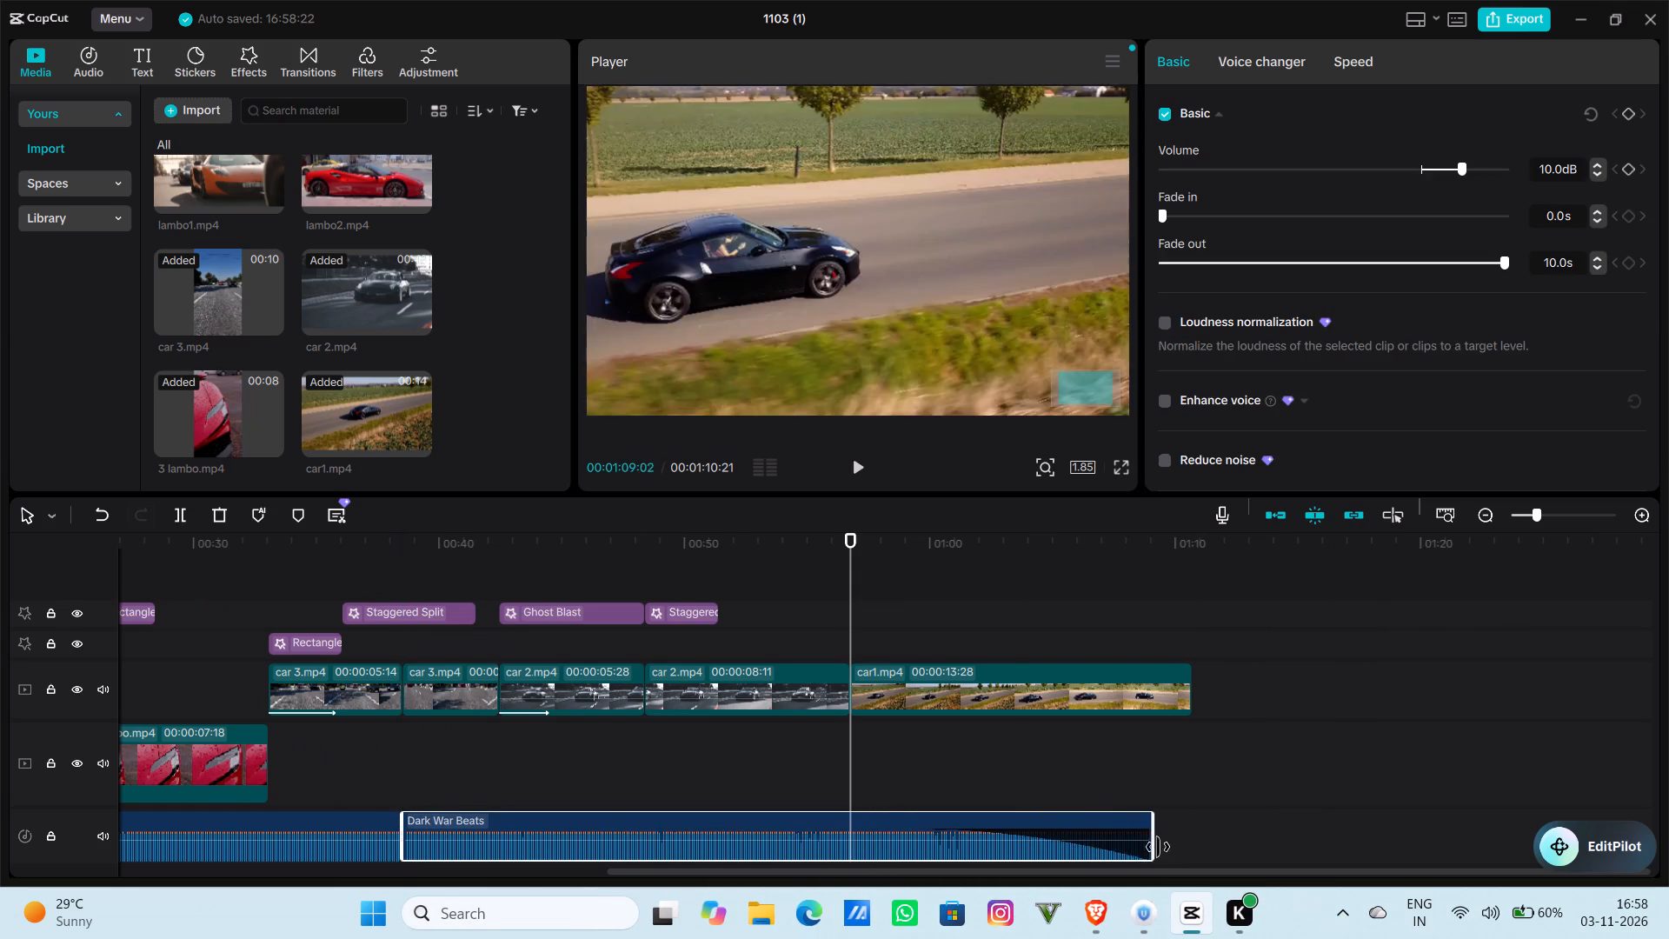
{"action": "left_click_drag", "start_coordinate": [1158, 847], "coordinate": [1210, 839]}
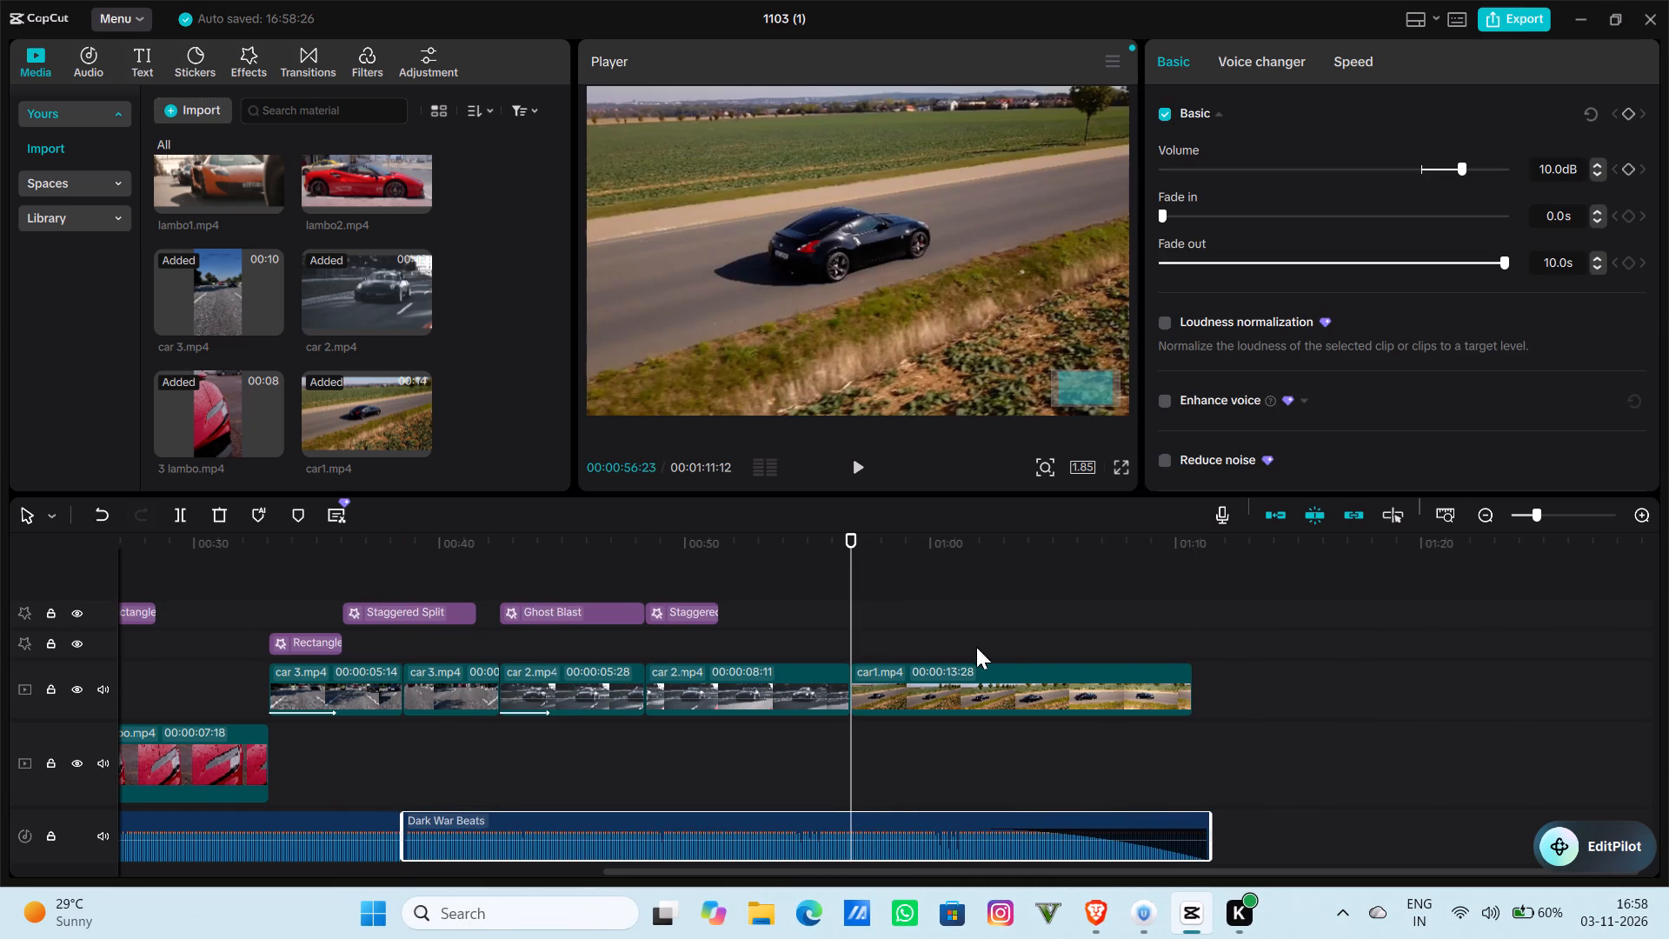
{"action": "left_click", "coordinate": [864, 473]}
{"action": "scroll", "coordinate": [864, 473], "scroll_direction": "down", "scroll_amount": 2}
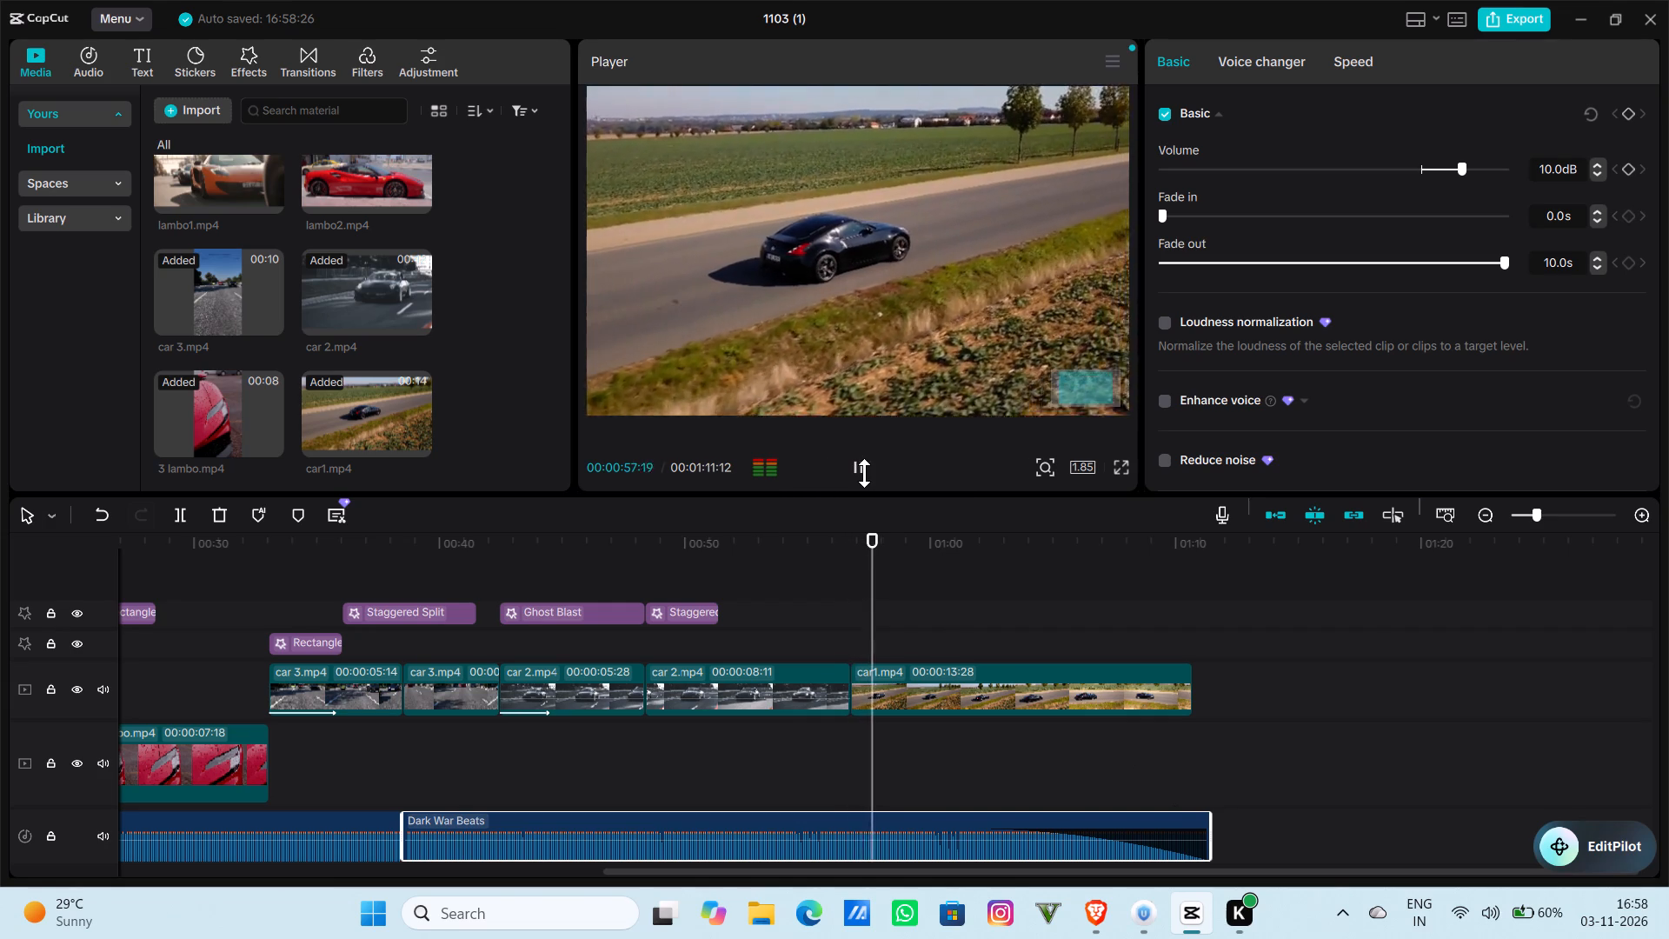
Set the volume of the second Dark War Beats segment to 0.0 dB.
{"action": "left_click", "coordinate": [826, 543]}
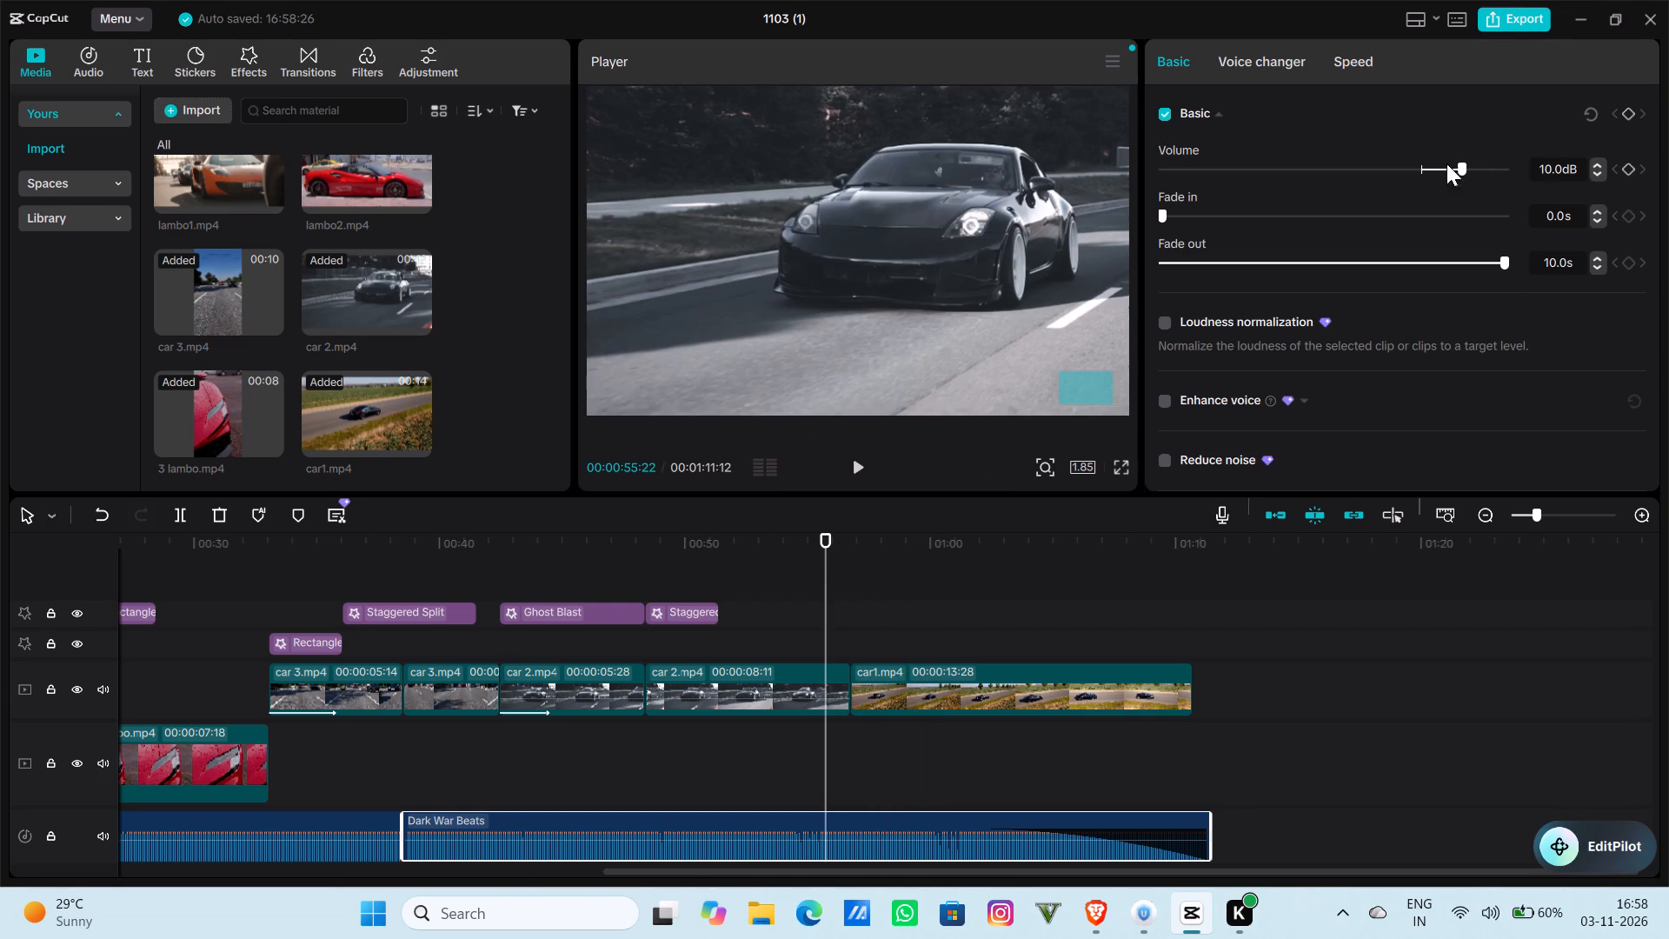
{"action": "left_click", "coordinate": [1419, 168]}
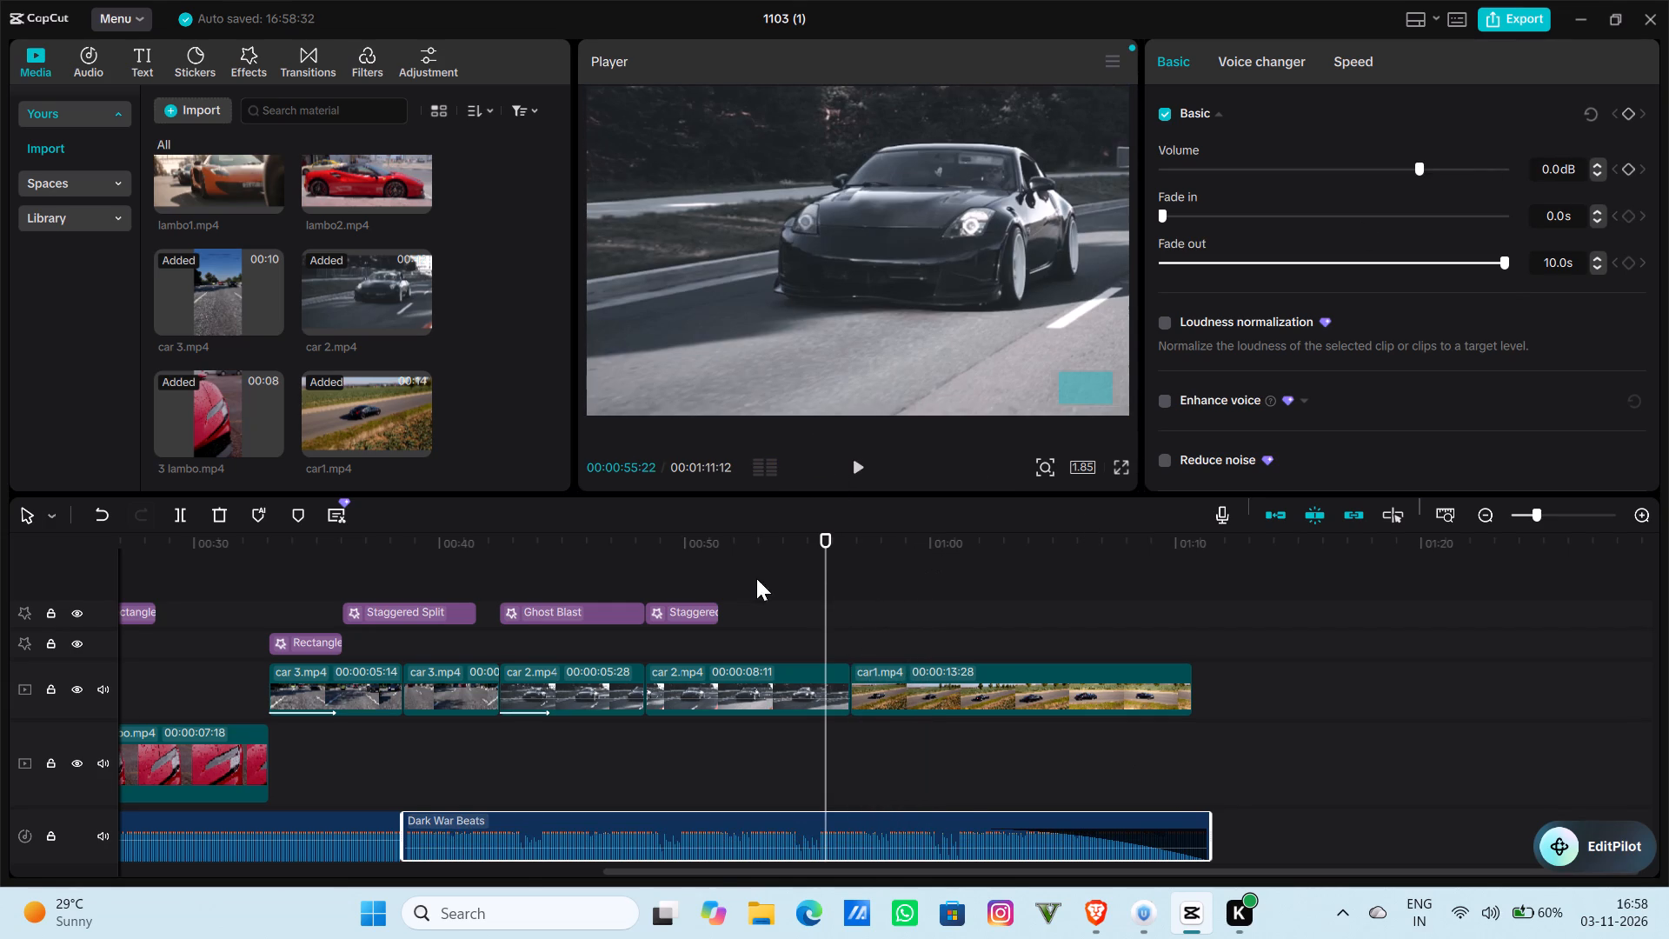
Download the Vibration Amped transition, place it at the cut between the last car 2.mp4 clip and car1.mp4, and play it back.
{"action": "left_click", "coordinate": [841, 539]}
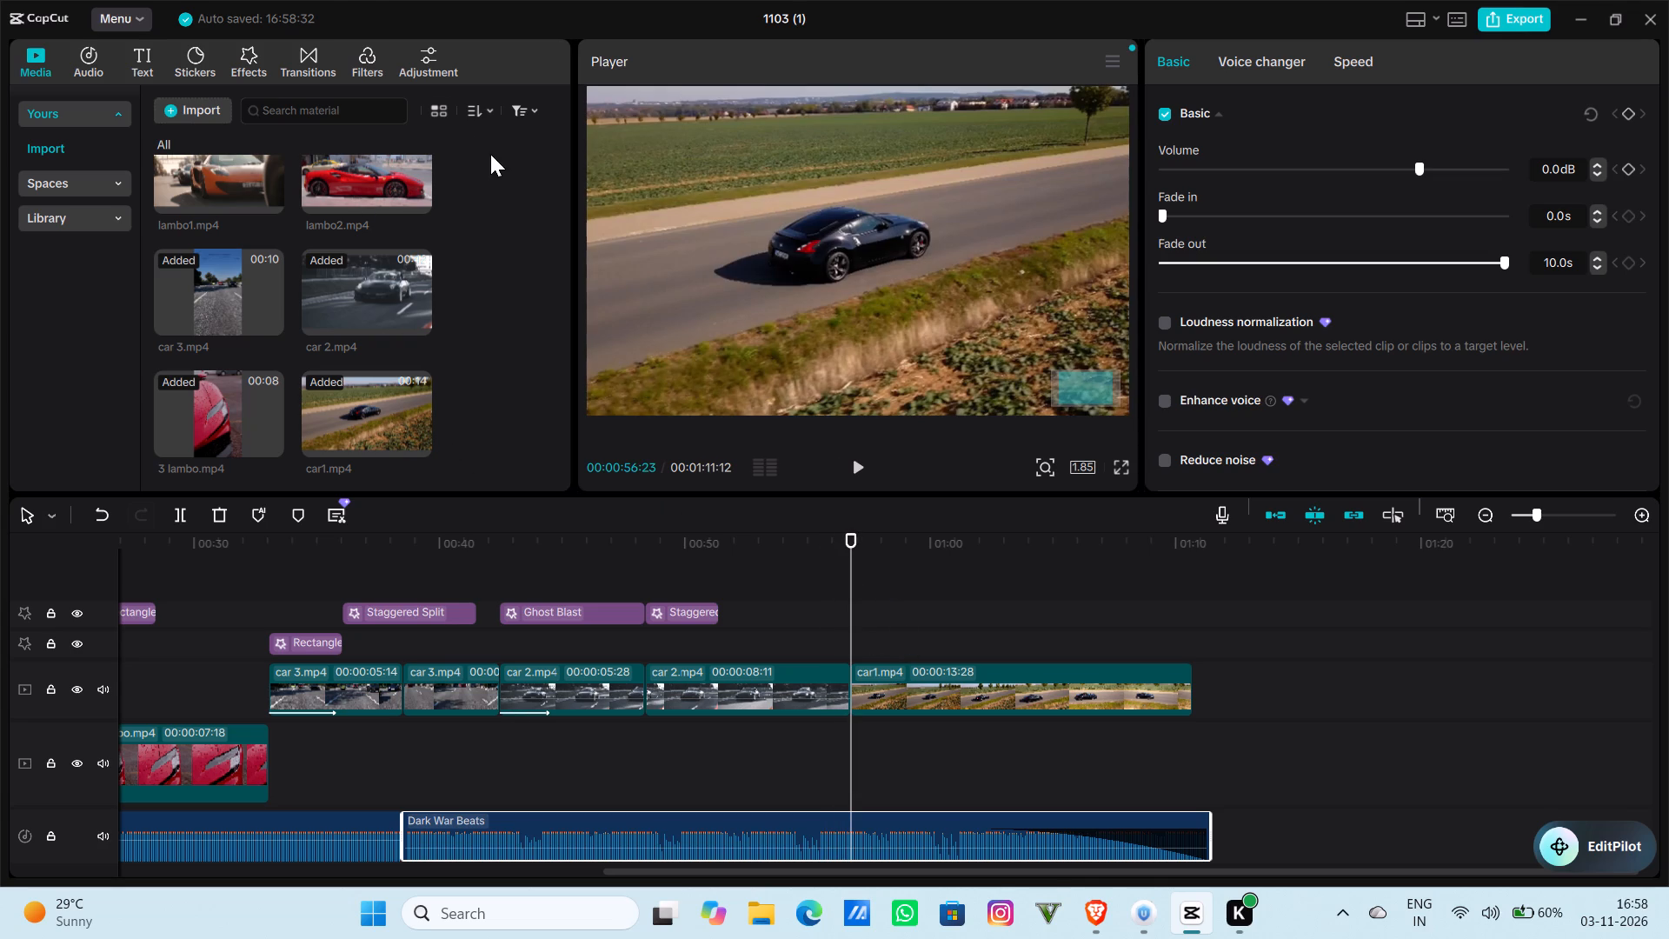
{"action": "left_click", "coordinate": [320, 48]}
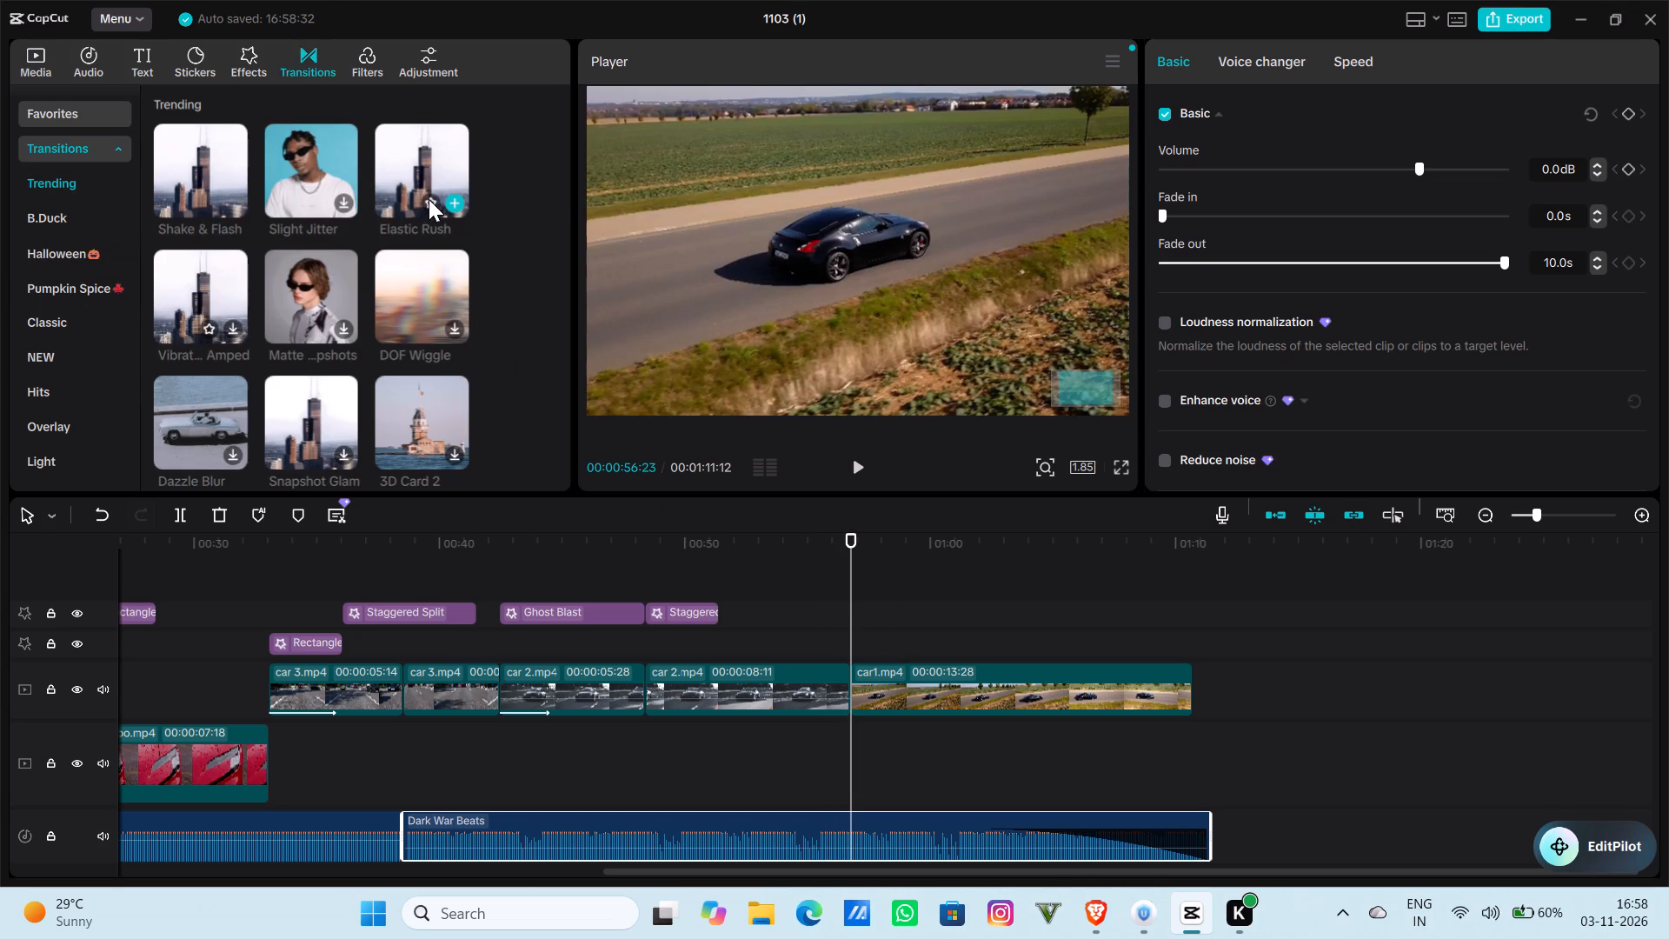
{"action": "left_click", "coordinate": [228, 325]}
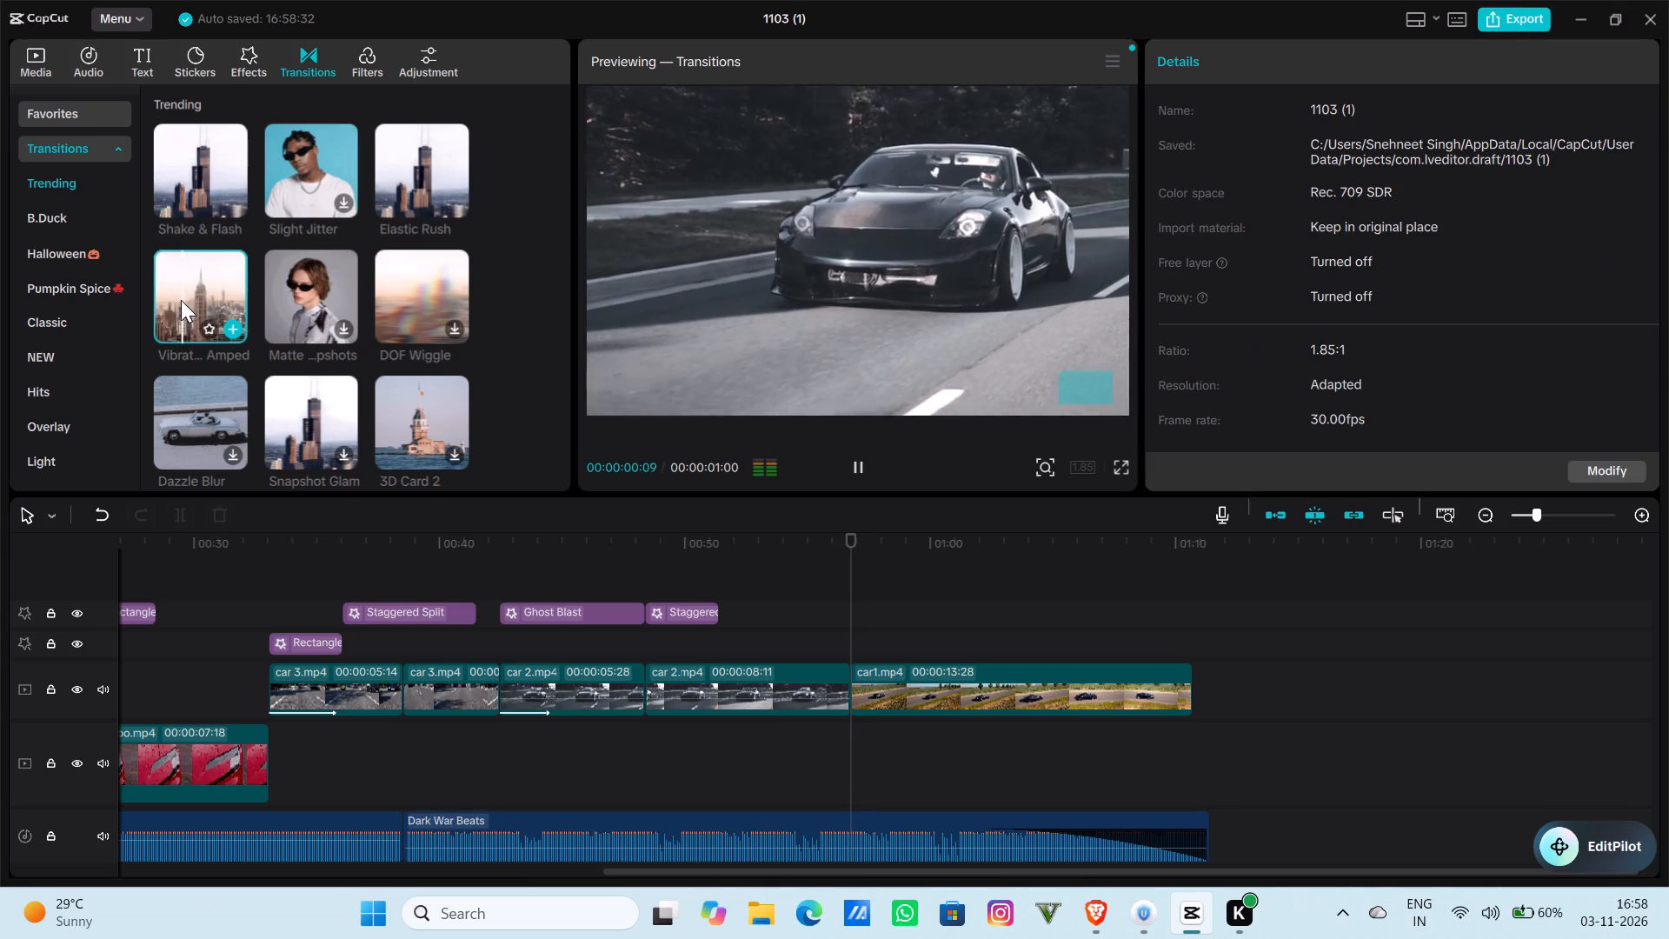
{"action": "left_click", "coordinate": [182, 291]}
{"action": "left_click_drag", "start_coordinate": [190, 276], "coordinate": [369, 413]}
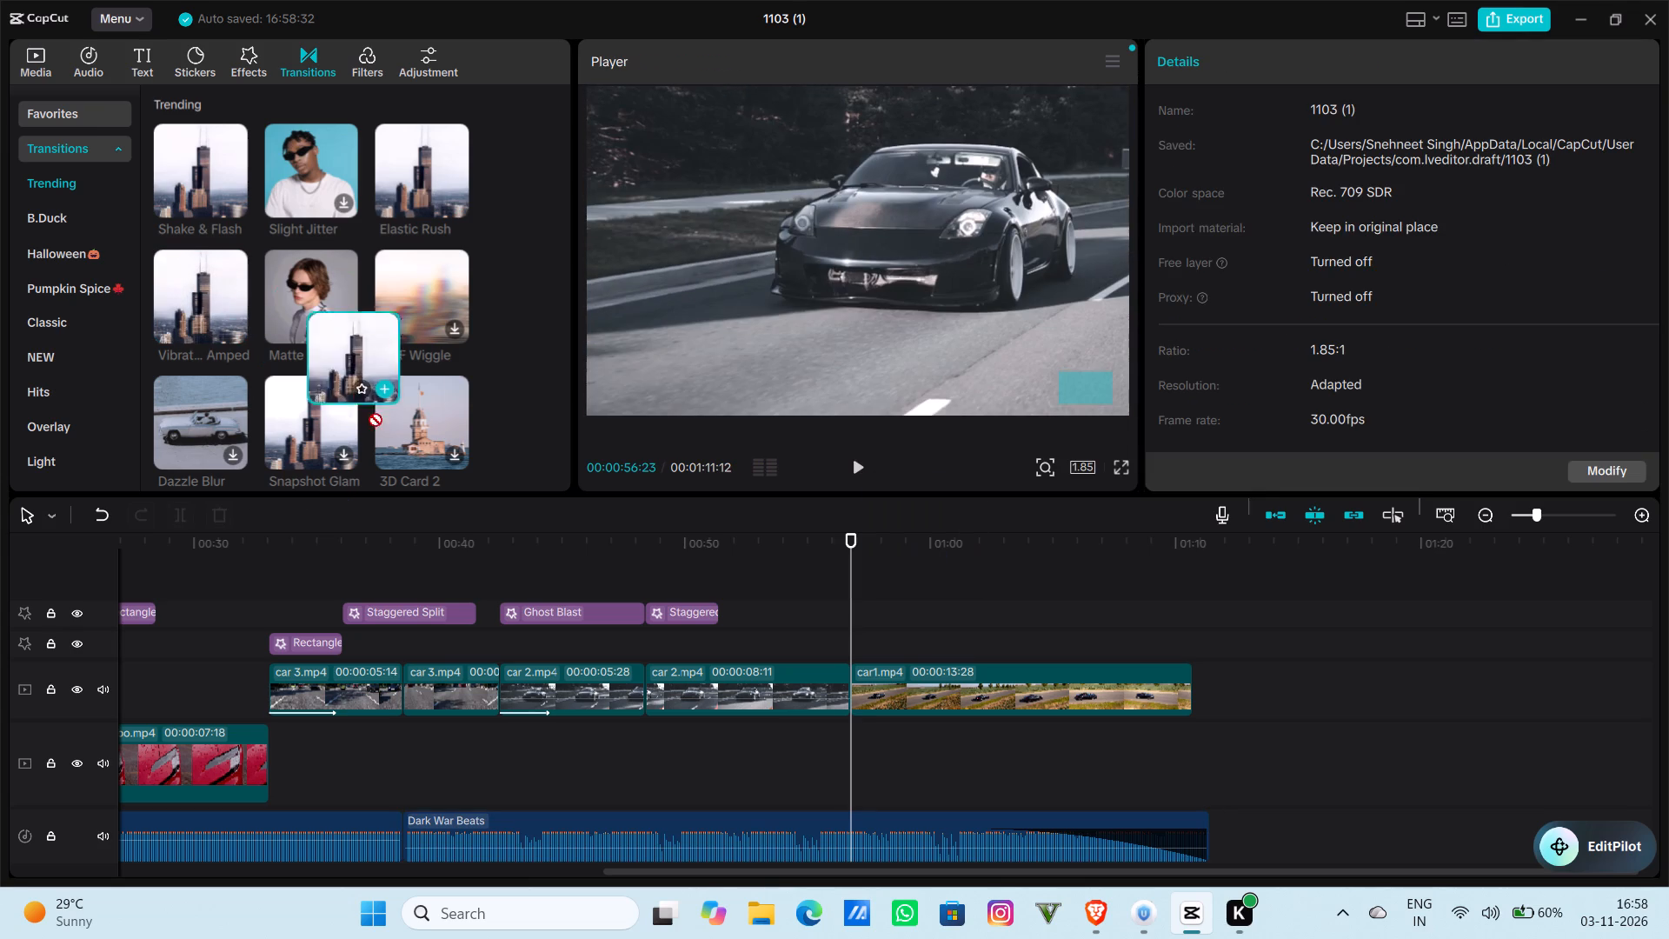
{"action": "left_click_drag", "start_coordinate": [369, 413], "coordinate": [847, 635]}
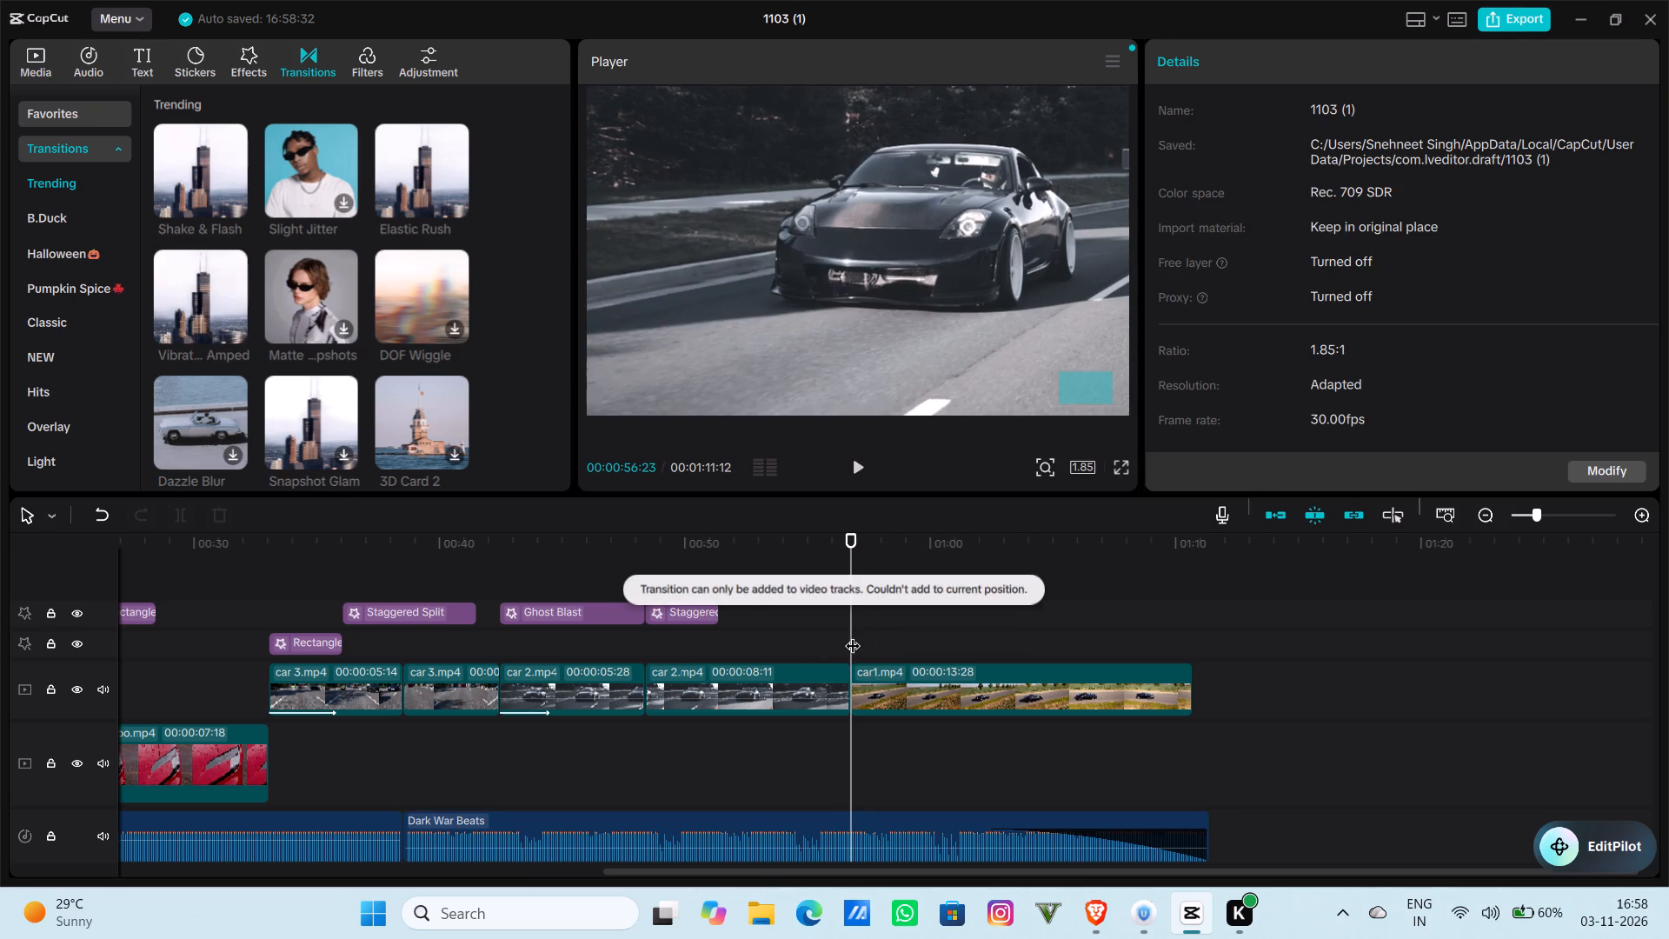
{"action": "left_click_drag", "start_coordinate": [191, 298], "coordinate": [789, 727]}
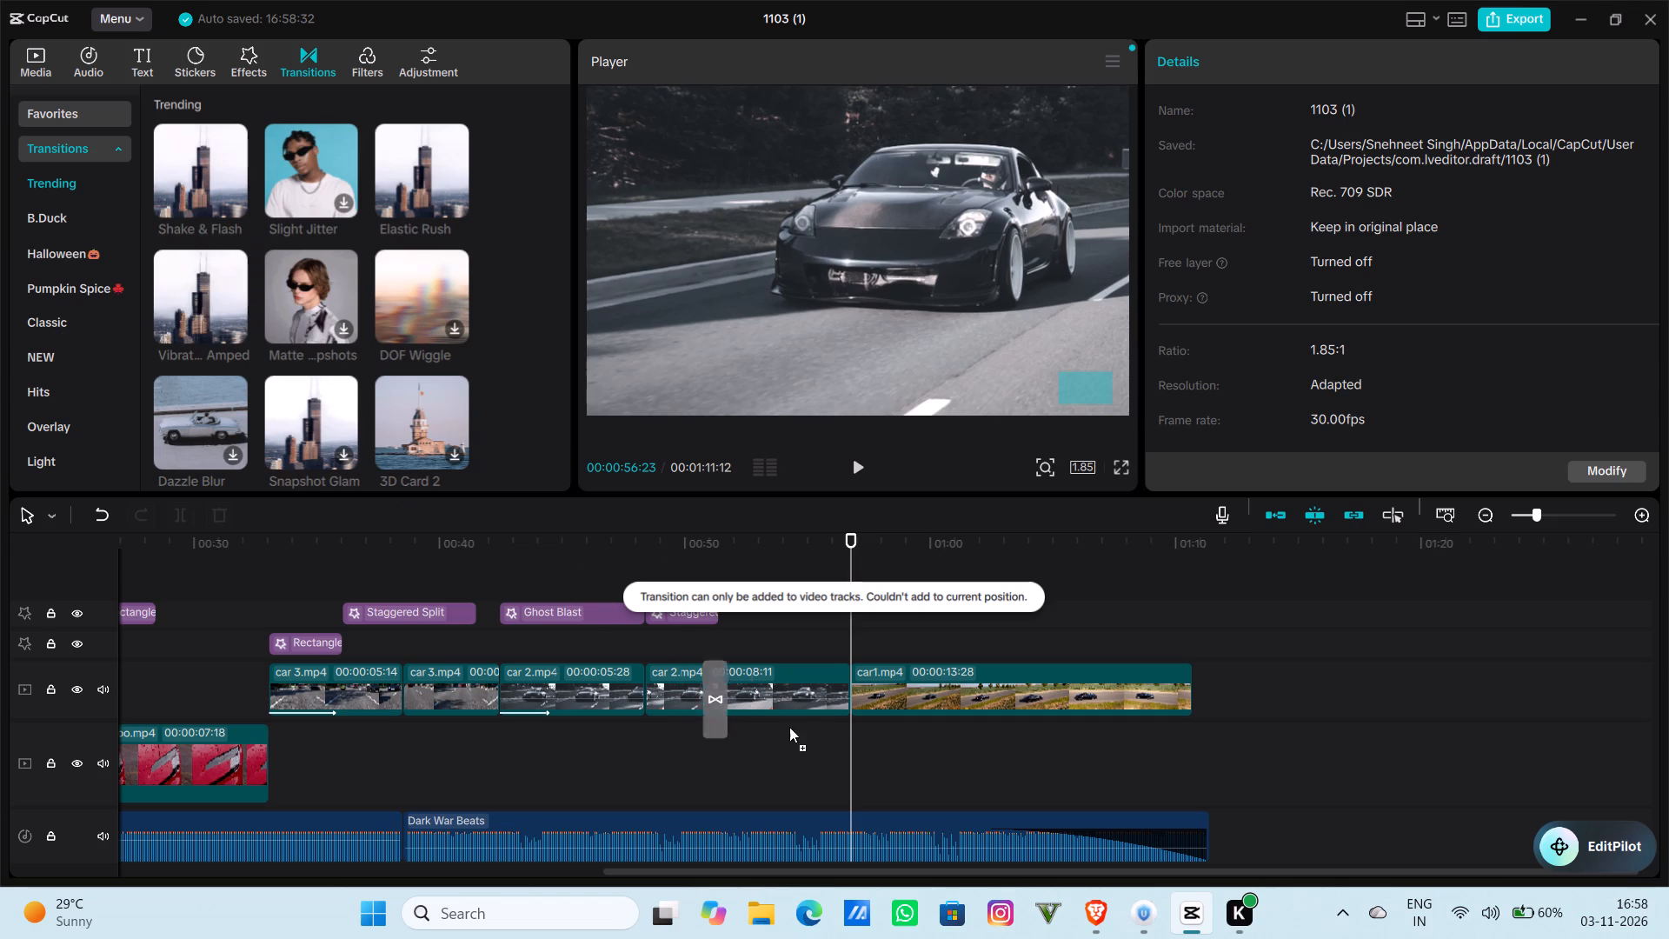
{"action": "left_click_drag", "start_coordinate": [789, 727], "coordinate": [851, 690]}
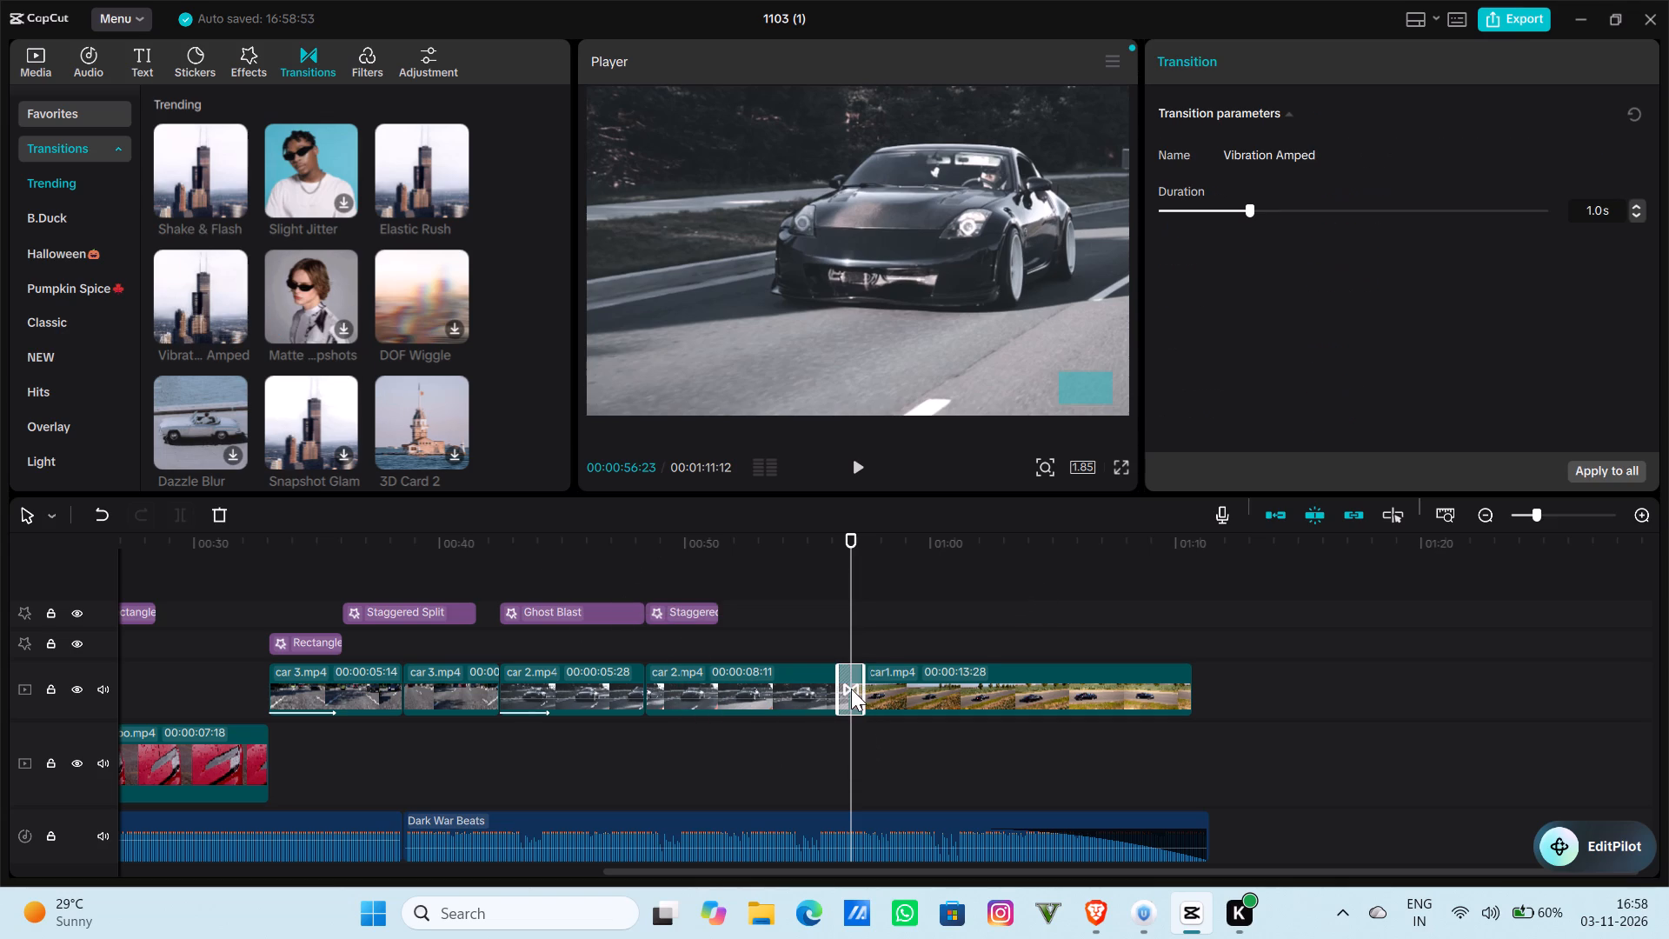
{"action": "left_click", "coordinate": [854, 483]}
{"action": "left_click", "coordinate": [859, 472]}
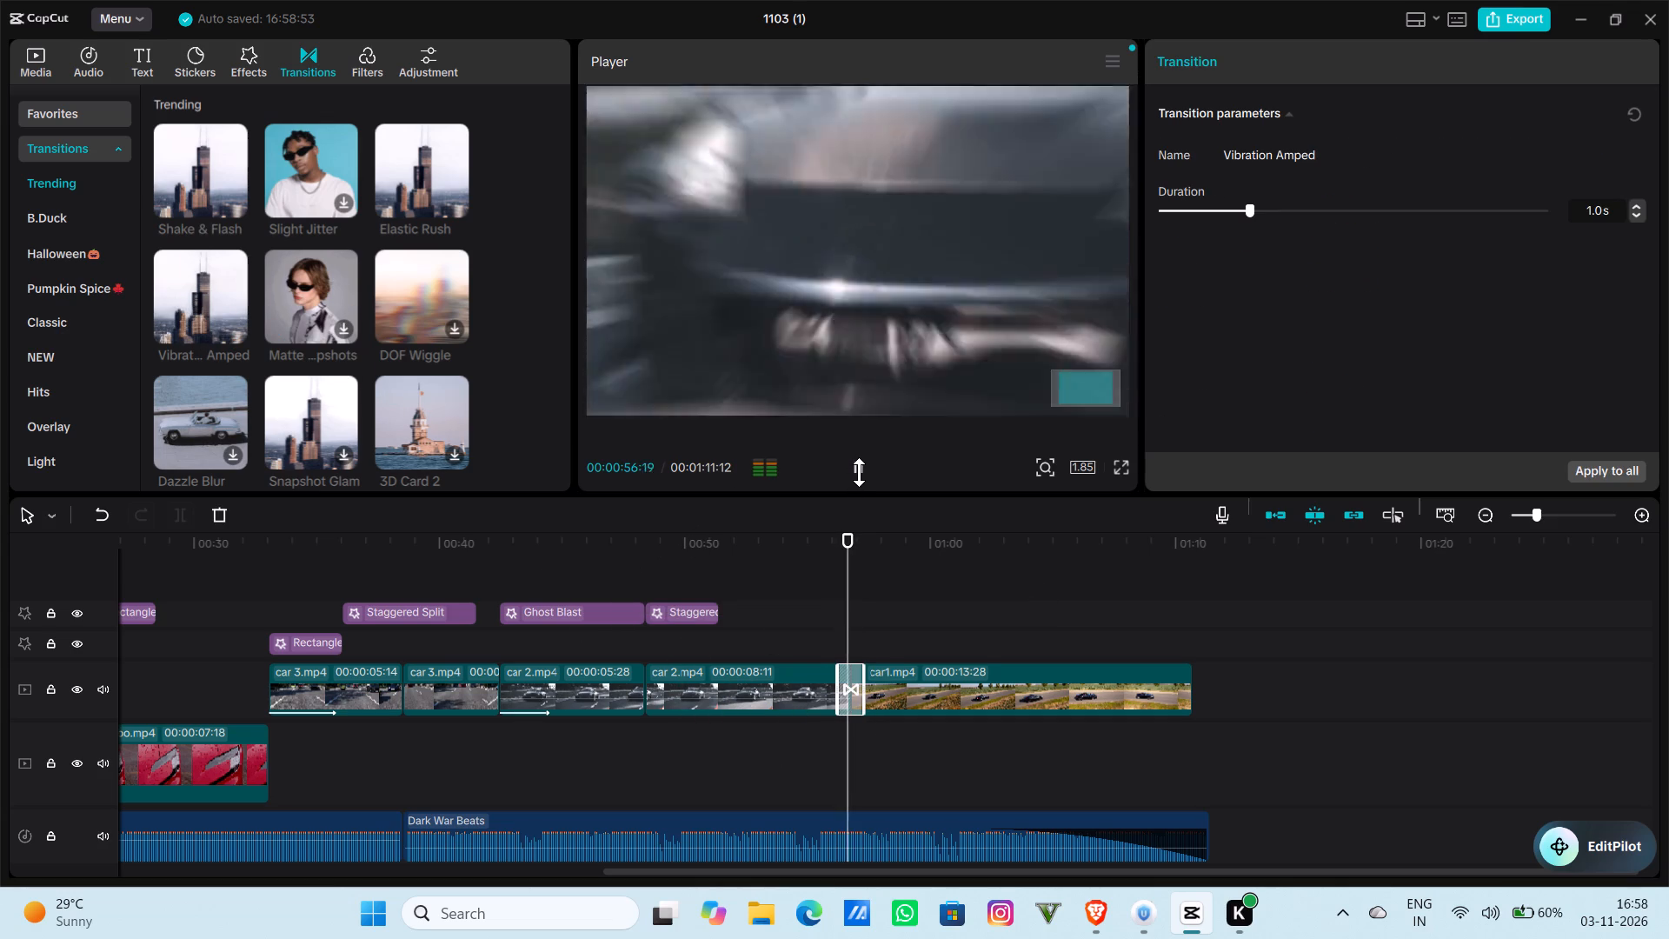
Add the Panic Swipe effect at 00:00:57:08 over car1.mp4, right after the transition, and play back the result.
{"action": "left_click", "coordinate": [243, 63]}
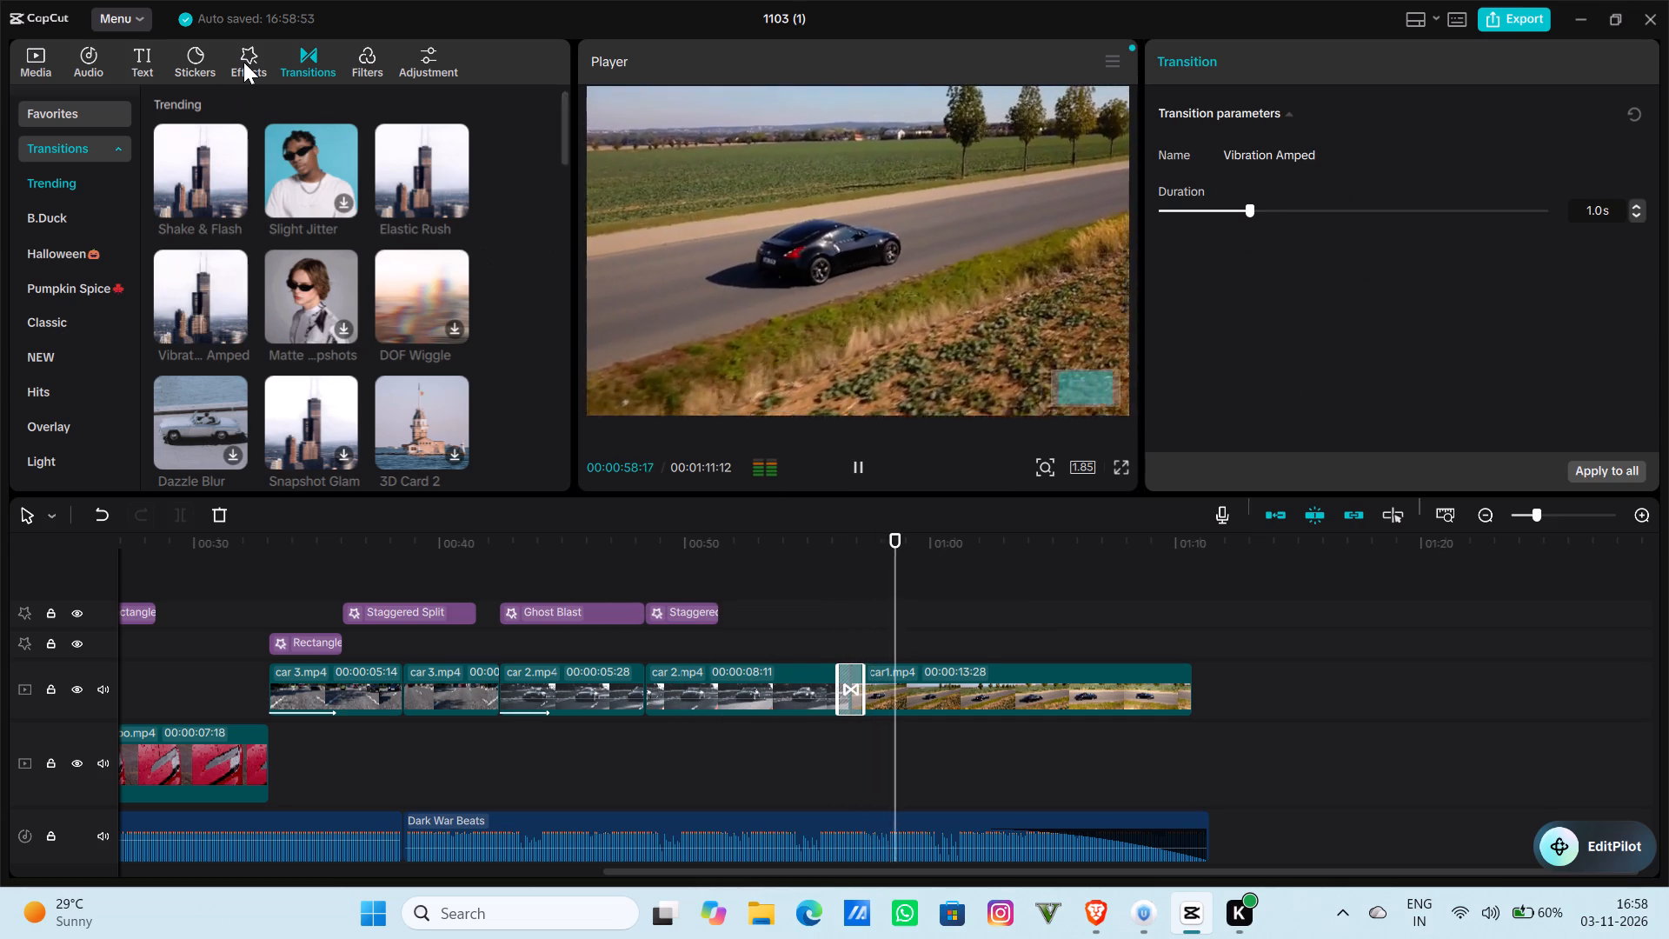
{"action": "left_click_drag", "start_coordinate": [928, 600], "coordinate": [885, 589]}
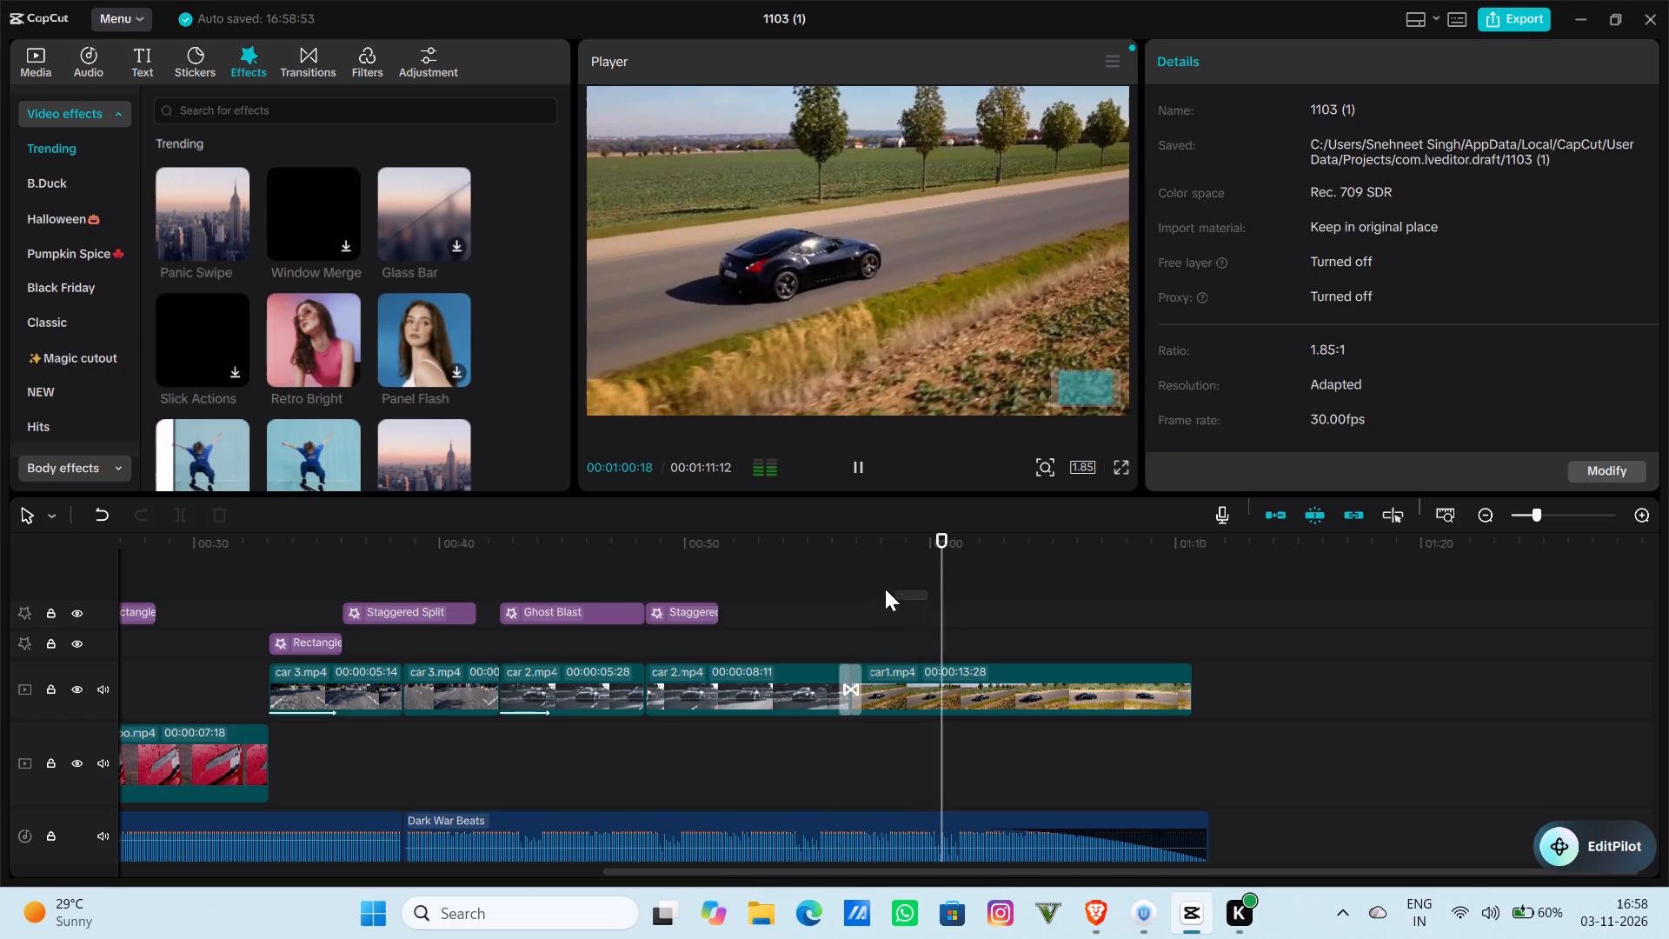
{"action": "left_click_drag", "start_coordinate": [885, 589], "coordinate": [899, 570]}
{"action": "left_click_drag", "start_coordinate": [968, 541], "coordinate": [881, 522]}
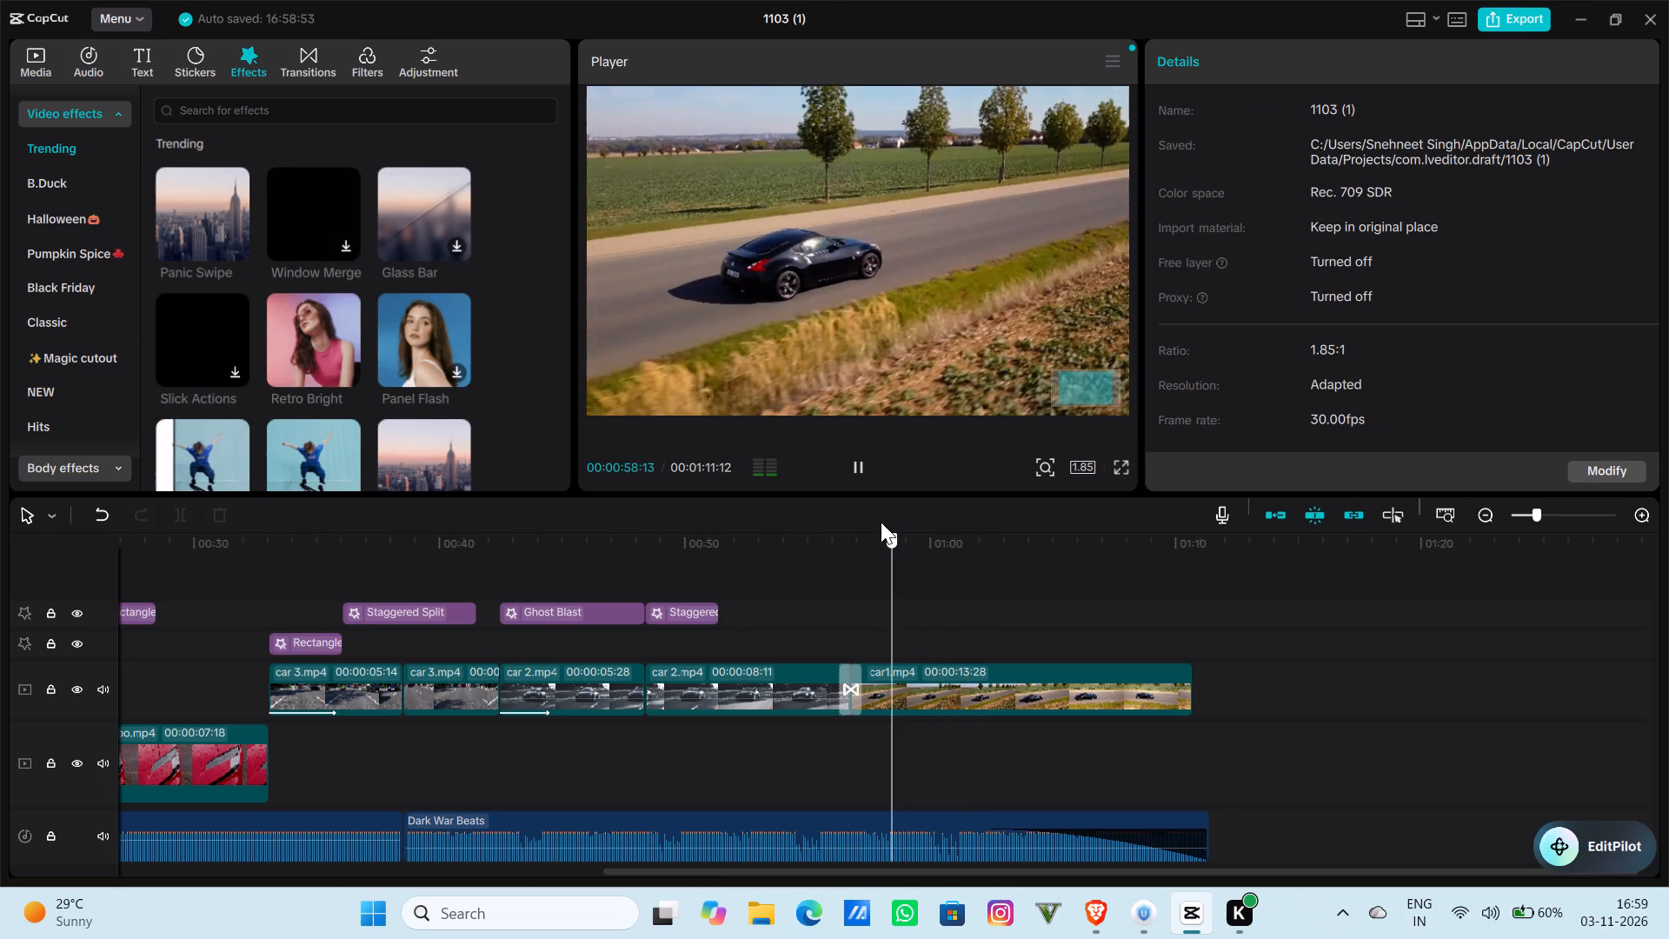
{"action": "left_click_drag", "start_coordinate": [881, 522], "coordinate": [865, 522]}
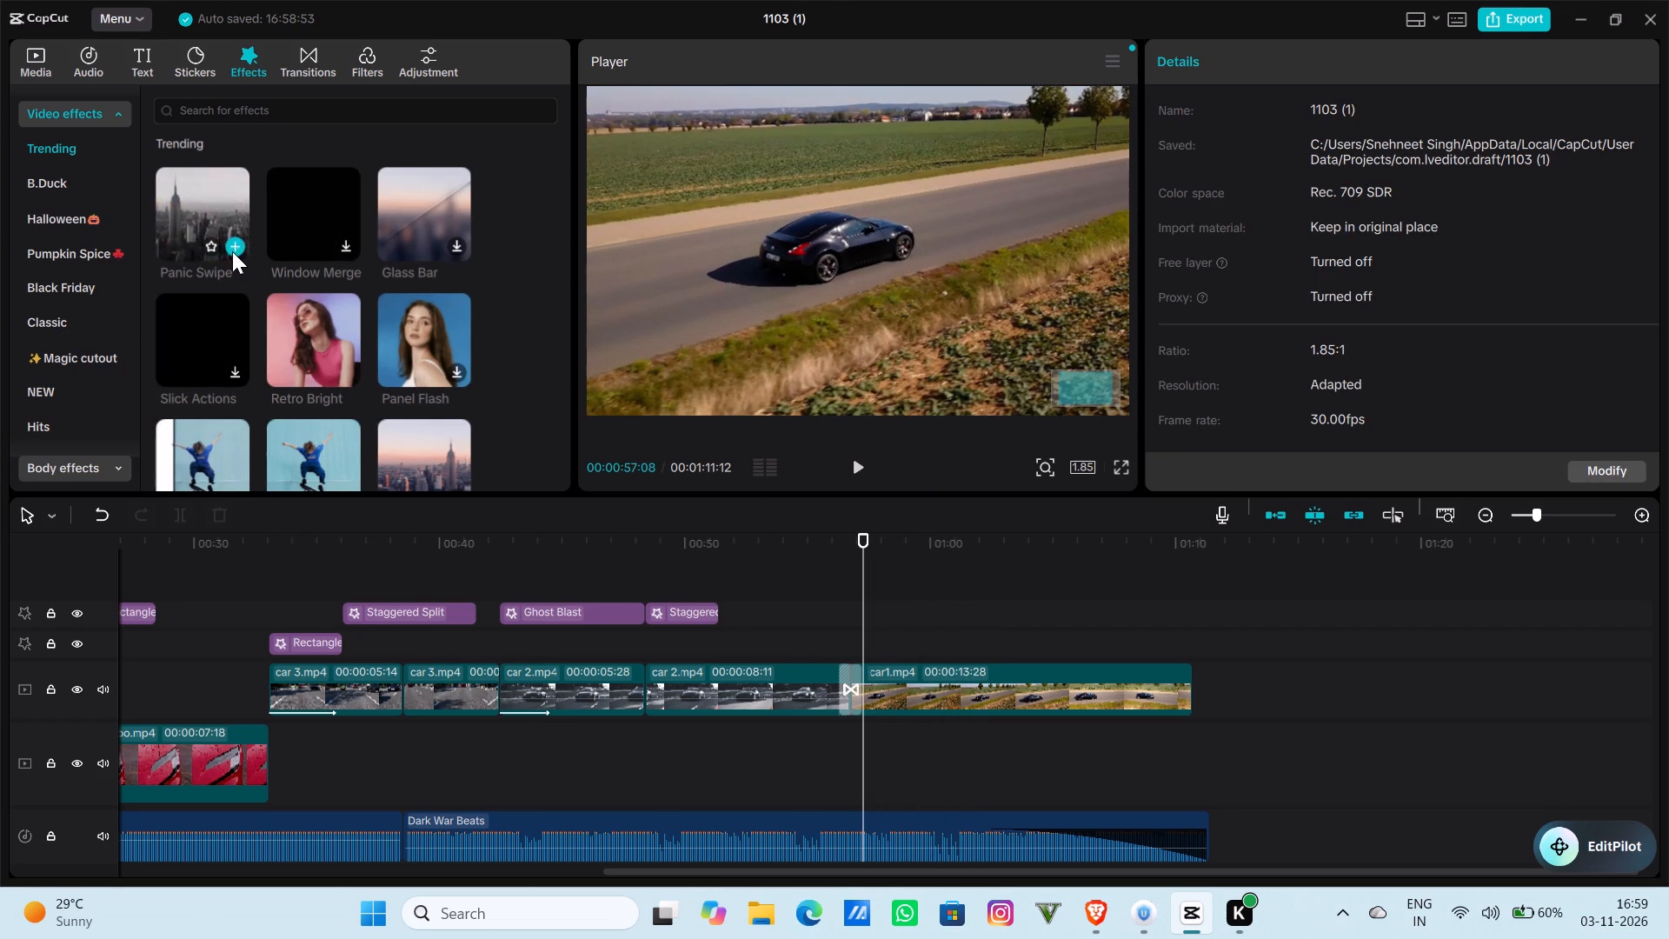
{"action": "left_click", "coordinate": [232, 250]}
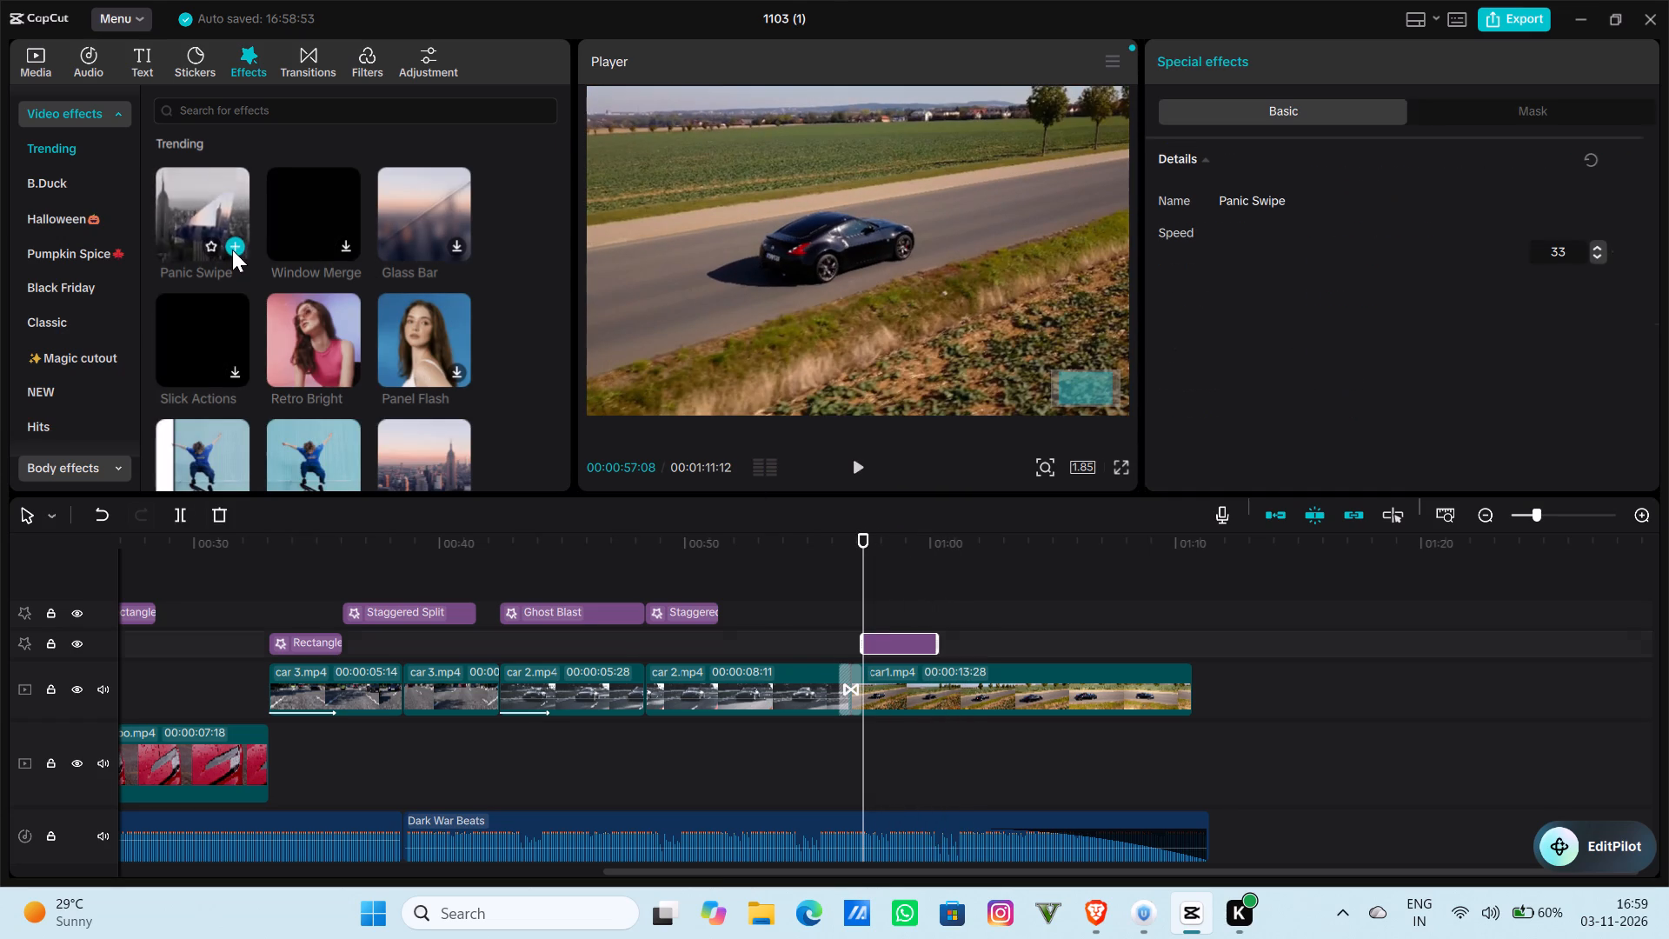
{"action": "left_click", "coordinate": [861, 459]}
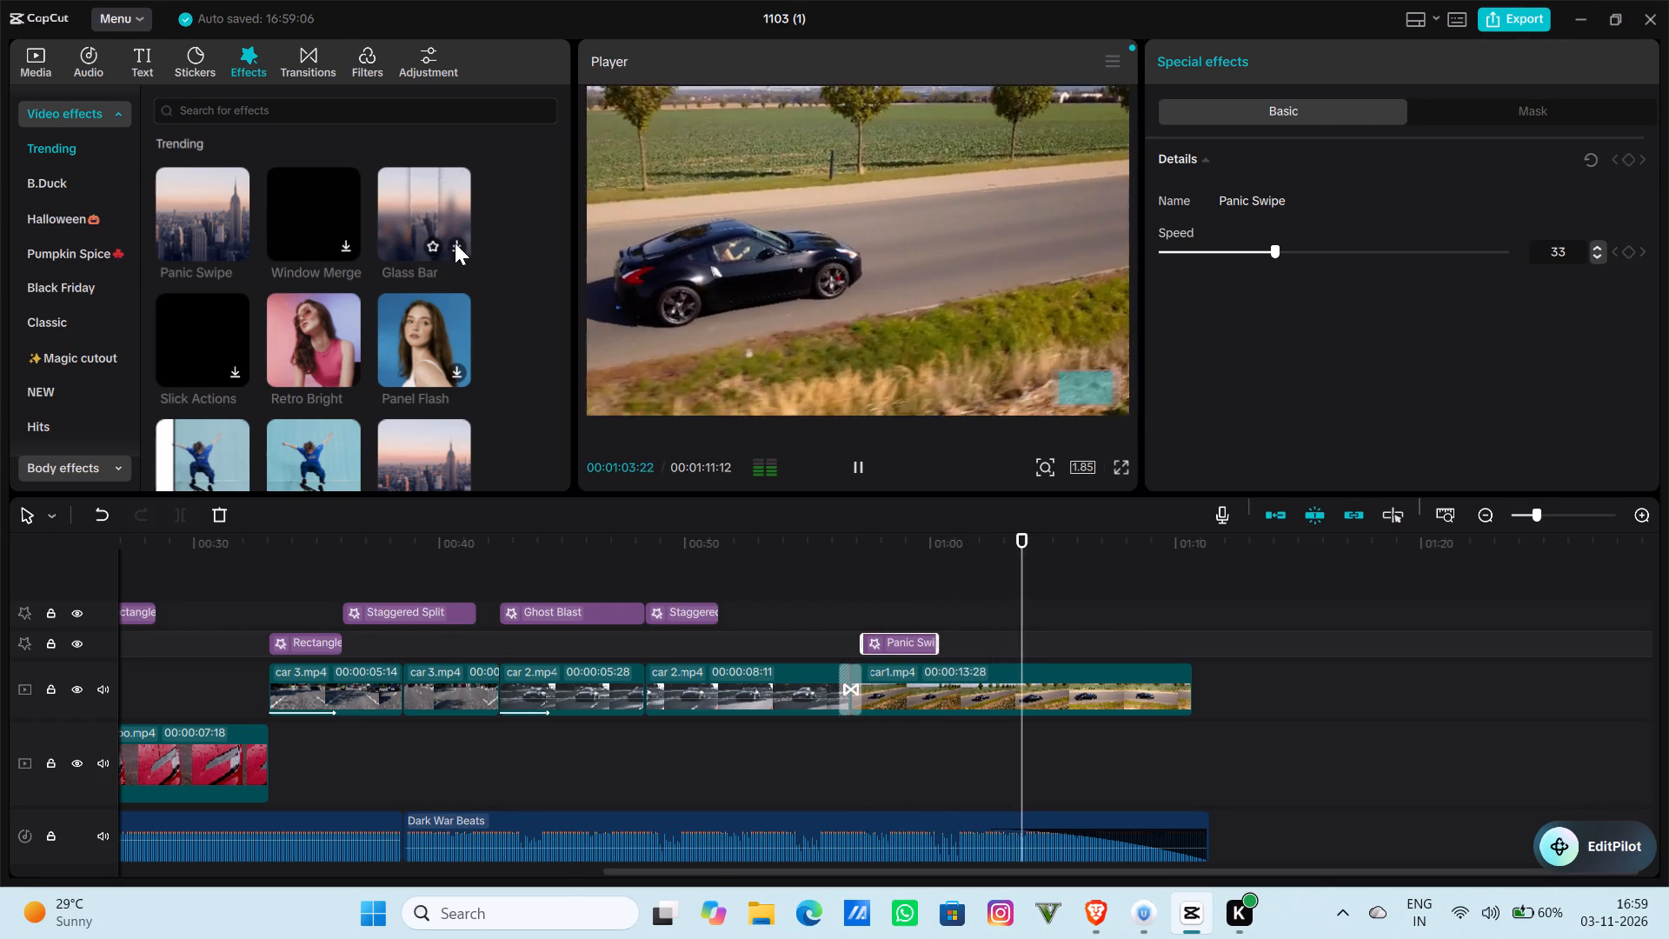
Download the Glass Bar effect, place it over car1.mp4 shortly after Panic Swipe, and play back the section.
{"action": "left_click", "coordinate": [455, 243]}
{"action": "left_click_drag", "start_coordinate": [427, 221], "coordinate": [953, 644]}
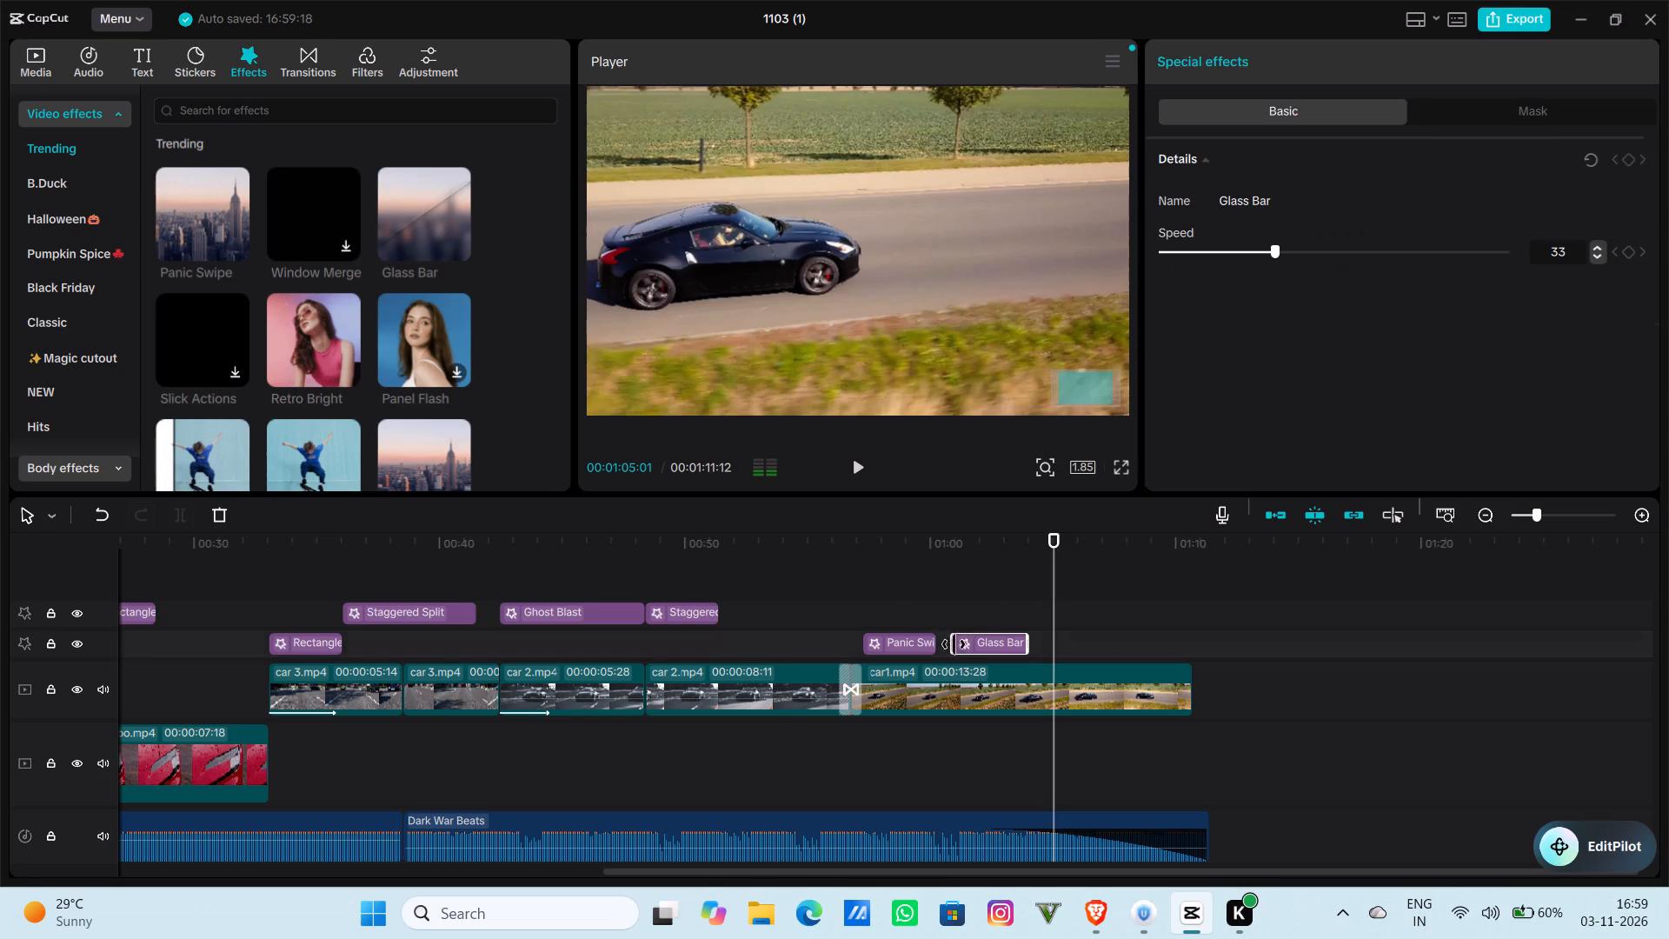
{"action": "left_click", "coordinate": [853, 472]}
{"action": "left_click", "coordinate": [894, 536]}
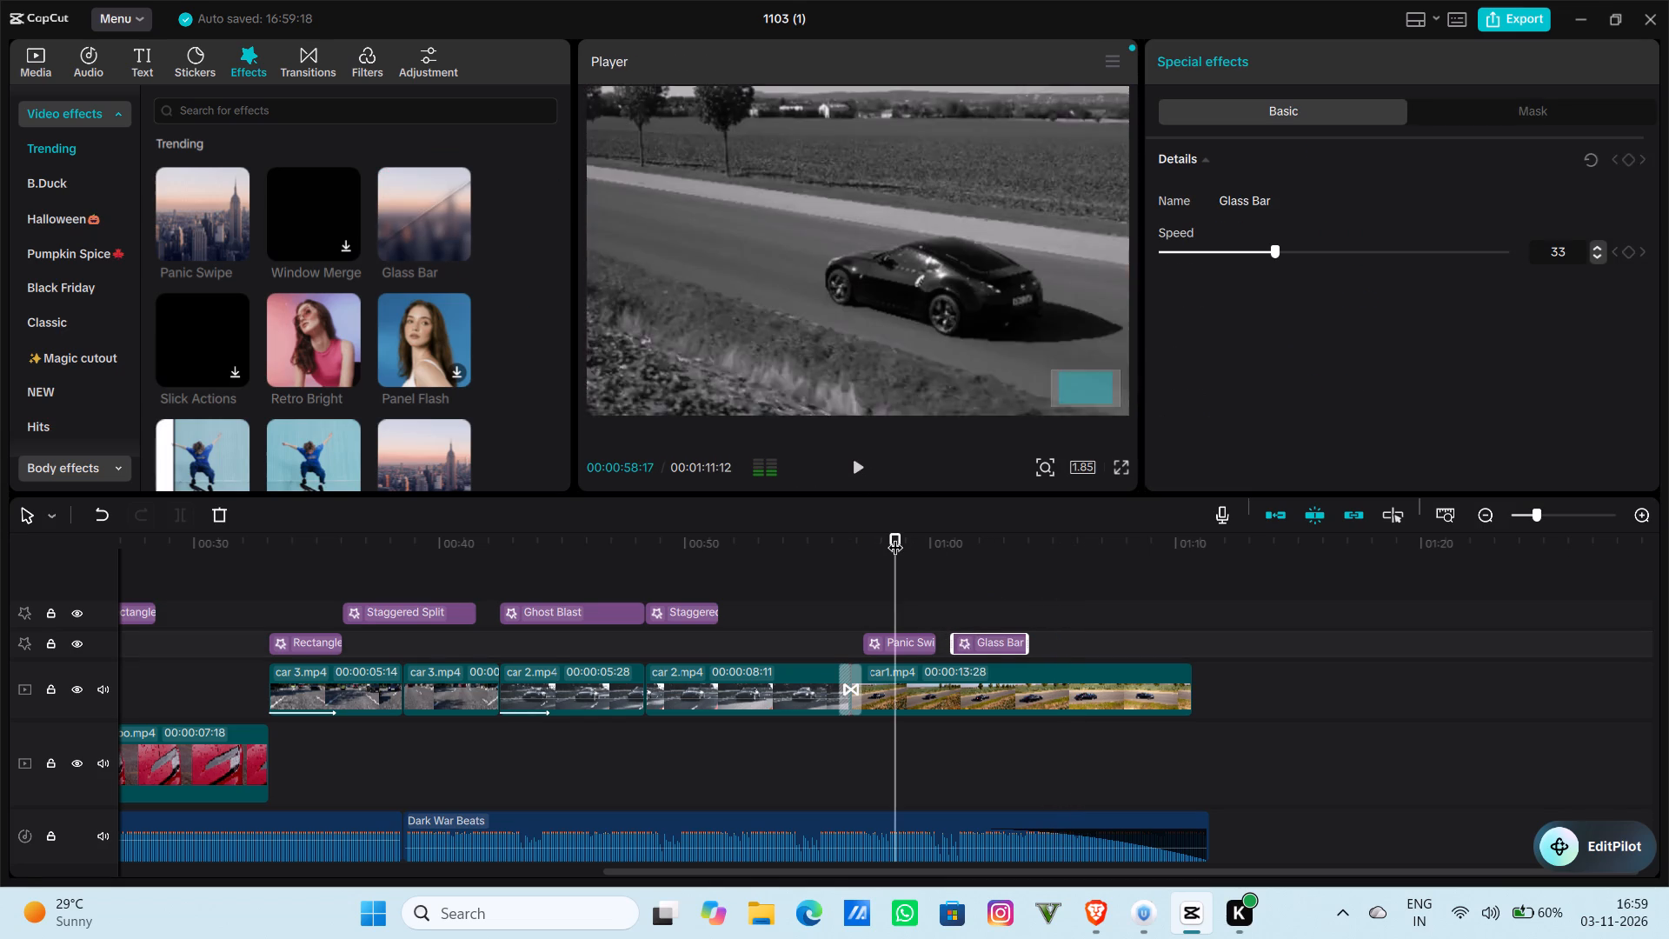
{"action": "left_click", "coordinate": [896, 536]}
{"action": "left_click", "coordinate": [860, 470]}
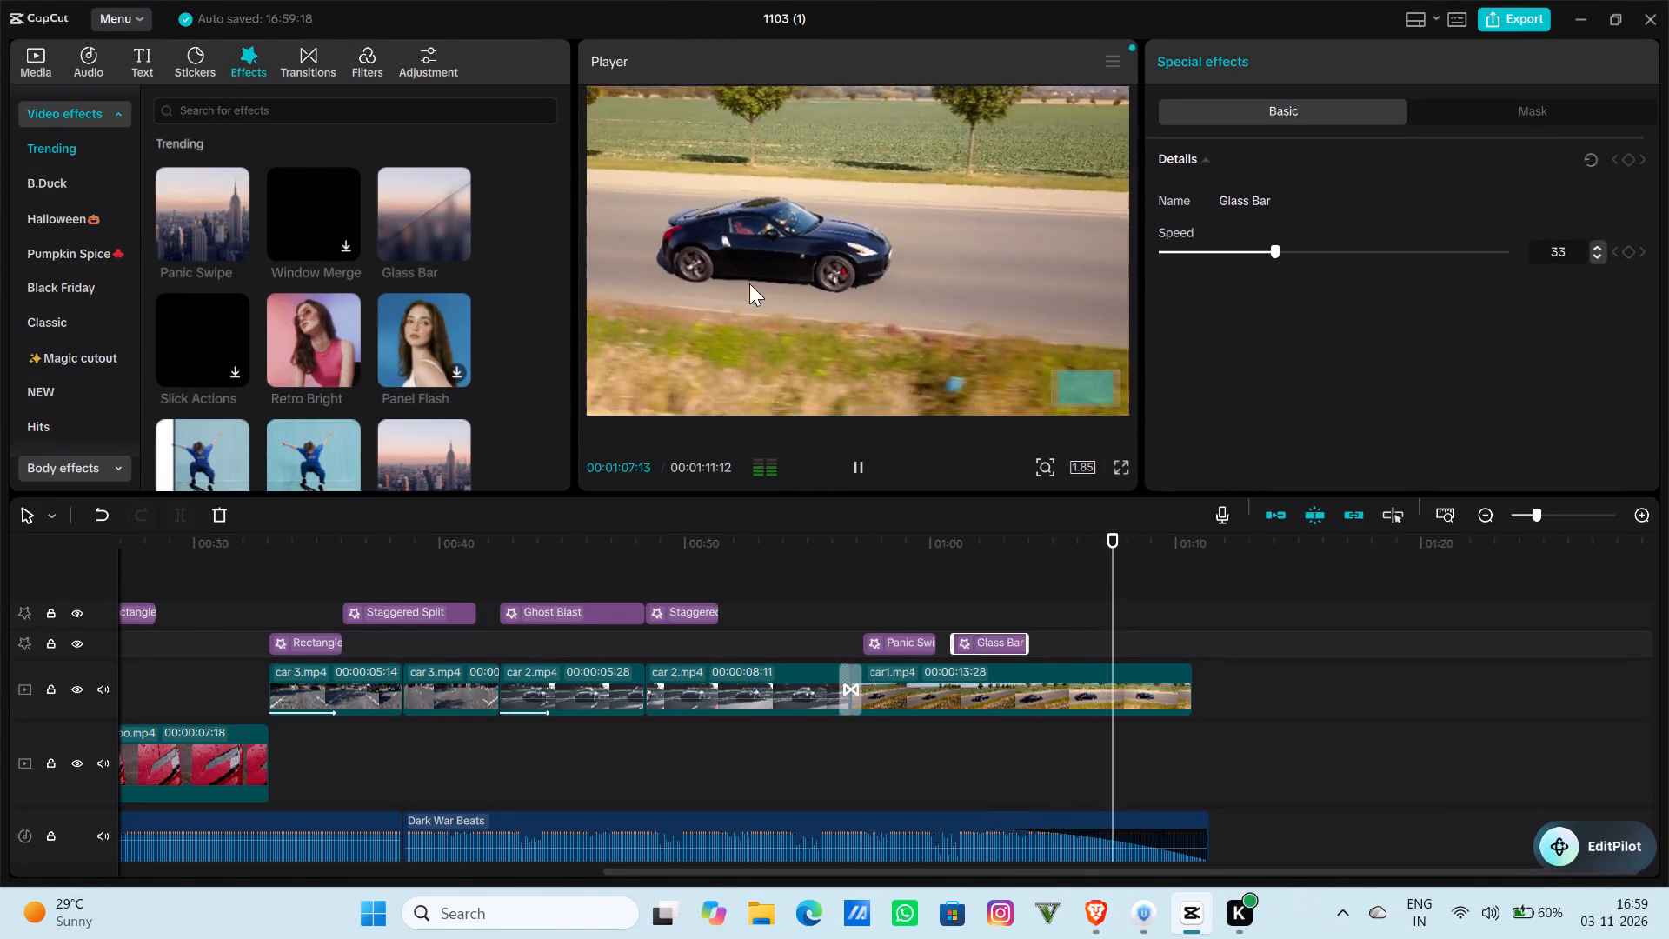
Import 4lambo from Downloads, place it on the timeline directly after car1.mp4, and play back the cut.
{"action": "left_click", "coordinate": [34, 57]}
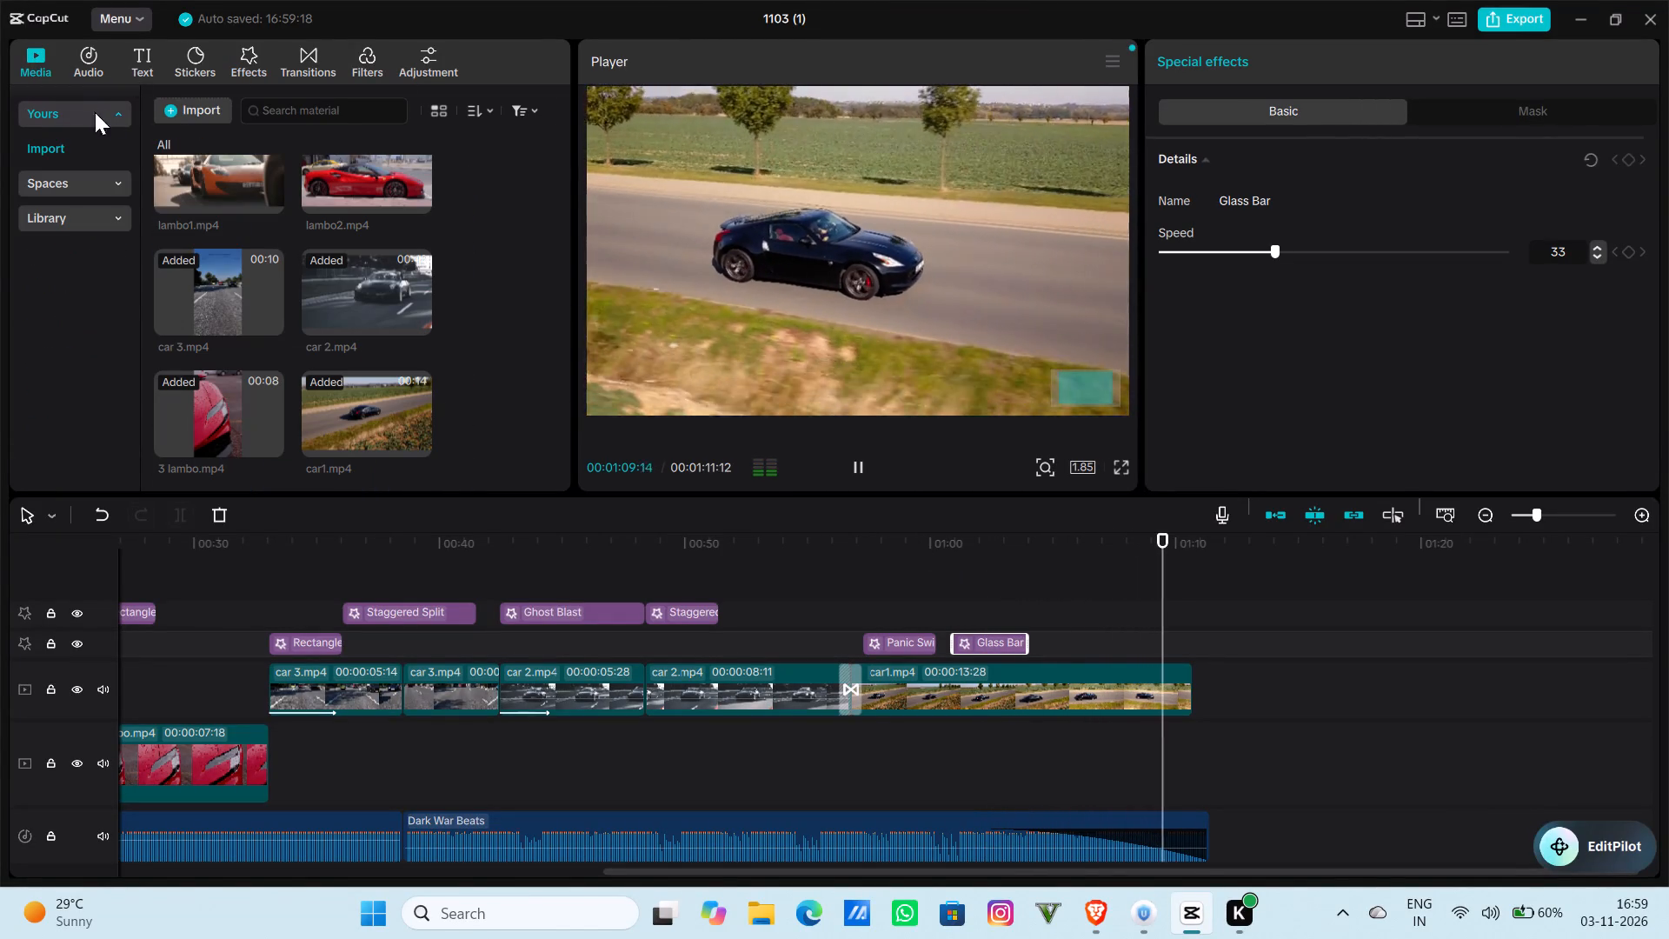
{"action": "left_click", "coordinate": [167, 102]}
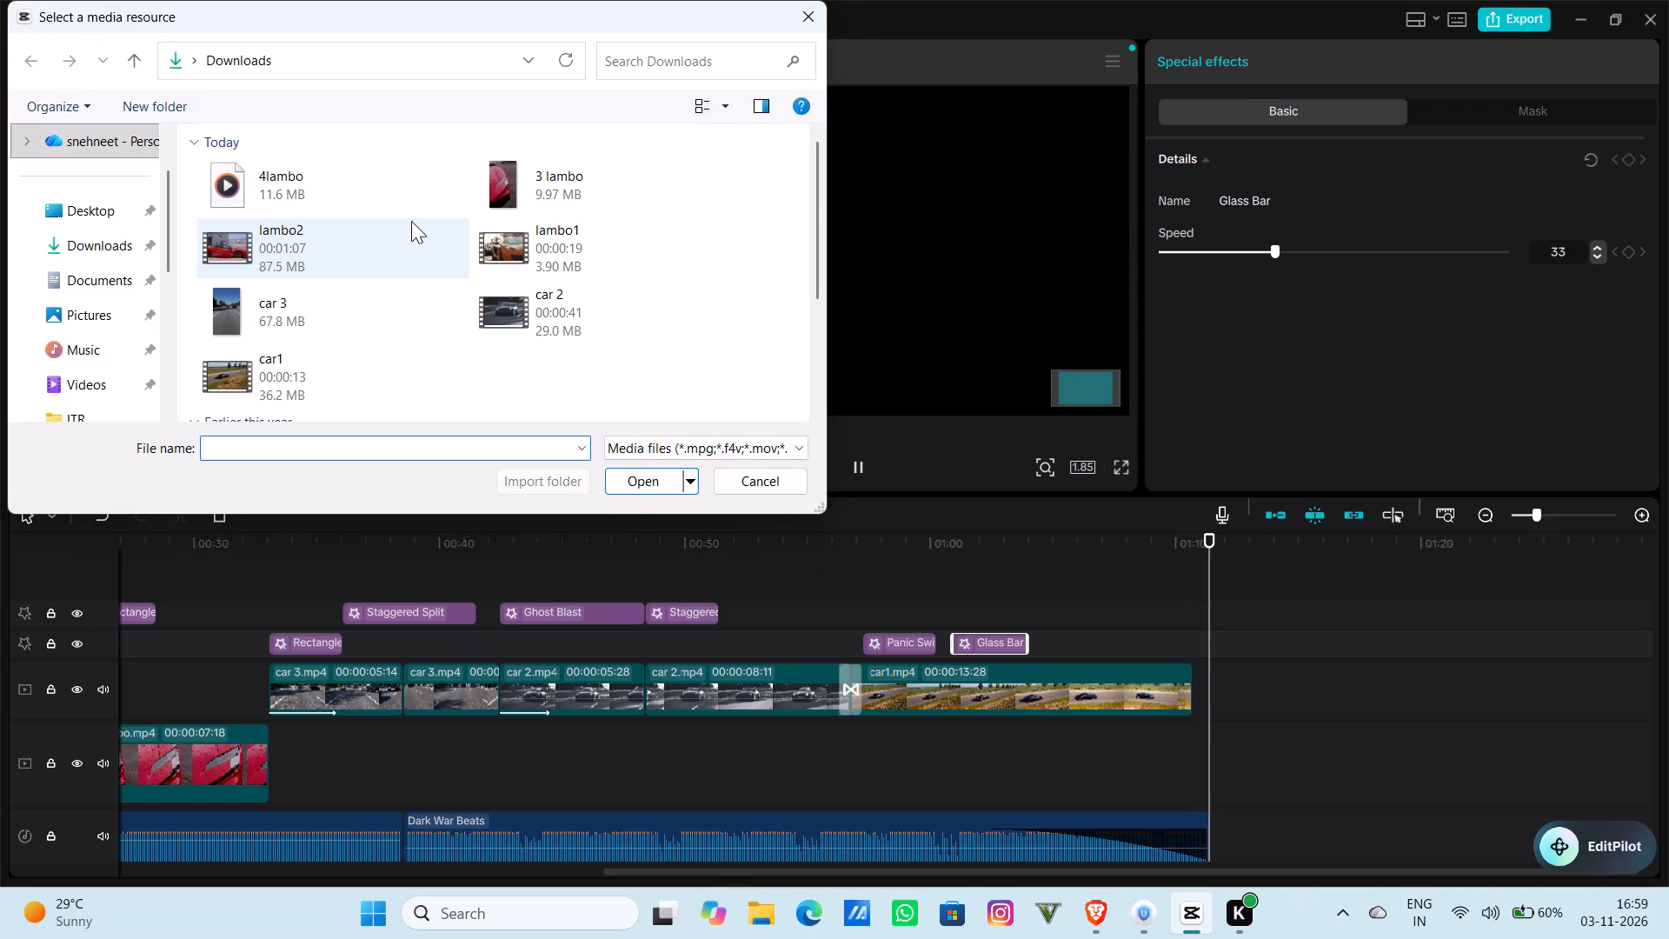
{"action": "double_click", "coordinate": [260, 175]}
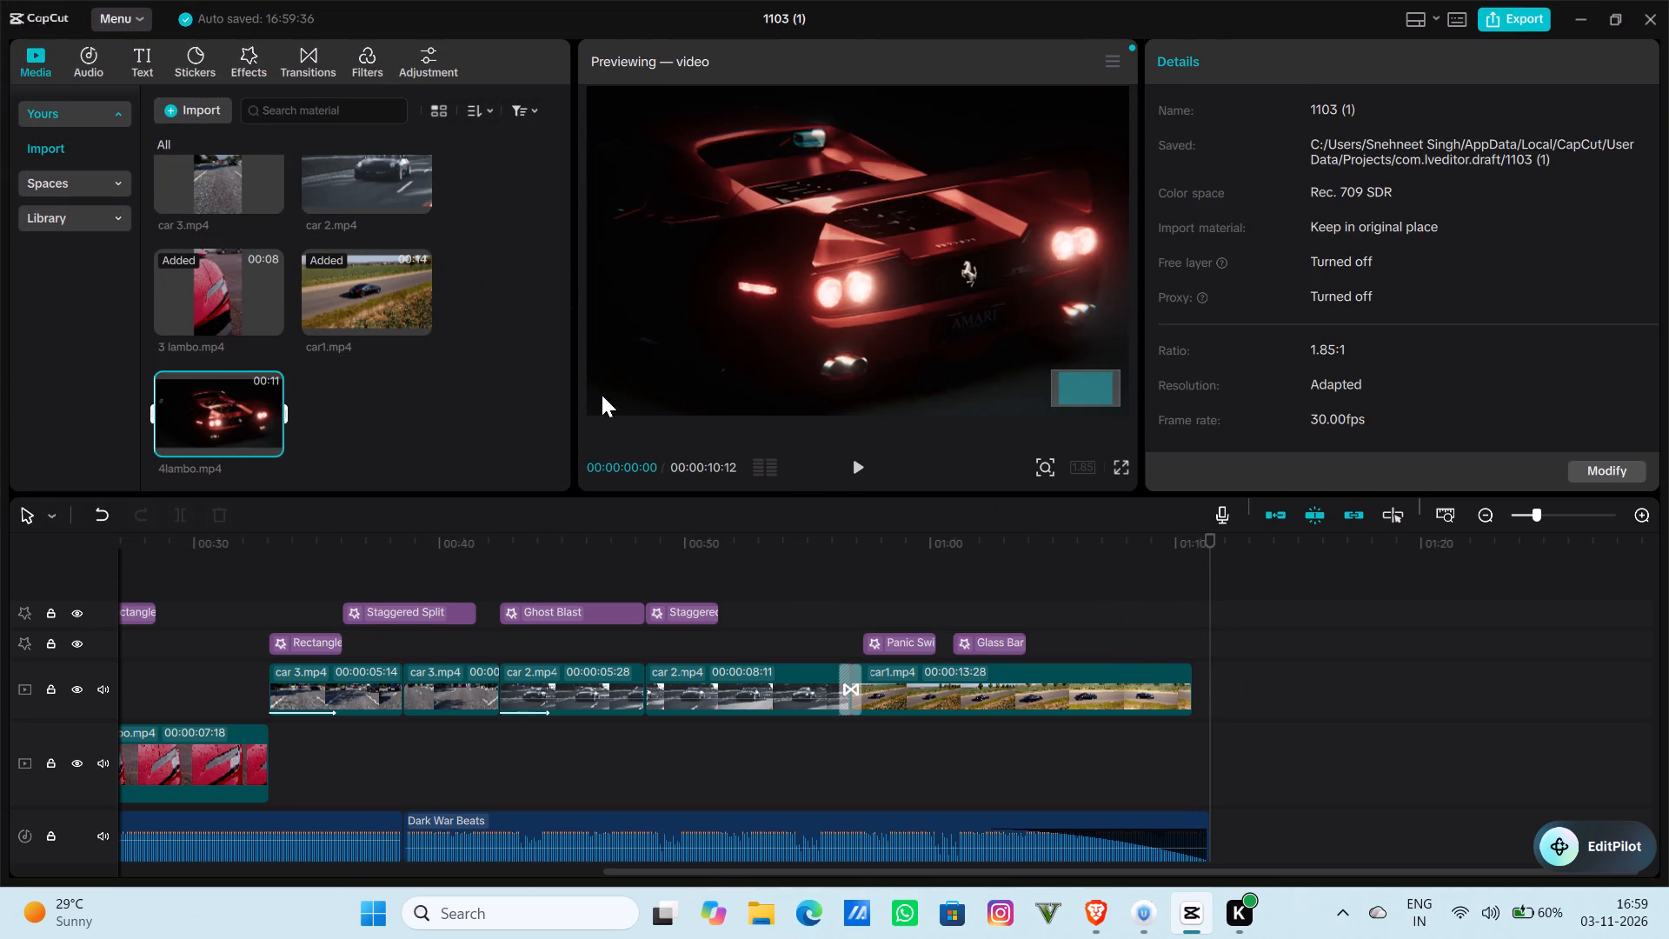
{"action": "left_click_drag", "start_coordinate": [230, 397], "coordinate": [1241, 707]}
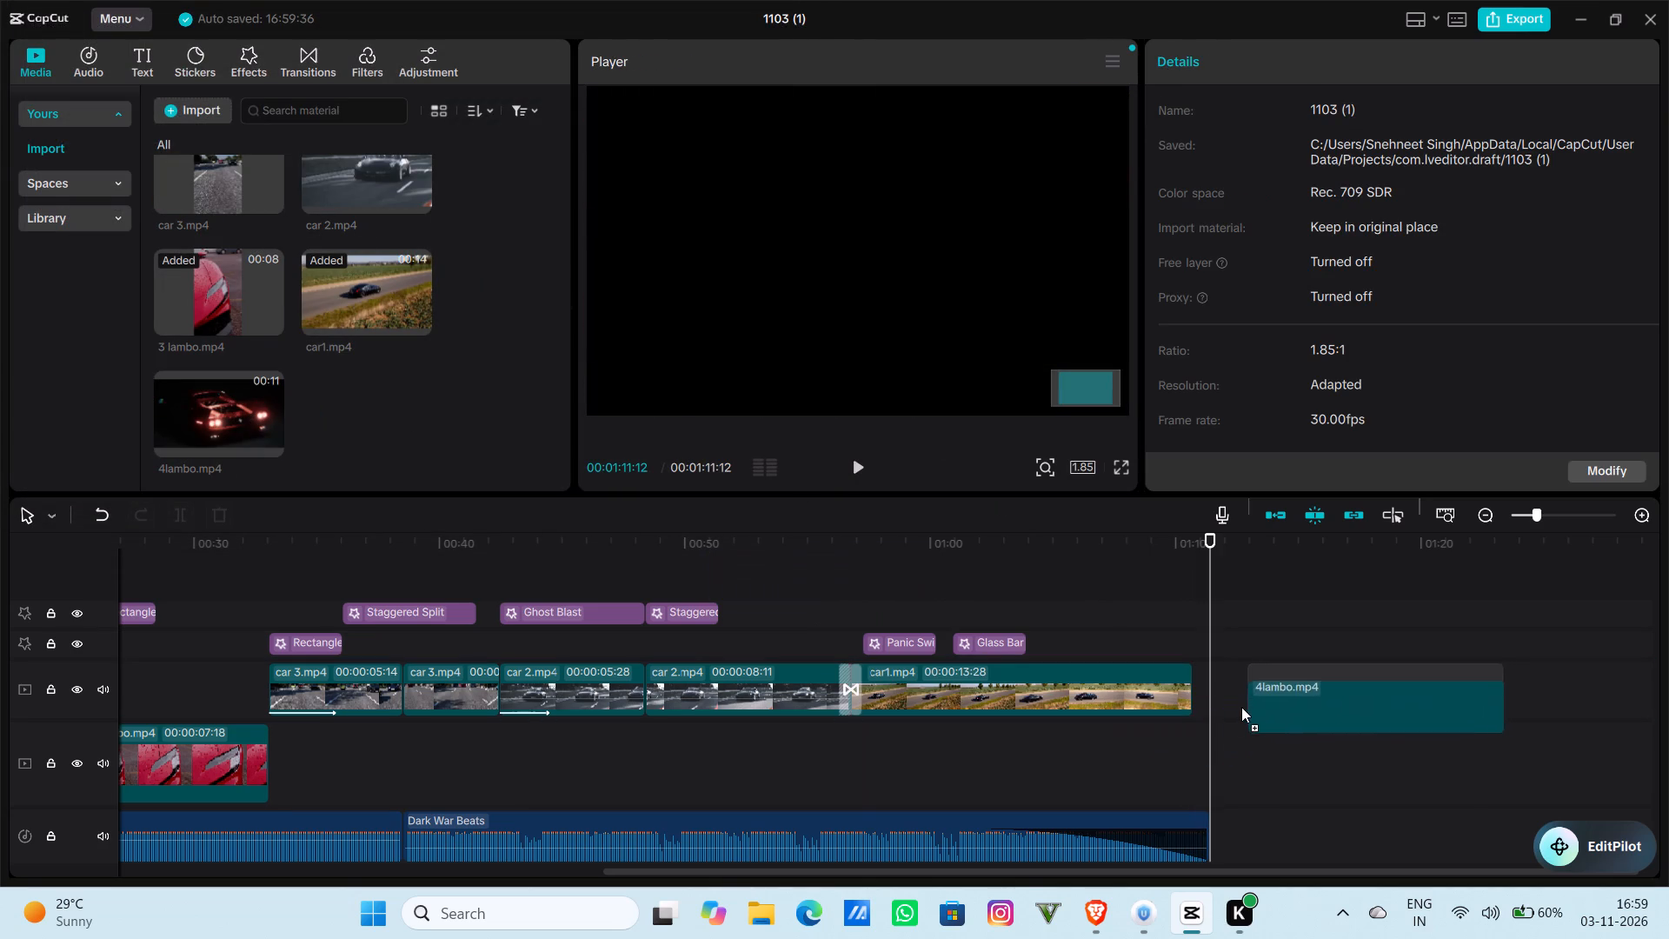
{"action": "left_click_drag", "start_coordinate": [1241, 707], "coordinate": [1193, 691]}
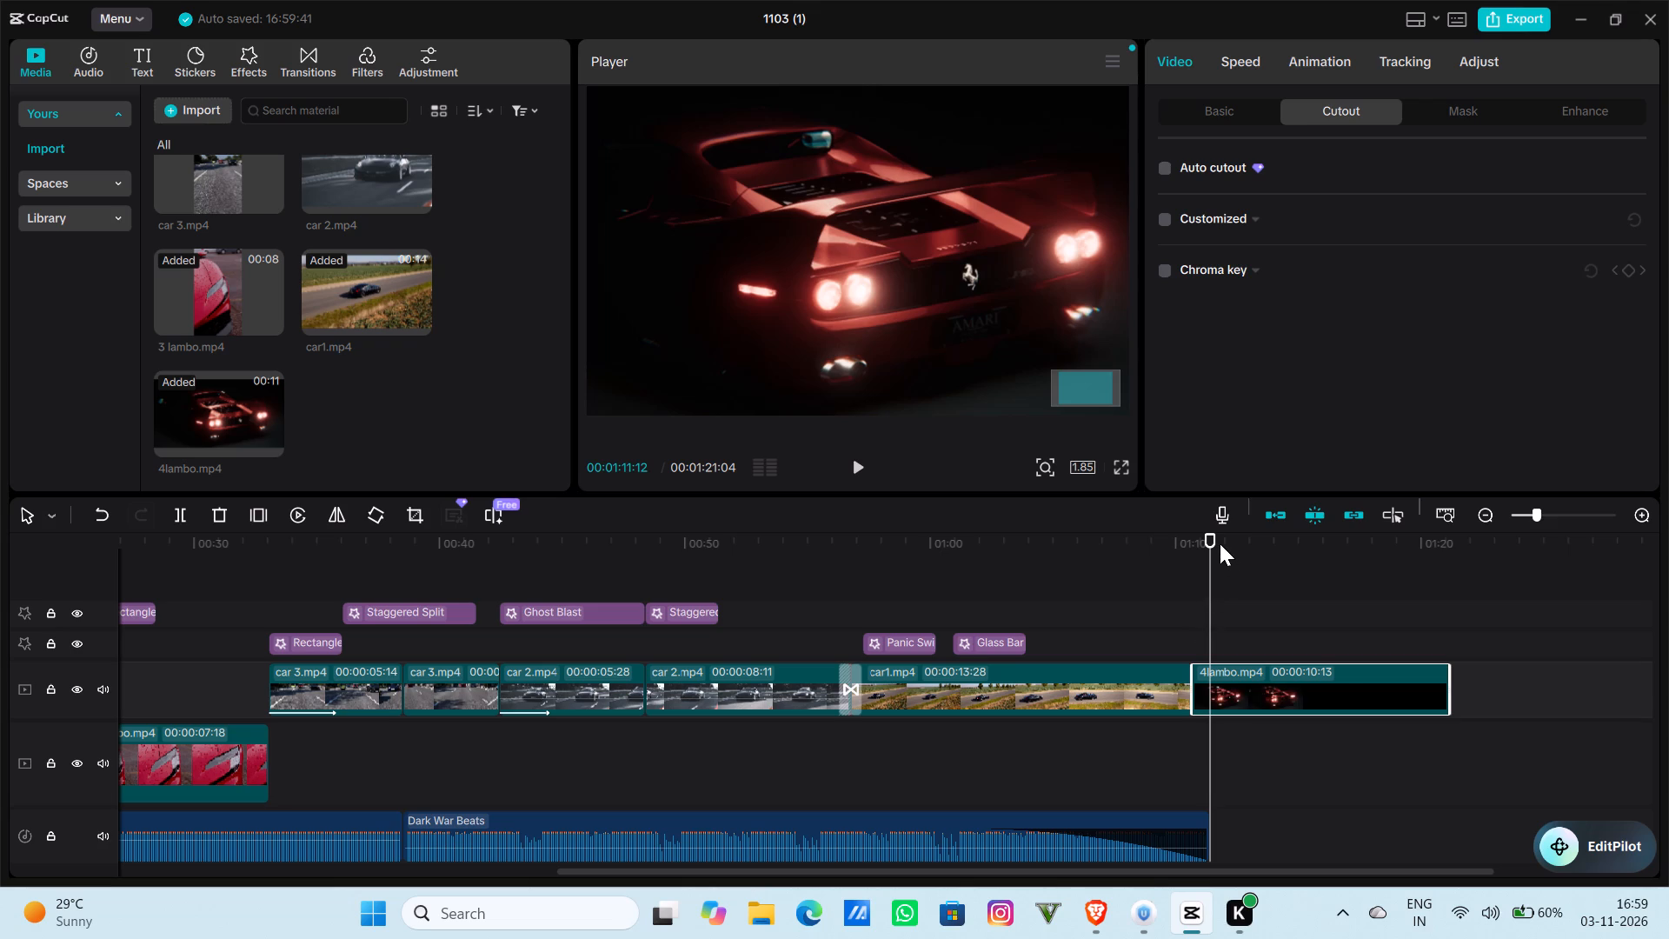
{"action": "left_click_drag", "start_coordinate": [1213, 534], "coordinate": [1134, 517]}
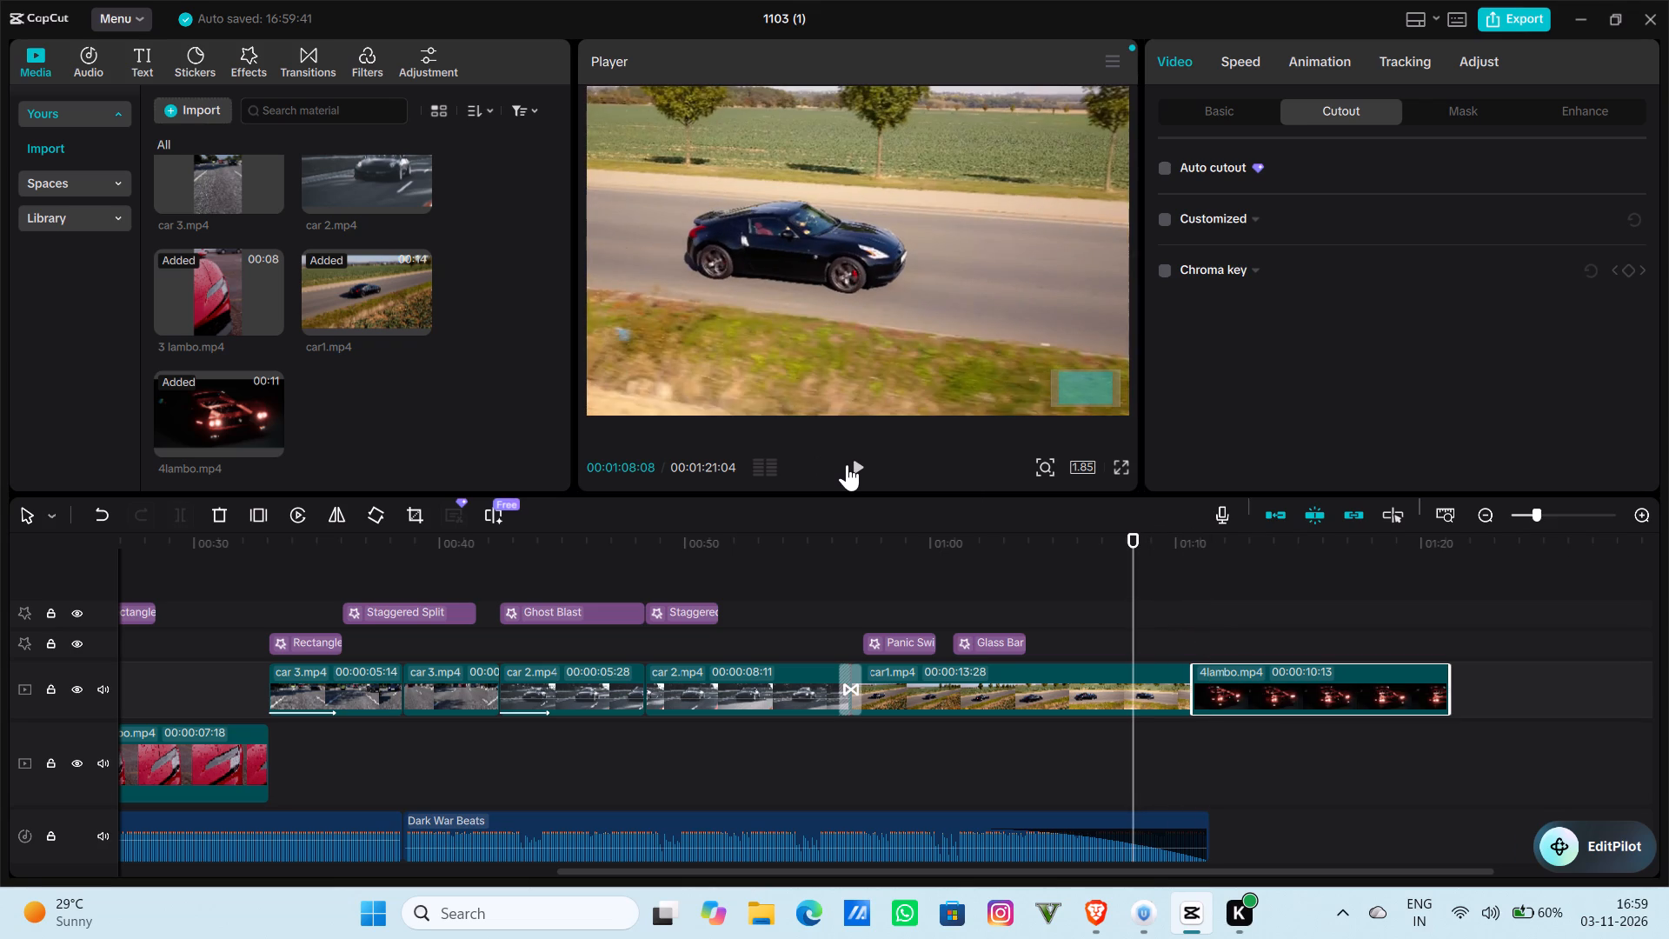
{"action": "left_click", "coordinate": [848, 464]}
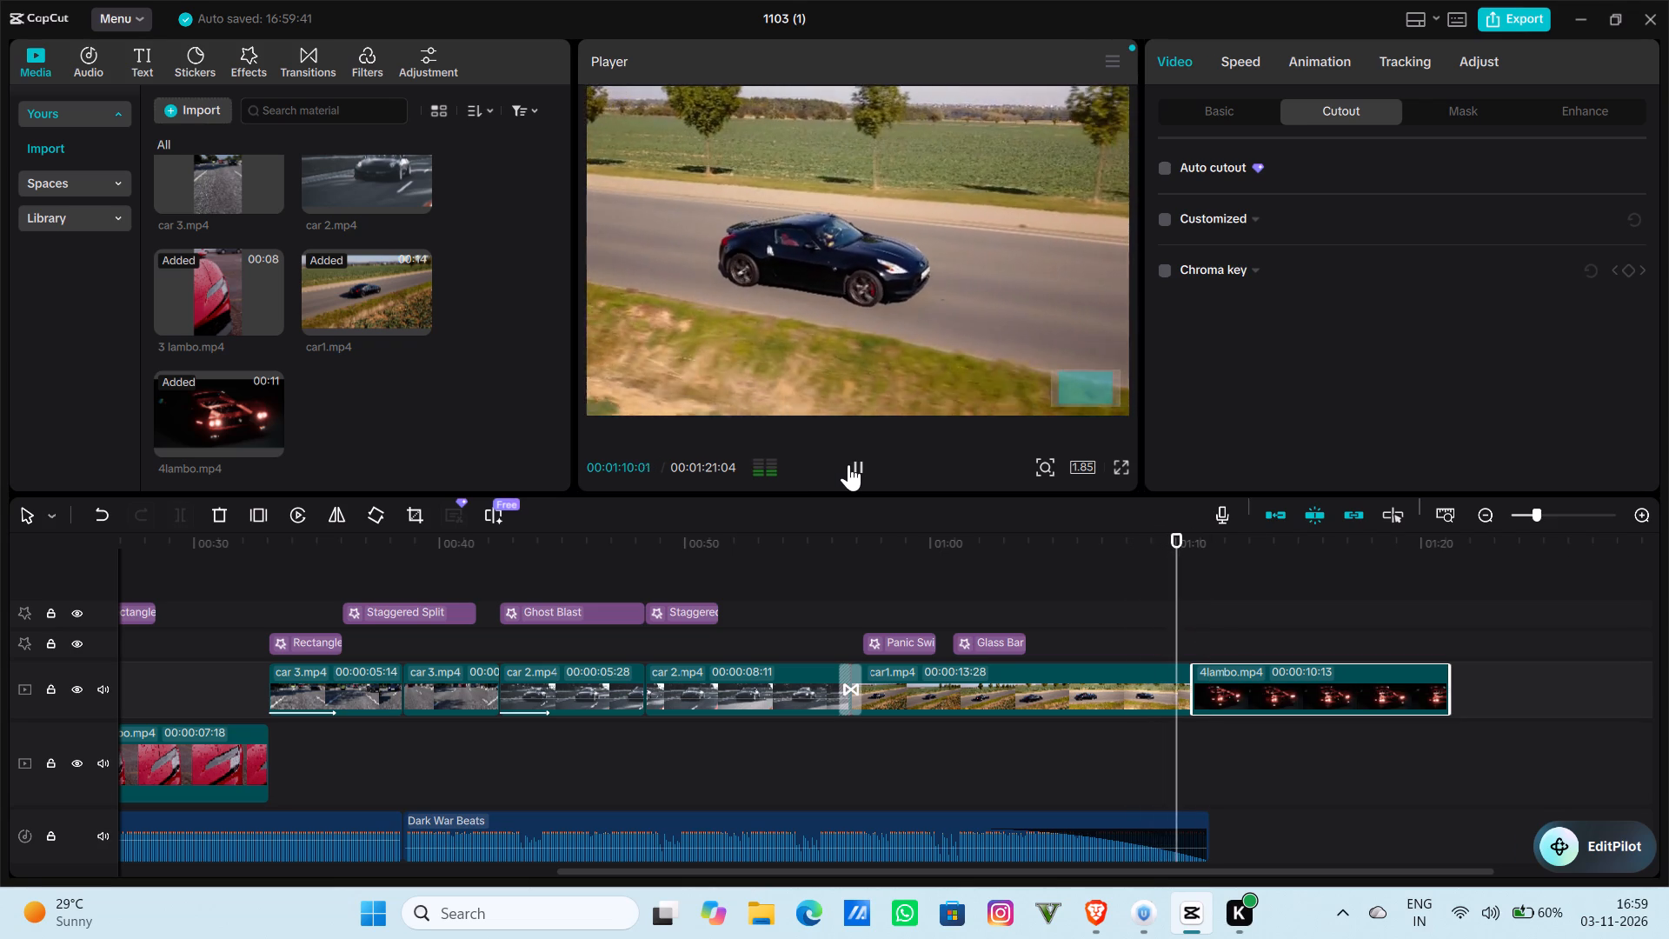
Extend the end of the second Dark War Beats segment to 00:01:25:18, past the end of 4lambo.mp4.
{"action": "left_click_drag", "start_coordinate": [1204, 836], "coordinate": [1344, 839]}
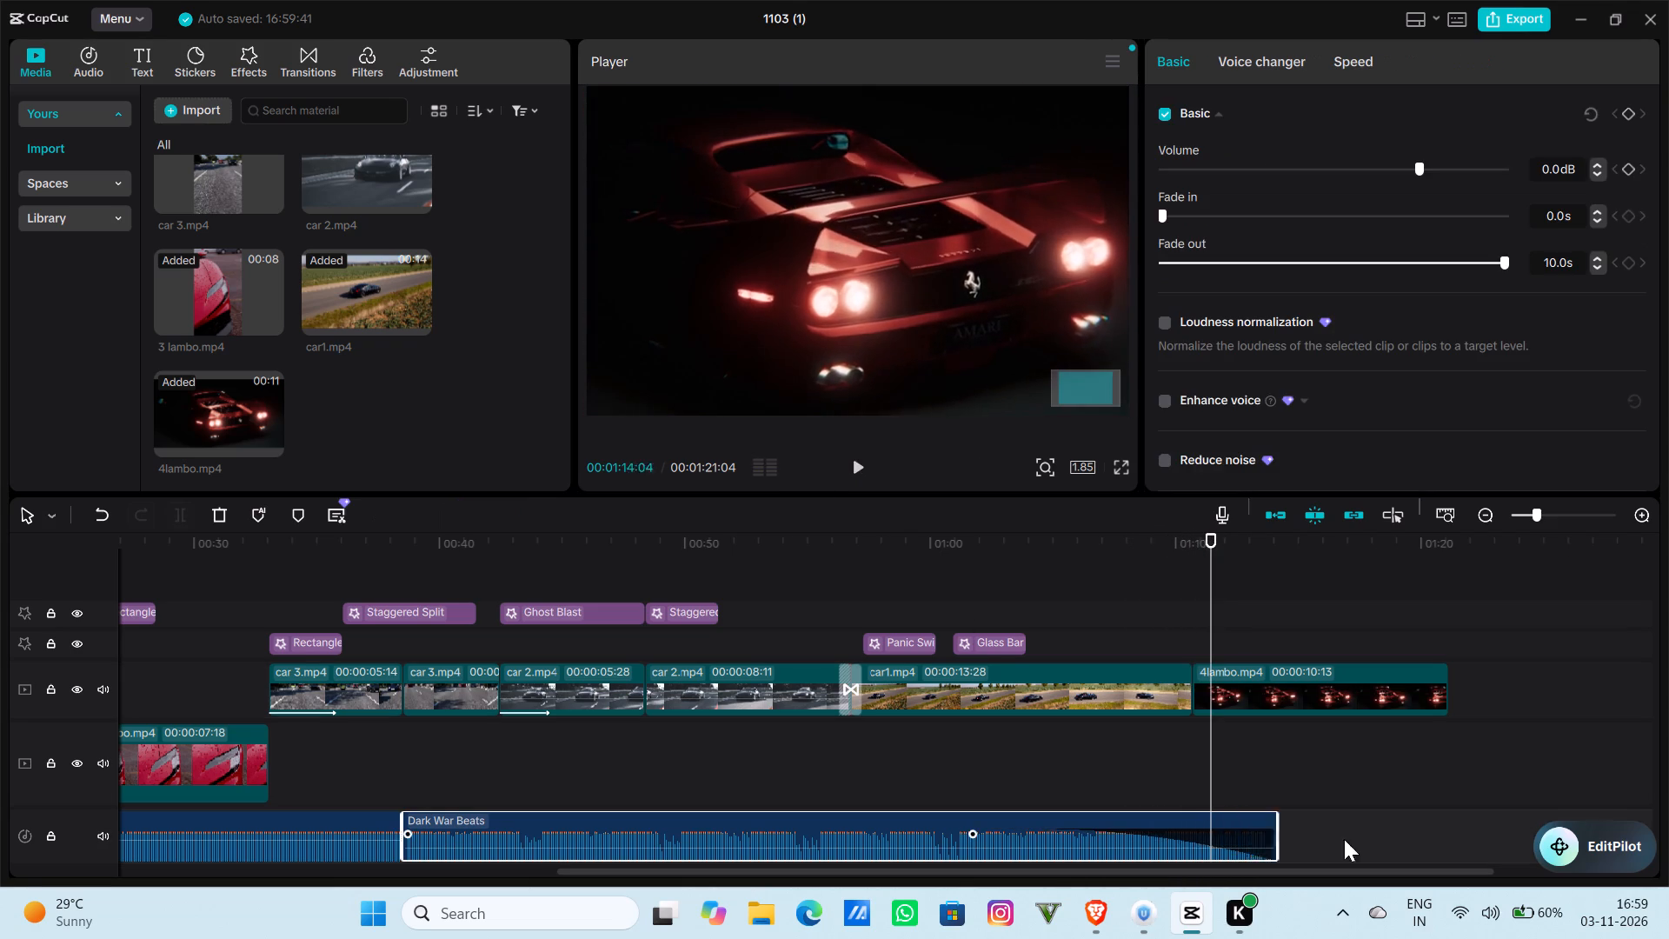
{"action": "left_click_drag", "start_coordinate": [1344, 839], "coordinate": [1553, 867]}
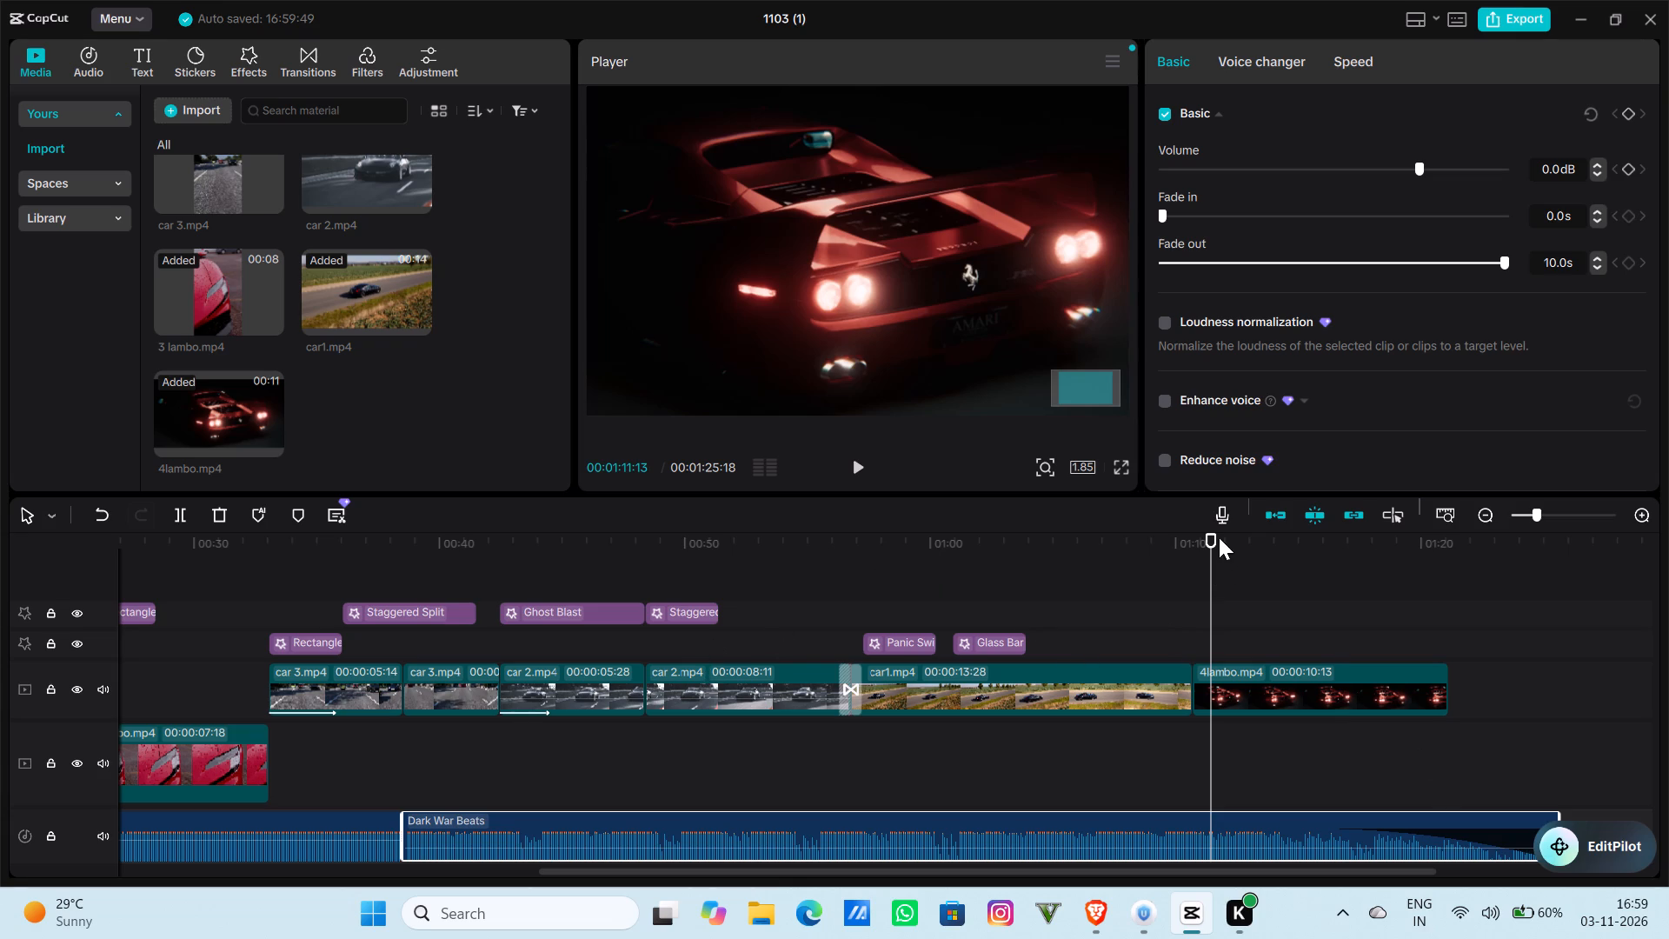
Download the 3-split Slide transition, place it at the cut between car1.mp4 and 4lambo.mp4, and play back the result.
{"action": "left_click_drag", "start_coordinate": [1210, 530], "coordinate": [1193, 530]}
{"action": "left_click_drag", "start_coordinate": [1207, 536], "coordinate": [1197, 536]}
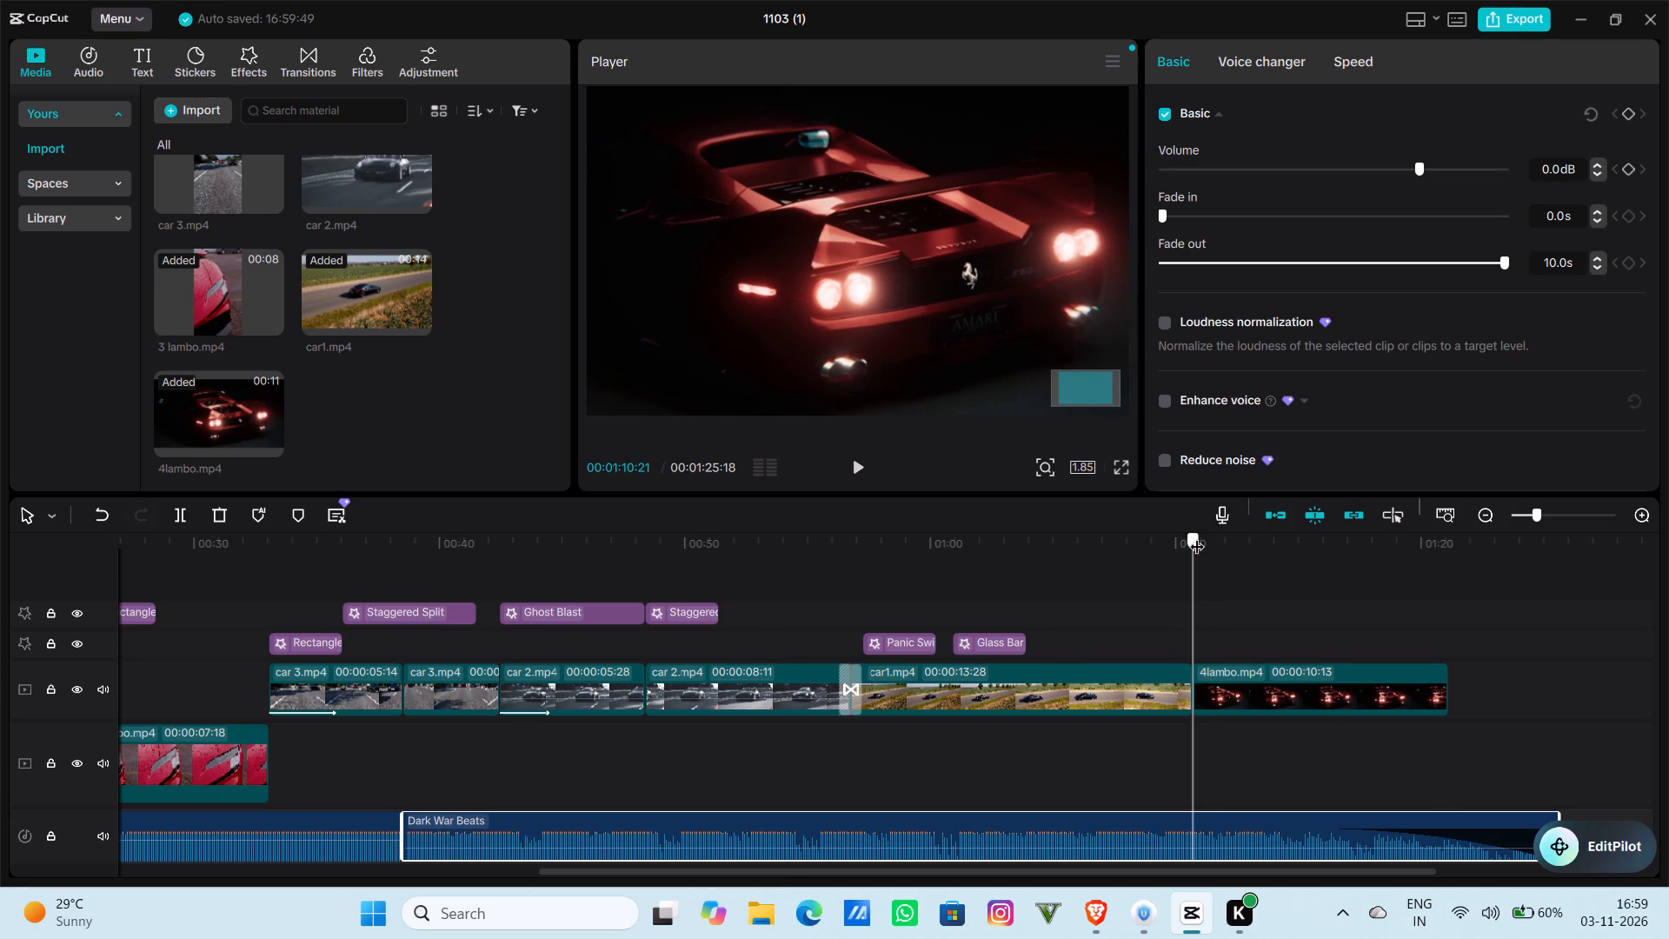
{"action": "left_click_drag", "start_coordinate": [1197, 536], "coordinate": [1196, 536]}
{"action": "left_click", "coordinate": [299, 52]}
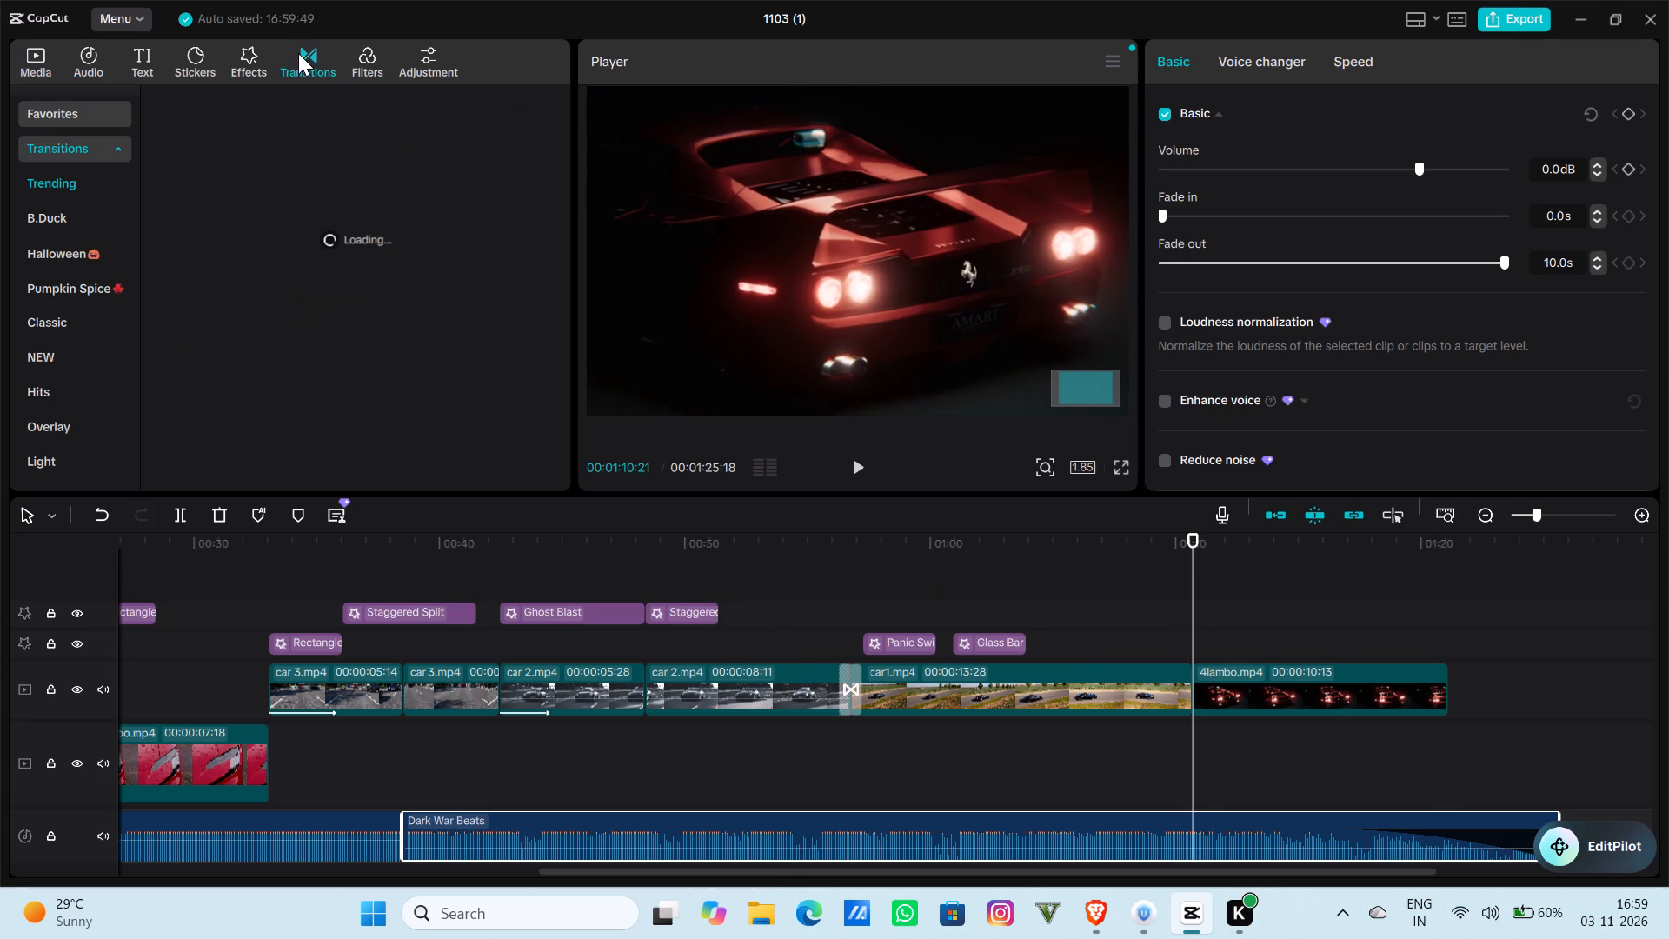
{"action": "scroll", "coordinate": [374, 303], "scroll_direction": "down", "scroll_amount": 4}
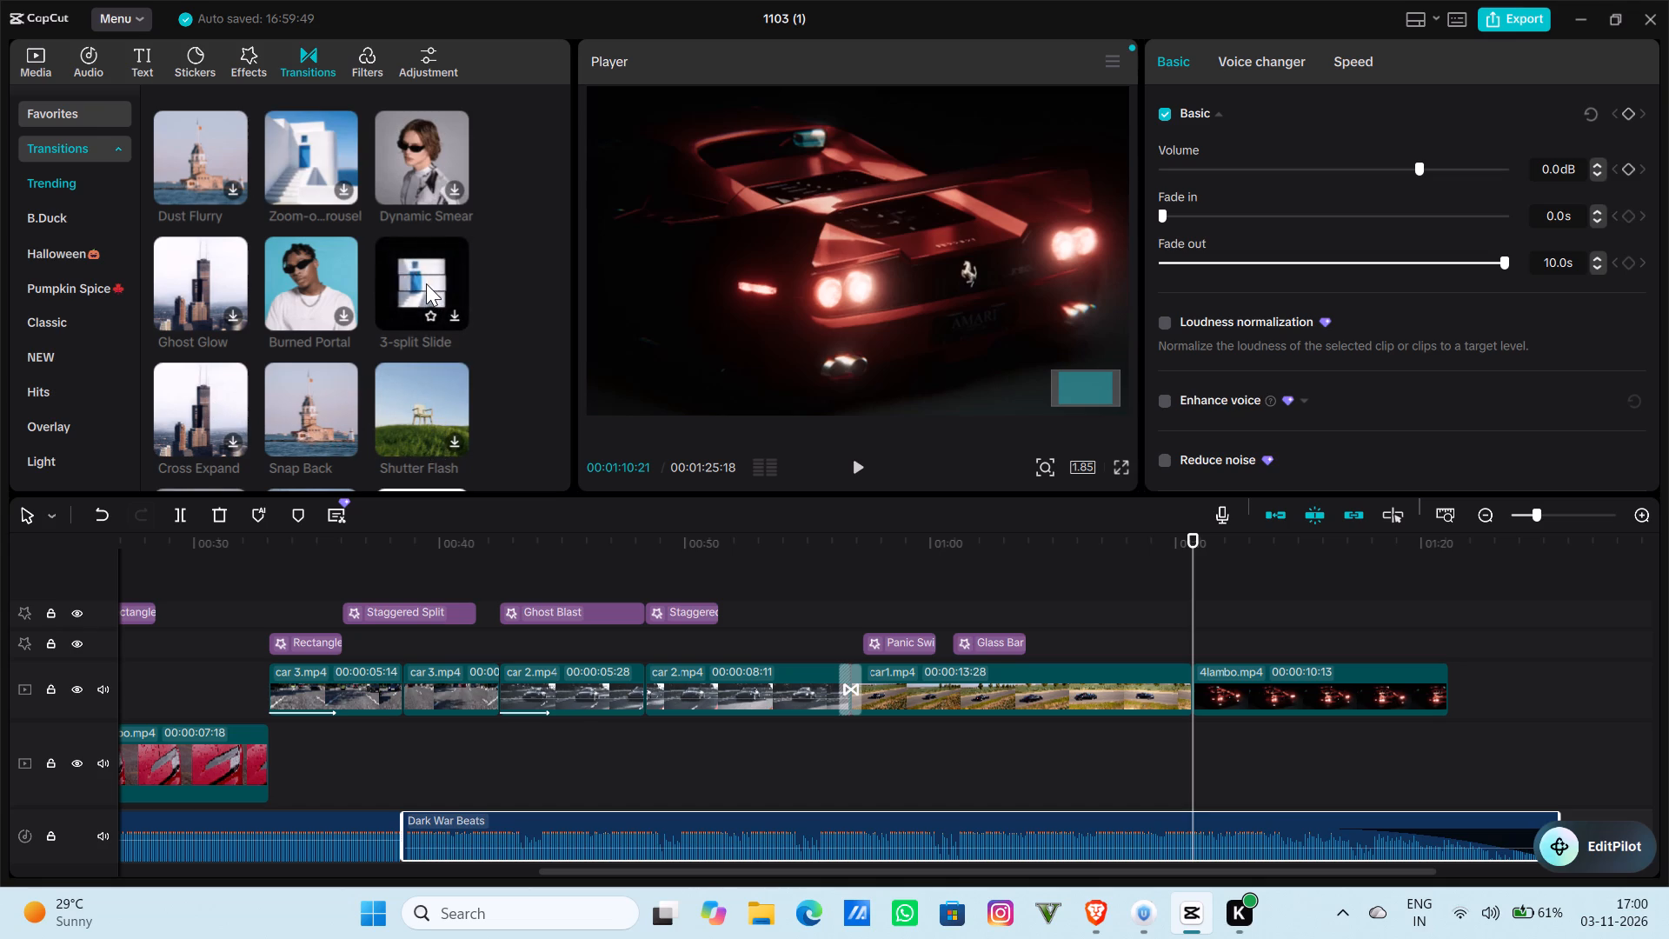
{"action": "left_click", "coordinate": [451, 310]}
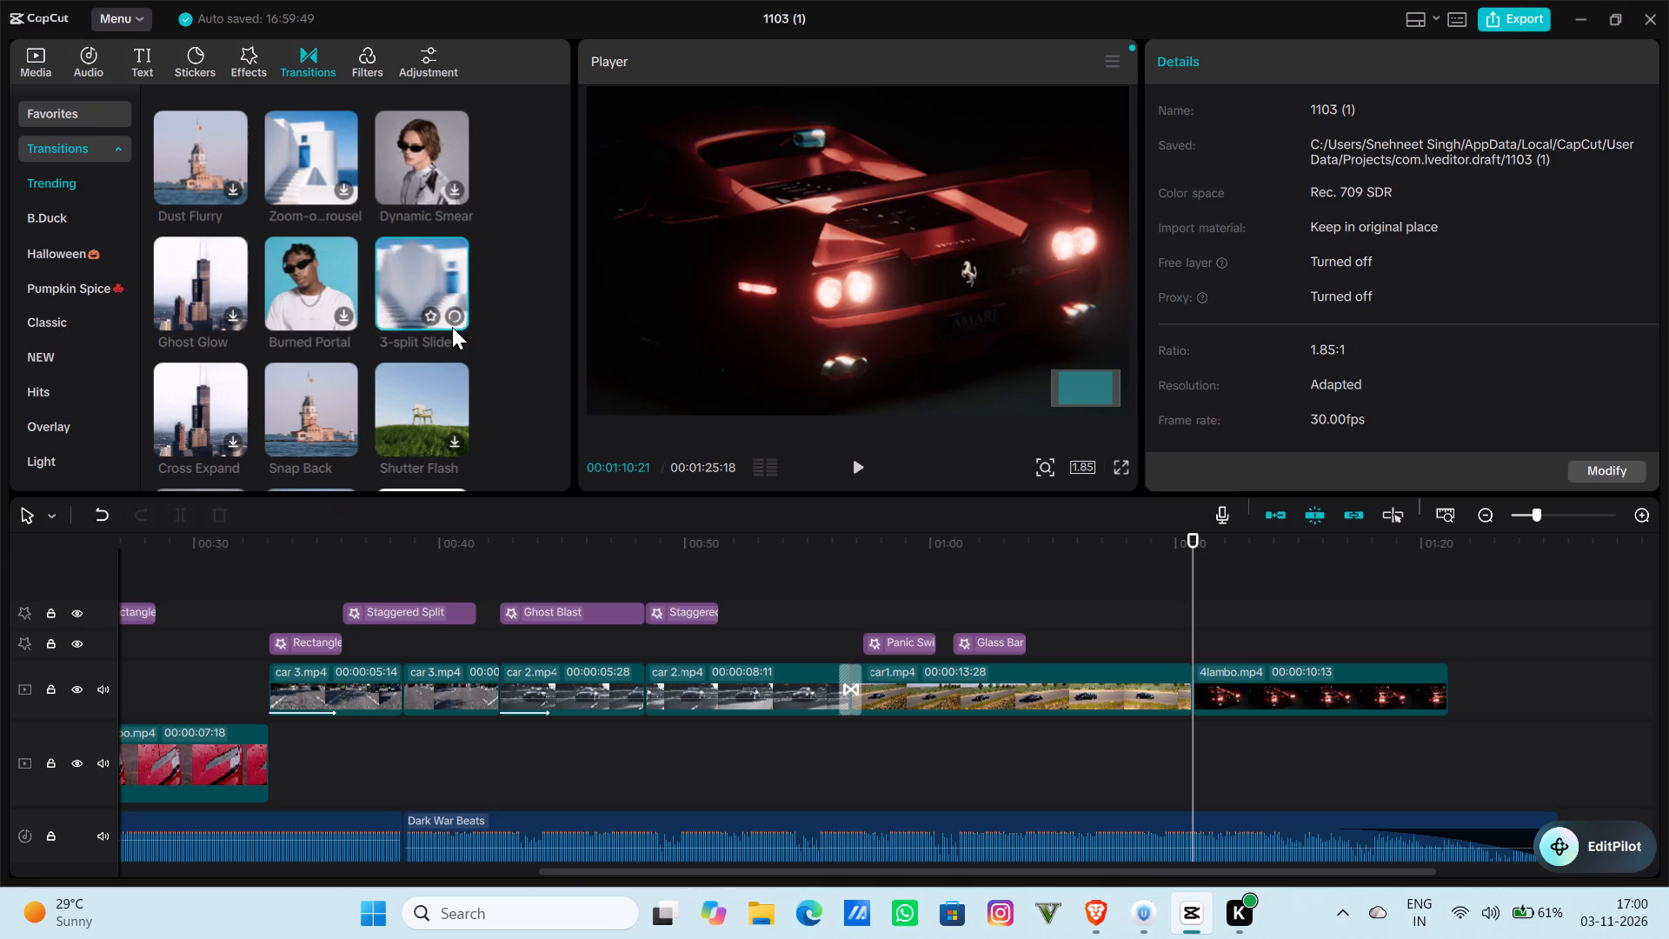
{"action": "left_click_drag", "start_coordinate": [429, 287], "coordinate": [1056, 639]}
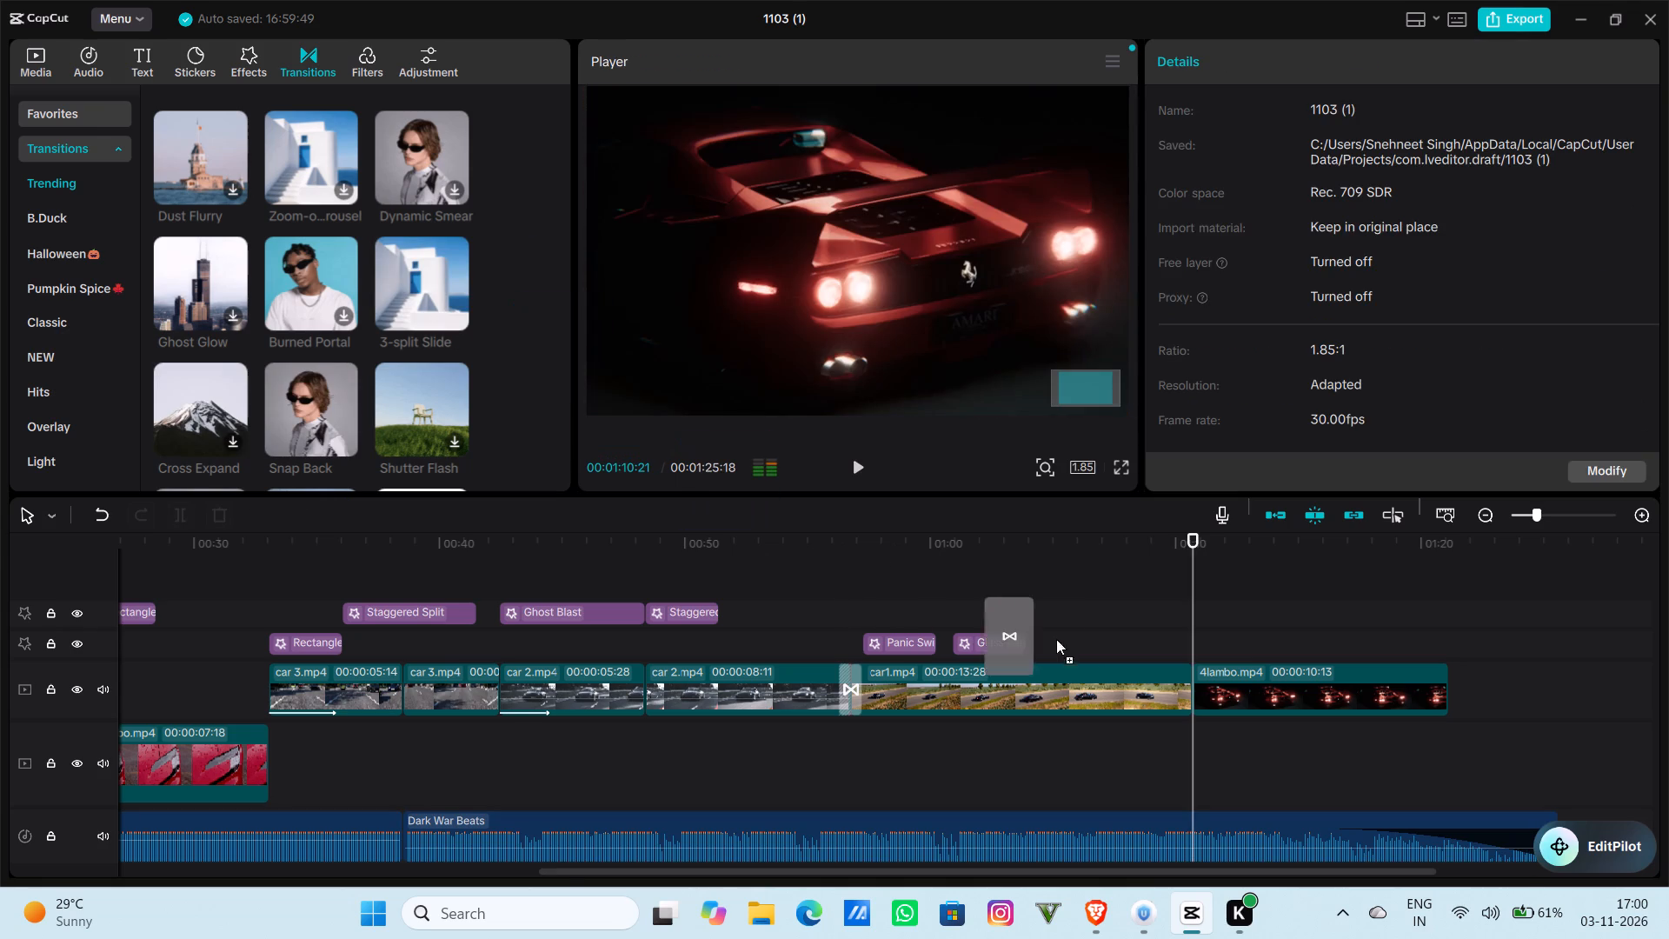
{"action": "left_click_drag", "start_coordinate": [1056, 639], "coordinate": [1172, 681]}
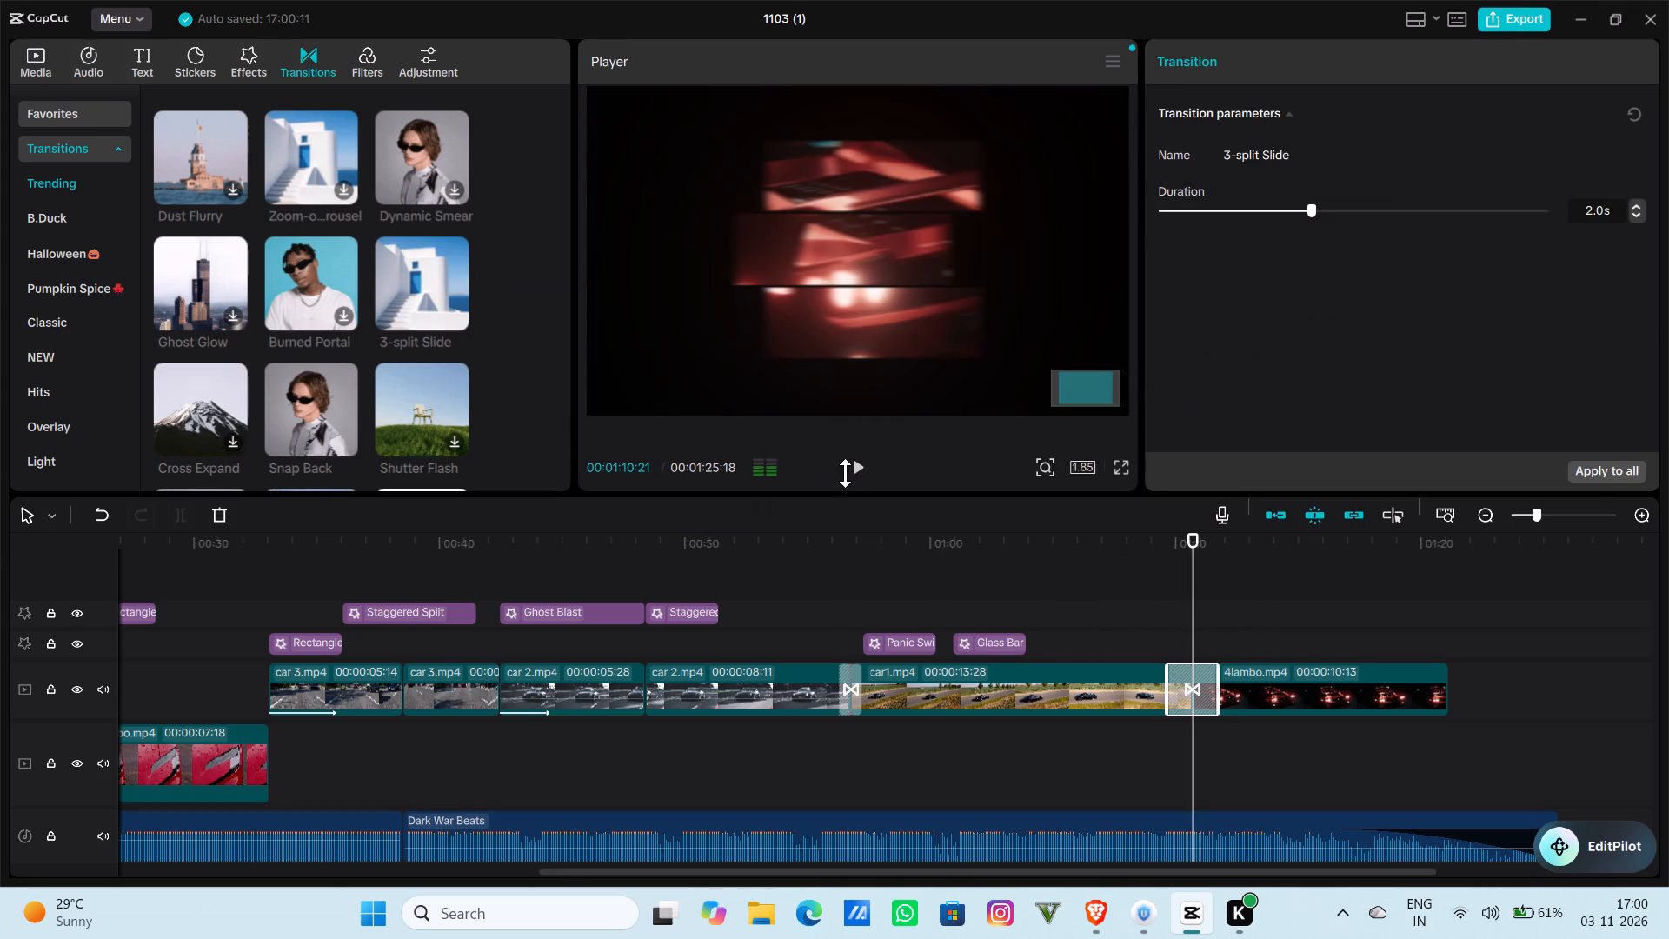
{"action": "left_click", "coordinate": [853, 472]}
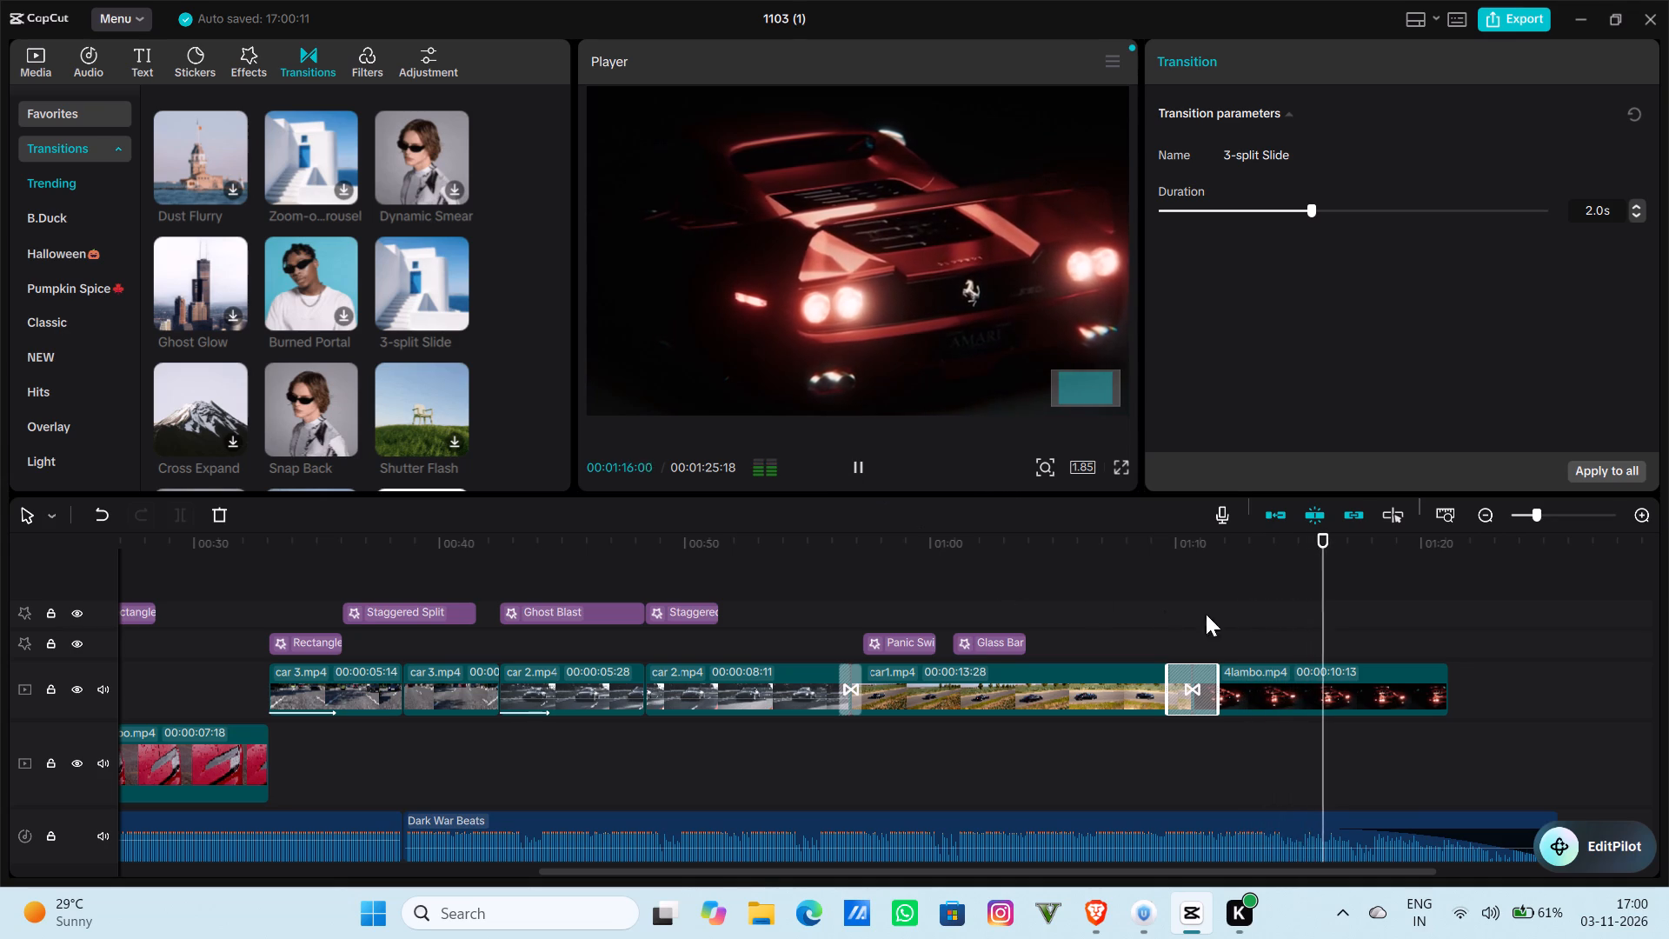
Add the Panic Swipe effect at 00:01:11:21 over 4lambo.mp4, right after the transition, and play back the section.
{"action": "left_click_drag", "start_coordinate": [1349, 543], "coordinate": [1231, 535]}
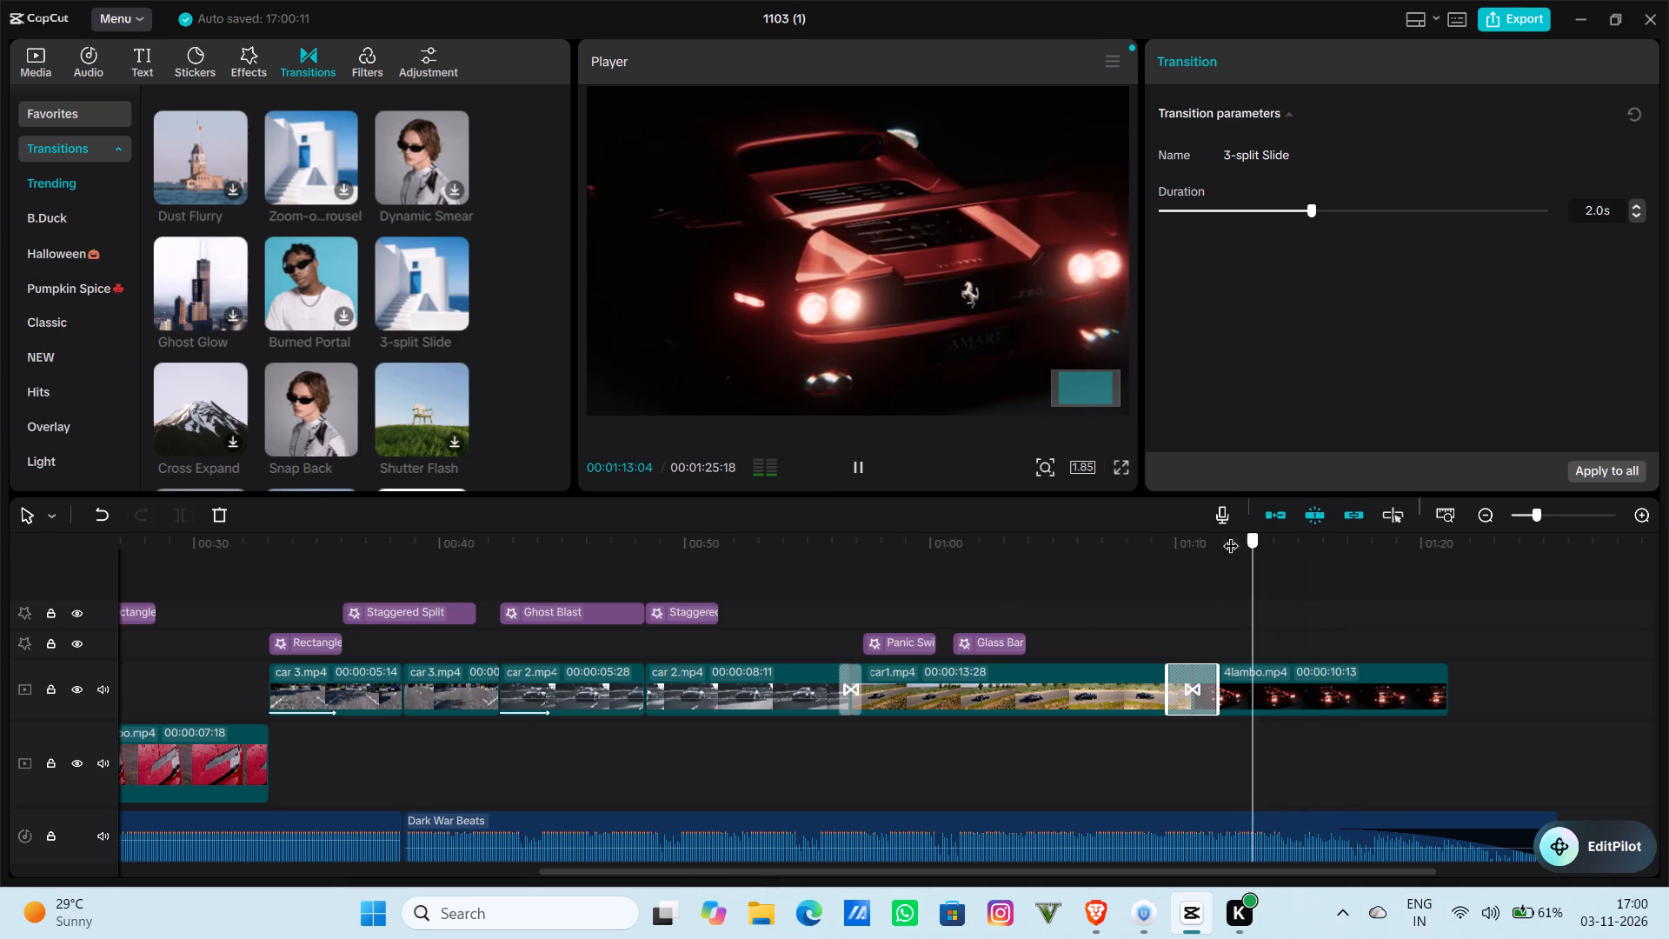
{"action": "left_click_drag", "start_coordinate": [1231, 535], "coordinate": [1214, 533]}
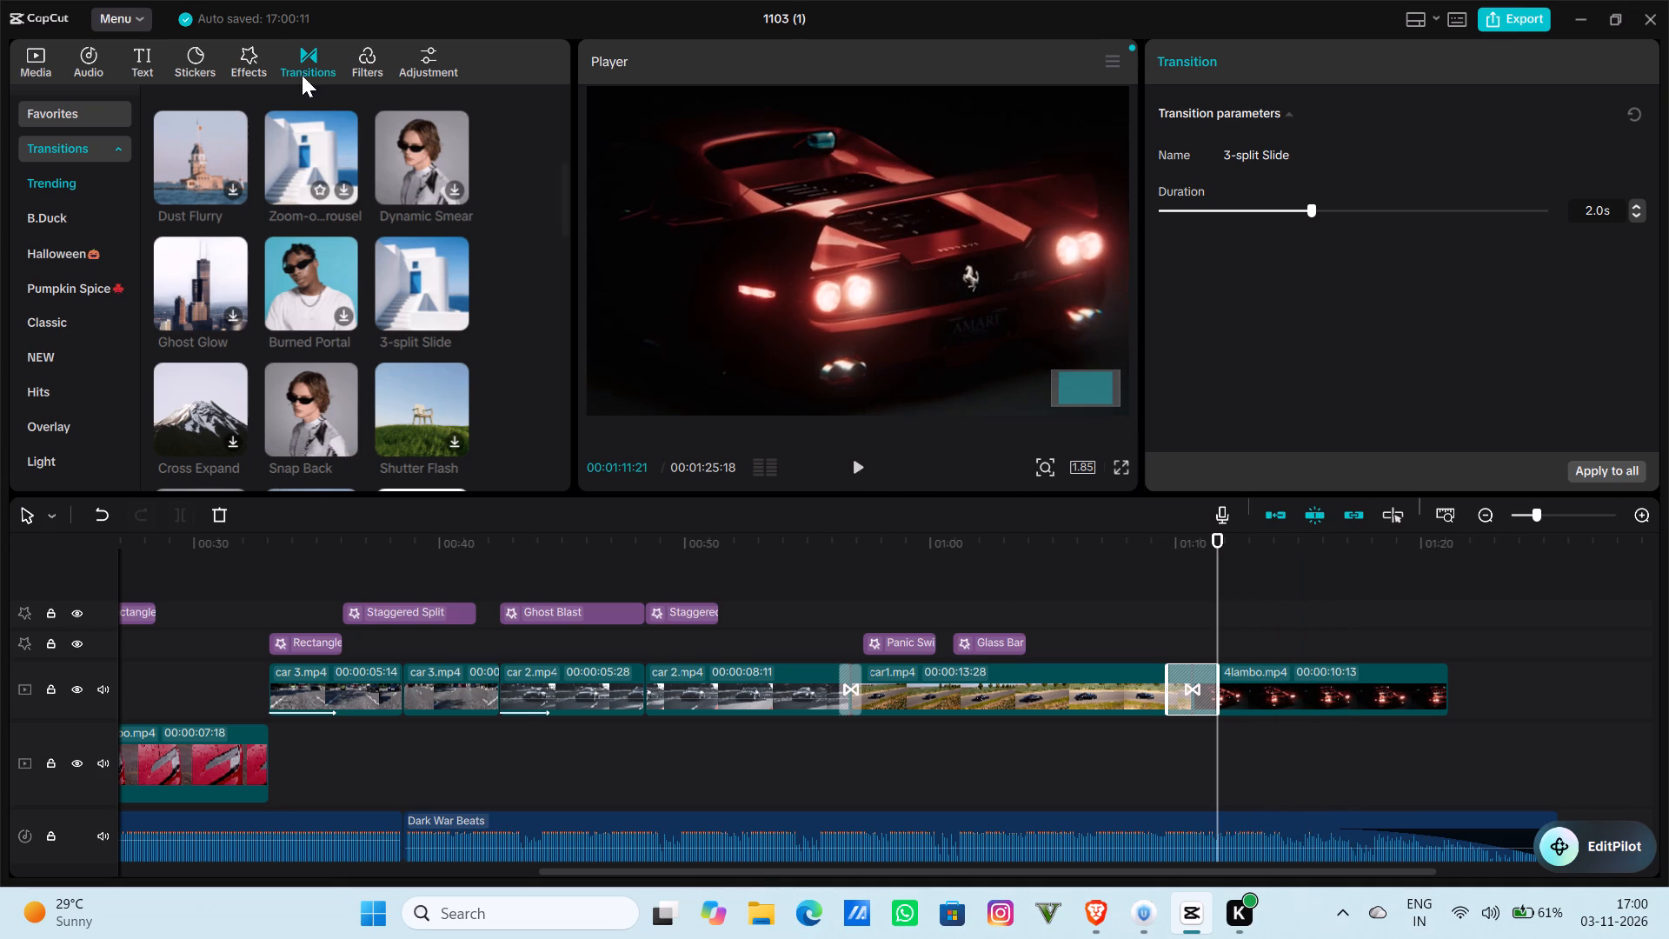
{"action": "left_click", "coordinate": [249, 53]}
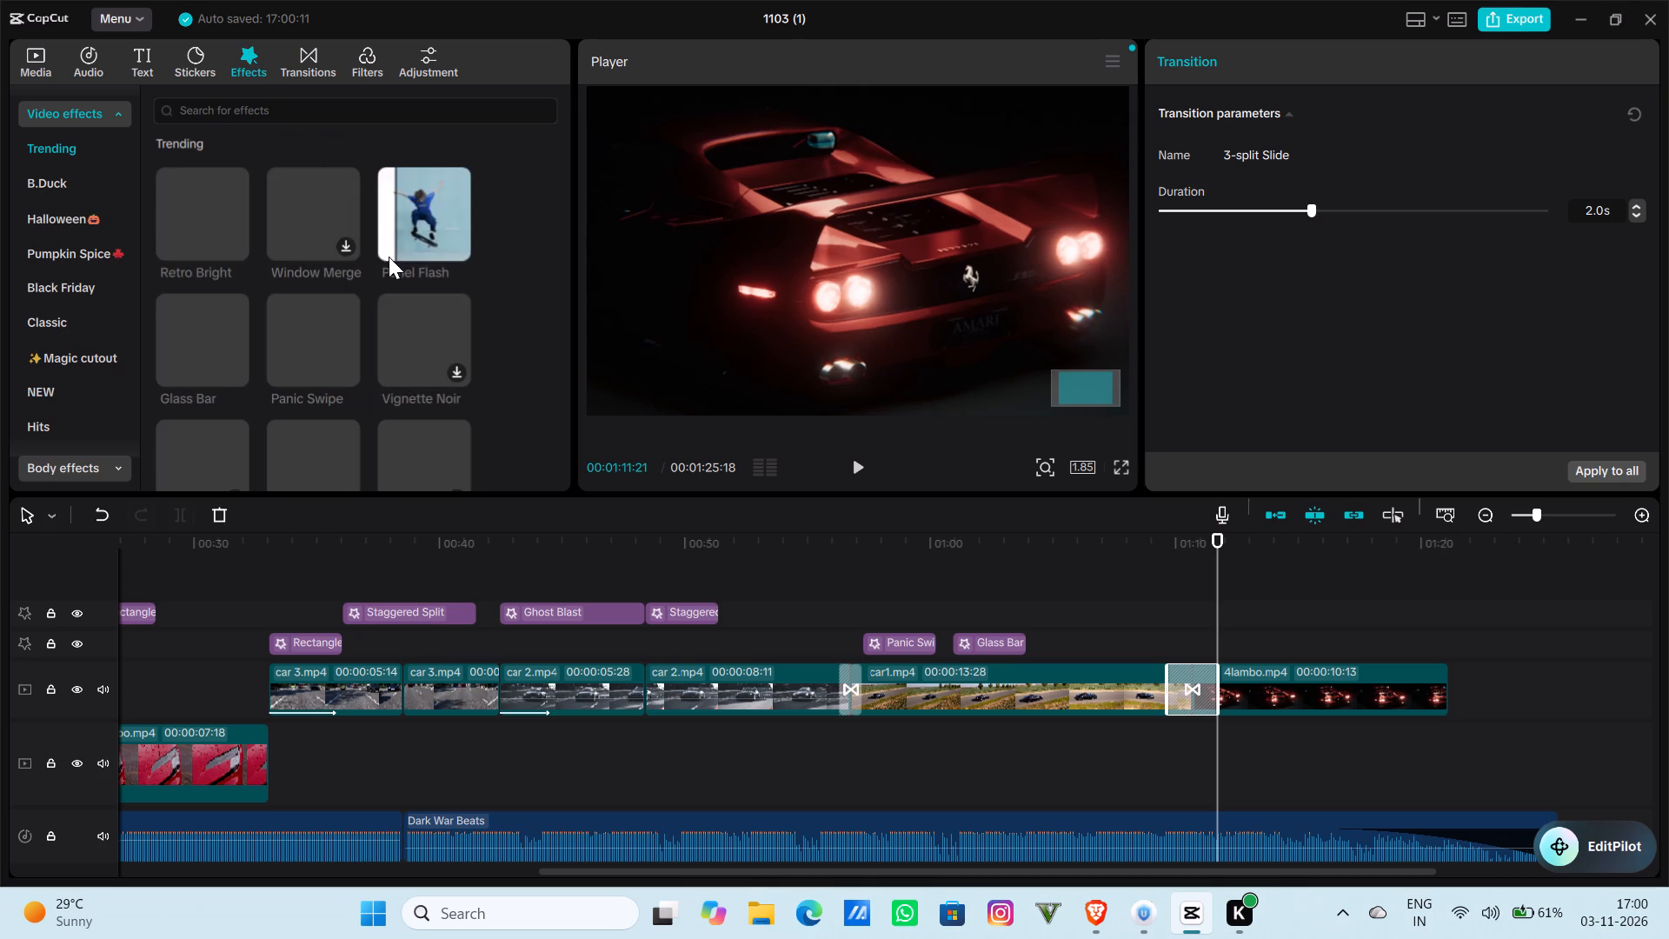
{"action": "left_click", "coordinate": [340, 374]}
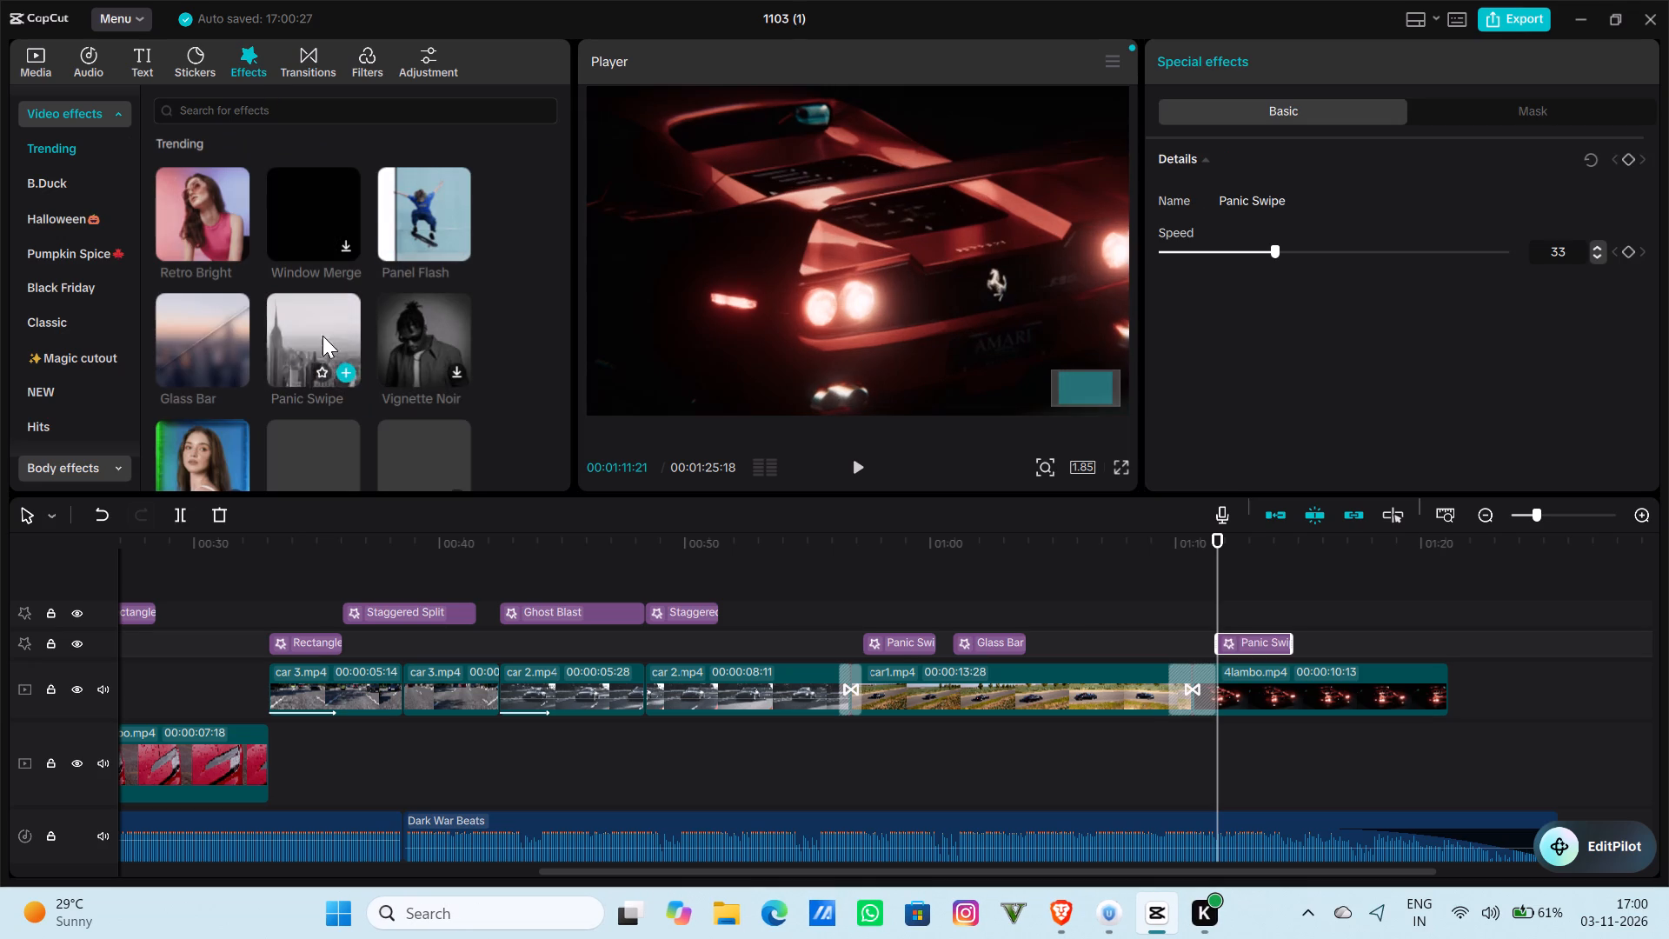
{"action": "left_click", "coordinate": [860, 455]}
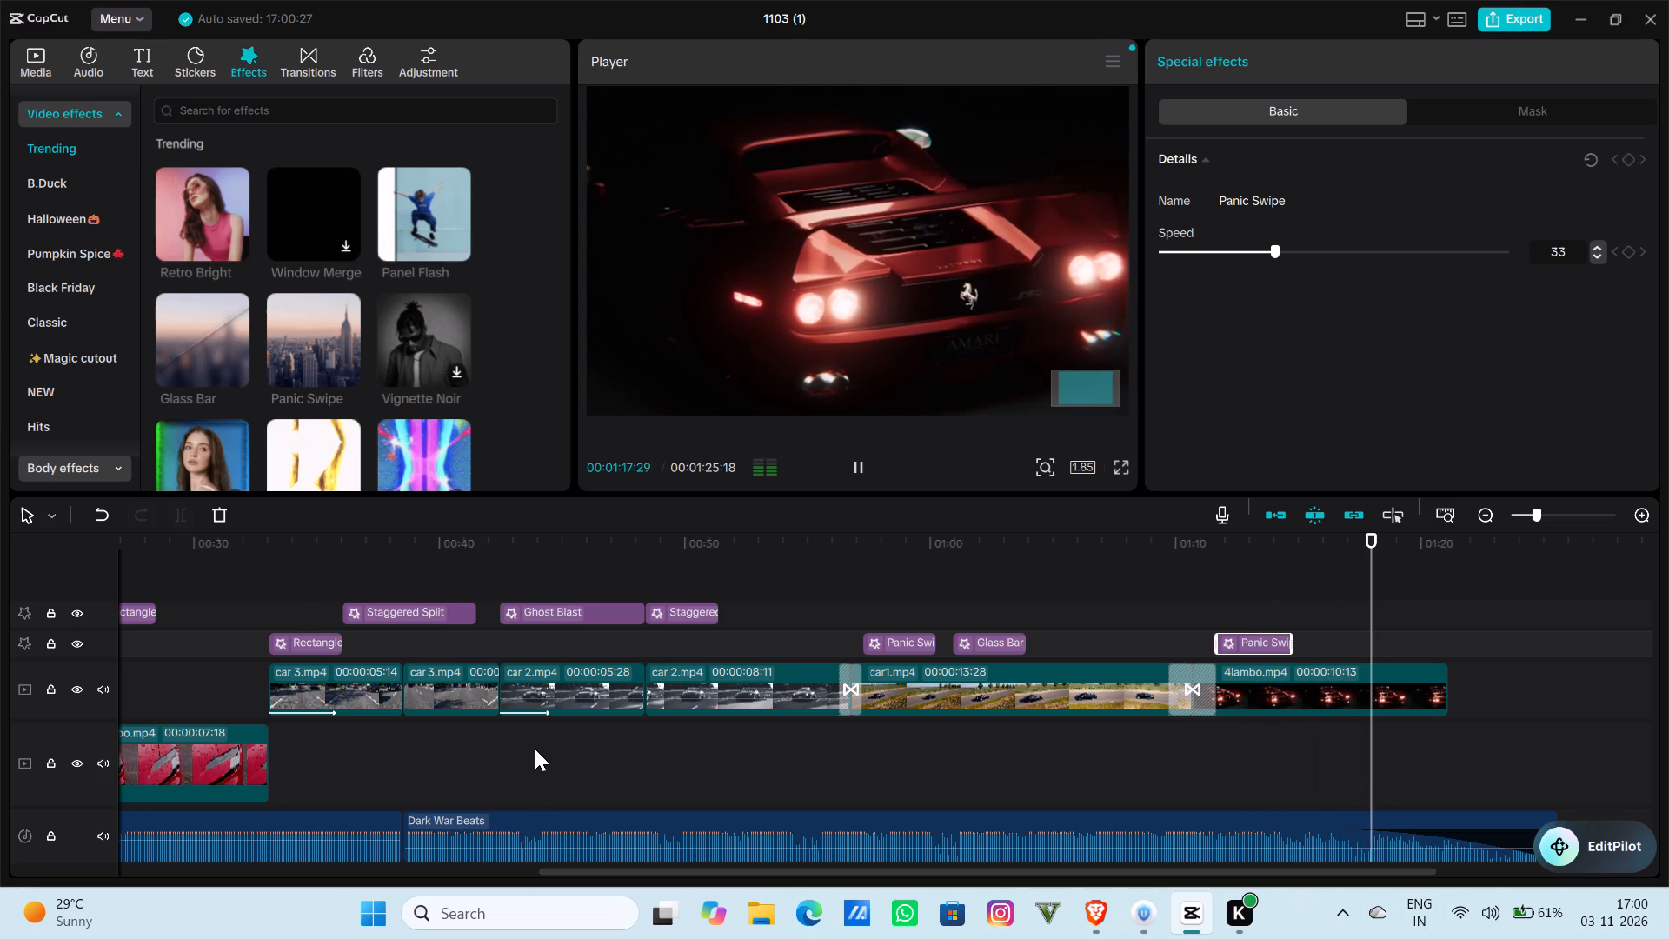
Play back the edit from the start through the car 2.mp4 clips to review the effects, cuts and music.
{"action": "left_click", "coordinate": [539, 716]}
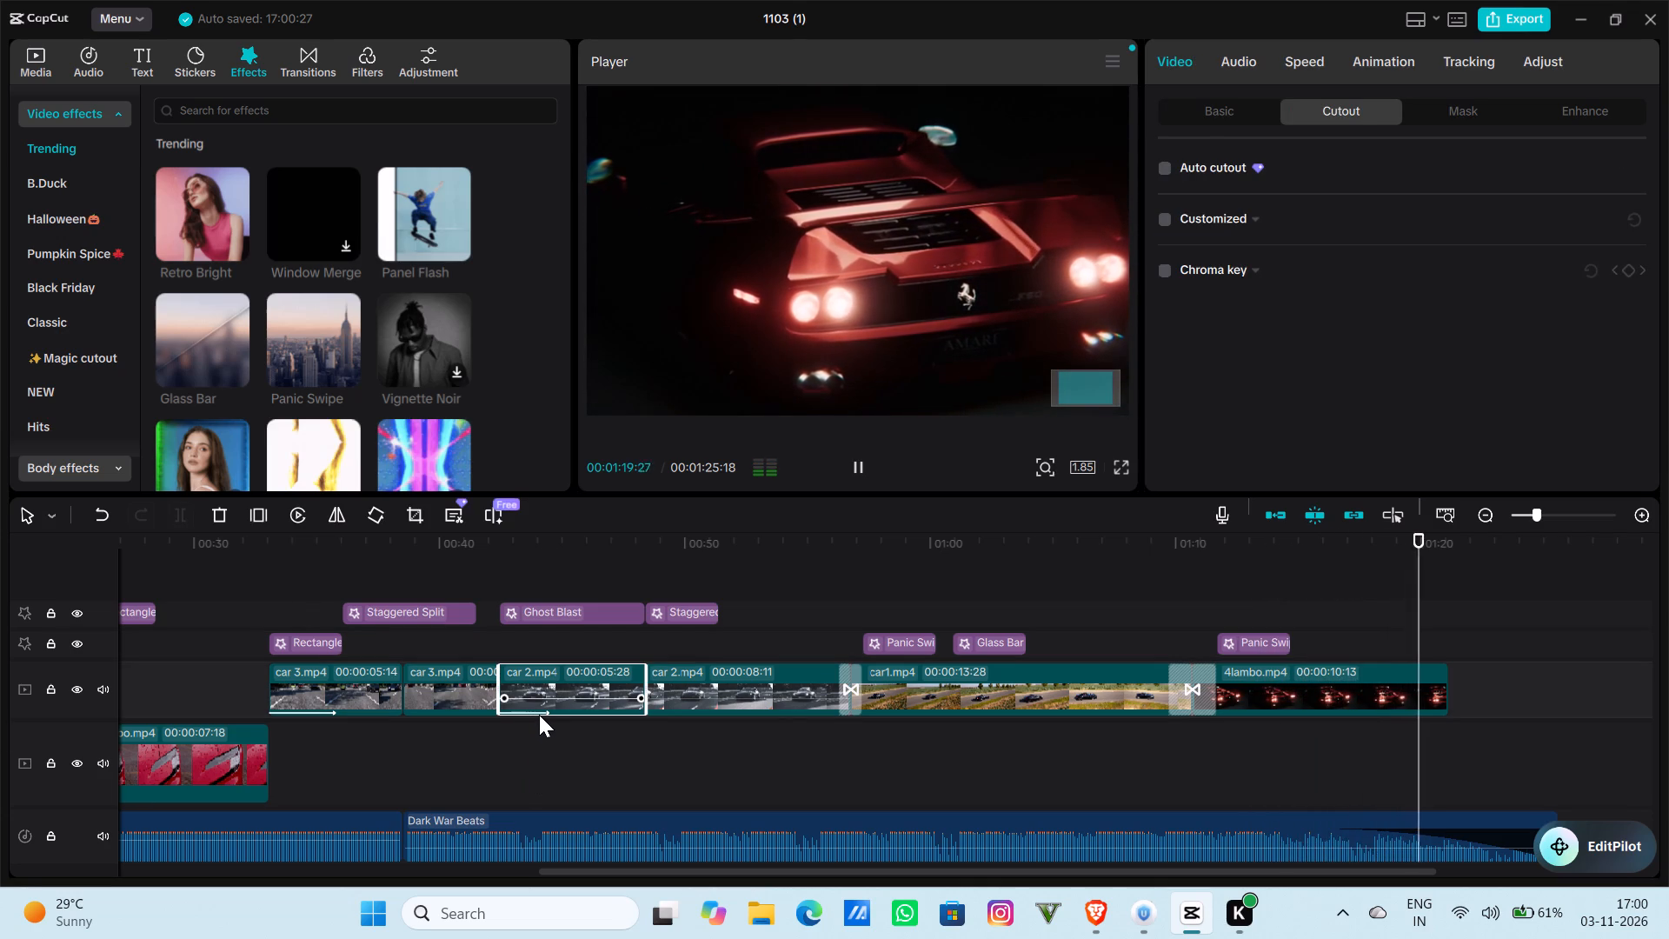
{"action": "left_click", "coordinate": [1245, 110]}
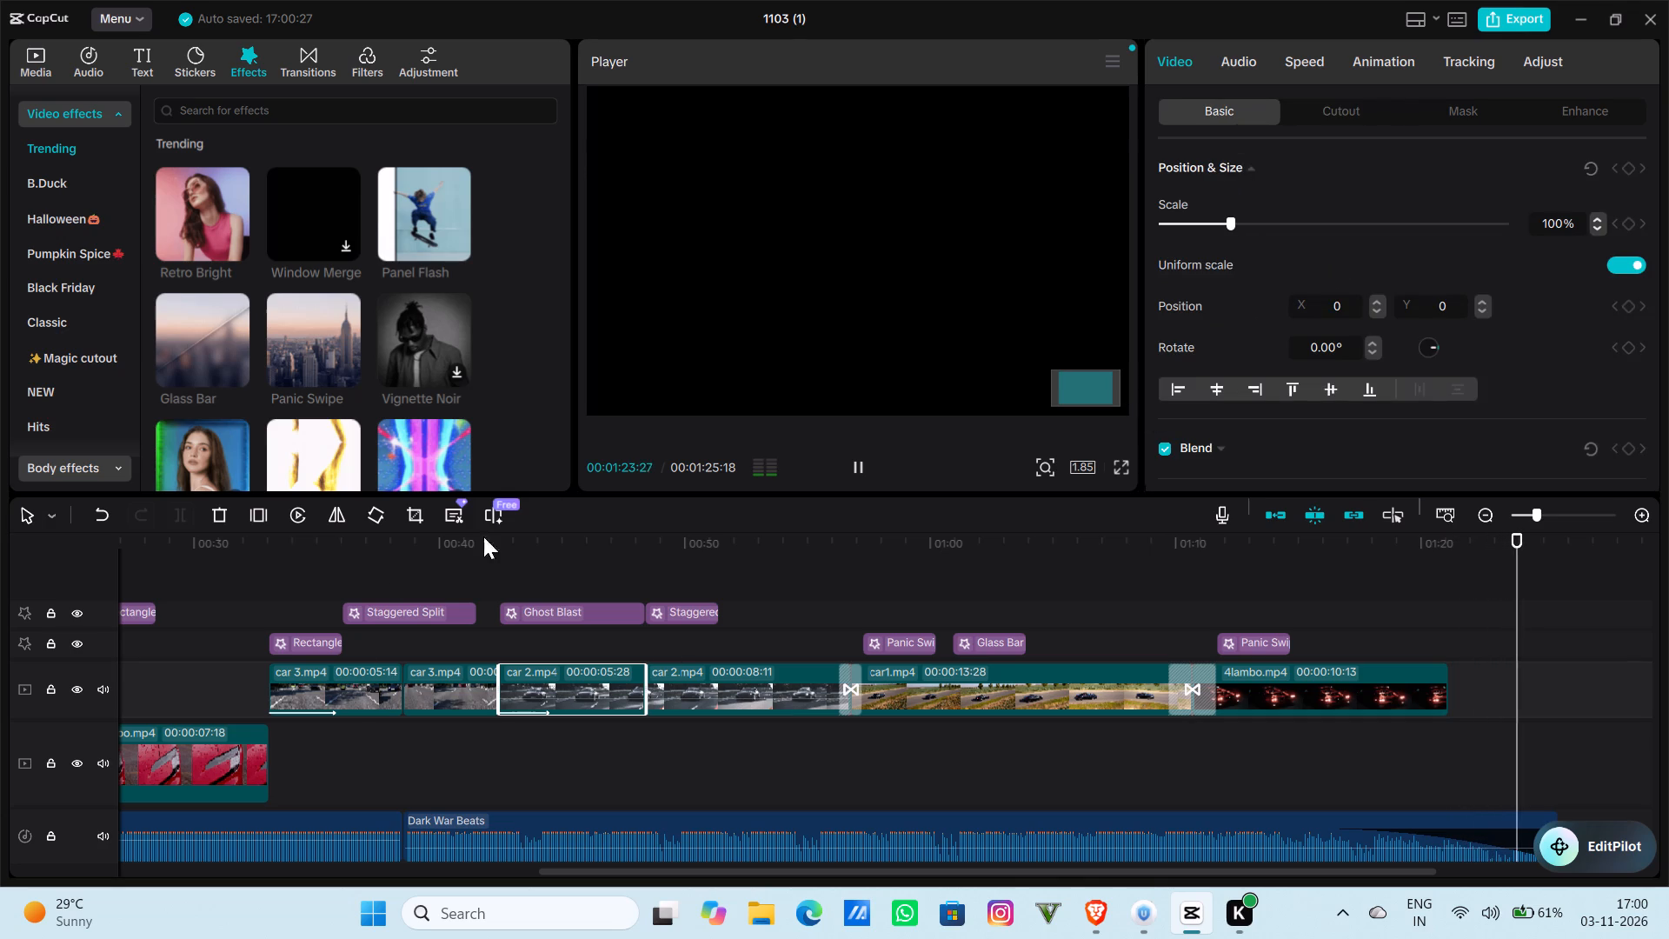
{"action": "left_click_drag", "start_coordinate": [555, 536], "coordinate": [0, 583]}
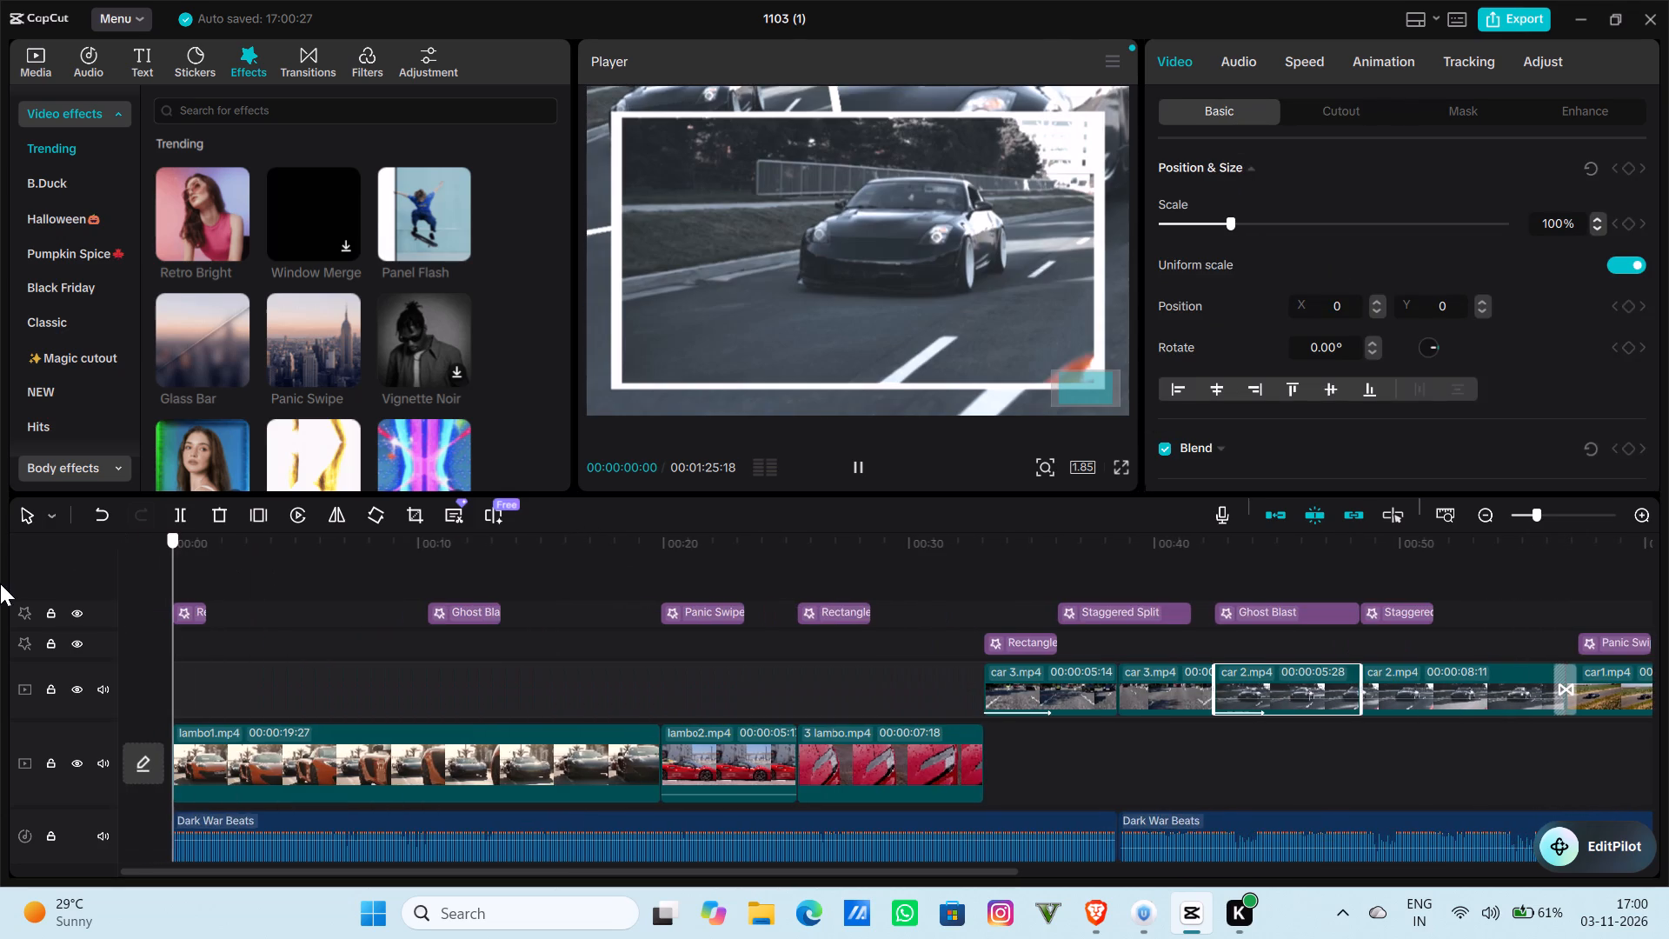
{"action": "left_click_drag", "start_coordinate": [0, 583], "coordinate": [20, 585]}
{"action": "left_click", "coordinate": [861, 483]}
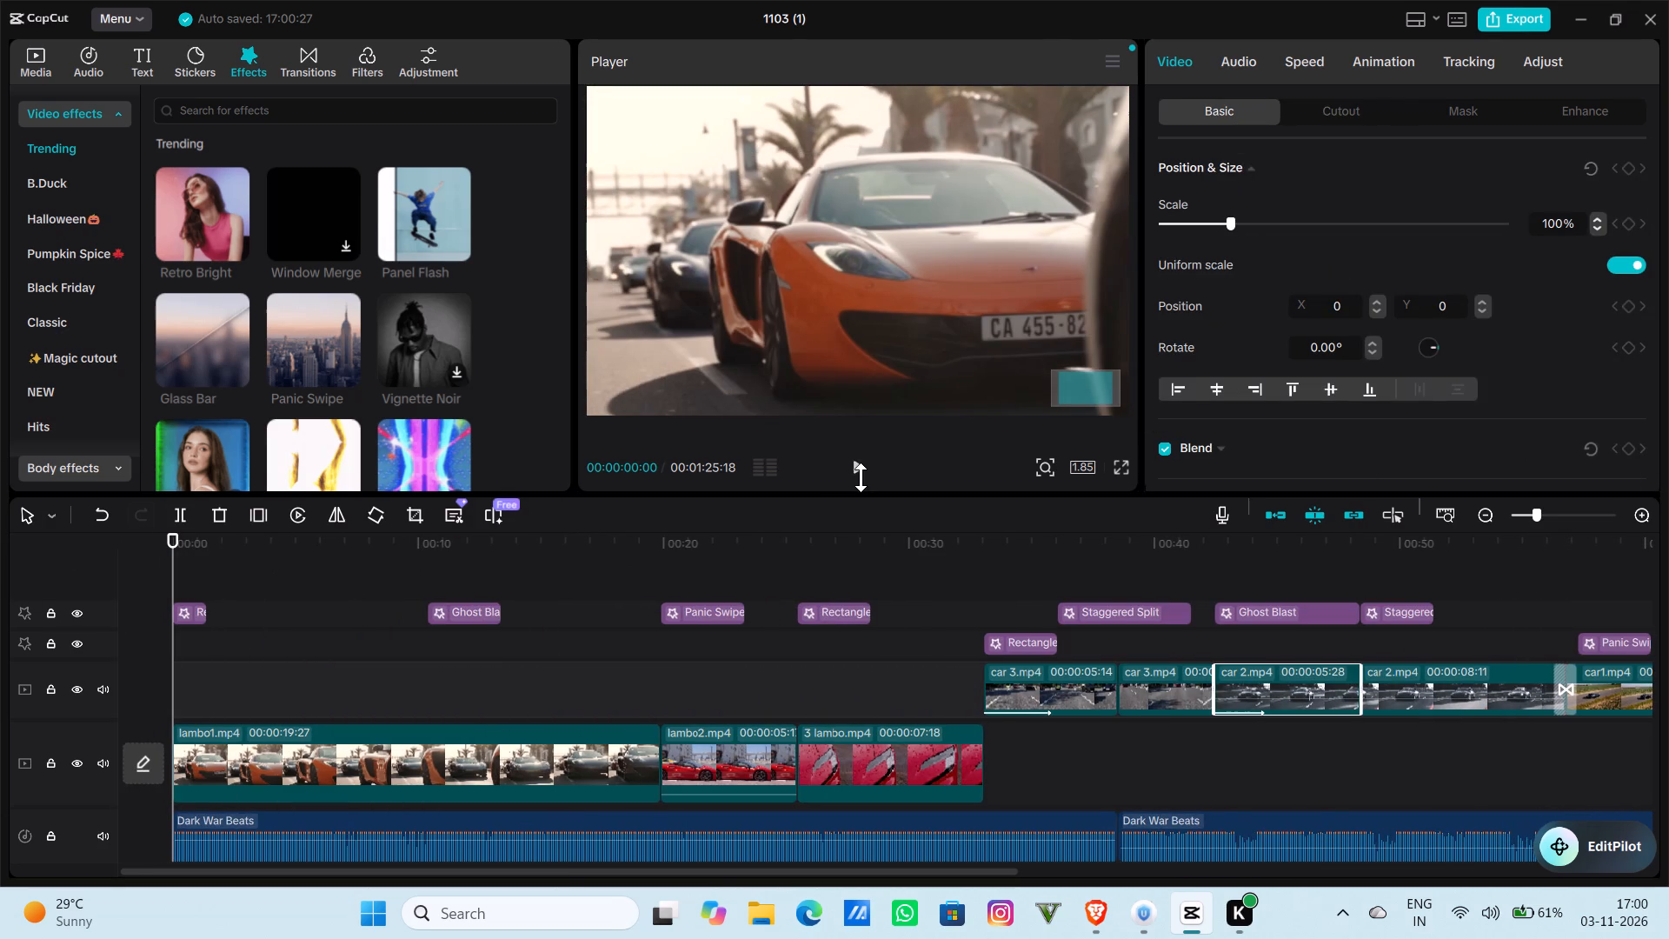
{"action": "left_click", "coordinate": [861, 477]}
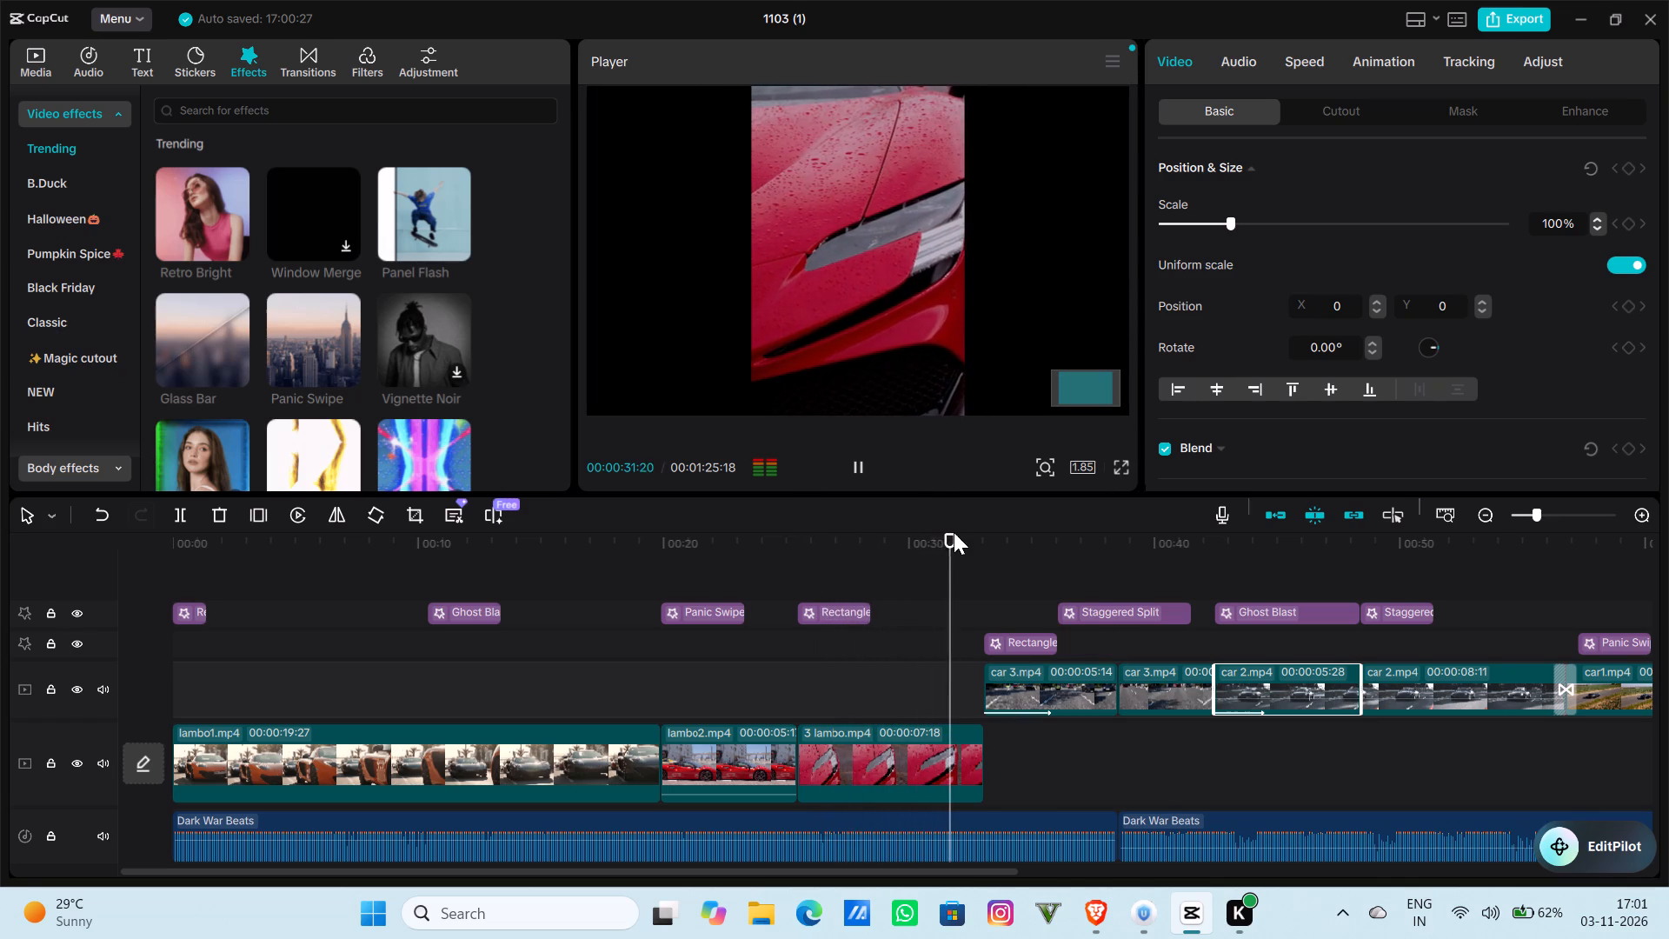
{"action": "left_click_drag", "start_coordinate": [954, 532], "coordinate": [562, 461]}
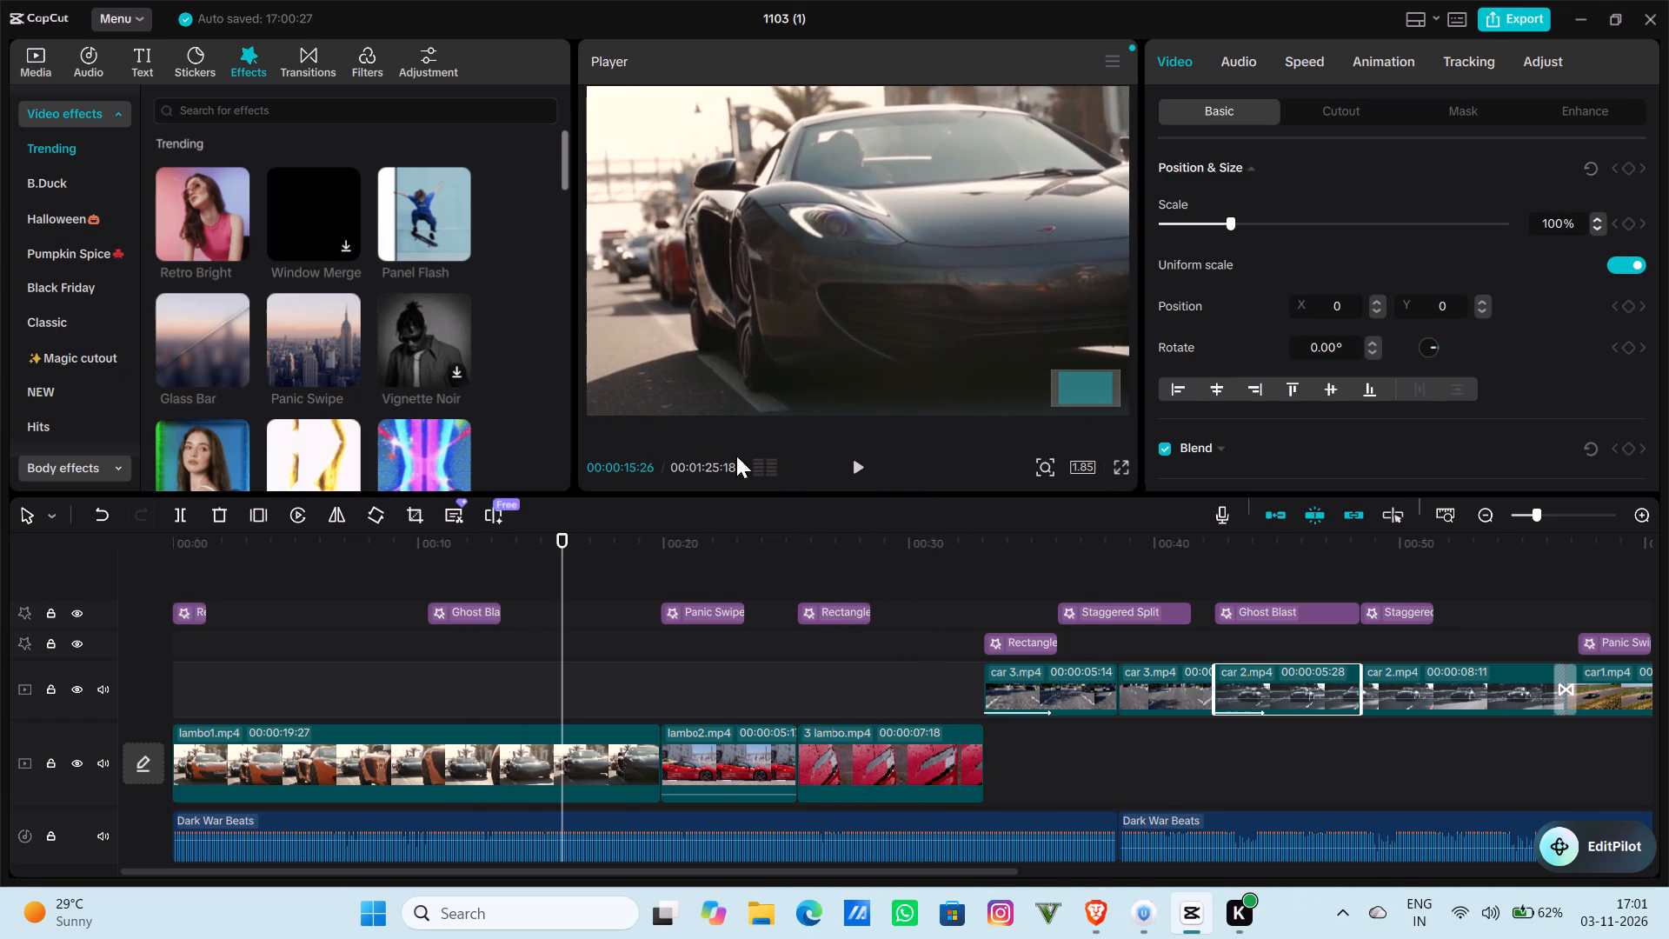
{"action": "left_click", "coordinate": [851, 476]}
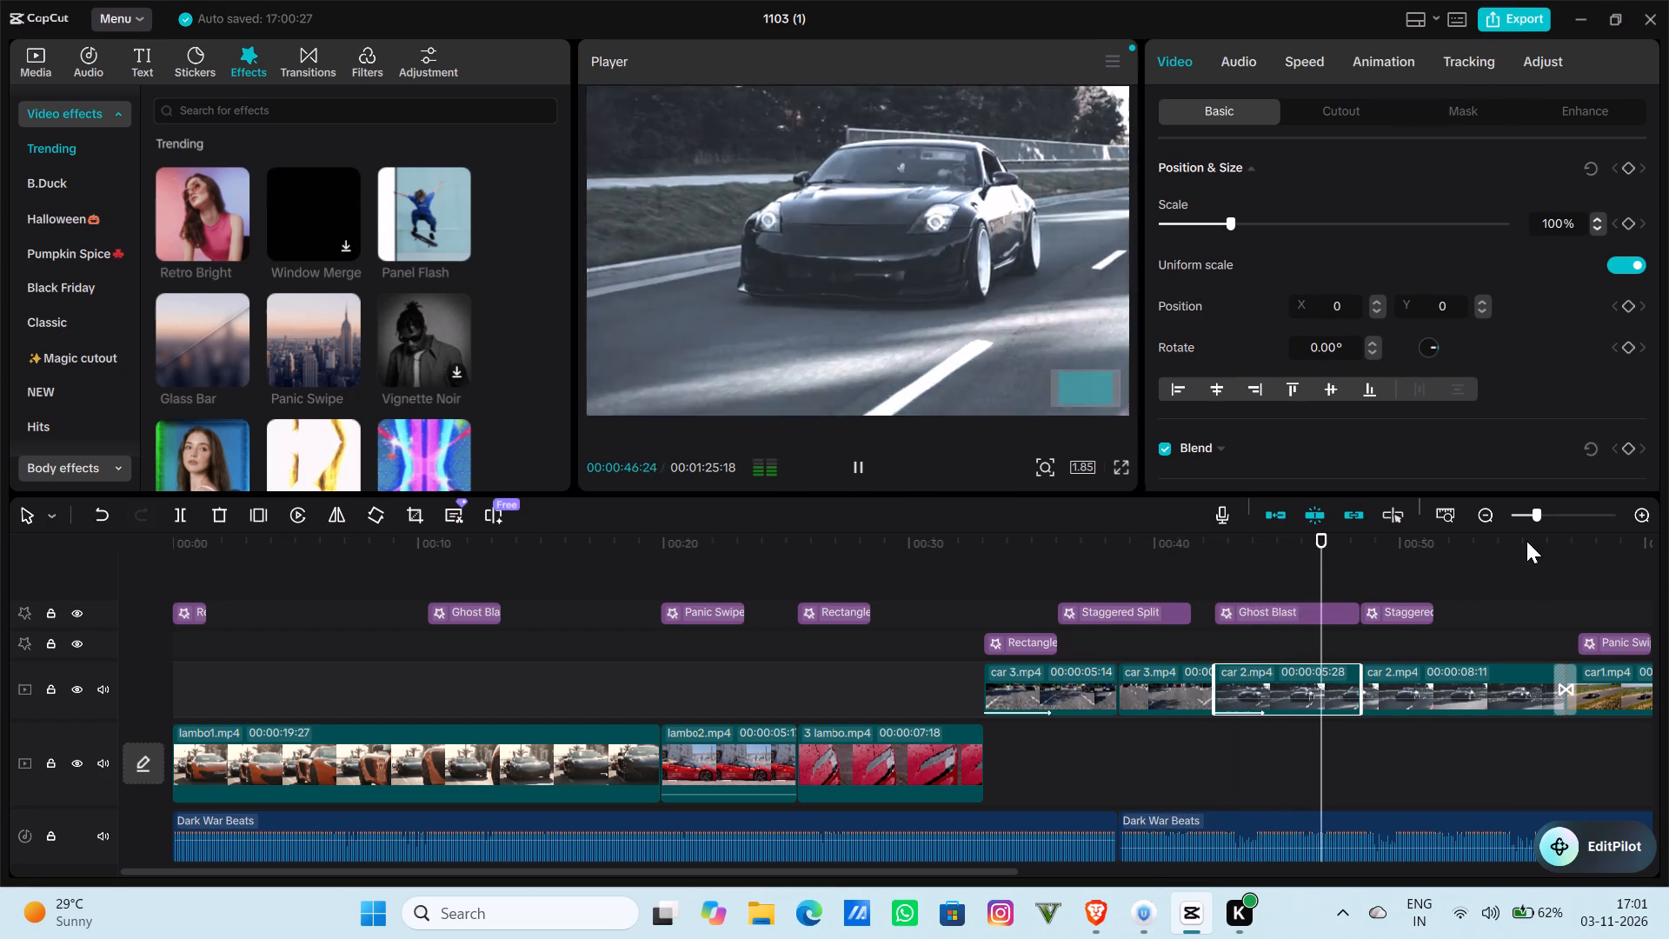
{"action": "left_click_drag", "start_coordinate": [1513, 536], "coordinate": [1469, 532]}
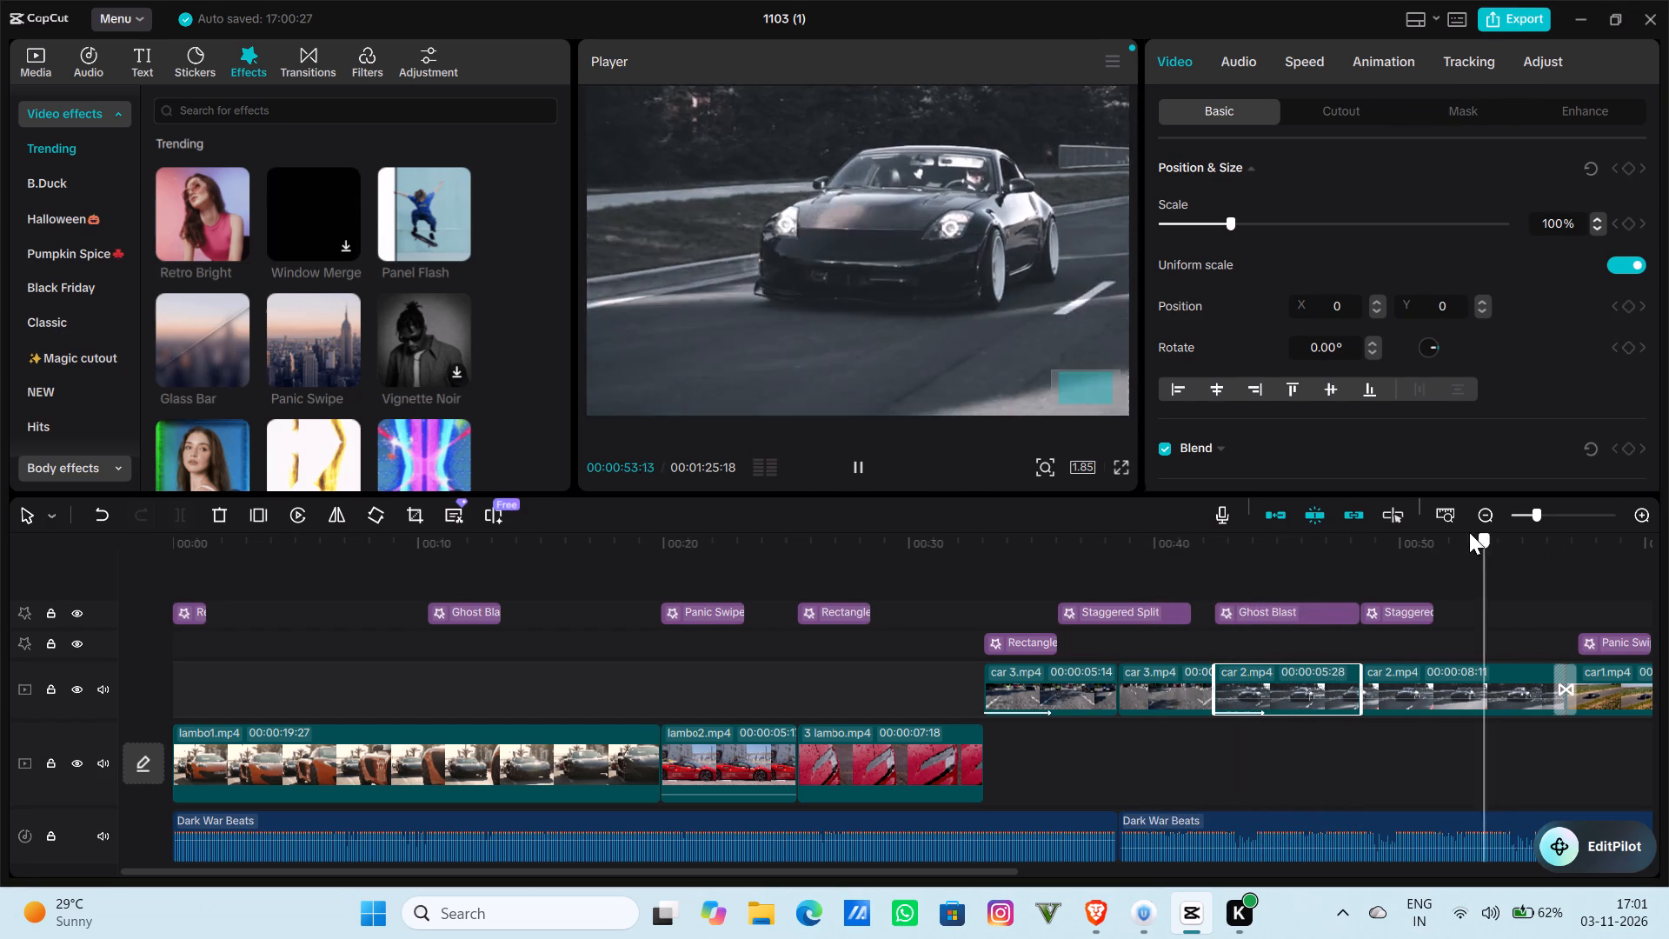
{"action": "left_click_drag", "start_coordinate": [1469, 532], "coordinate": [1441, 532]}
{"action": "left_click", "coordinate": [832, 468]}
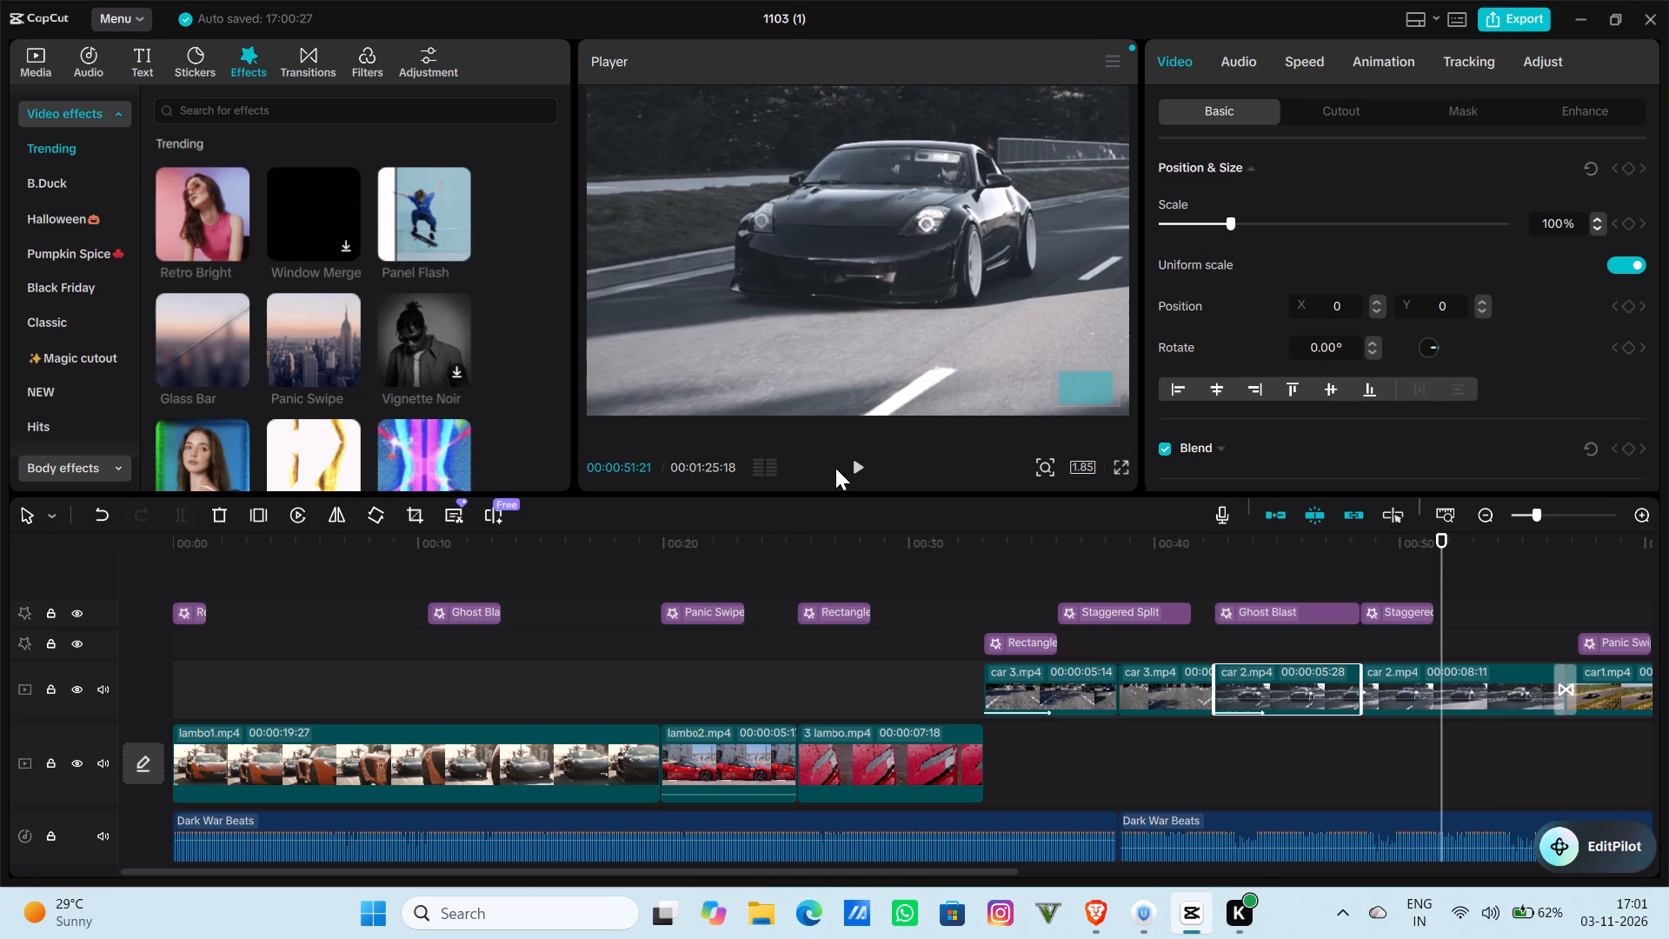
{"action": "left_click", "coordinate": [853, 464]}
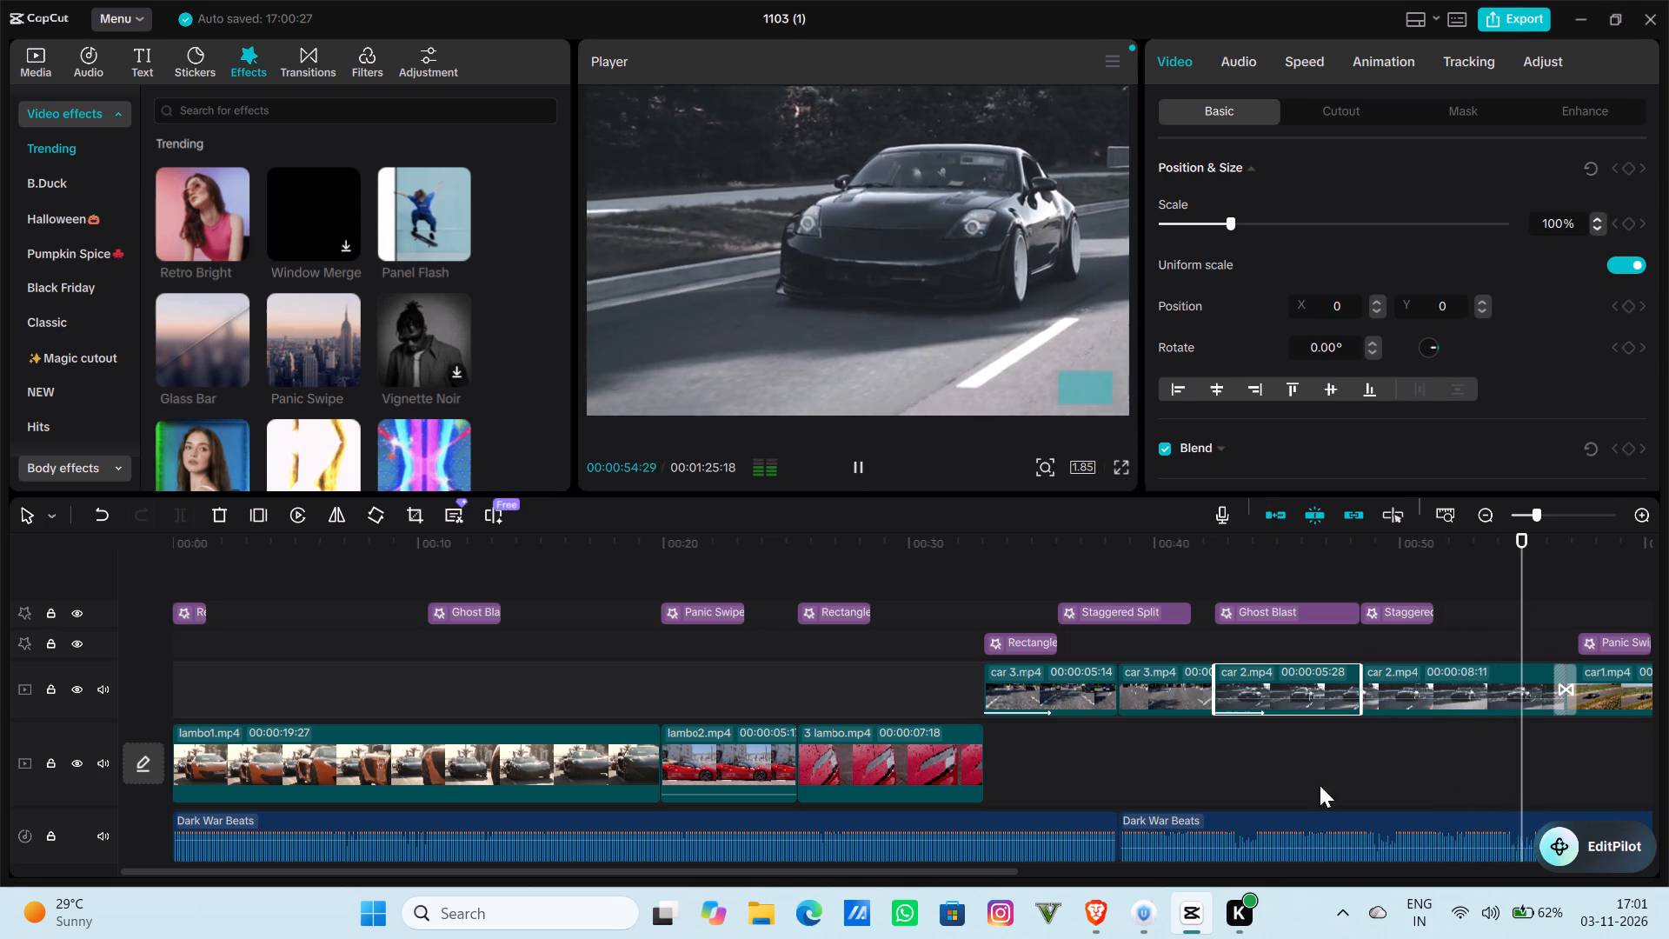
Consolidate the effects on two tracks, with Retro Bright and both Ghost Blast segments on the lower one and all other effects above.
{"action": "left_click_drag", "start_coordinate": [1126, 603], "coordinate": [1131, 637]}
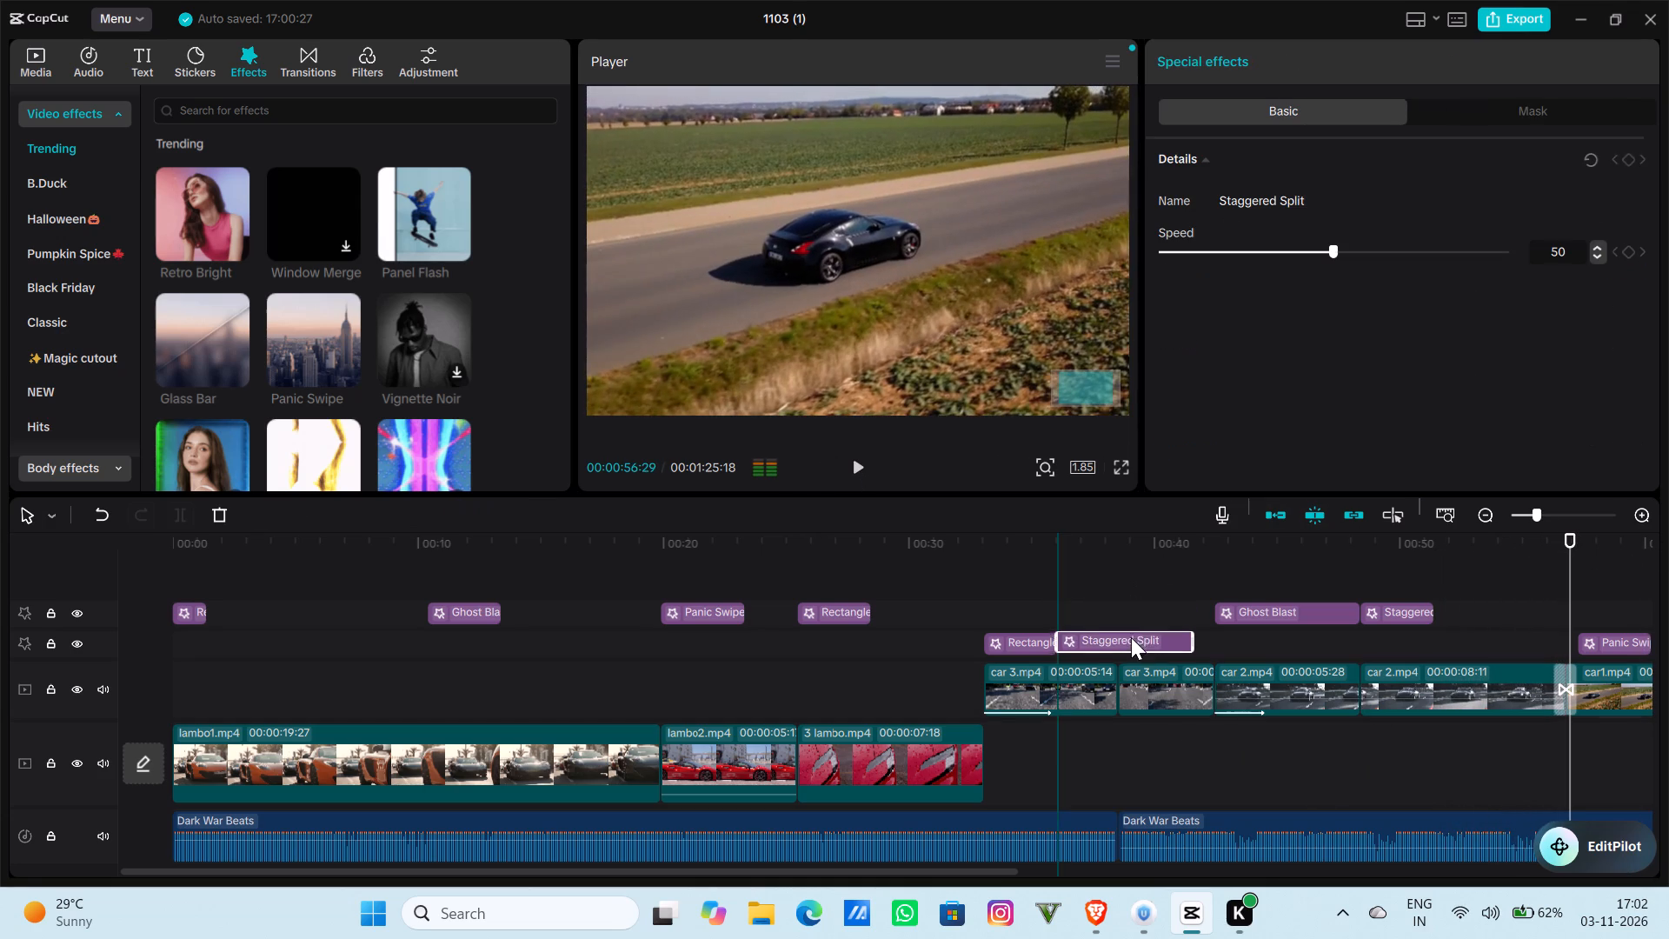
{"action": "left_click_drag", "start_coordinate": [1131, 637], "coordinate": [1131, 640]}
{"action": "left_click_drag", "start_coordinate": [1275, 610], "coordinate": [1275, 636]}
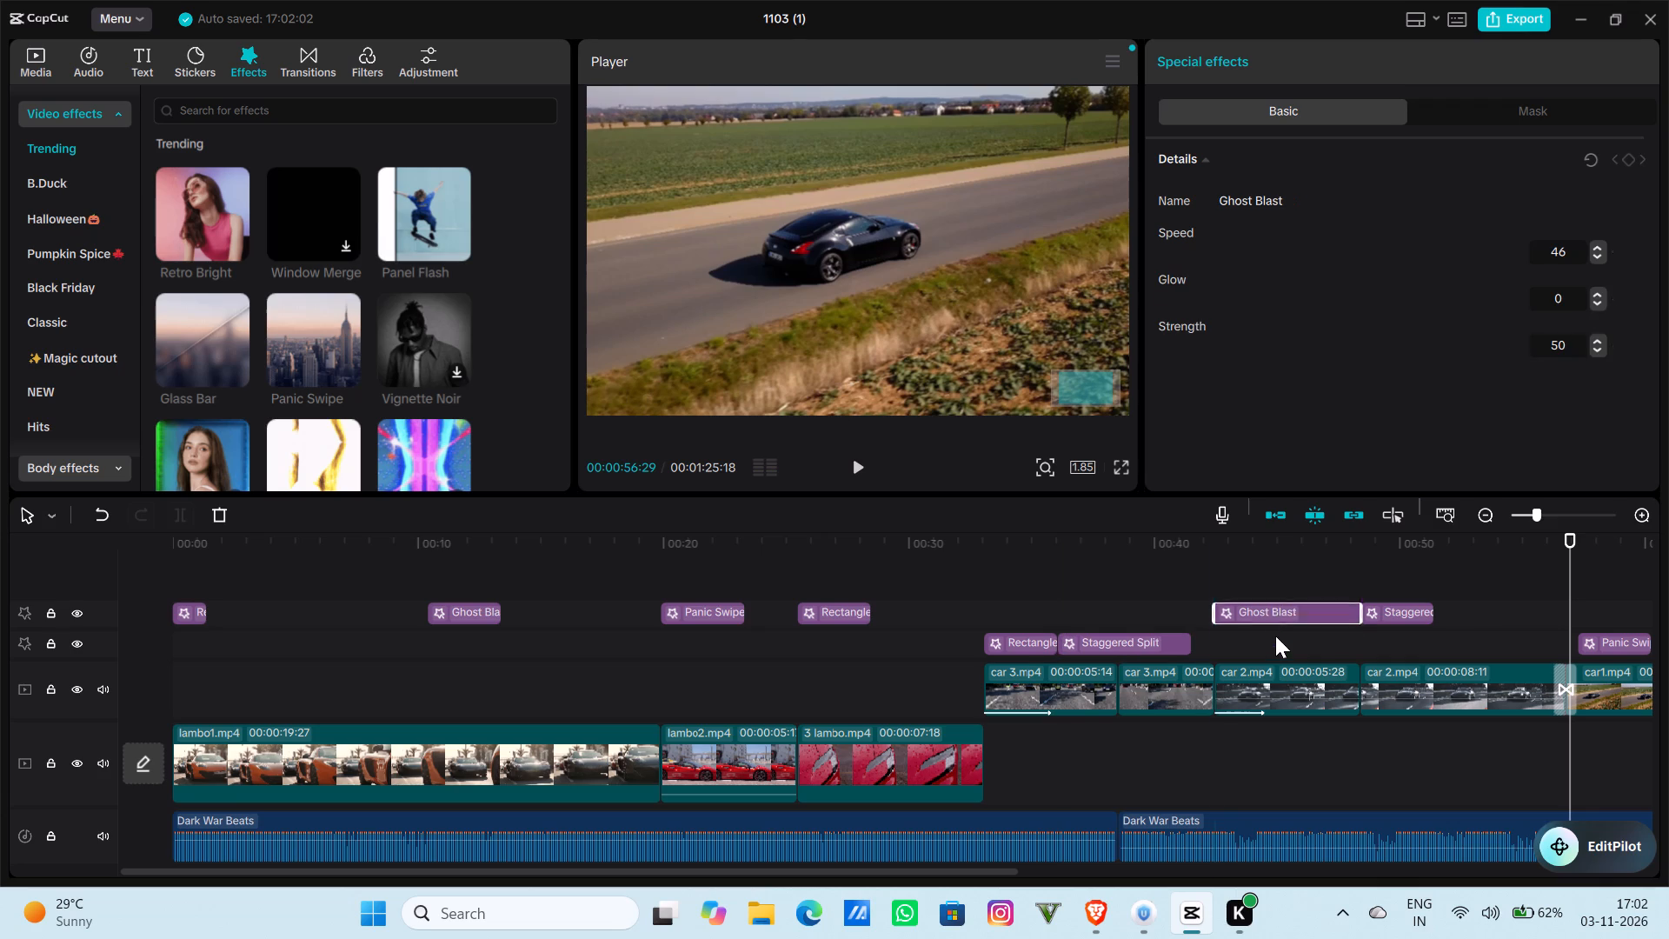
{"action": "left_click_drag", "start_coordinate": [1275, 636], "coordinate": [1275, 655]}
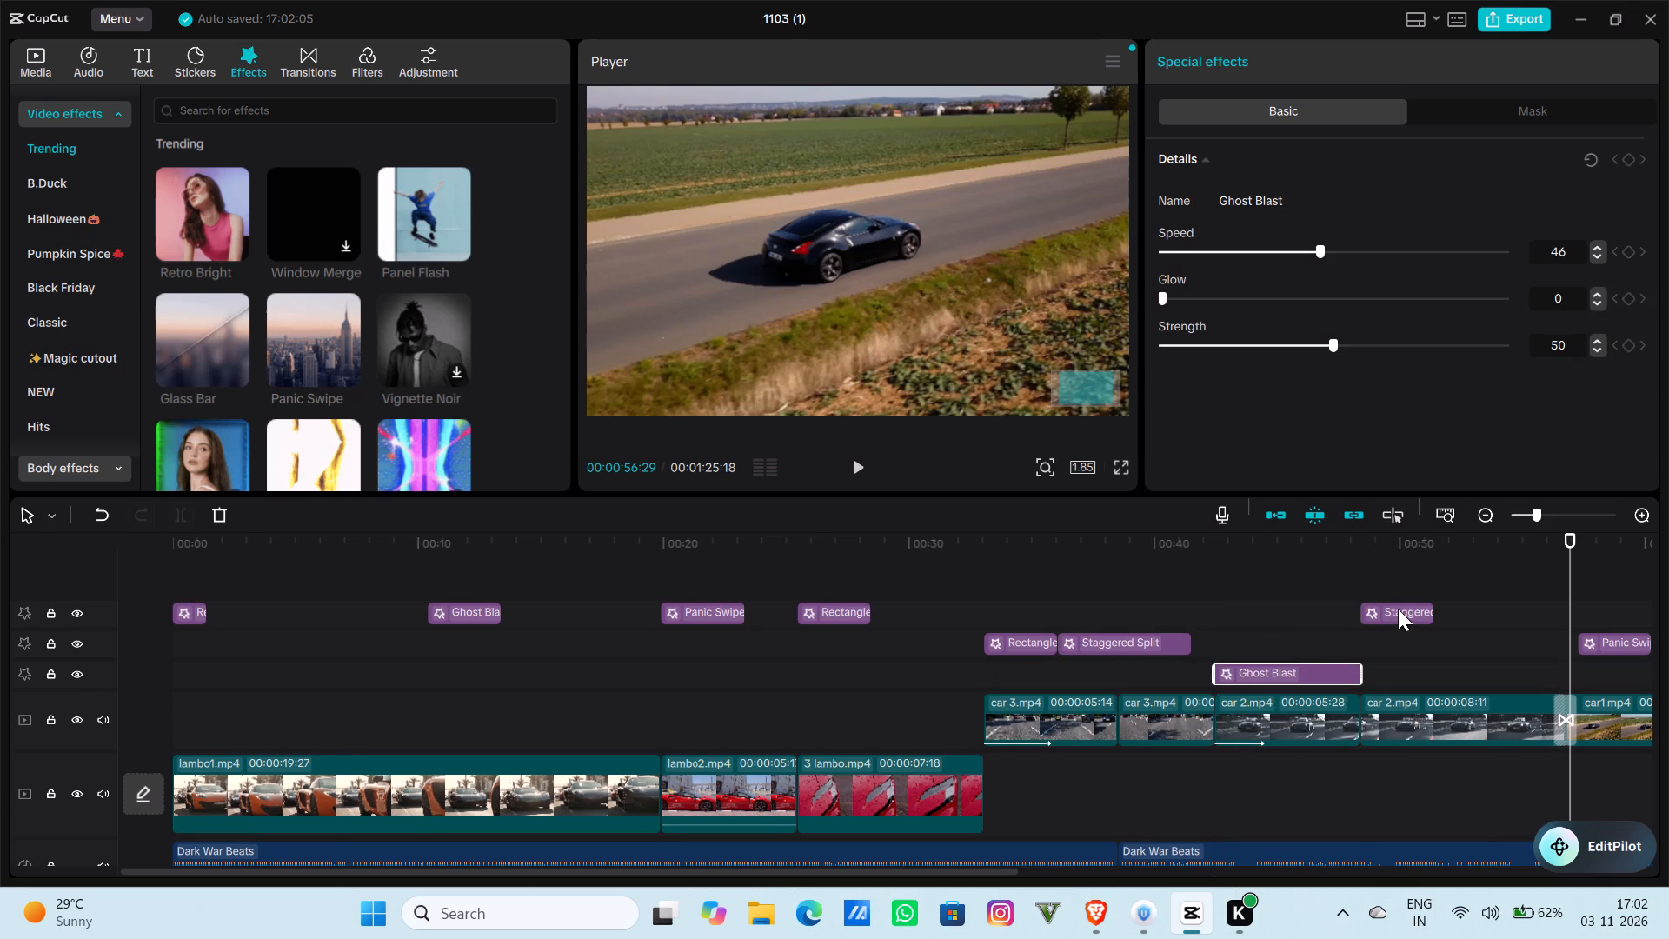
{"action": "left_click_drag", "start_coordinate": [1398, 609], "coordinate": [1398, 642]}
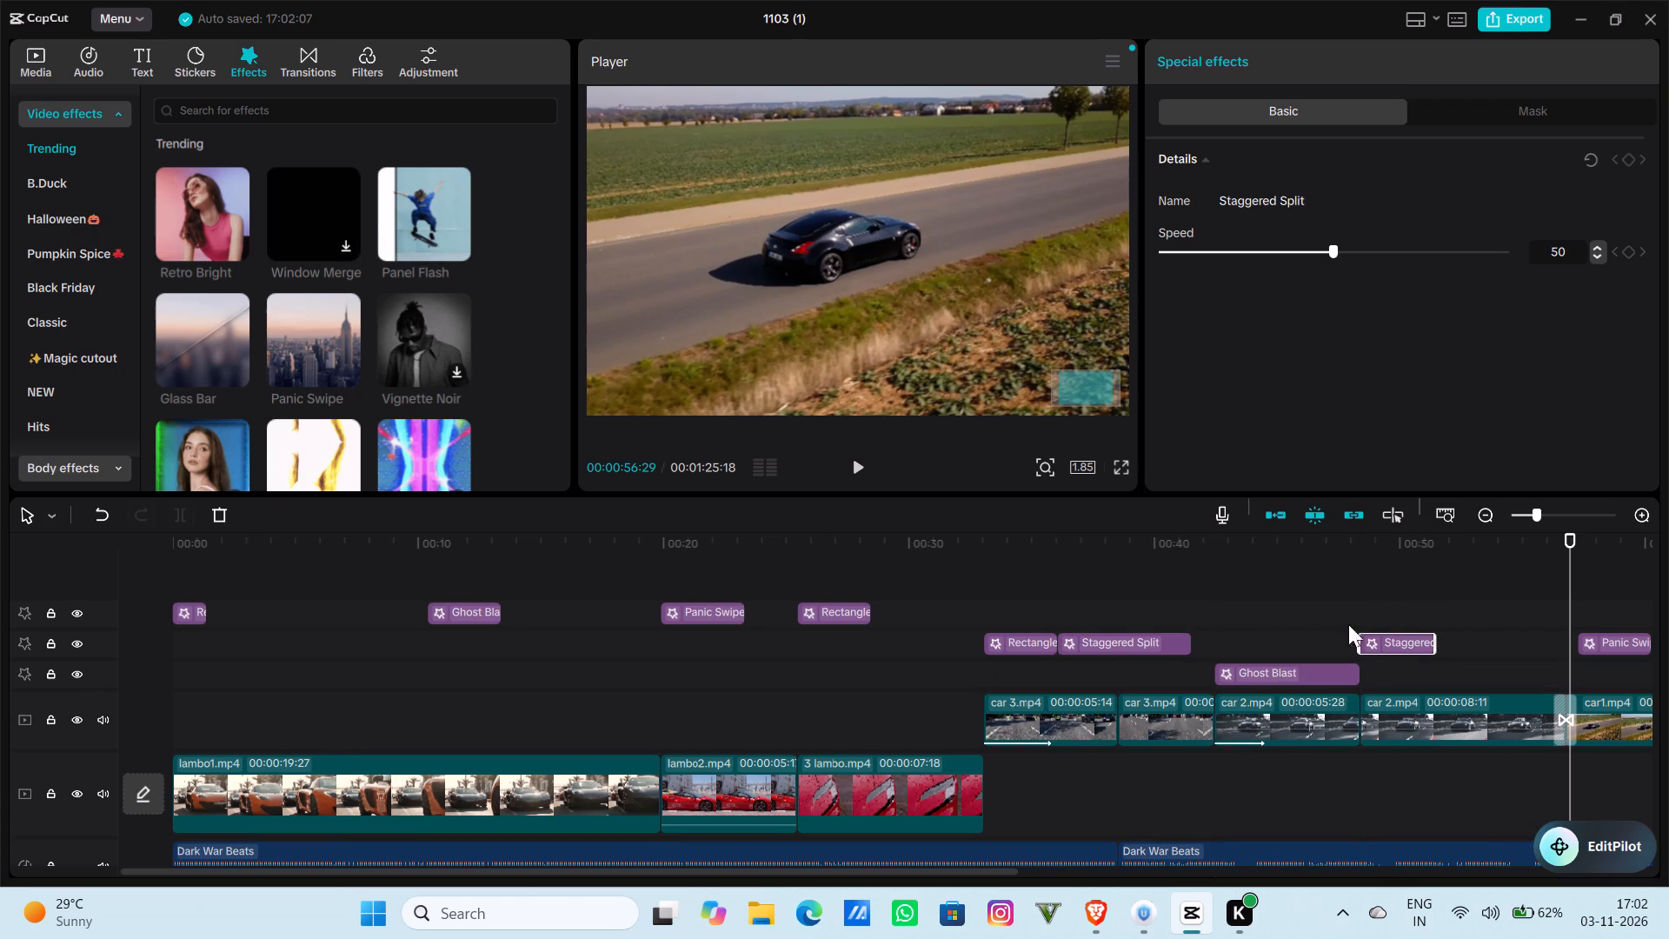
{"action": "left_click_drag", "start_coordinate": [834, 613], "coordinate": [834, 639]}
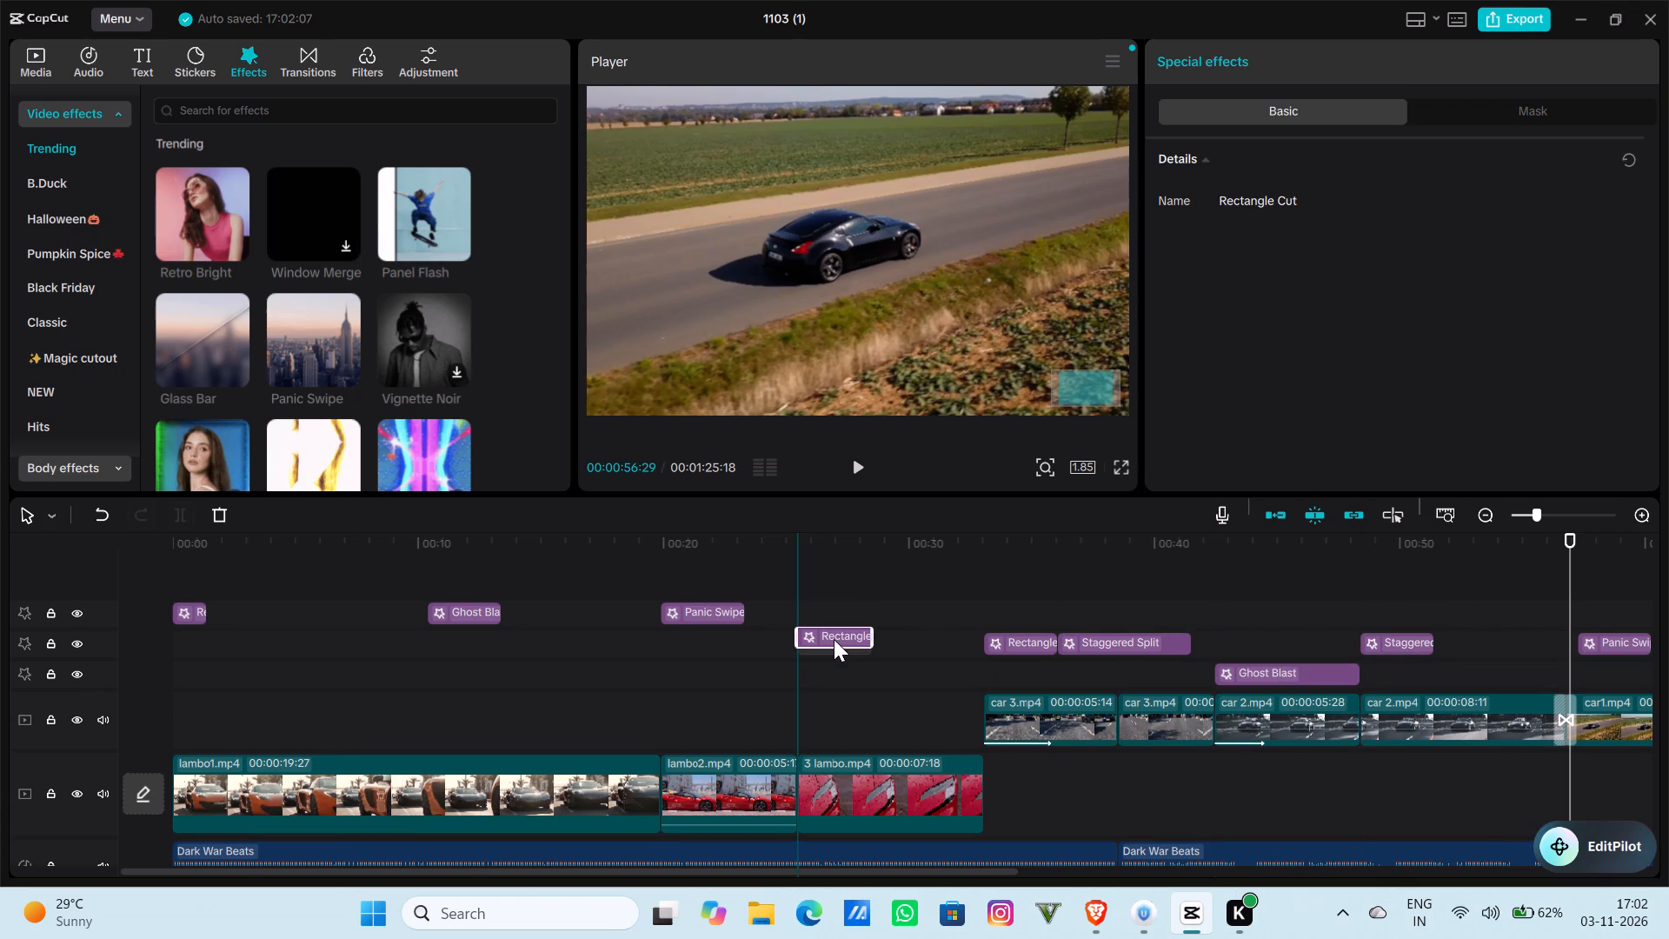
{"action": "left_click_drag", "start_coordinate": [727, 613], "coordinate": [726, 643]}
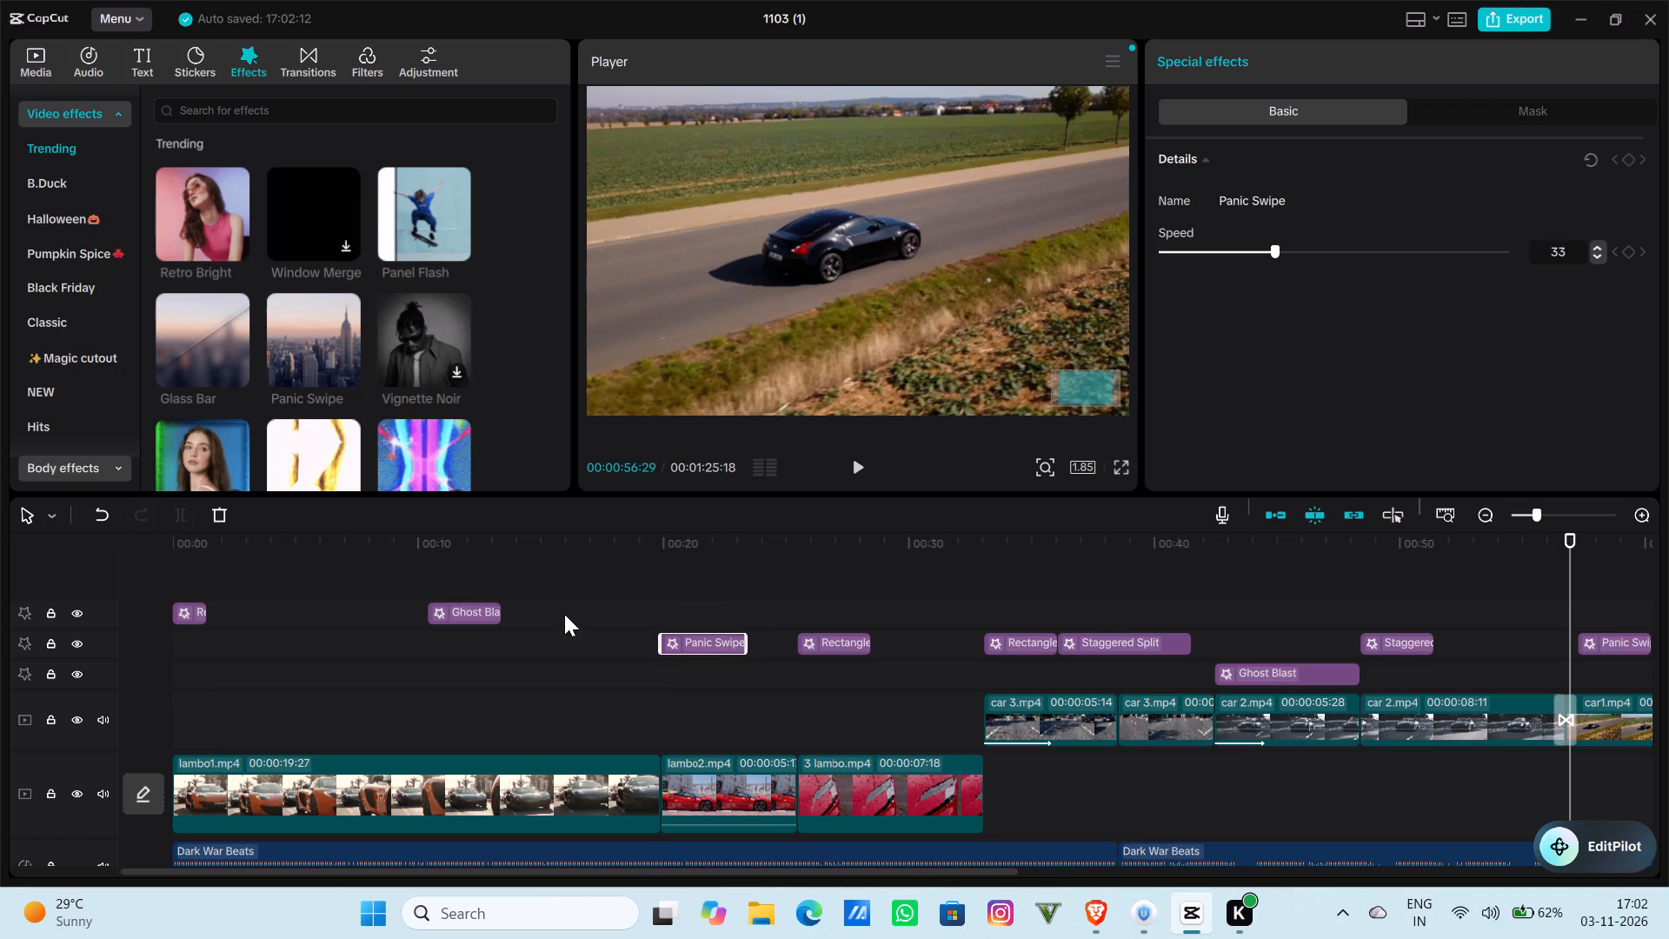
{"action": "left_click_drag", "start_coordinate": [479, 603], "coordinate": [475, 630]}
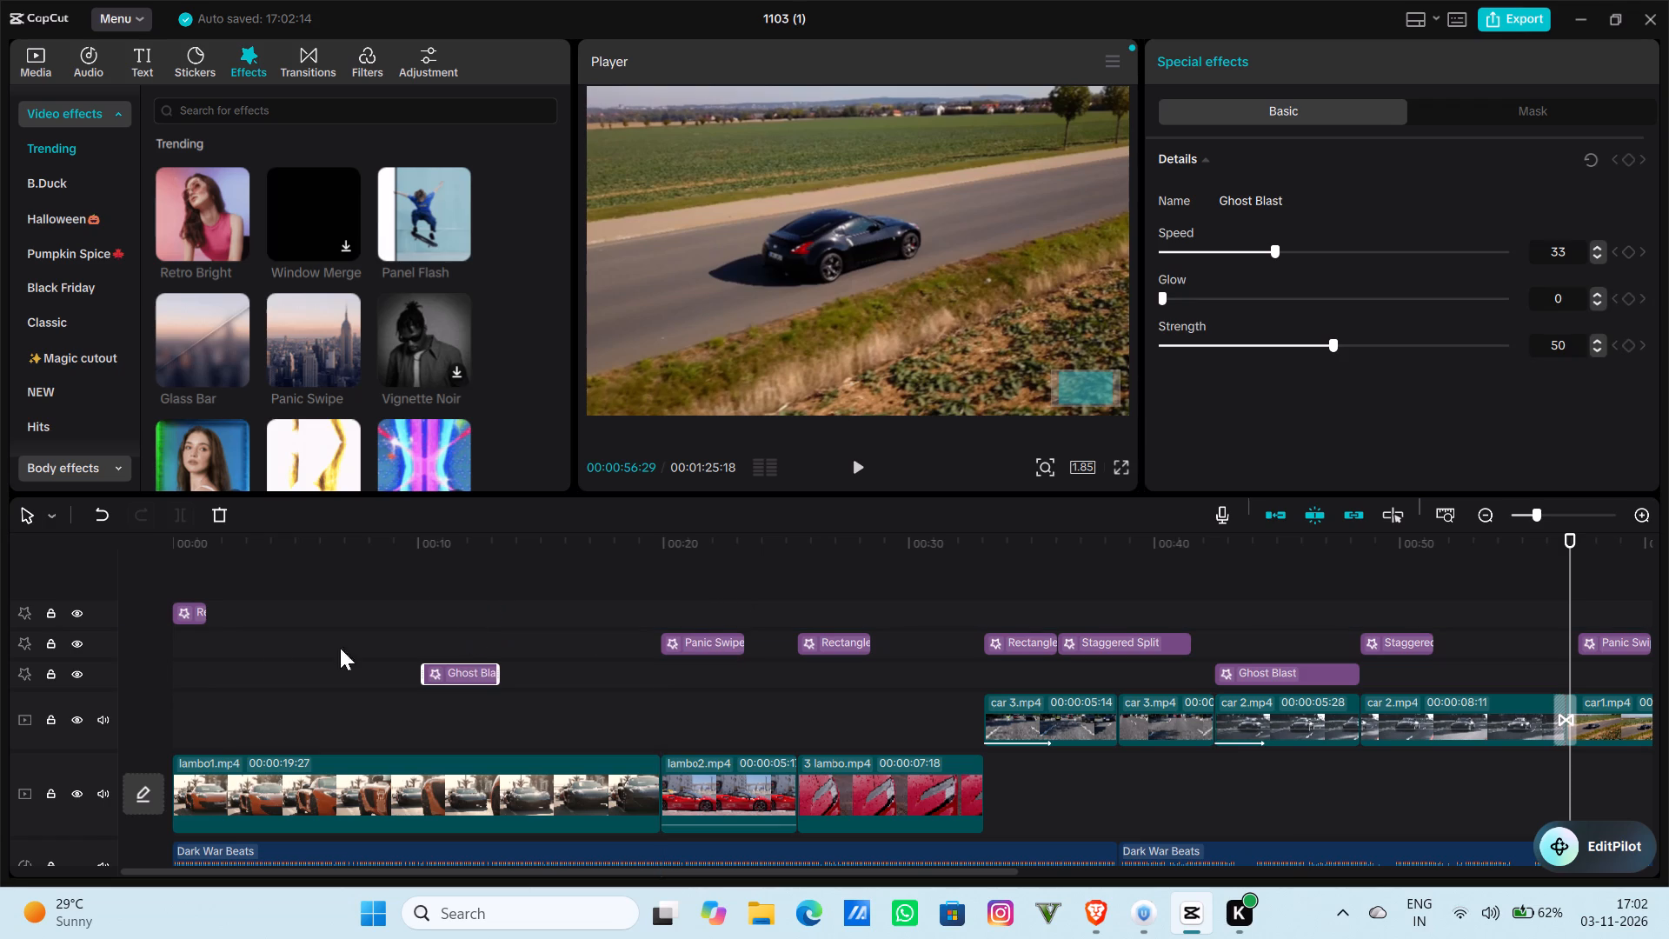
{"action": "left_click_drag", "start_coordinate": [184, 615], "coordinate": [196, 629]}
{"action": "left_click_drag", "start_coordinate": [196, 629], "coordinate": [190, 676]}
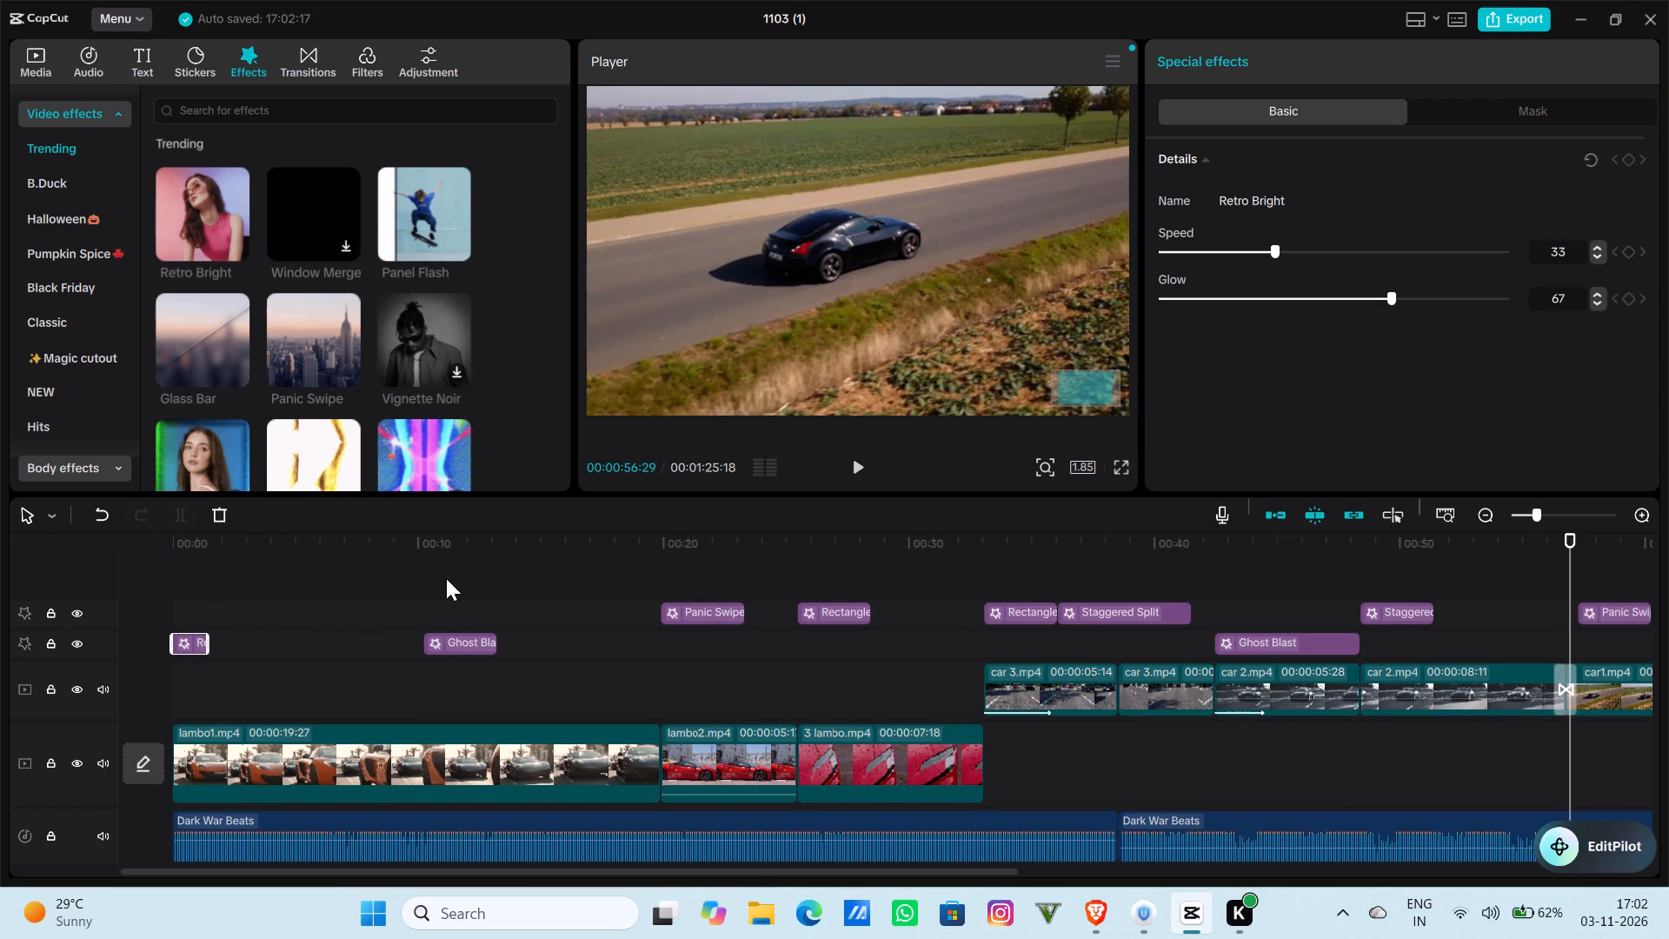
Trim the end of the second Dark War Beats segment to 00:01:21:14, just past the end of 4lambo.mp4.
{"action": "left_click", "coordinate": [857, 476]}
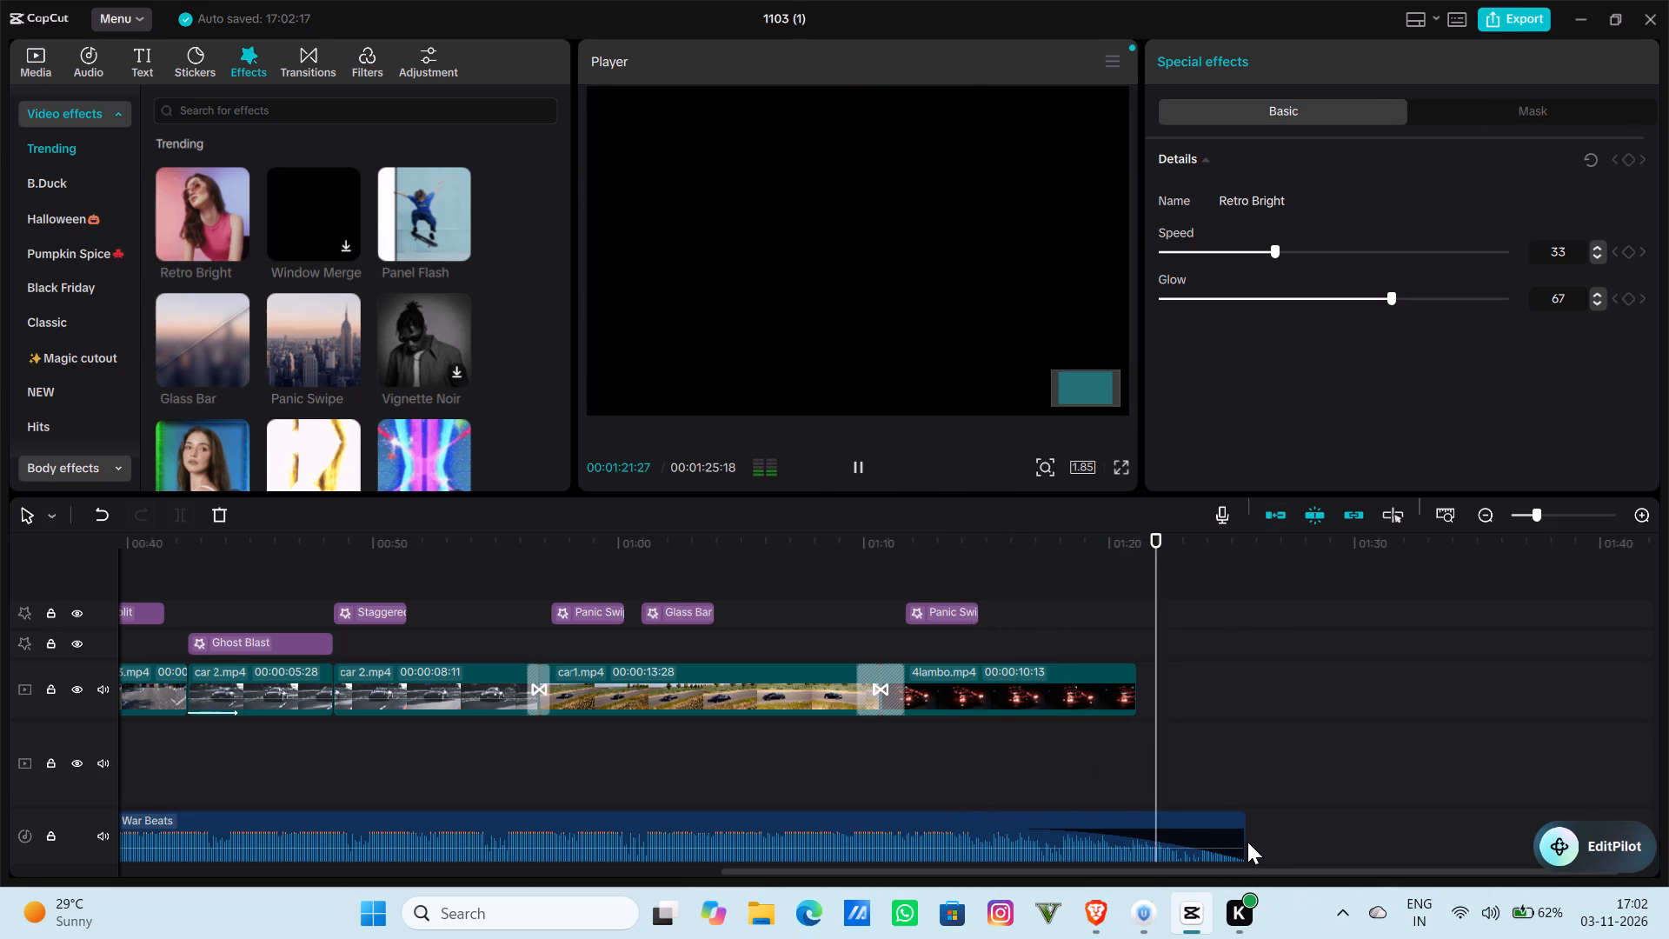
{"action": "left_click_drag", "start_coordinate": [1244, 840], "coordinate": [1142, 832]}
Play back the opening and the final section of the edit to check the trimmed music ending.
{"action": "left_click", "coordinate": [855, 475]}
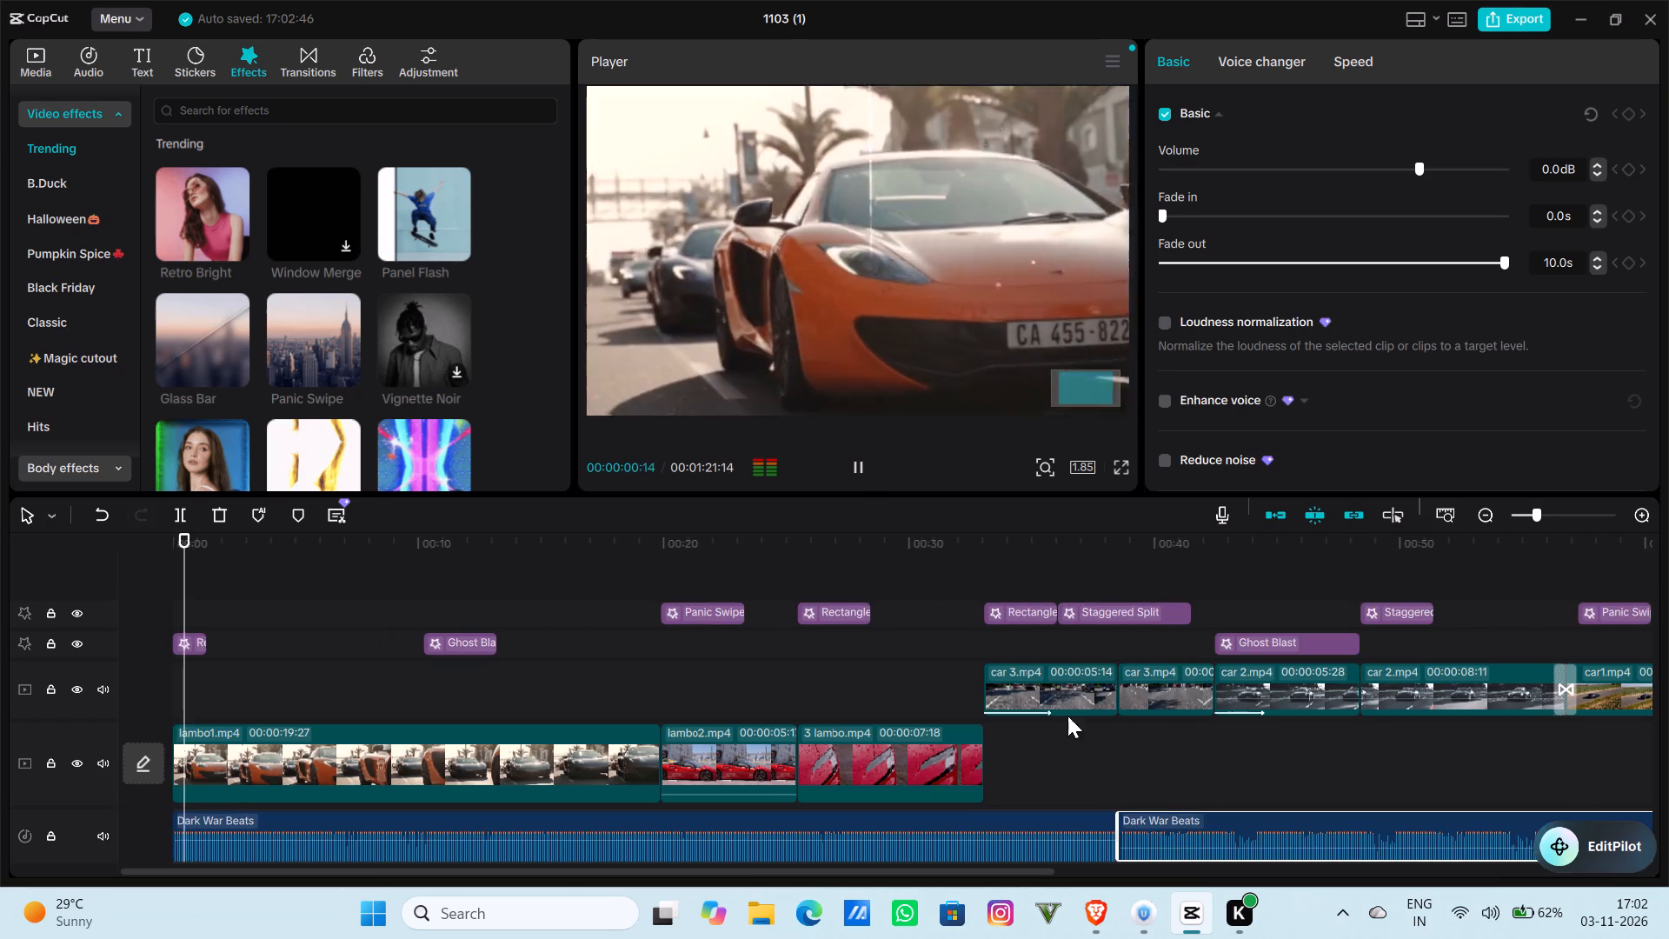
{"action": "left_click_drag", "start_coordinate": [1432, 769], "coordinate": [1306, 774]}
{"action": "left_click", "coordinate": [1432, 517]}
{"action": "left_click_drag", "start_coordinate": [1433, 536], "coordinate": [1052, 611]}
{"action": "left_click", "coordinate": [862, 461]}
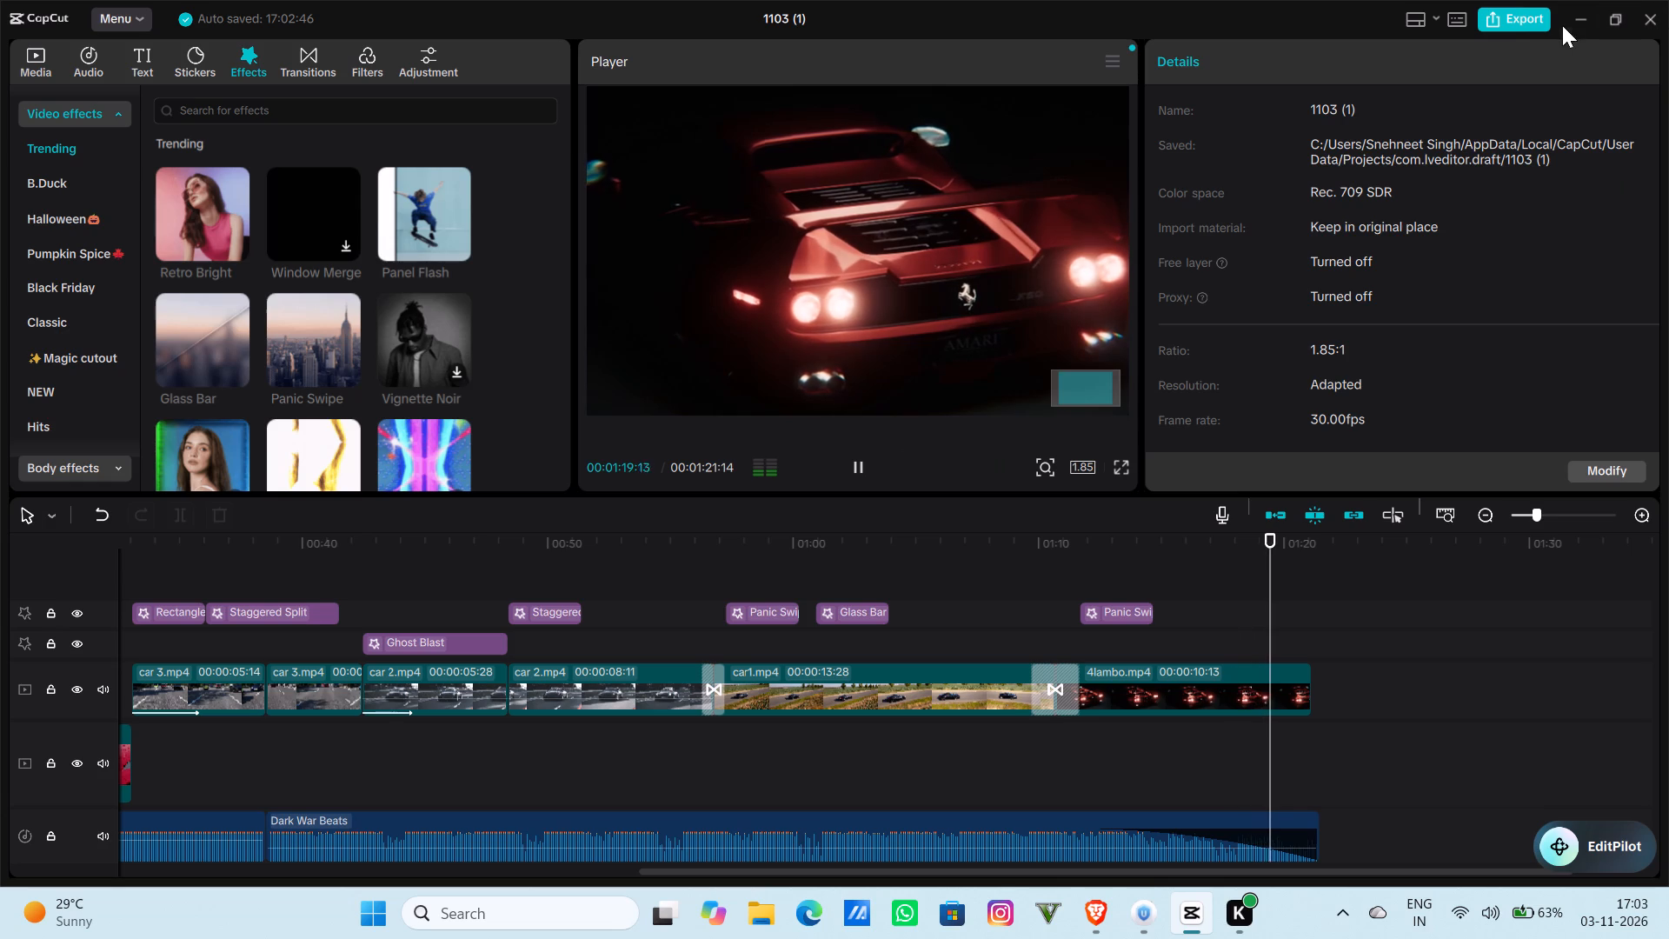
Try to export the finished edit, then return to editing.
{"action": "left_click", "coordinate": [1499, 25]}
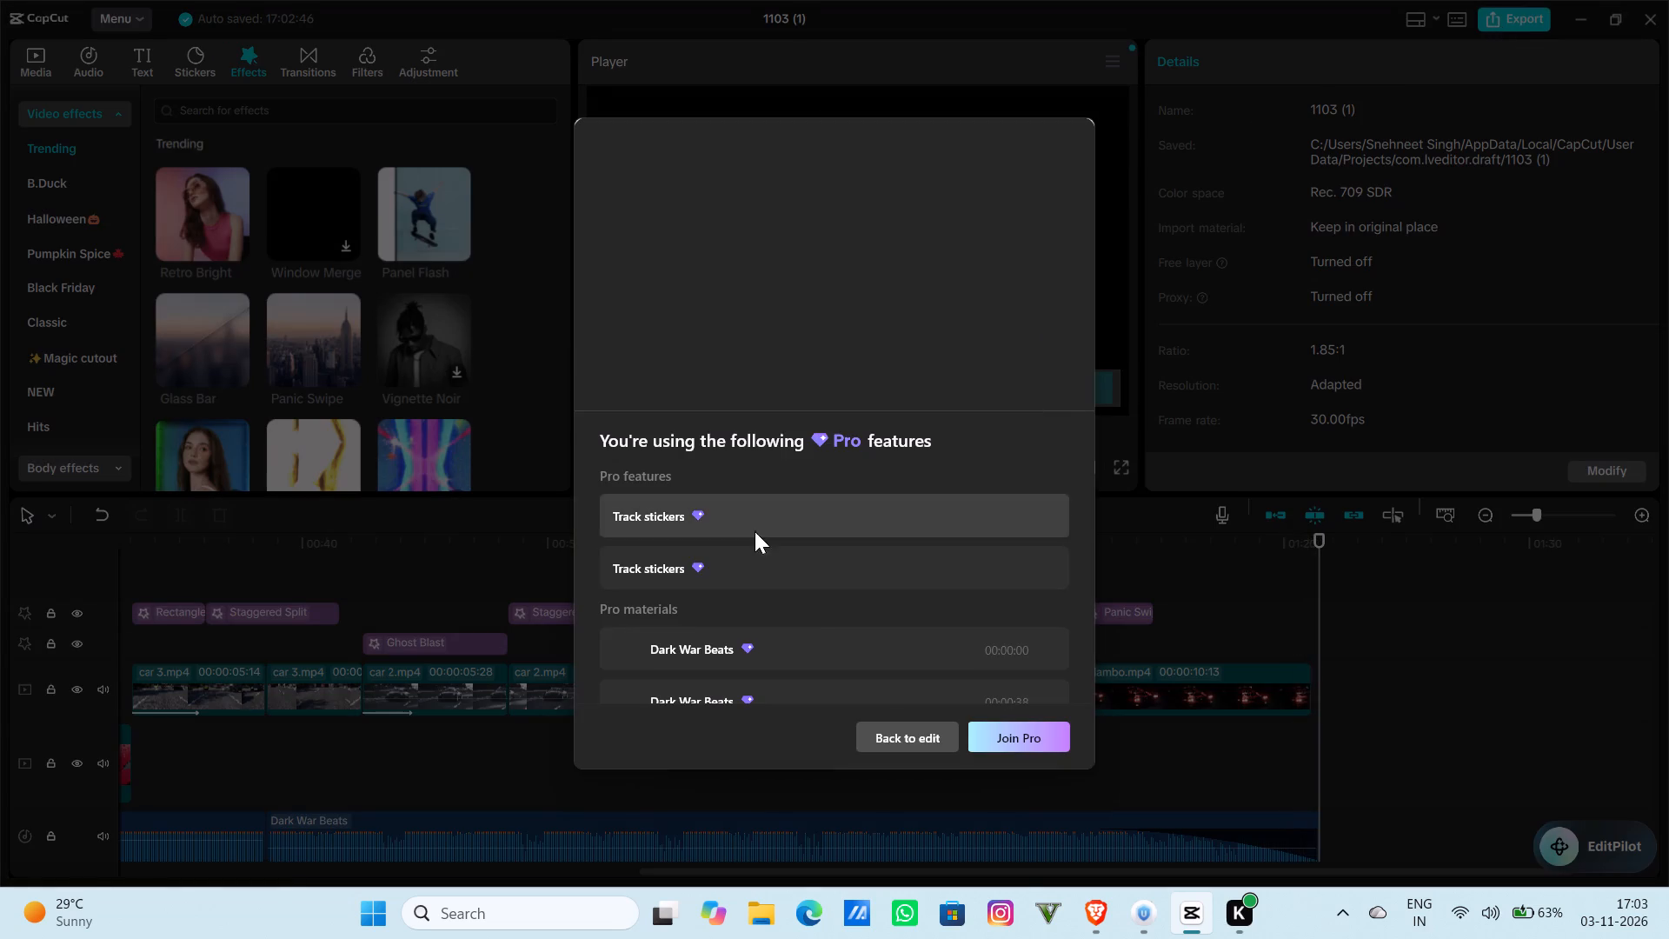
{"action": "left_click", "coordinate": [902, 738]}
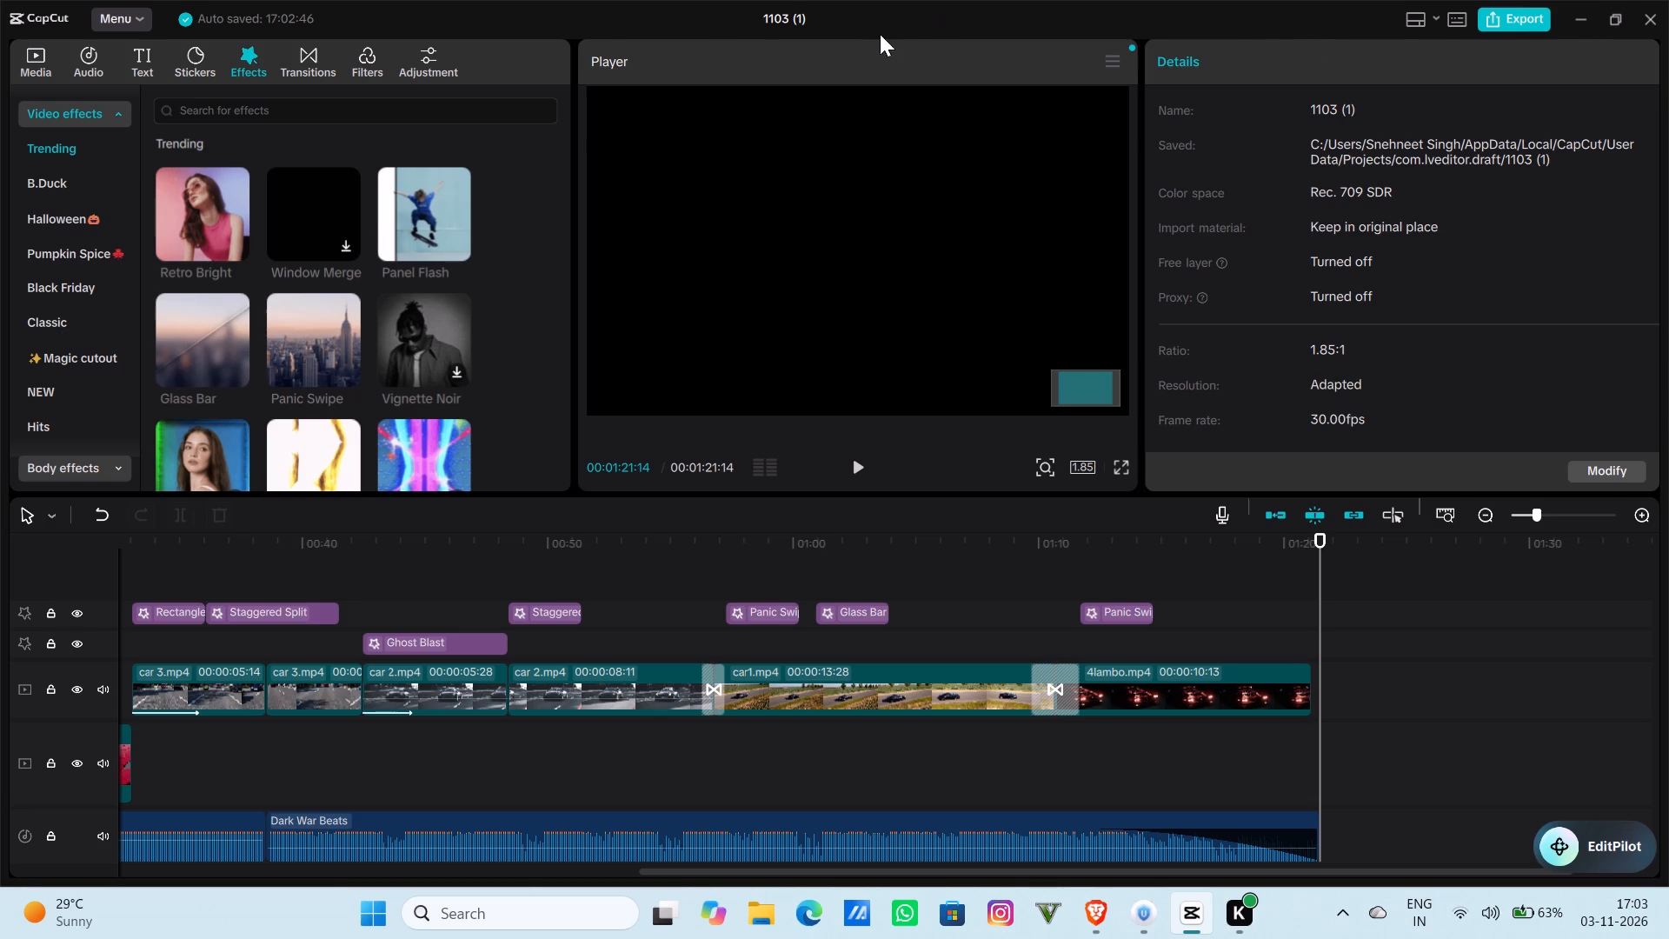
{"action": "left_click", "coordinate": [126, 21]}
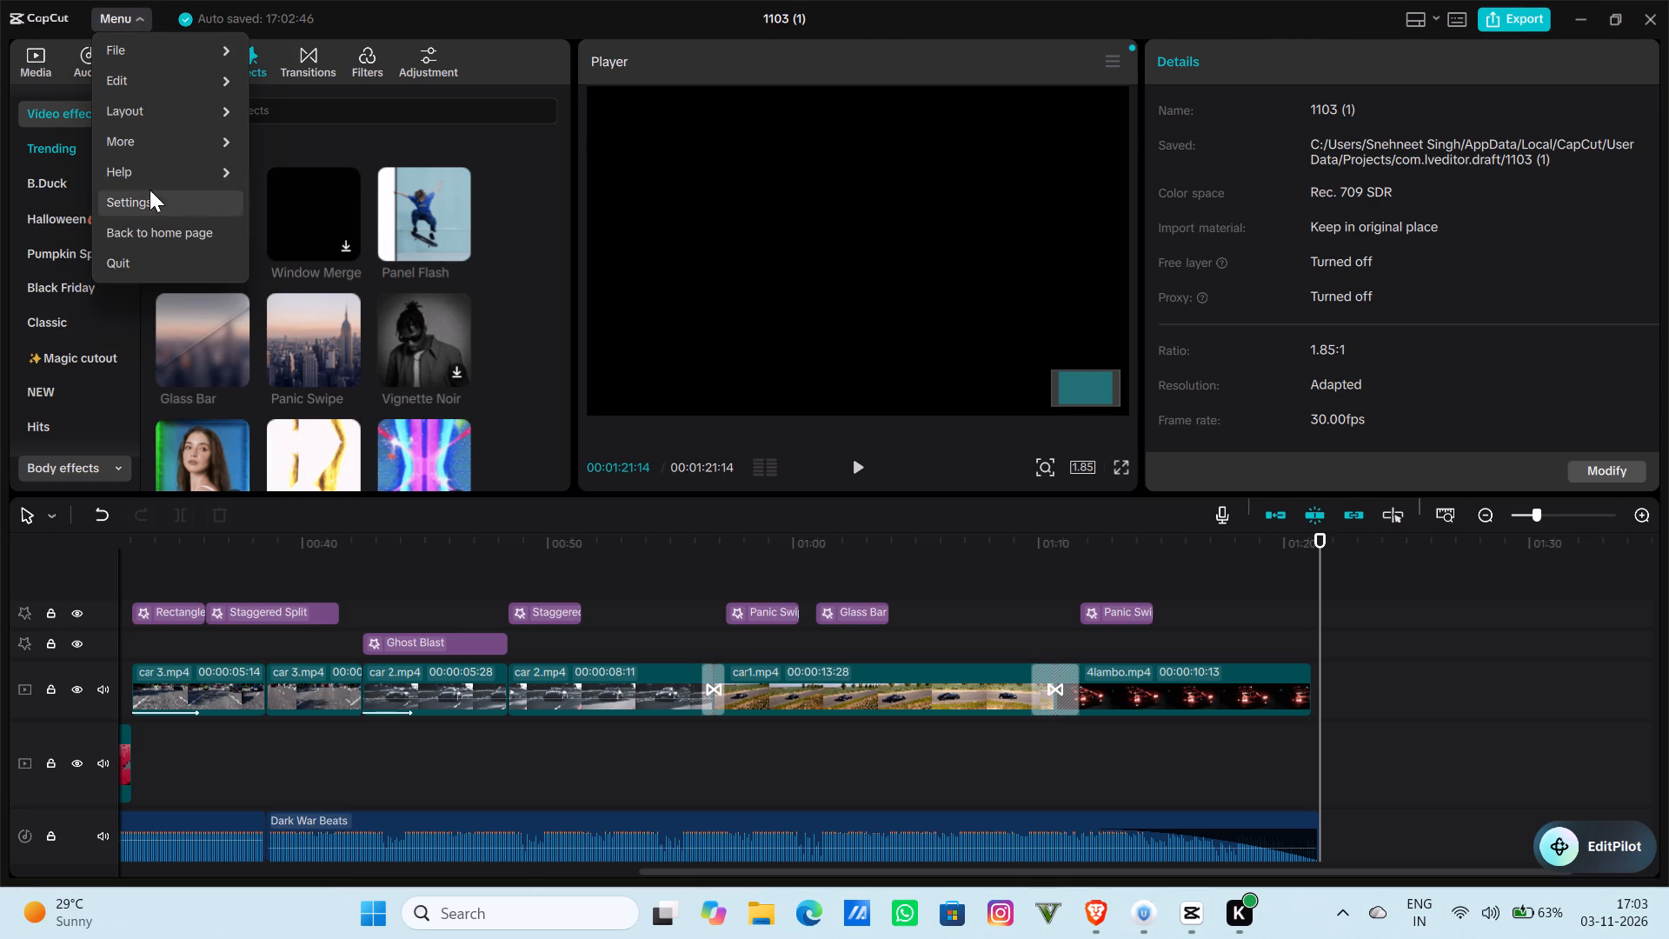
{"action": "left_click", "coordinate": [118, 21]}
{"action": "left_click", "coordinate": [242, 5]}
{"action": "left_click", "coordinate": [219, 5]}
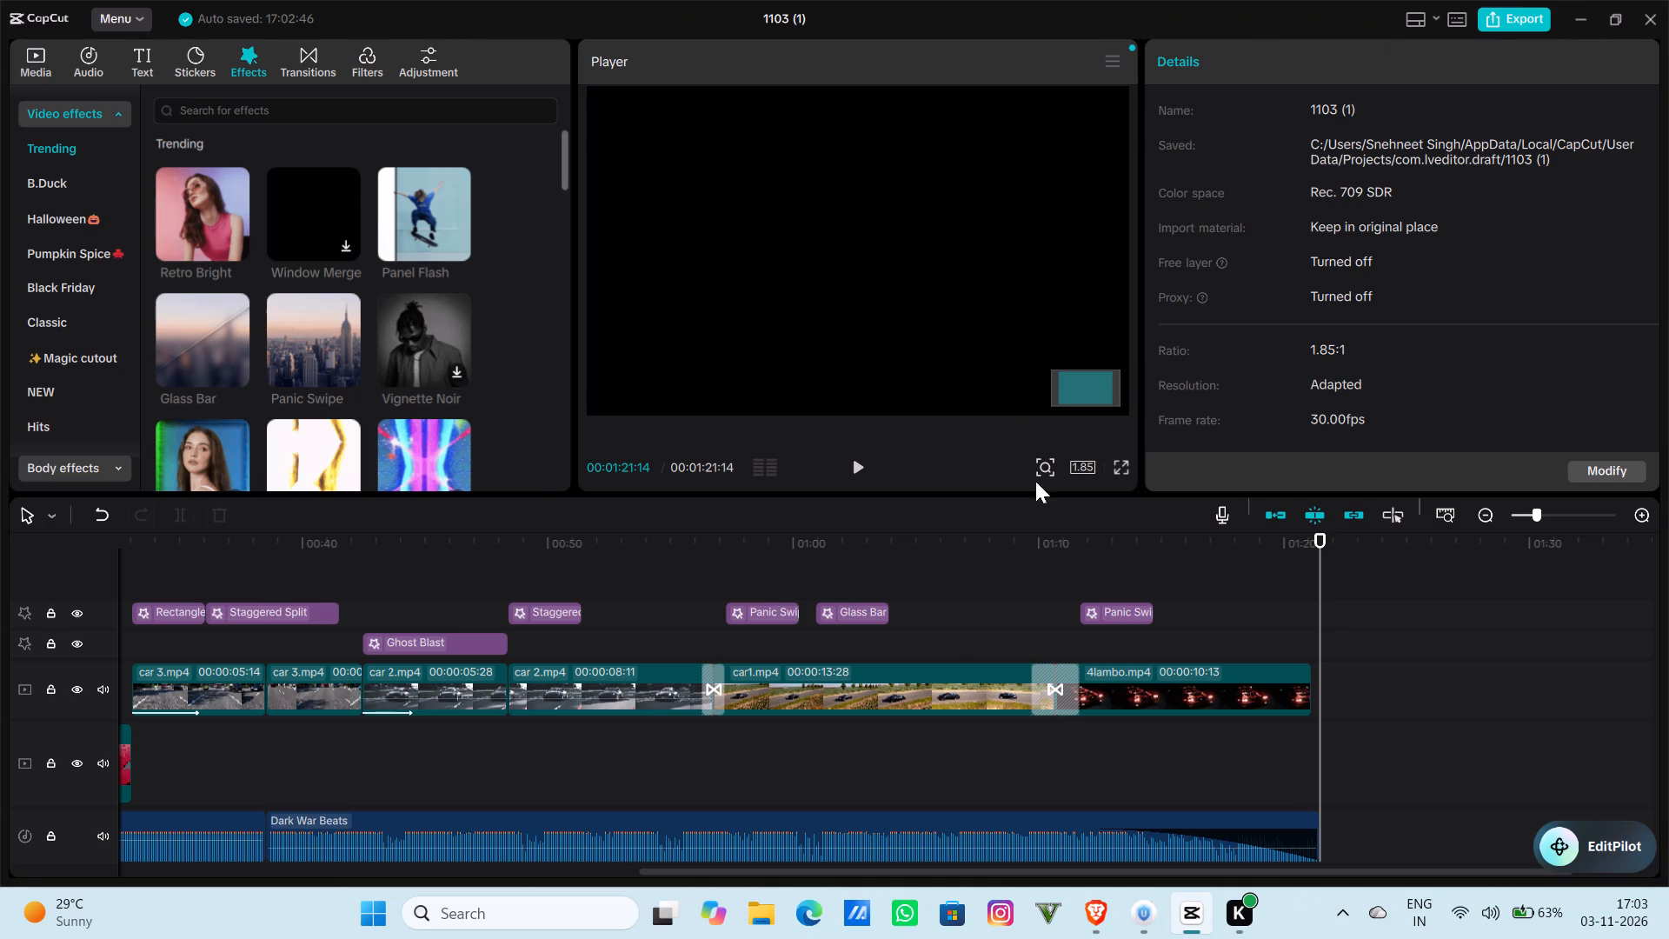
Play back parts of car1.mp4 and the transition from car 2.mp4, and preview the Panic Swipe effect.
{"action": "double_click", "coordinate": [933, 553]}
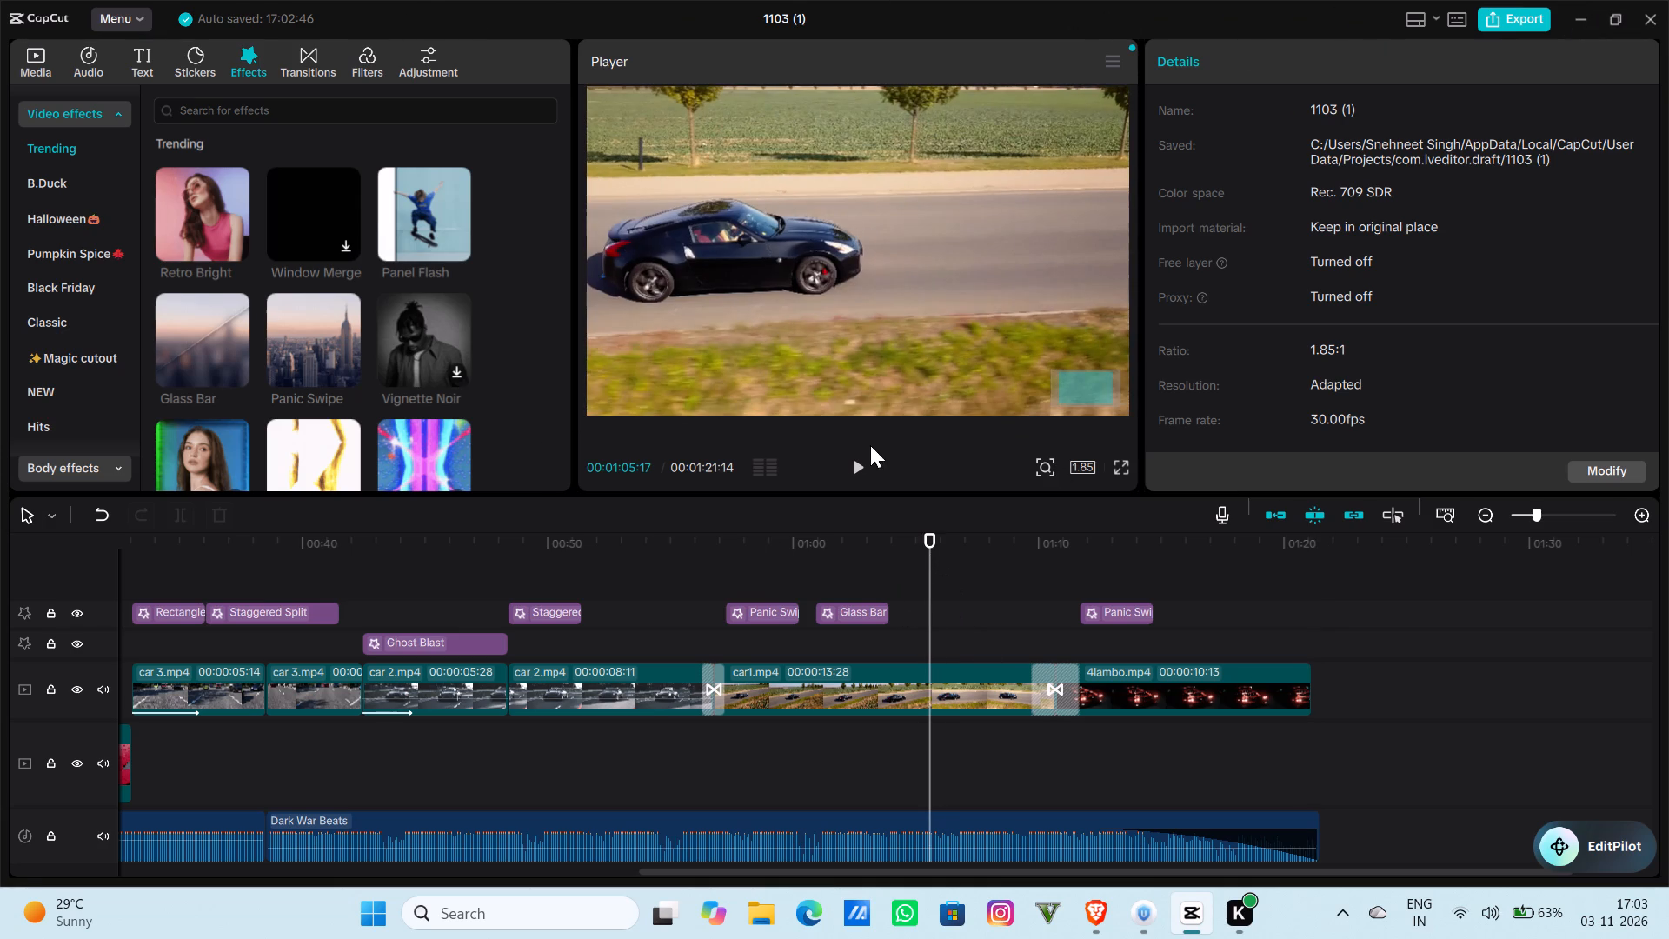
{"action": "left_click", "coordinate": [866, 458]}
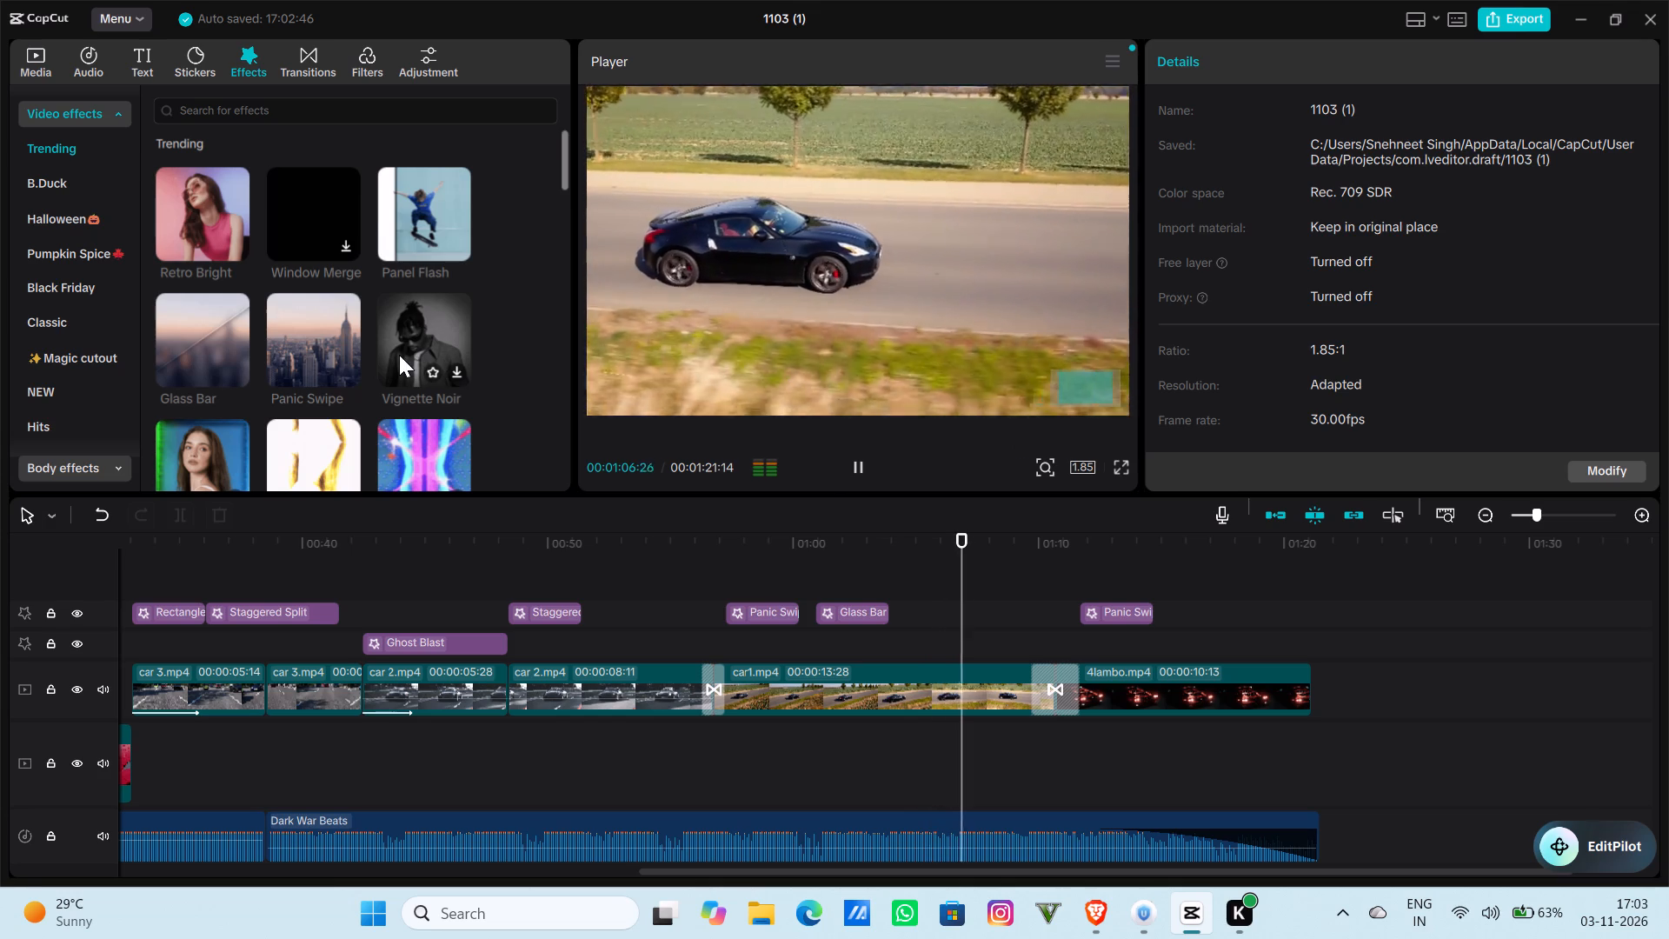
{"action": "left_click", "coordinate": [328, 334]}
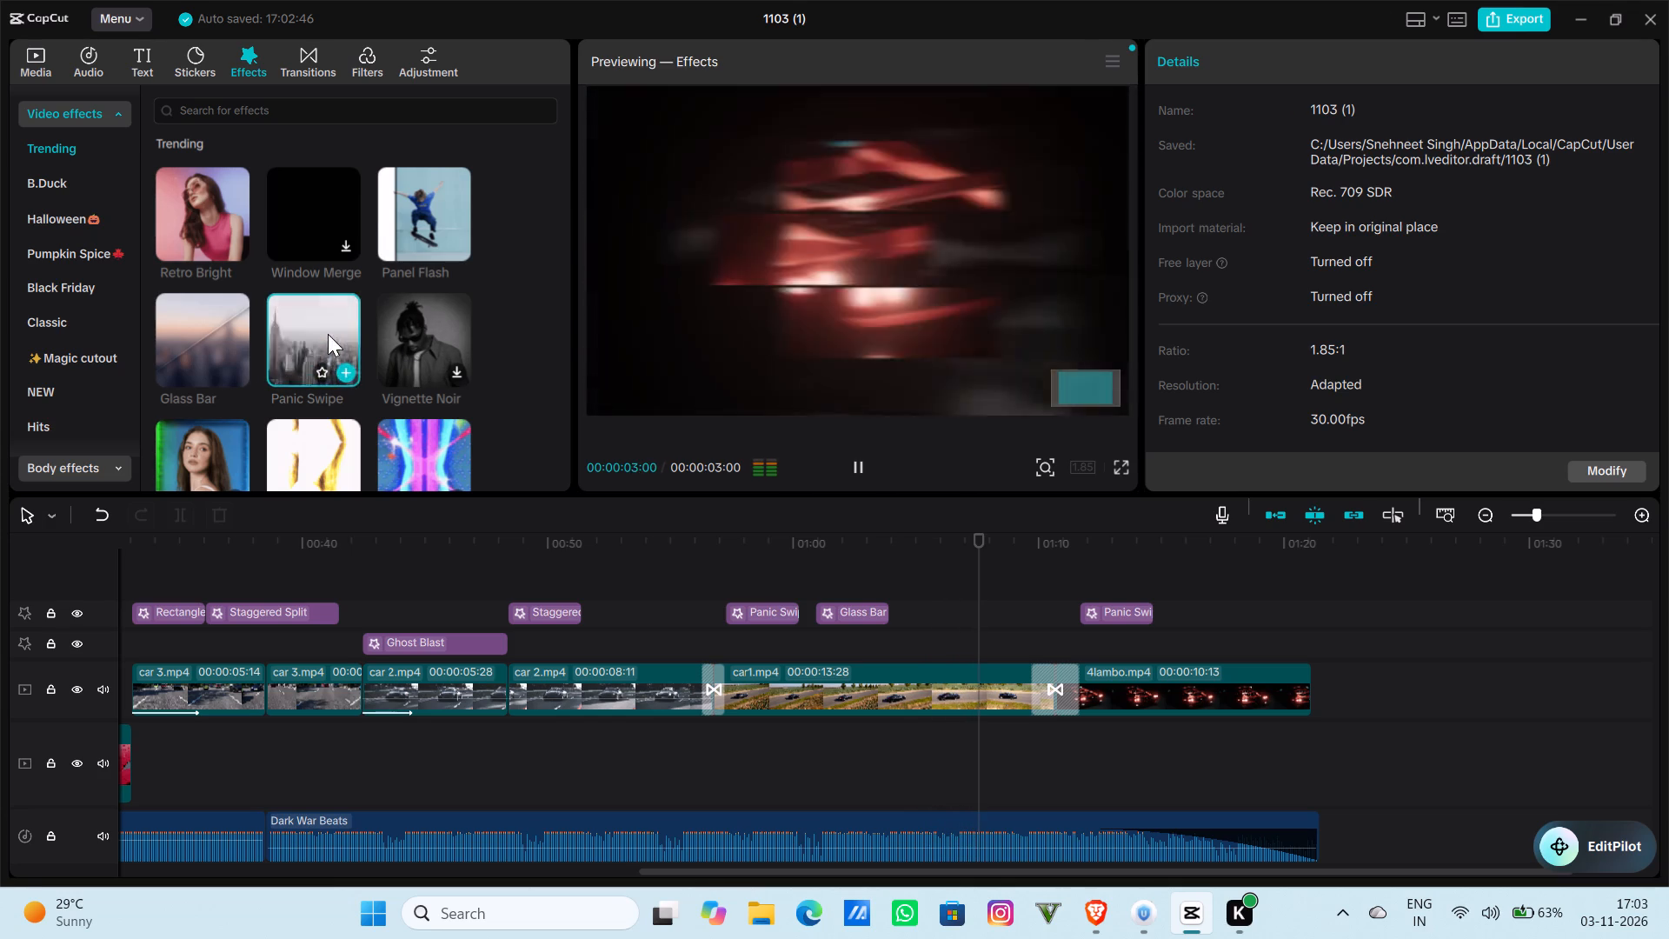
{"action": "left_click", "coordinate": [849, 464]}
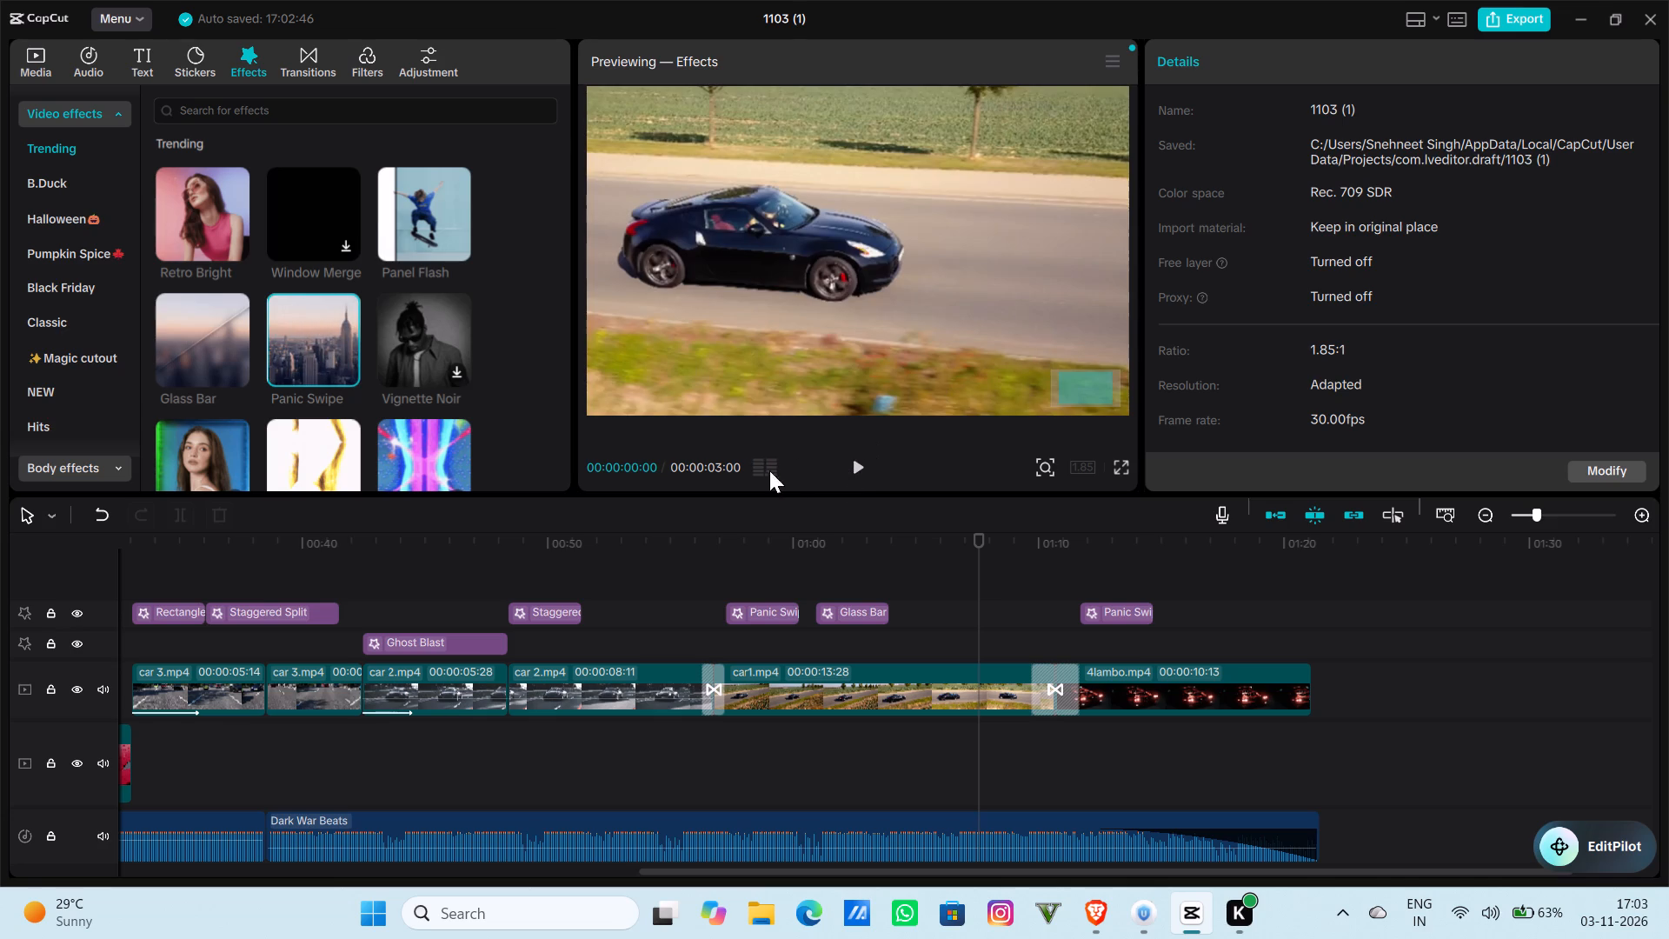
{"action": "left_click", "coordinate": [681, 550]}
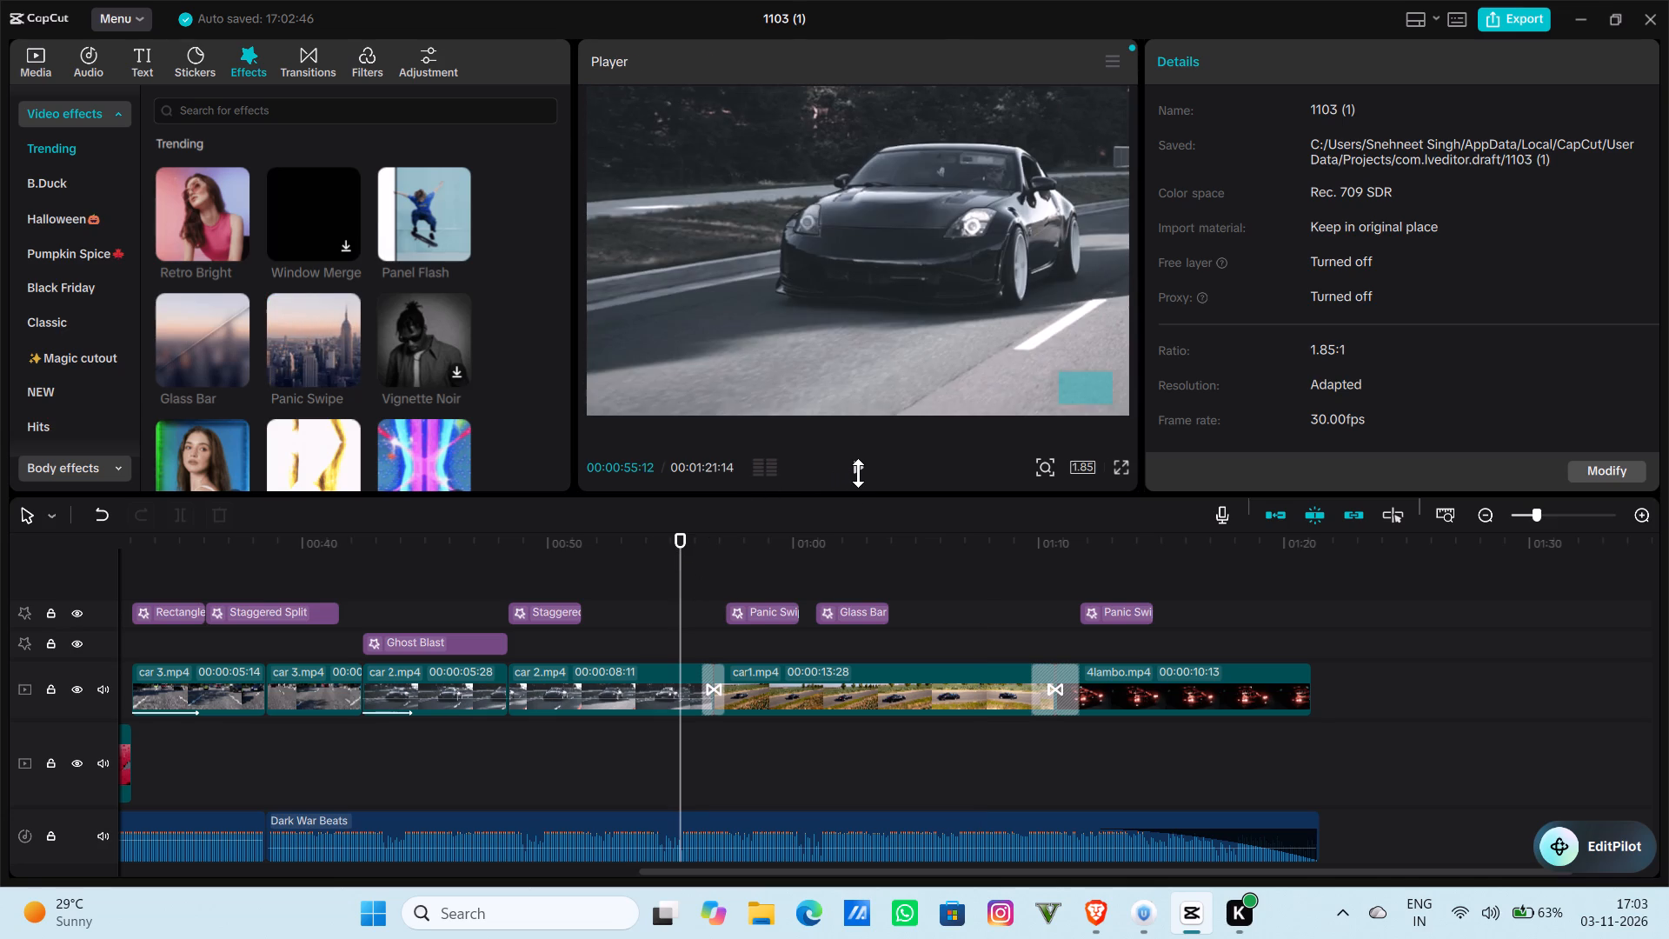
{"action": "left_click", "coordinate": [858, 473]}
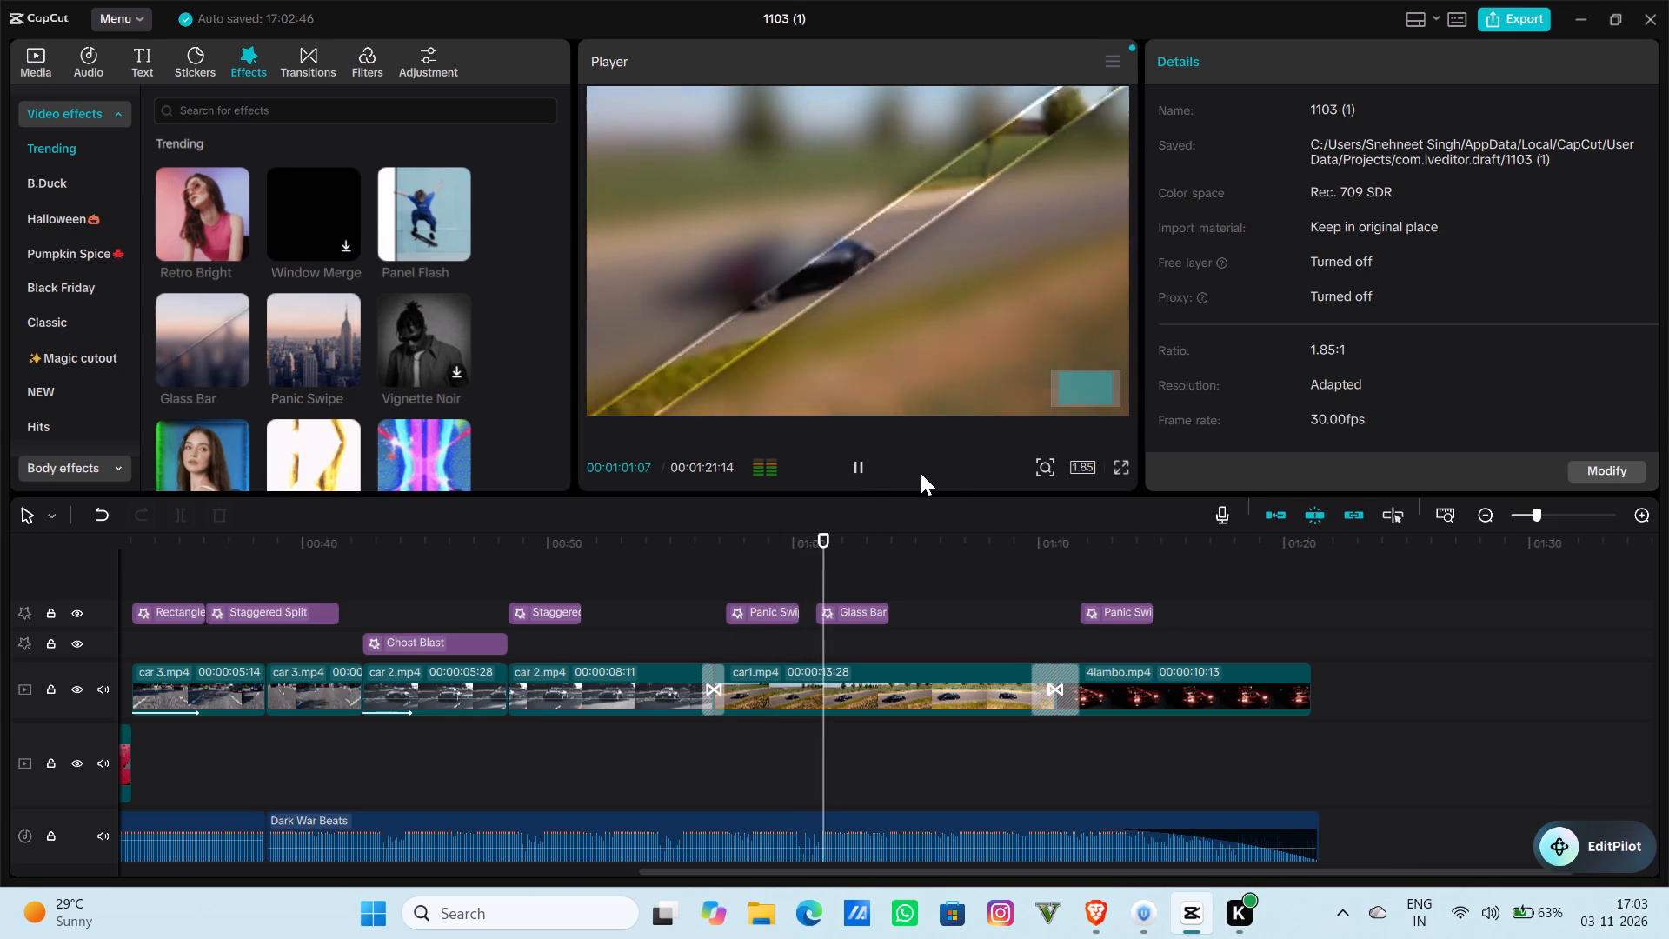
{"action": "left_click", "coordinate": [858, 466]}
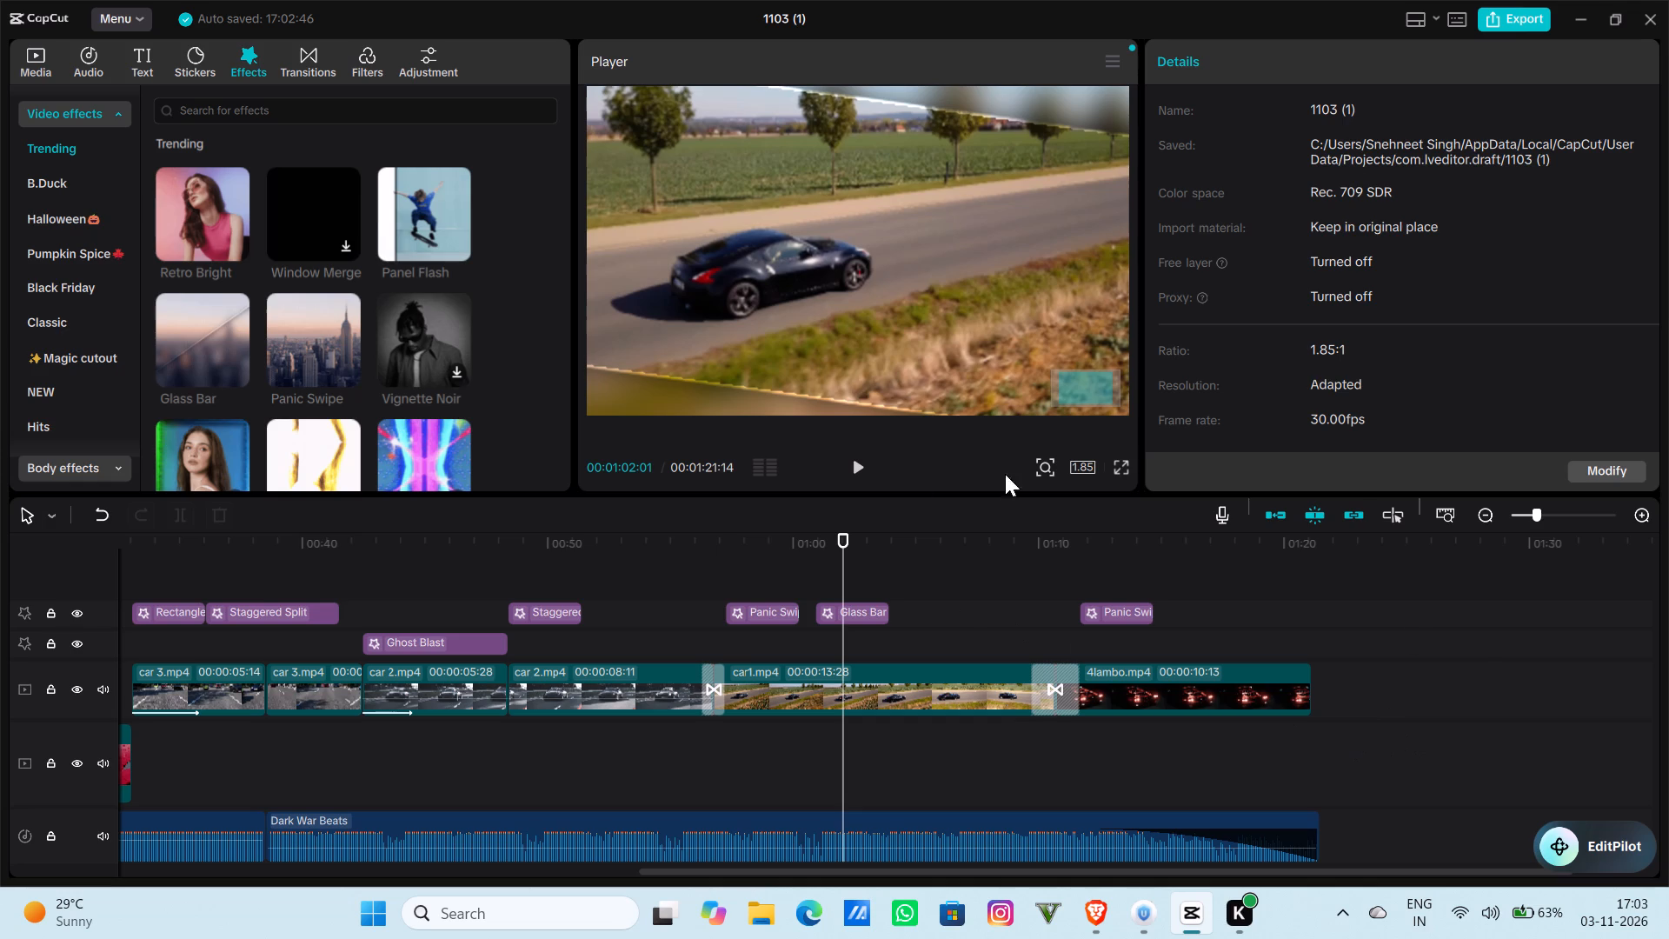
Start the export again from the beginning of the edit and review which Pro features and materials it uses.
{"action": "left_click_drag", "start_coordinate": [596, 537], "coordinate": [0, 591]}
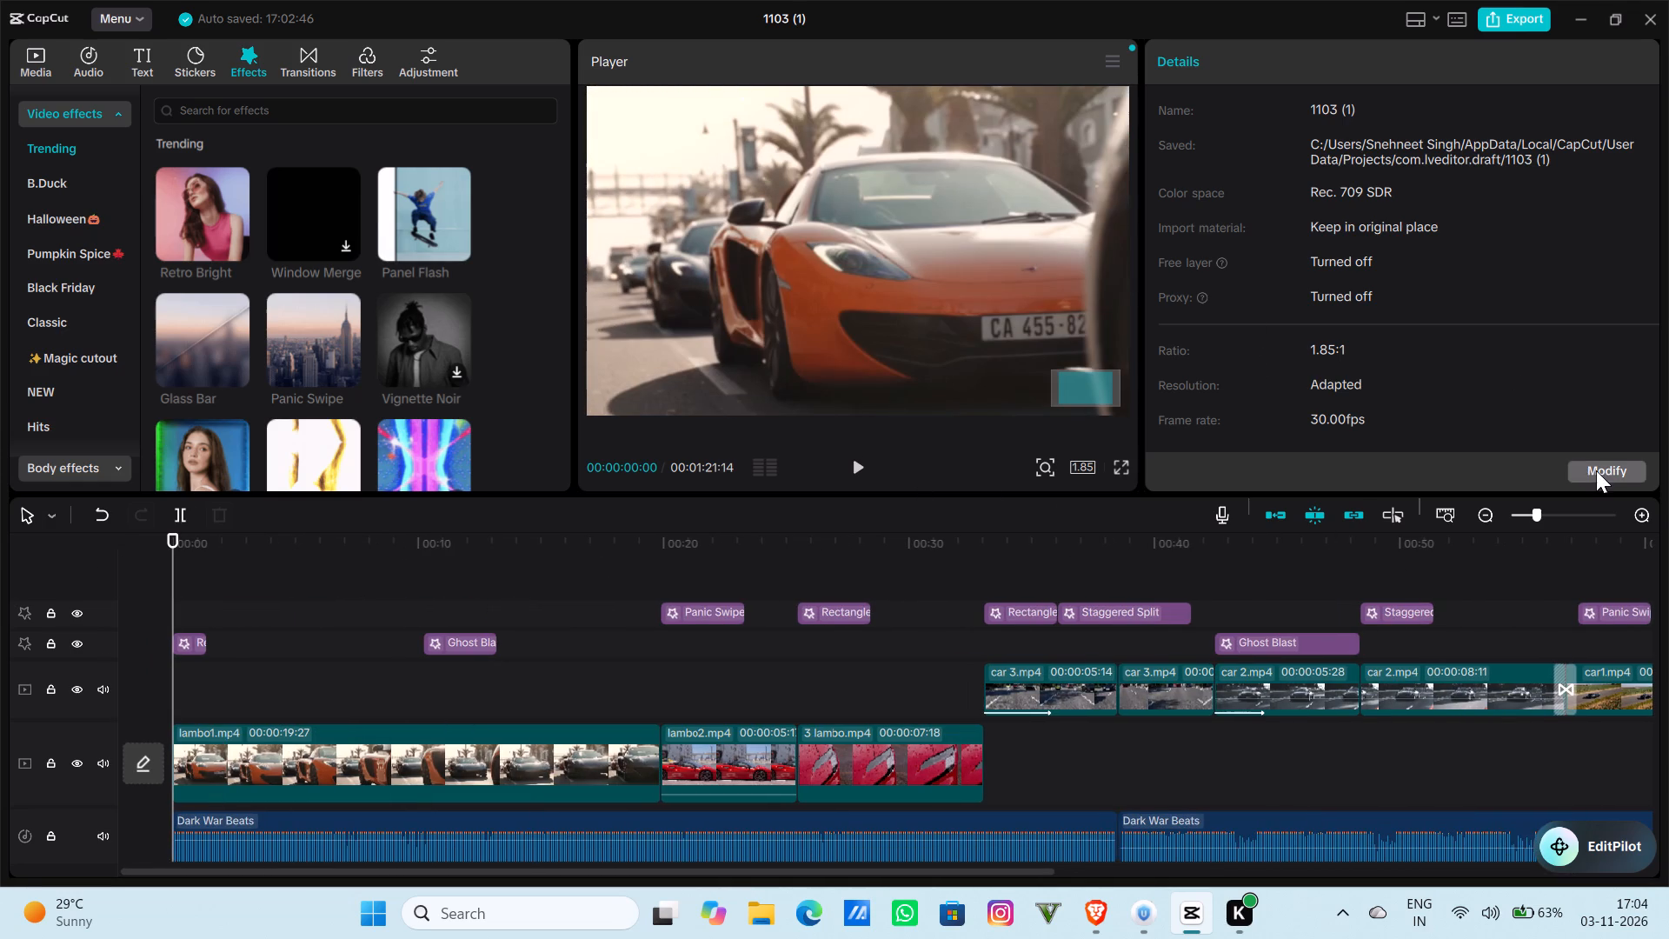
{"action": "left_click", "coordinate": [1438, 17]}
{"action": "left_click", "coordinate": [1501, 17]}
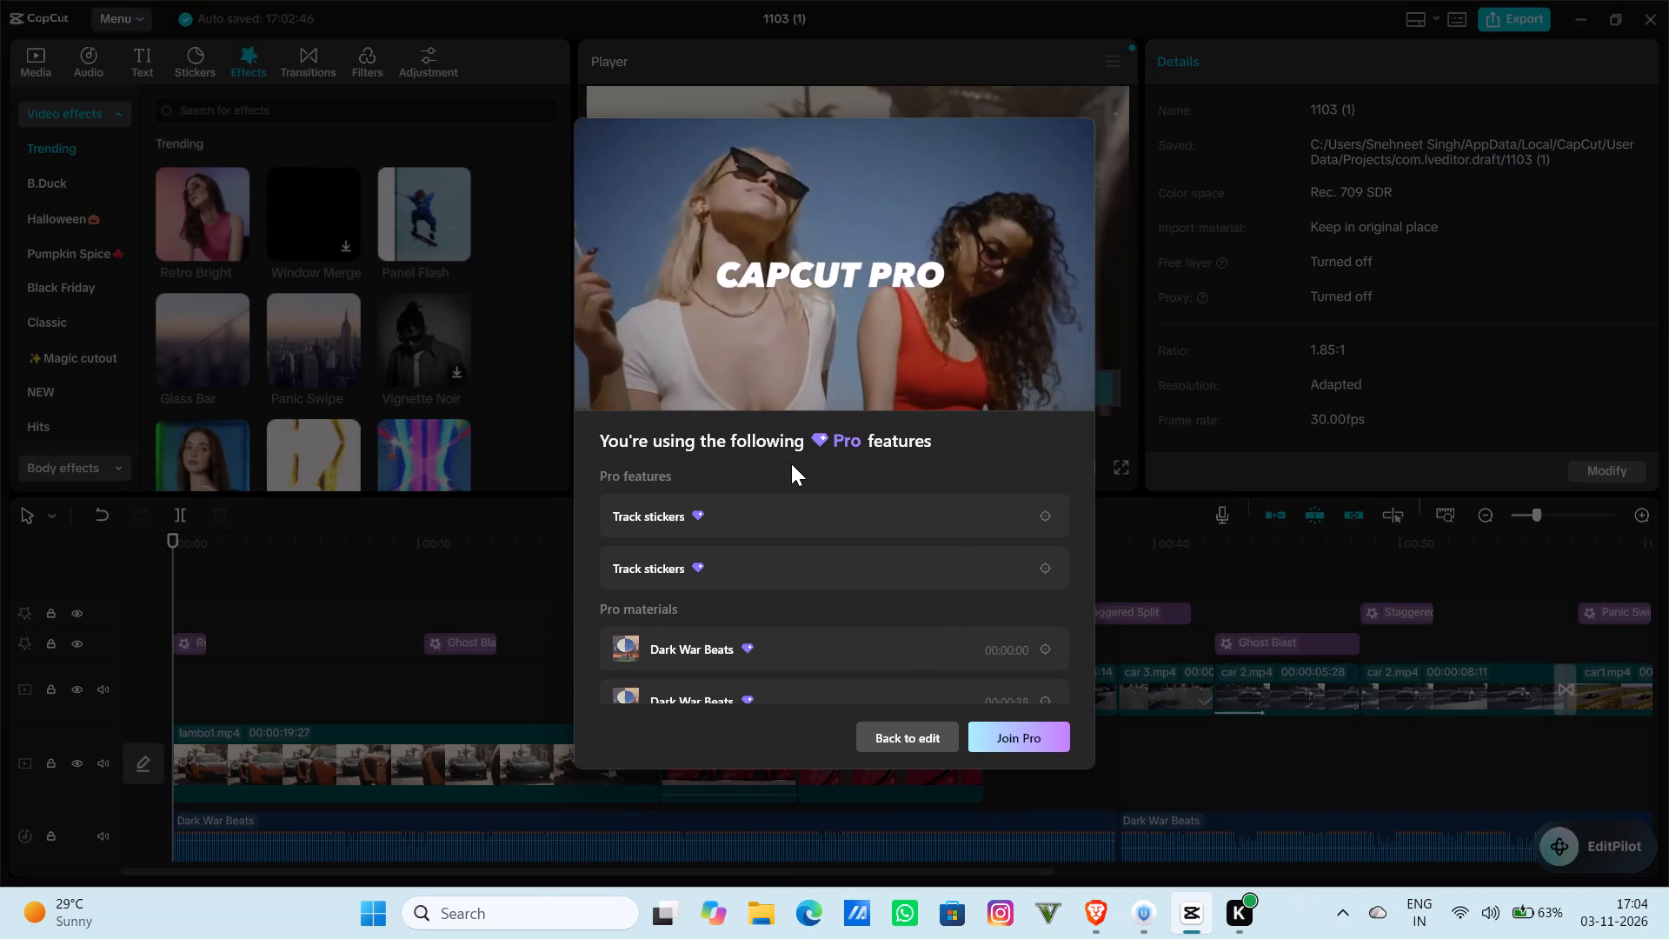
{"action": "scroll", "coordinate": [791, 462], "scroll_direction": "down", "scroll_amount": 4}
{"action": "scroll", "coordinate": [841, 586], "scroll_direction": "down", "scroll_amount": 7}
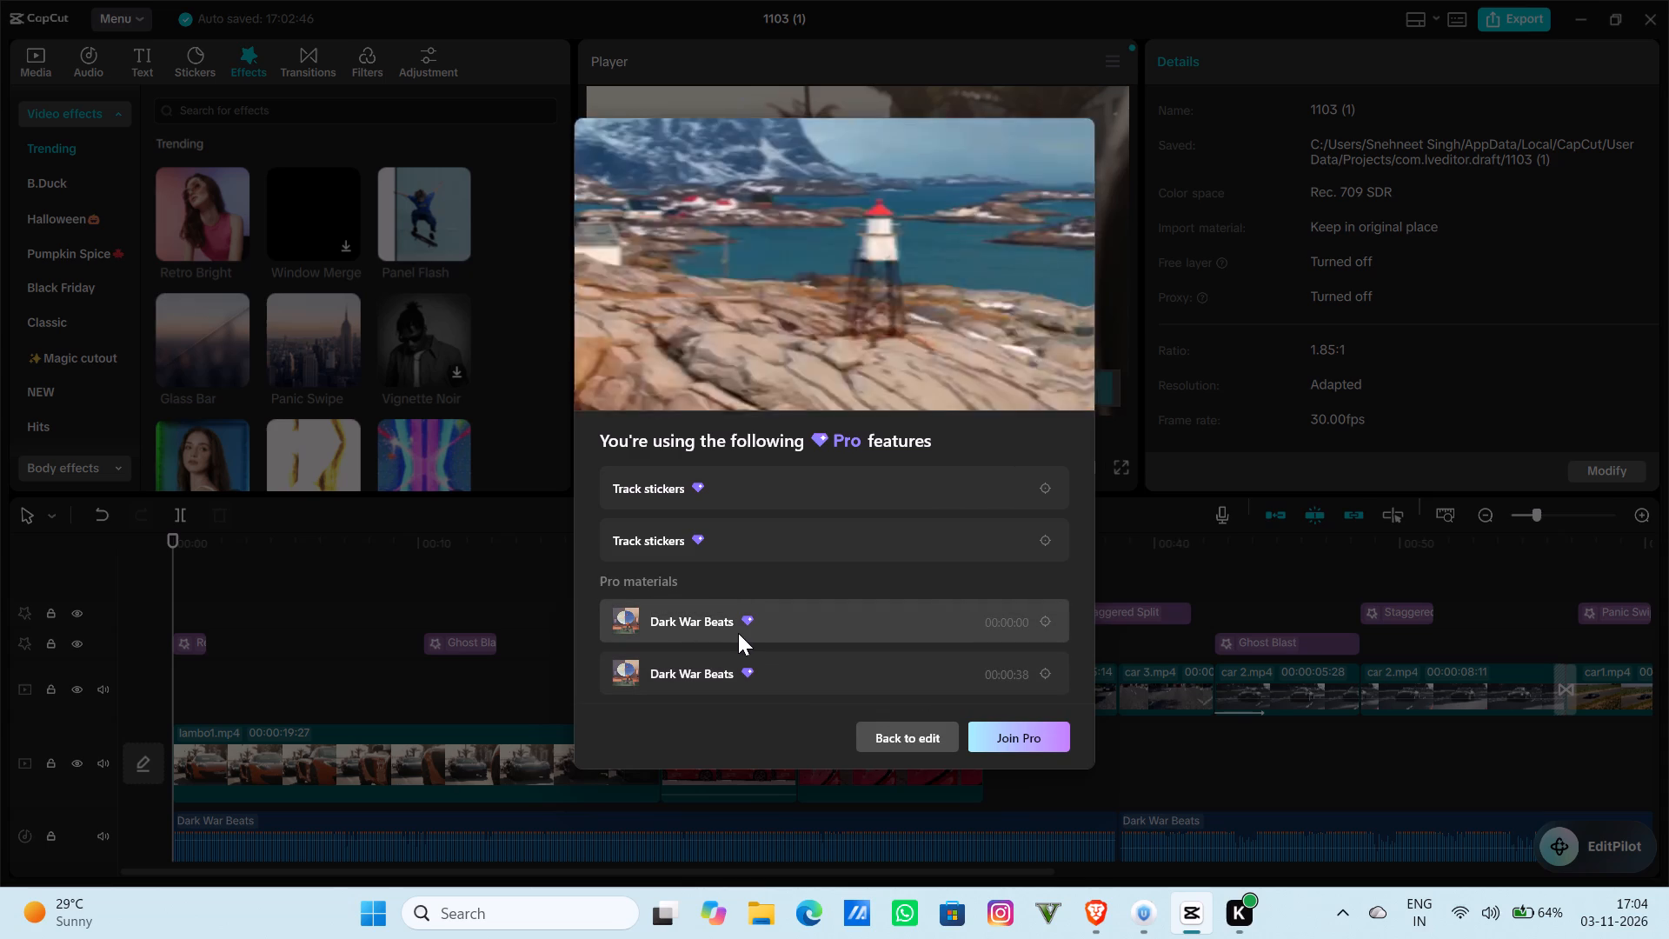
{"action": "scroll", "coordinate": [738, 633], "scroll_direction": "up", "scroll_amount": 1}
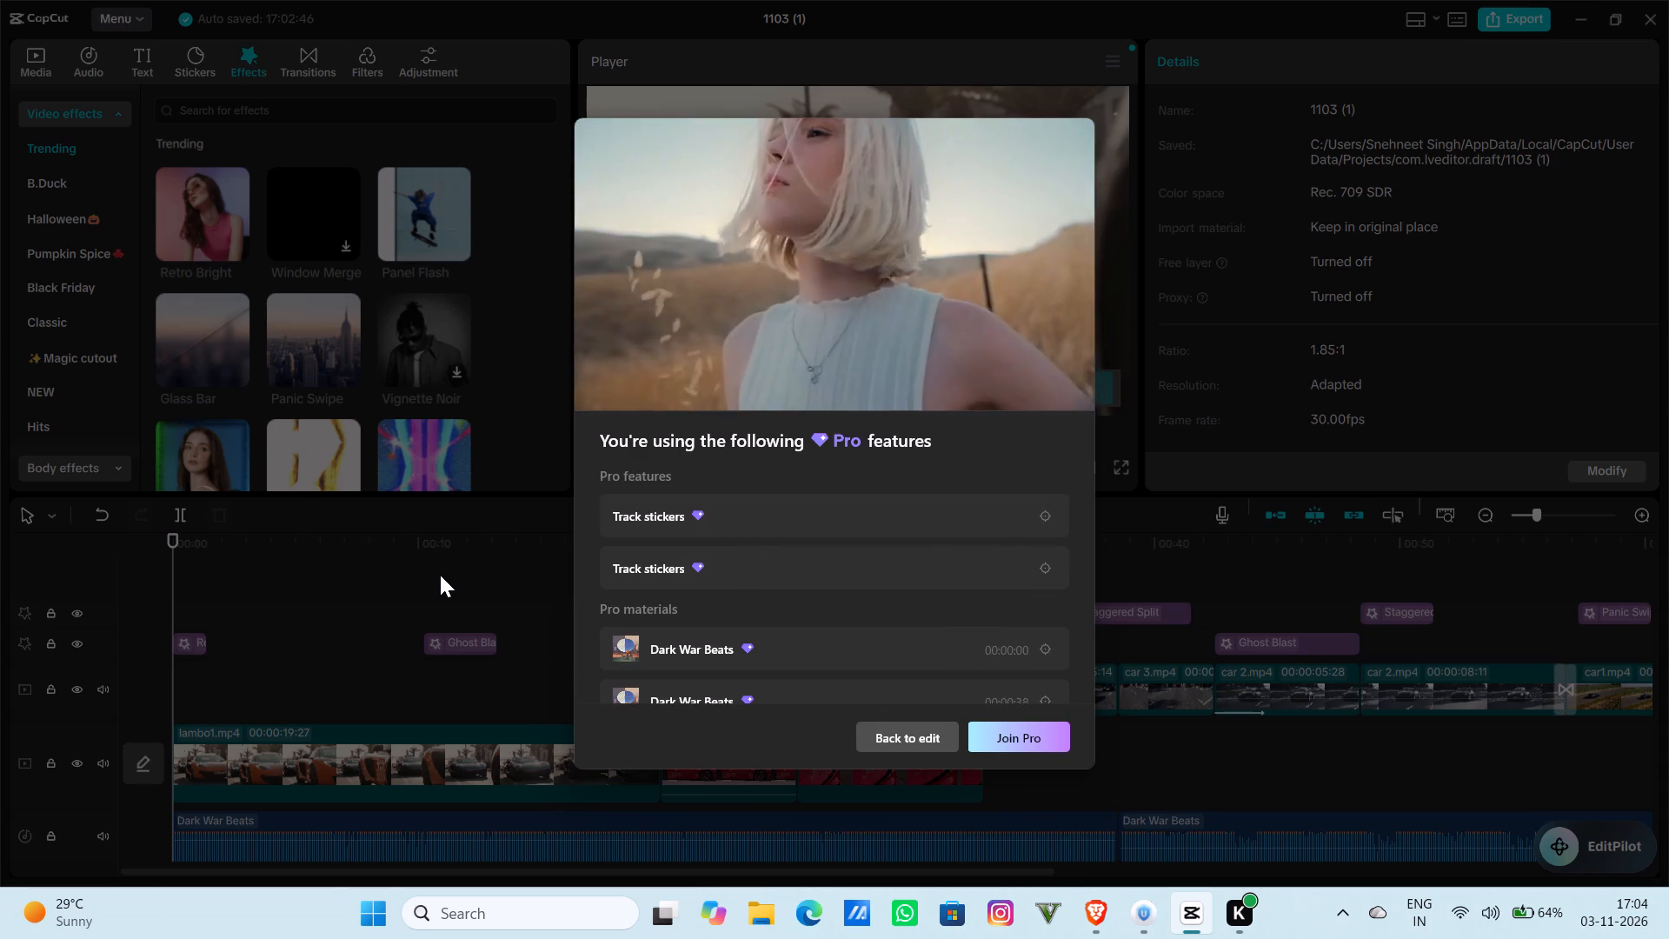
{"action": "left_click", "coordinate": [474, 591]}
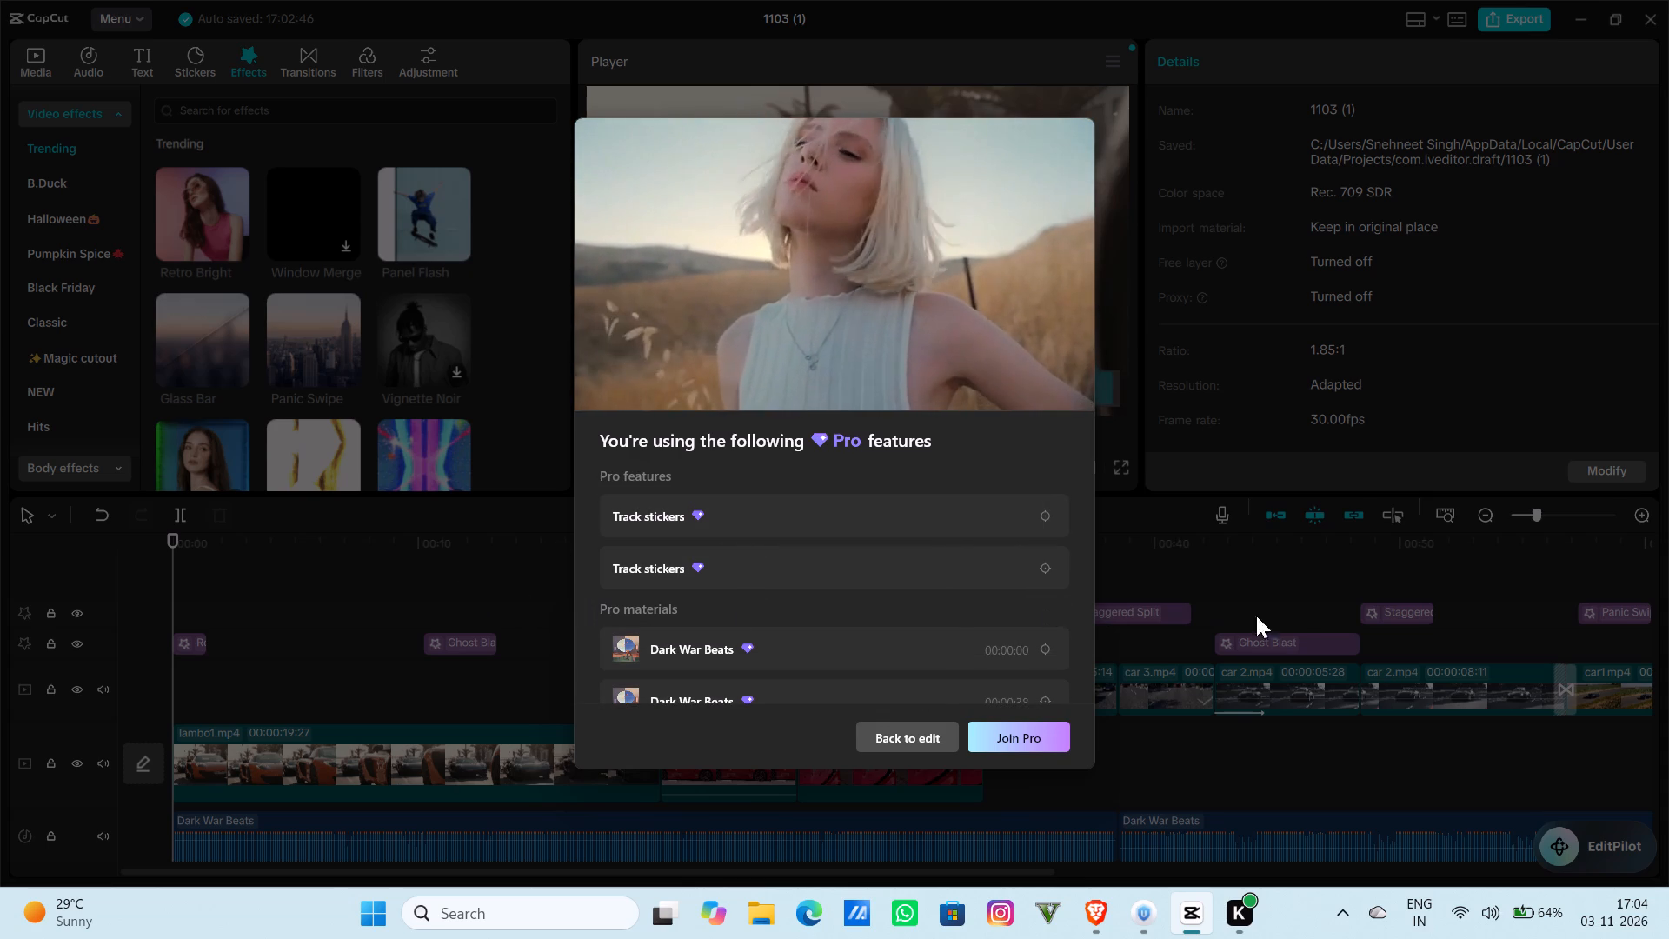
{"action": "left_click", "coordinate": [1293, 622]}
{"action": "left_click", "coordinate": [924, 737]}
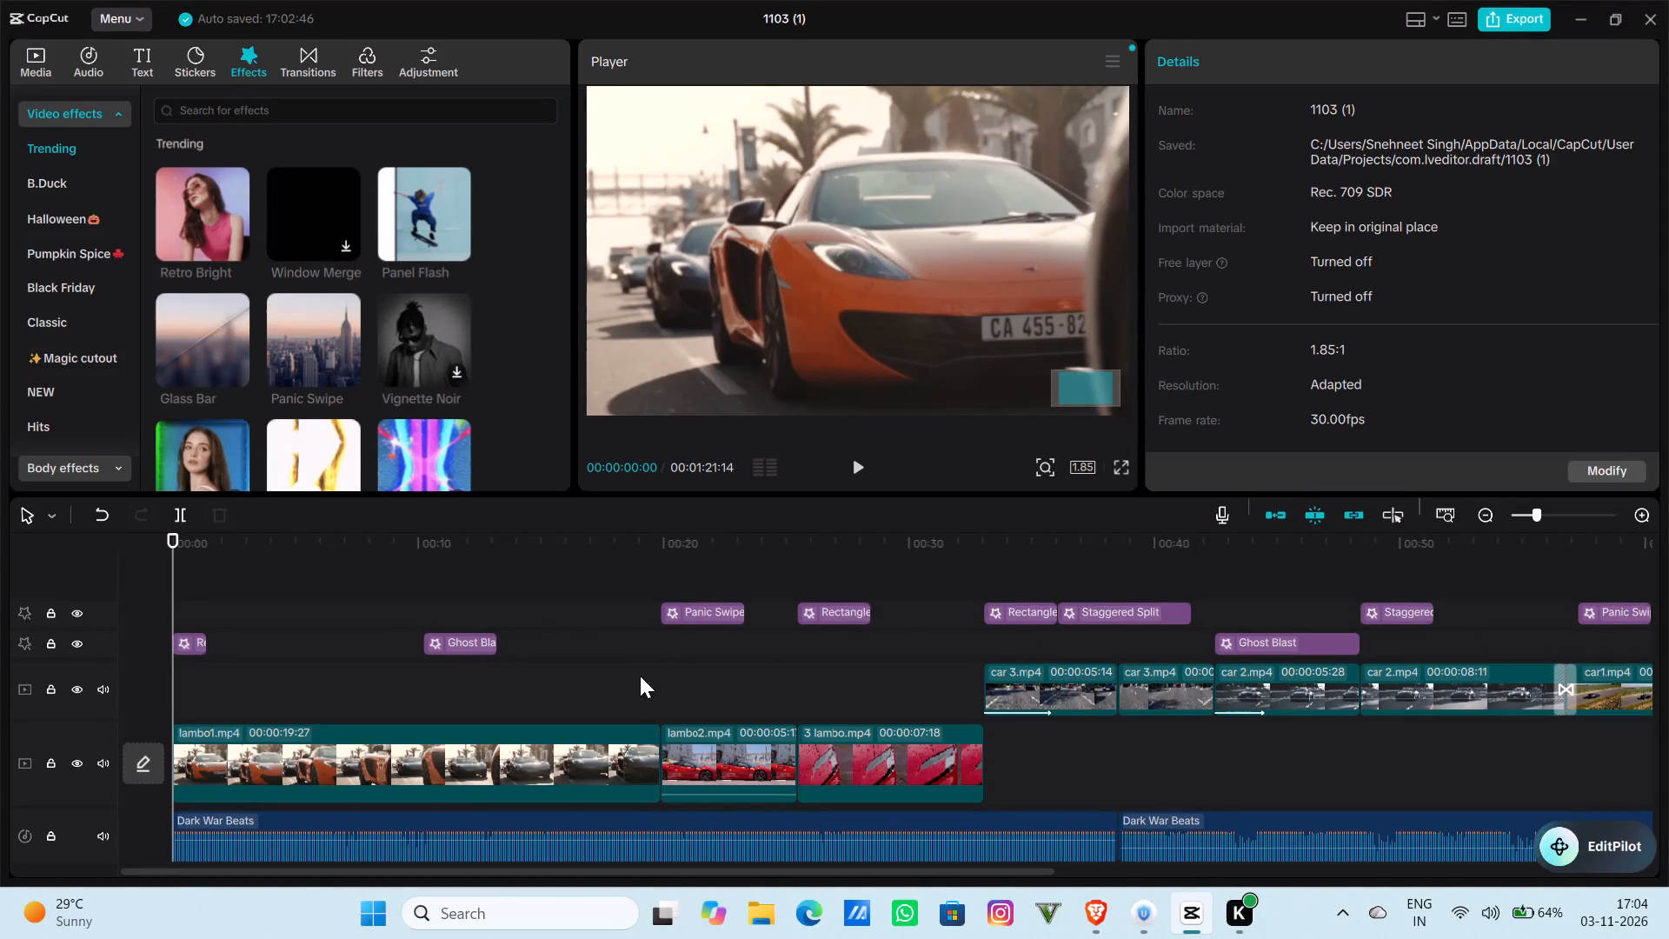
Download the Phonk track Nigir and add it to the timeline on a new audio track at 00:01:01:22.
{"action": "left_click_drag", "start_coordinate": [1496, 582], "coordinate": [1356, 576]}
{"action": "left_click_drag", "start_coordinate": [1488, 528], "coordinate": [1401, 551]}
{"action": "left_click_drag", "start_coordinate": [1462, 534], "coordinate": [1413, 536]}
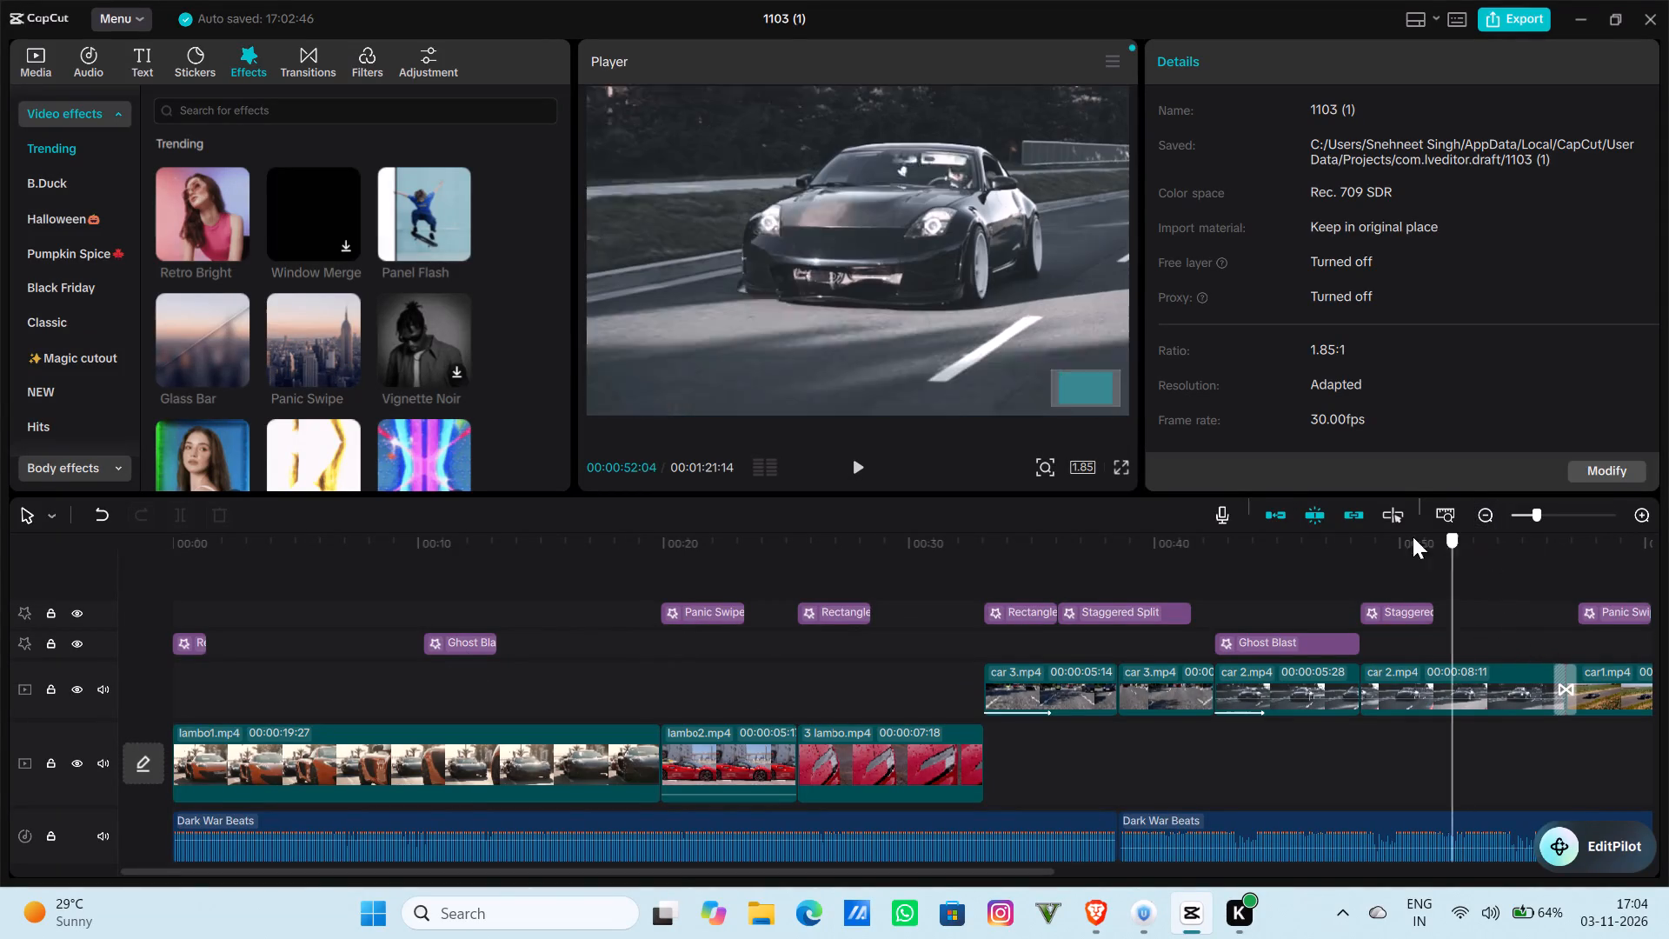
{"action": "left_click_drag", "start_coordinate": [1413, 536], "coordinate": [1385, 554]}
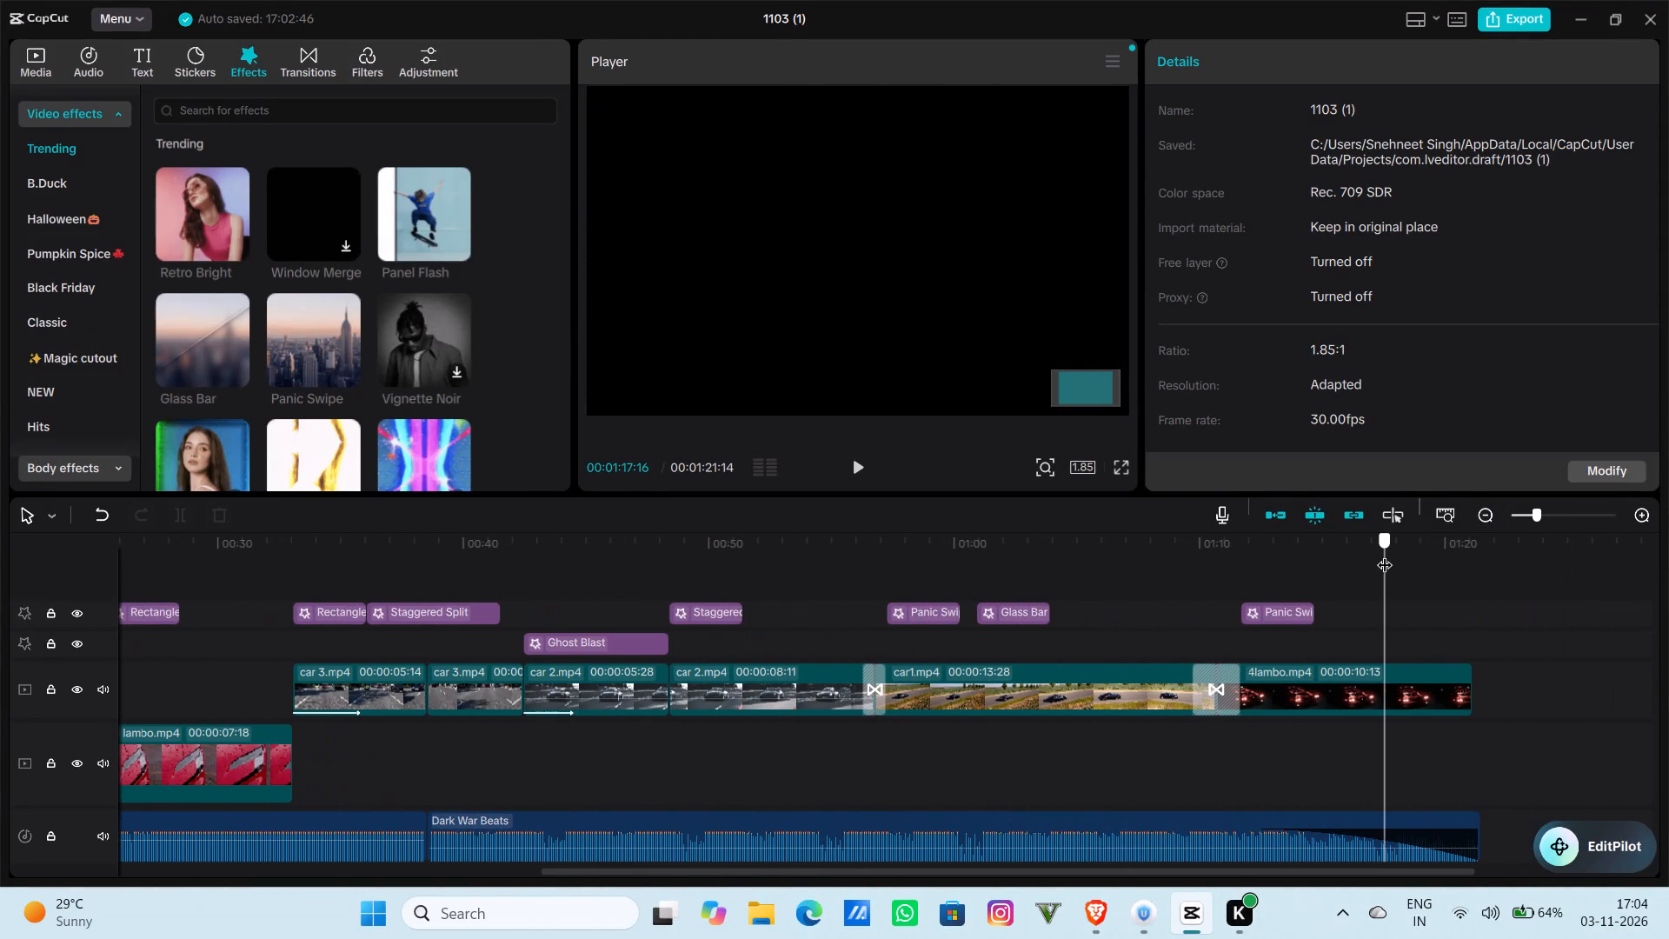
{"action": "left_click_drag", "start_coordinate": [1385, 554], "coordinate": [1280, 553]}
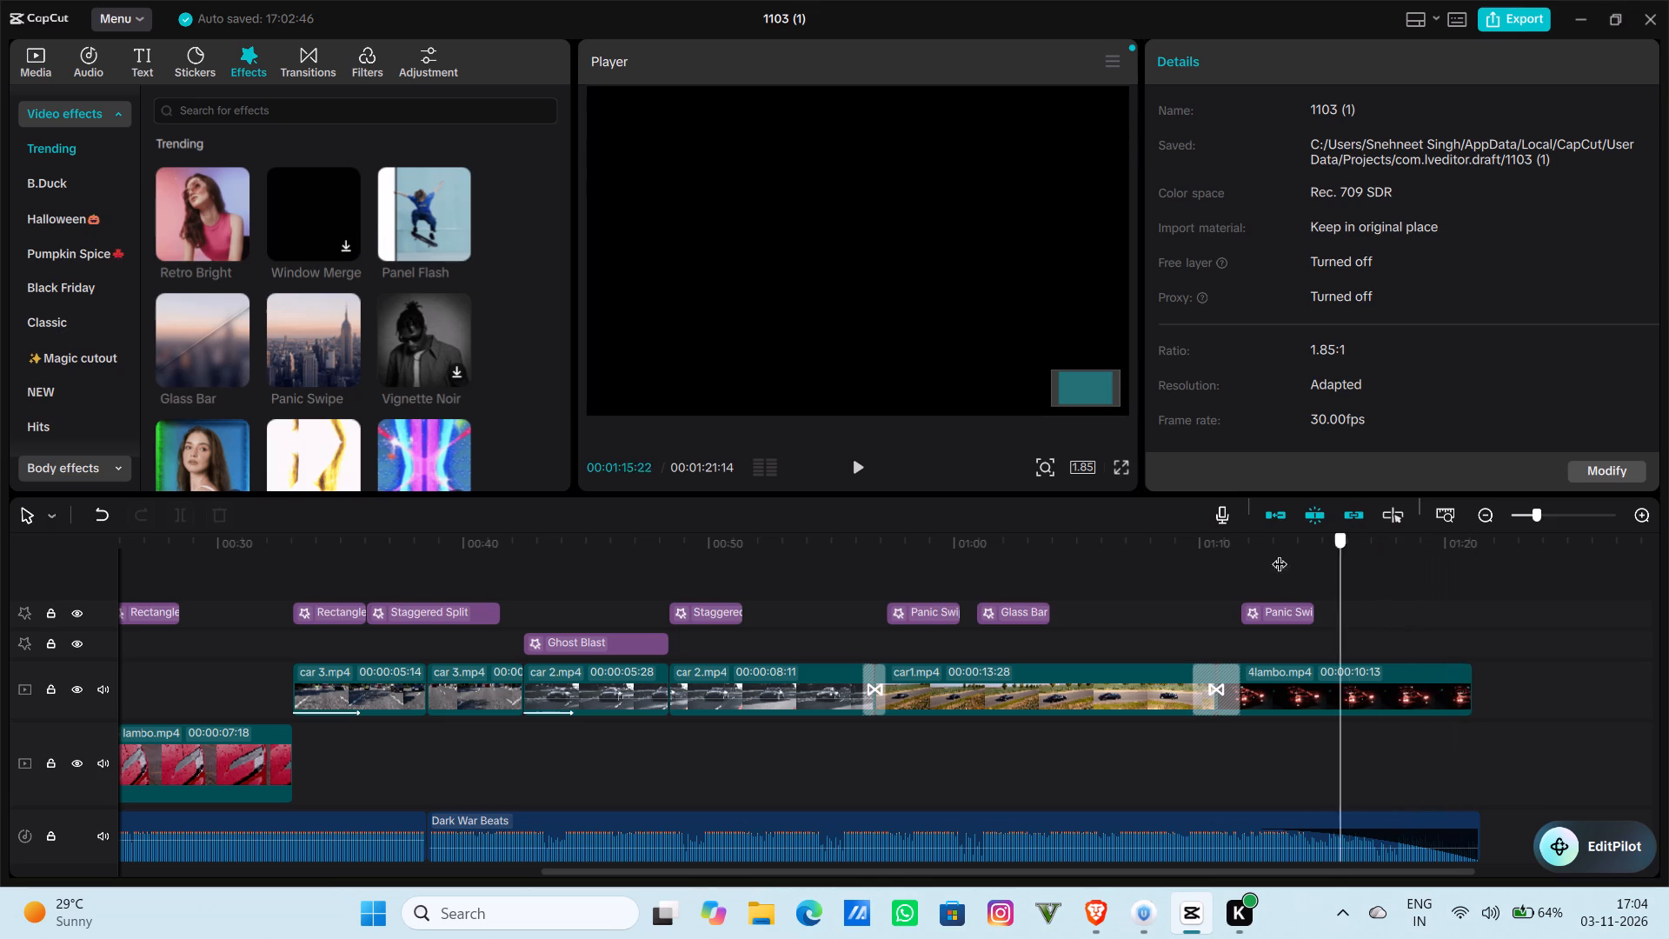
{"action": "left_click_drag", "start_coordinate": [1280, 553], "coordinate": [997, 587]}
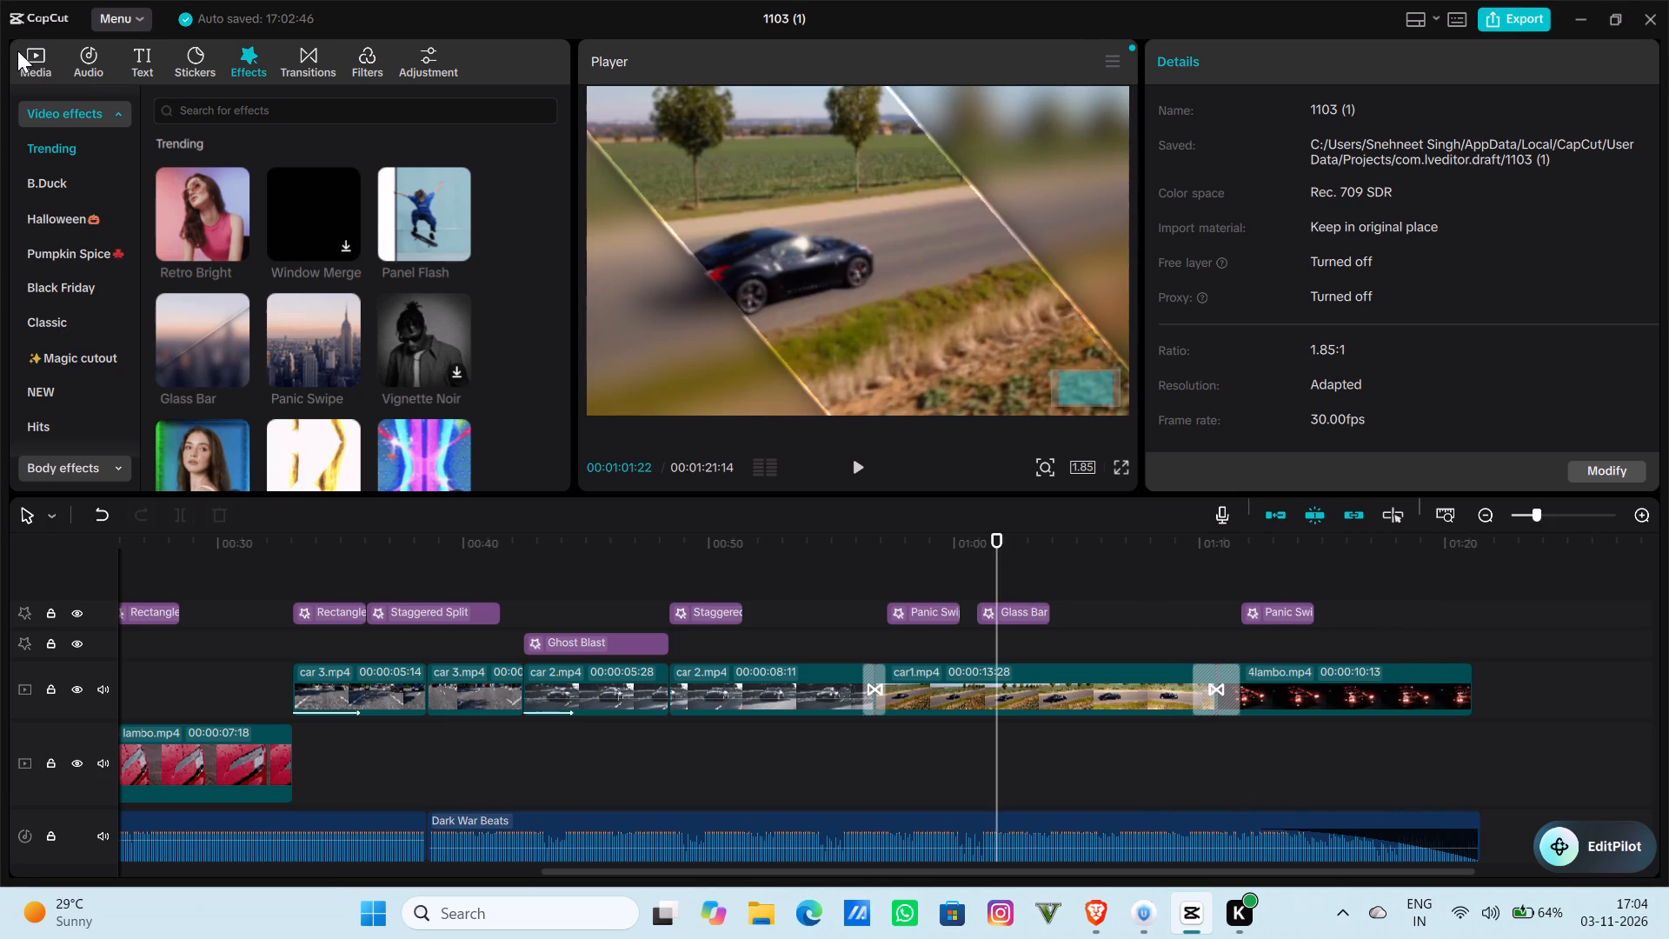
{"action": "left_click", "coordinate": [88, 57]}
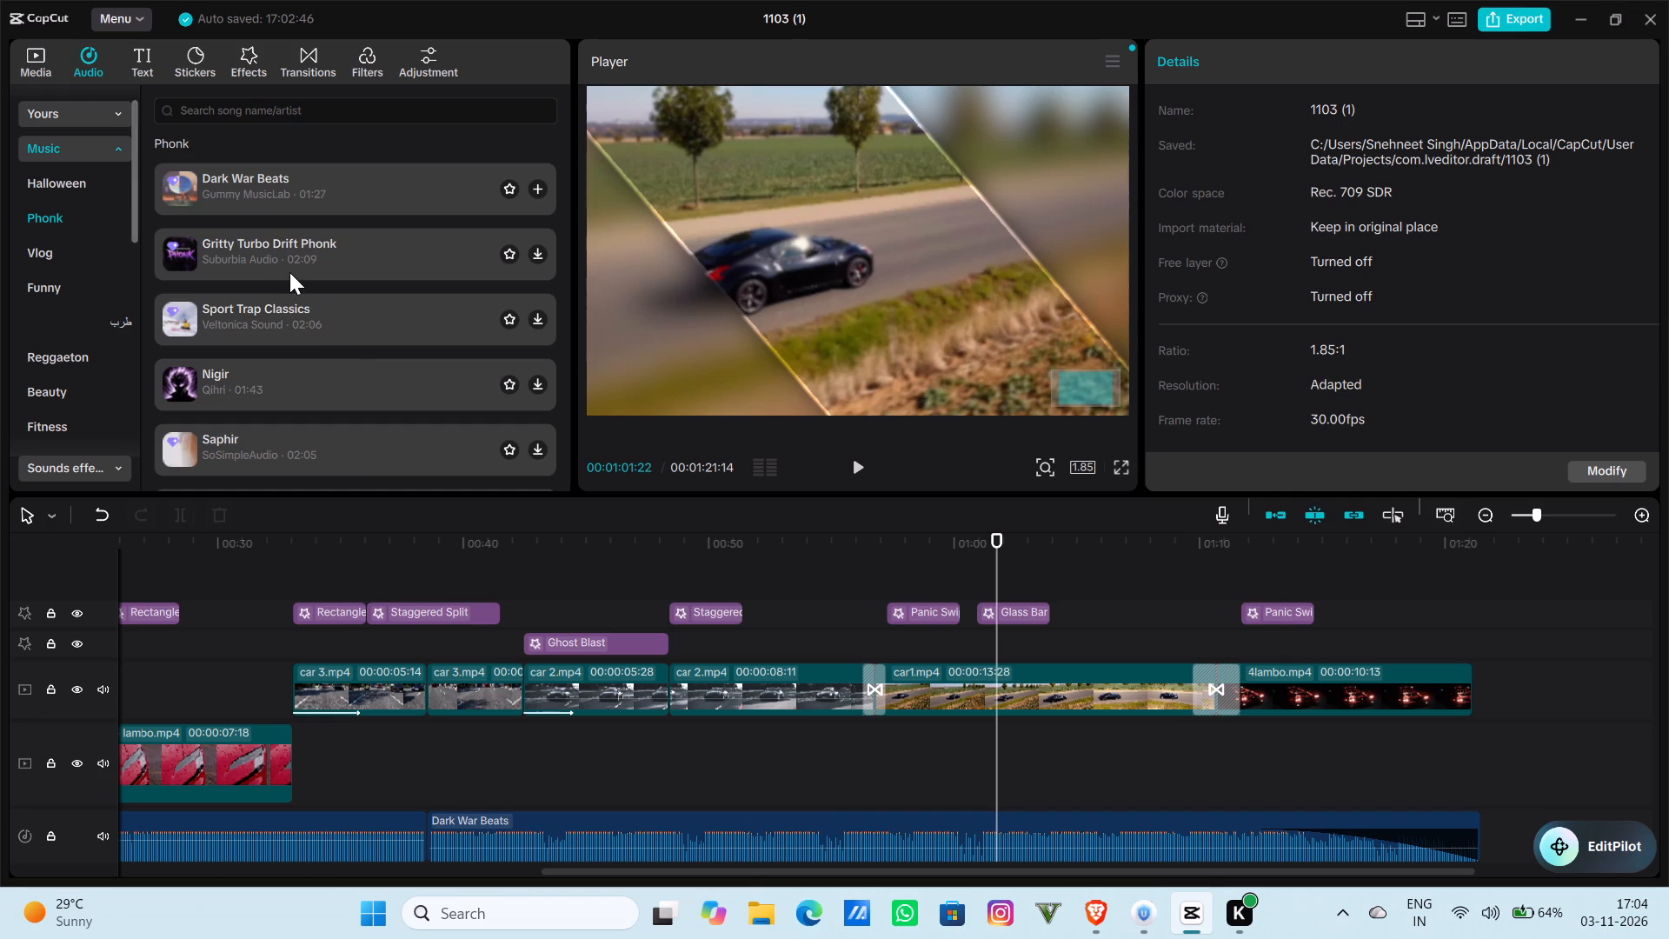
{"action": "scroll", "coordinate": [295, 264], "scroll_direction": "down", "scroll_amount": 5}
{"action": "scroll", "coordinate": [295, 263], "scroll_direction": "up", "scroll_amount": 4}
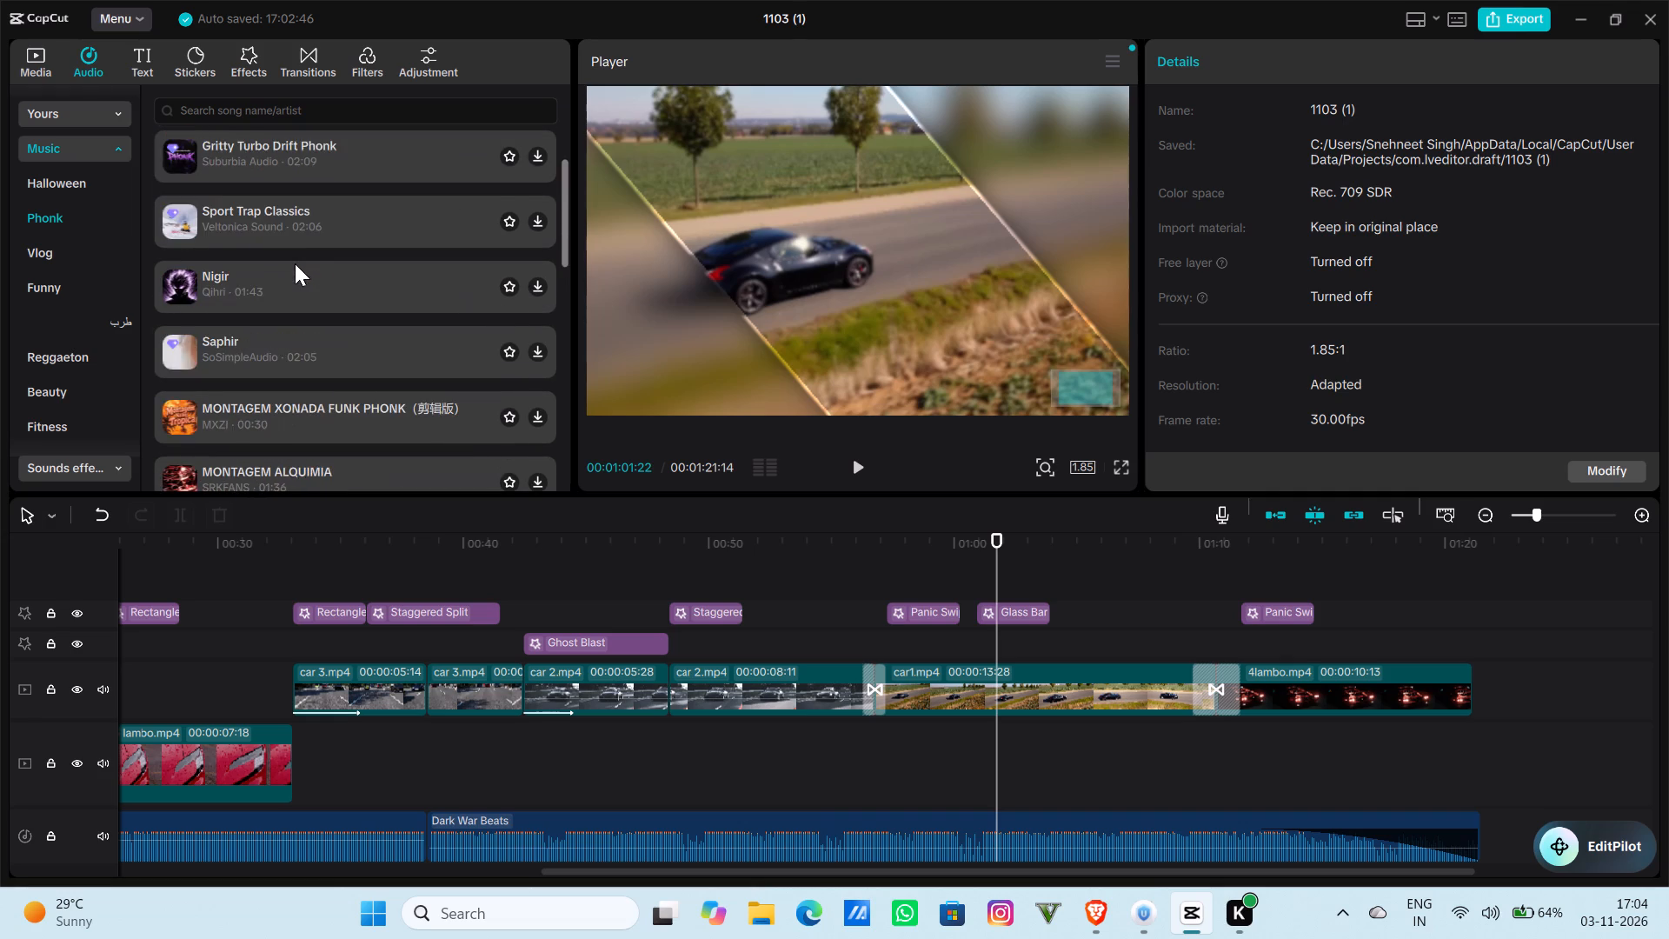
{"action": "scroll", "coordinate": [295, 263], "scroll_direction": "up", "scroll_amount": 1}
{"action": "left_click", "coordinate": [533, 380]}
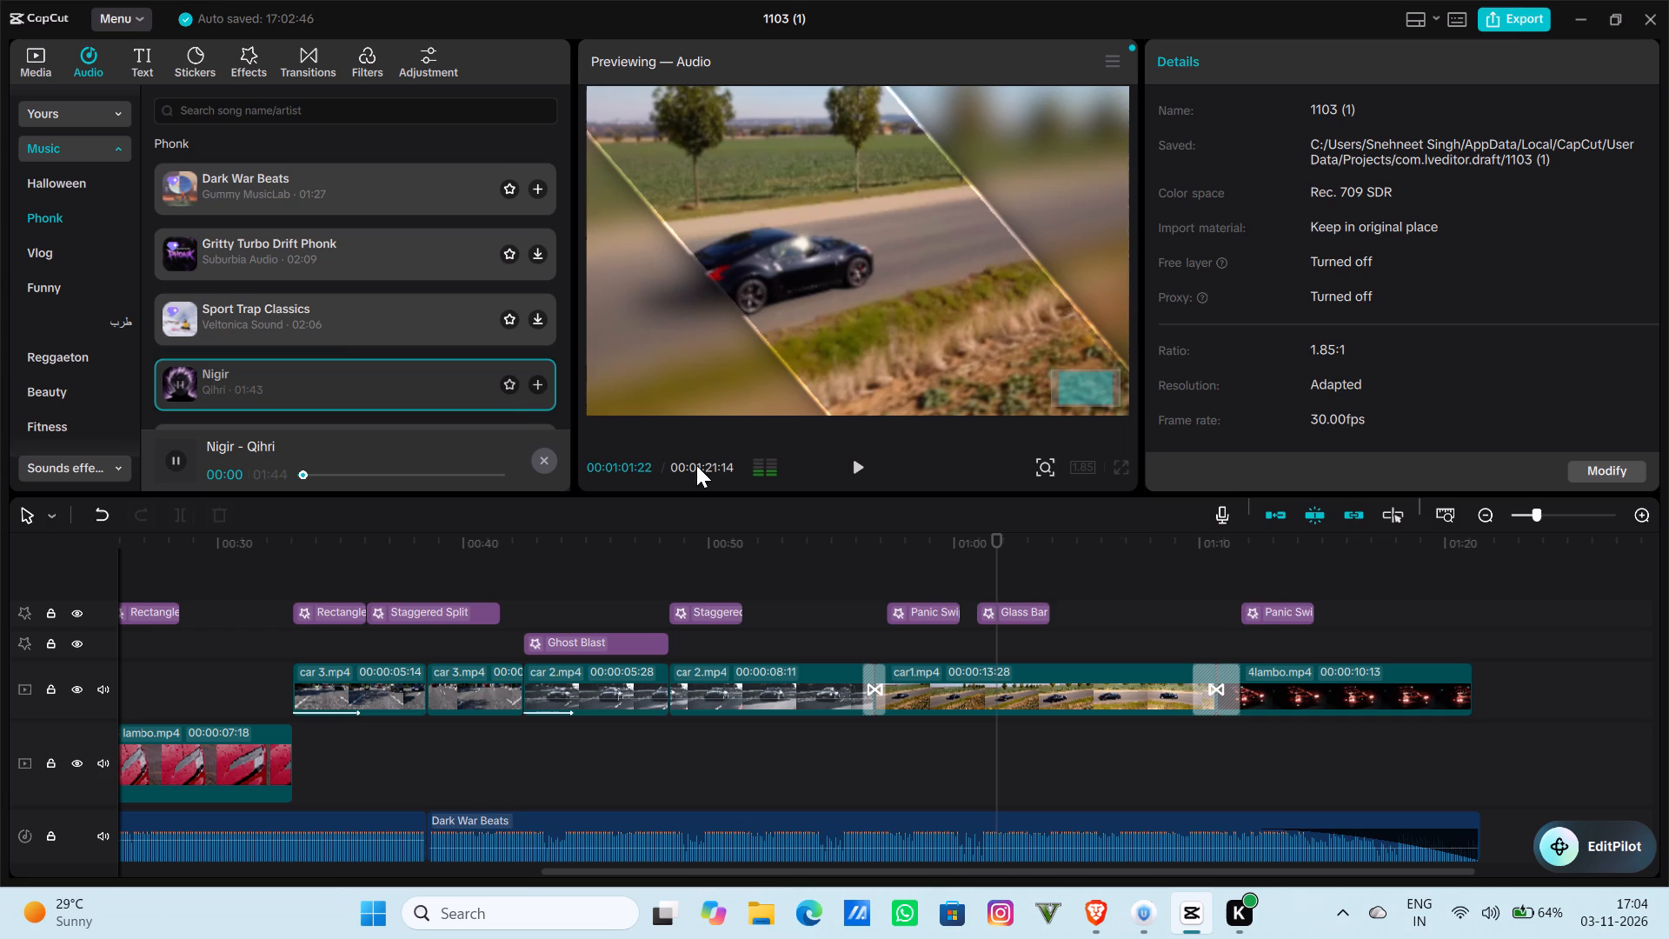
{"action": "left_click", "coordinate": [529, 383]}
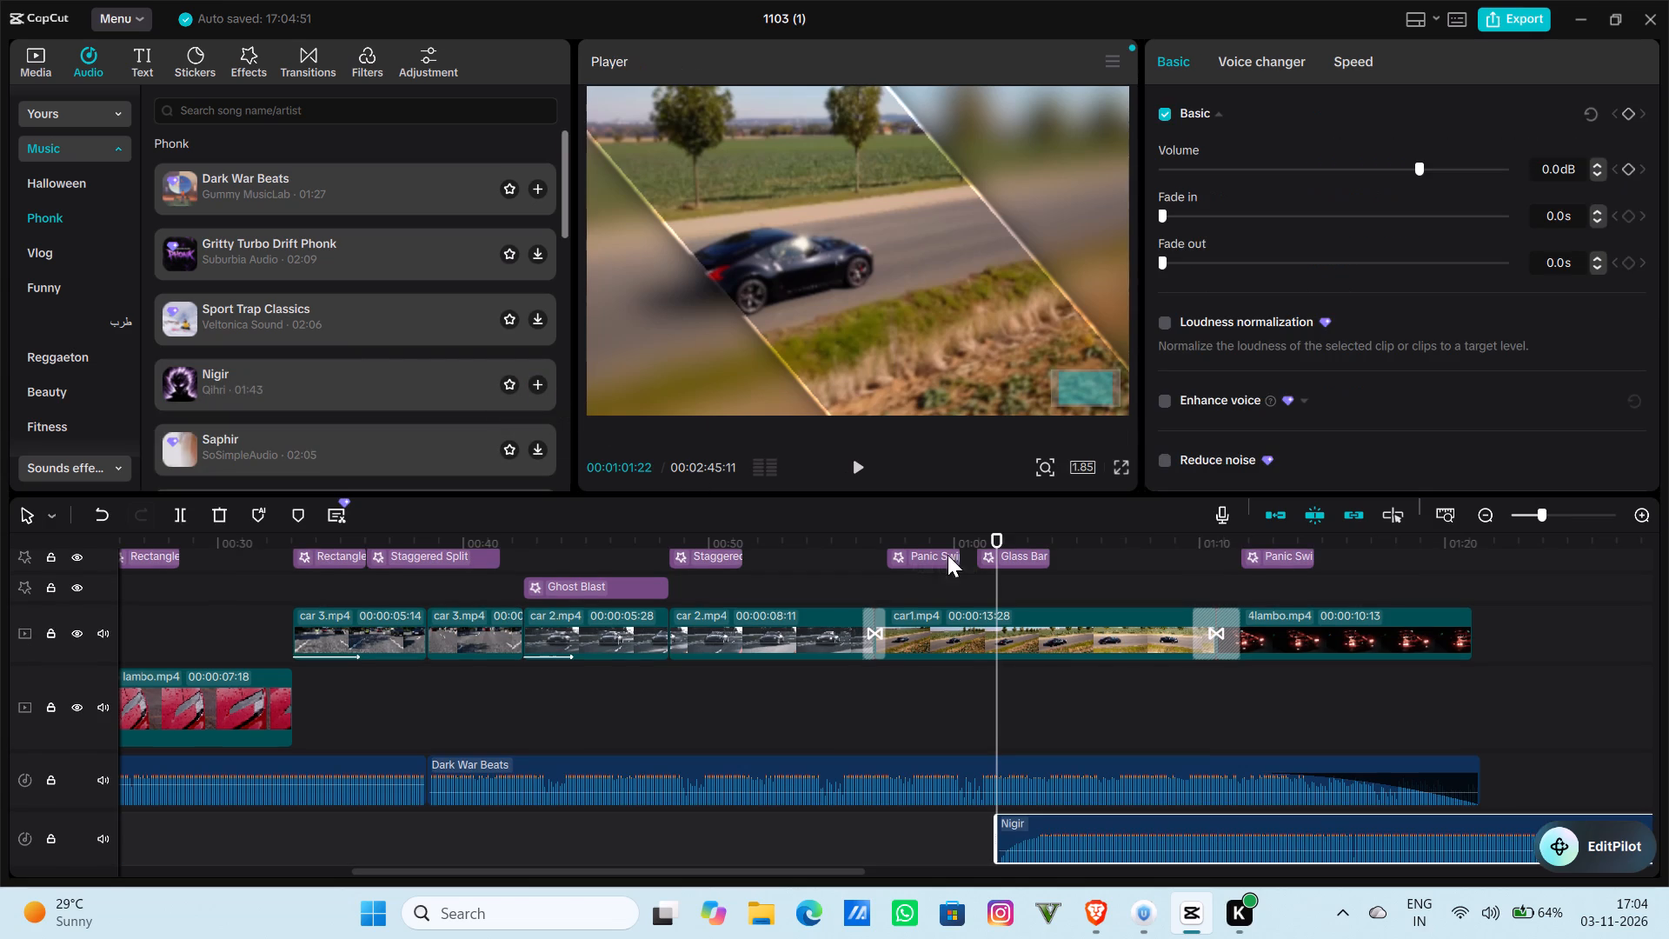
Delete both Dark War Beats segments from the timeline.
{"action": "left_click", "coordinate": [1001, 773]}
{"action": "right_click", "coordinate": [811, 772]}
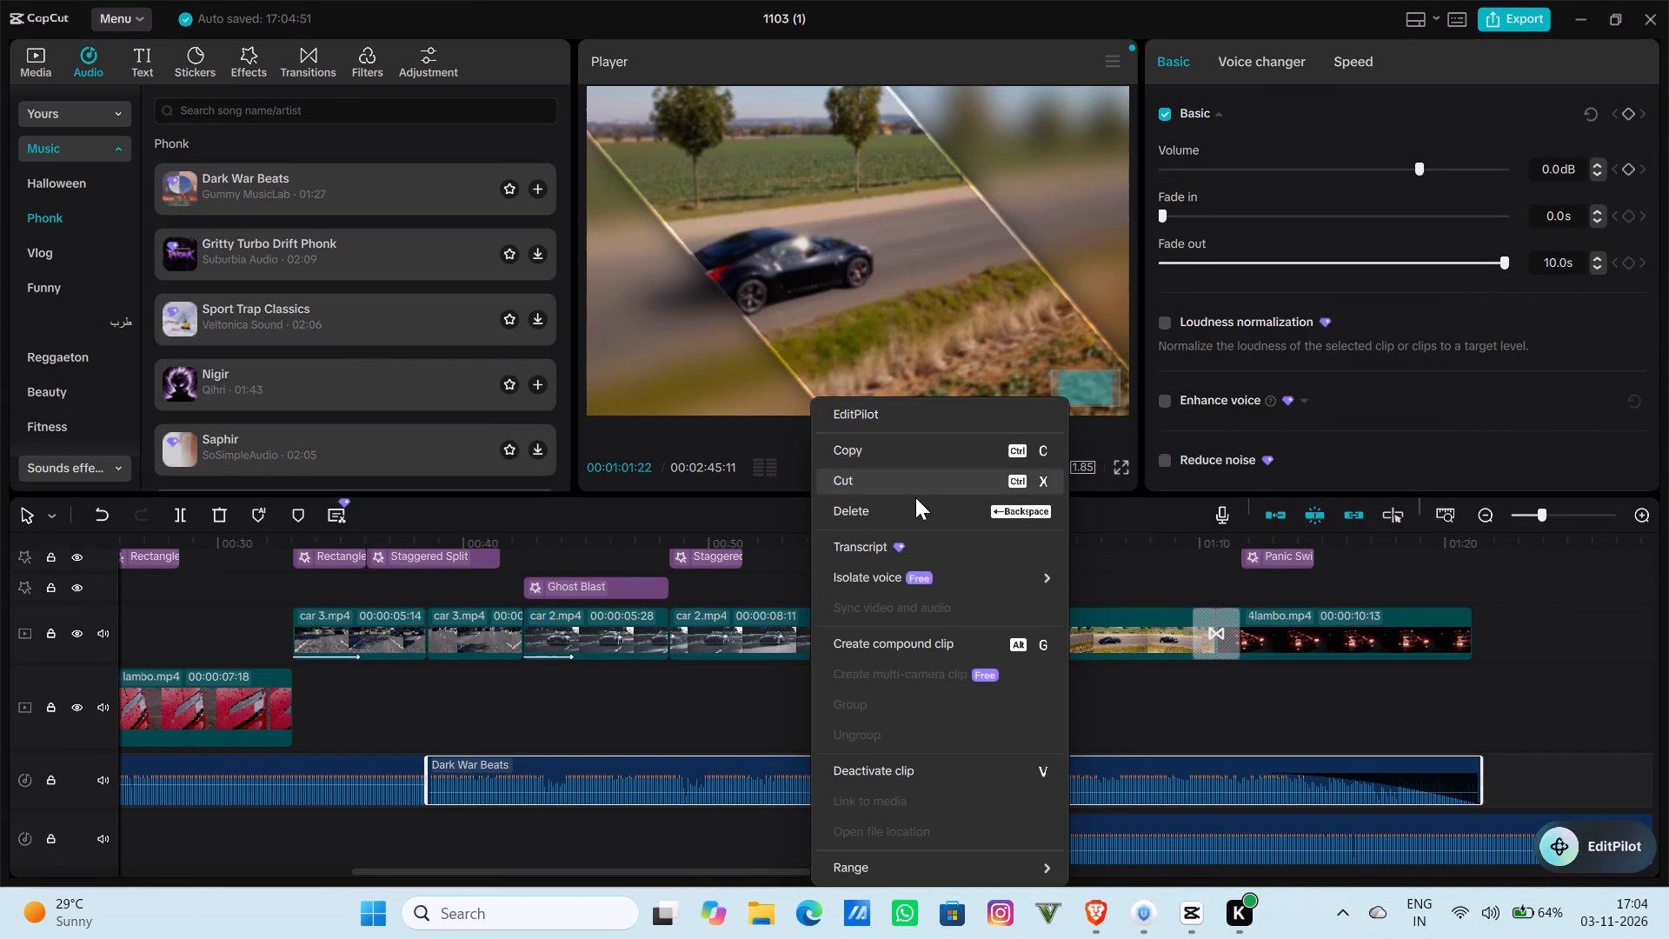
{"action": "left_click", "coordinate": [912, 521]}
{"action": "right_click", "coordinate": [335, 798]}
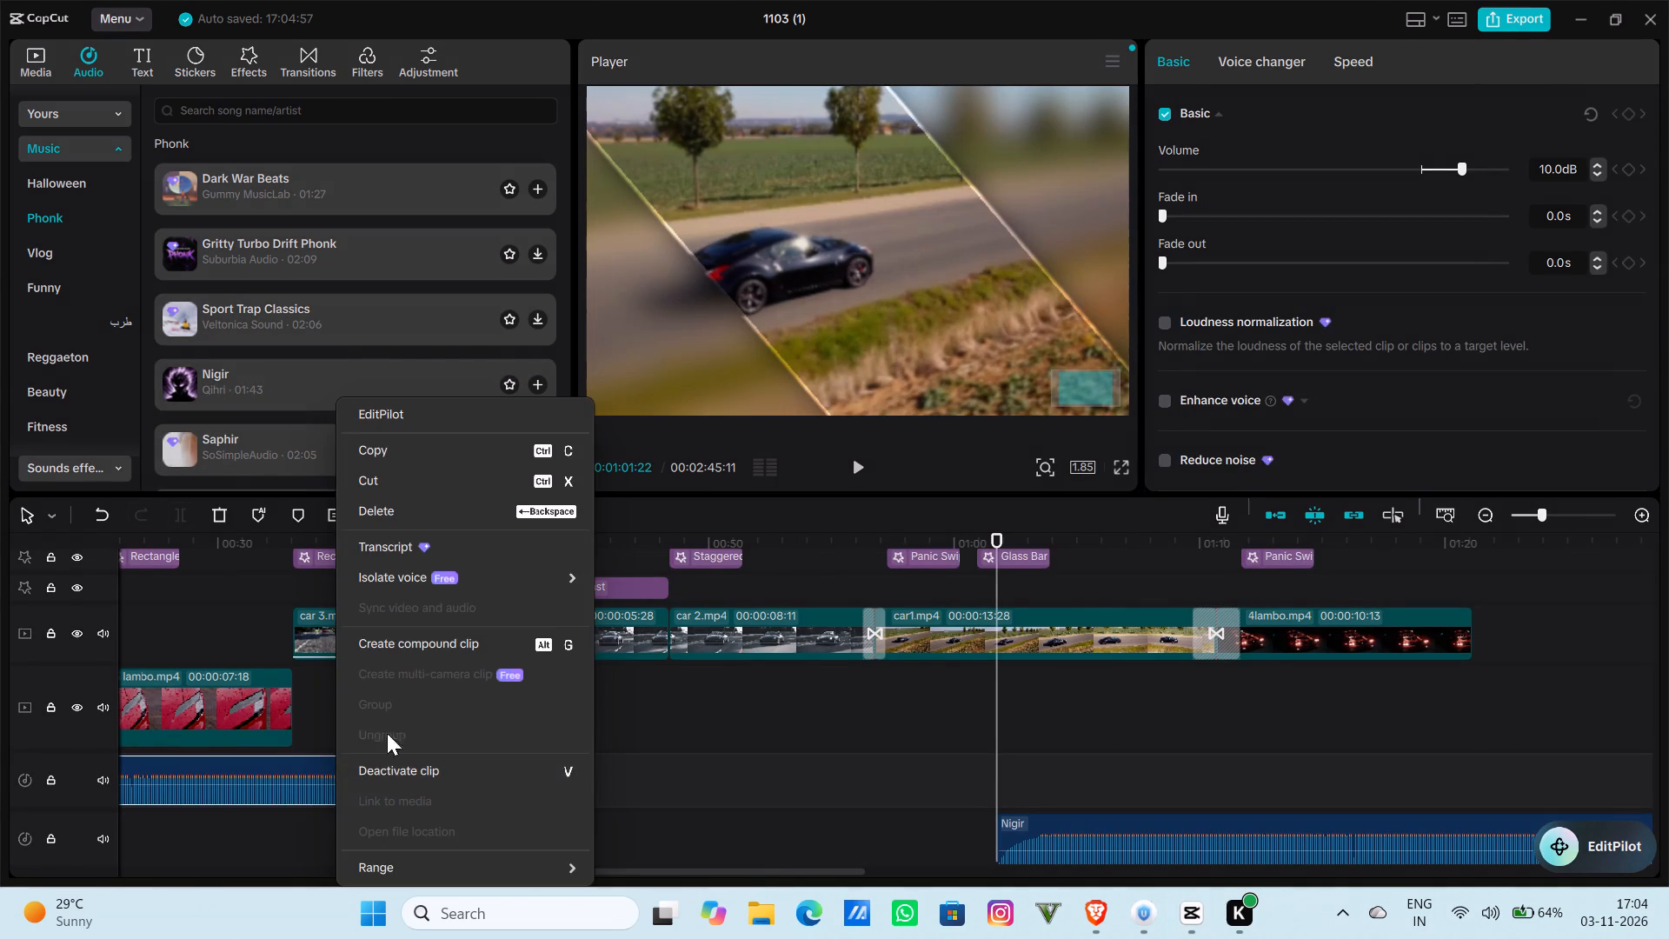
{"action": "left_click", "coordinate": [428, 513]}
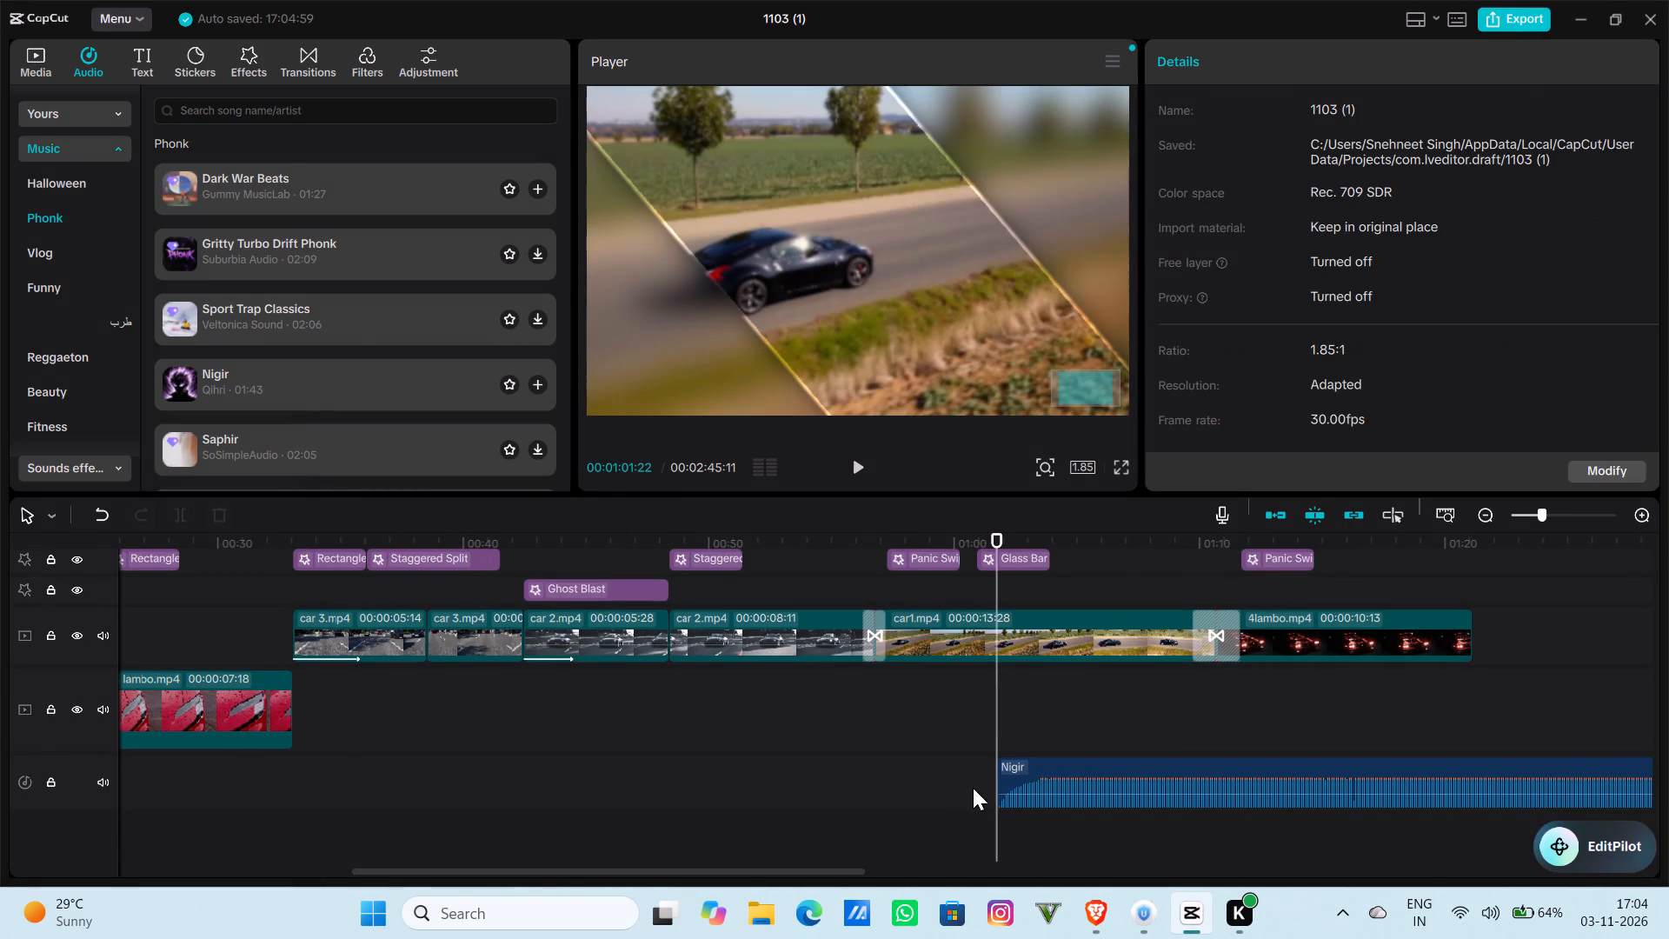
Move the Nigir track to the beginning of the timeline, aligned roughly with the start of lambo1.mp4.
{"action": "left_click_drag", "start_coordinate": [999, 782], "coordinate": [530, 774]}
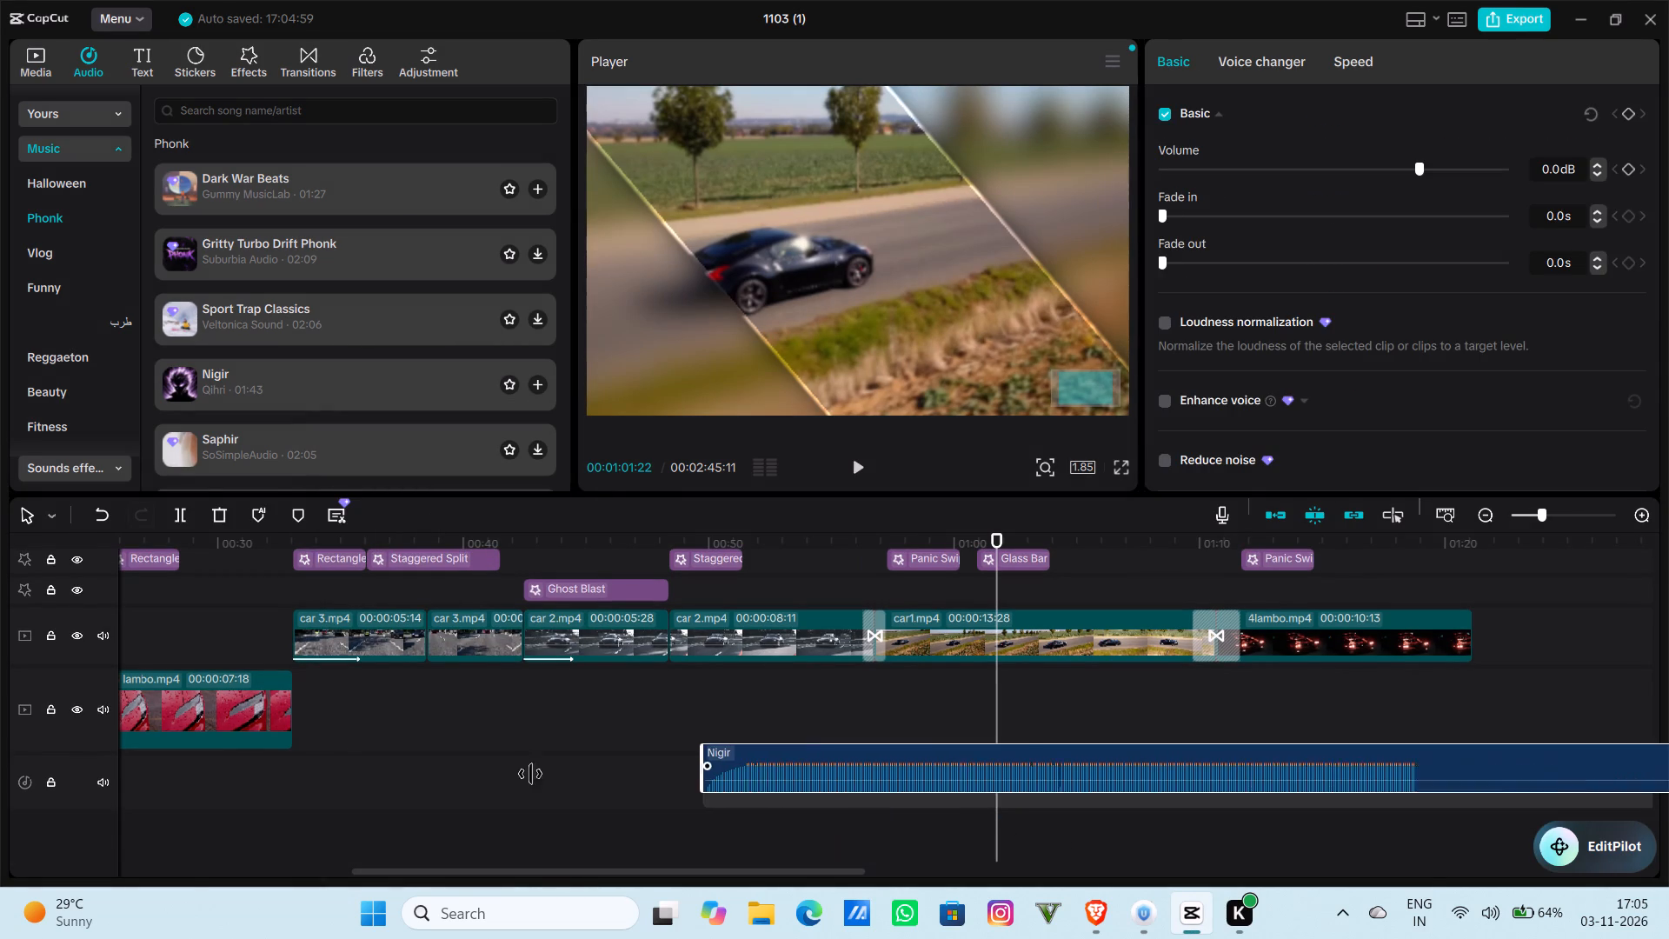
{"action": "left_click_drag", "start_coordinate": [530, 774], "coordinate": [184, 782]}
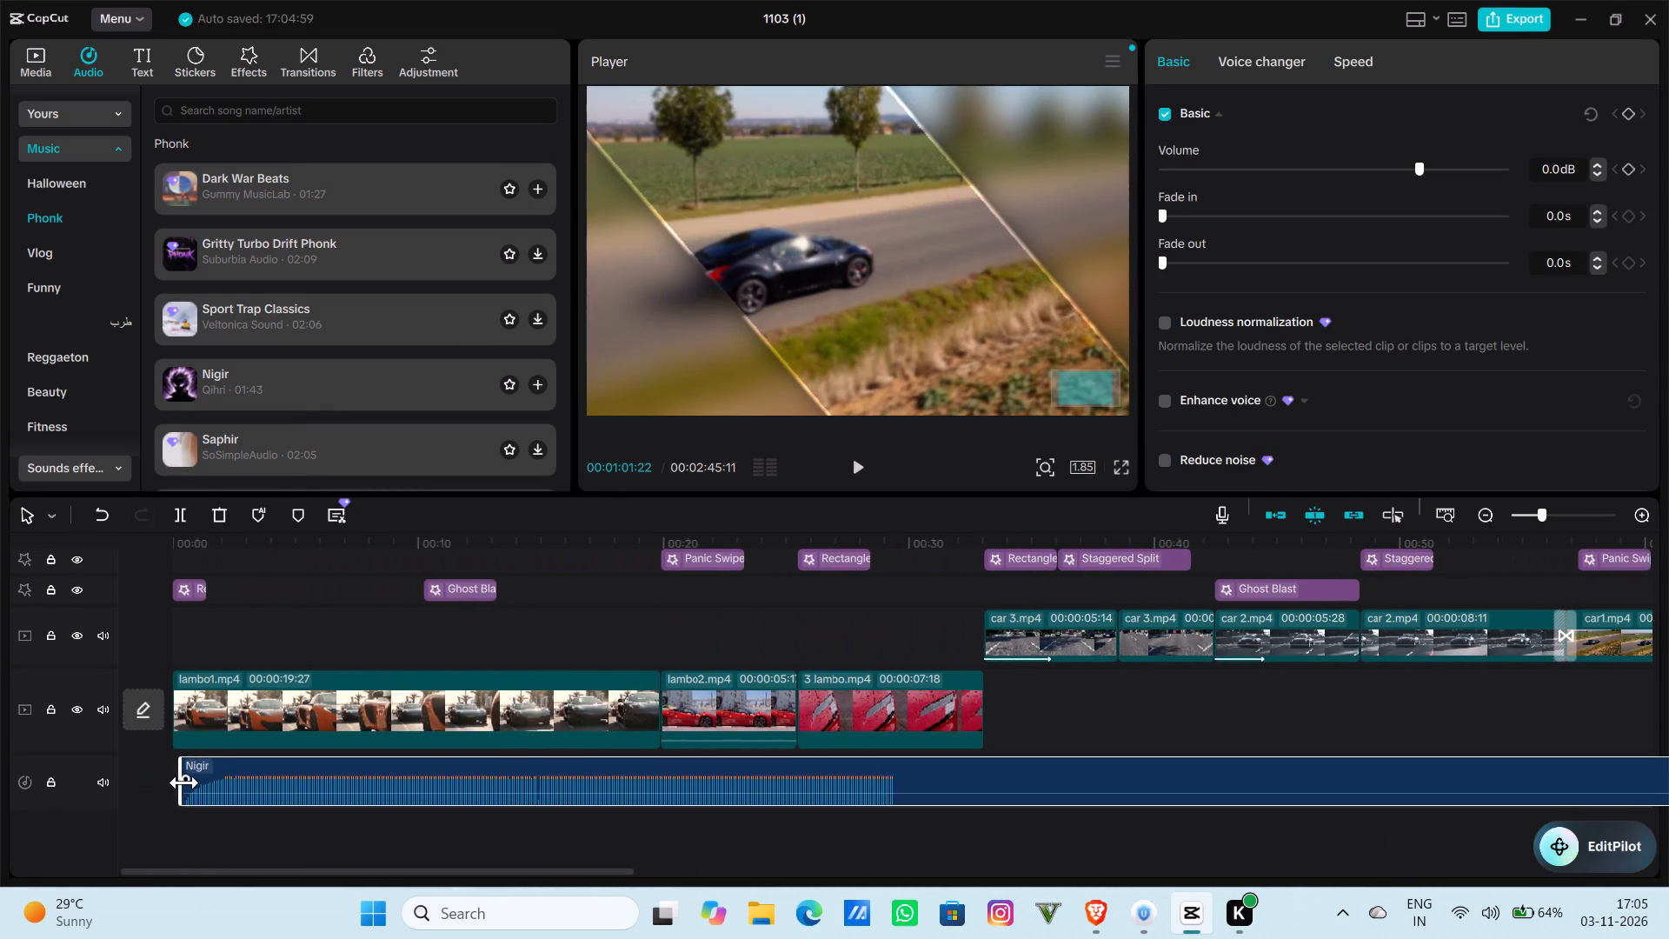
{"action": "left_click_drag", "start_coordinate": [184, 782], "coordinate": [183, 781]}
Split the Nigir track at 00:01:21:04, where 4lambo.mp4 ends.
{"action": "left_click", "coordinate": [1053, 709]}
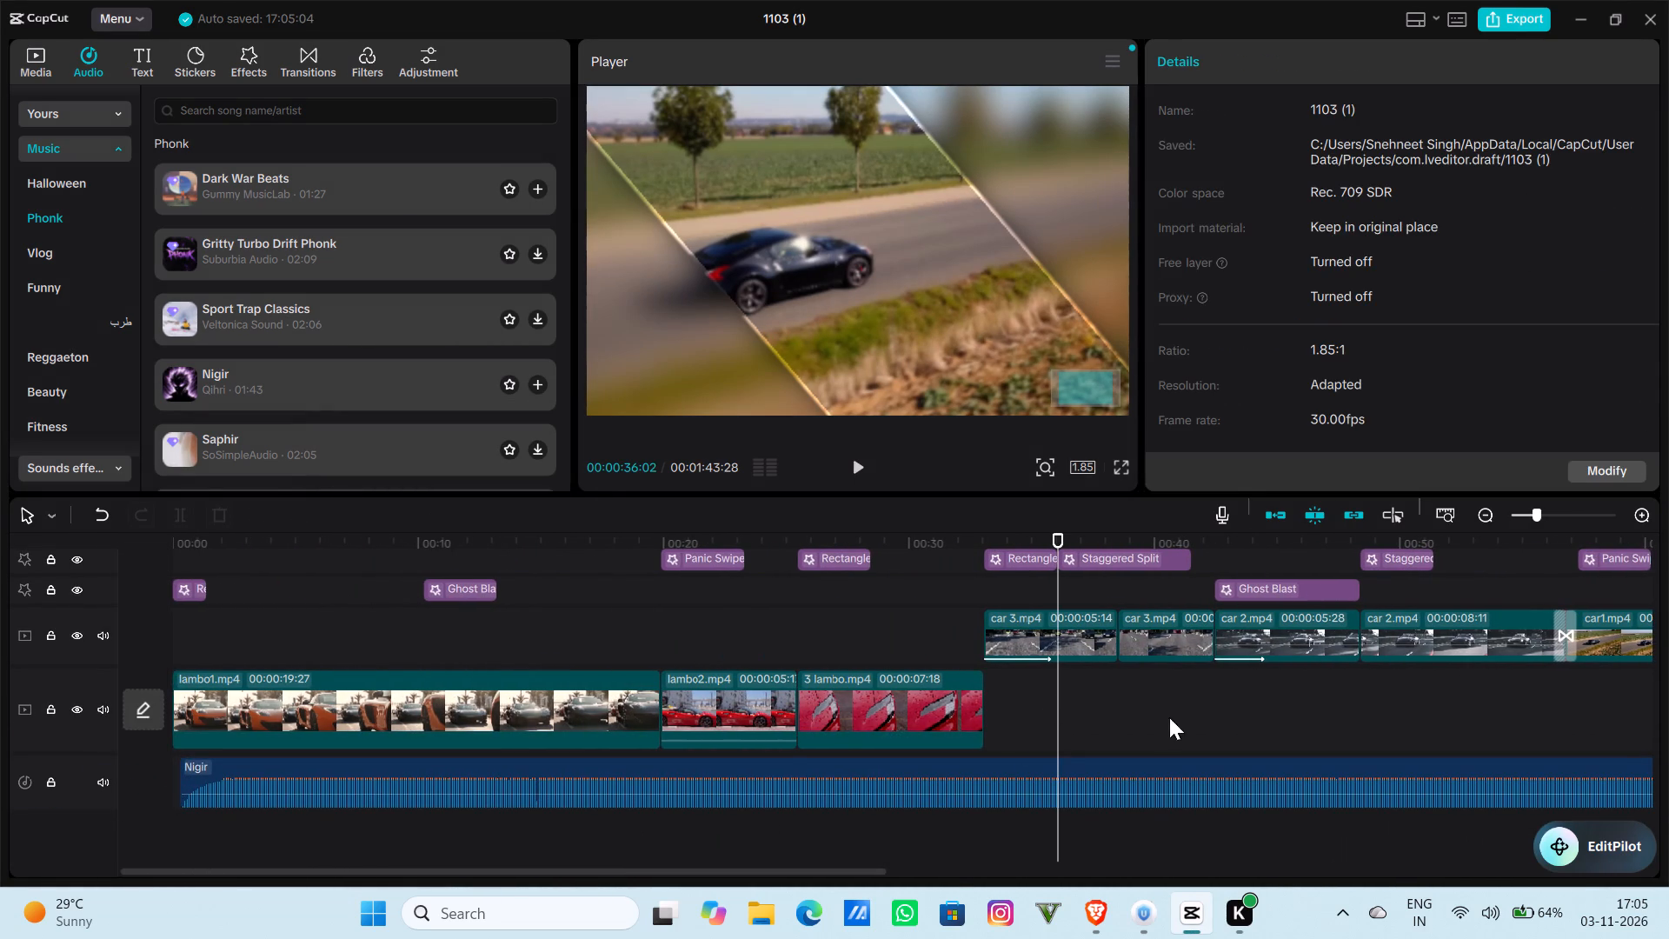
{"action": "left_click_drag", "start_coordinate": [1136, 722], "coordinate": [1257, 714]}
{"action": "left_click", "coordinate": [1272, 539]}
{"action": "left_click_drag", "start_coordinate": [1272, 539], "coordinate": [1260, 539]}
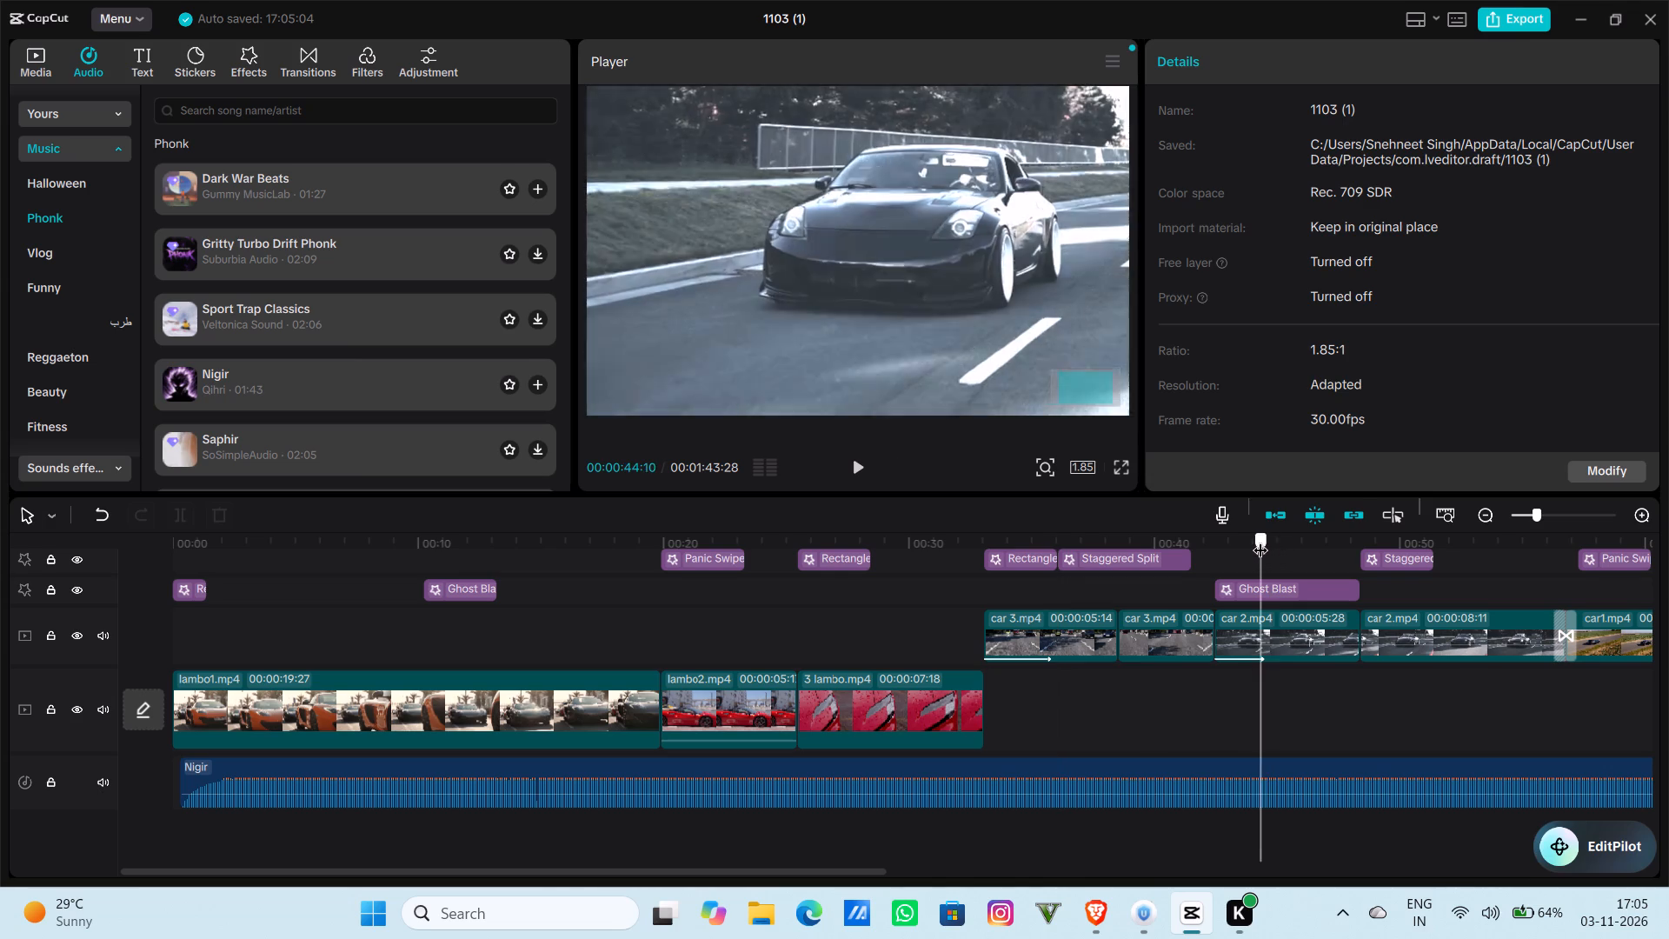
{"action": "left_click_drag", "start_coordinate": [1260, 539], "coordinate": [1668, 511]}
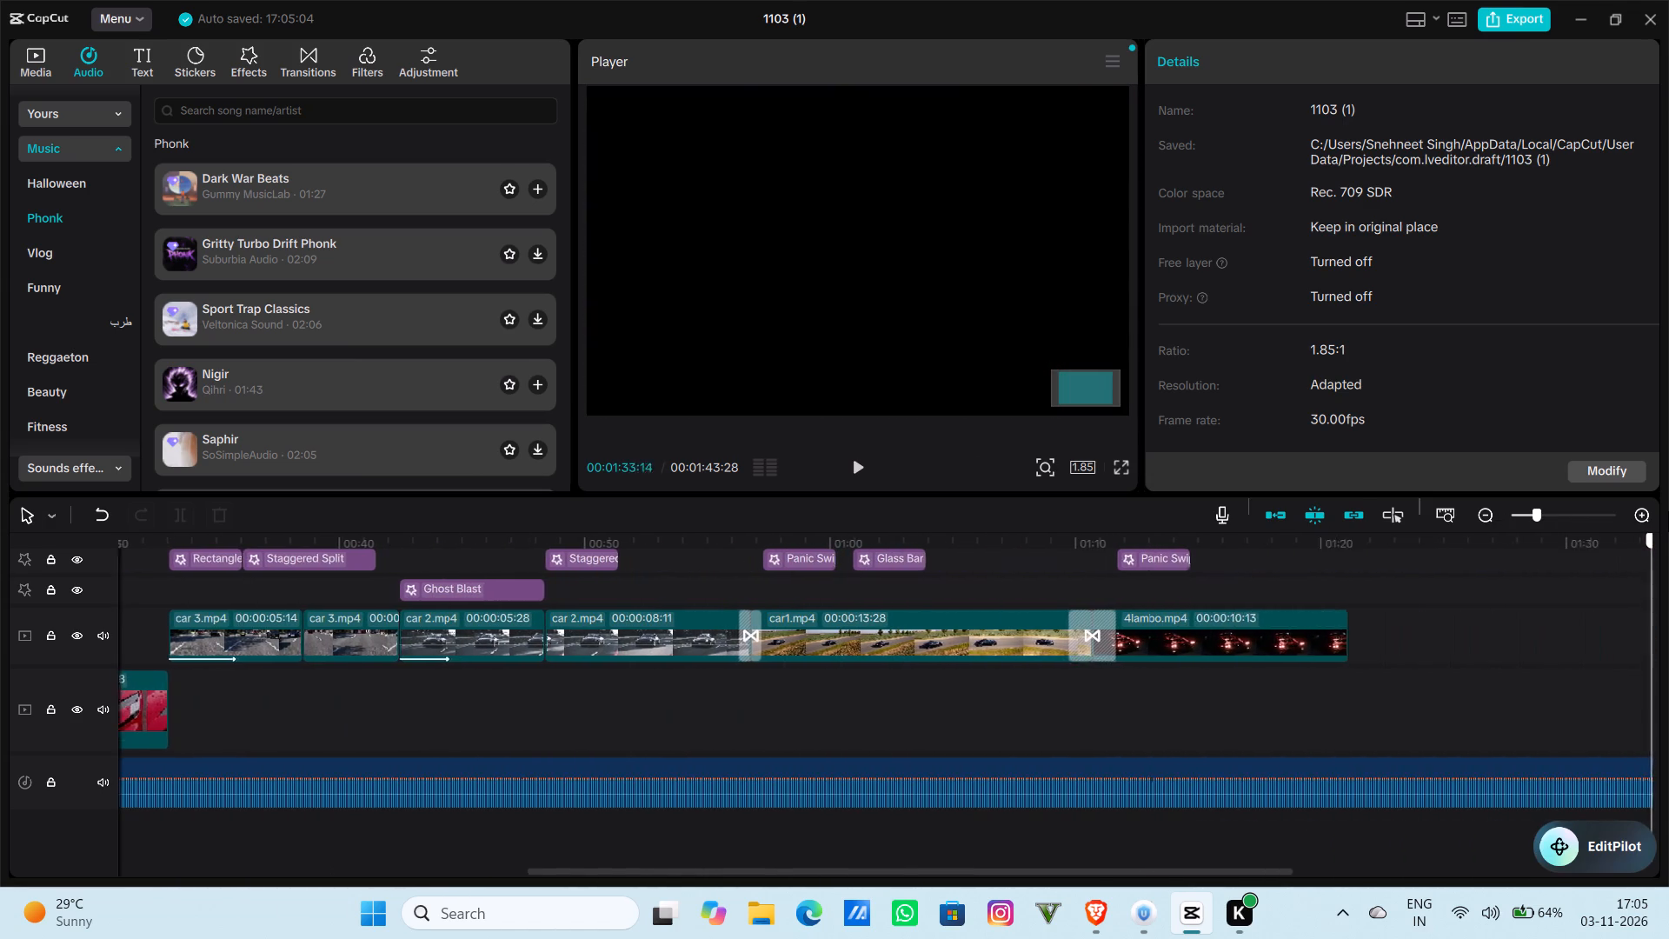
{"action": "left_click_drag", "start_coordinate": [1668, 511], "coordinate": [841, 613]}
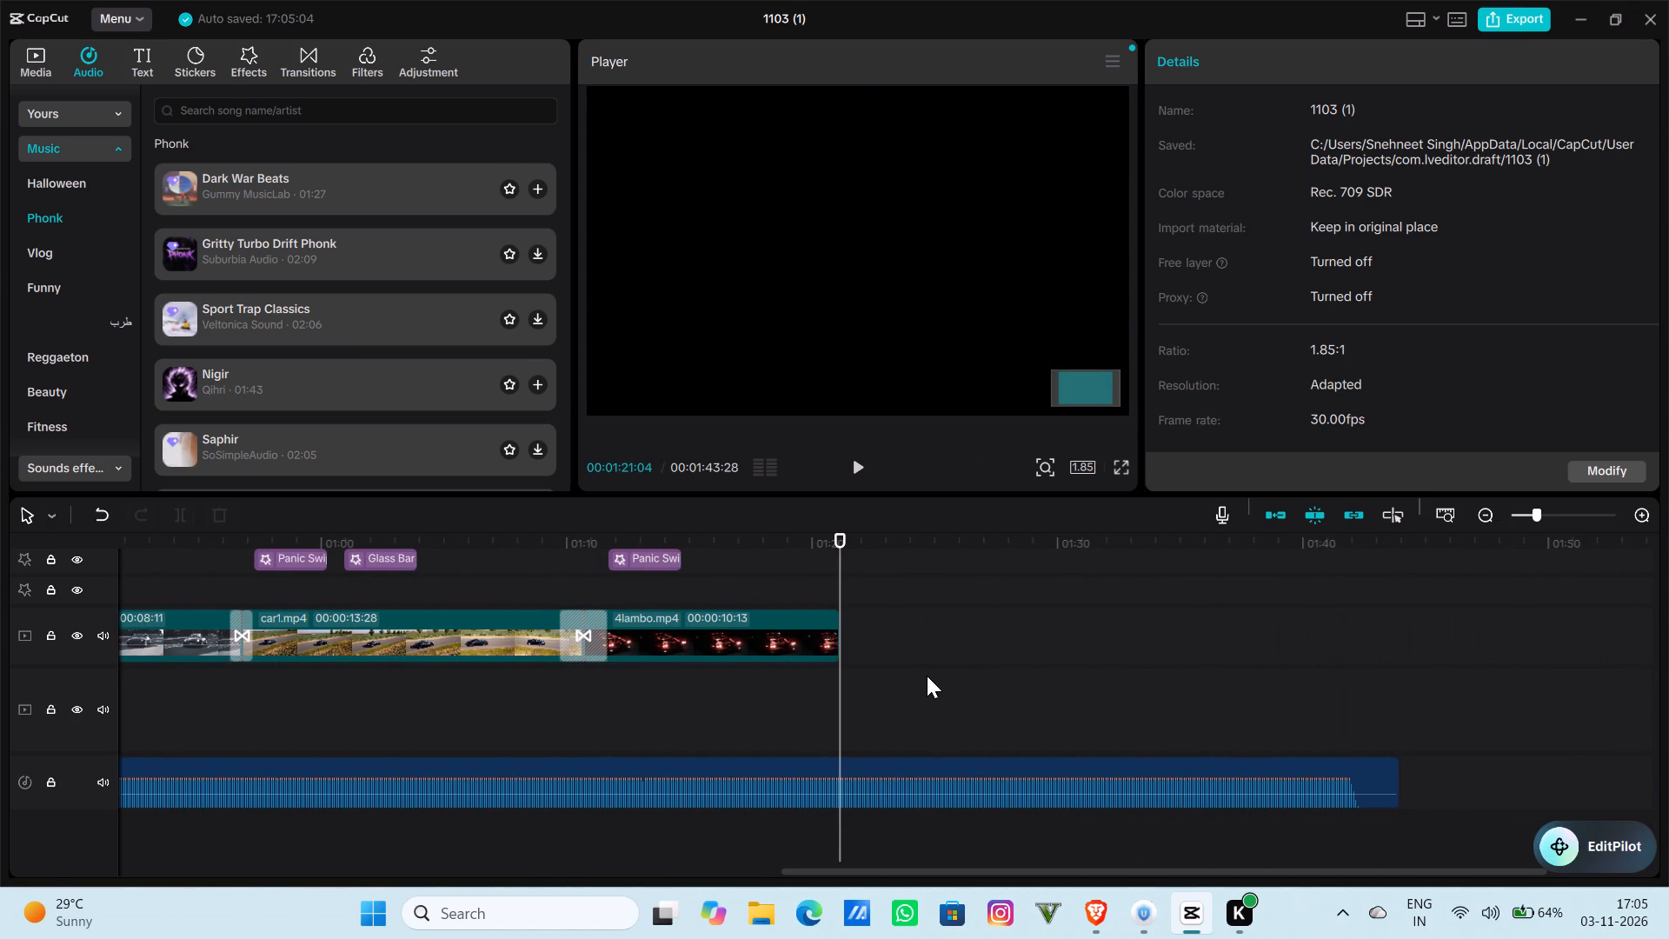
{"action": "key", "text": "space"}
{"action": "key", "text": "space"}
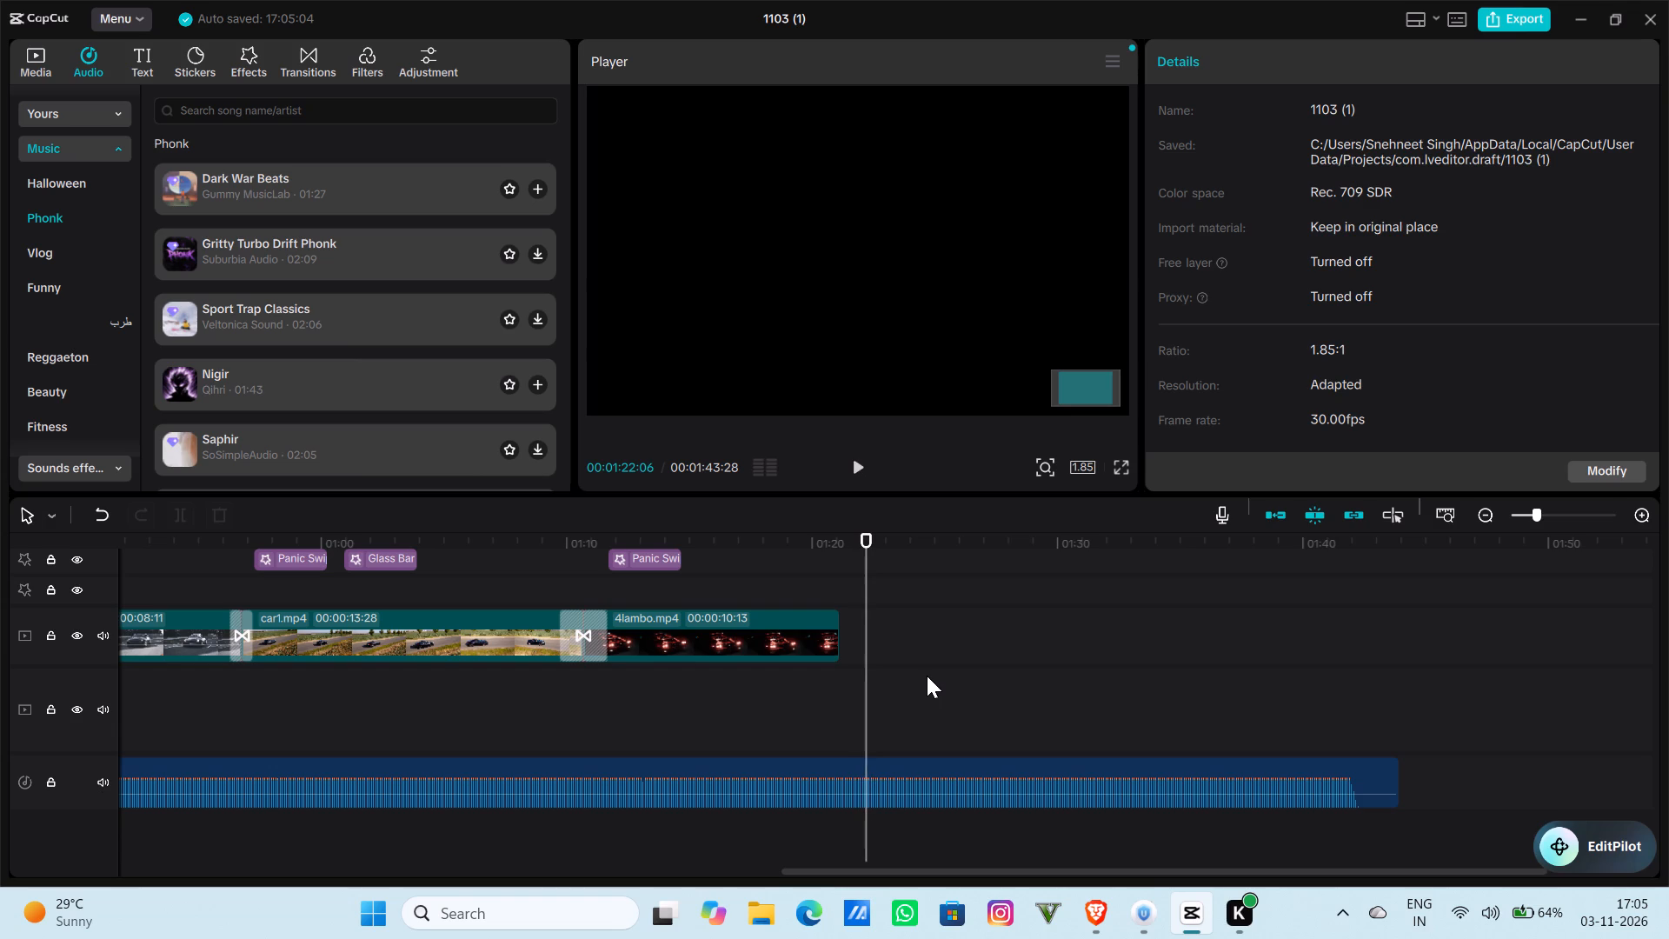
{"action": "key", "text": "Left"}
{"action": "key", "text": "Left"}
{"action": "key", "text": "Left"}
{"action": "key", "text": "Left"}
{"action": "key", "text": "Left"}
{"action": "key", "text": "Left"}
{"action": "key", "text": "Left"}
{"action": "key", "text": "Left"}
{"action": "key", "text": "Left"}
{"action": "key", "text": "Left"}
{"action": "key", "text": "Left"}
{"action": "key", "text": "Left"}
{"action": "key", "text": "Left"}
{"action": "key", "text": "Left"}
{"action": "key", "text": "Left"}
{"action": "key", "text": "Left"}
{"action": "key", "text": "Left"}
{"action": "key", "text": "Left"}
{"action": "key", "text": "Left"}
{"action": "key", "text": "Left"}
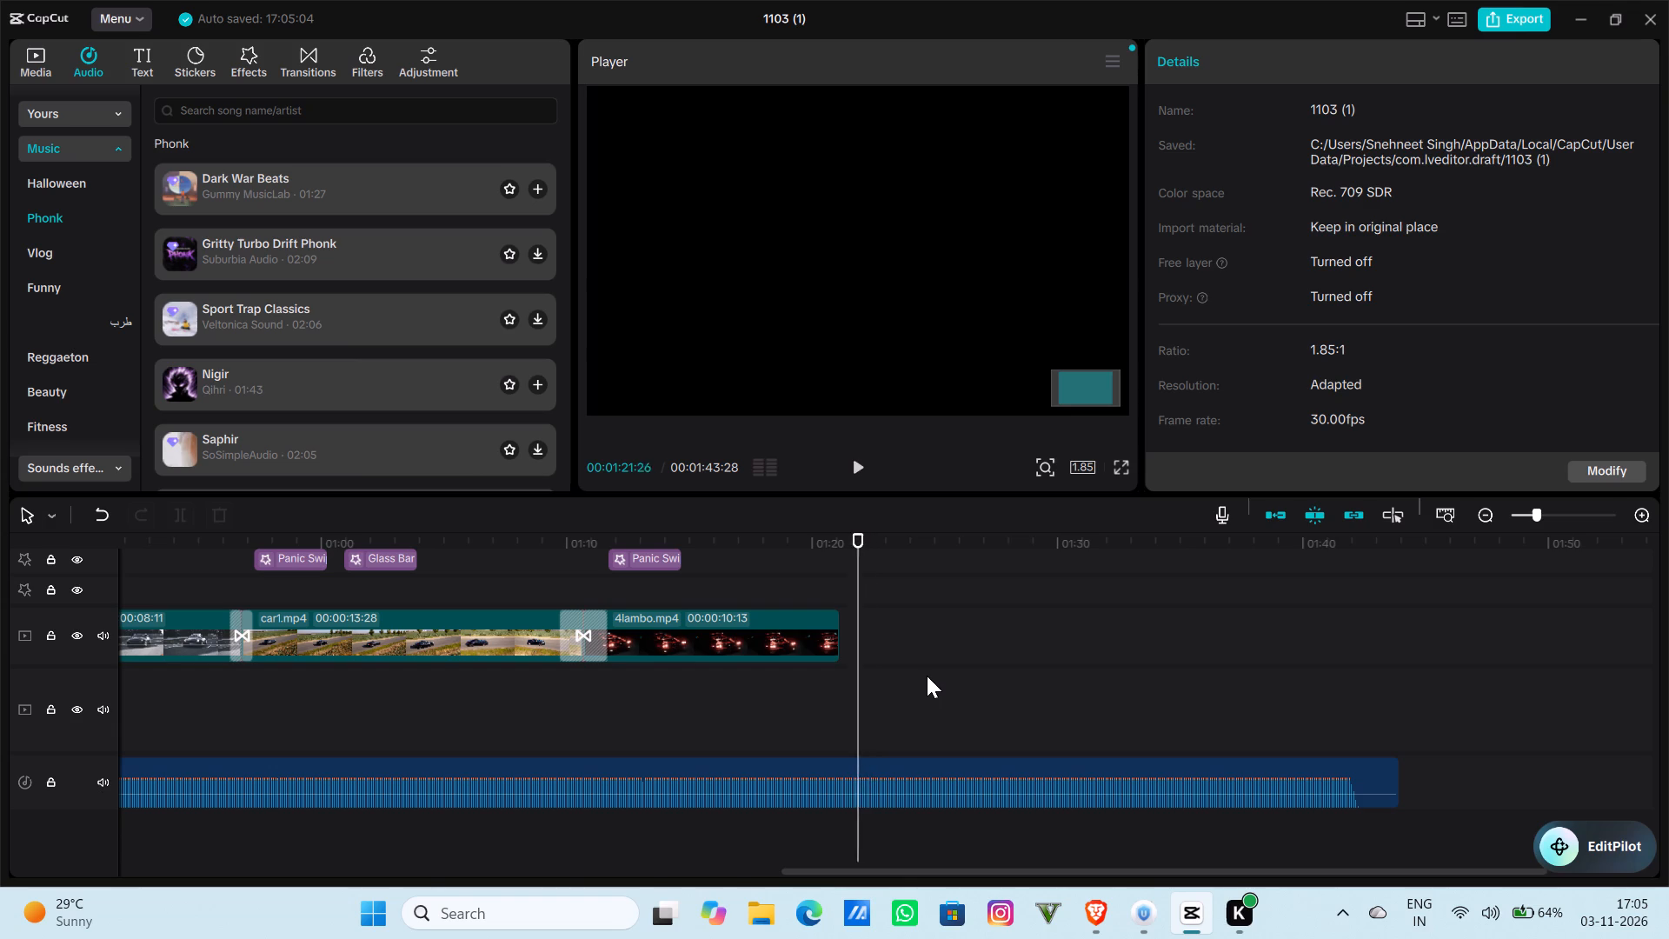
{"action": "key", "text": "Left"}
{"action": "key", "text": "Left"}
{"action": "key", "text": "Left"}
{"action": "key", "text": "Left"}
{"action": "key", "text": "Left"}
{"action": "key", "text": "Left"}
{"action": "key", "text": "Left"}
{"action": "key", "text": "Left"}
{"action": "key", "text": "Left"}
{"action": "key", "text": "Left"}
{"action": "key", "text": "Left"}
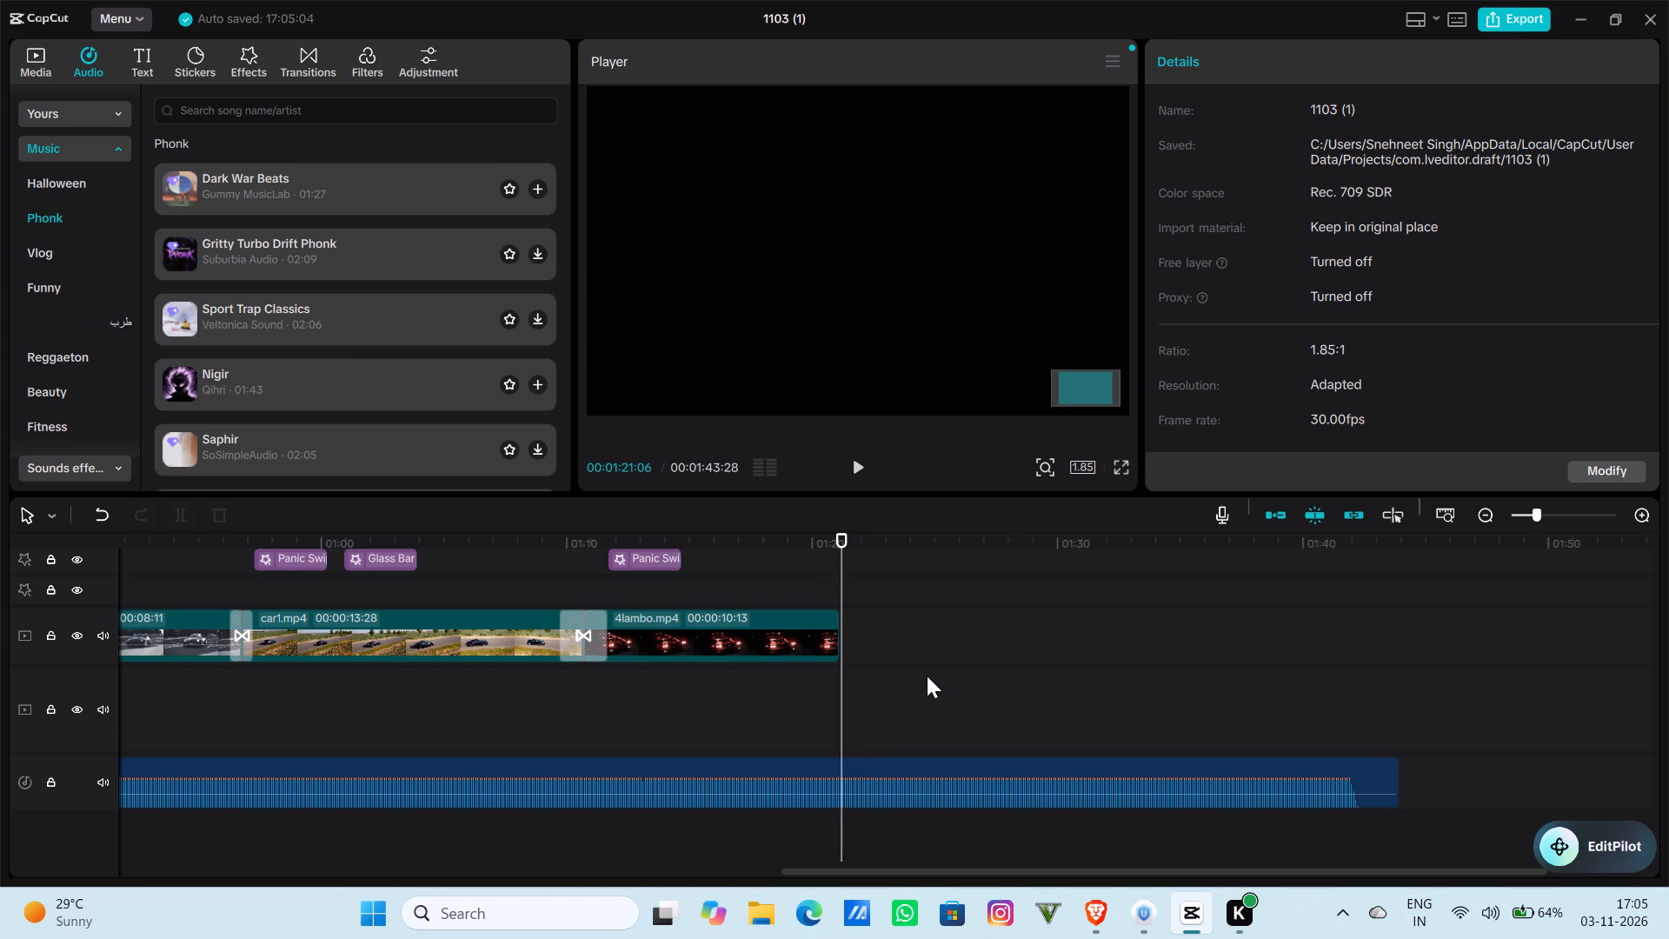
{"action": "key", "text": "Left"}
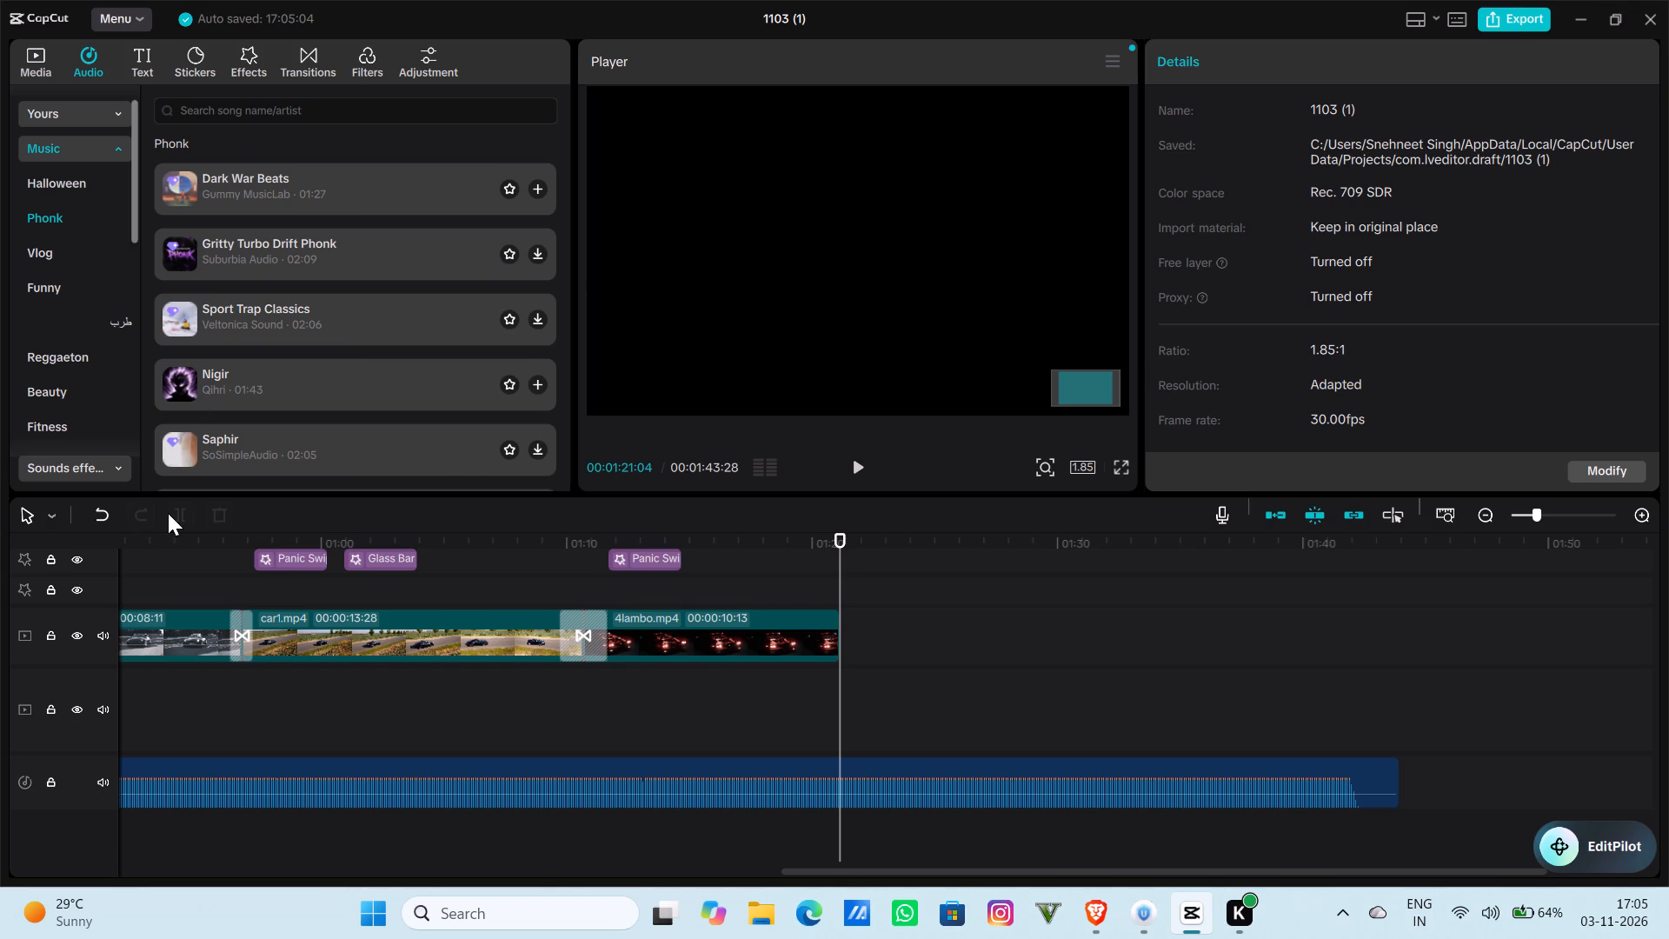
{"action": "left_click", "coordinate": [704, 776]}
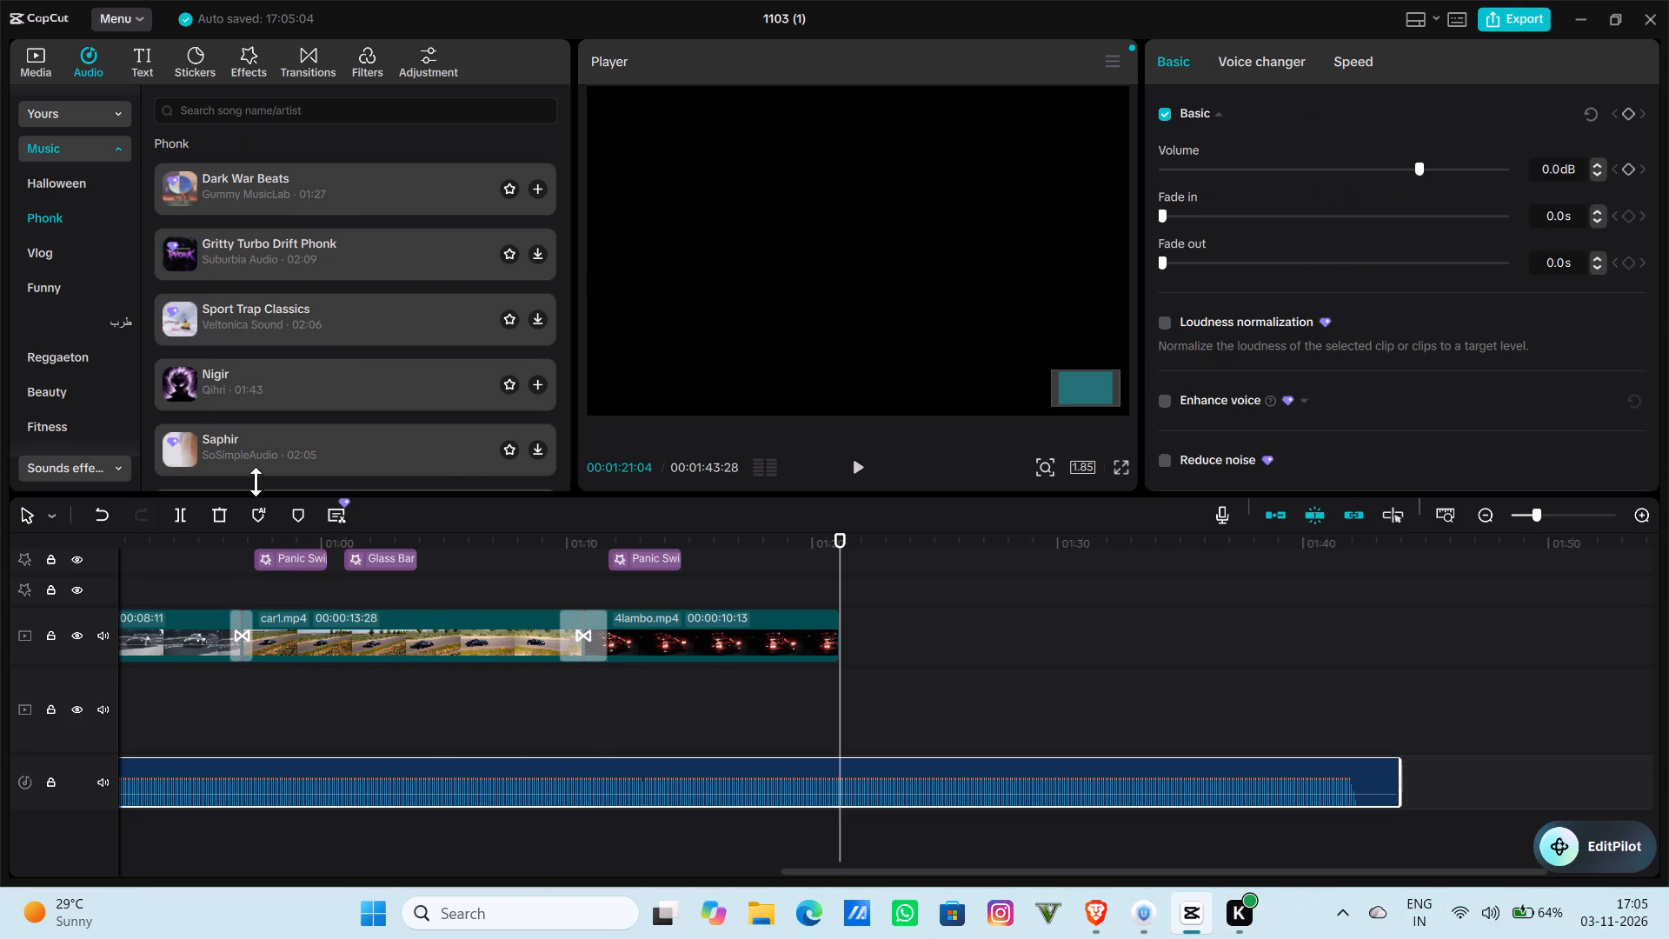
{"action": "left_click", "coordinate": [181, 511]}
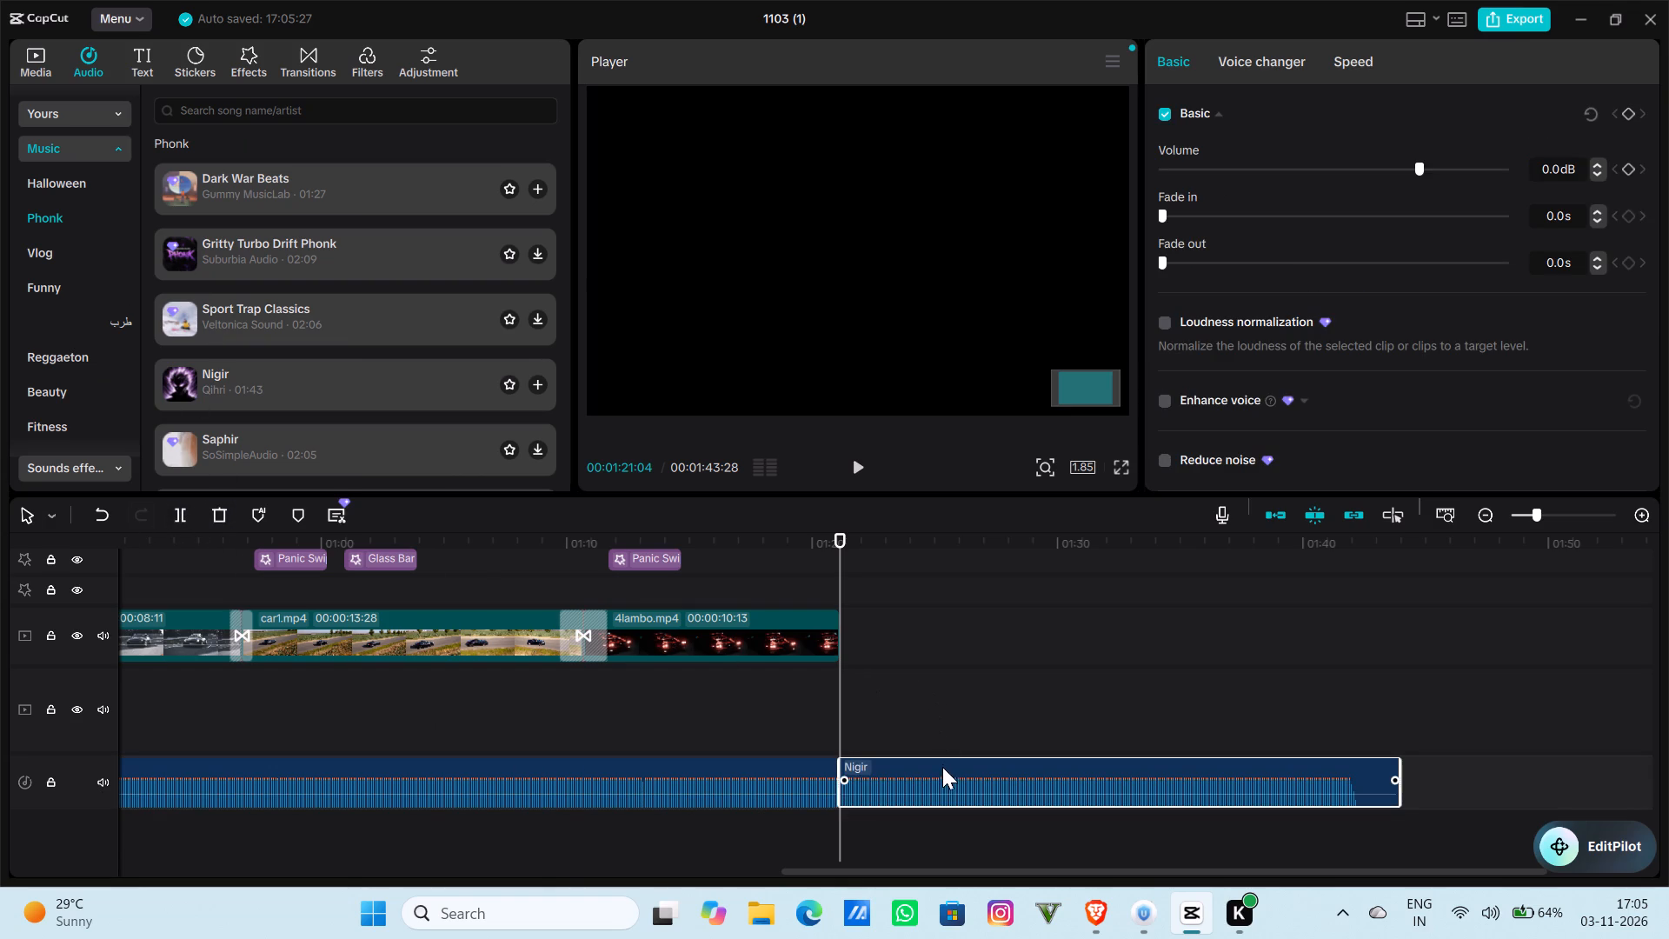
Delete the leftover Nigir segment after the end of the video.
{"action": "left_click", "coordinate": [942, 769]}
{"action": "left_click", "coordinate": [941, 772]}
{"action": "left_click", "coordinate": [222, 509]}
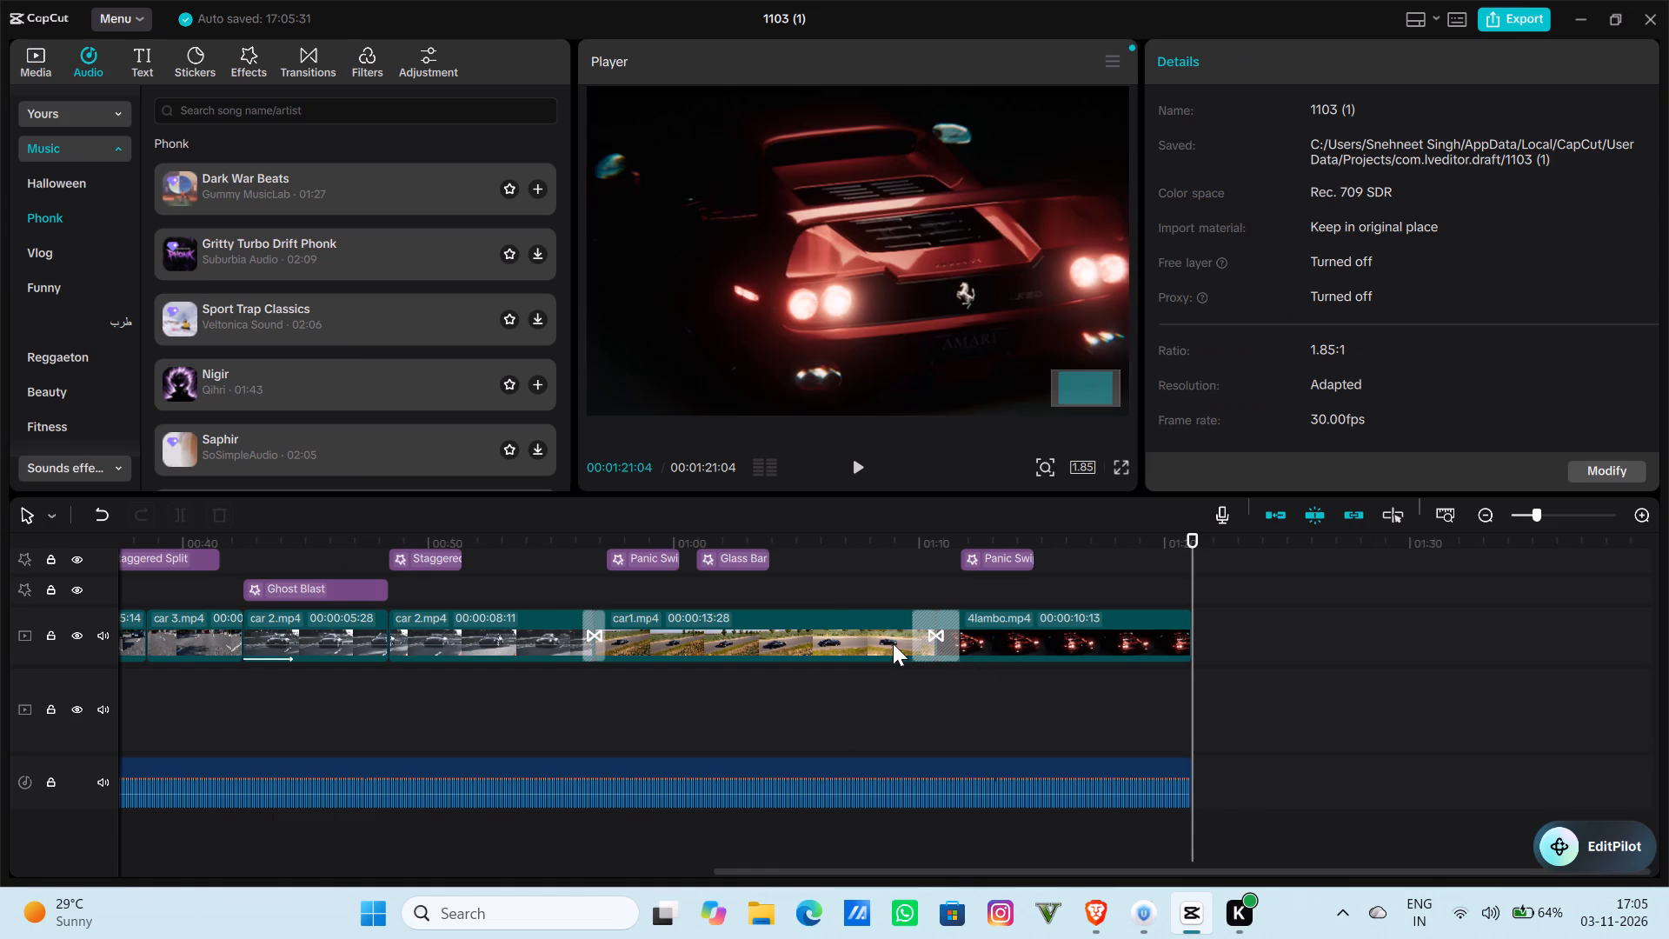
Play the edit from the beginning, start the export again to review its Pro features, and return to editing.
{"action": "left_click", "coordinate": [848, 472]}
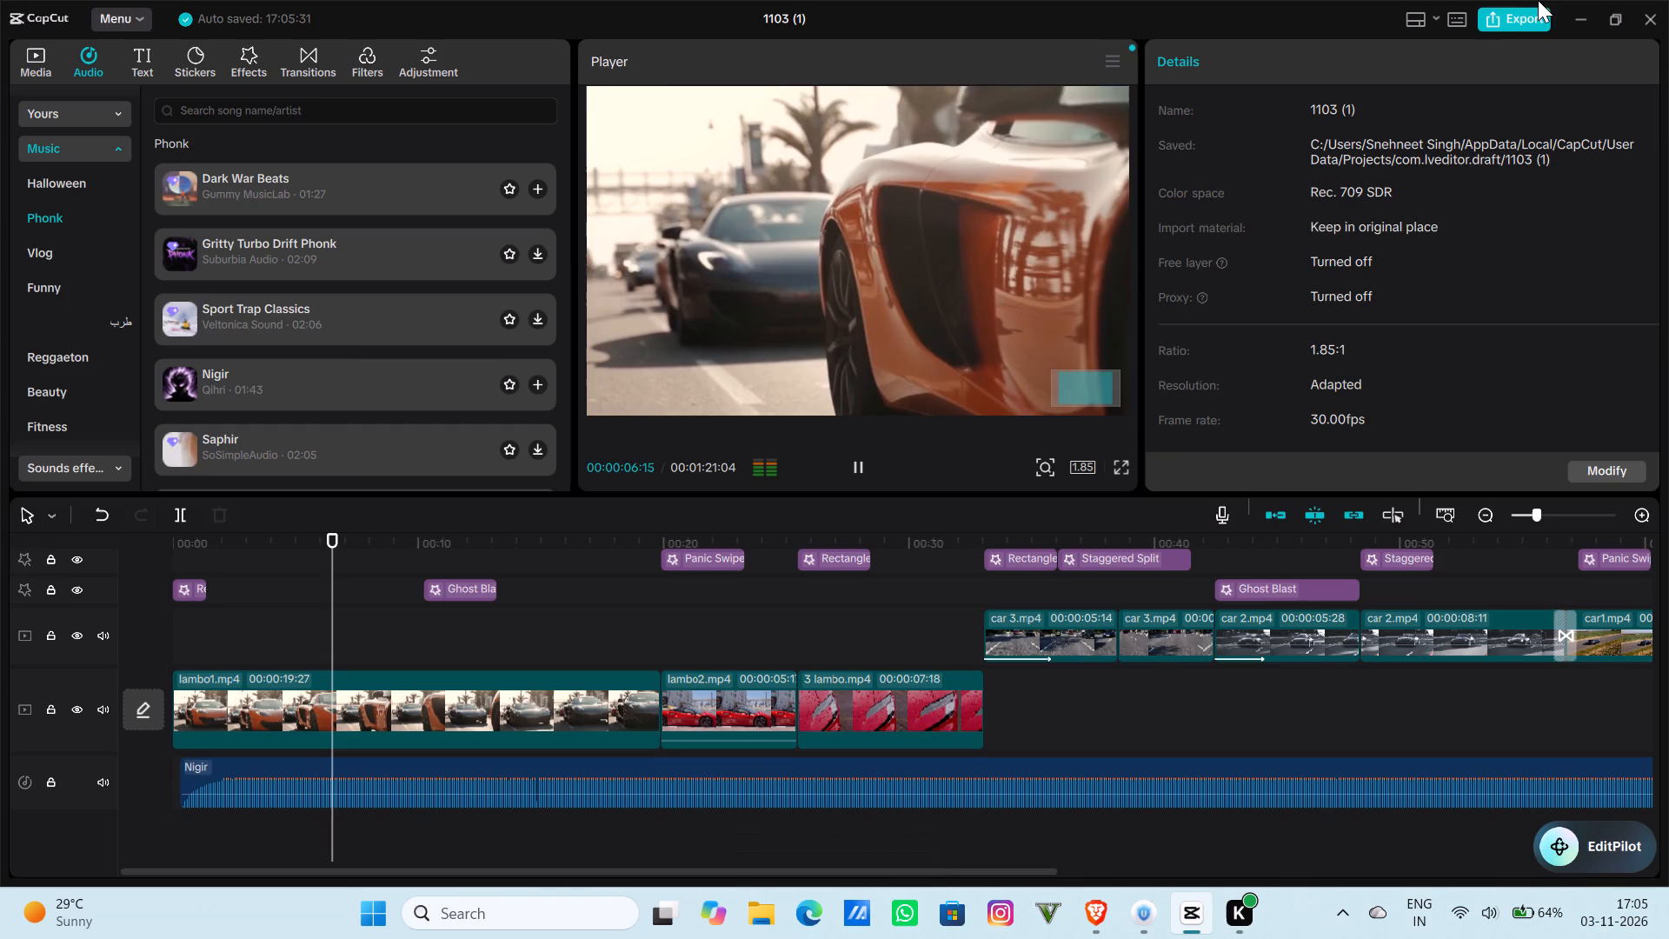
{"action": "left_click", "coordinate": [1523, 18]}
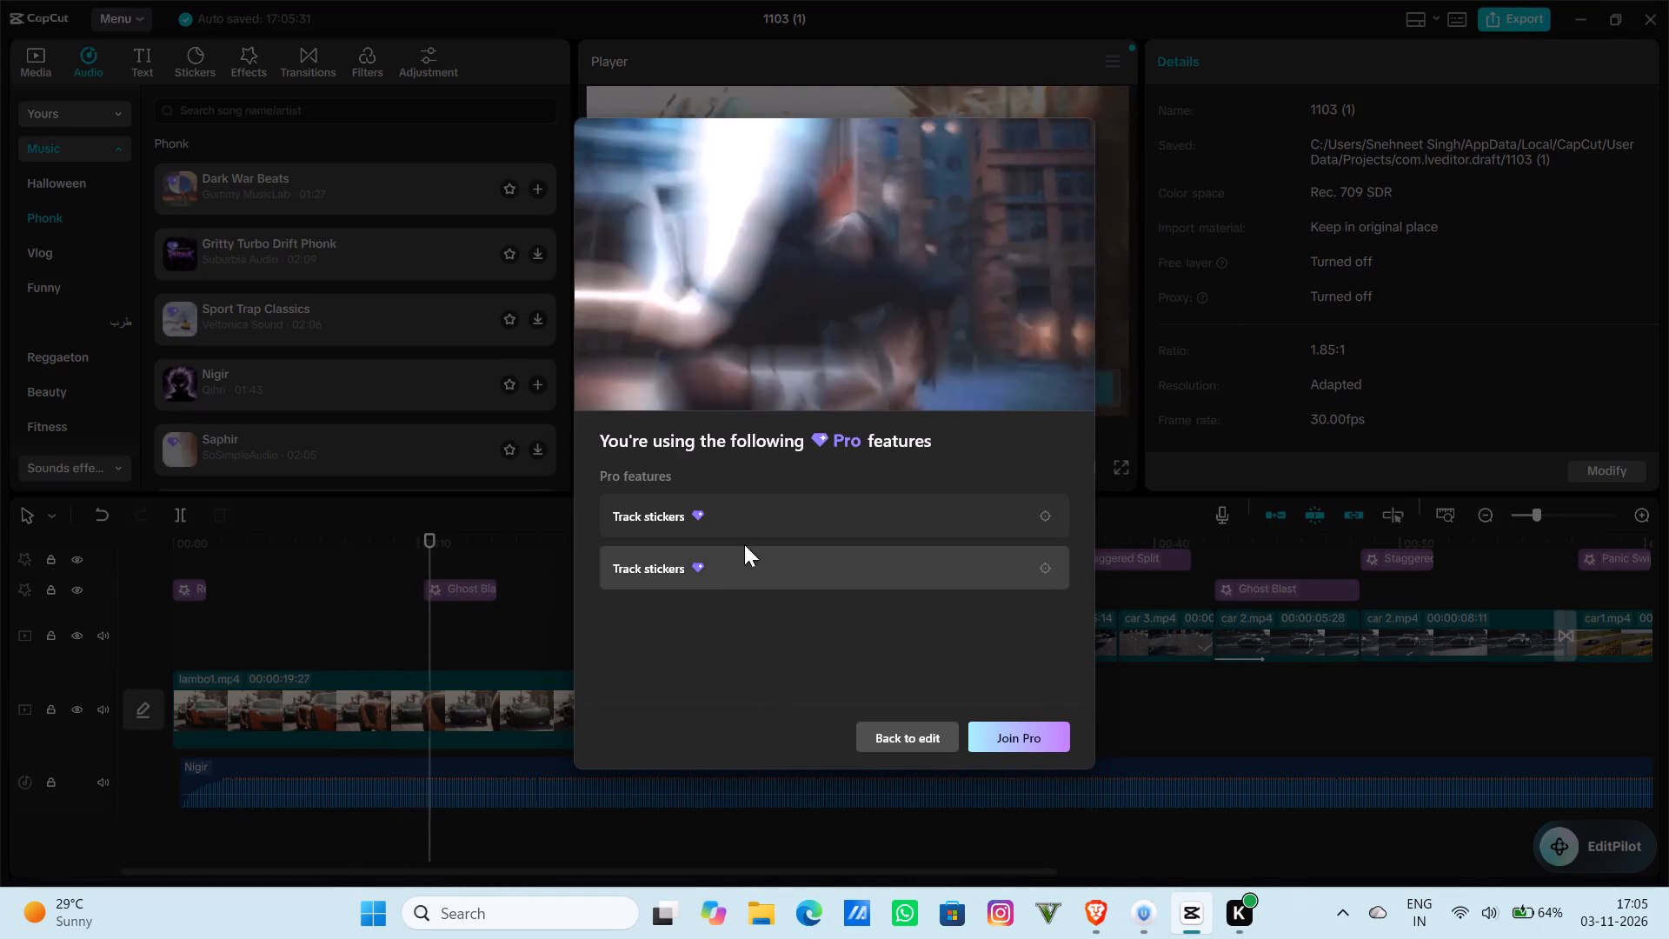
{"action": "left_click", "coordinate": [907, 730]}
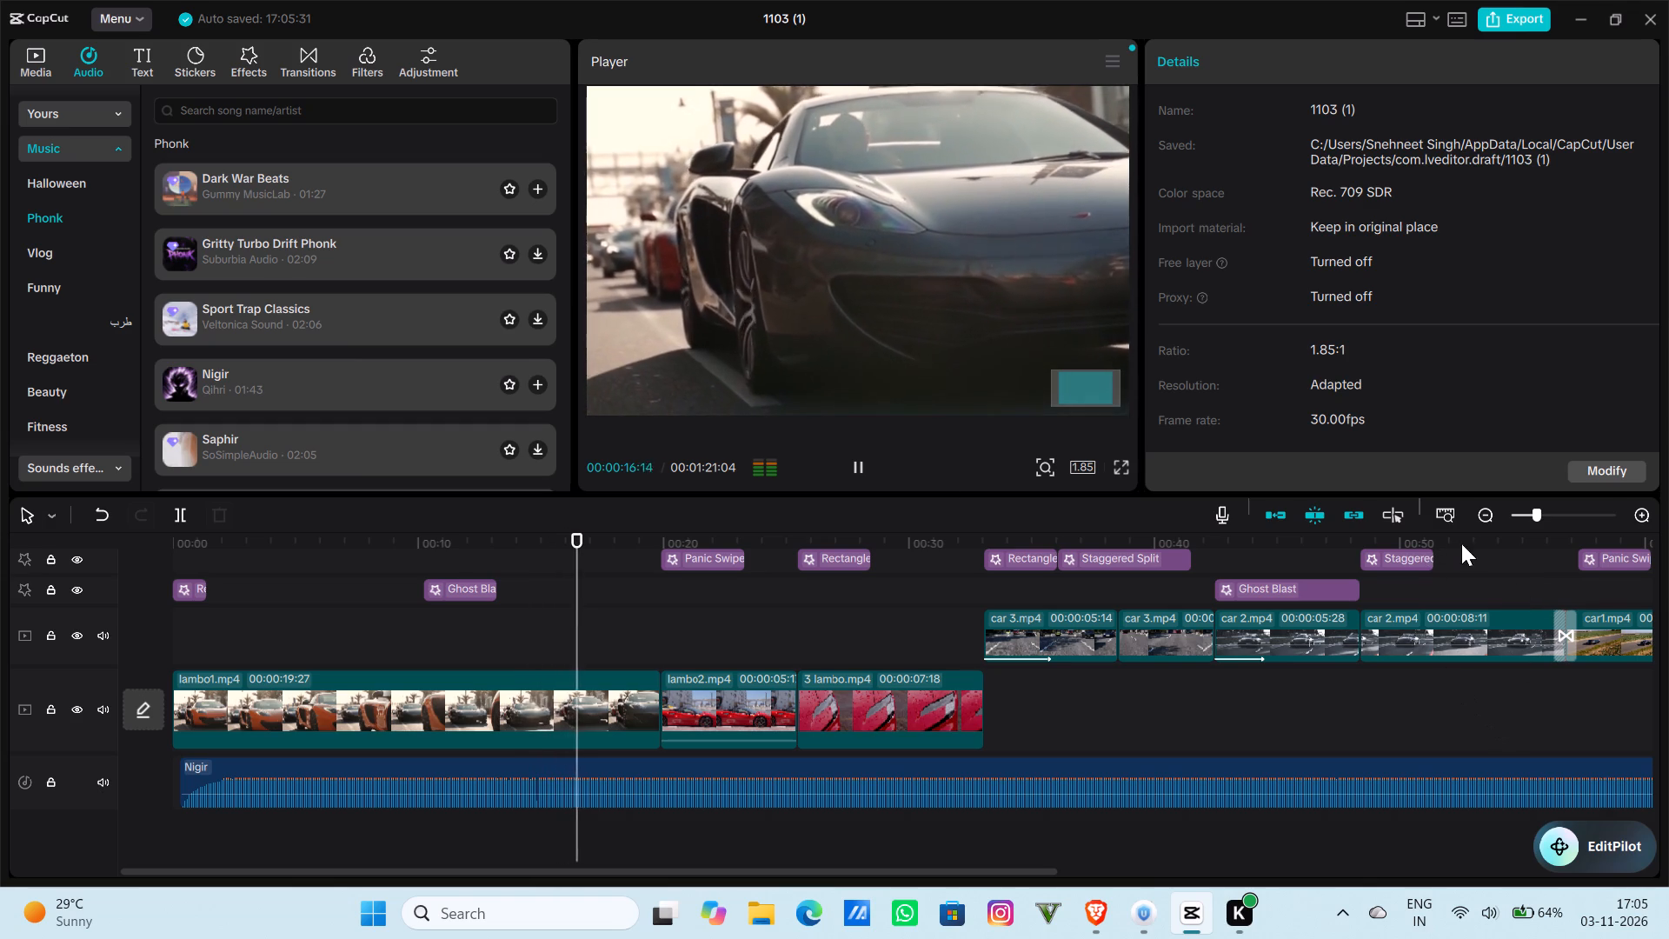
Add the plain skull sticker from the Trending stickers on a new track near the start of the first car 2.mp4 clip.
{"action": "left_click_drag", "start_coordinate": [1492, 536], "coordinate": [1645, 535]}
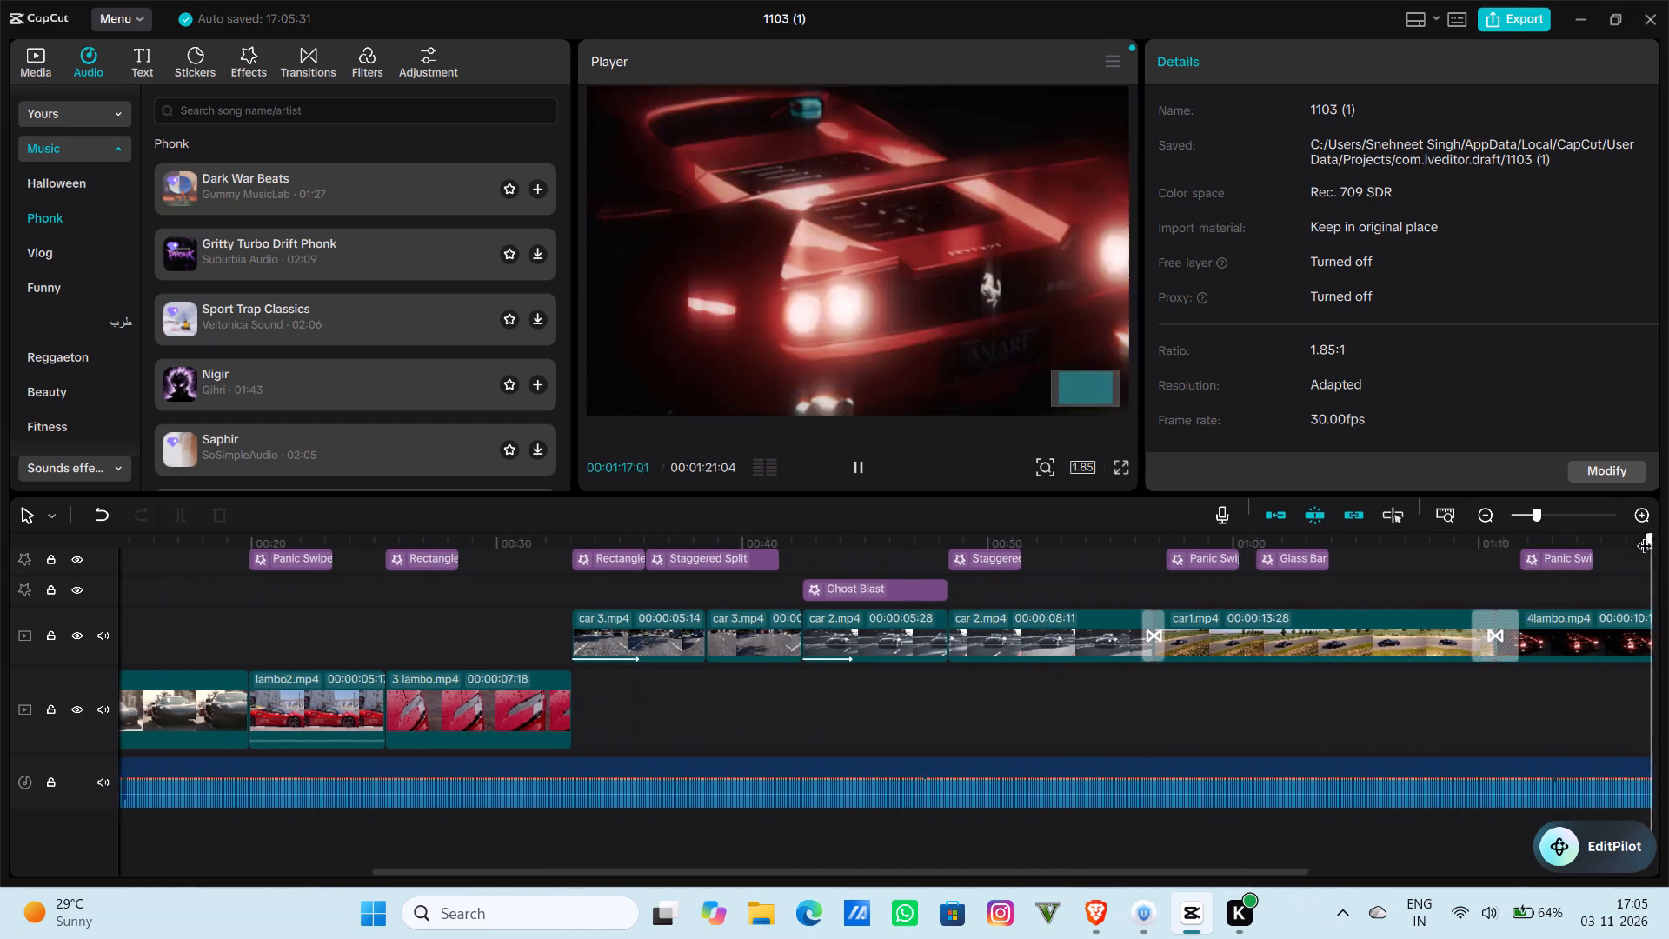
{"action": "left_click_drag", "start_coordinate": [1645, 535], "coordinate": [1218, 555]}
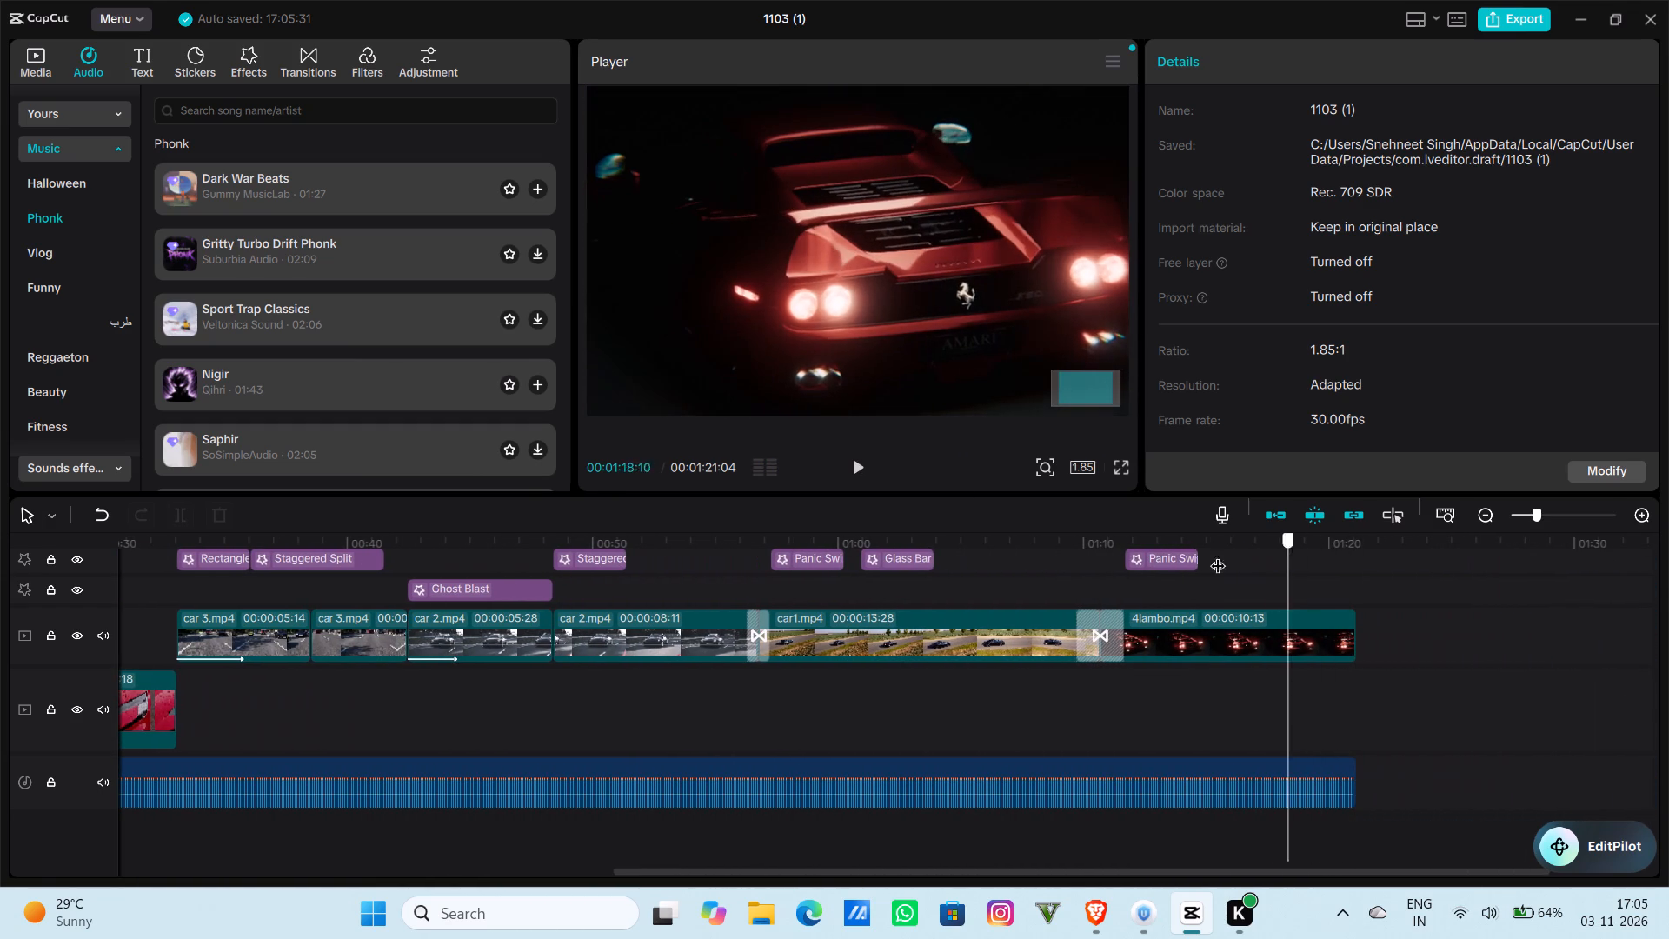
{"action": "left_click_drag", "start_coordinate": [1218, 555], "coordinate": [469, 651]}
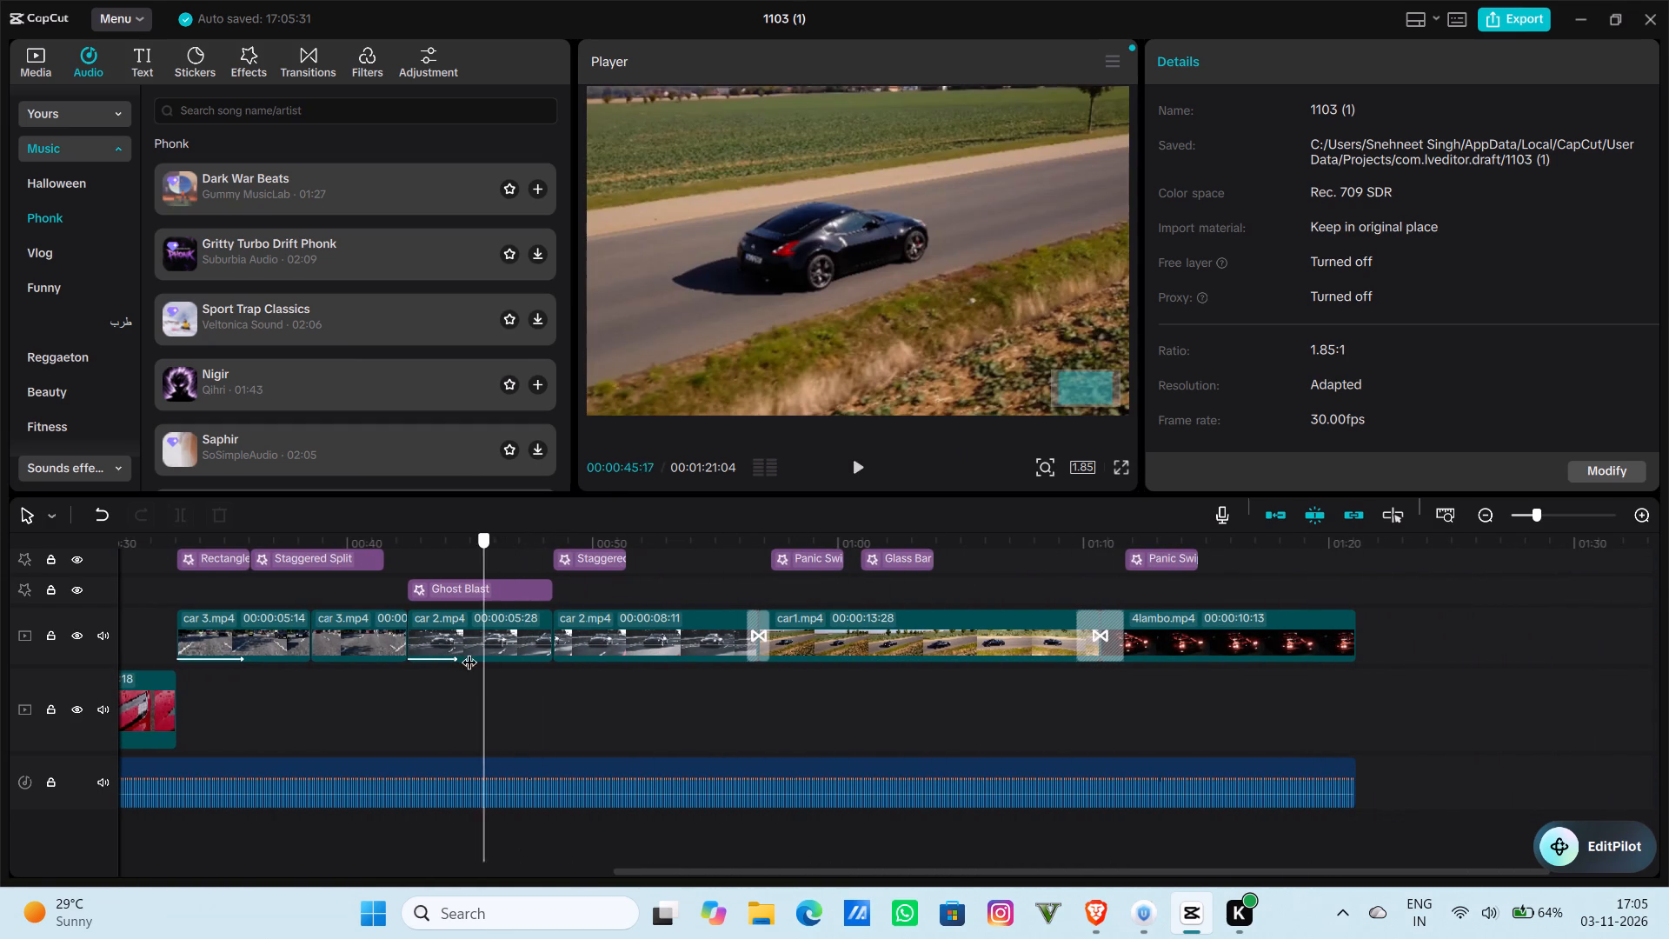
{"action": "left_click_drag", "start_coordinate": [469, 651], "coordinate": [464, 653]}
{"action": "left_click", "coordinate": [181, 50]}
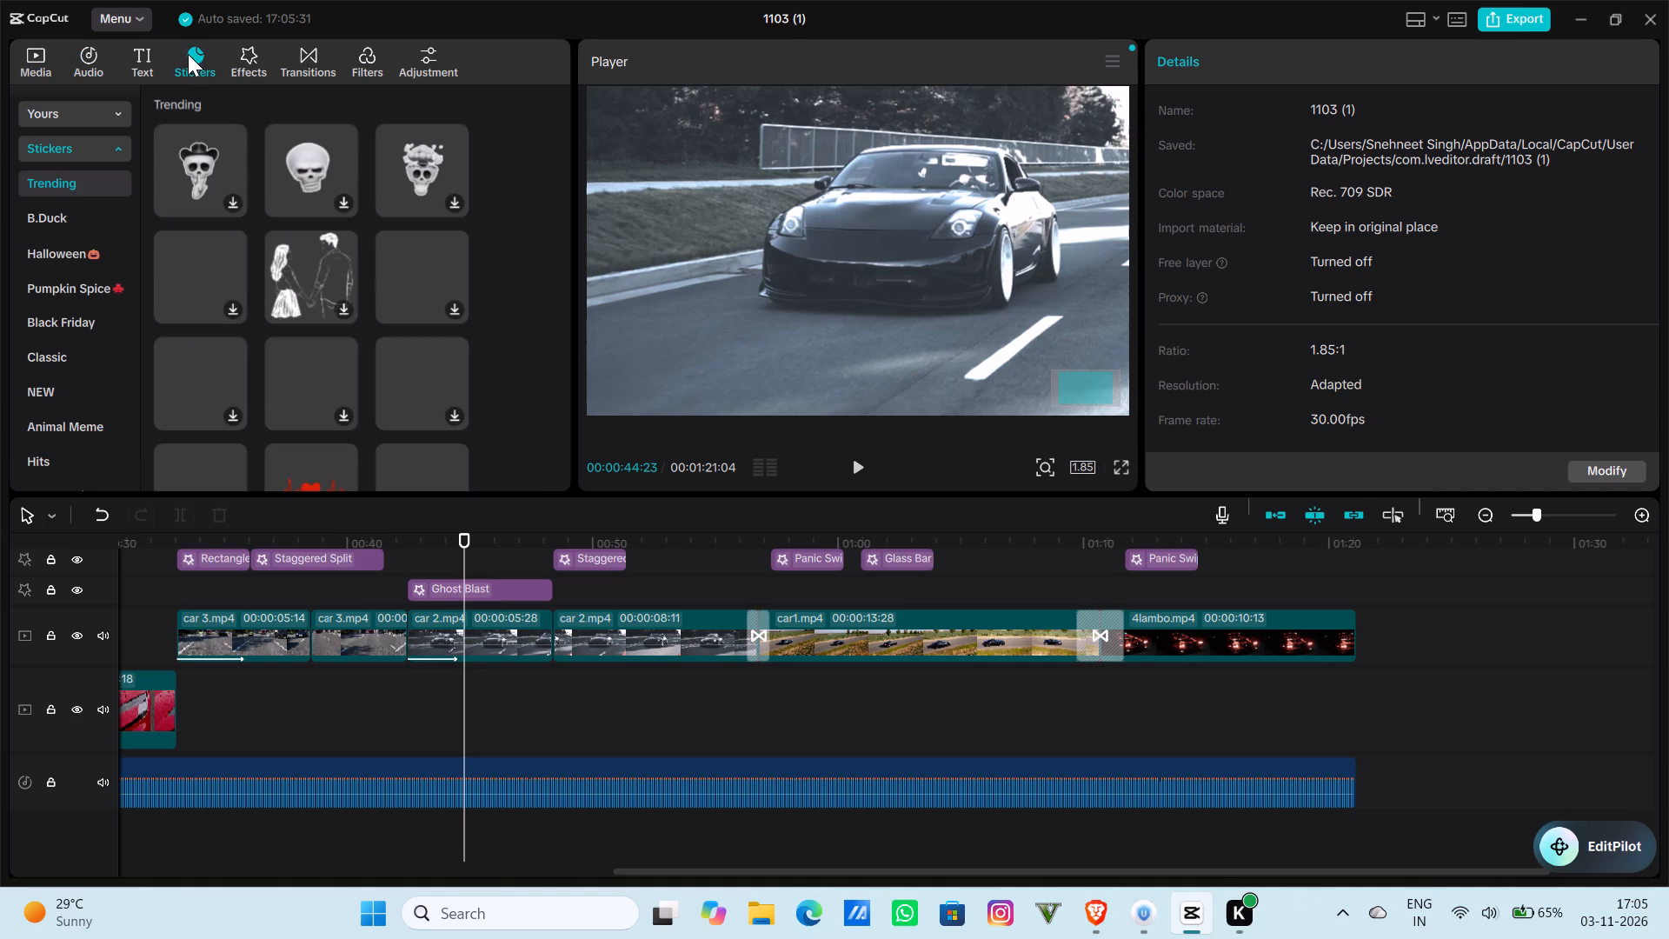
{"action": "left_click", "coordinate": [340, 199]}
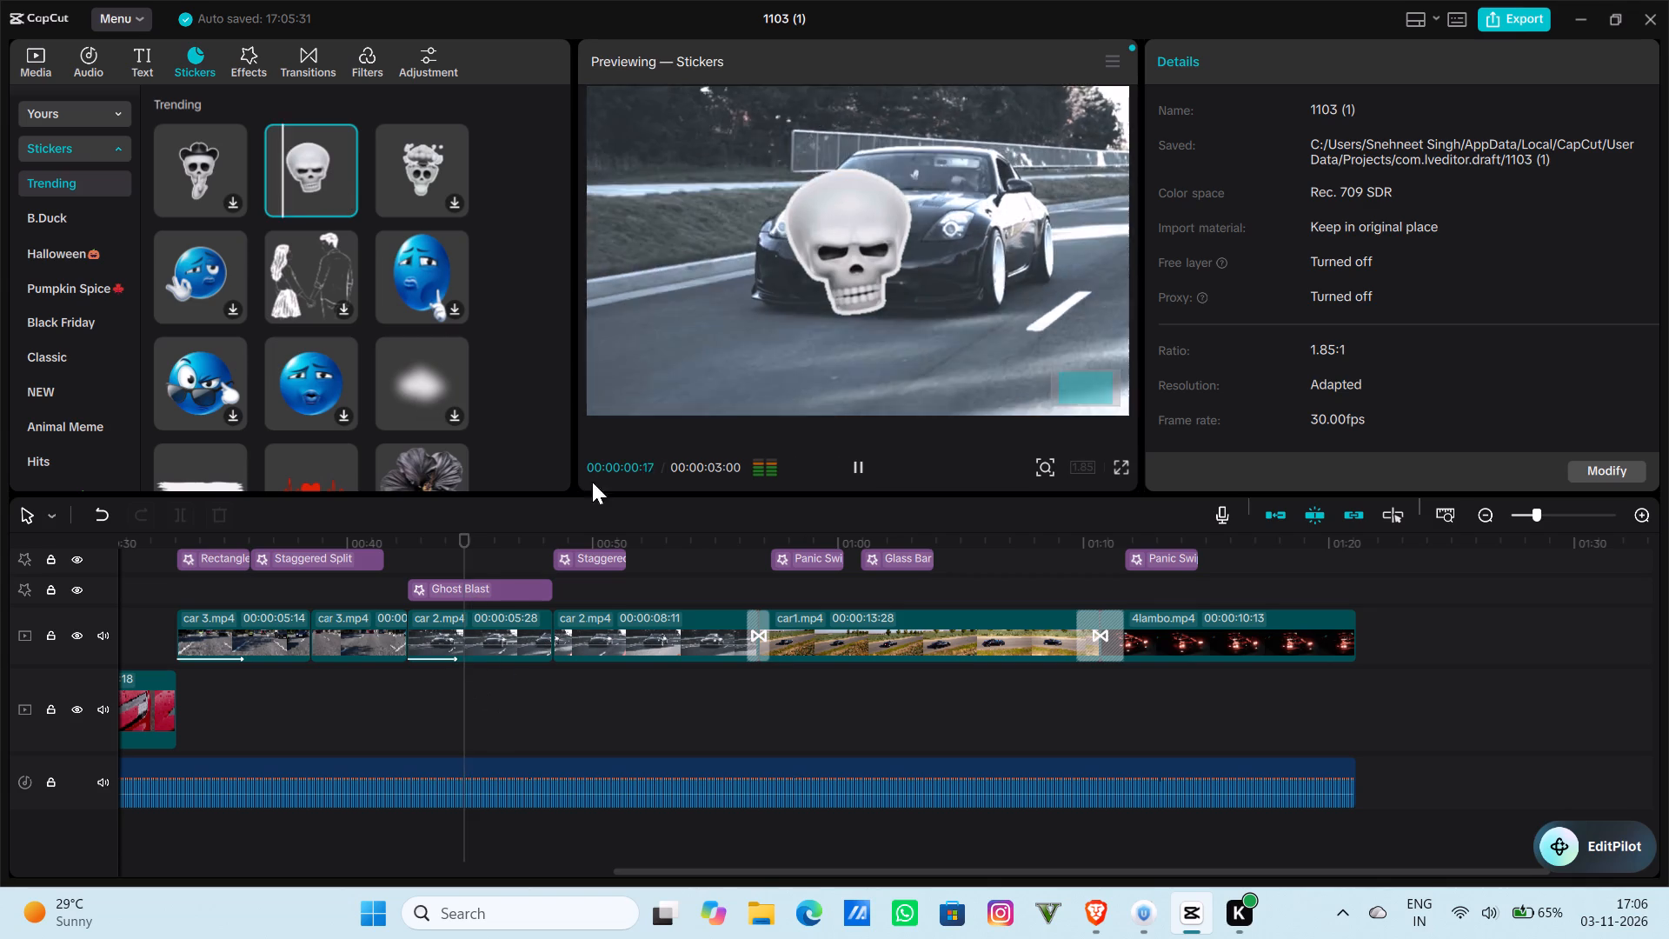
{"action": "left_click_drag", "start_coordinate": [841, 285], "coordinate": [810, 265]}
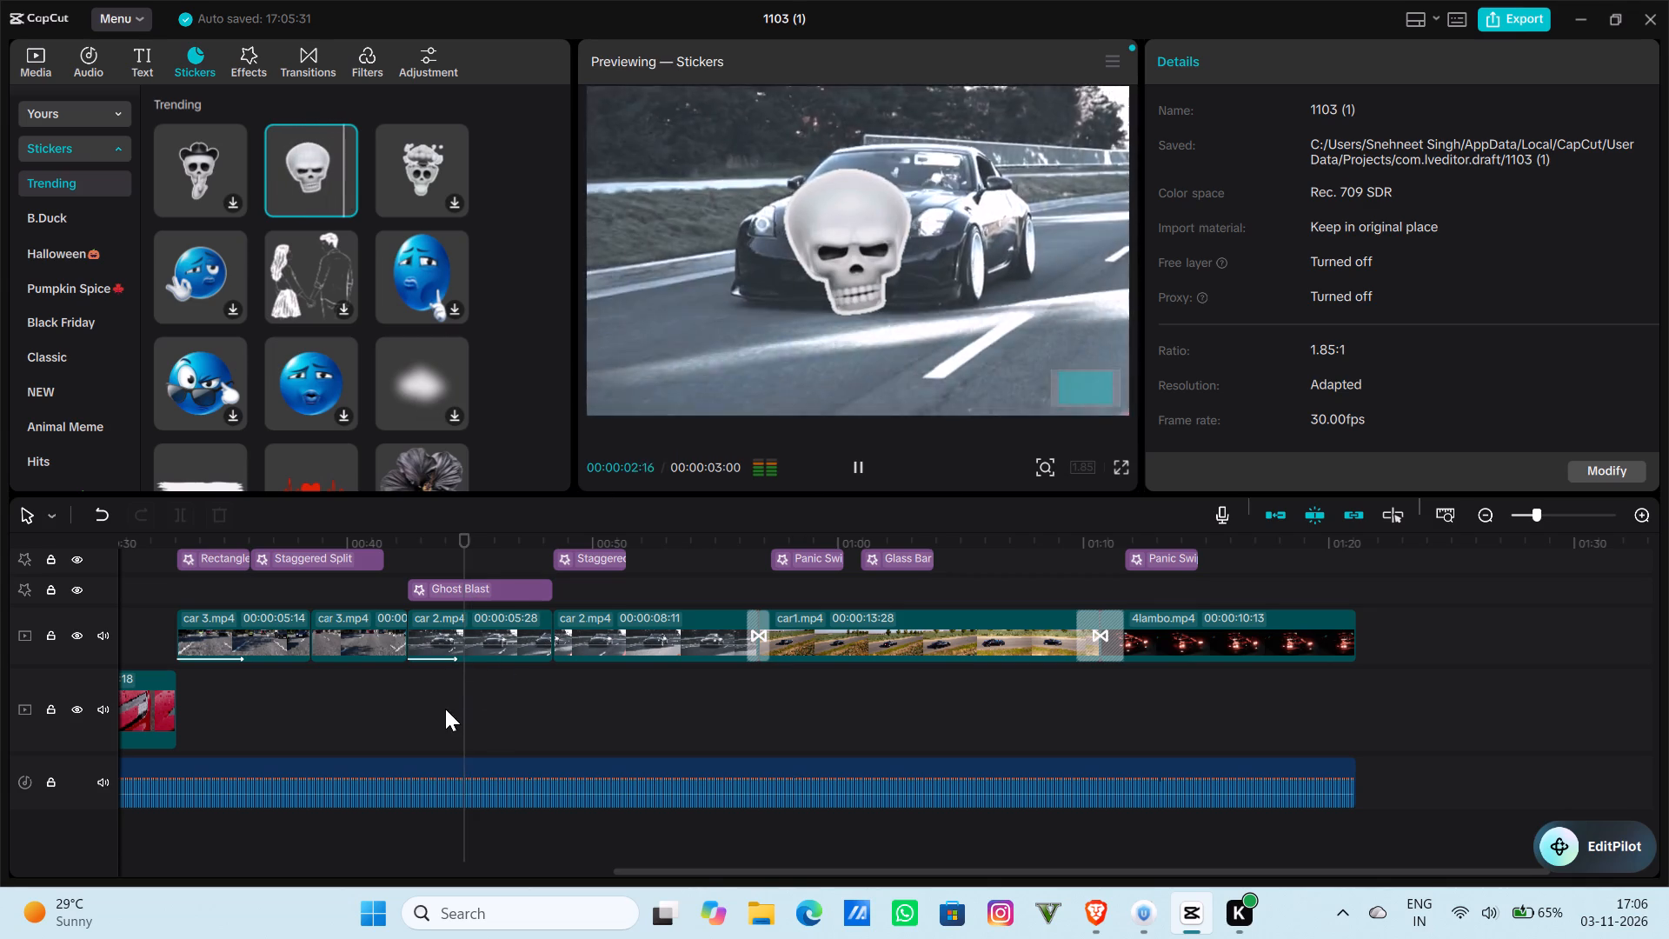
{"action": "left_click_drag", "start_coordinate": [449, 534], "coordinate": [422, 532]}
{"action": "left_click_drag", "start_coordinate": [472, 537], "coordinate": [470, 537]}
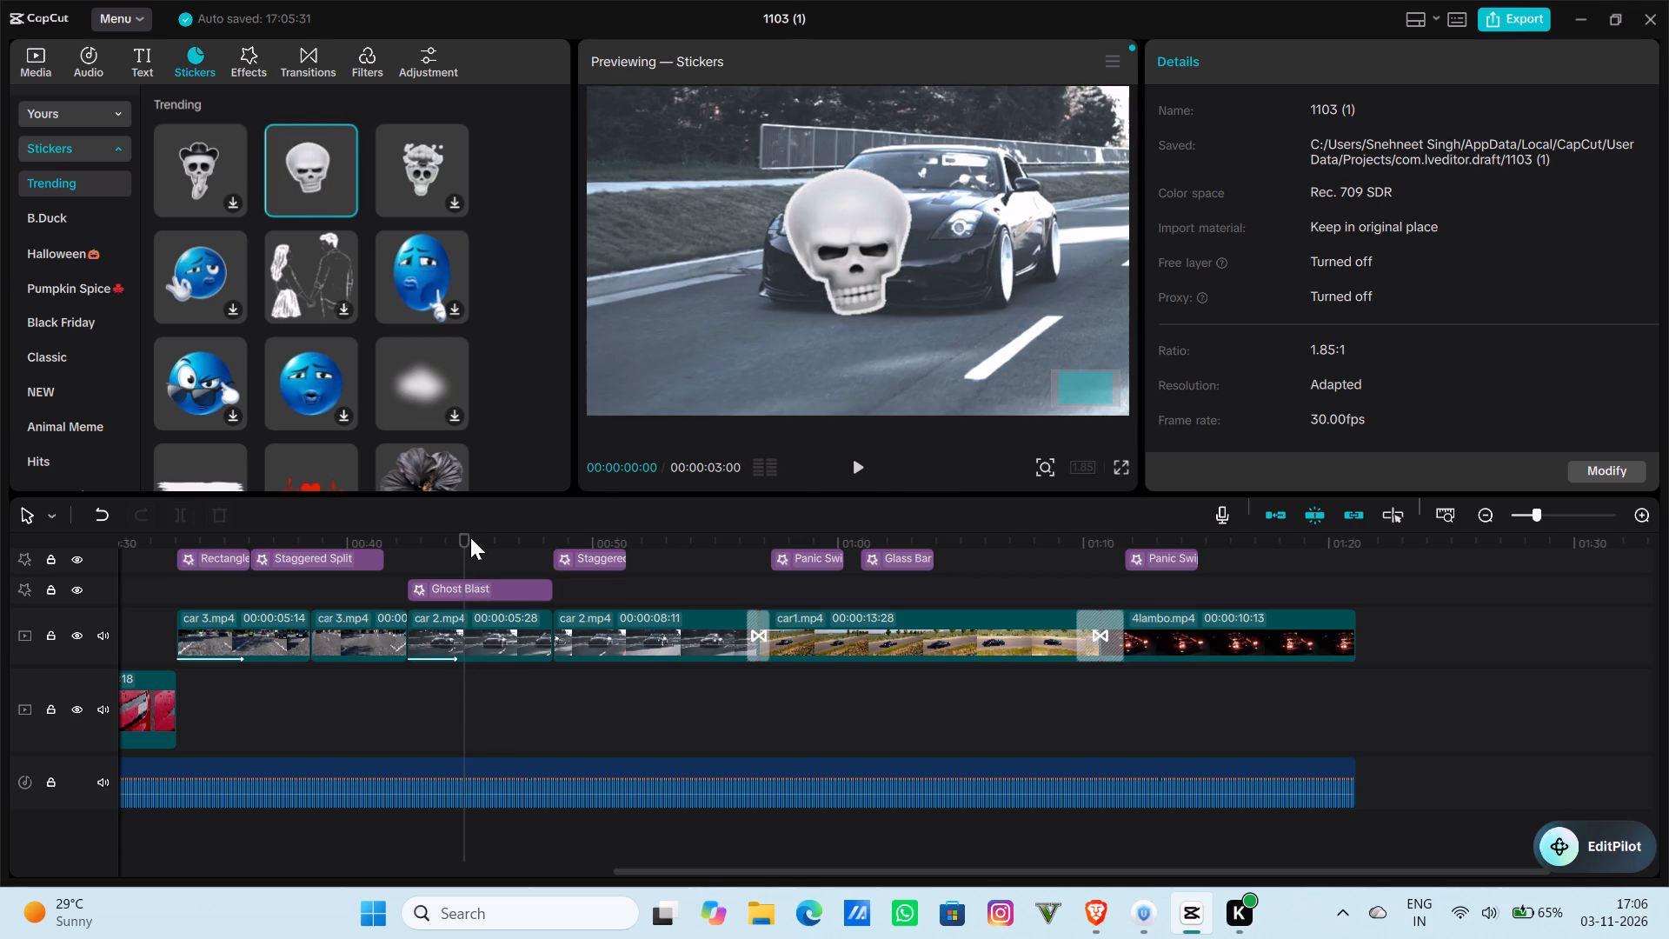
{"action": "left_click_drag", "start_coordinate": [470, 537], "coordinate": [461, 537]}
{"action": "left_click", "coordinate": [461, 537]}
{"action": "left_click_drag", "start_coordinate": [311, 156], "coordinate": [323, 213]}
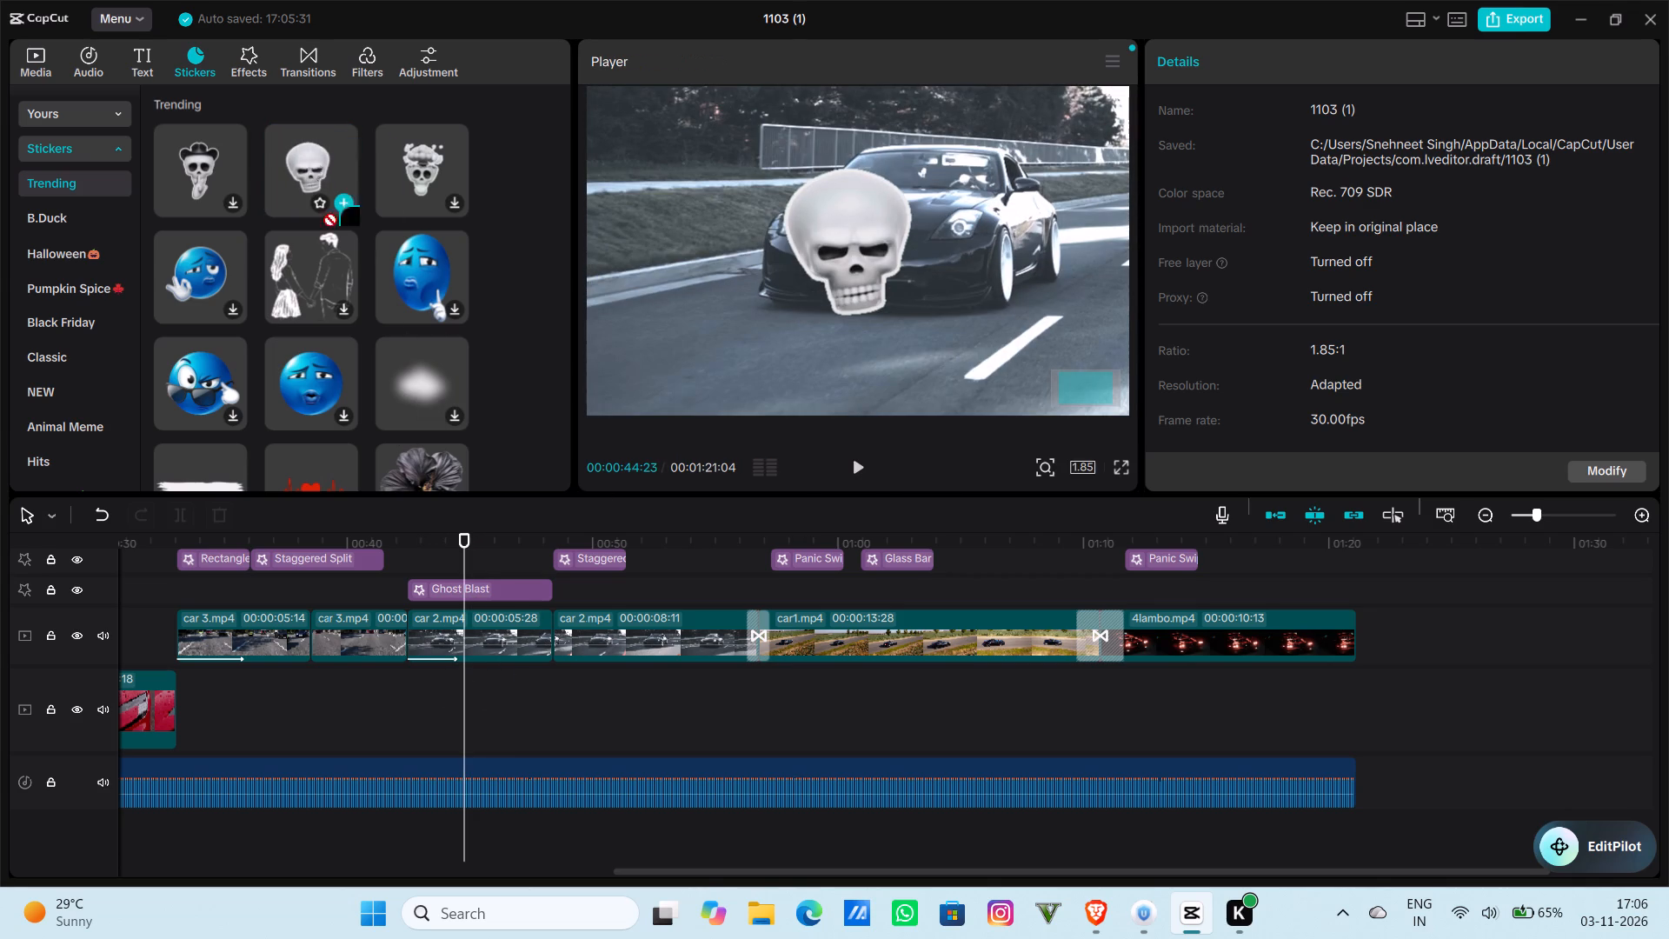
{"action": "left_click_drag", "start_coordinate": [323, 213], "coordinate": [392, 558]}
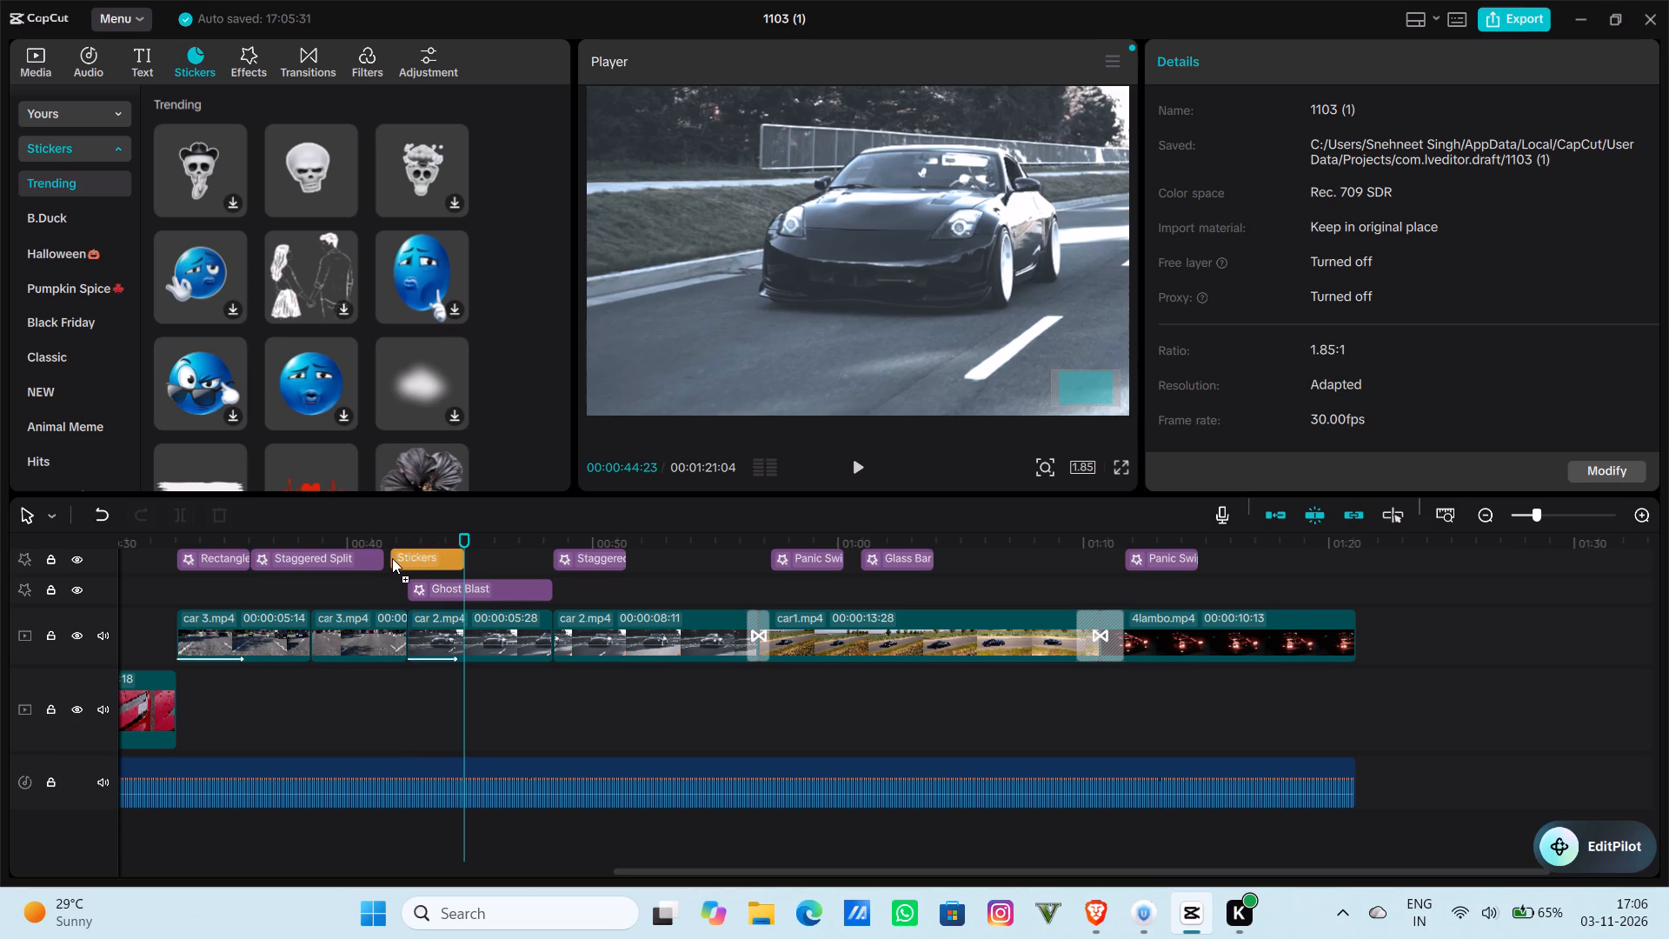
{"action": "left_click_drag", "start_coordinate": [392, 558], "coordinate": [404, 559]}
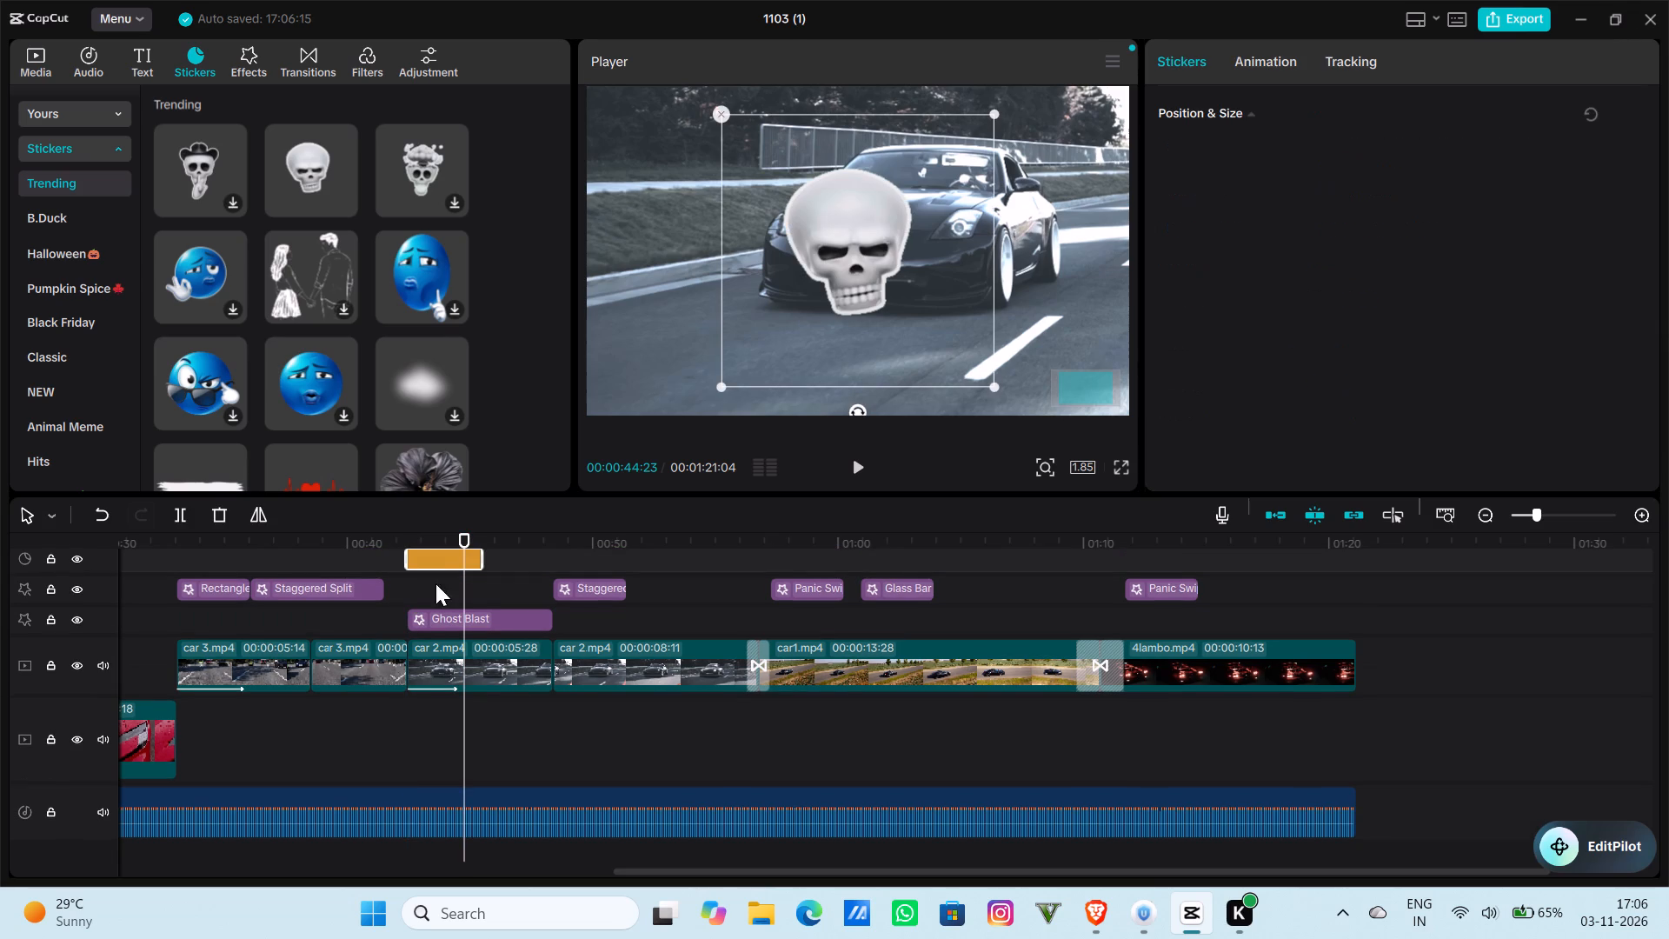
Move the skull sticker over the transition between car1.mp4 and 4lambo.mp4, at about 00:01:10, and preview it from 00:01:07:24.
{"action": "left_click", "coordinate": [858, 474]}
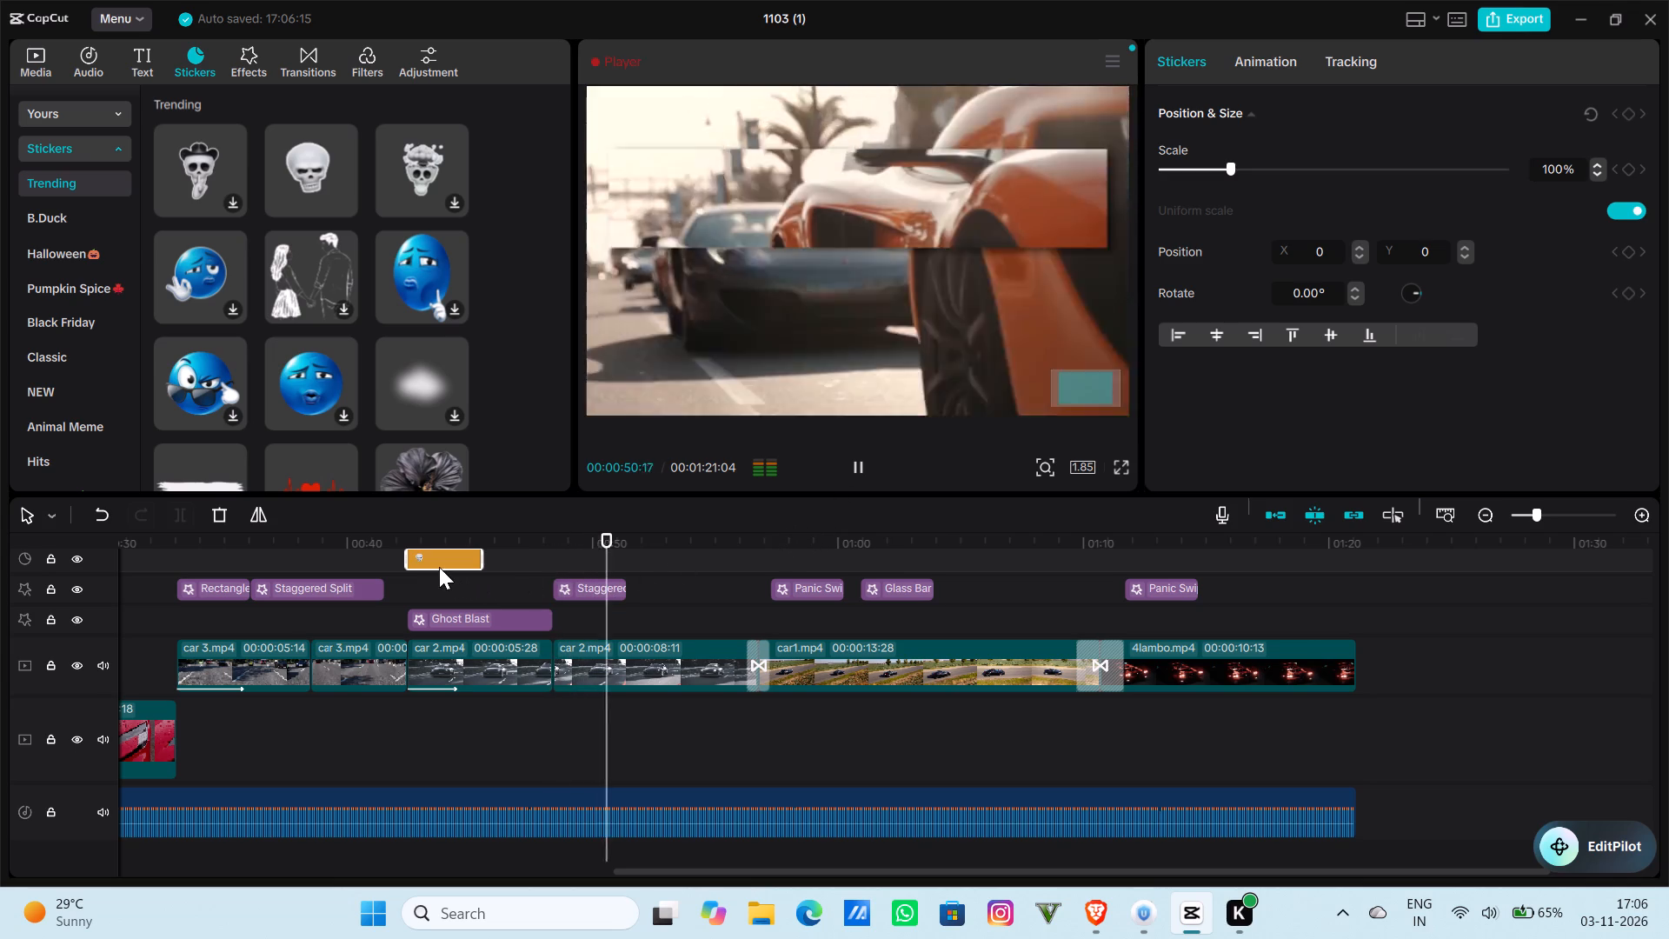
{"action": "left_click_drag", "start_coordinate": [430, 558], "coordinate": [396, 587]}
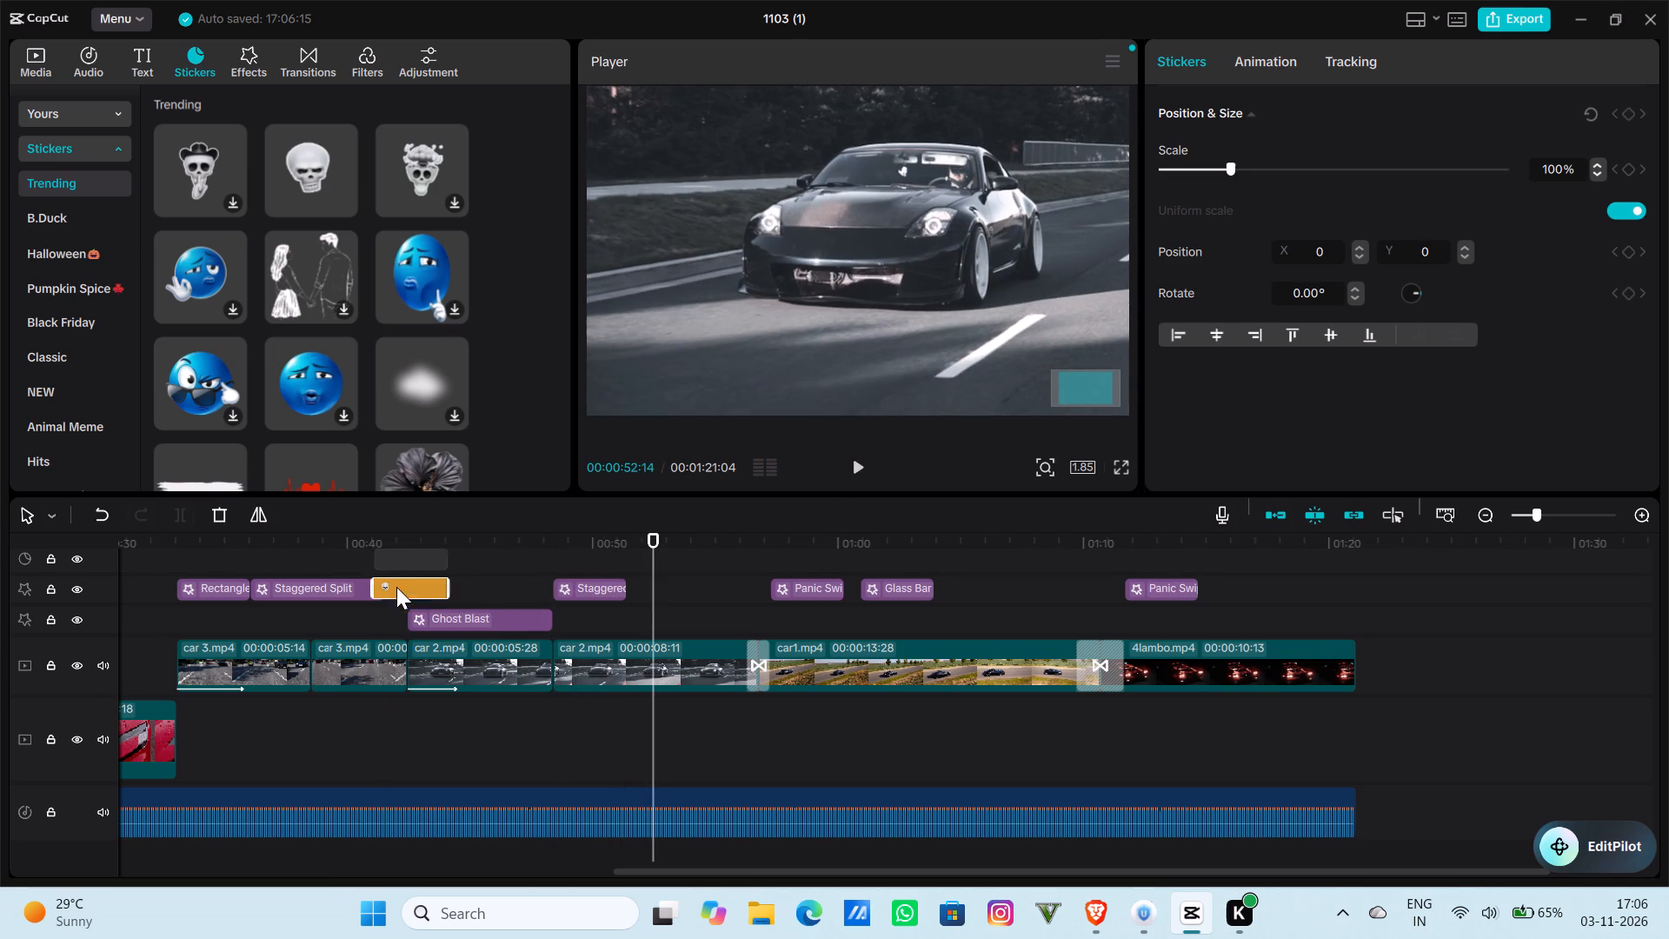
{"action": "left_click_drag", "start_coordinate": [396, 587], "coordinate": [961, 602]}
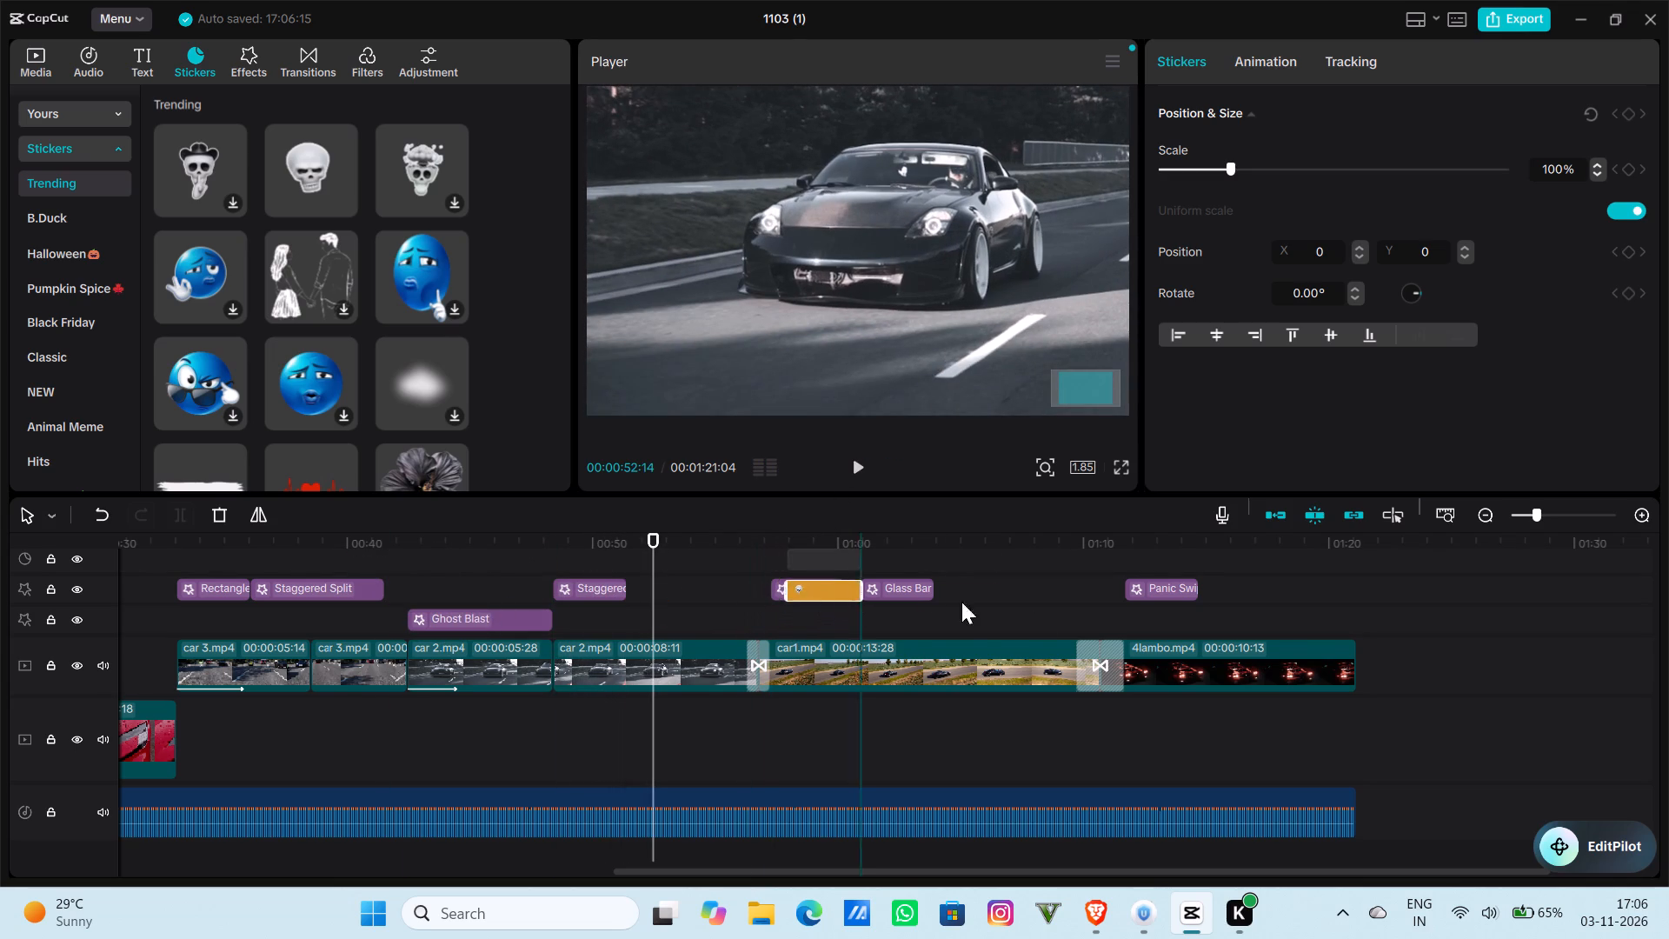
{"action": "left_click_drag", "start_coordinate": [961, 602], "coordinate": [1107, 566]}
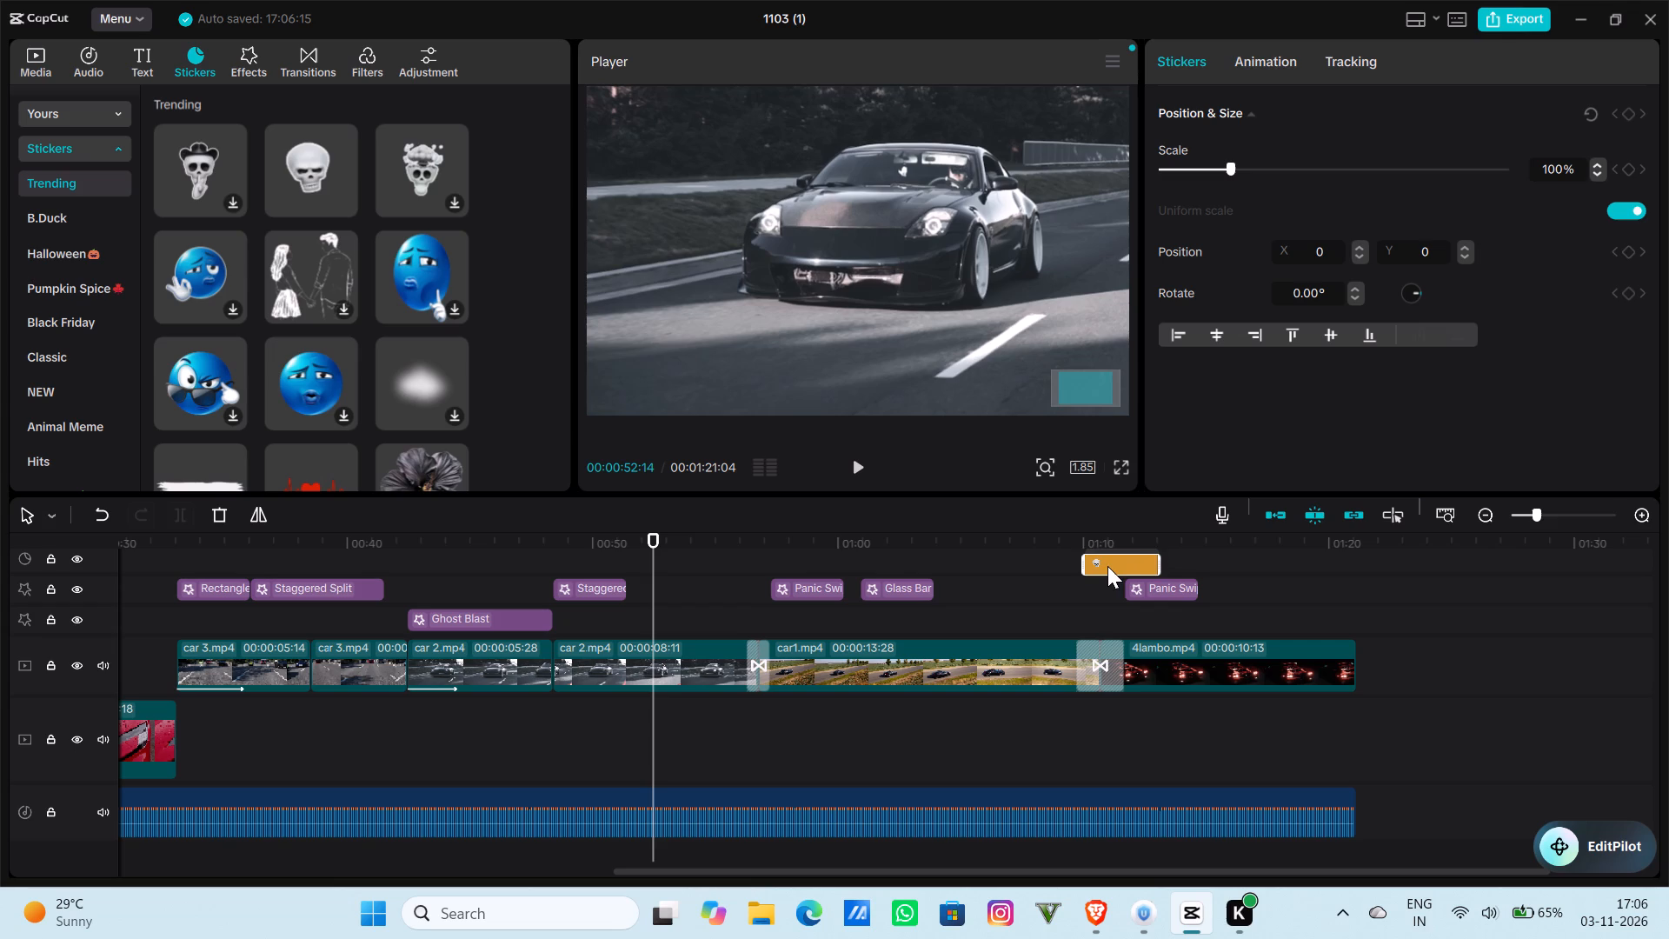
{"action": "left_click_drag", "start_coordinate": [1107, 566], "coordinate": [1123, 566]}
{"action": "left_click", "coordinate": [862, 467]}
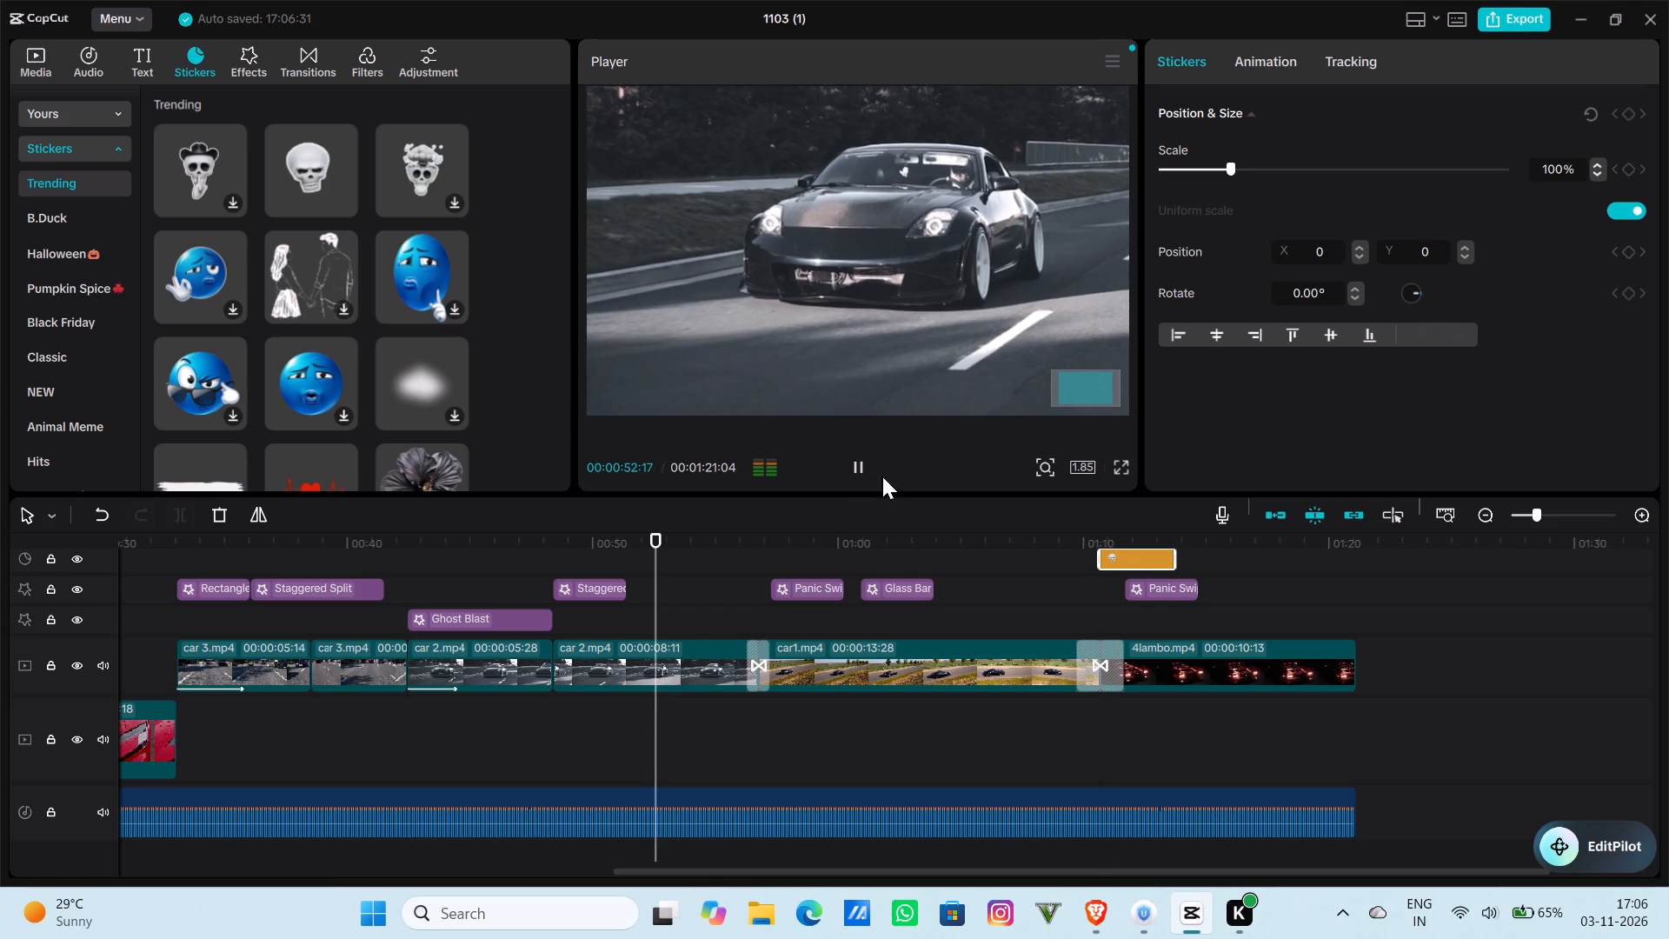
{"action": "left_click", "coordinate": [944, 548]}
{"action": "left_click_drag", "start_coordinate": [987, 546], "coordinate": [1008, 546]}
{"action": "left_click", "coordinate": [1029, 546]}
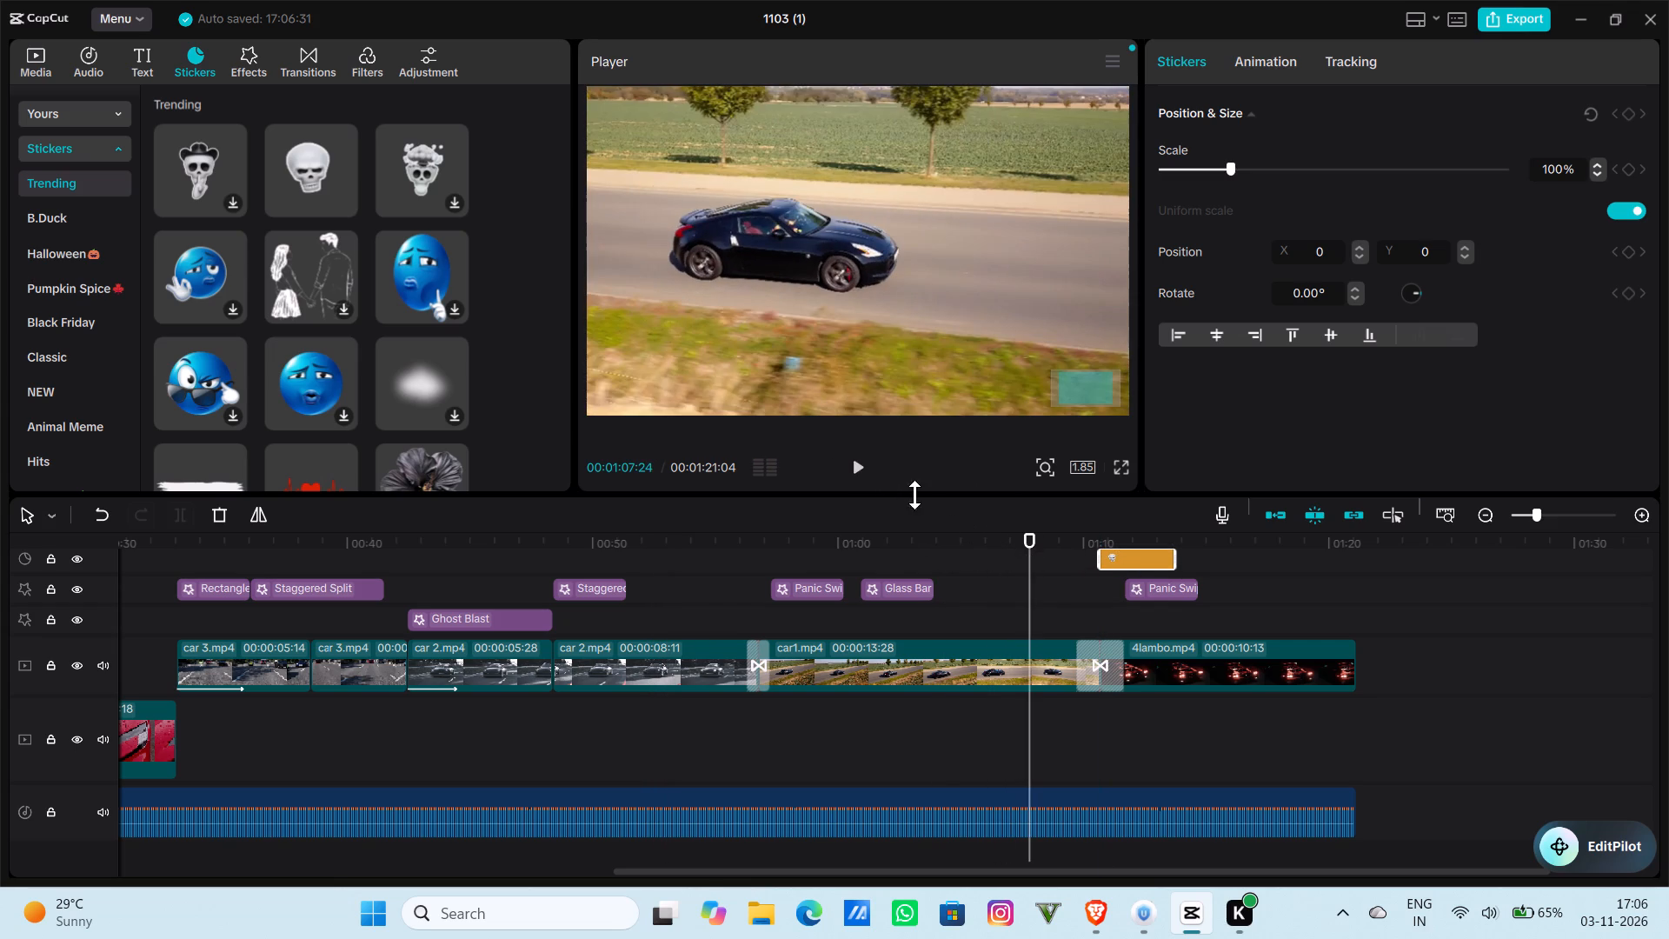
{"action": "left_click", "coordinate": [861, 475]}
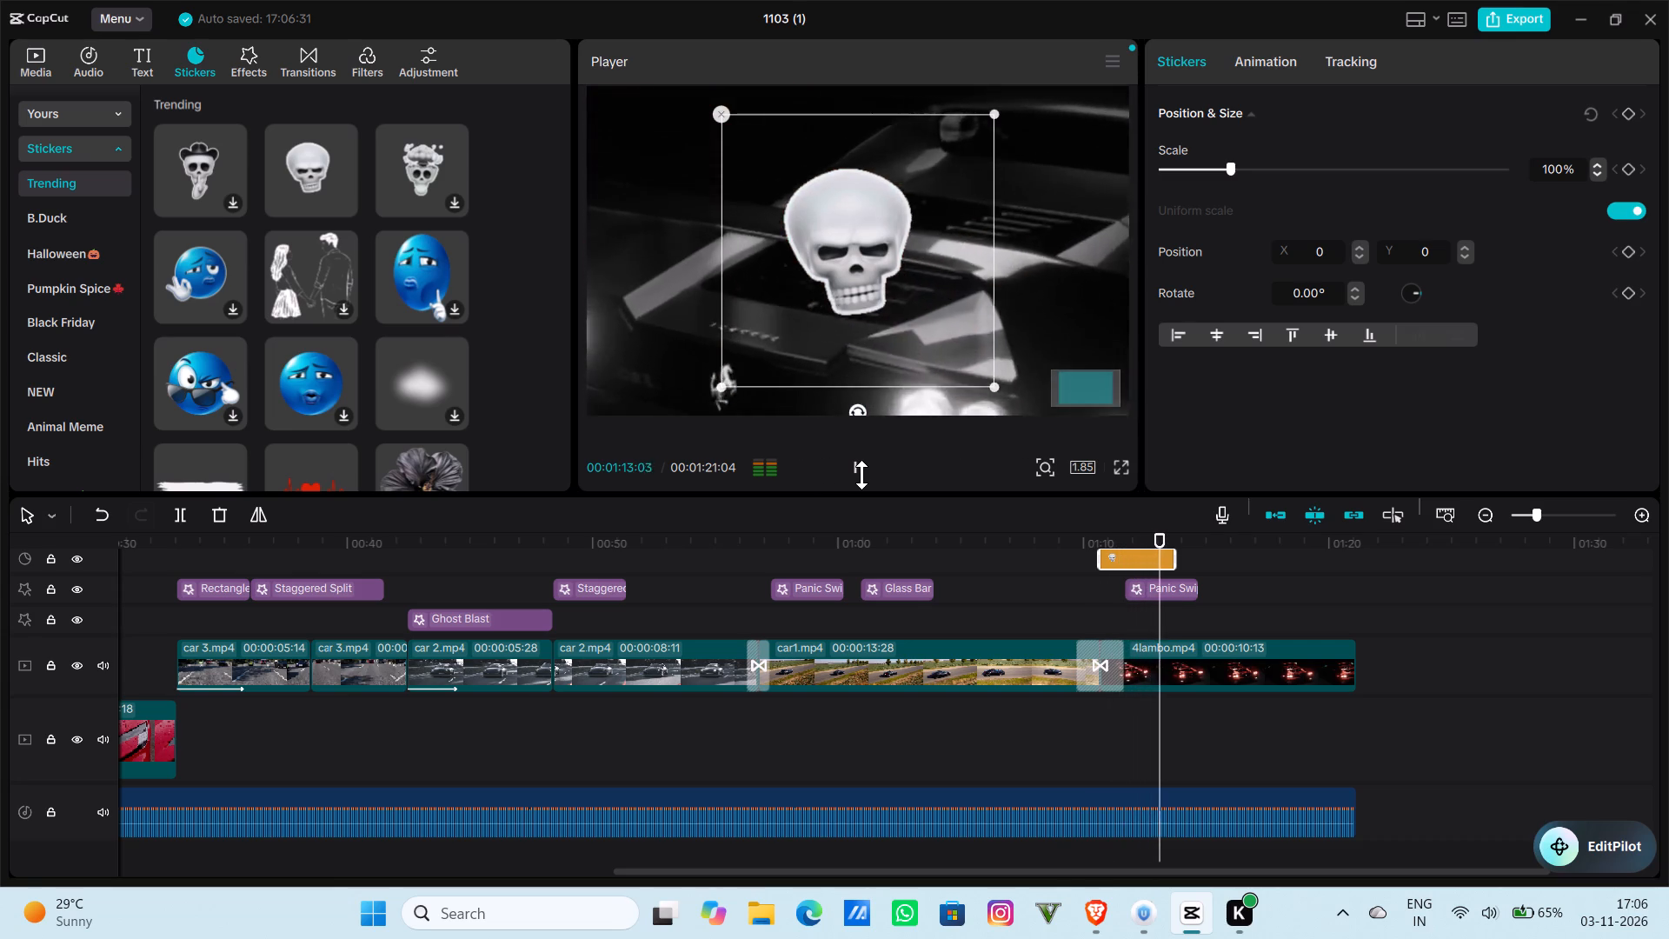
Apply the Wiper loop animation to the skull sticker.
{"action": "left_click", "coordinate": [1268, 64]}
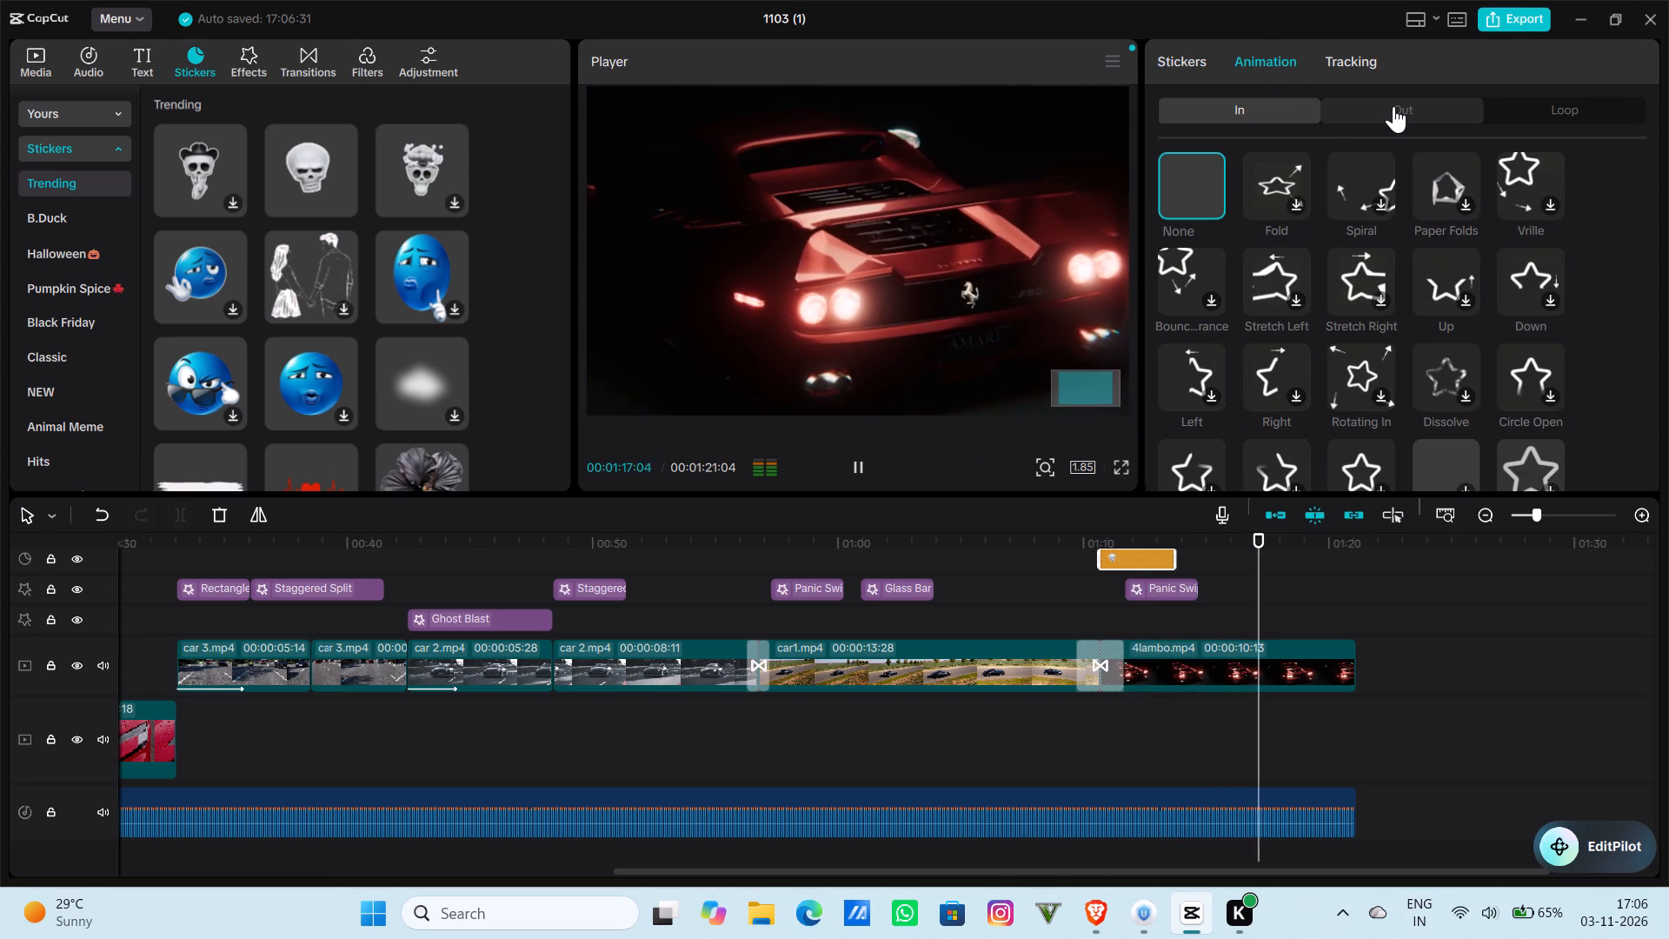
{"action": "left_click", "coordinate": [1393, 106]}
{"action": "left_click", "coordinate": [1545, 113]}
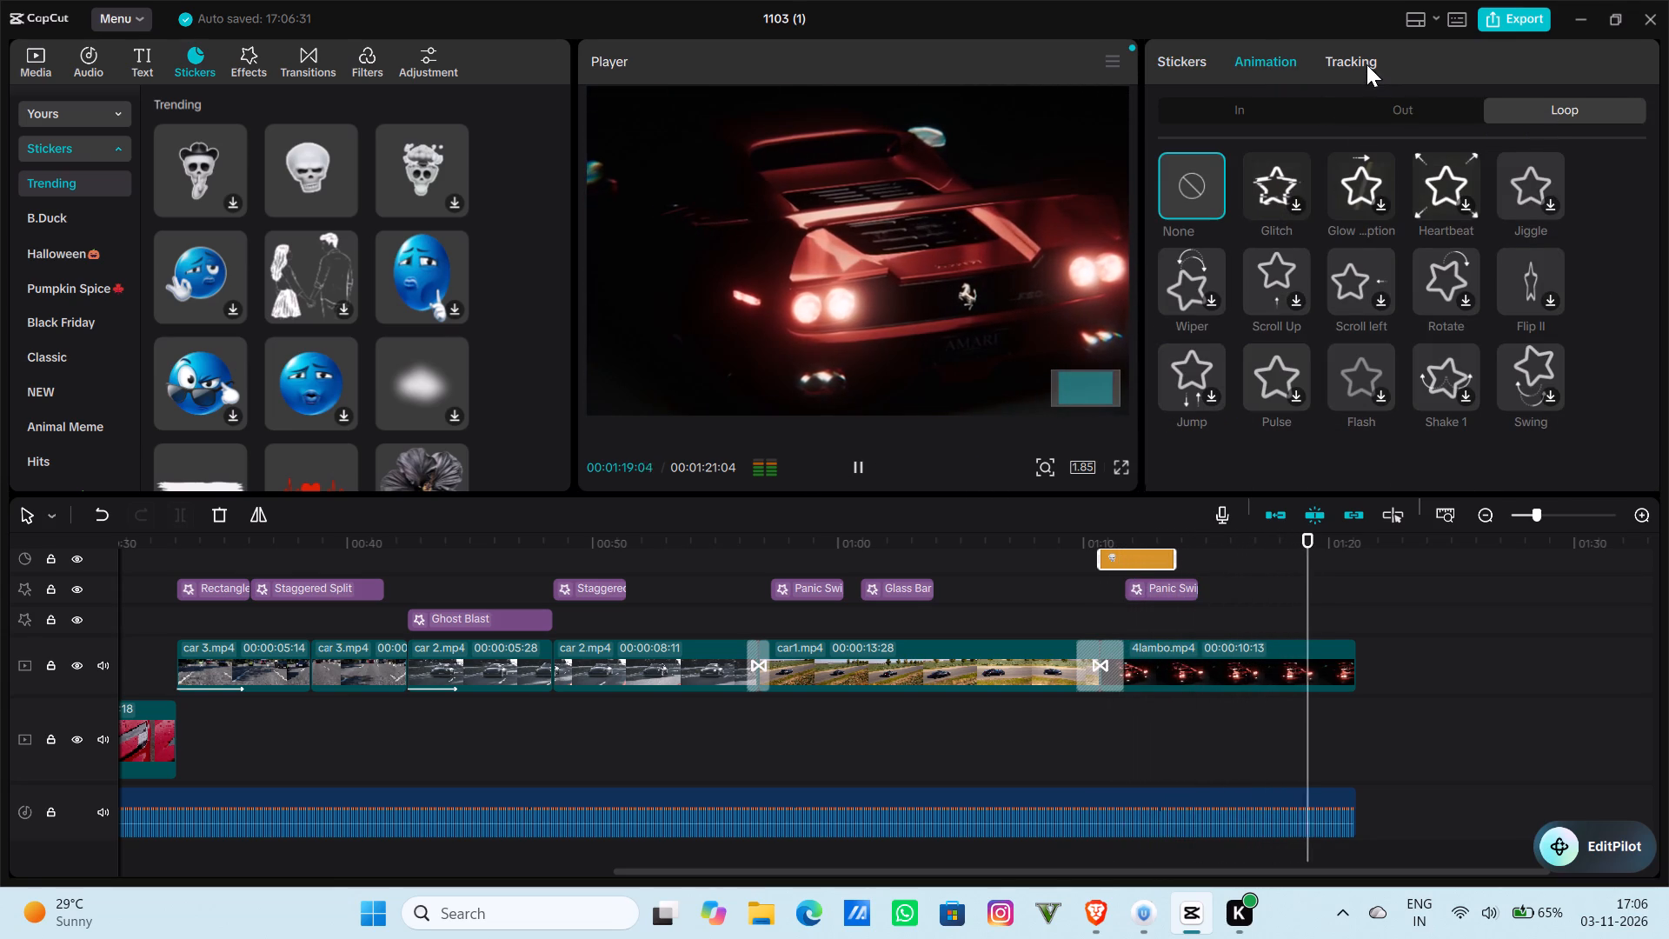
{"action": "left_click", "coordinate": [1214, 294]}
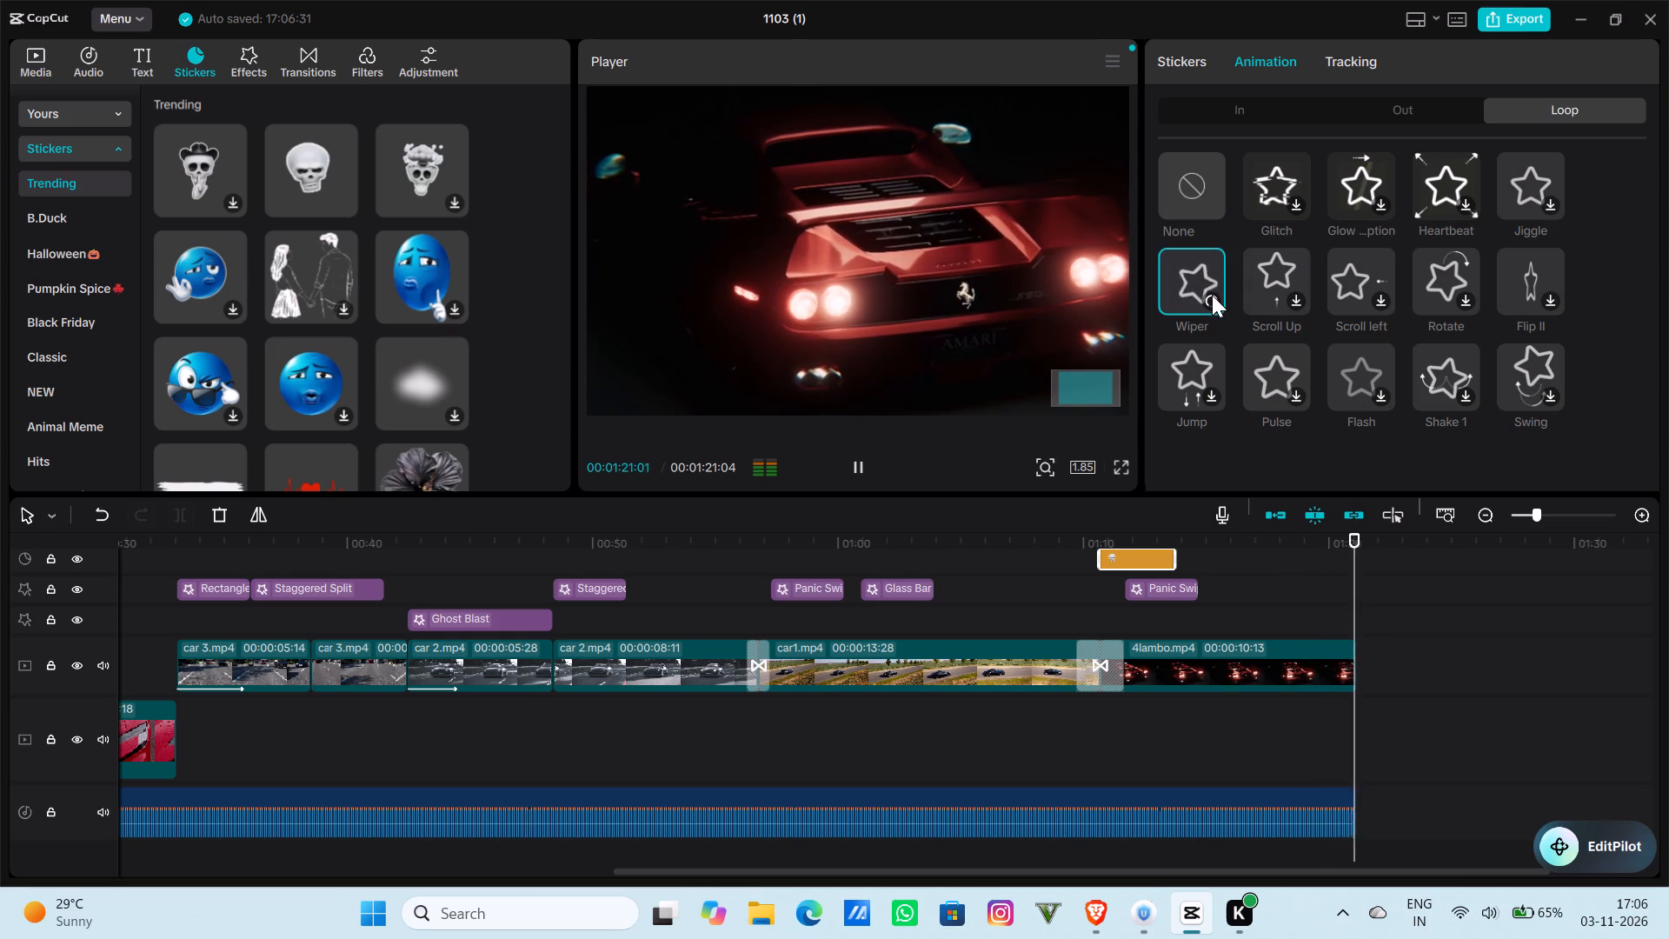
Apply the Wiper loop animation to the skull sticker again and let it play.
{"action": "left_click", "coordinate": [1198, 275]}
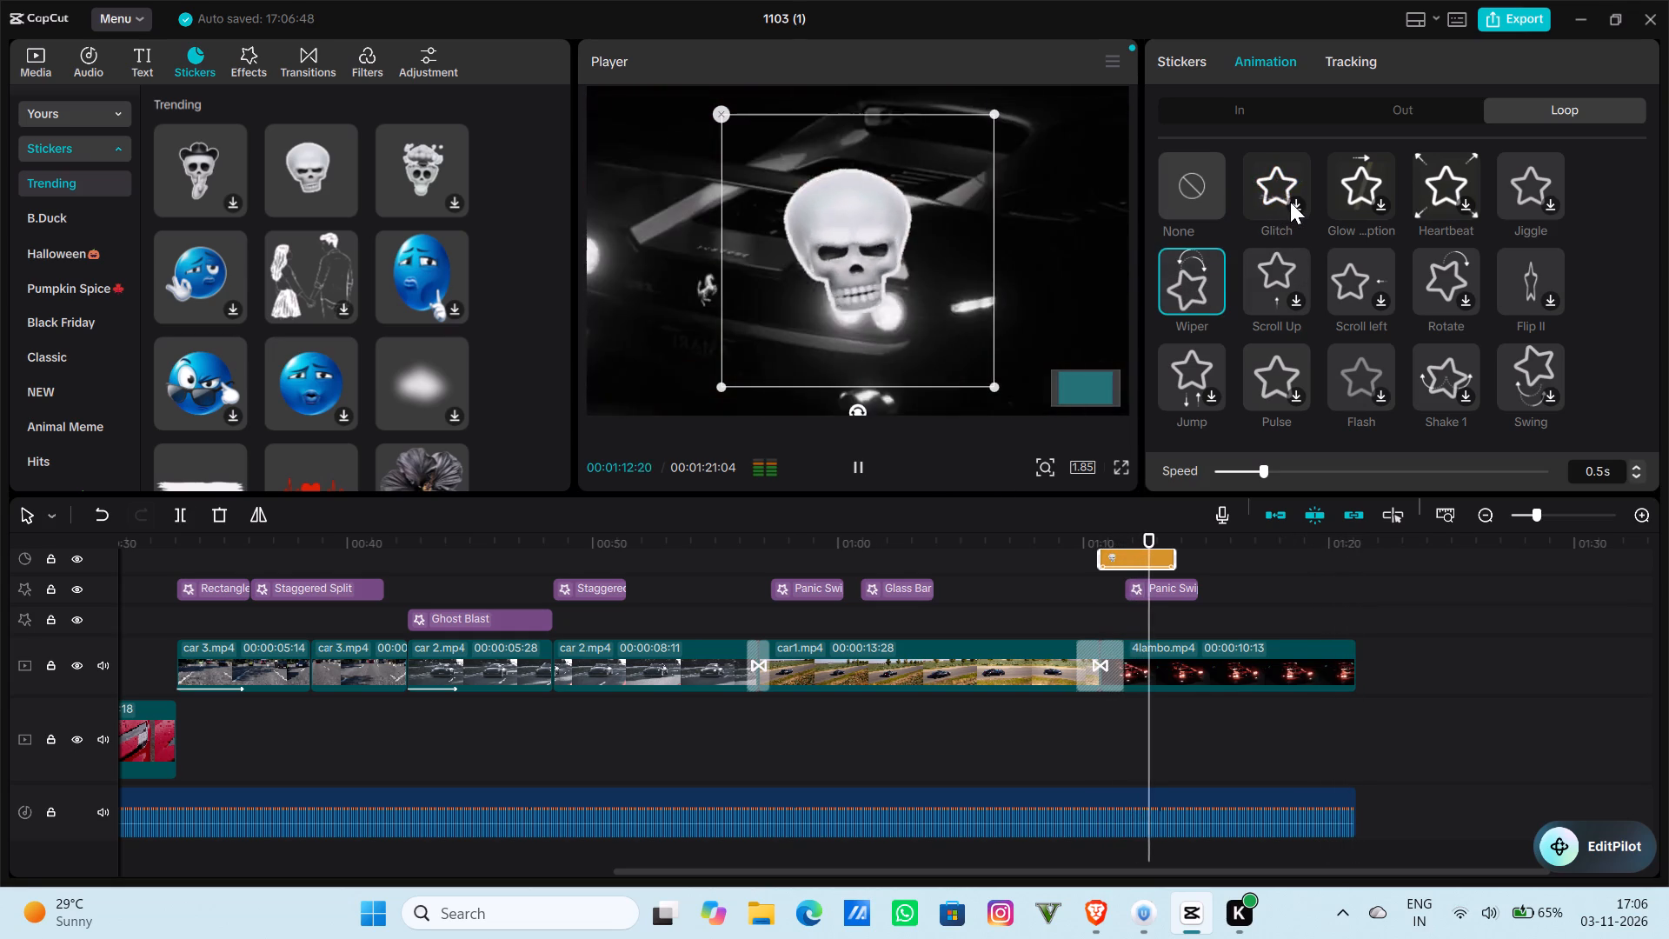
{"action": "left_click", "coordinate": [1526, 641]}
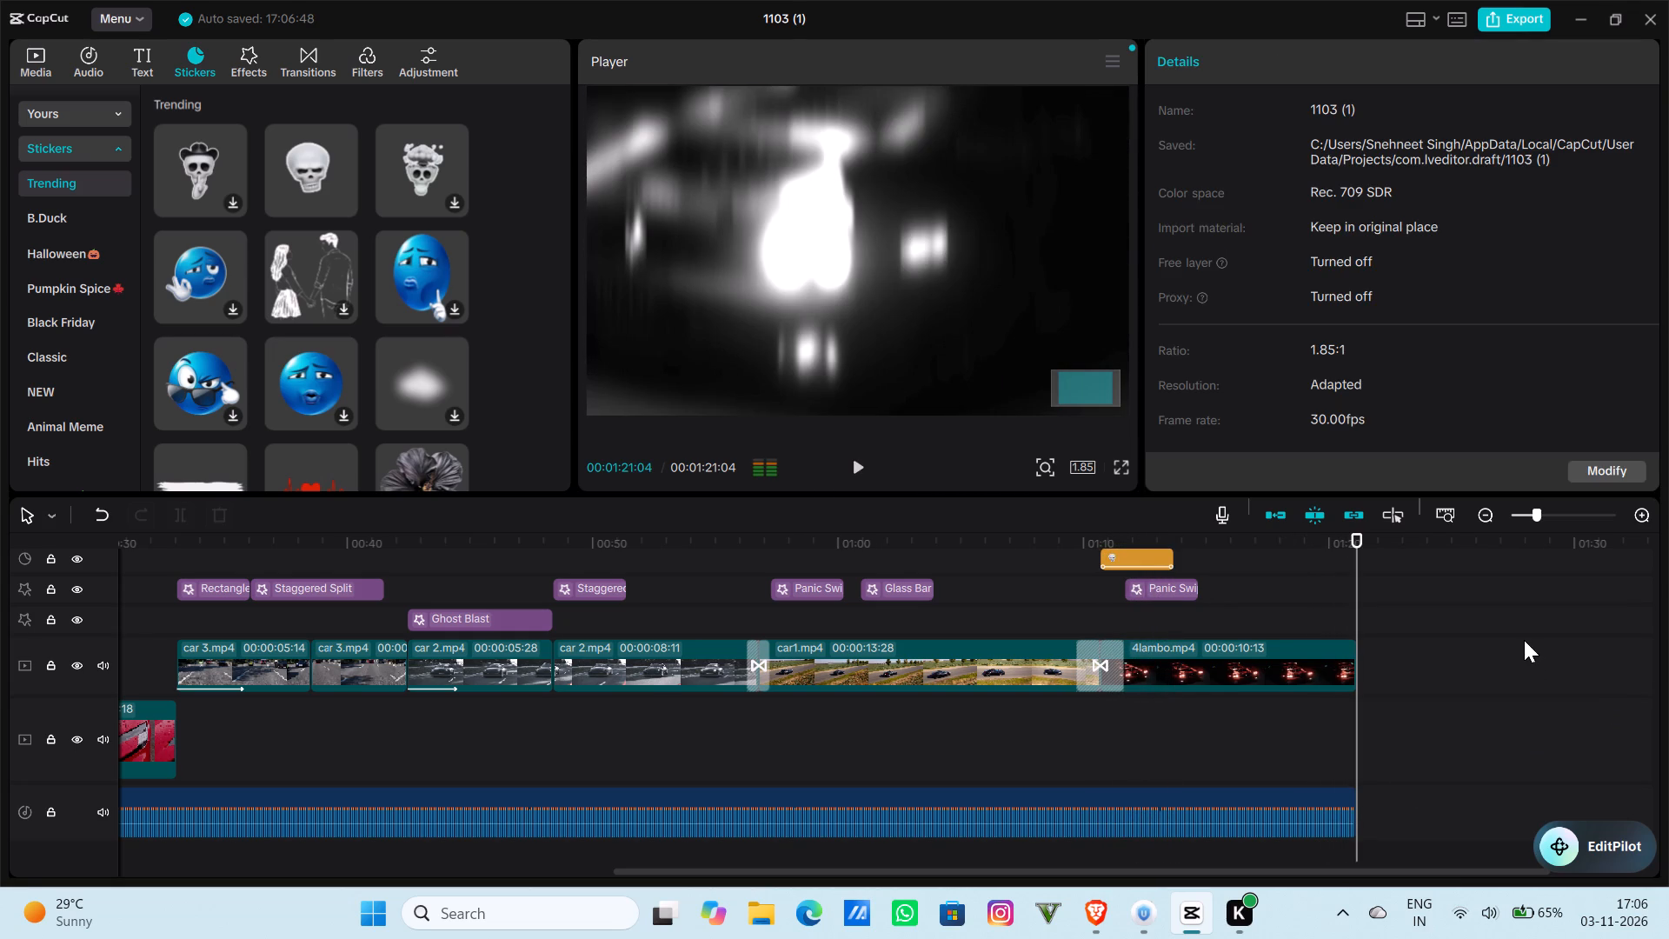
Extend the end of the skull sticker to about 00:01:16 and preview it from 00:01:08:06.
{"action": "left_click", "coordinate": [1155, 555]}
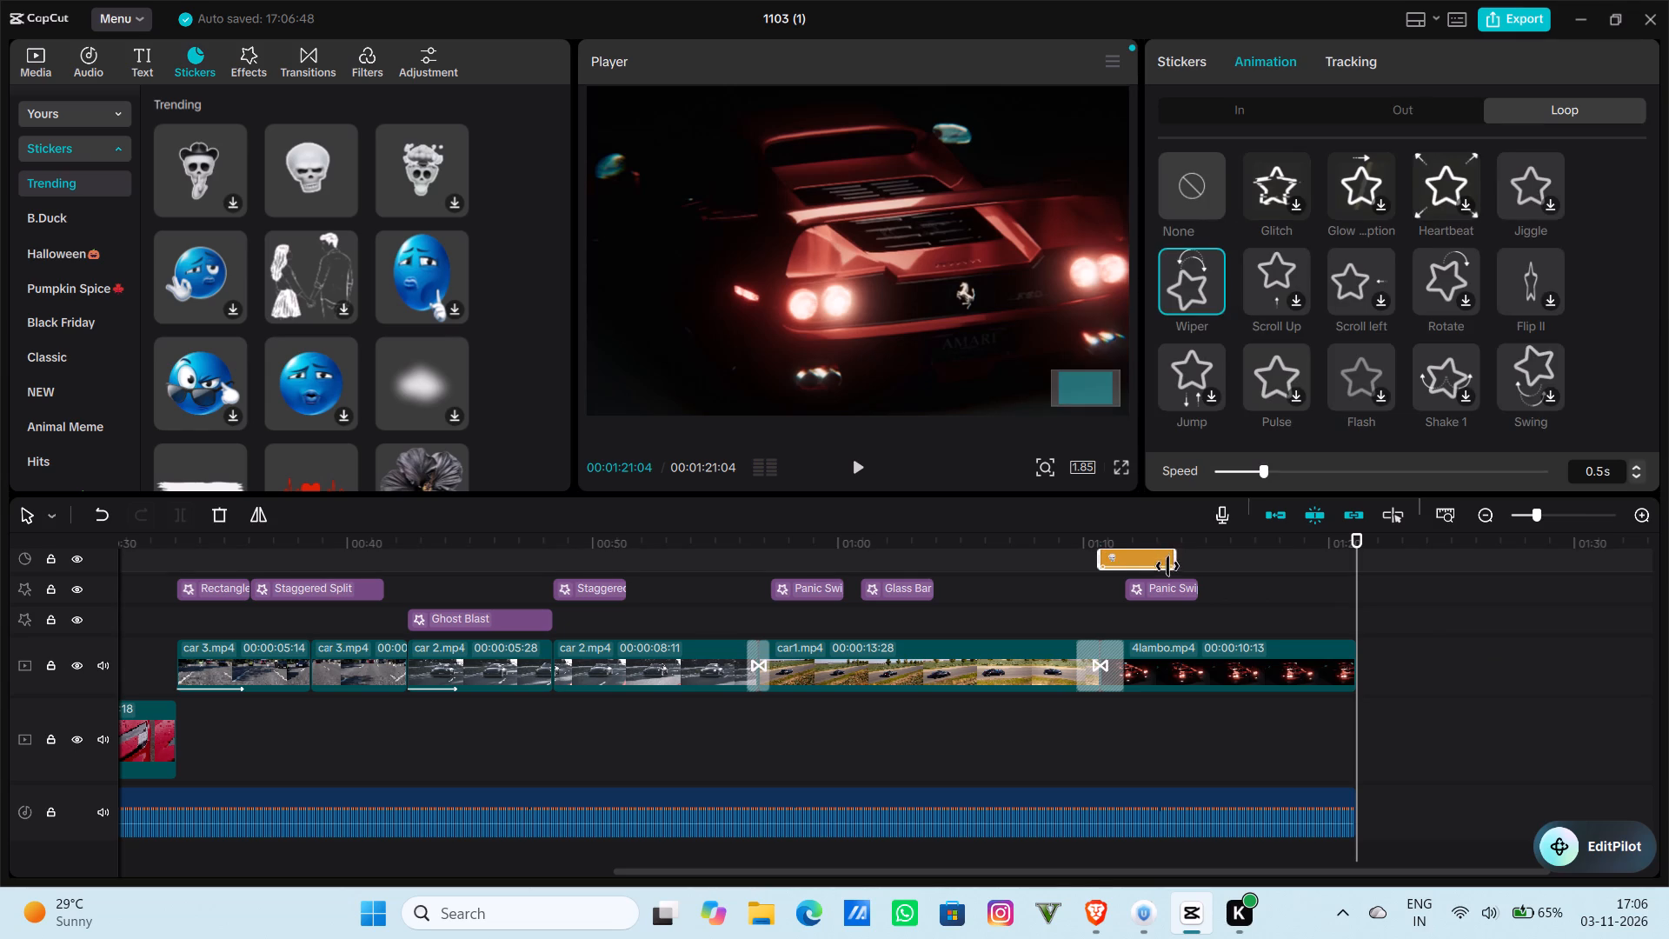
{"action": "left_click_drag", "start_coordinate": [1174, 561], "coordinate": [1230, 561]}
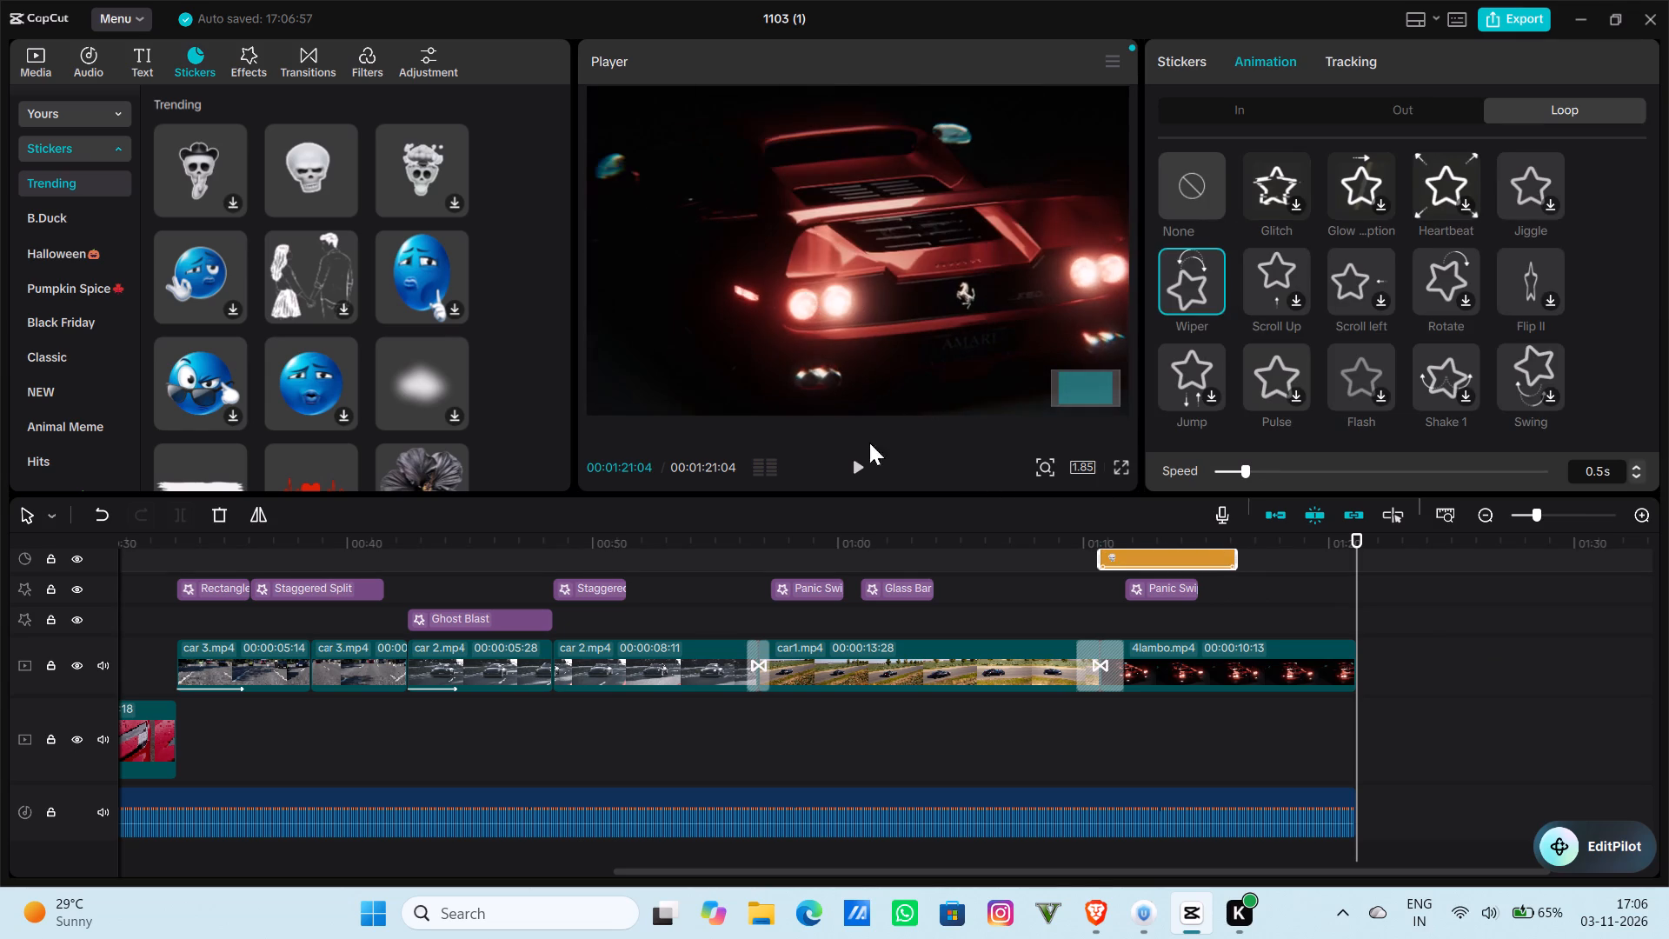
{"action": "left_click", "coordinate": [861, 462]}
{"action": "left_click_drag", "start_coordinate": [1333, 534], "coordinate": [1483, 538]}
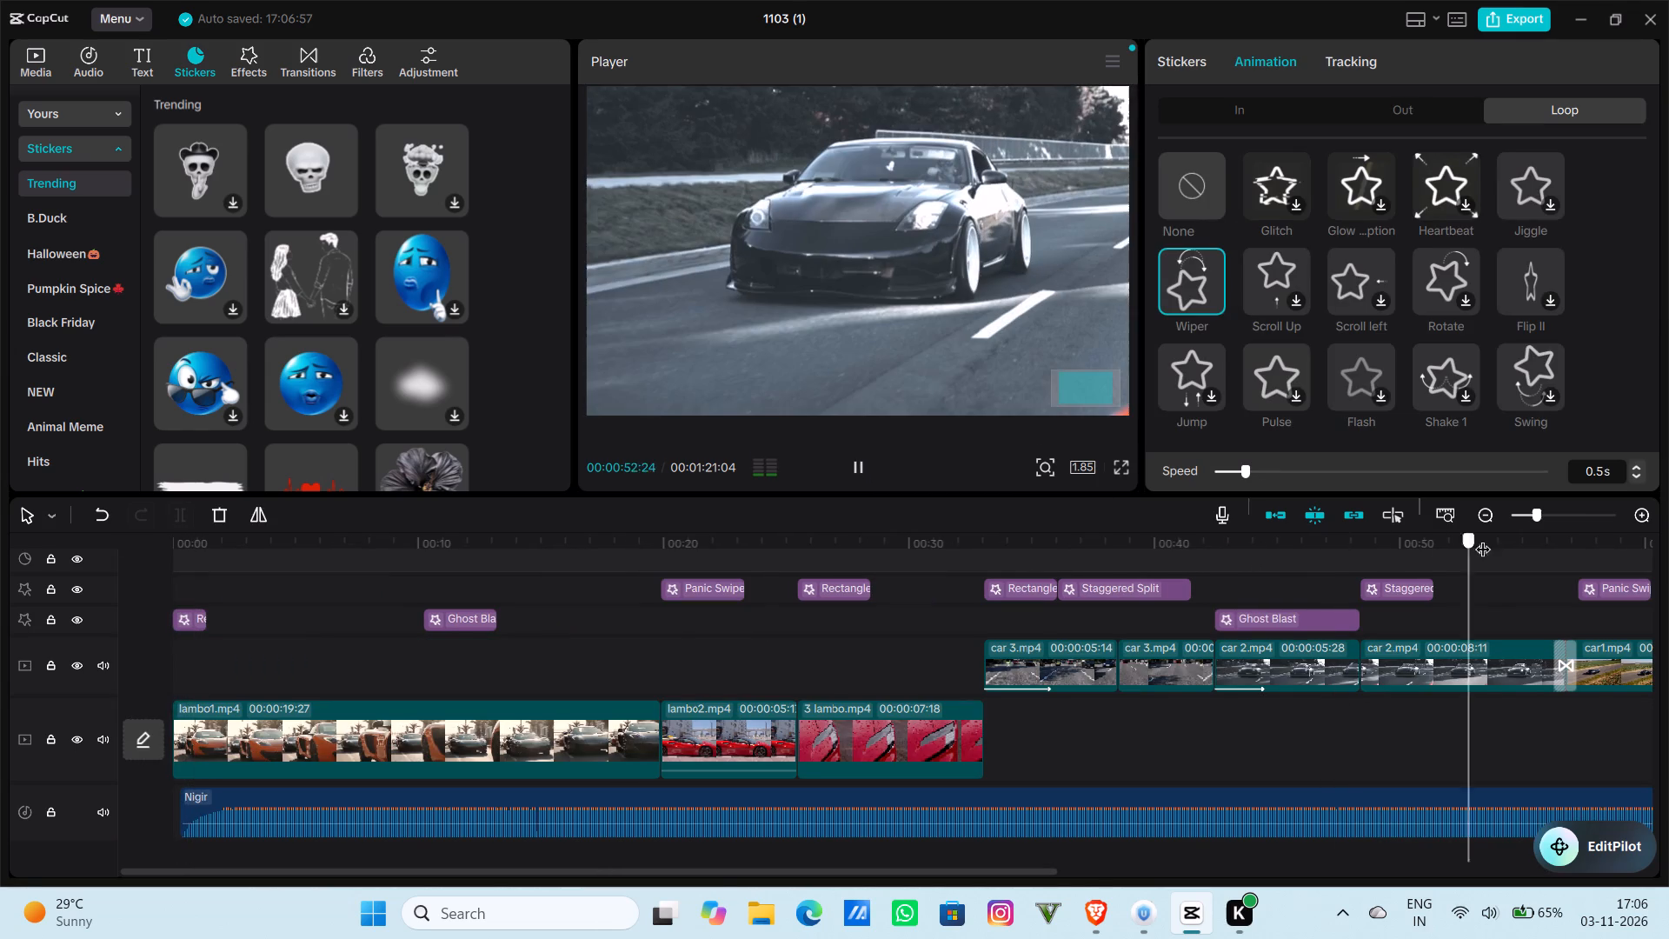
{"action": "left_click_drag", "start_coordinate": [1483, 538], "coordinate": [1081, 548]}
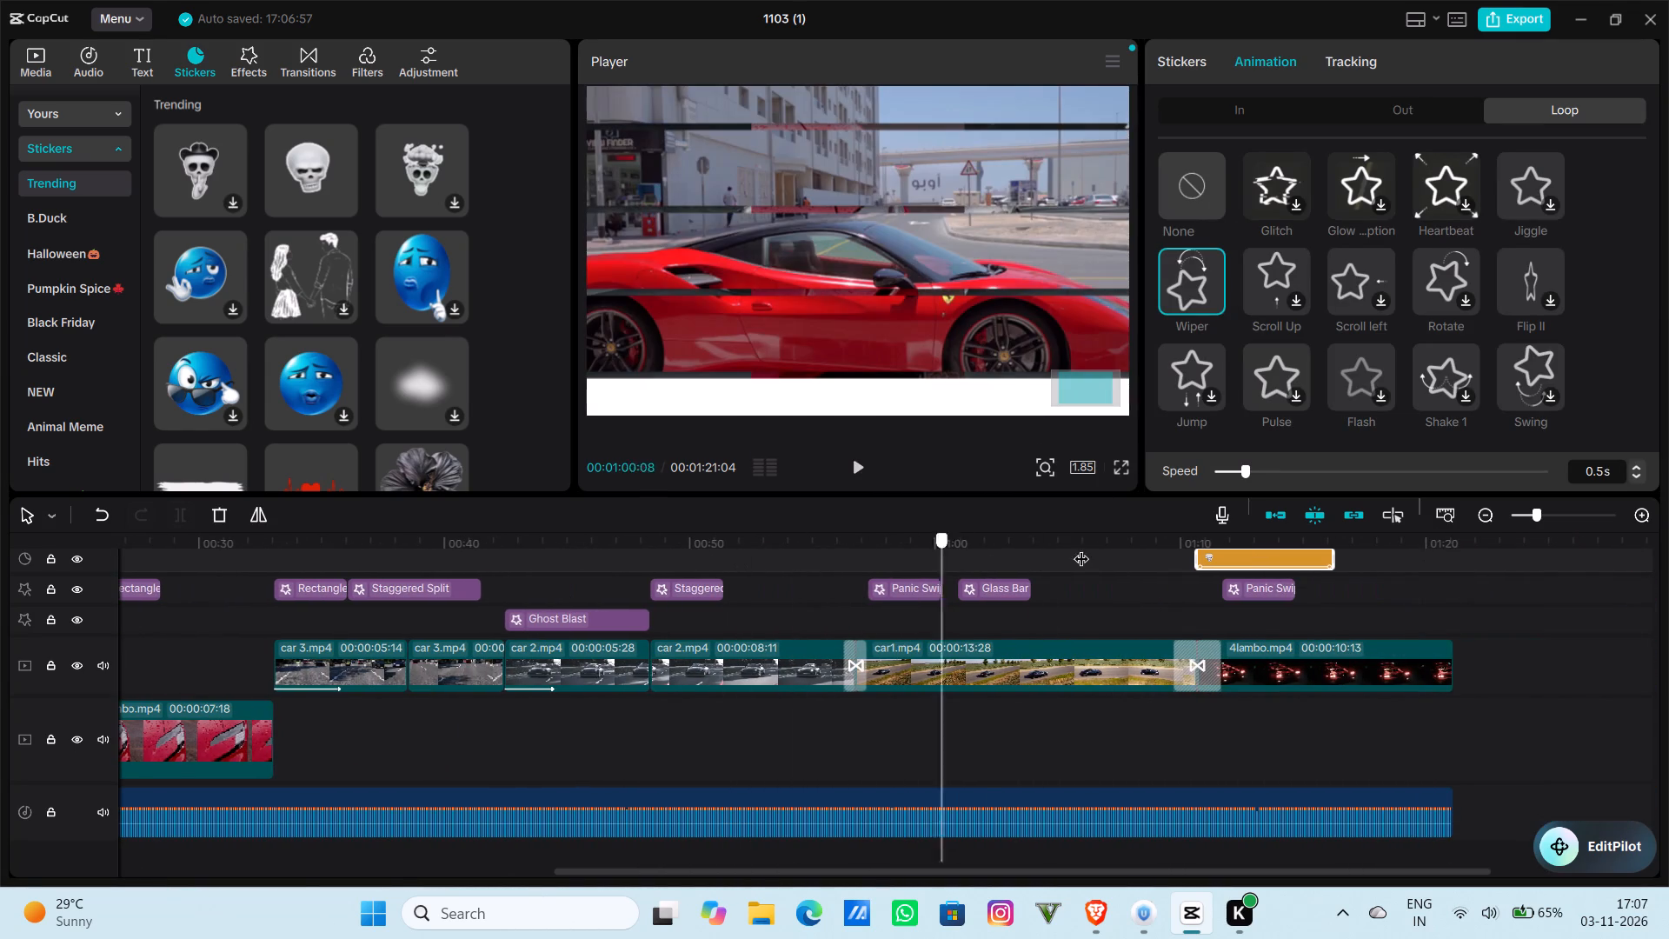
{"action": "left_click_drag", "start_coordinate": [1081, 548], "coordinate": [1136, 555]}
{"action": "left_click", "coordinate": [841, 463]}
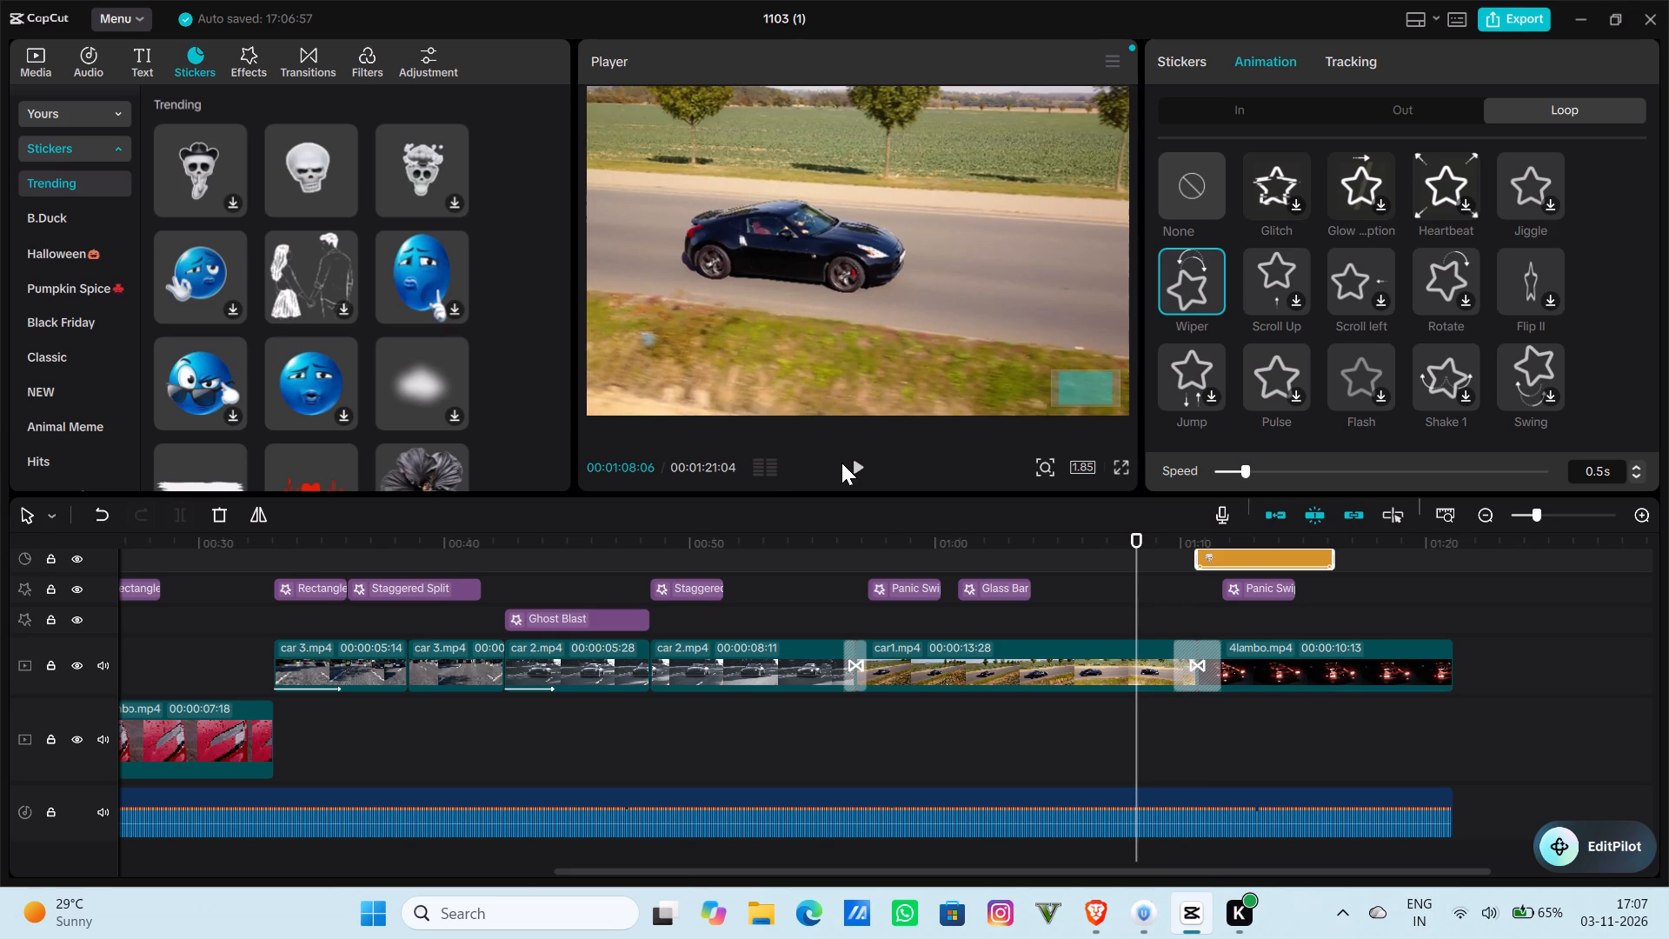
{"action": "left_click", "coordinate": [847, 463]}
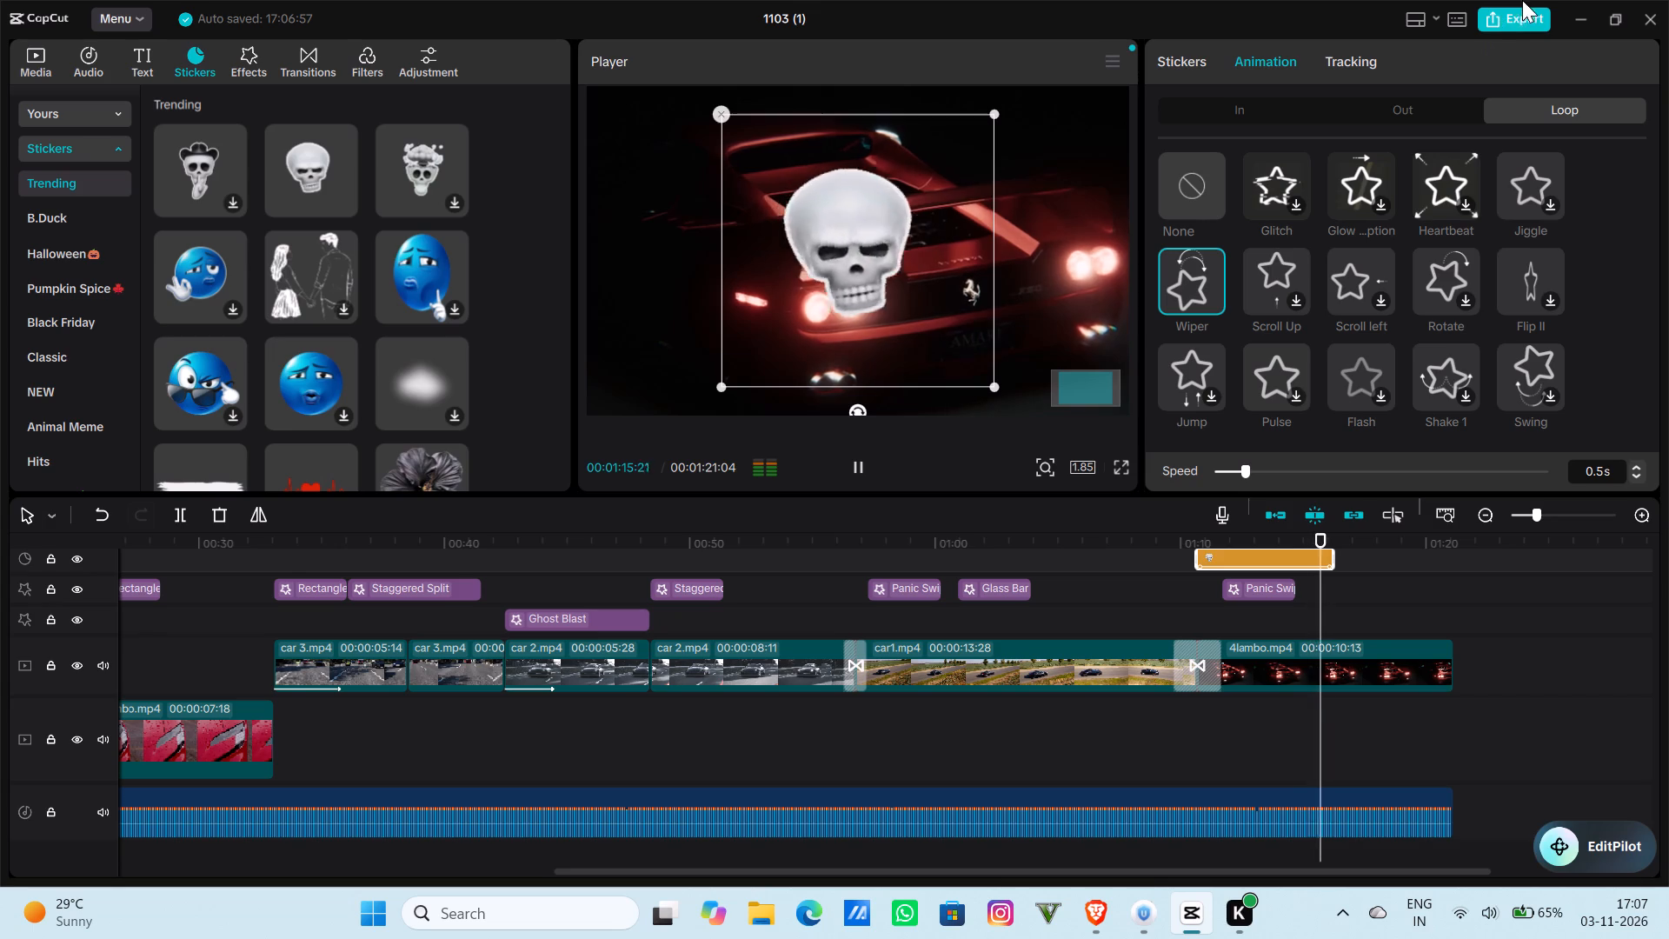
Start the export, locate the first Track stickers Pro item in the editor, and check the first car 3.mp4 clip and its Rectangle Cut effect.
{"action": "left_click", "coordinate": [1525, 22]}
{"action": "left_click", "coordinate": [921, 517]}
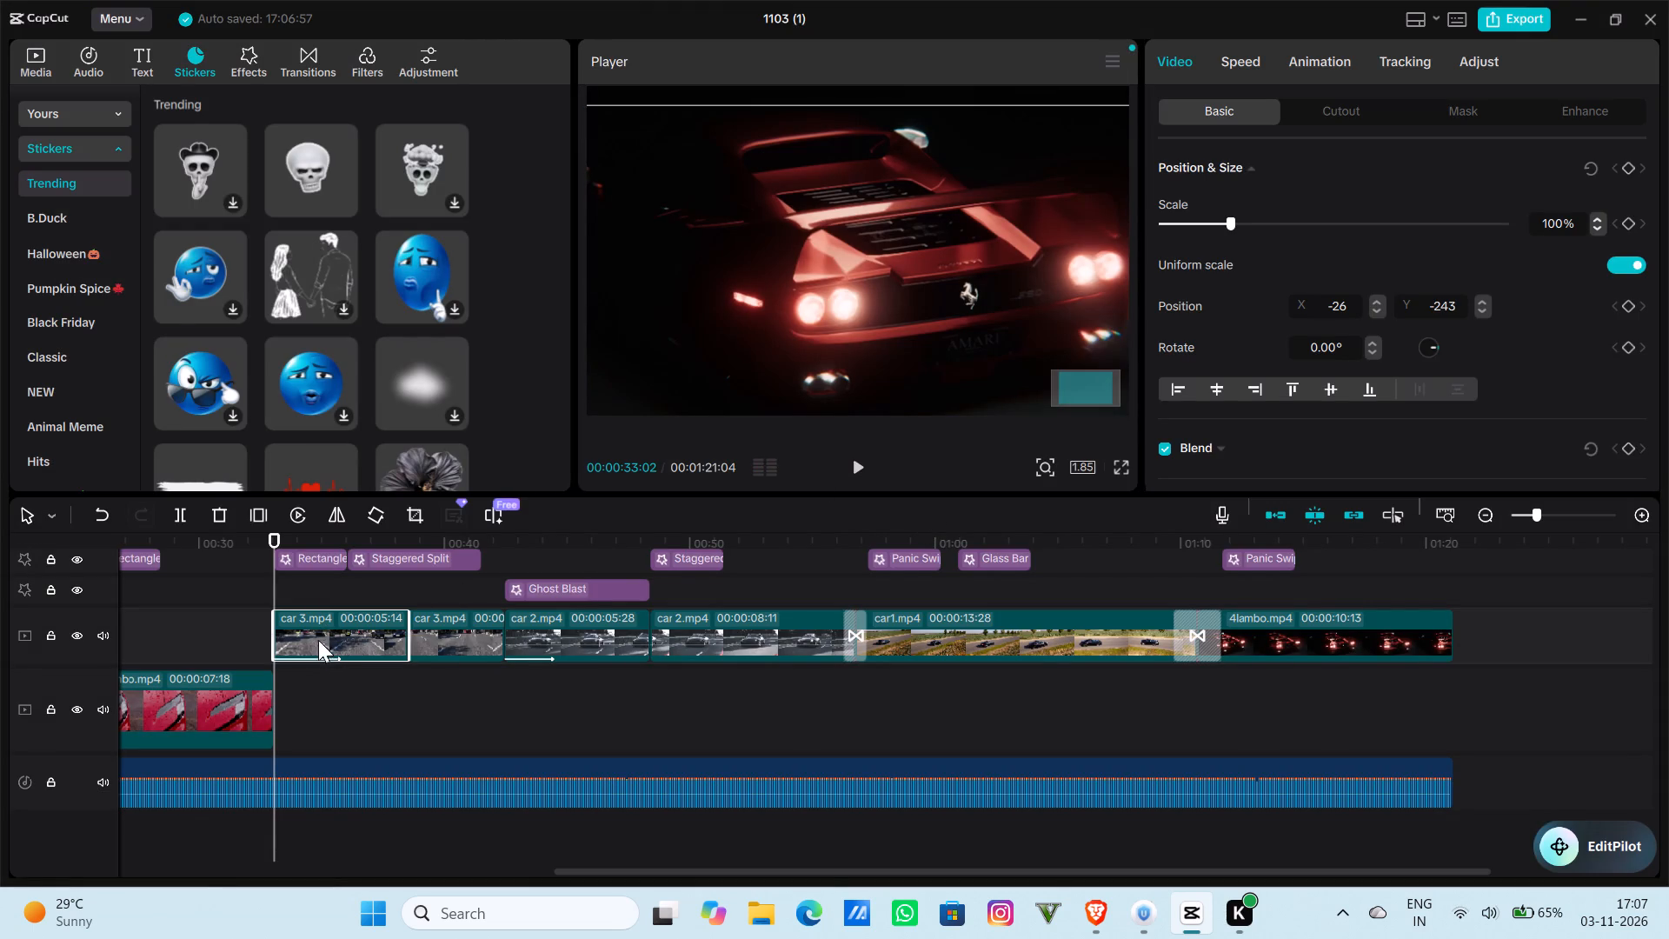
{"action": "left_click", "coordinate": [303, 63]}
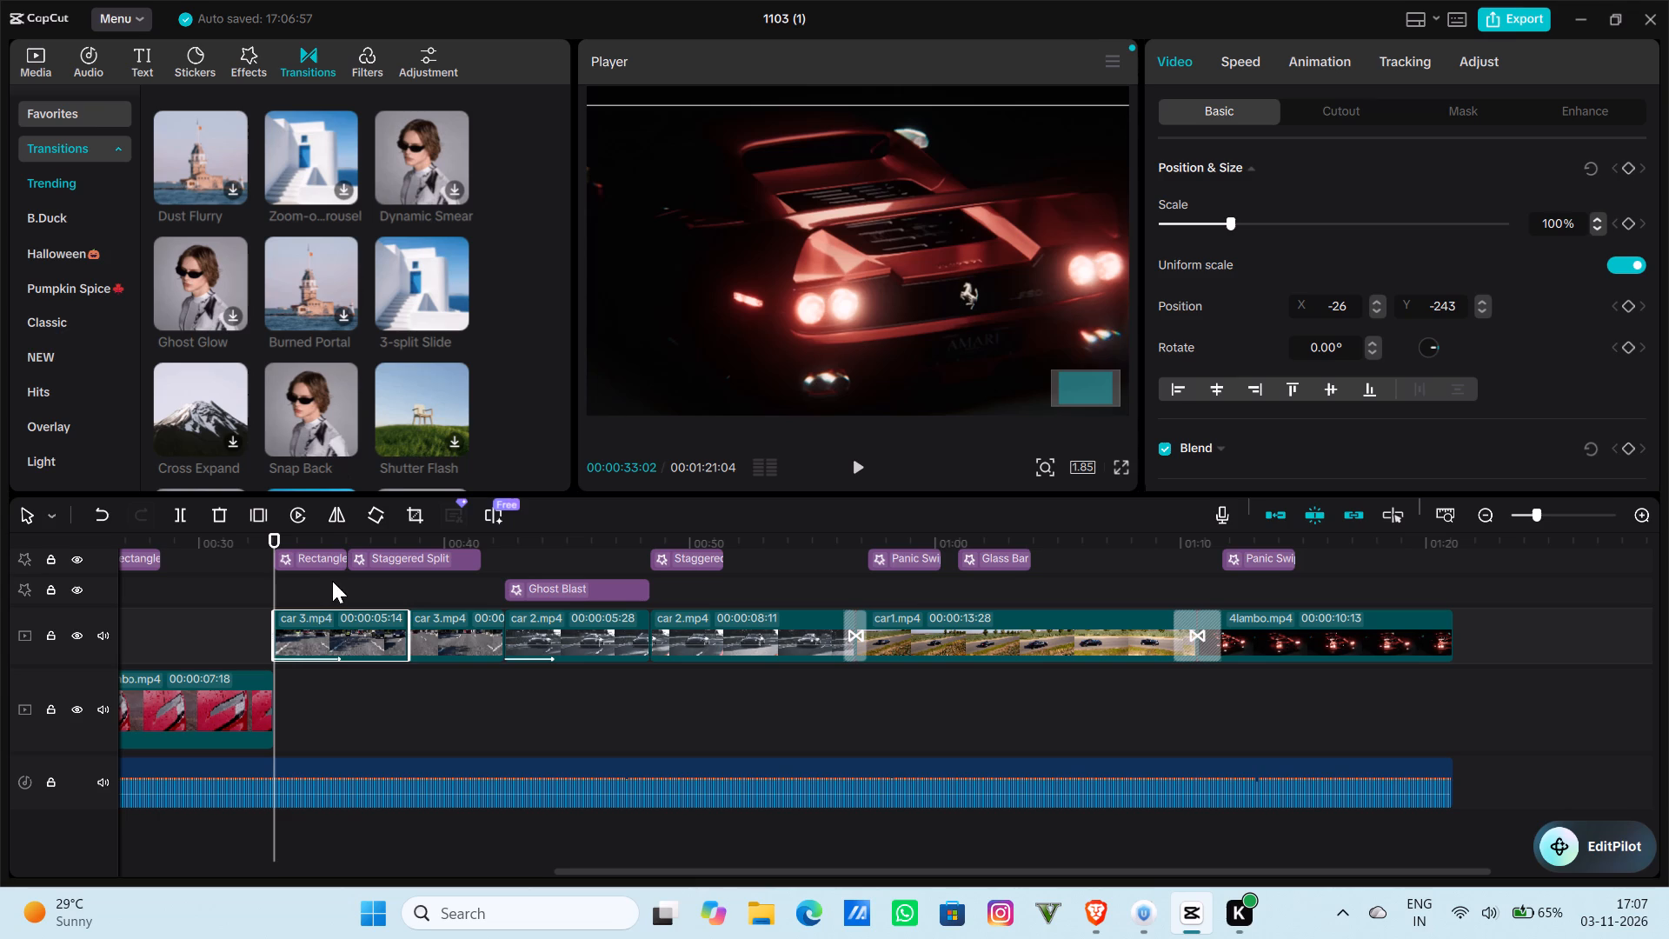
{"action": "left_click", "coordinate": [309, 628]}
{"action": "left_click", "coordinate": [311, 543]}
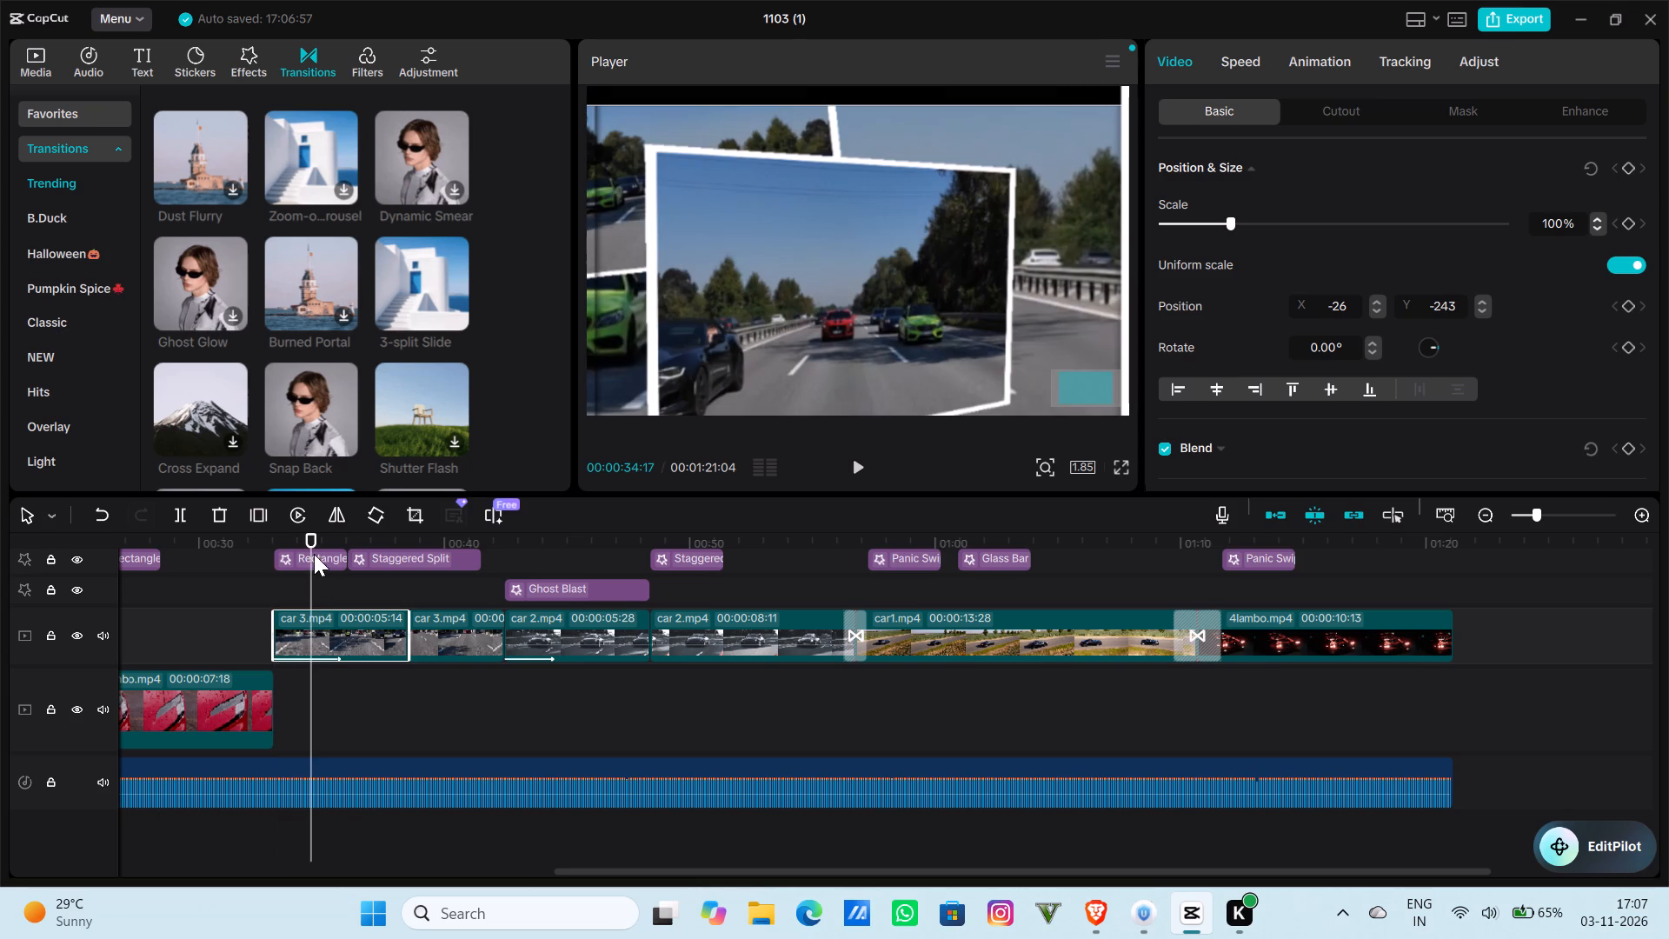
{"action": "left_click", "coordinate": [314, 552]}
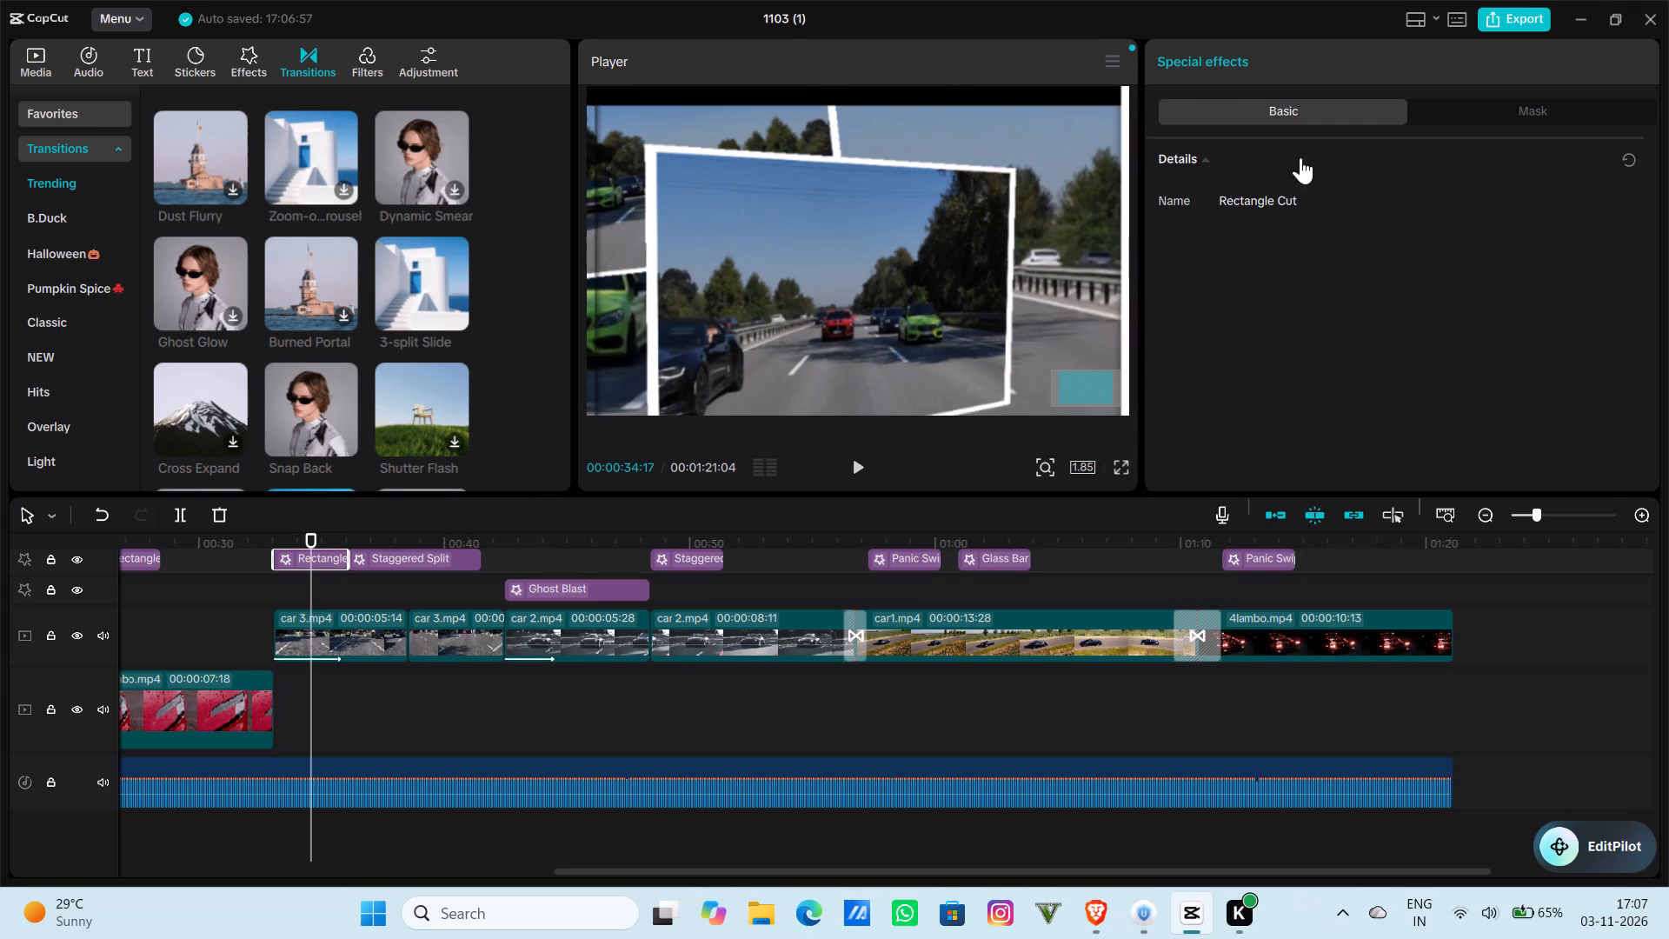
{"action": "left_click", "coordinate": [1515, 12]}
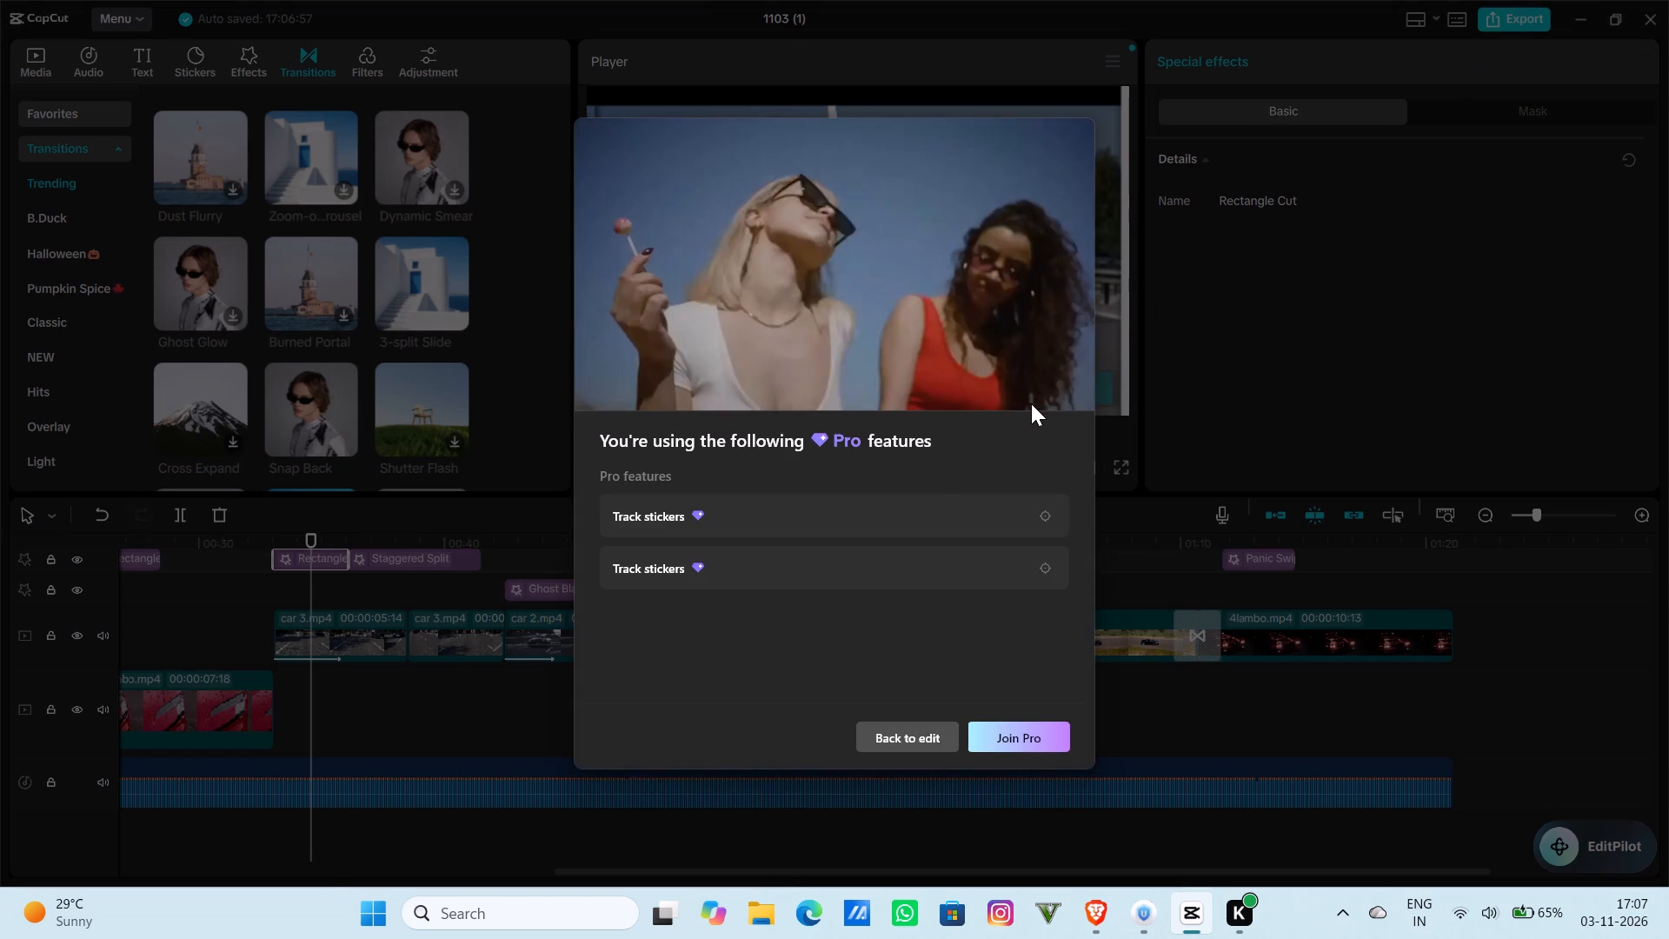
{"action": "left_click", "coordinate": [1046, 516]}
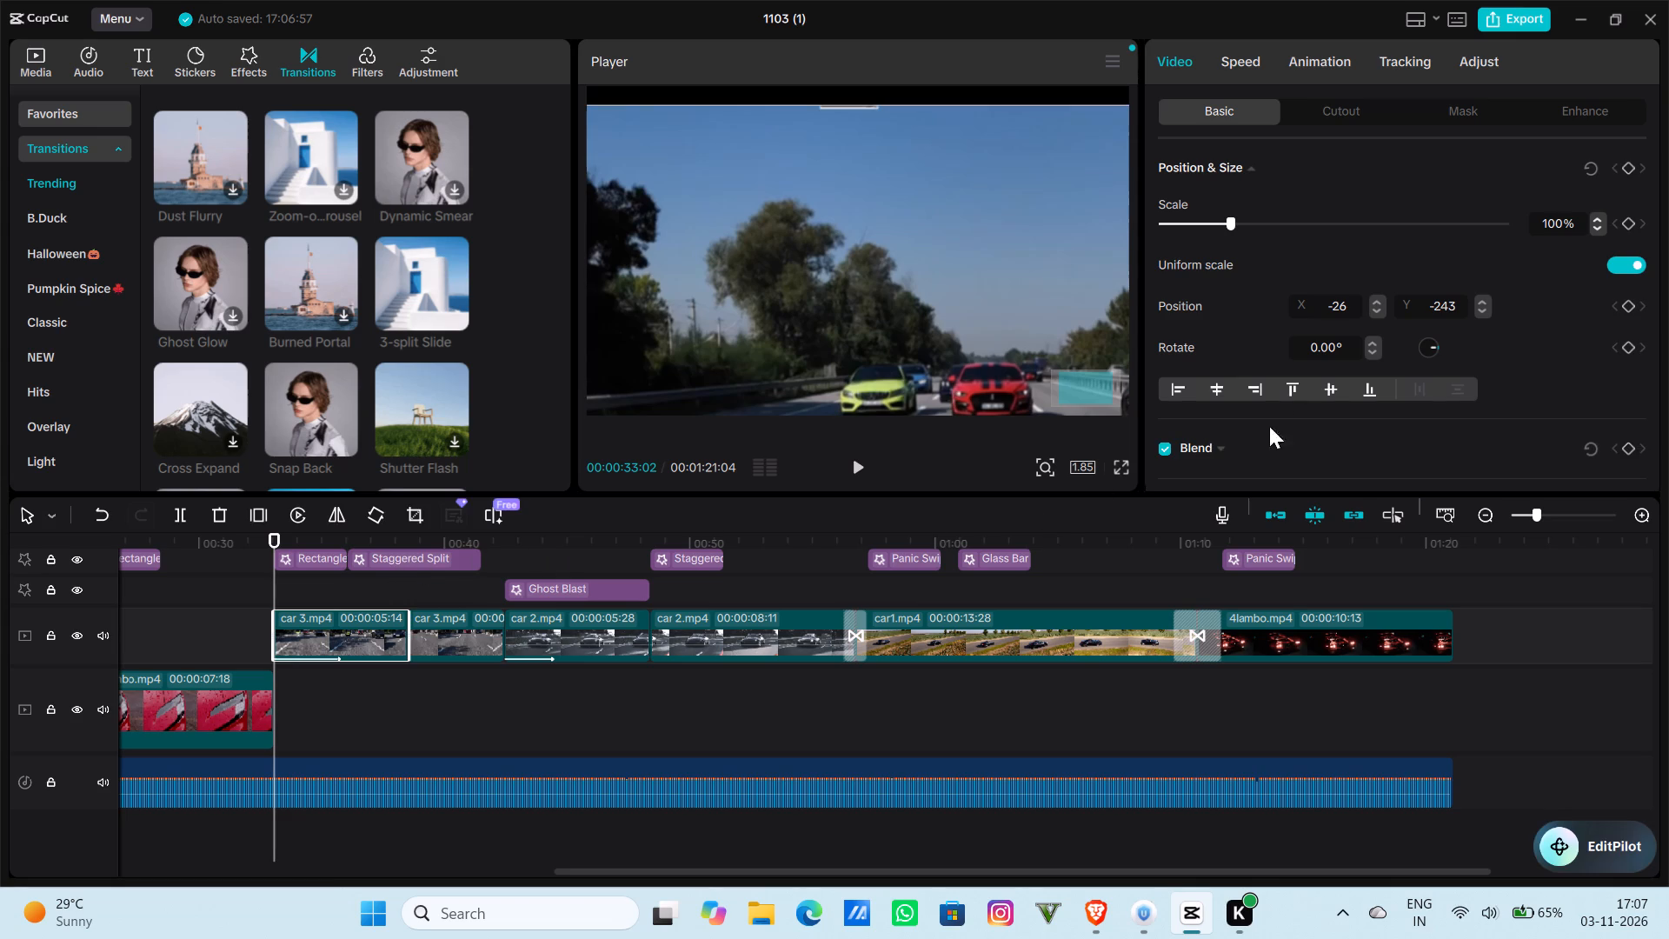
Replace the Slide & Flip entrance animation on the first car 3.mp4 clip with the White…eh-In animation.
{"action": "left_click", "coordinate": [1347, 68]}
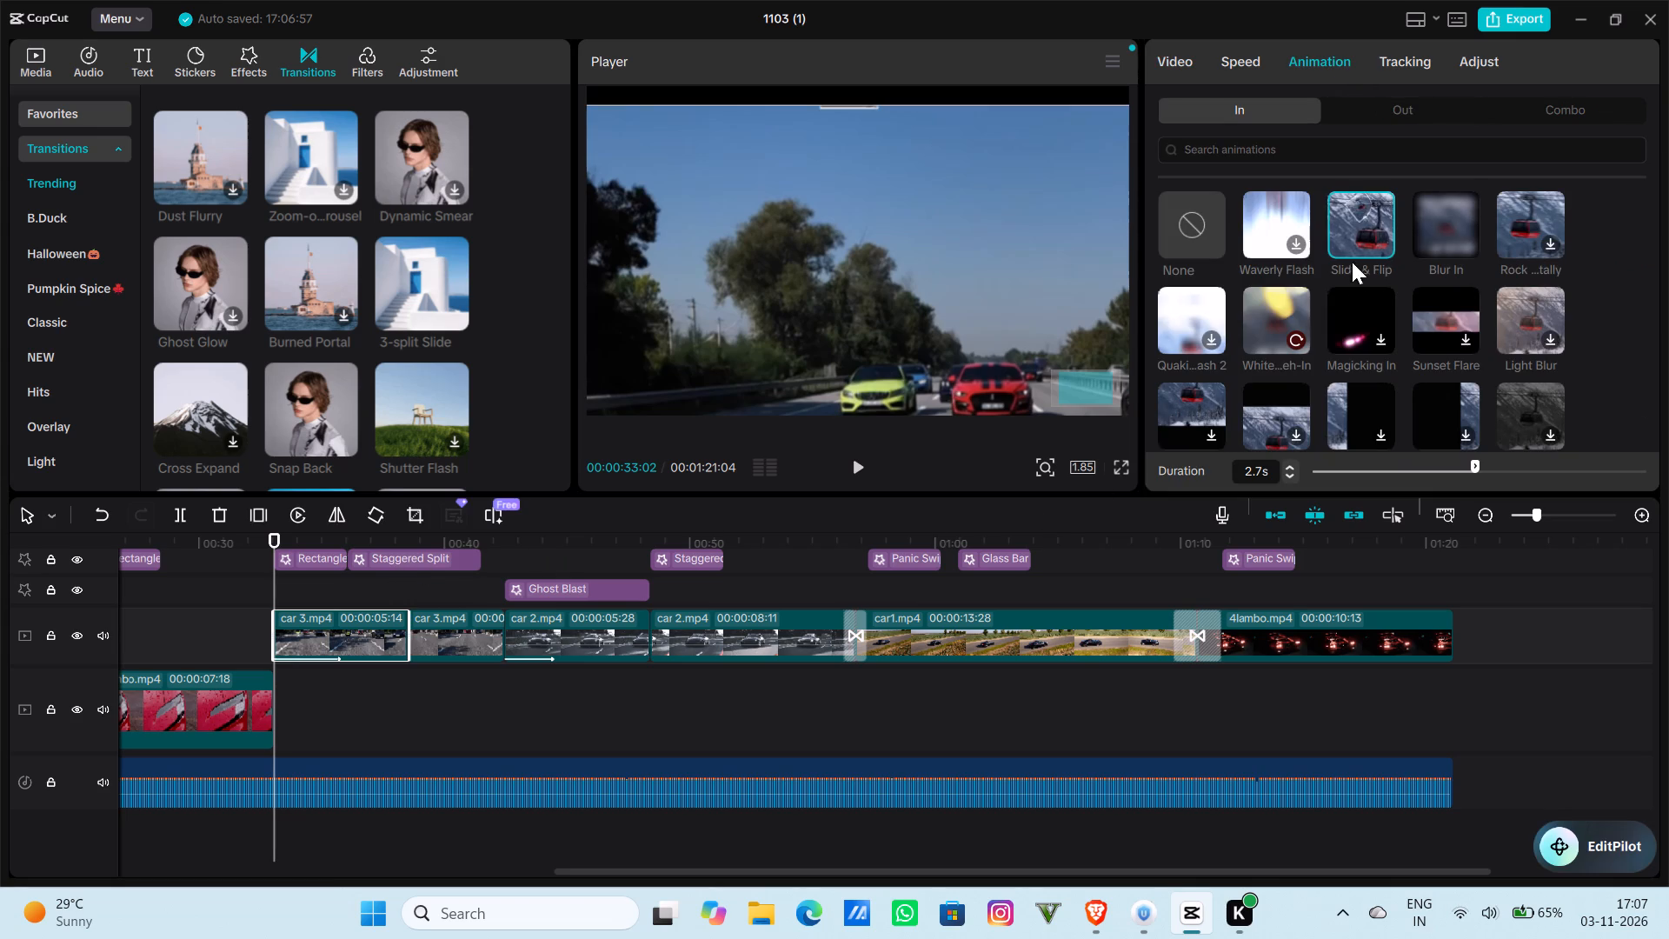
{"action": "left_click", "coordinate": [322, 647]}
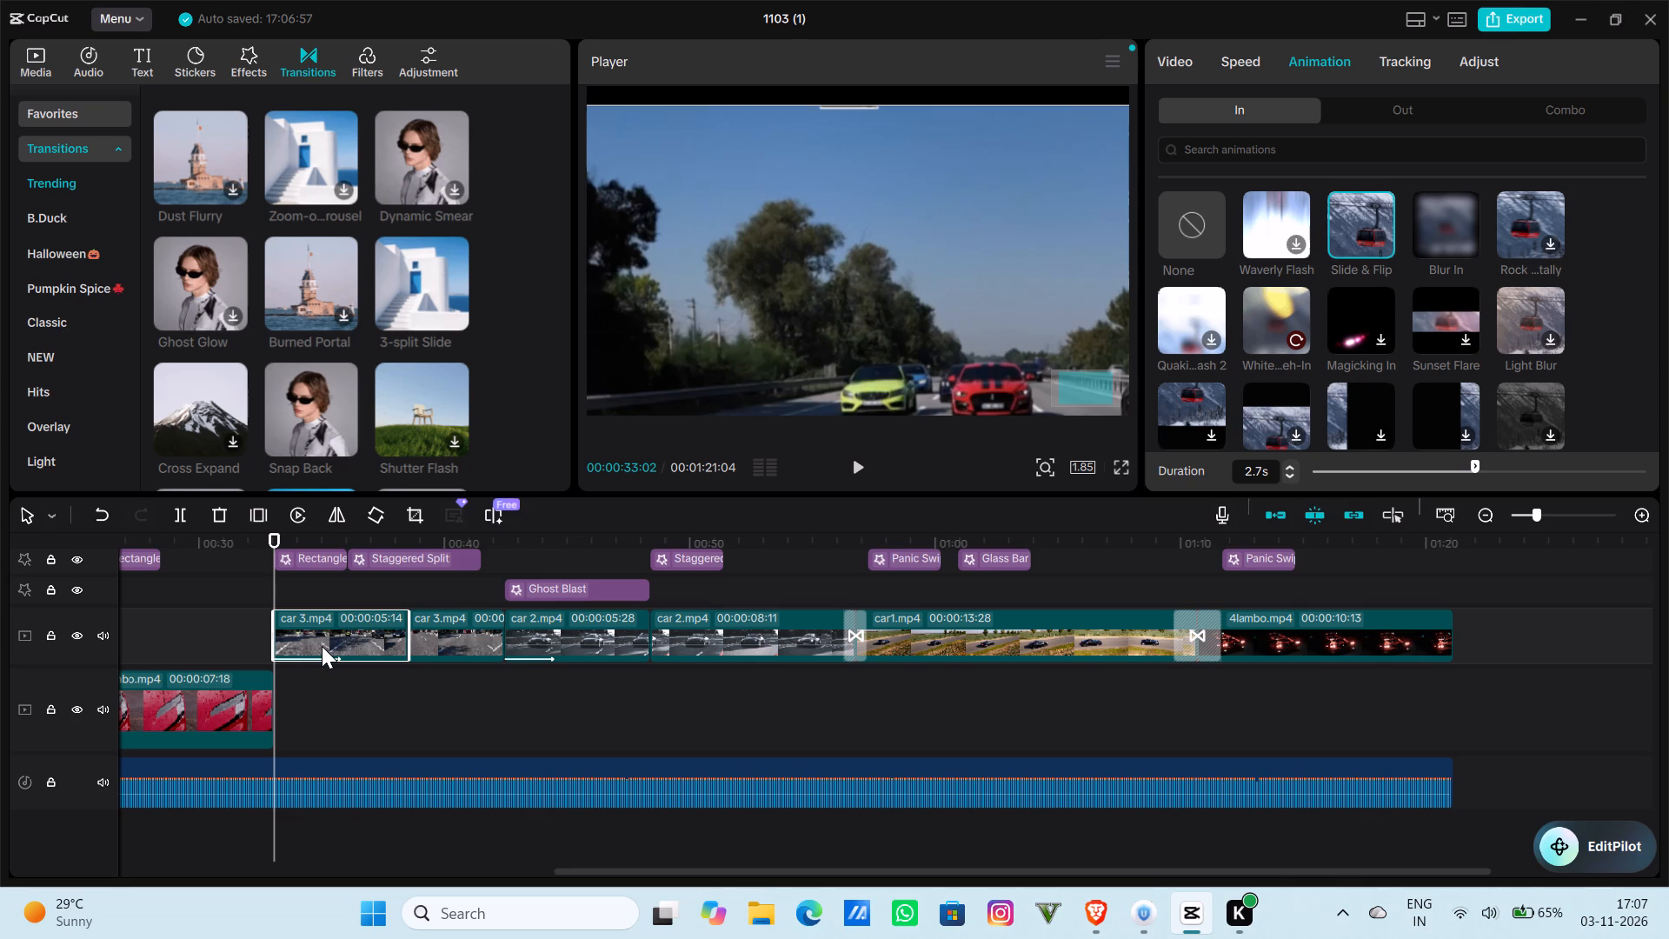
{"action": "left_click", "coordinate": [322, 646]}
{"action": "left_click", "coordinate": [850, 473]}
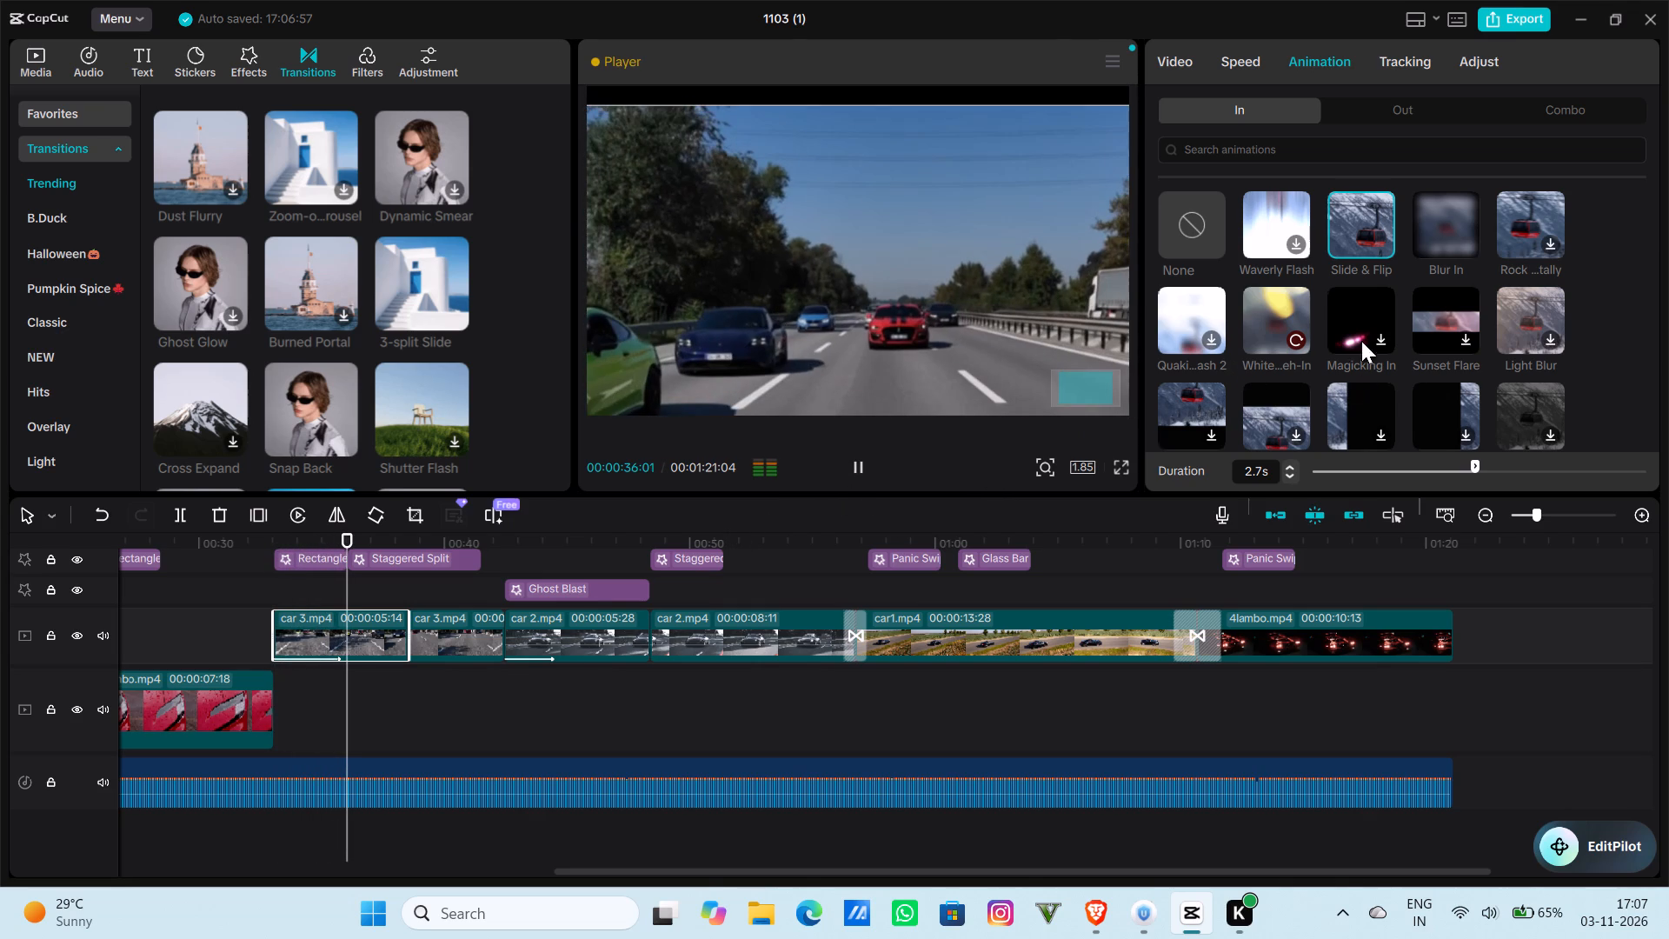
{"action": "left_click", "coordinate": [1291, 334]}
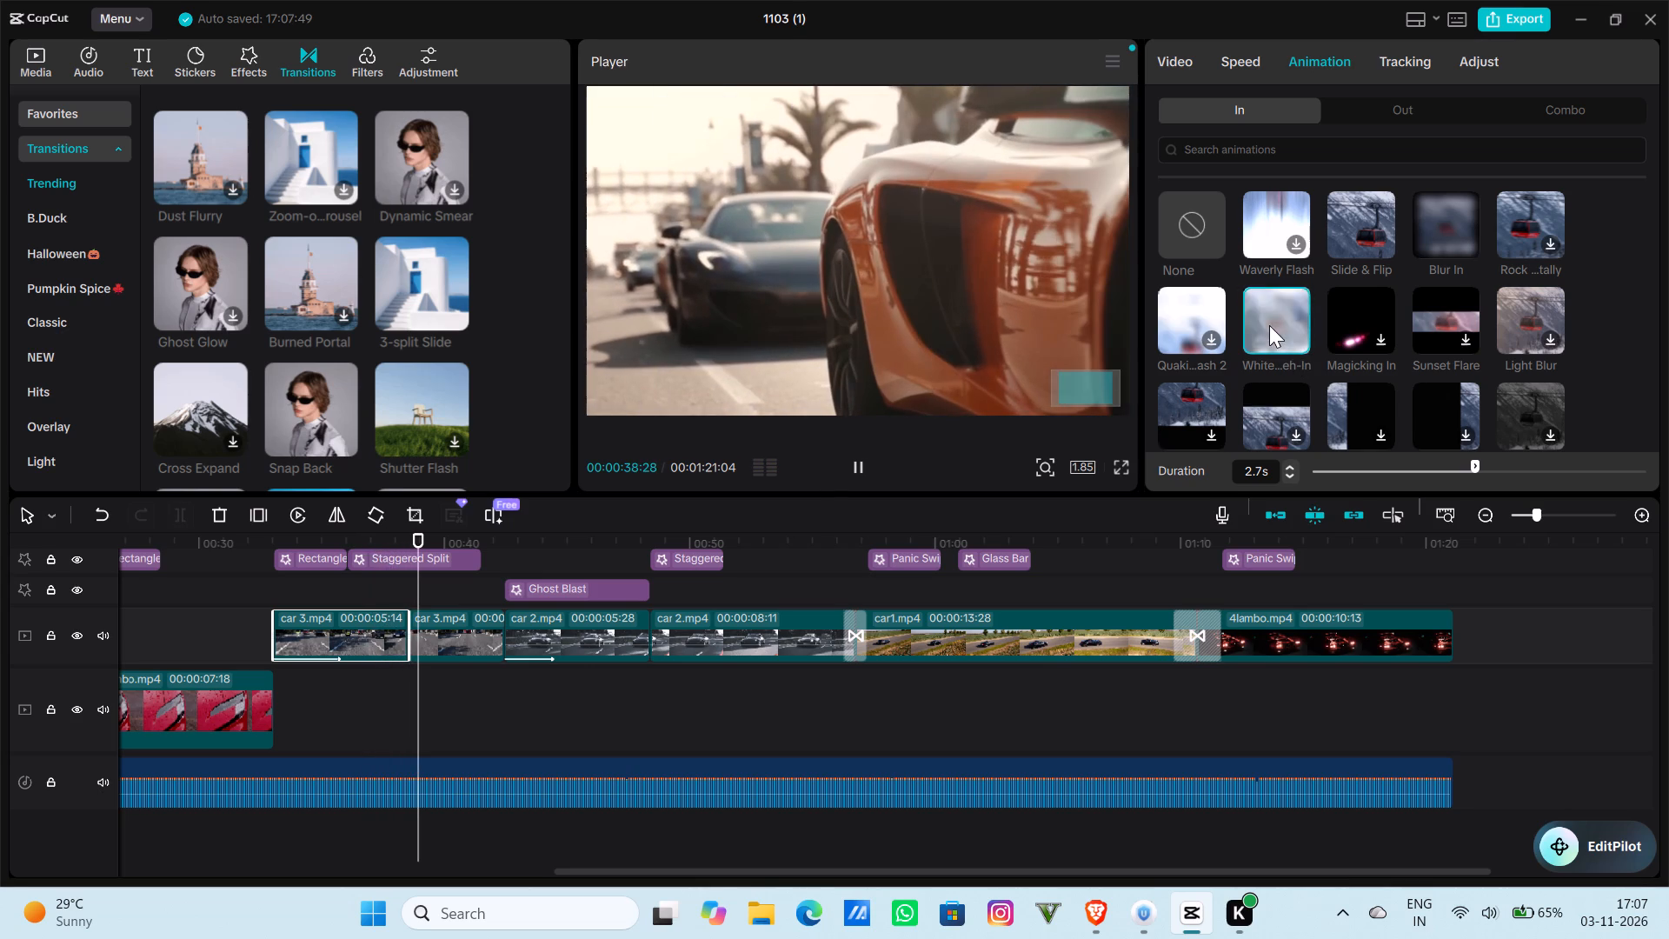
Examine the start of the first car 3.mp4 clip and its Rectangle Cut effect, ending with the playhead at 00:00:33:02.
{"action": "left_click", "coordinate": [310, 557]}
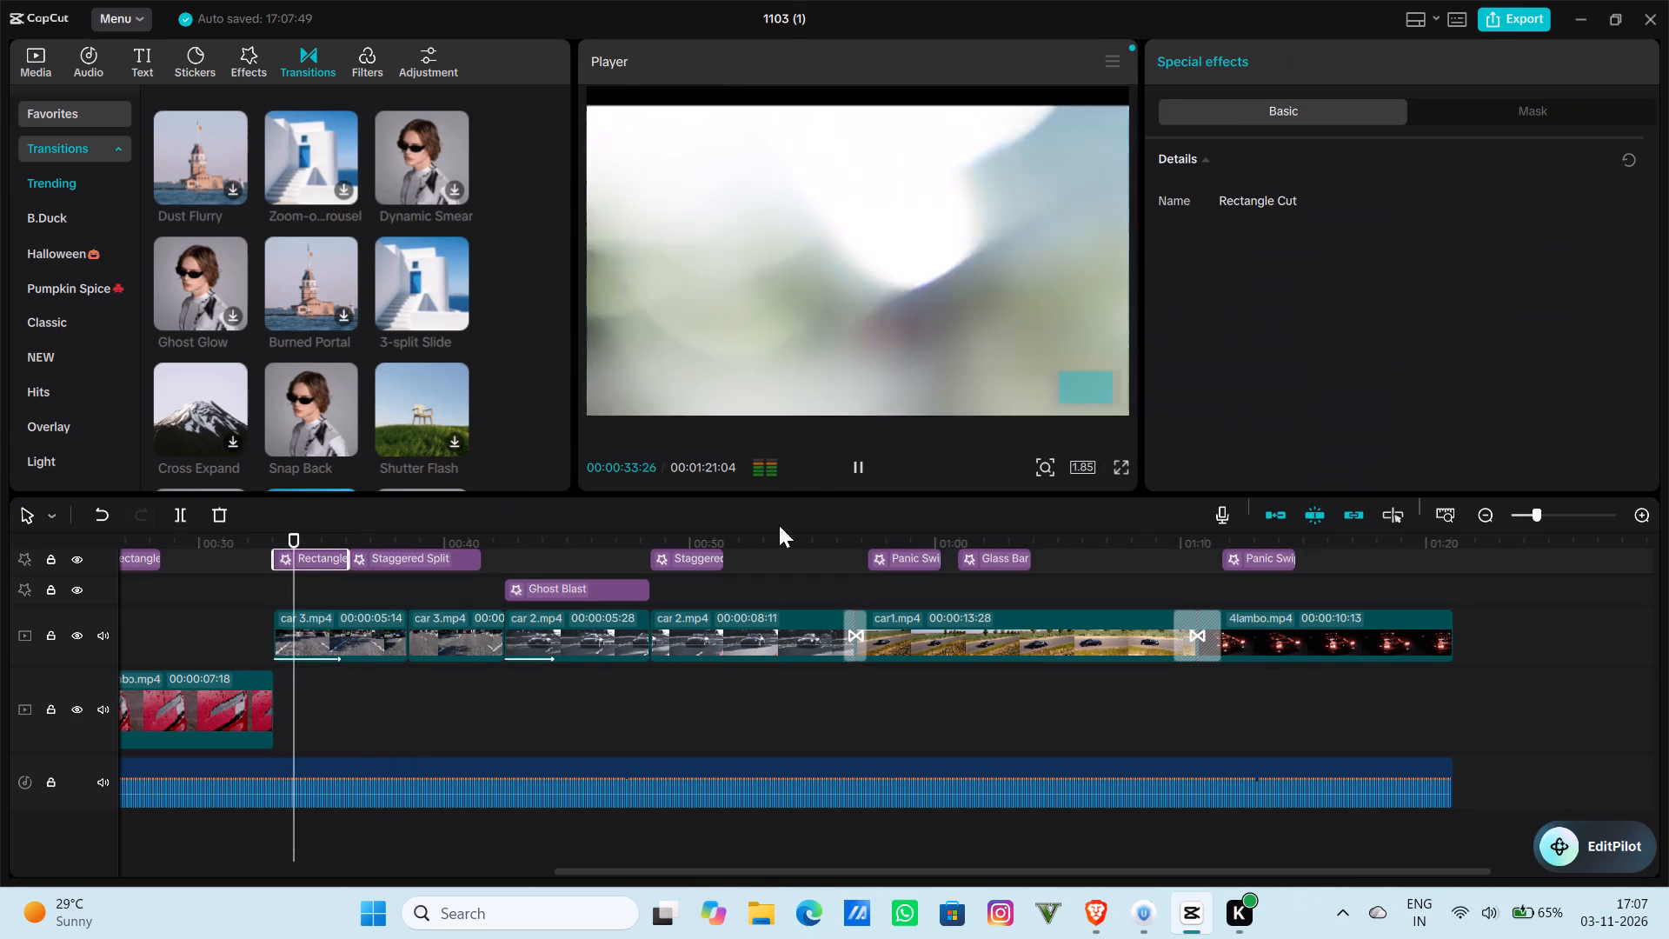
{"action": "left_click_drag", "start_coordinate": [263, 632], "coordinate": [284, 631]}
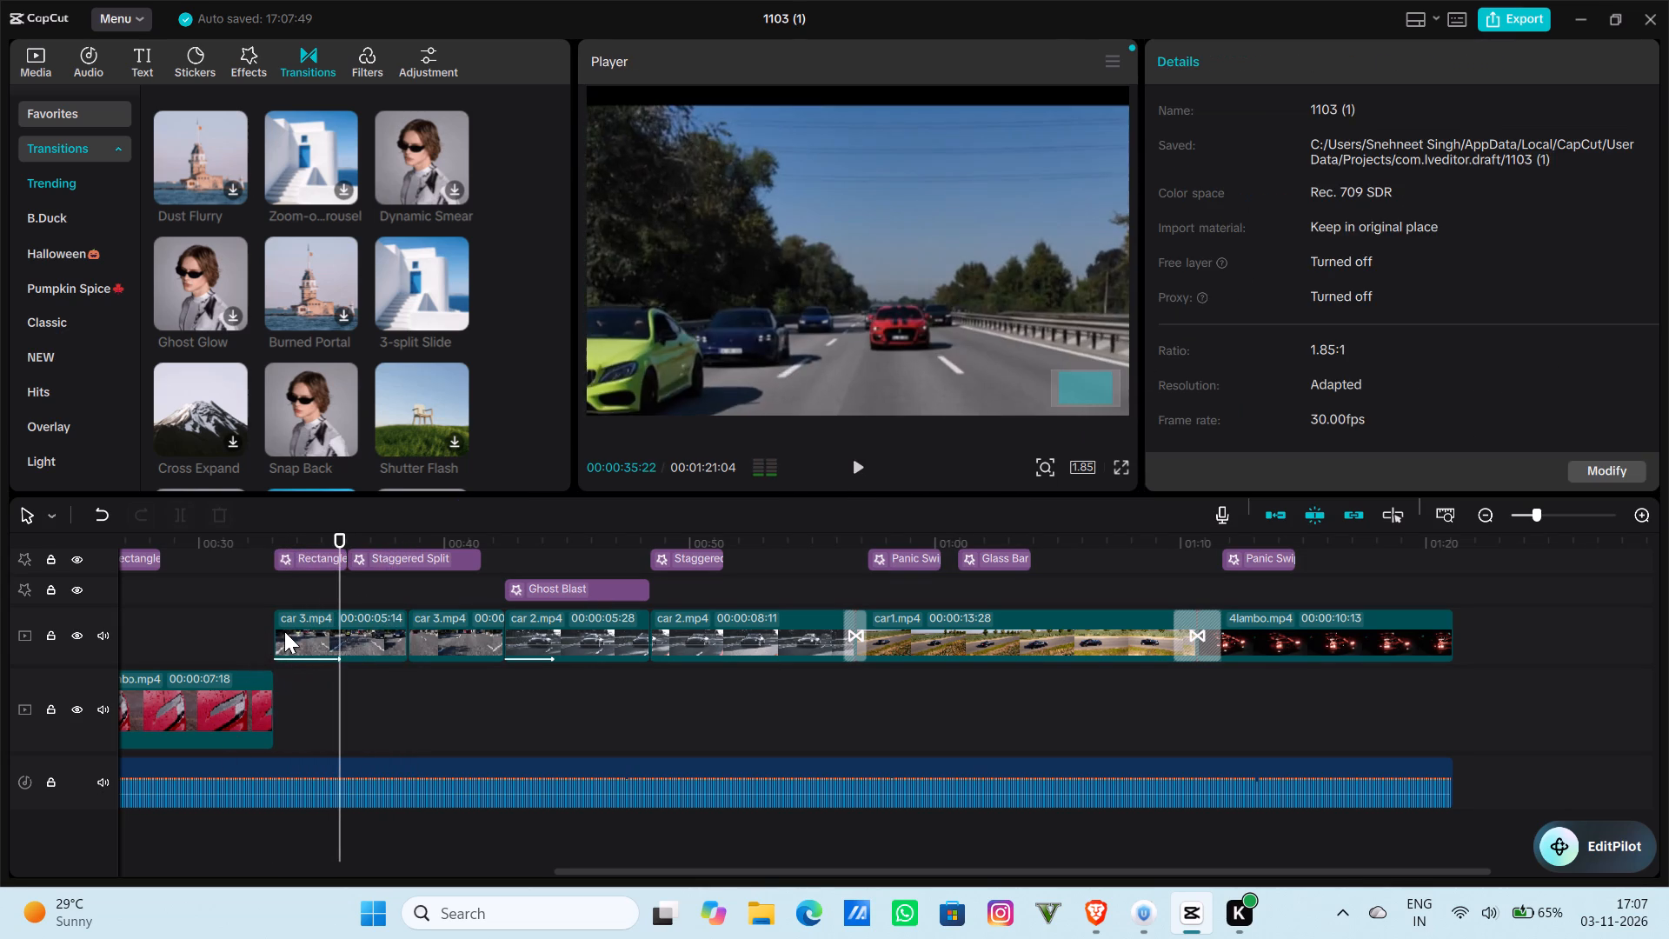
{"action": "left_click_drag", "start_coordinate": [284, 631], "coordinate": [292, 629]}
{"action": "left_click", "coordinate": [301, 563]}
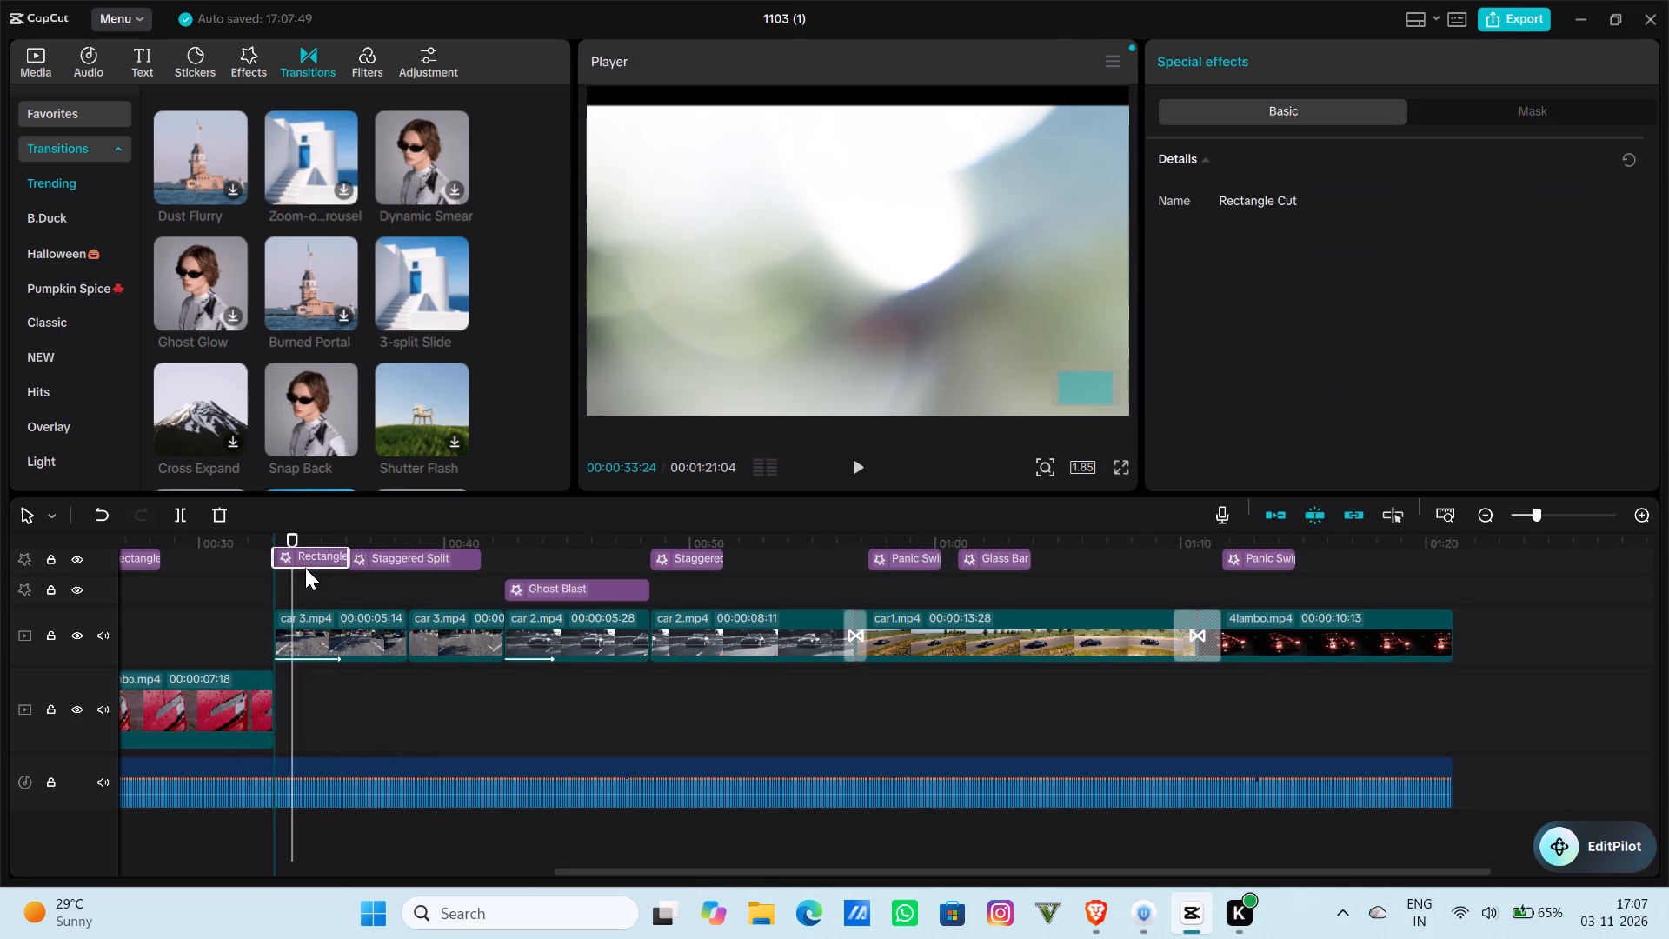
{"action": "left_click_drag", "start_coordinate": [294, 537], "coordinate": [276, 535]}
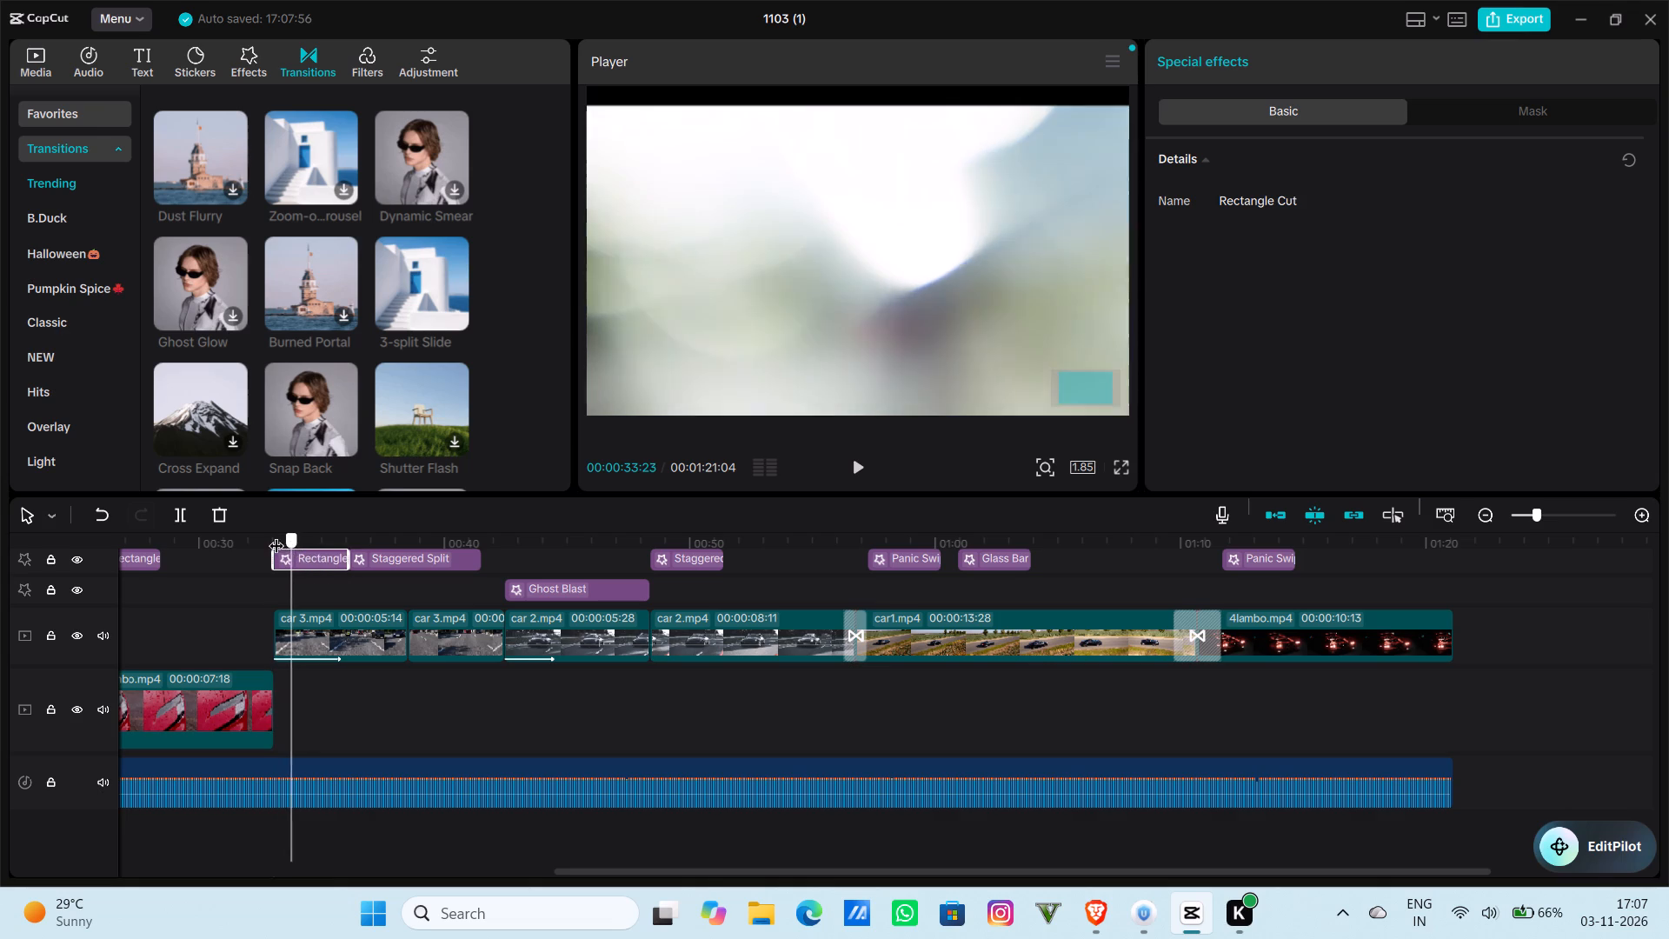
{"action": "left_click_drag", "start_coordinate": [276, 535], "coordinate": [270, 535]}
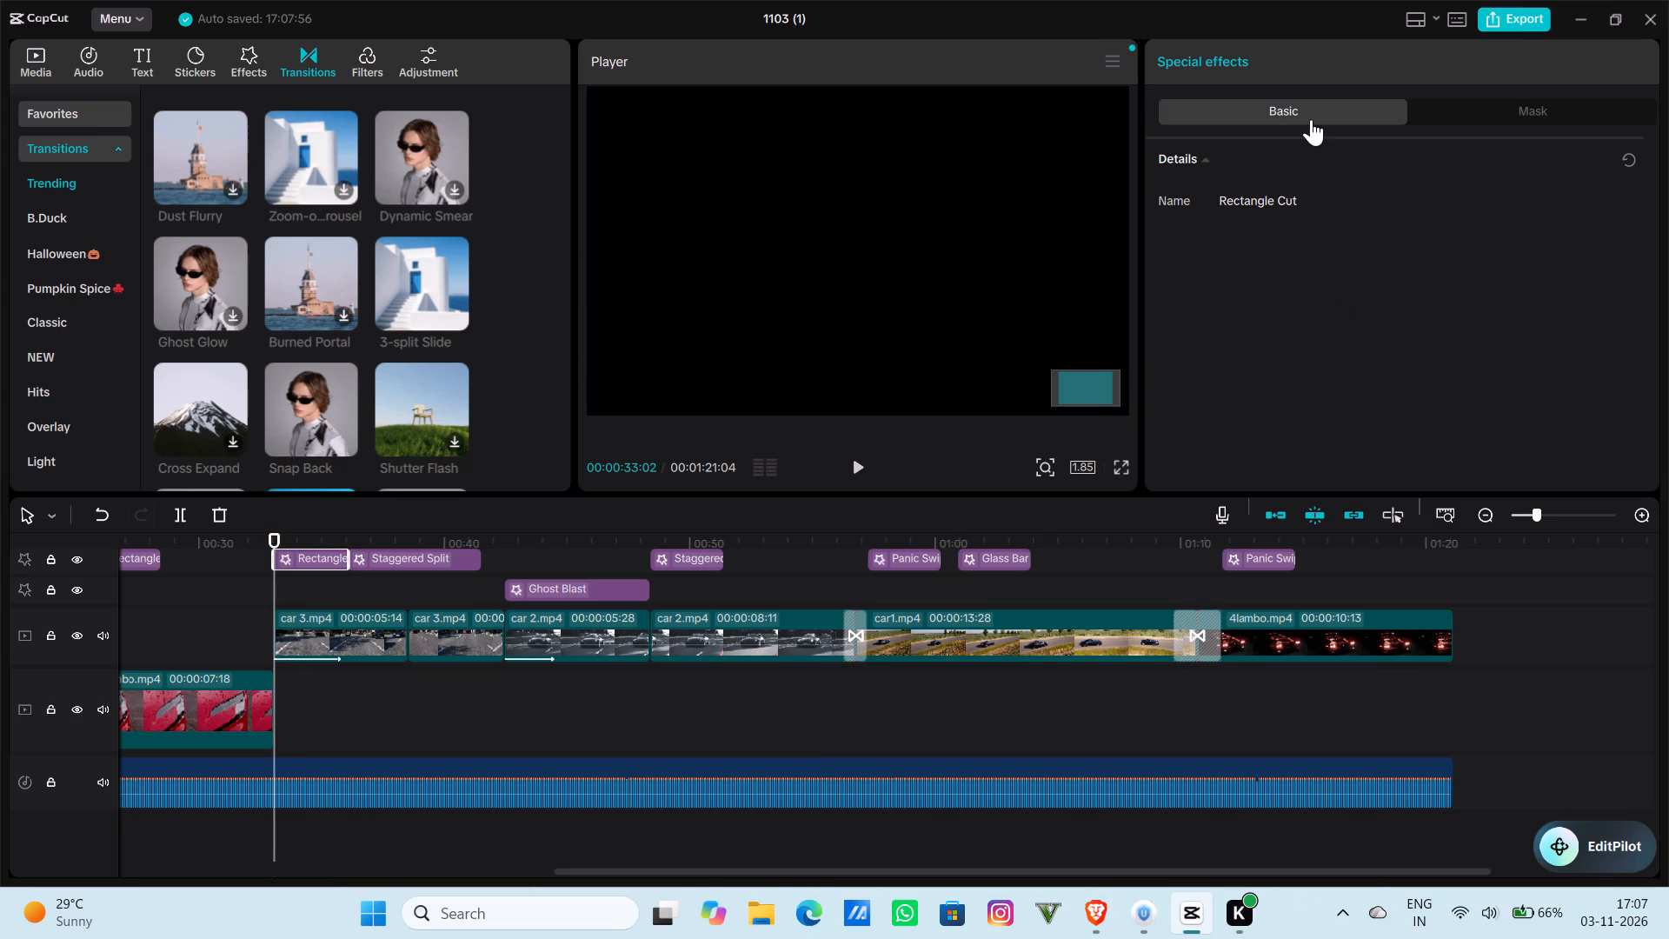
{"action": "left_click", "coordinate": [302, 594]}
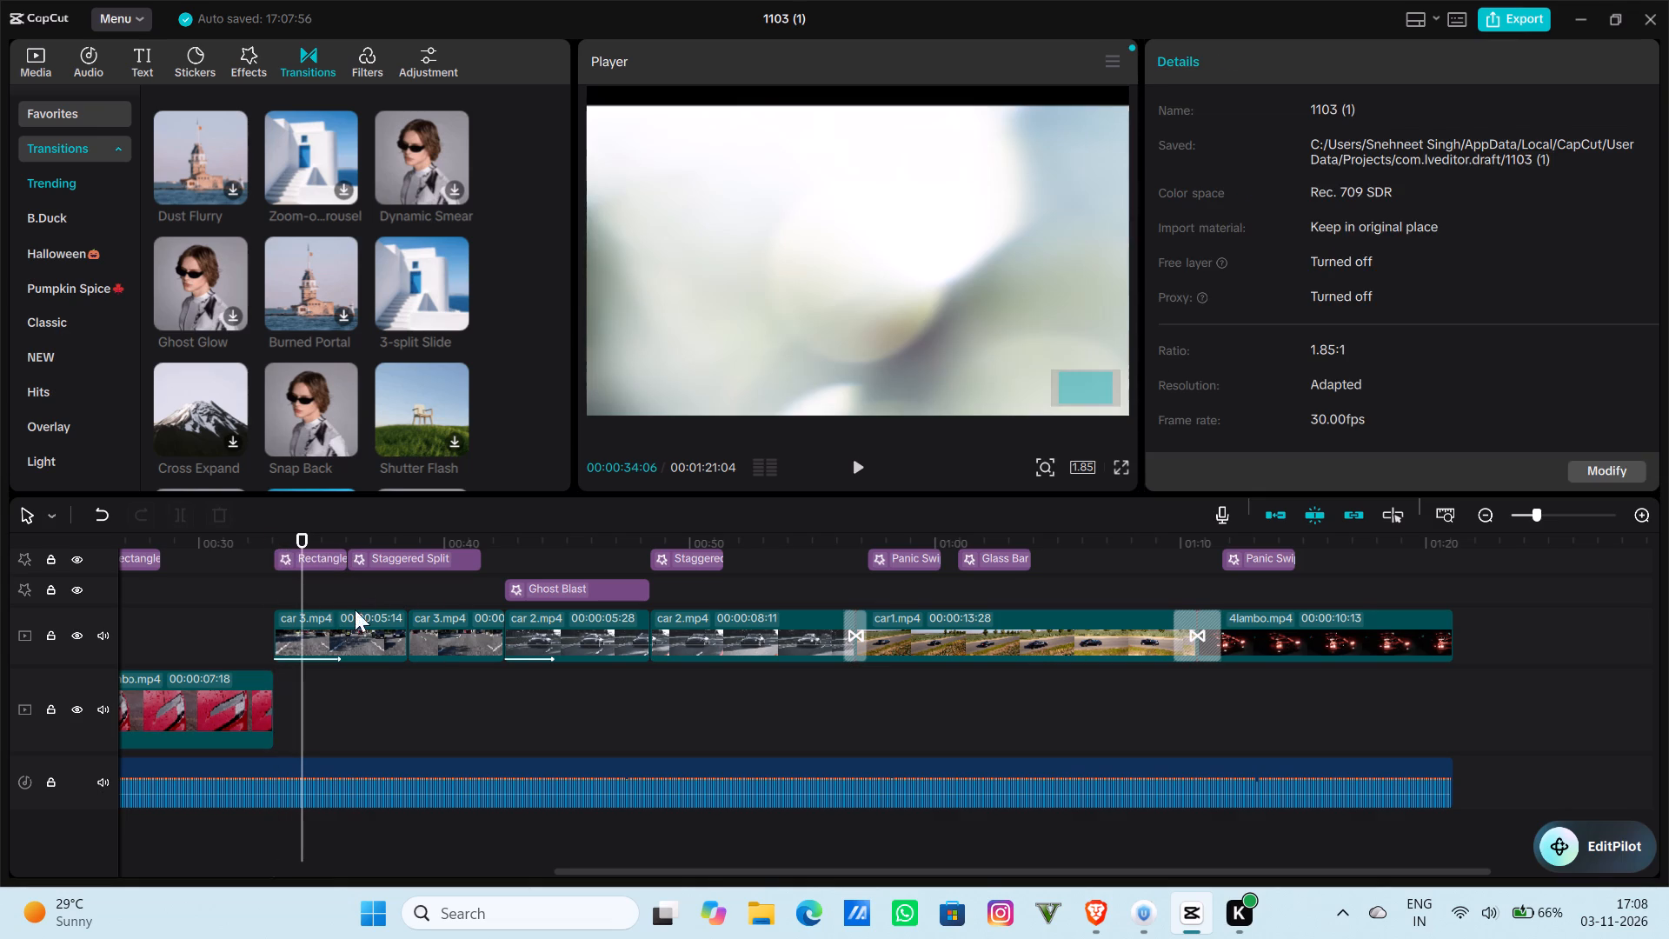
{"action": "left_click_drag", "start_coordinate": [317, 593], "coordinate": [279, 596]}
{"action": "left_click", "coordinate": [274, 595]}
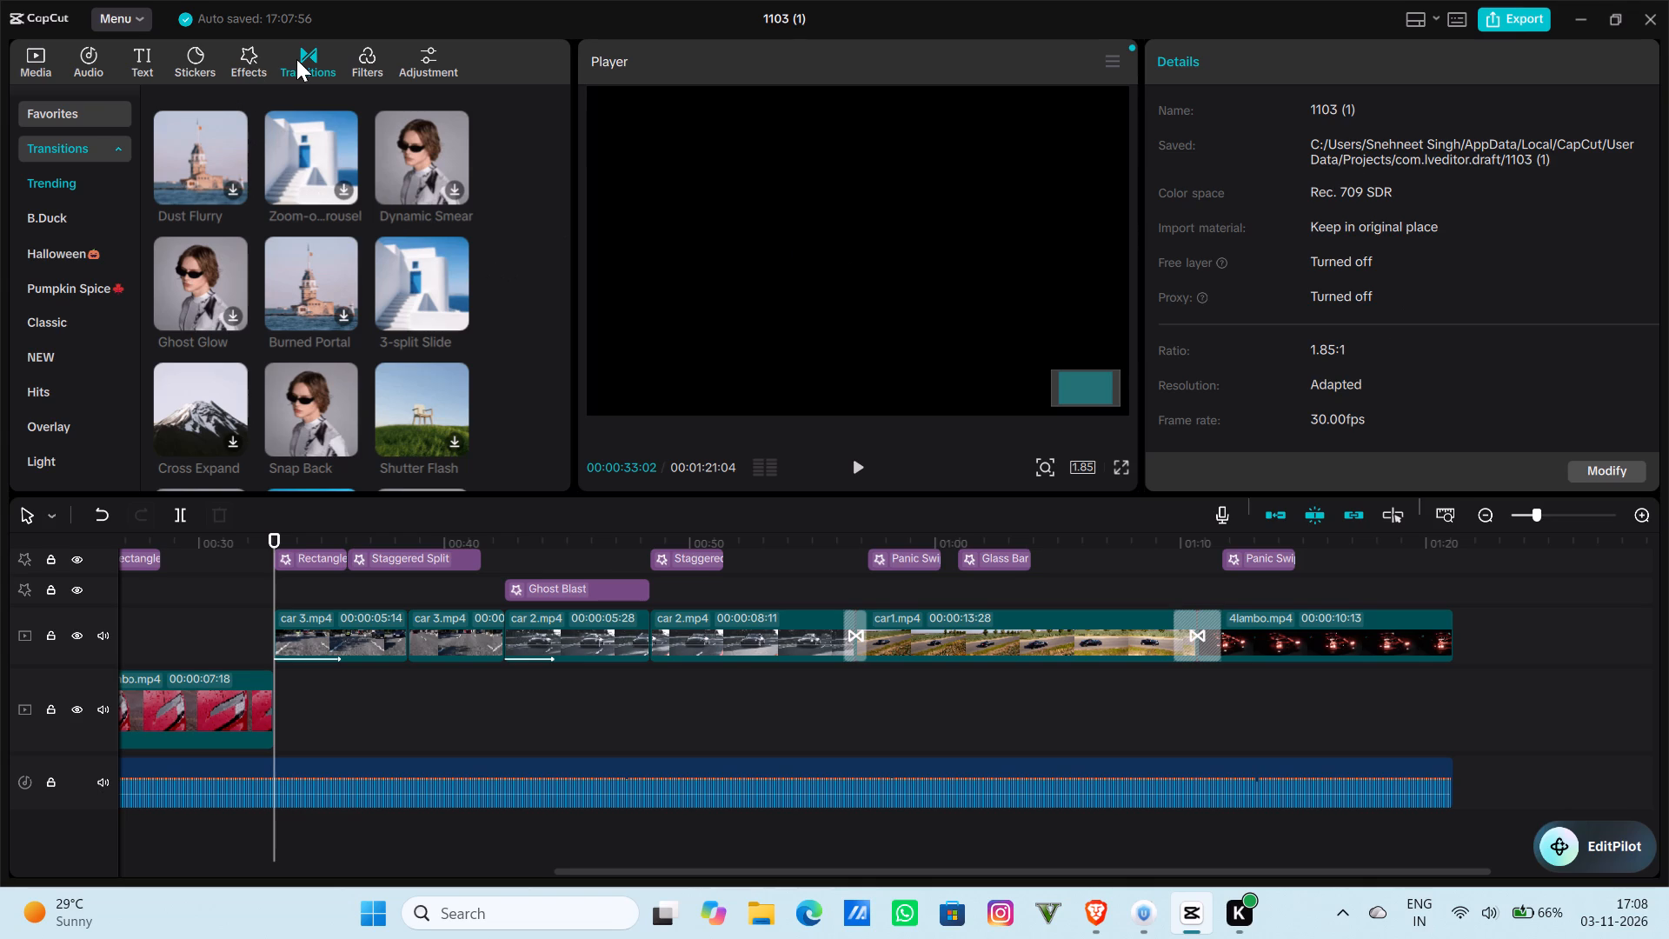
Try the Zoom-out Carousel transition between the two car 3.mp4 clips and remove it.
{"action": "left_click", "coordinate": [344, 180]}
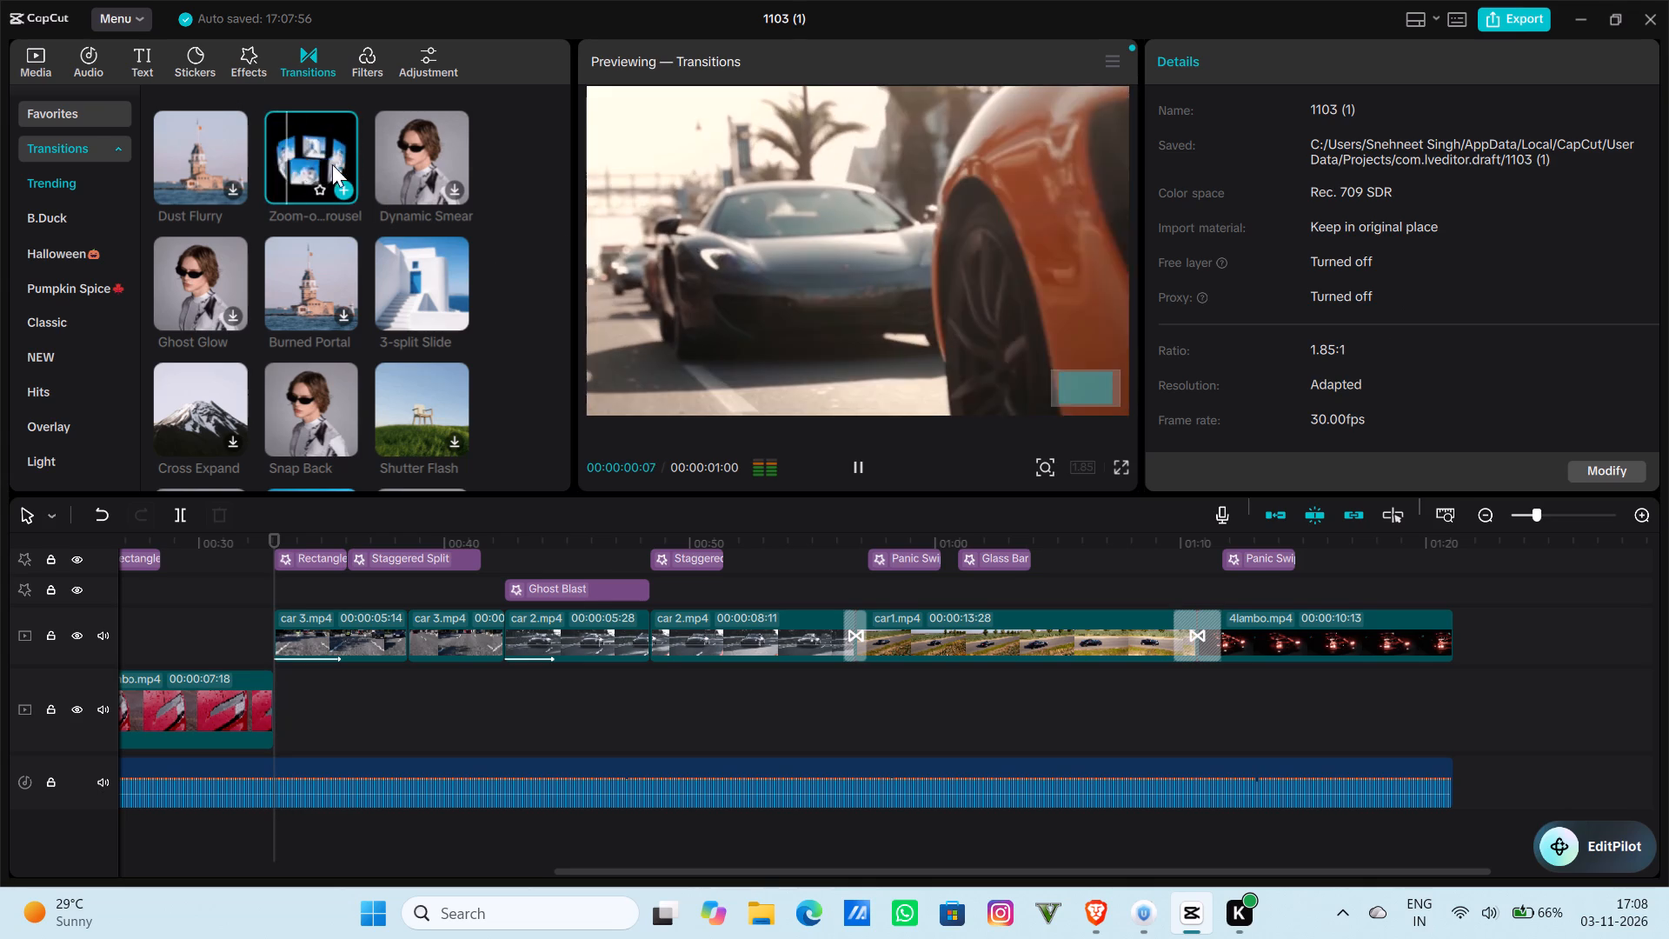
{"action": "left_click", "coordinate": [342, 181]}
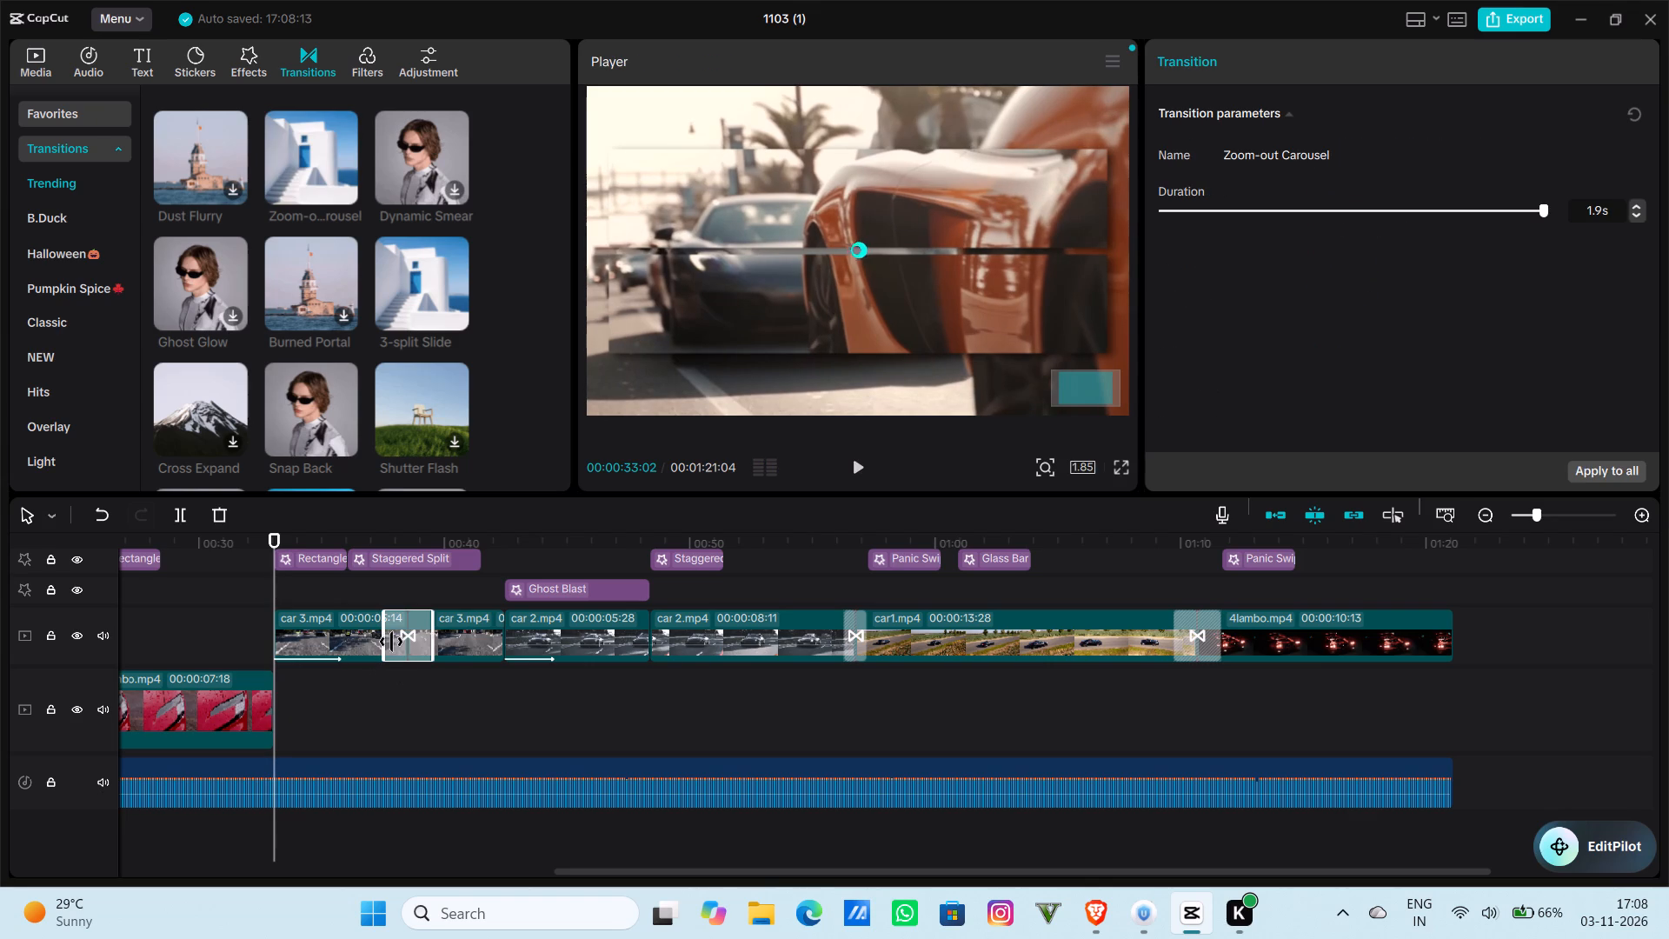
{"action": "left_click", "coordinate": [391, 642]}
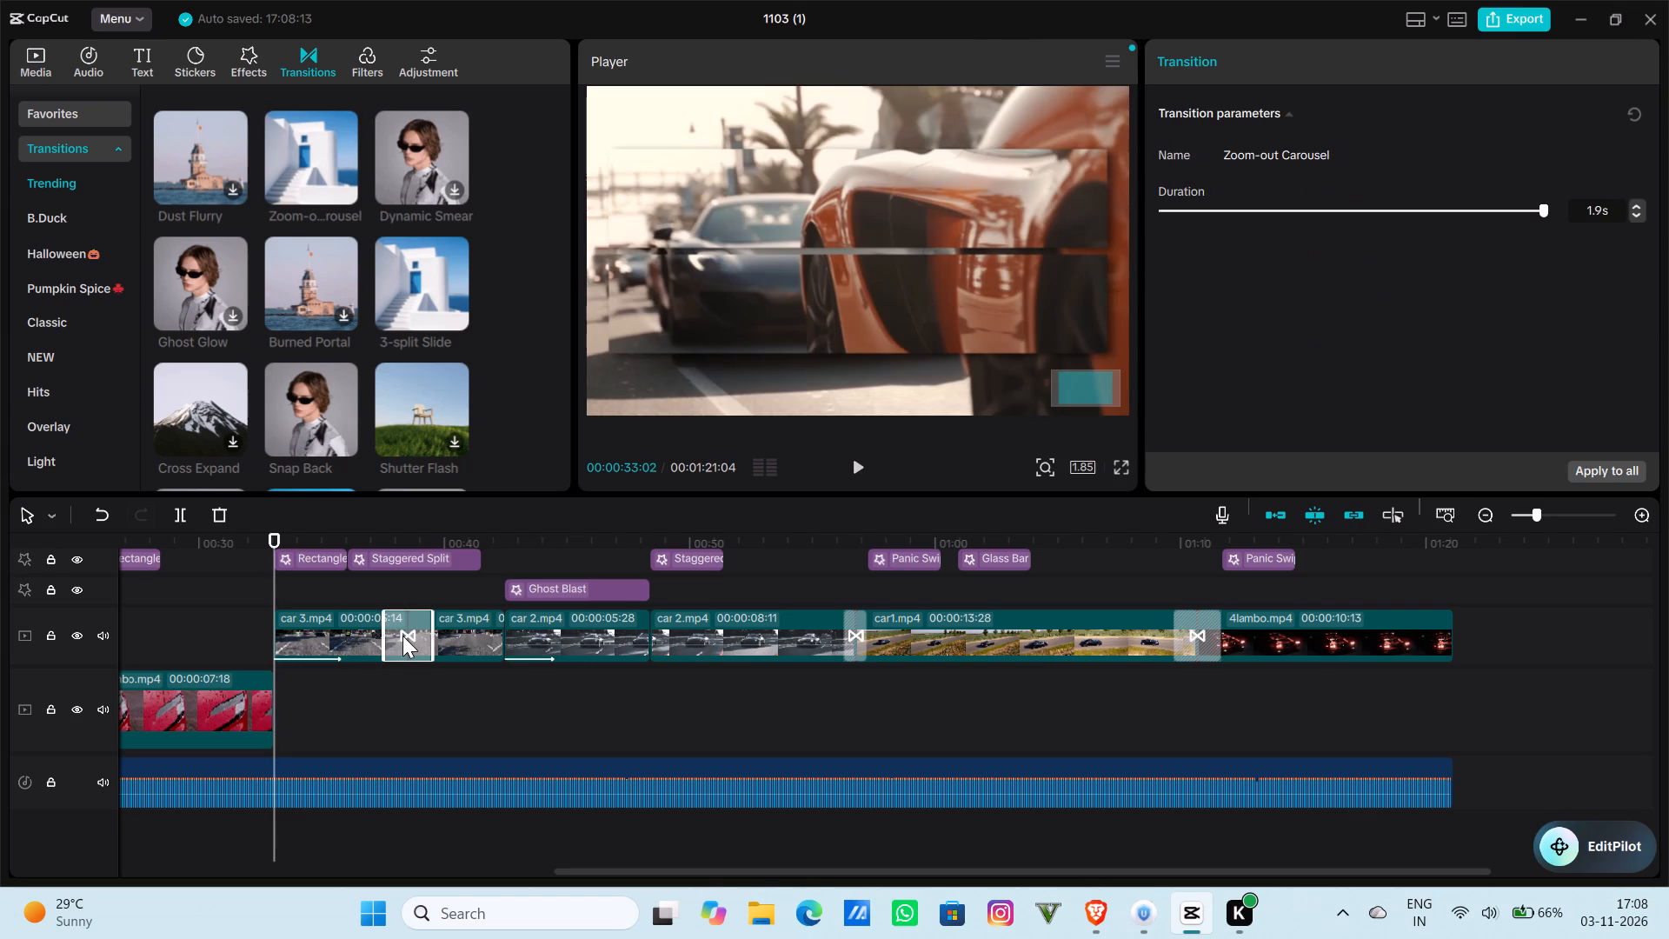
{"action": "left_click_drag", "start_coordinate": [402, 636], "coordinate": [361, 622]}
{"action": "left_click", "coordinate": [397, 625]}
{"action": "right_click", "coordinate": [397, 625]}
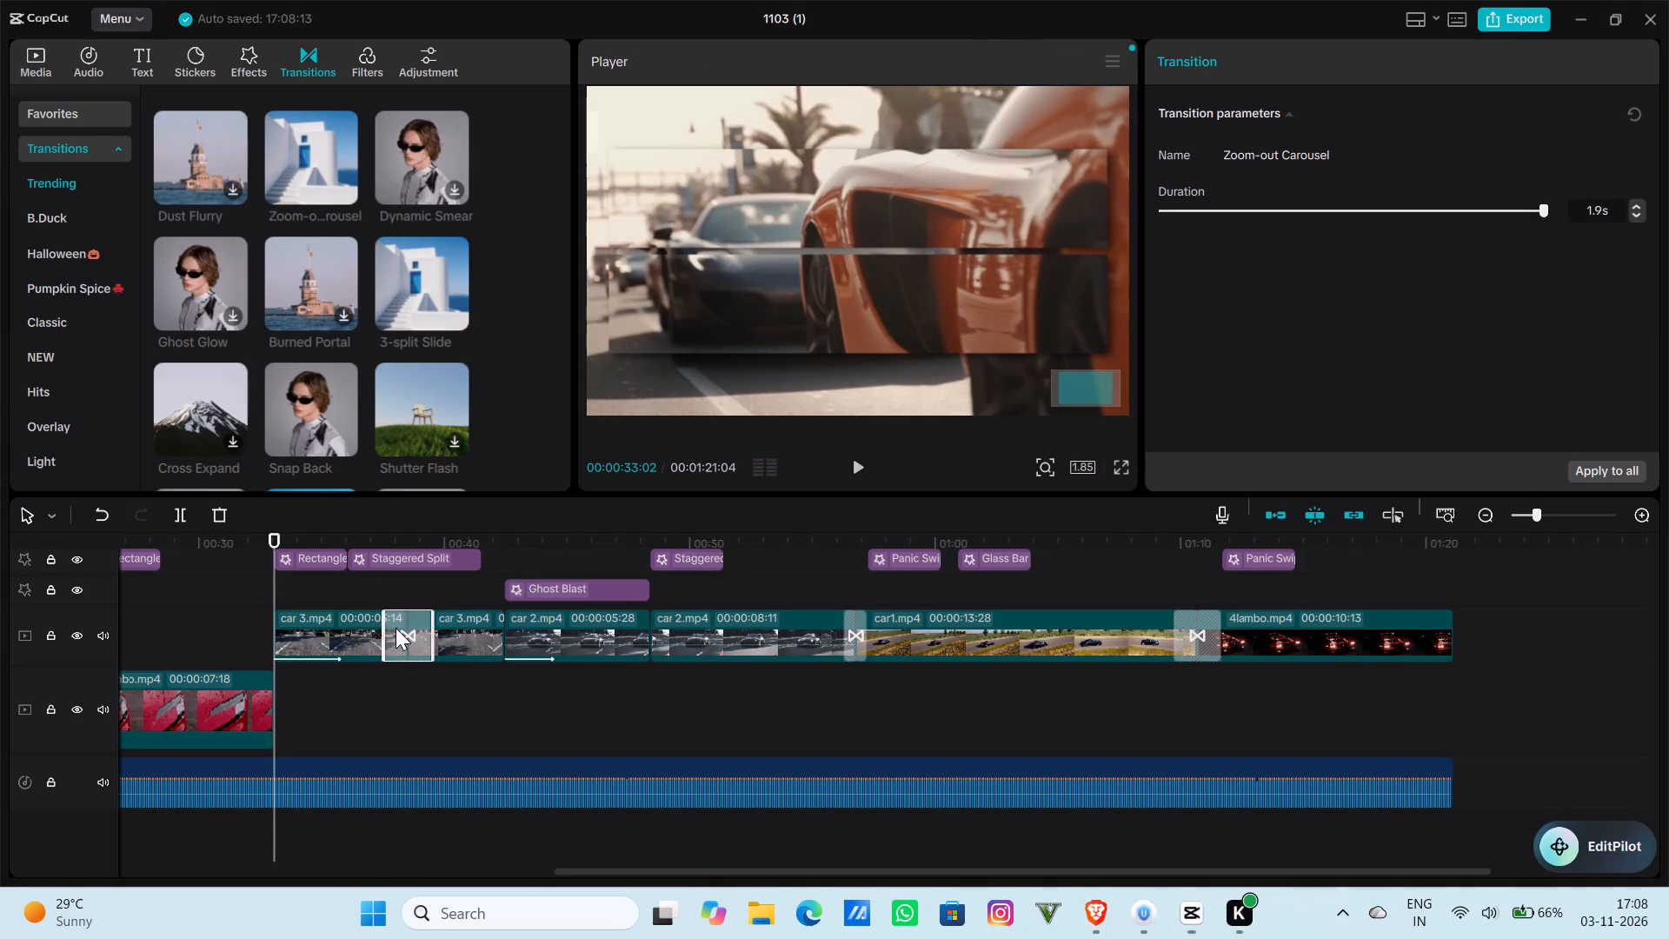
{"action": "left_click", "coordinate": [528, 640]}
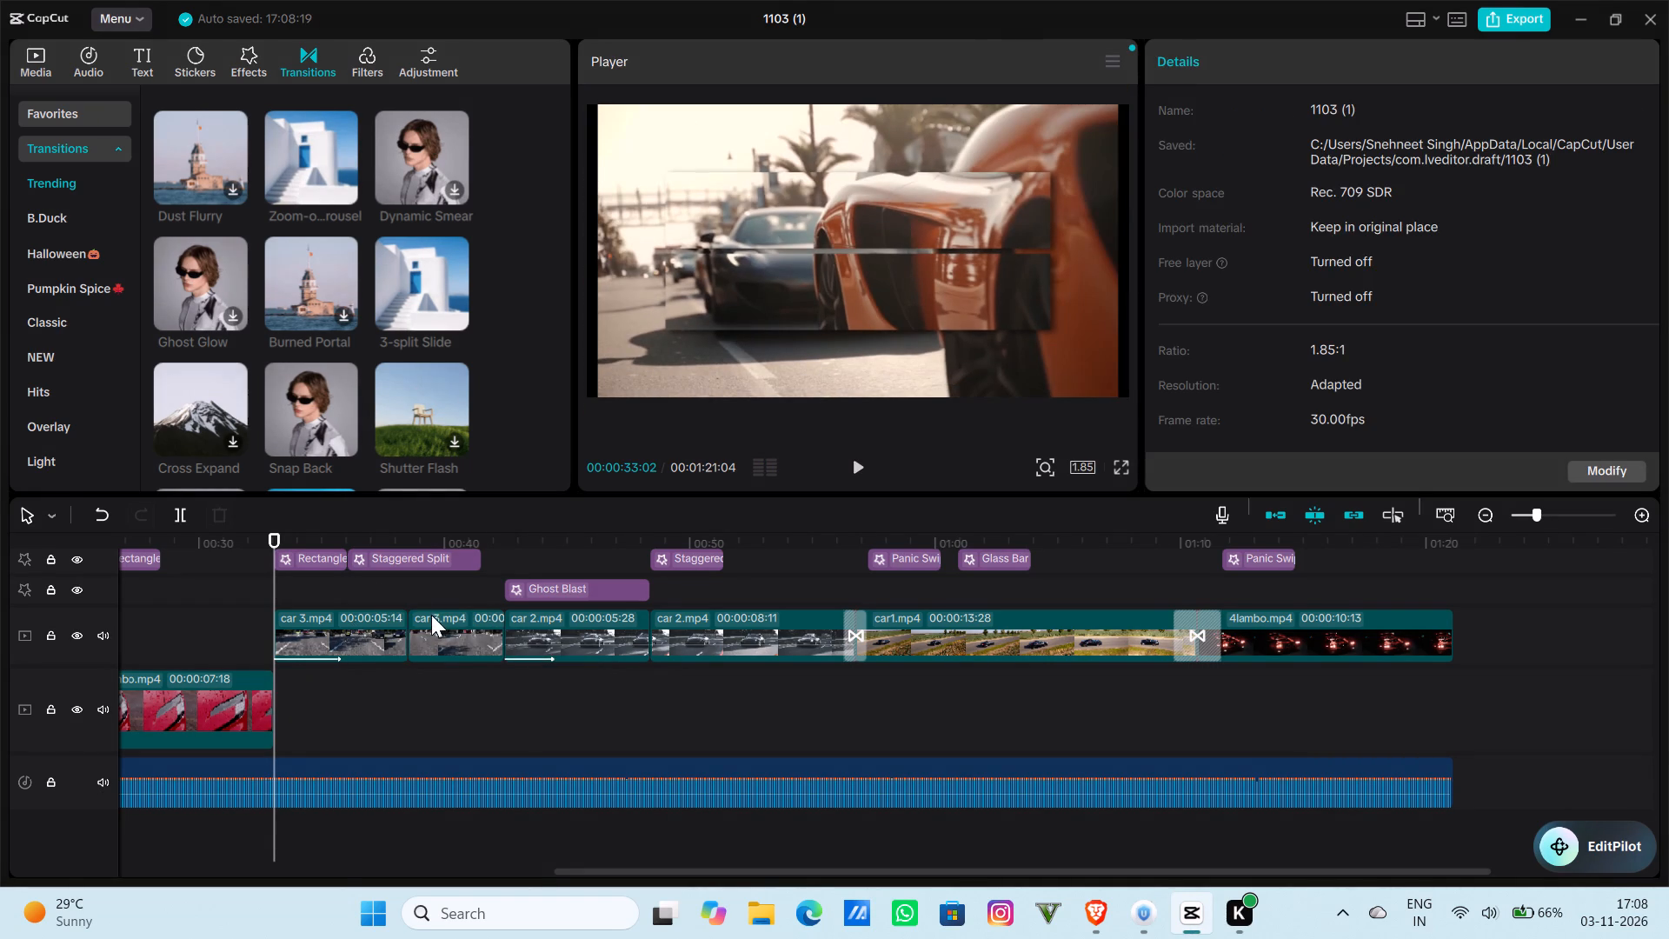
Replace the Rectangle Cut effect over the first car 3.mp4 clip with the Trending effect Retro Bright at 00:00:33:02.
{"action": "left_click", "coordinate": [305, 558]}
{"action": "left_click", "coordinate": [222, 514]}
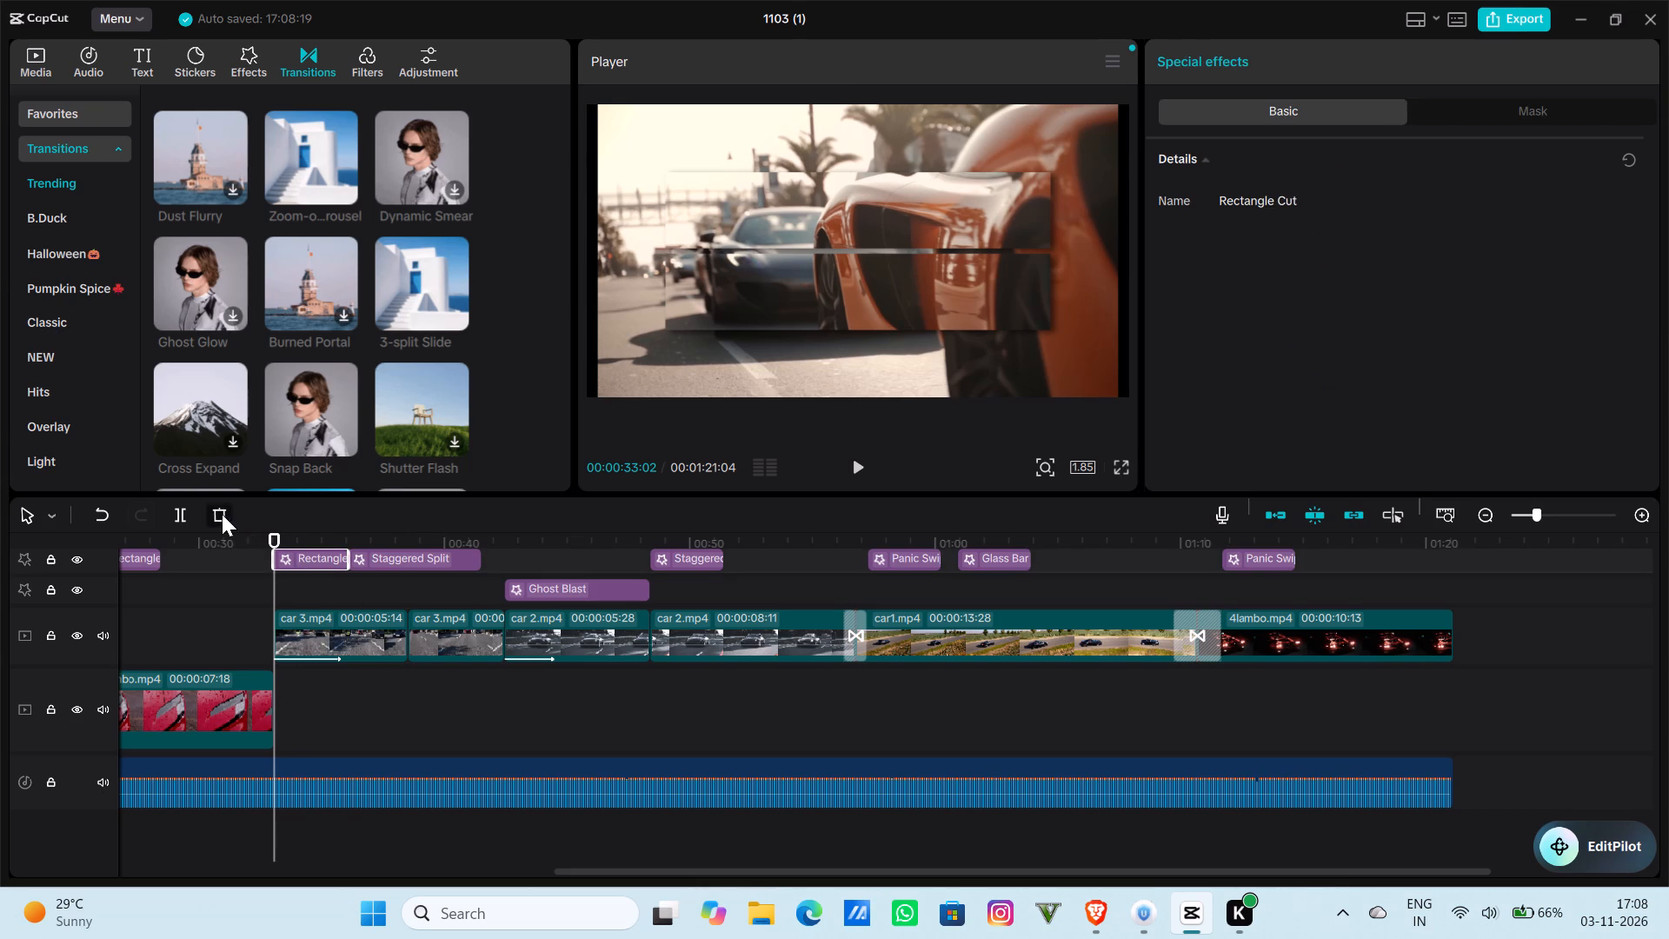
{"action": "left_click", "coordinate": [252, 50]}
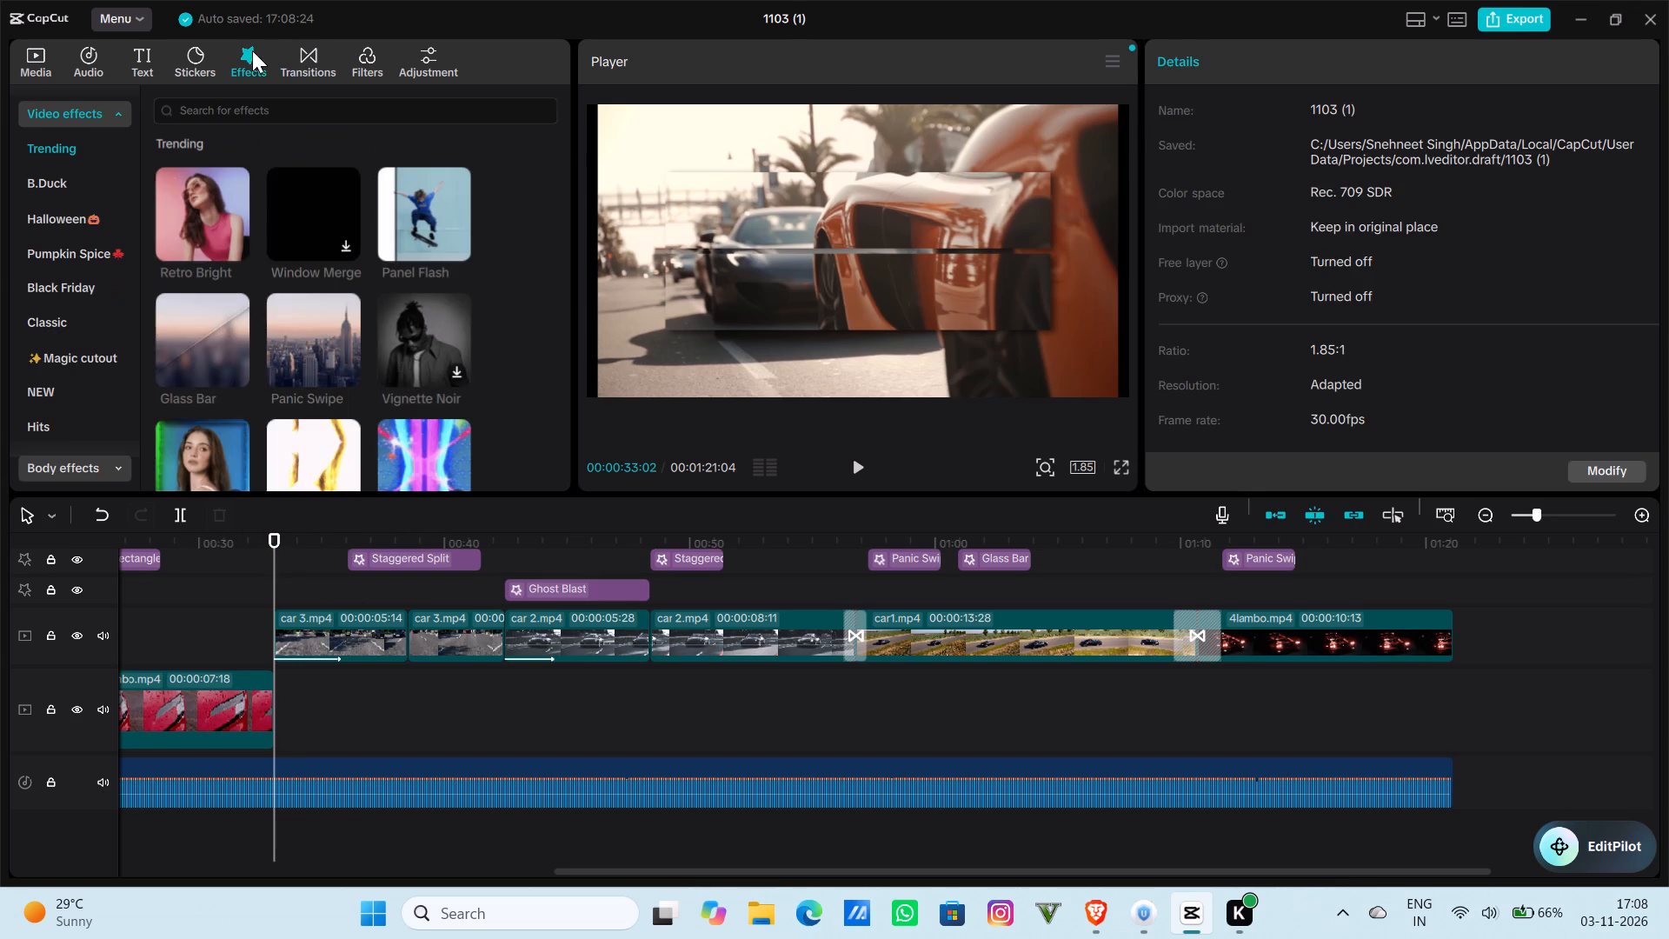
{"action": "left_click", "coordinate": [231, 245]}
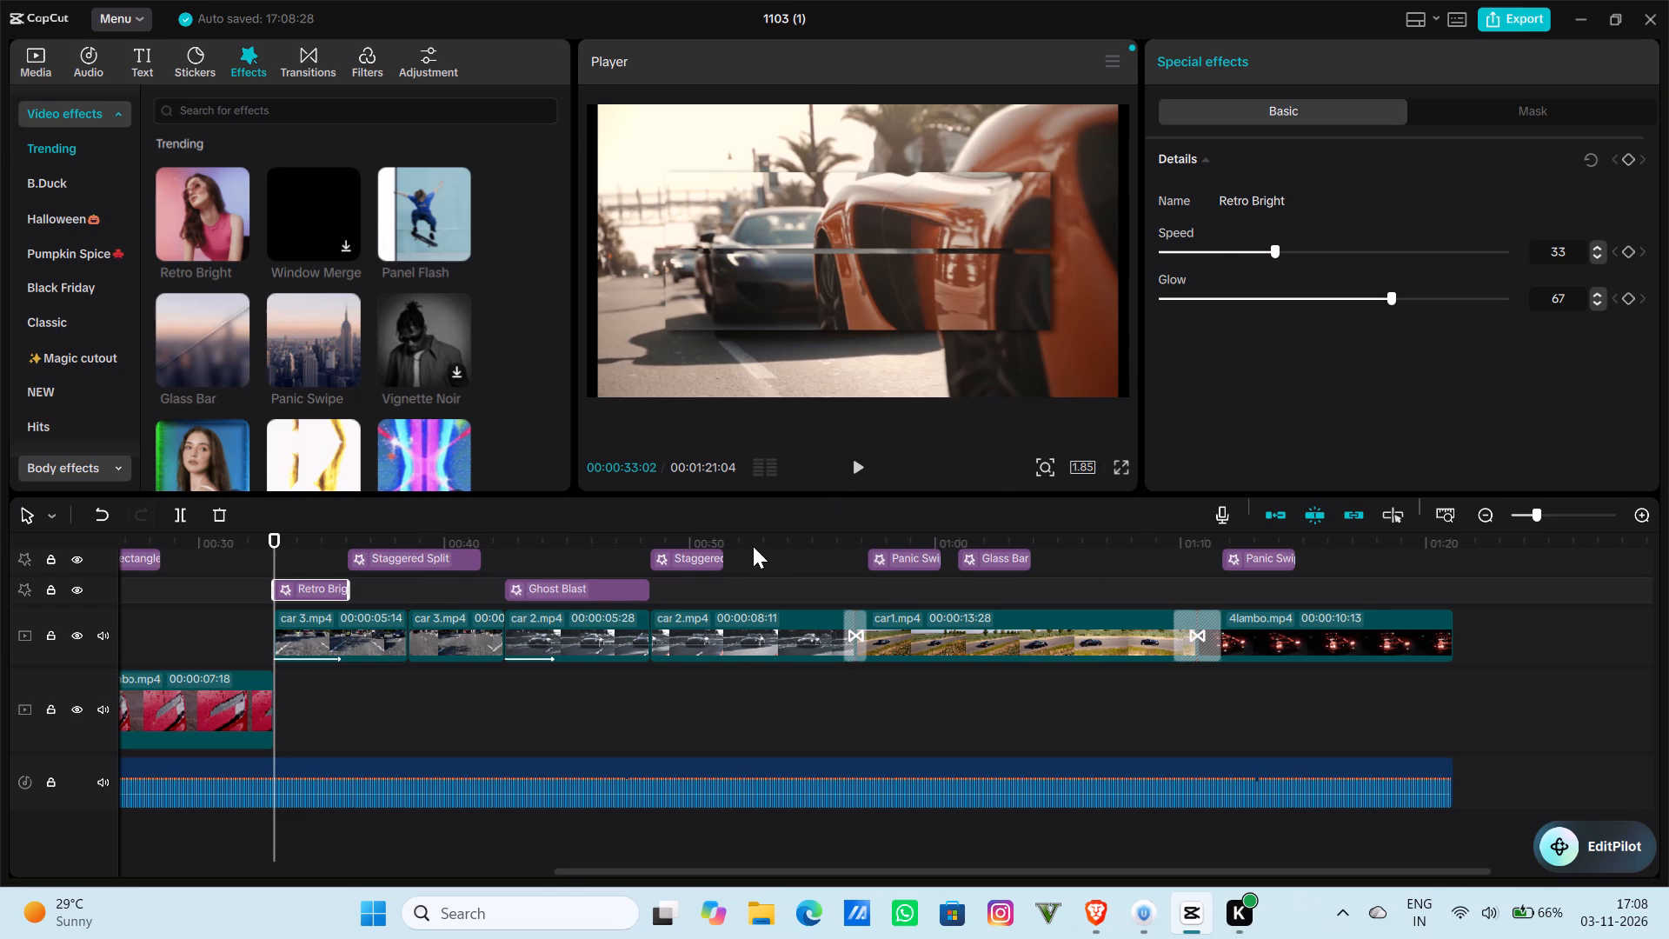
Start the export again and locate the first listed Pro feature in the editor.
{"action": "left_click", "coordinate": [1493, 26]}
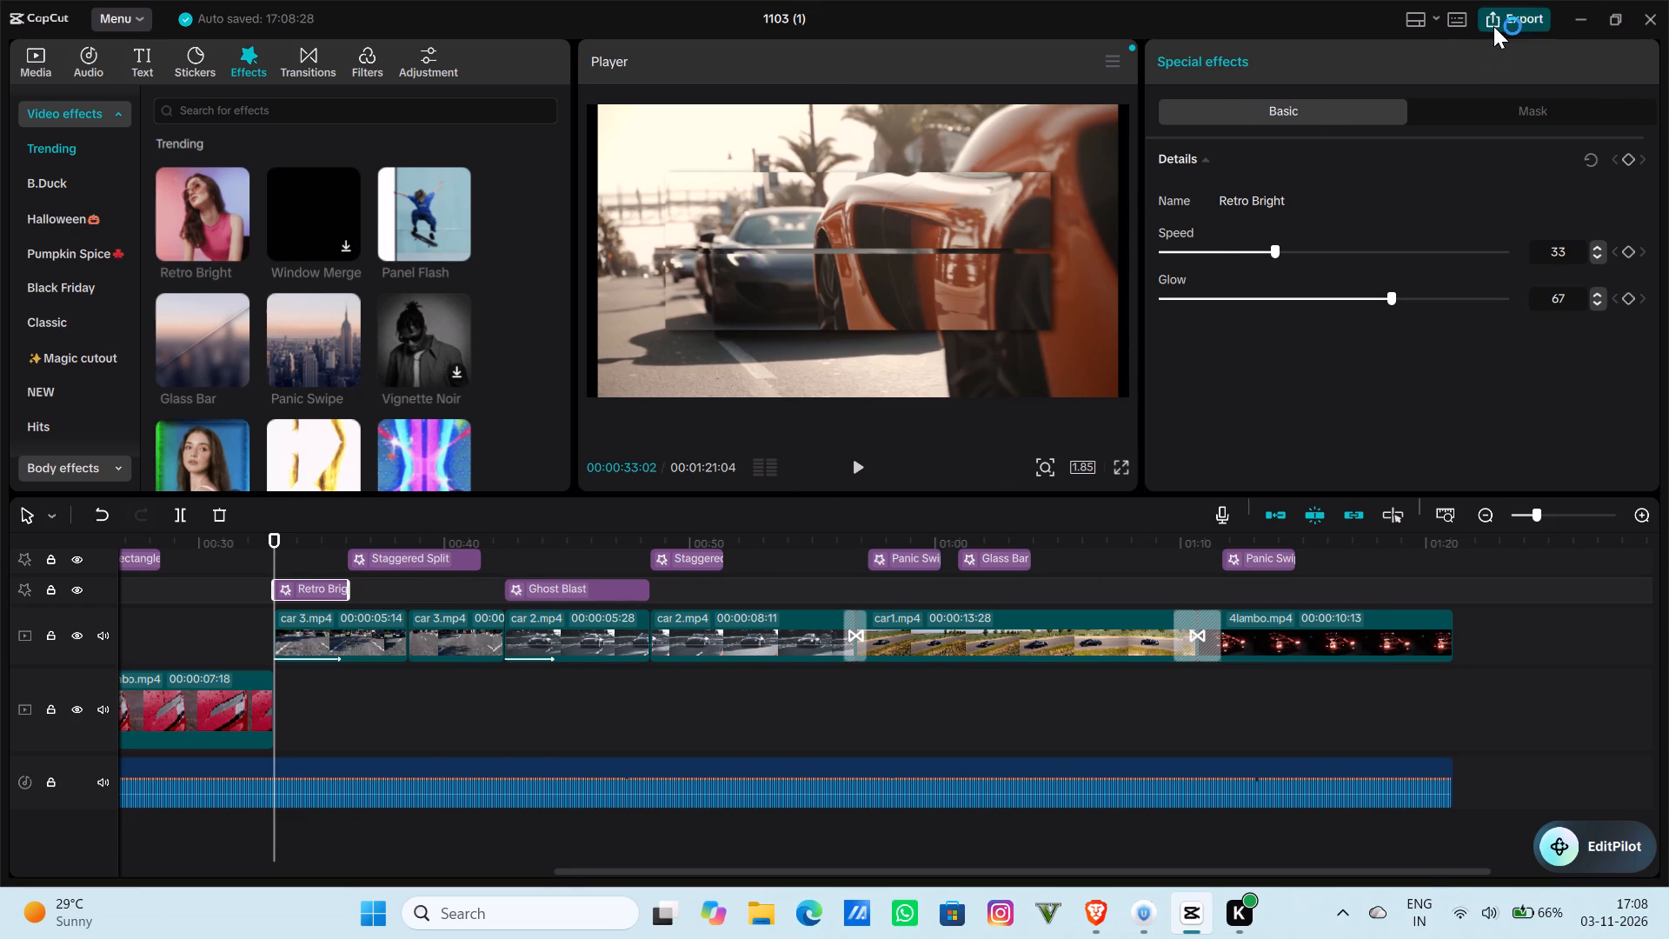
{"action": "left_click", "coordinate": [875, 528]}
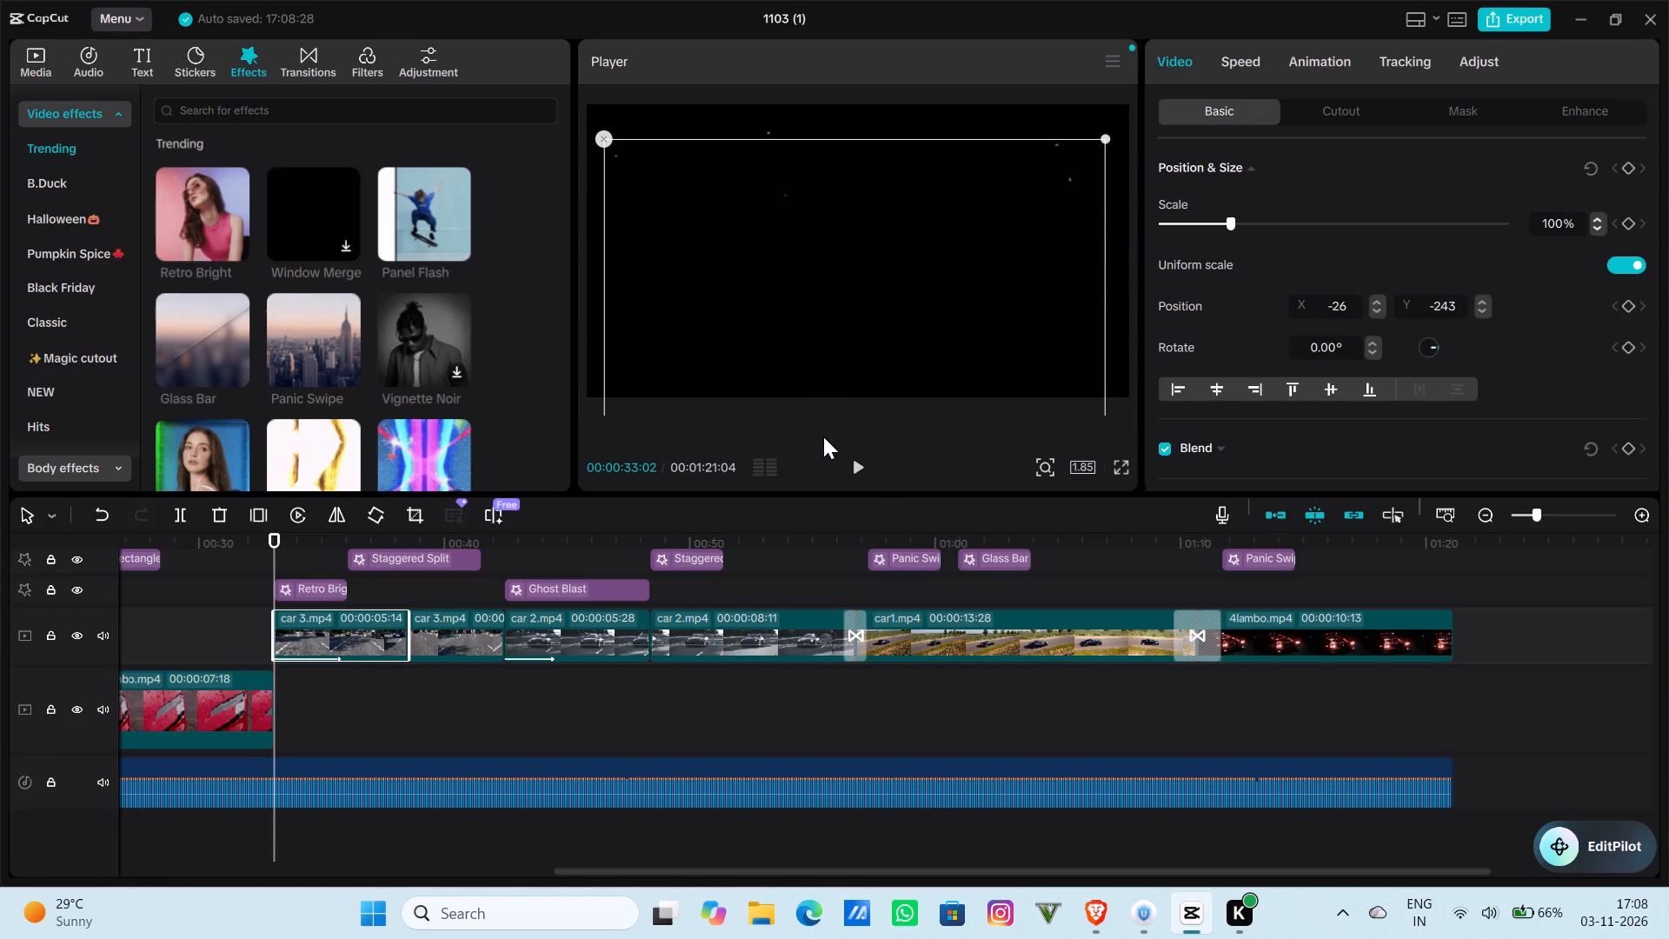
Delete the first car 3.mp4 clip starting at 00:00:33:02 and play back that part of the timeline.
{"action": "left_click", "coordinate": [866, 465]}
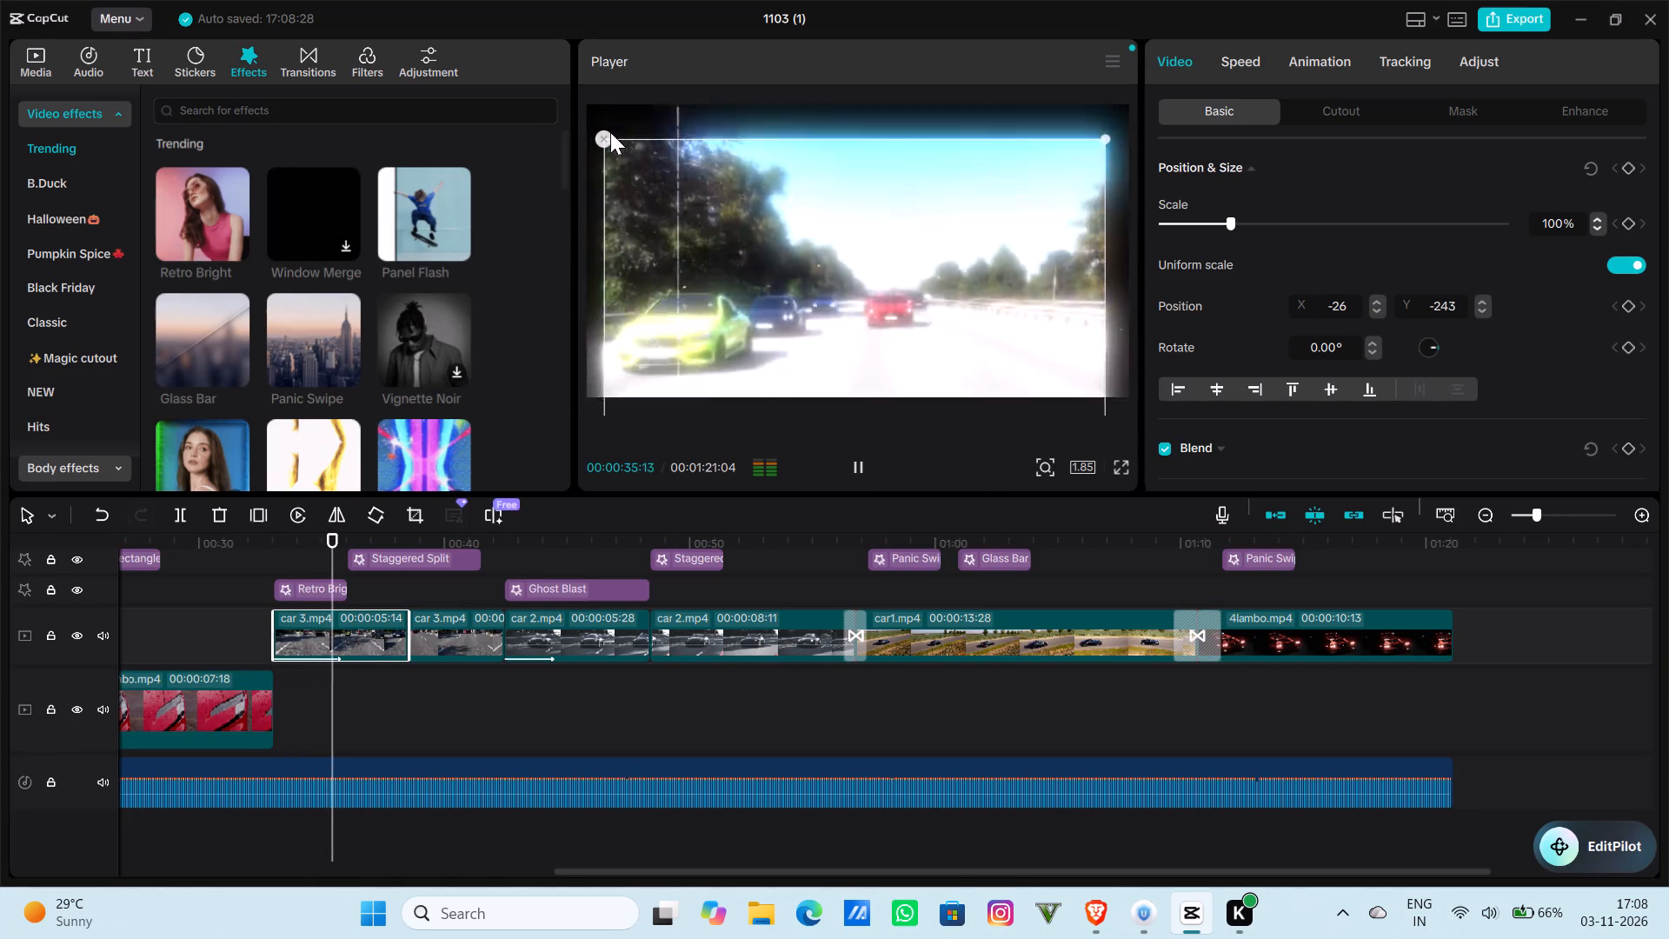
{"action": "left_click", "coordinate": [605, 132]}
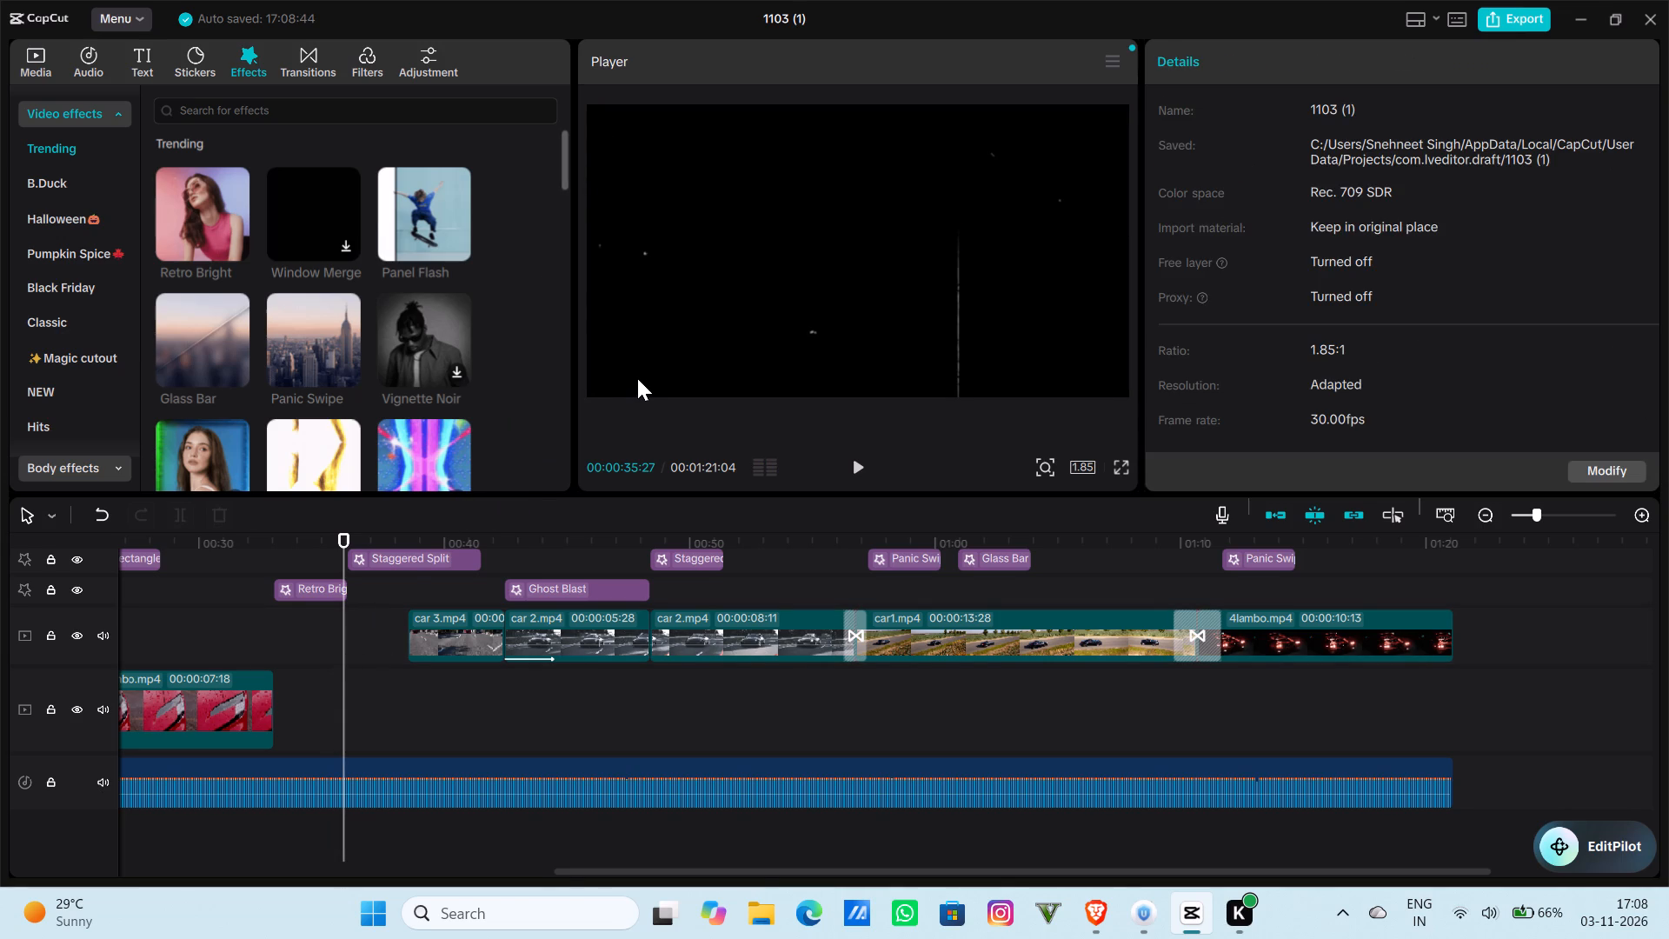
{"action": "left_click", "coordinate": [854, 467]}
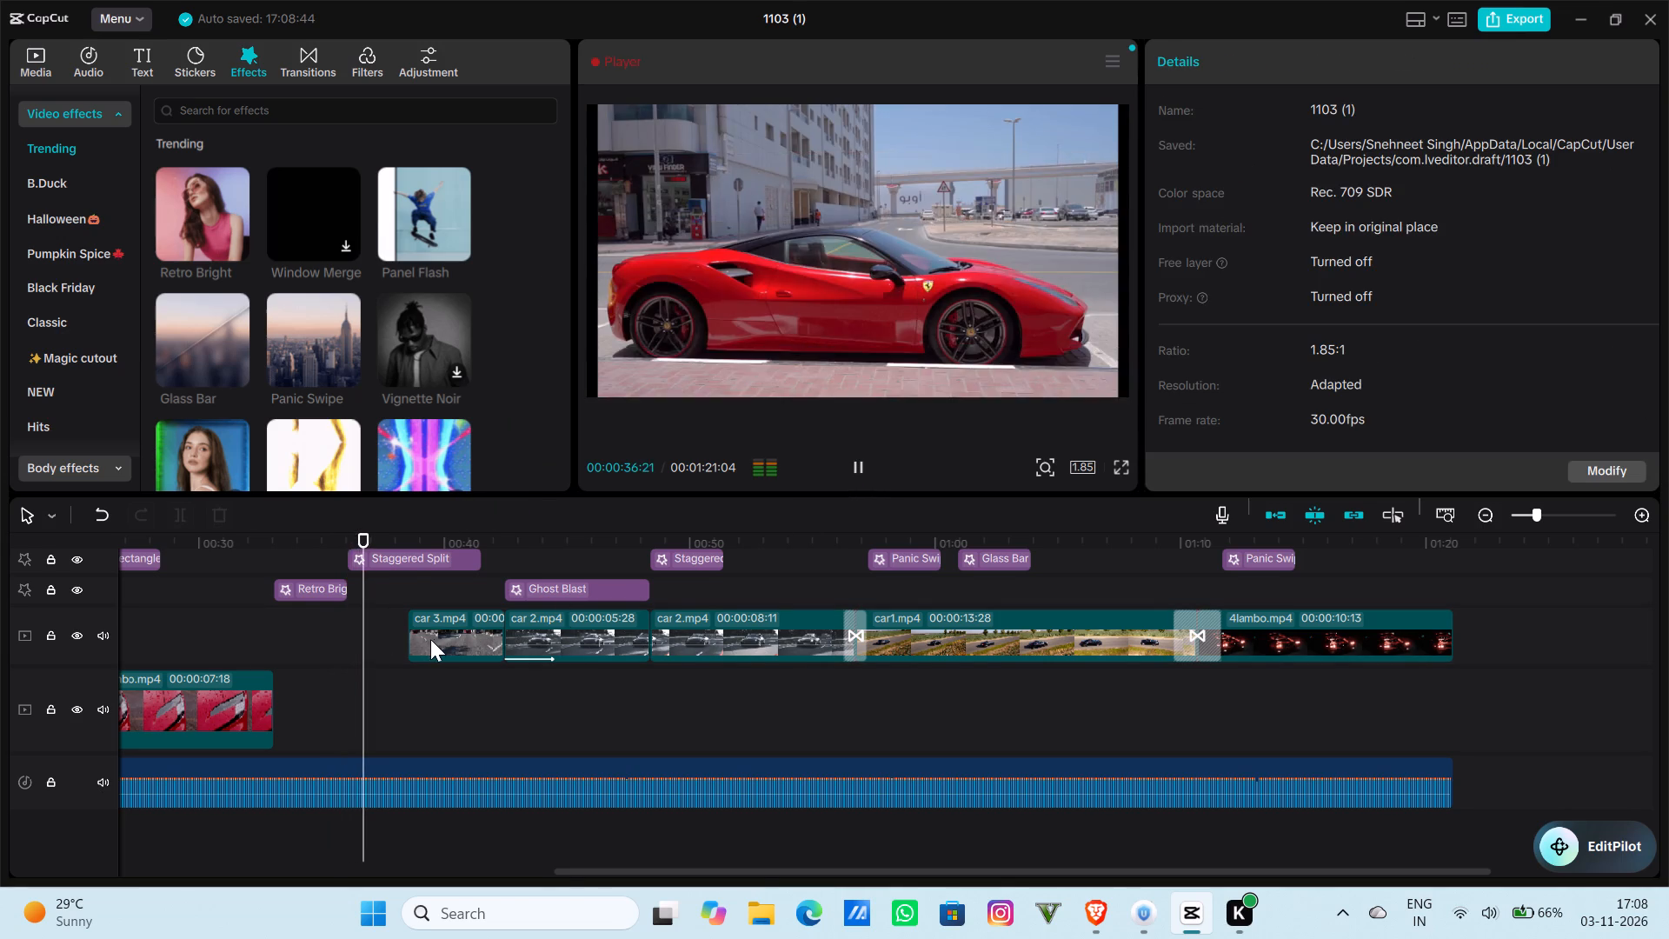
Add car 3.mp4 from the imported media above the gap at 00:00:33:02, trim it to 00:00:06:00 and play it back.
{"action": "left_click", "coordinate": [42, 63]}
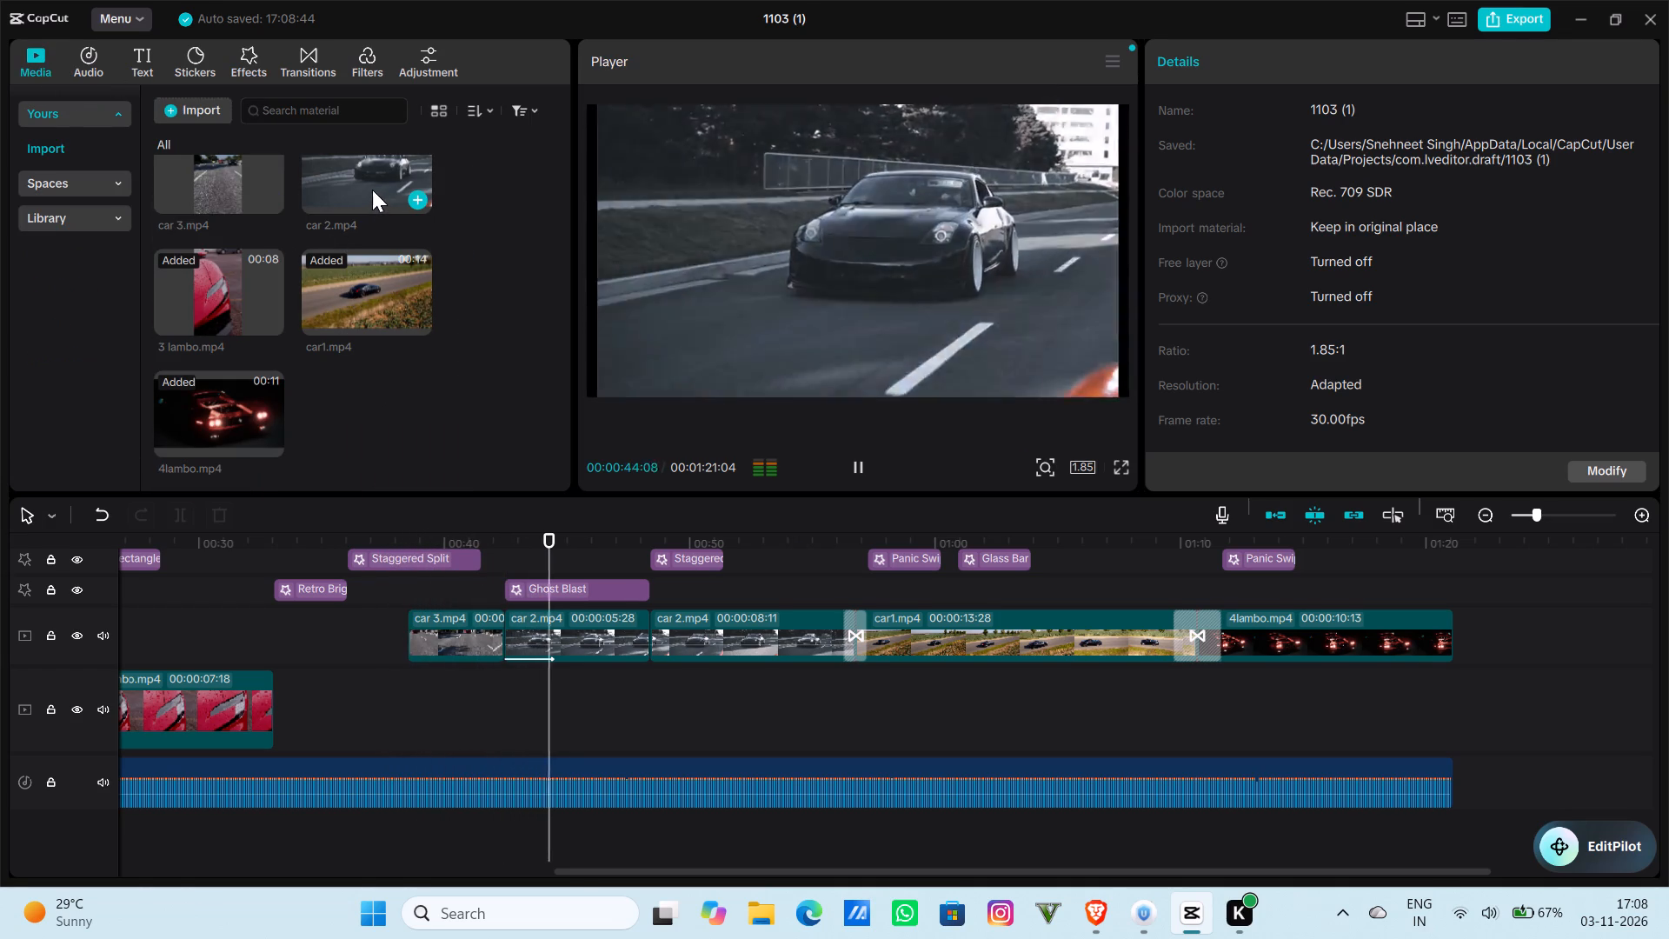
{"action": "left_click_drag", "start_coordinate": [592, 540], "coordinate": [275, 531]}
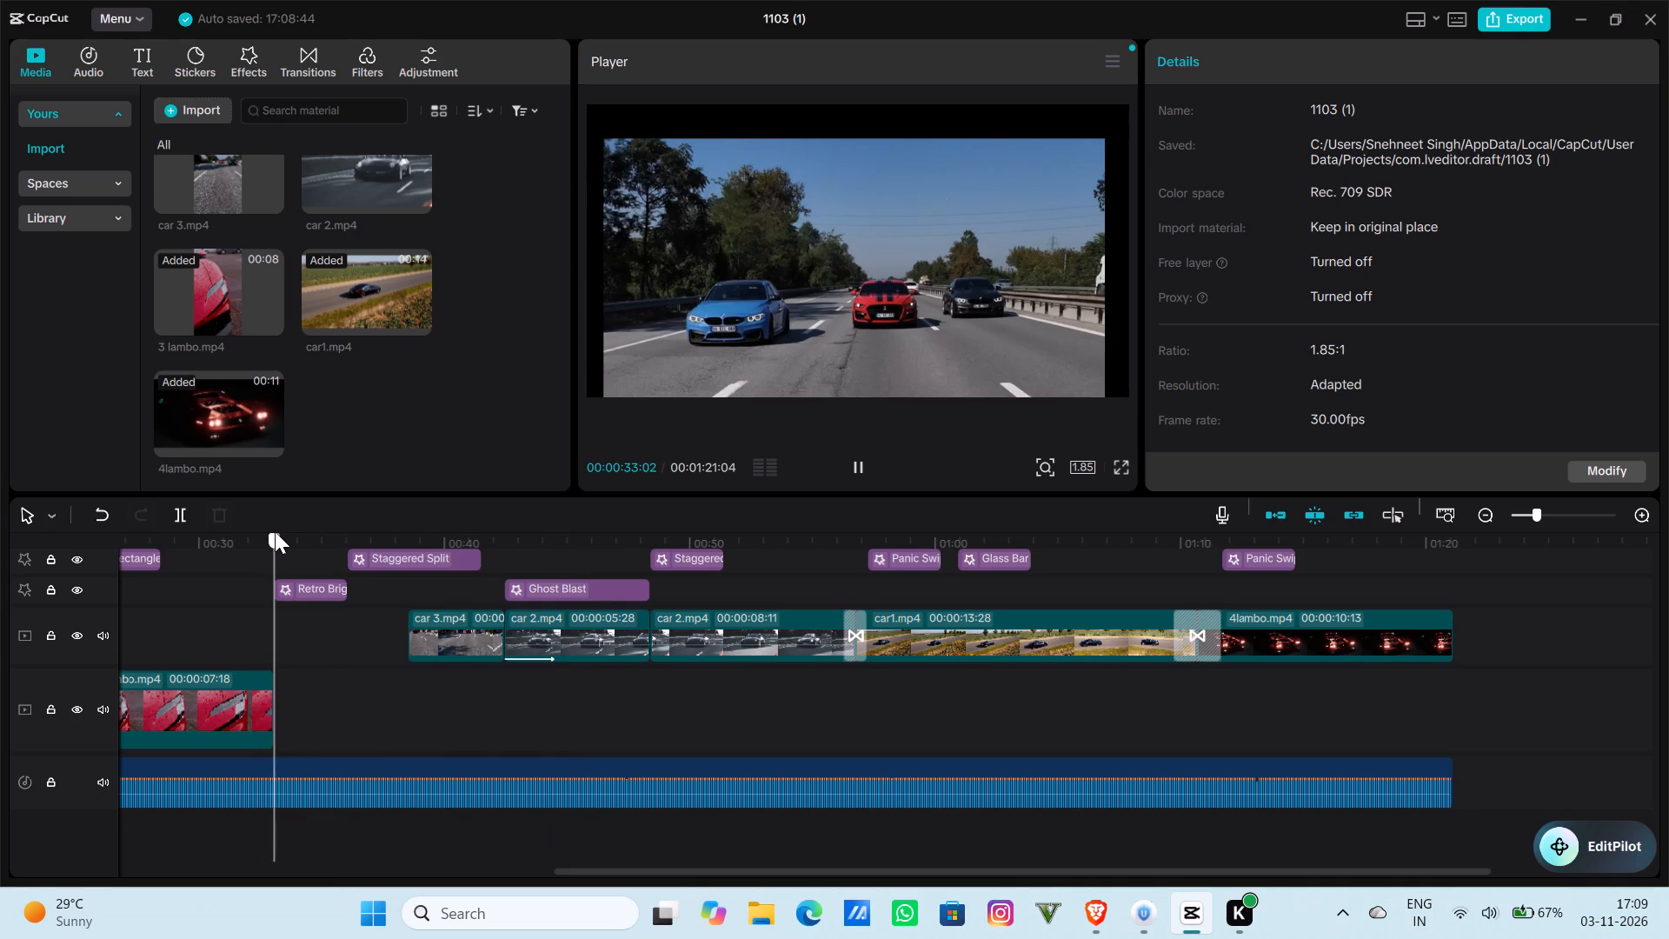
{"action": "left_click_drag", "start_coordinate": [275, 531], "coordinate": [261, 515]}
{"action": "left_click", "coordinate": [212, 203]}
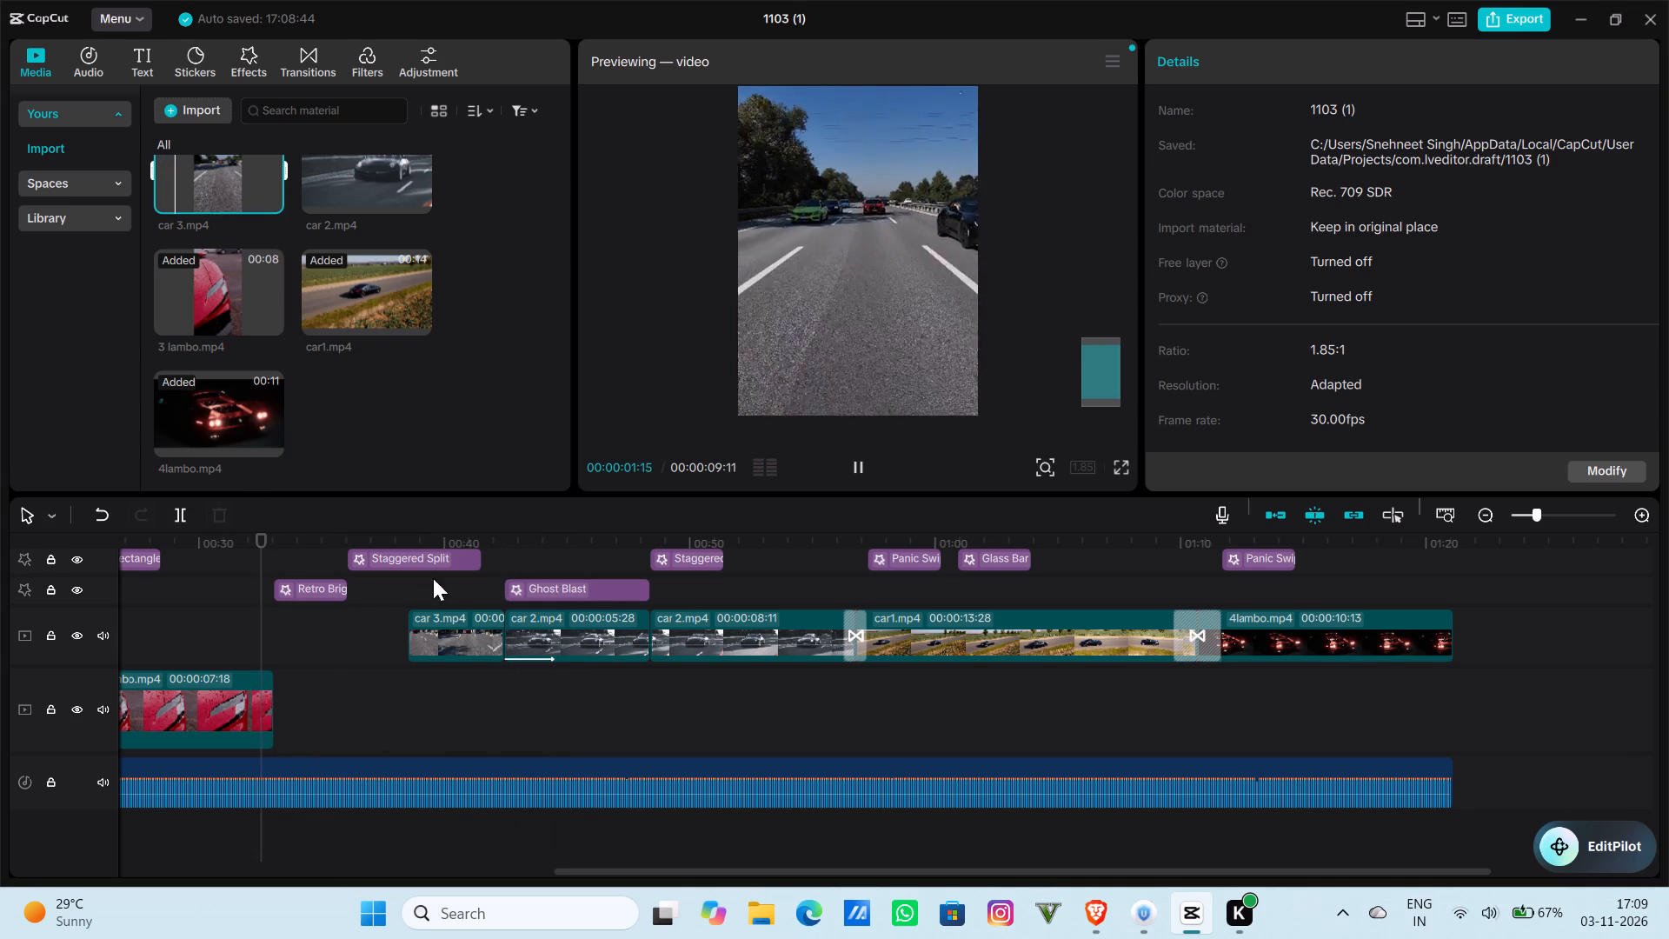
{"action": "left_click_drag", "start_coordinate": [208, 186], "coordinate": [247, 372]}
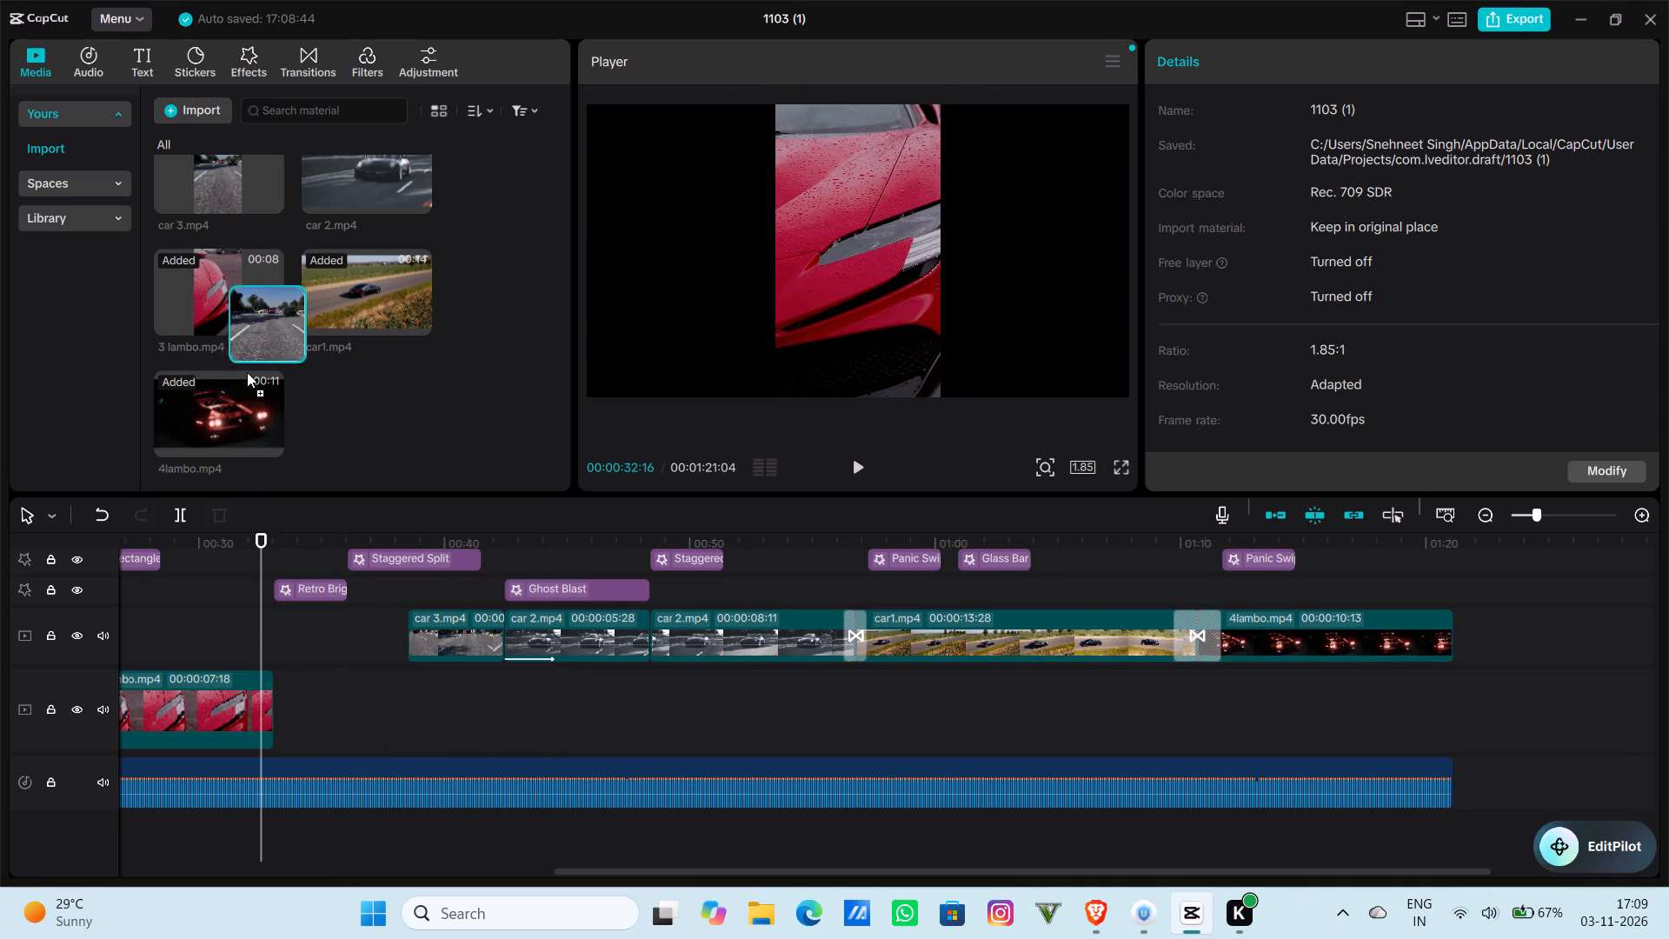
{"action": "left_click_drag", "start_coordinate": [247, 372], "coordinate": [259, 634]}
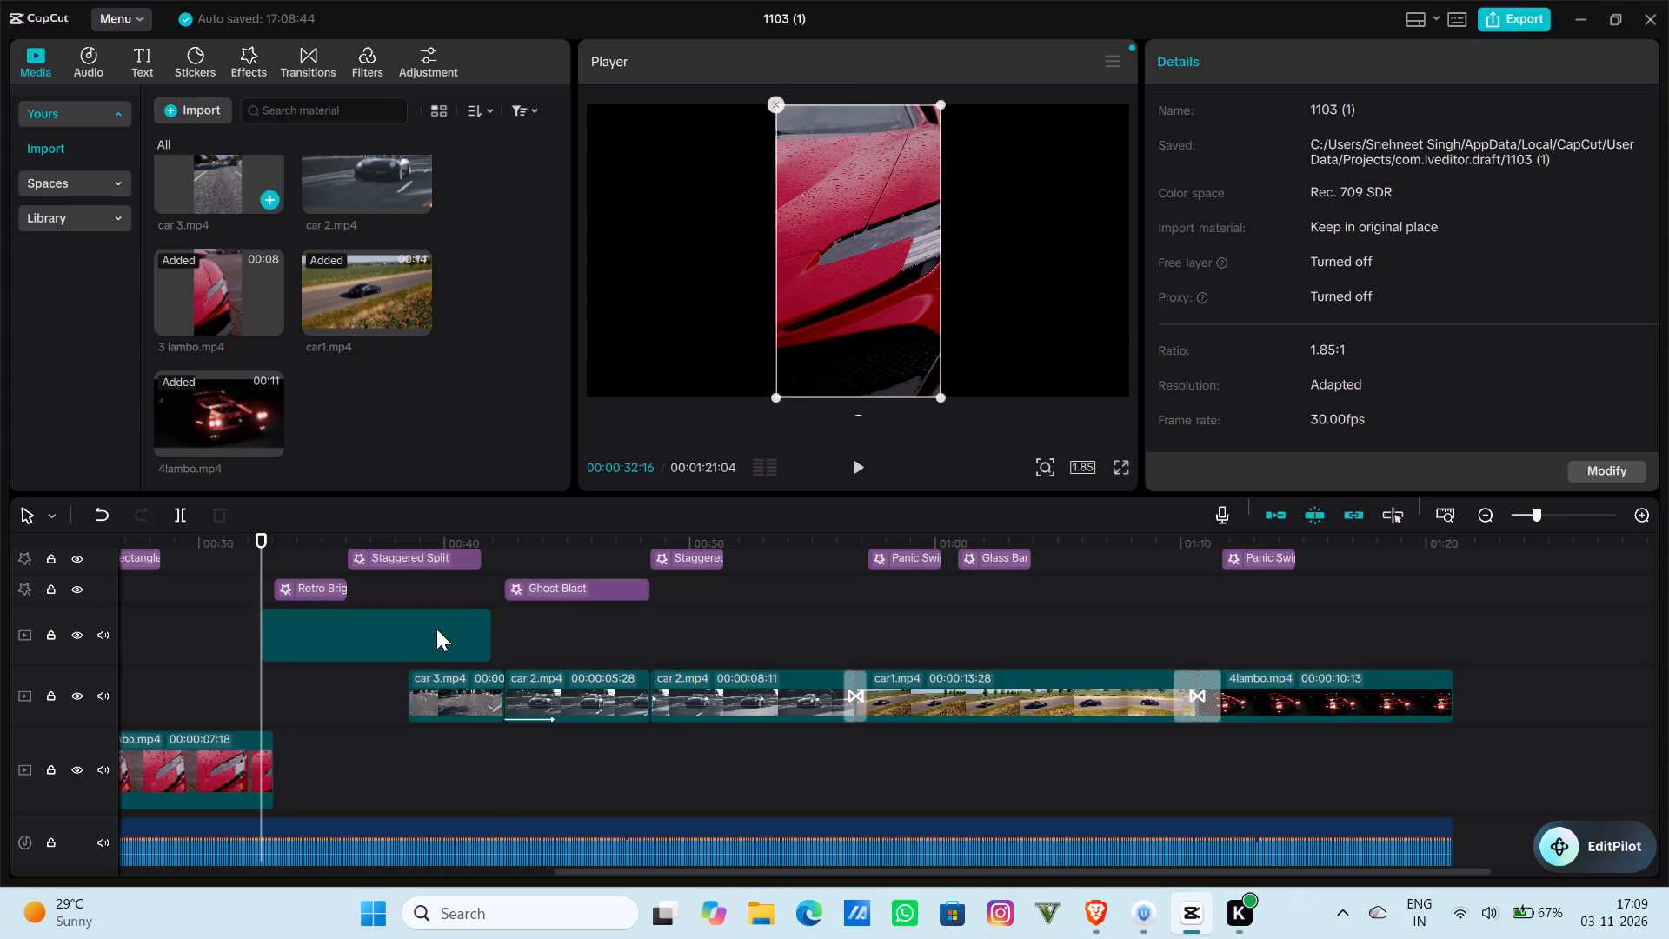
{"action": "left_click_drag", "start_coordinate": [489, 636], "coordinate": [407, 645]}
{"action": "left_click_drag", "start_coordinate": [357, 634], "coordinate": [367, 703]}
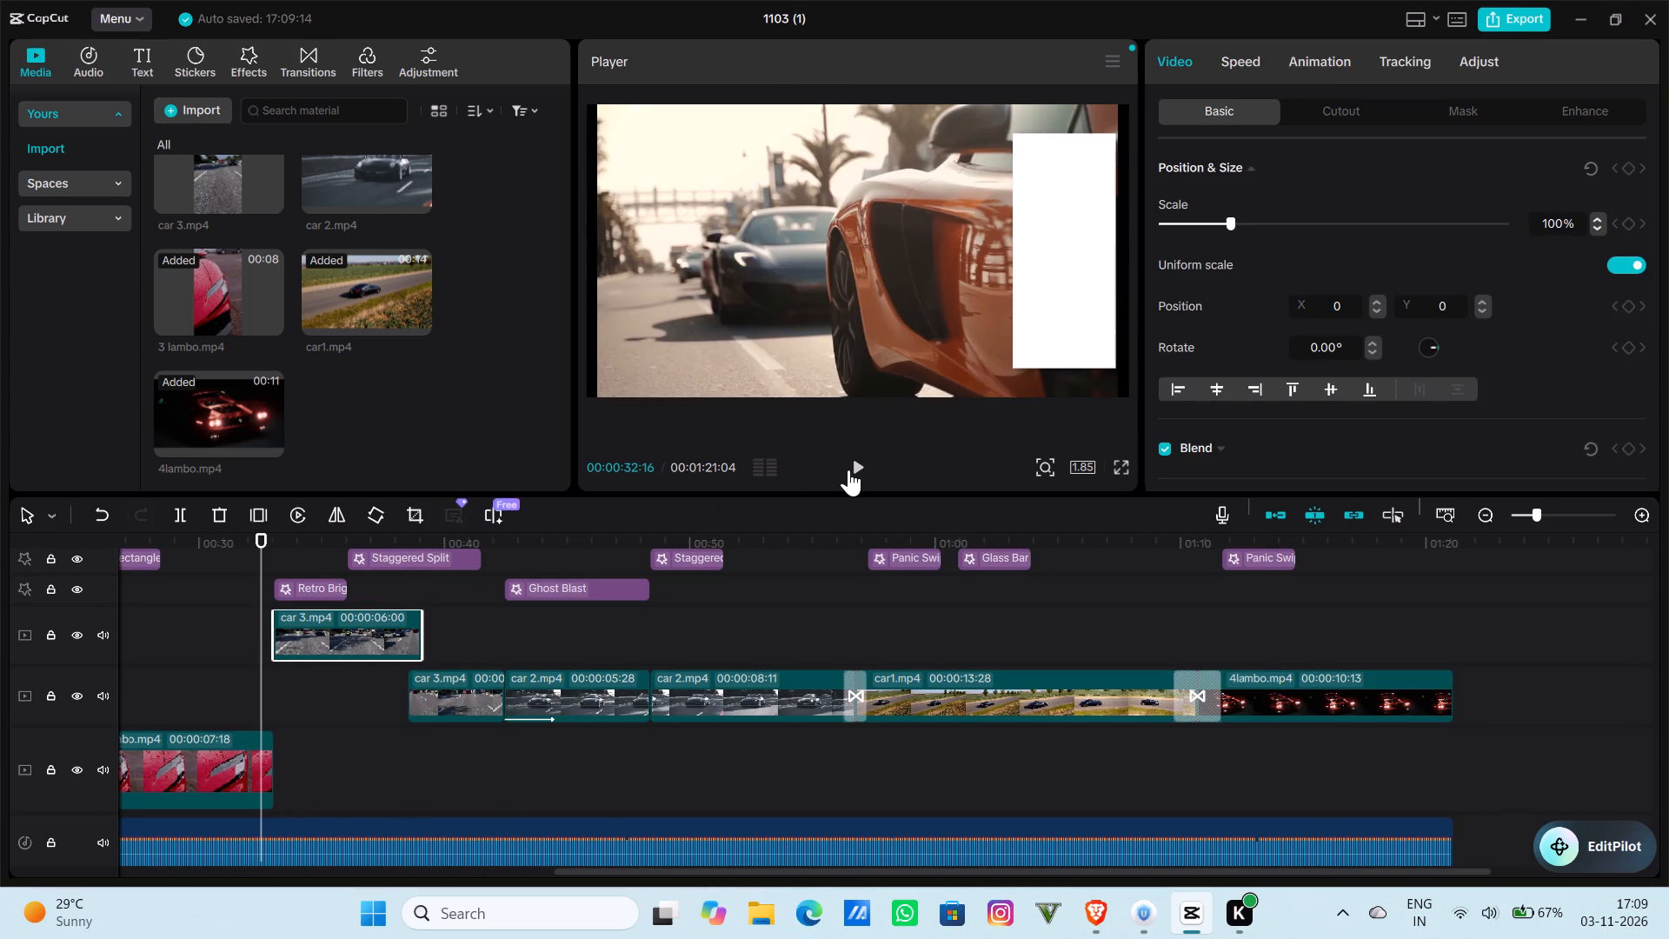
{"action": "left_click", "coordinate": [848, 469]}
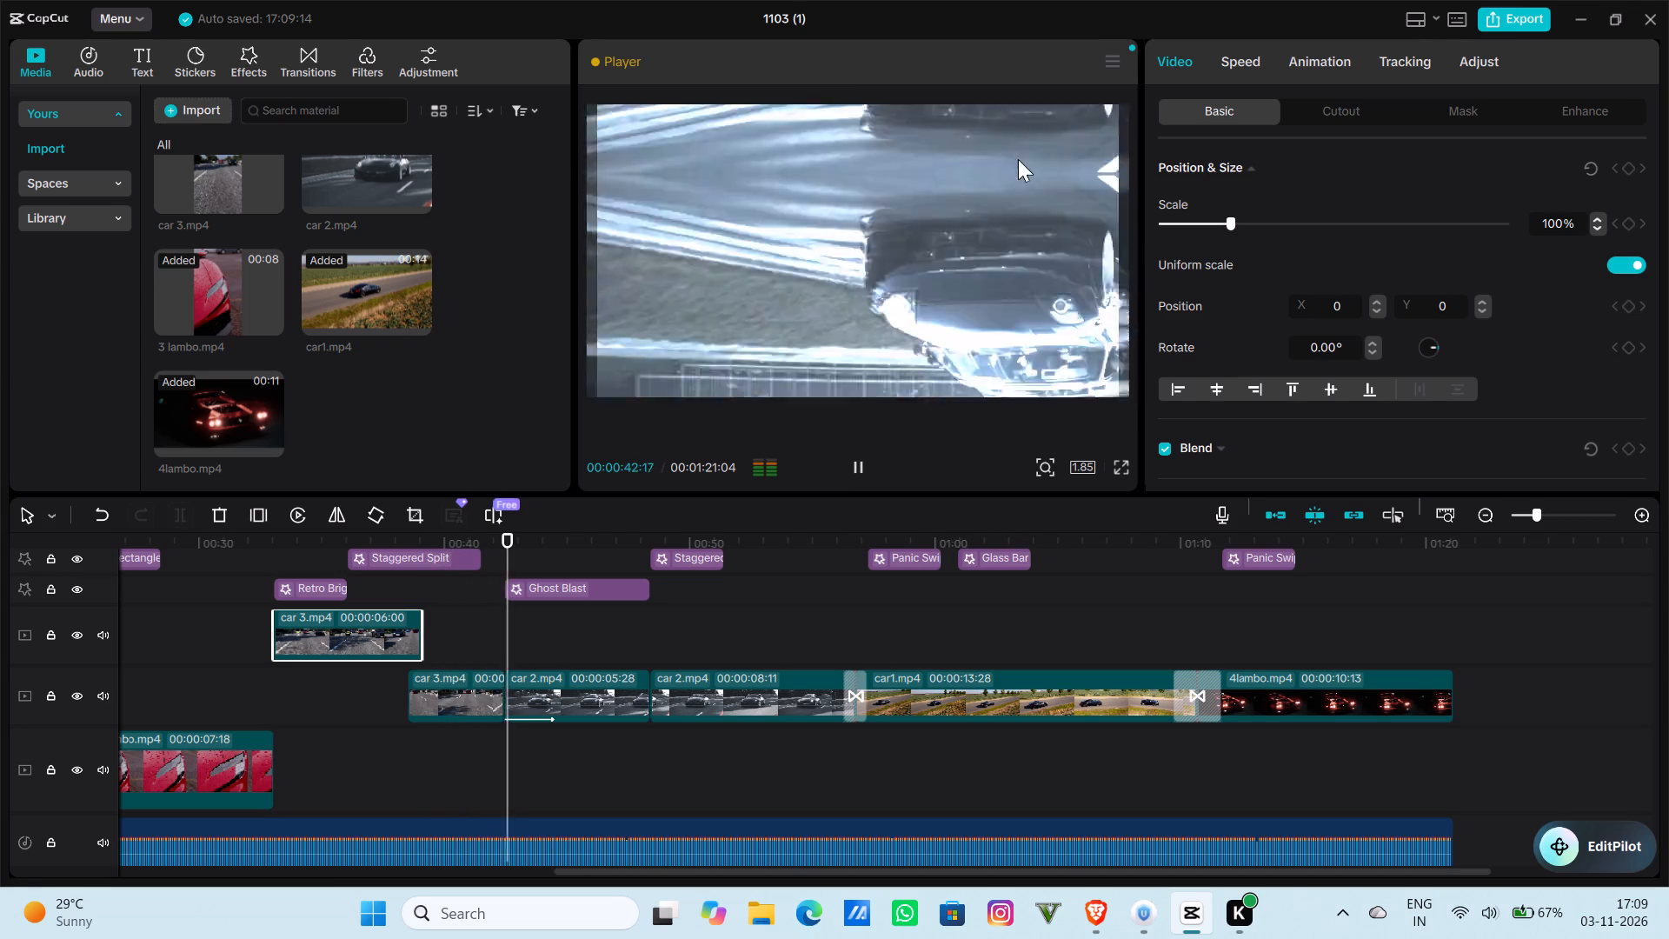
Start the export again and locate the Track stickers Pro feature in the timeline.
{"action": "left_click", "coordinate": [1503, 13]}
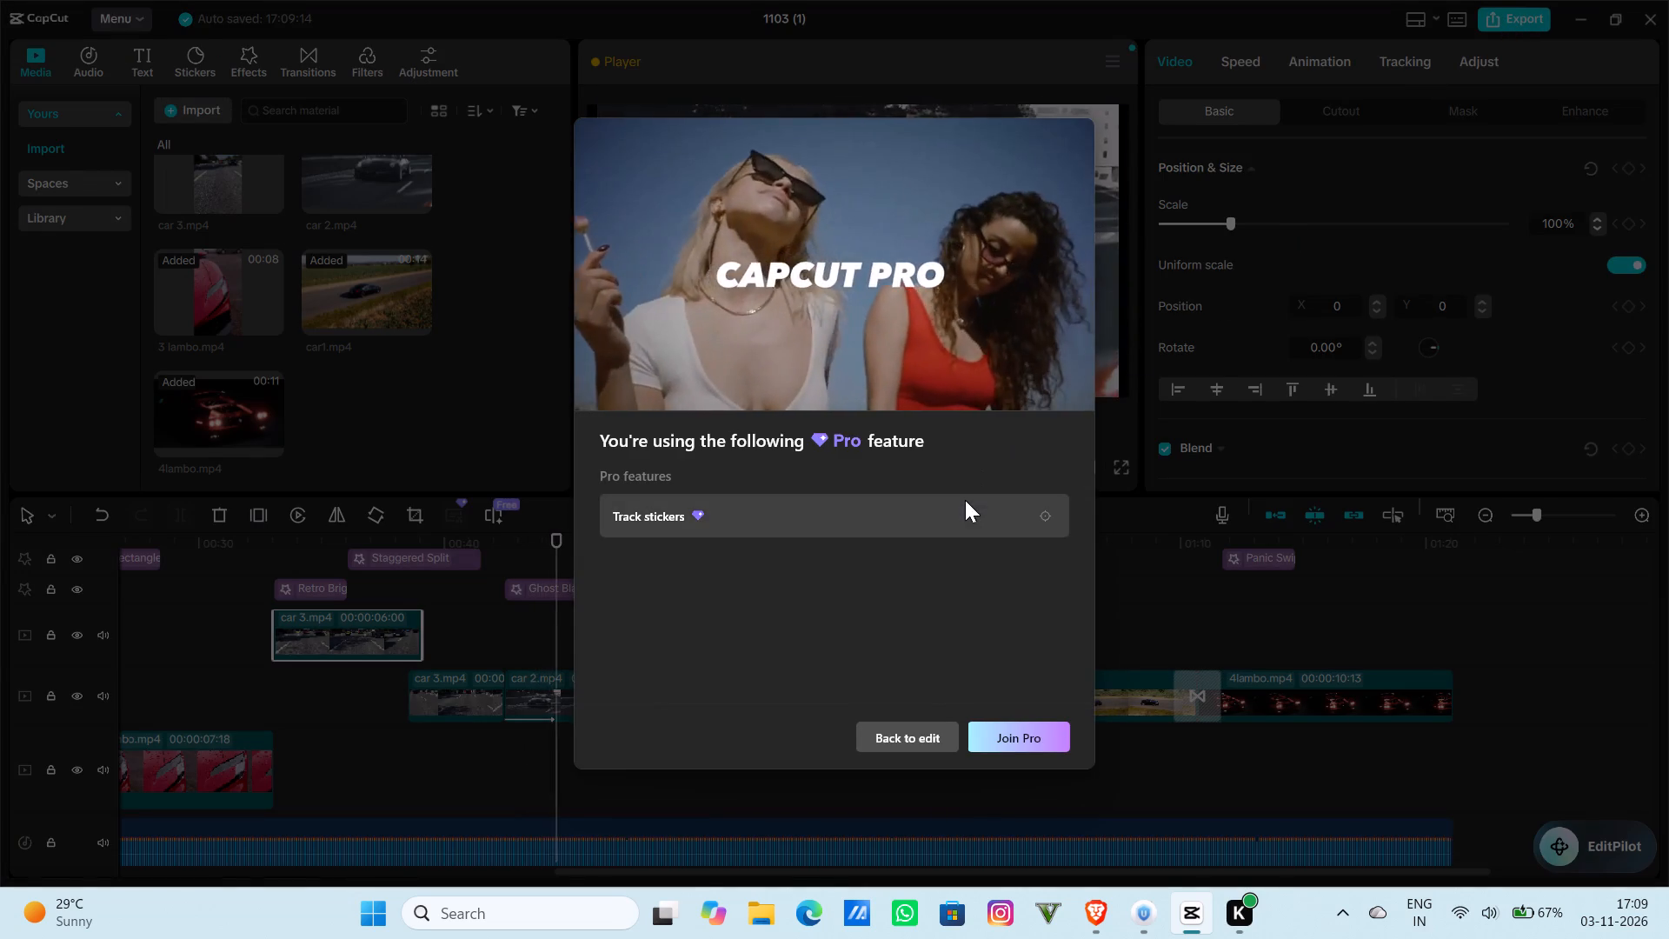
{"action": "left_click", "coordinate": [964, 505]}
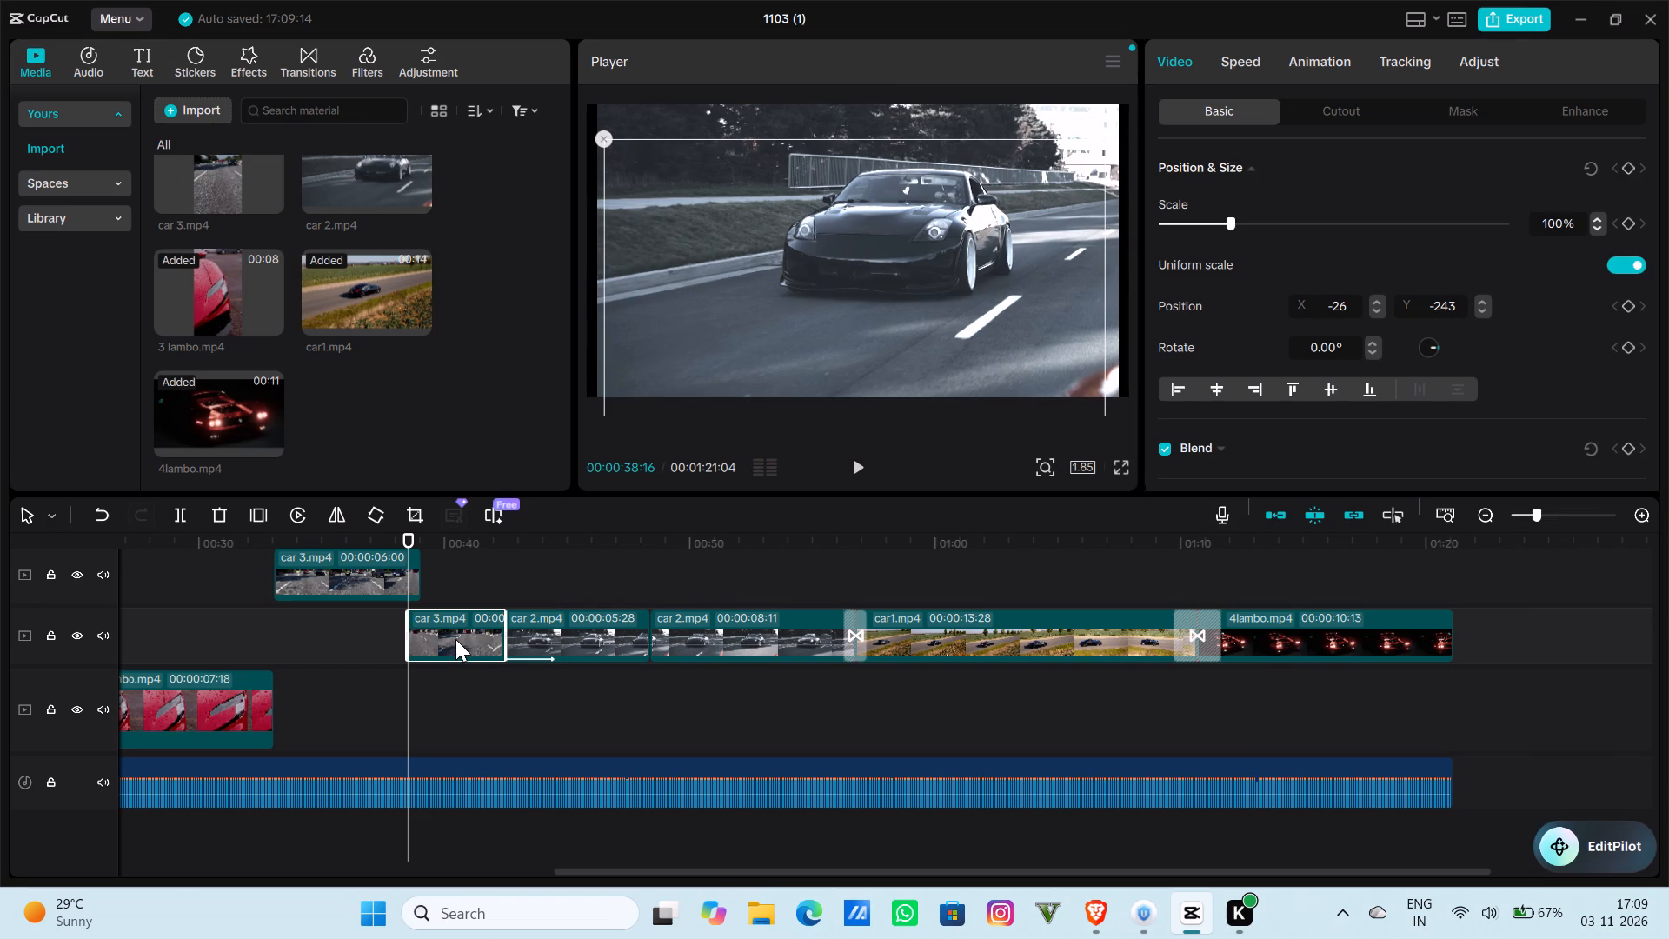
Delete the old car 3.mp4 clip that uses track stickers, just before the first car 2.mp4 clip.
{"action": "left_click", "coordinate": [455, 638]}
{"action": "left_click_drag", "start_coordinate": [455, 638], "coordinate": [458, 583]}
{"action": "left_click", "coordinate": [458, 633]}
{"action": "left_click", "coordinate": [465, 633]}
{"action": "left_click", "coordinate": [602, 137]}
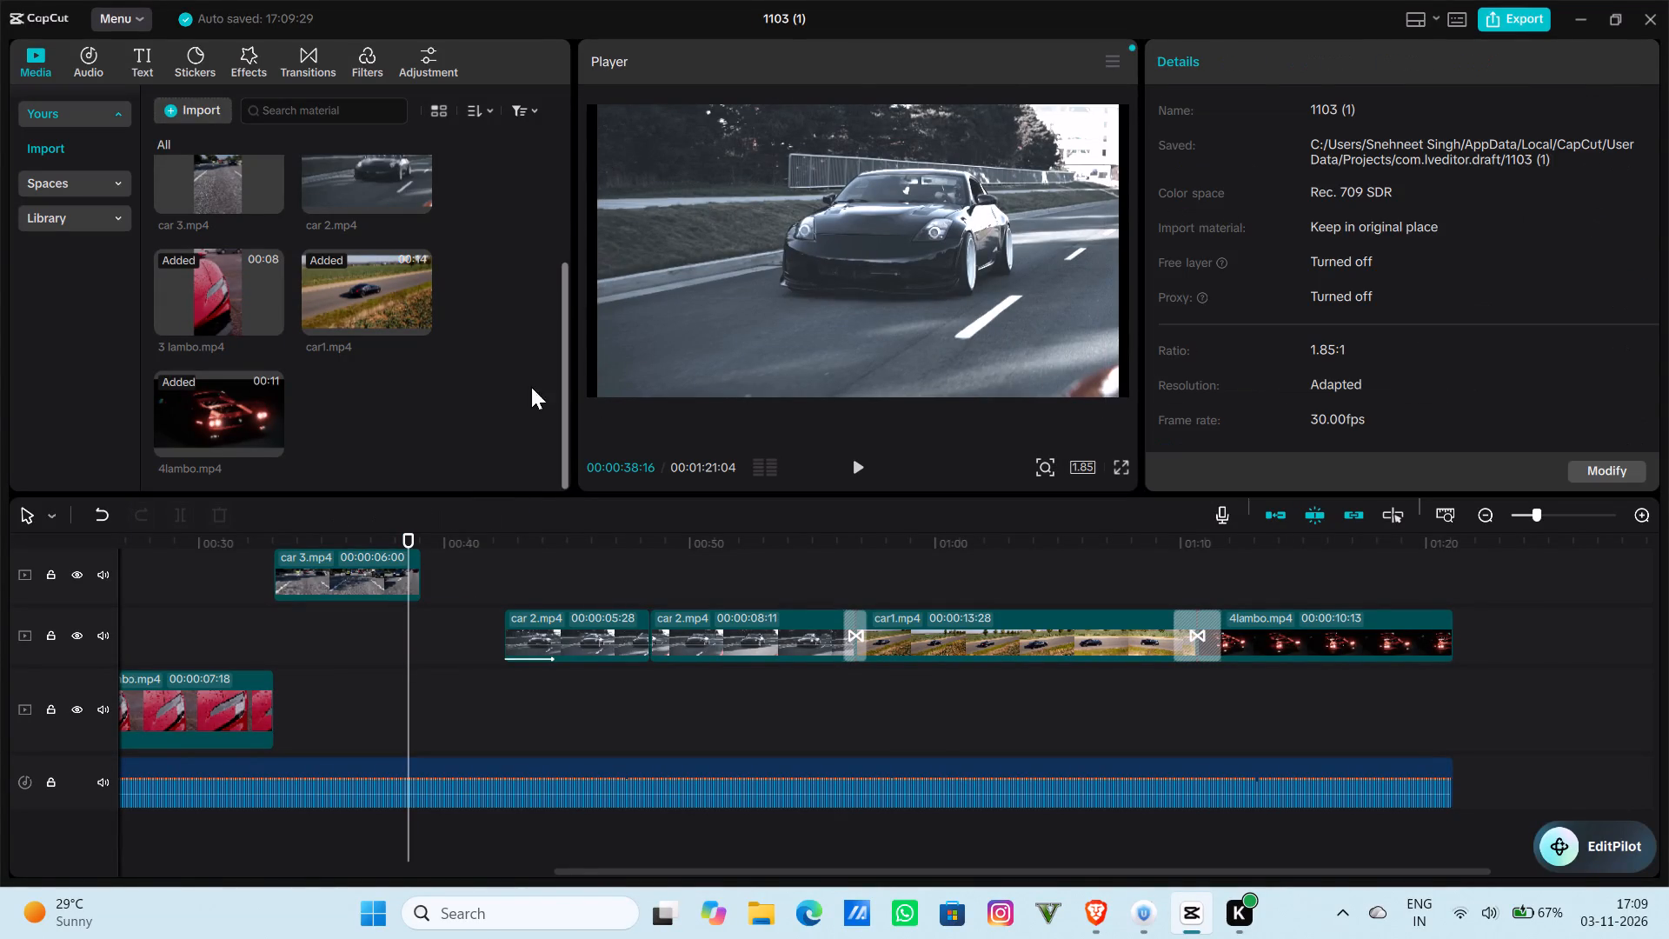
Move the new car 3.mp4 clip into the car 2.mp4 track at 00:00:33:02 and extend it to 00:00:09:12, up to car 2.mp4.
{"action": "left_click", "coordinate": [388, 575]}
{"action": "left_click_drag", "start_coordinate": [368, 570], "coordinate": [392, 639]}
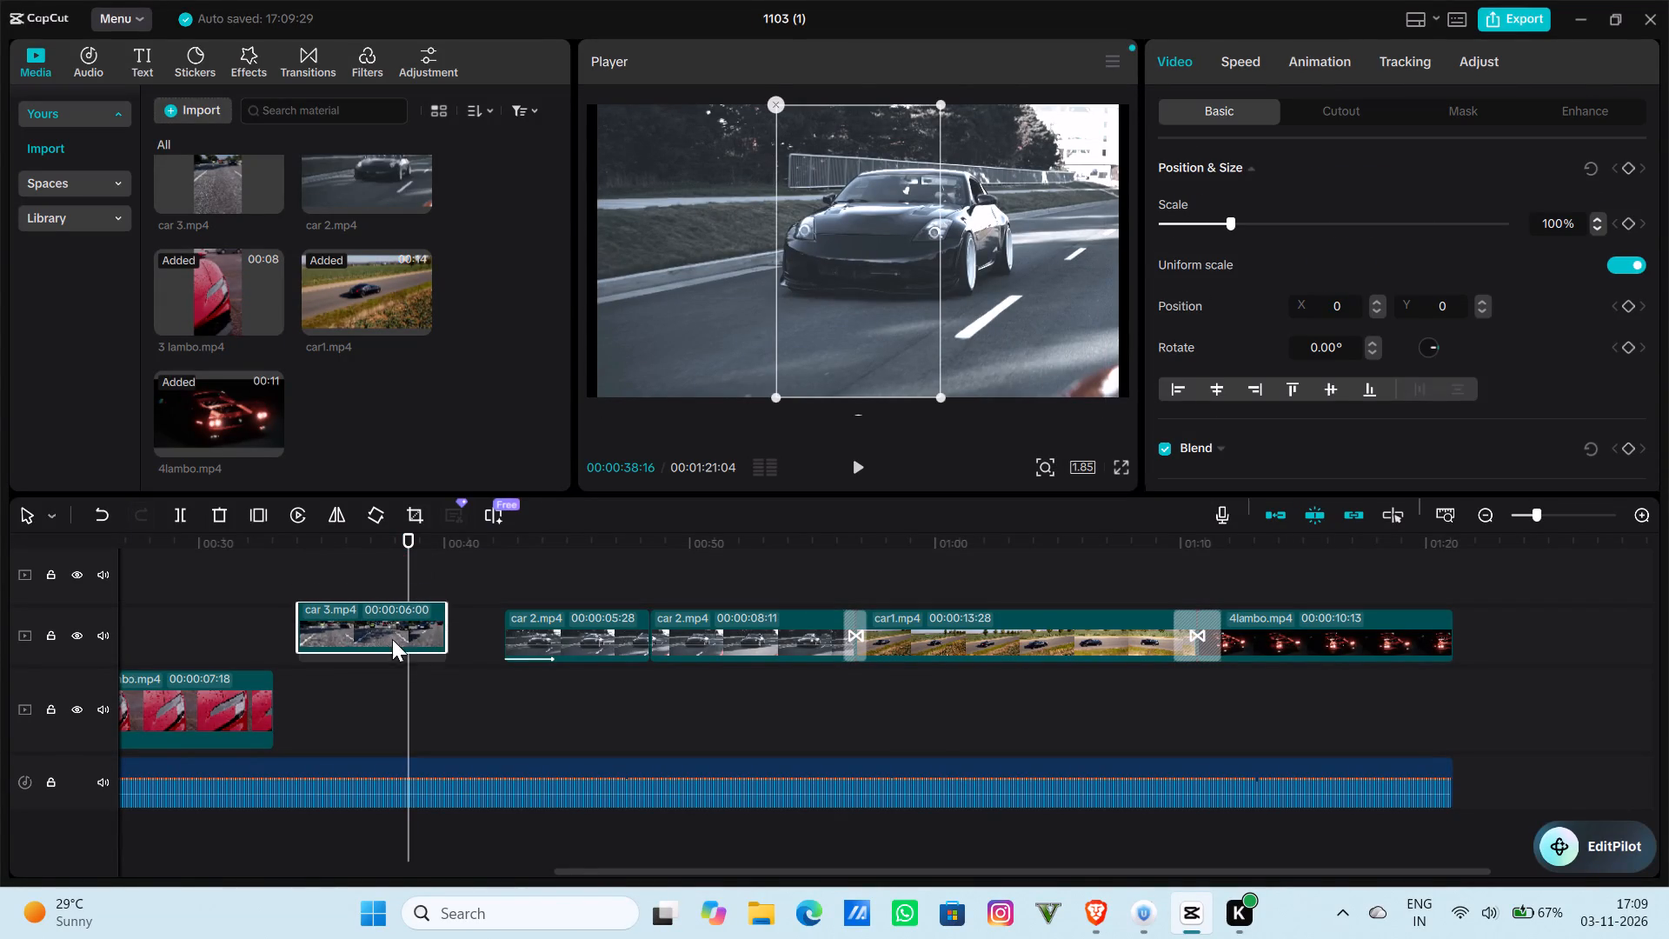
{"action": "left_click_drag", "start_coordinate": [392, 639], "coordinate": [367, 636]}
{"action": "left_click_drag", "start_coordinate": [421, 637], "coordinate": [424, 637]}
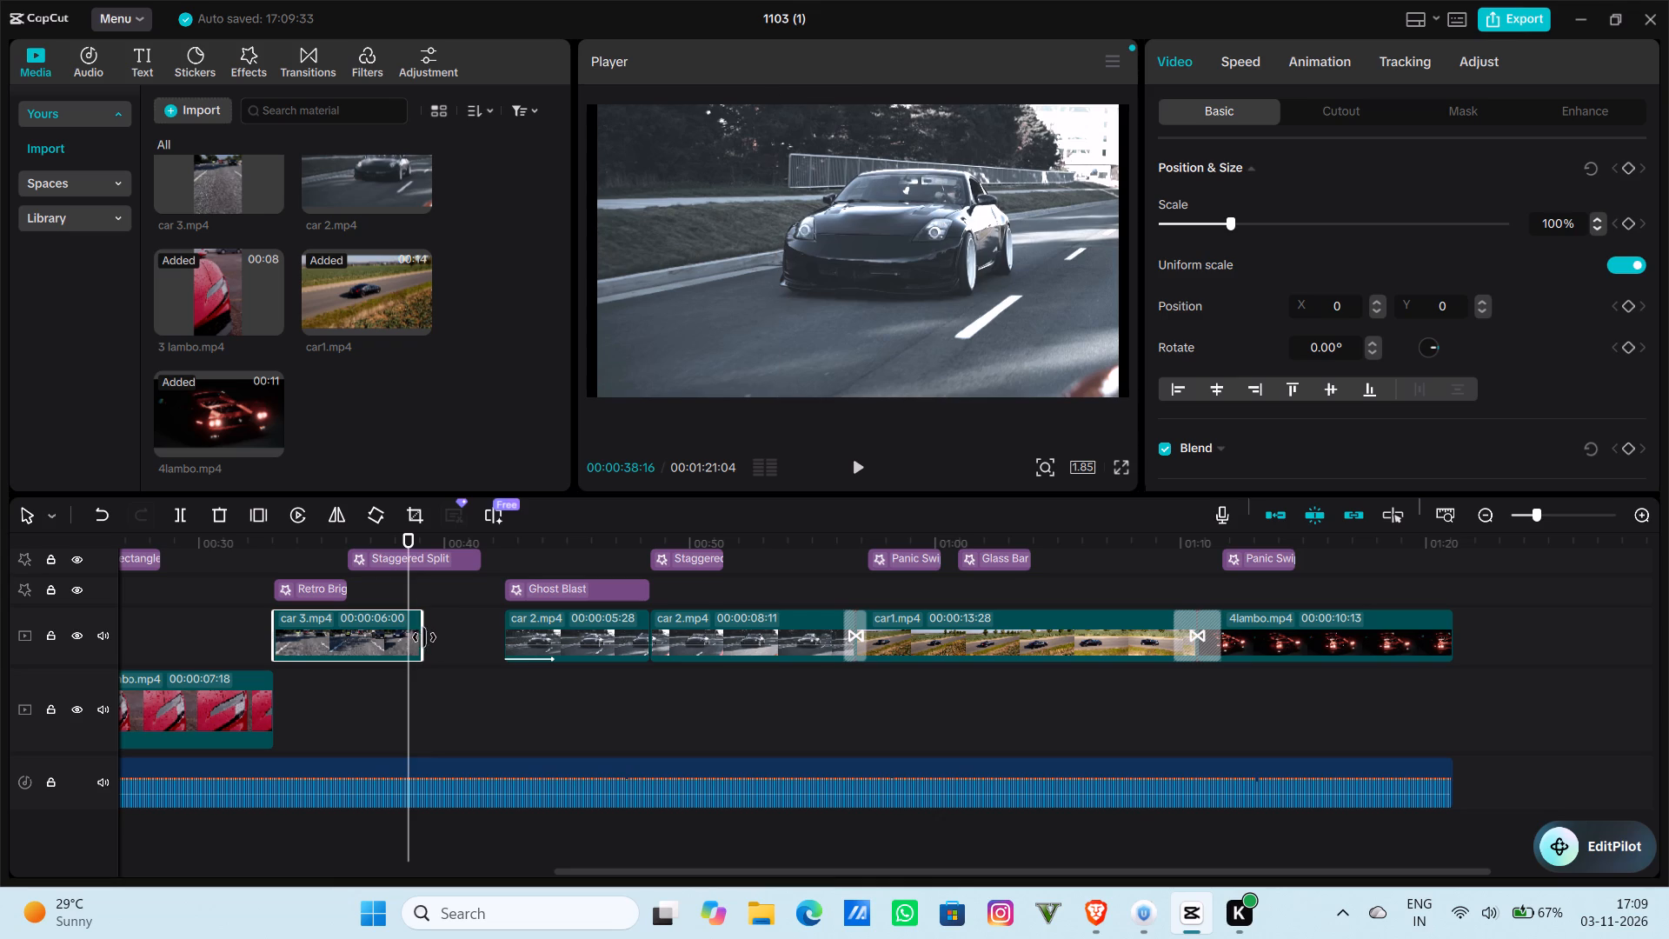
{"action": "left_click_drag", "start_coordinate": [424, 637], "coordinate": [500, 643]}
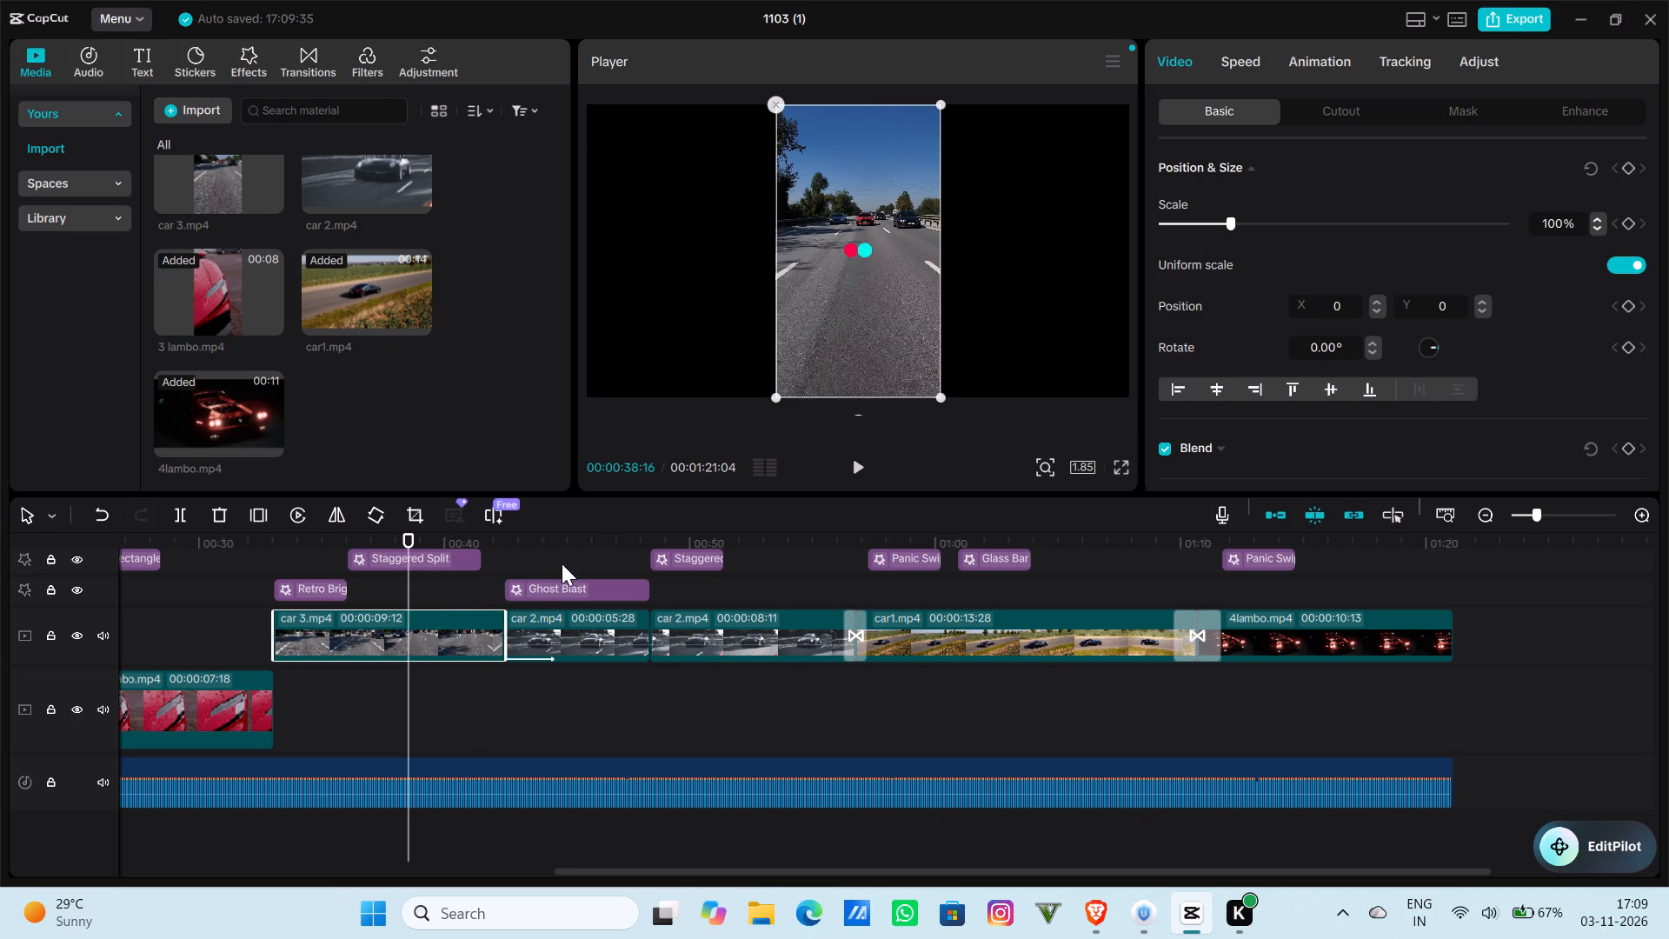
{"action": "left_click", "coordinate": [505, 615]}
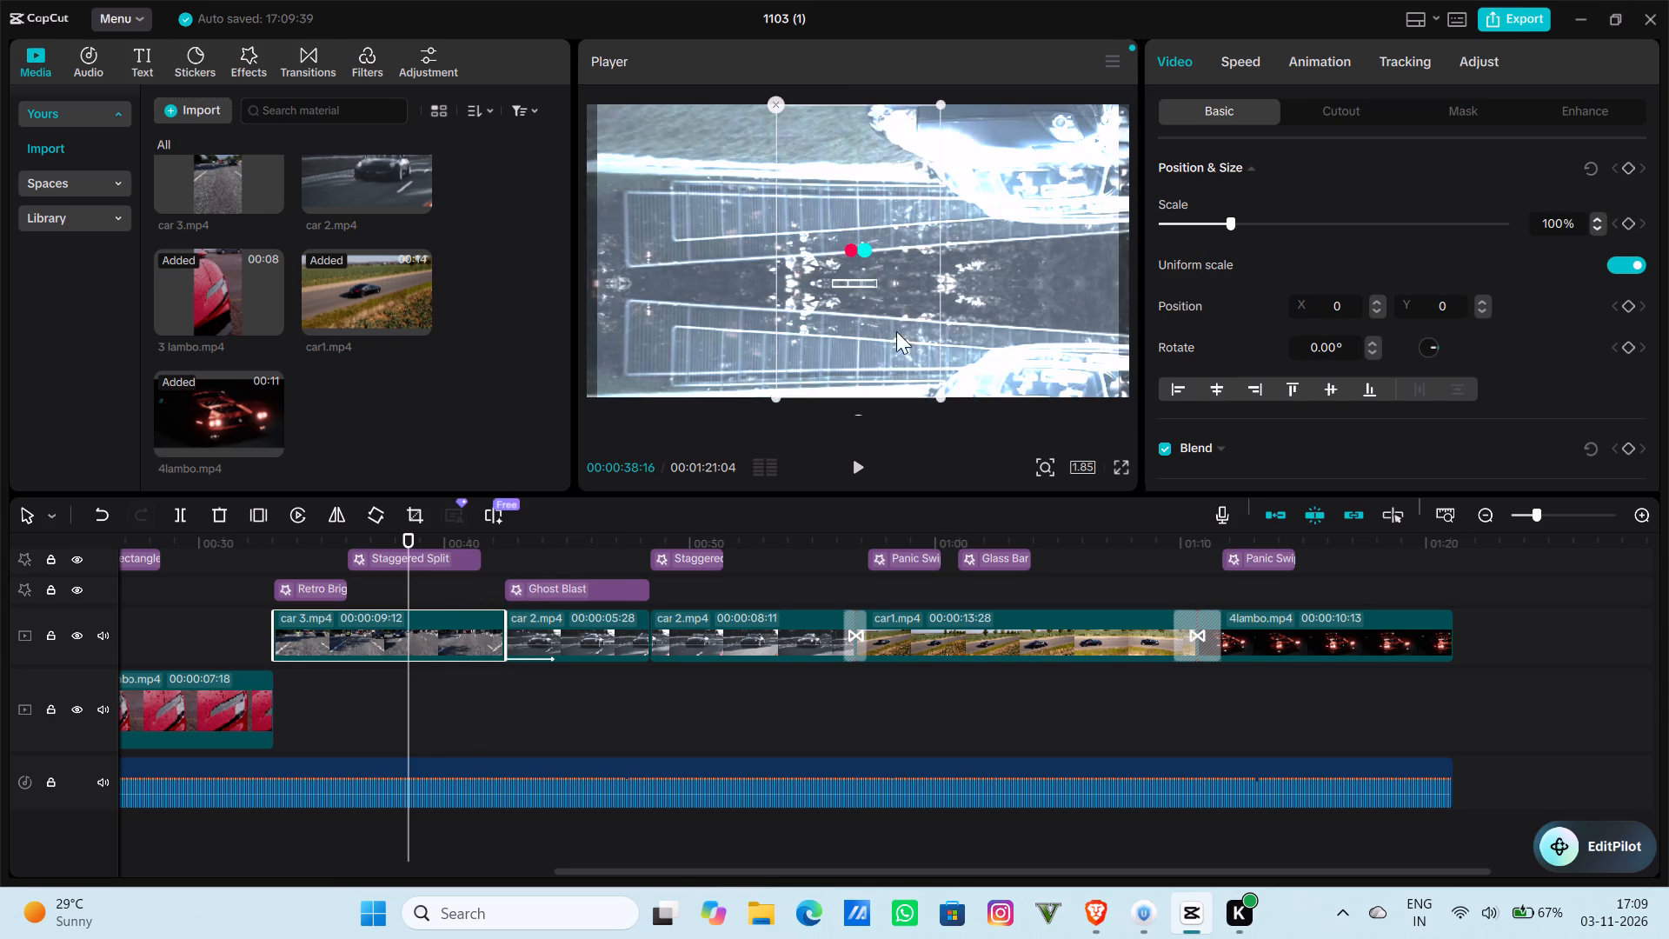
Play back the extended car 3.mp4 clip with its effects from 00:00:34:07.
{"action": "left_click", "coordinate": [851, 469]}
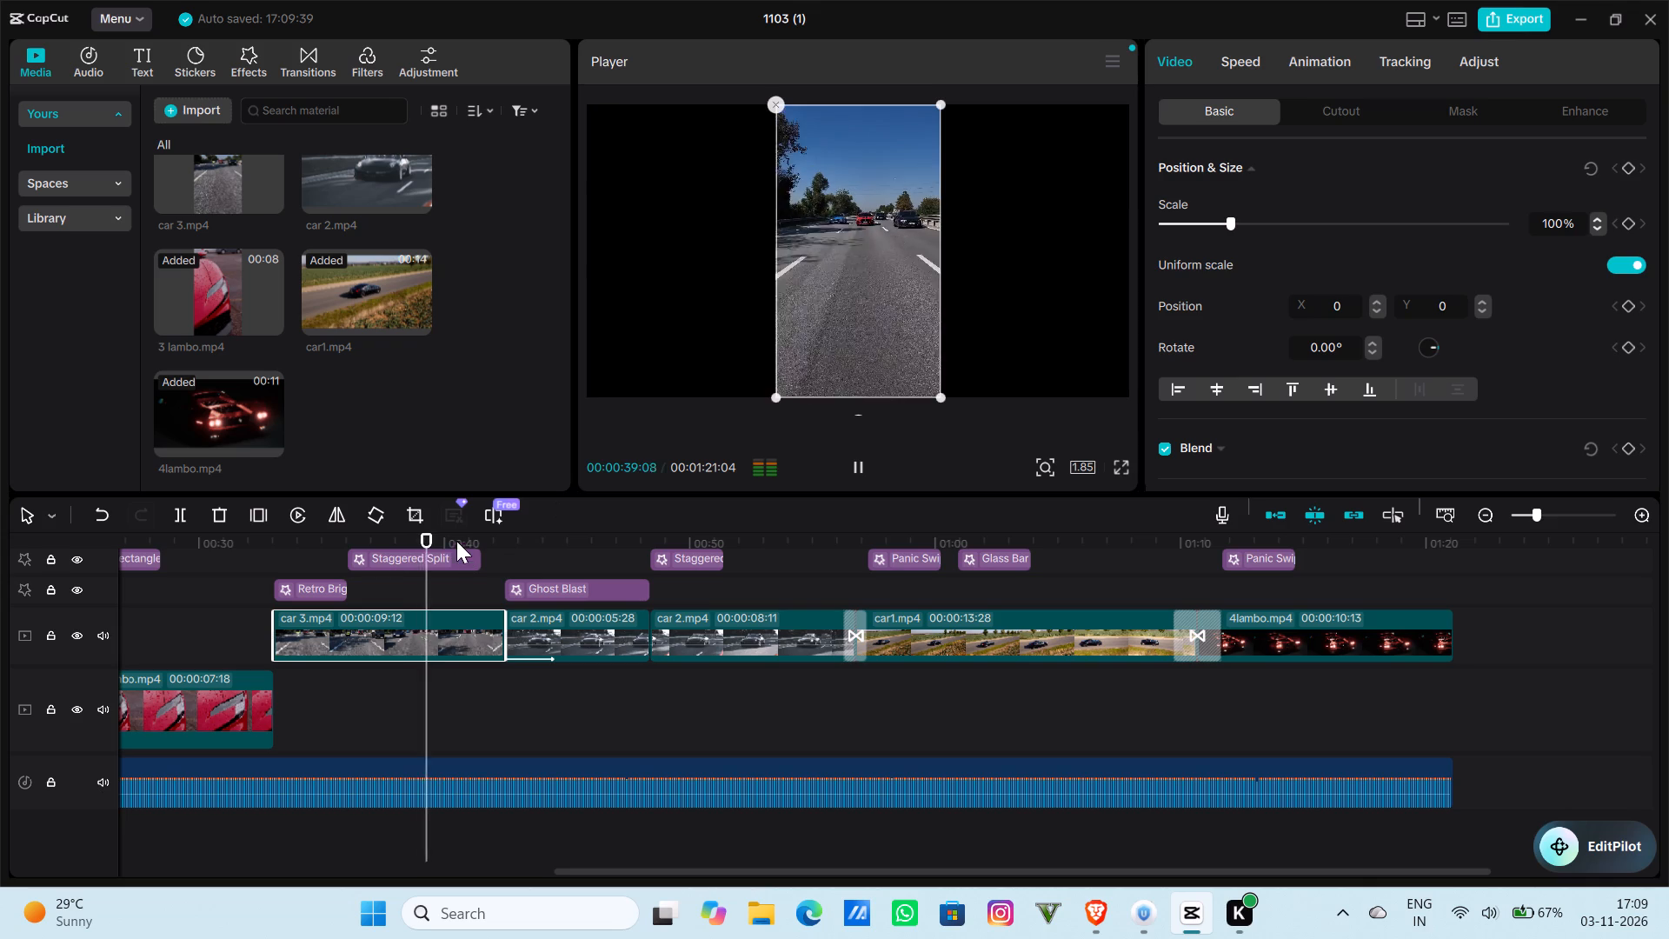
{"action": "left_click", "coordinate": [455, 539]}
{"action": "left_click_drag", "start_coordinate": [453, 539], "coordinate": [303, 537]}
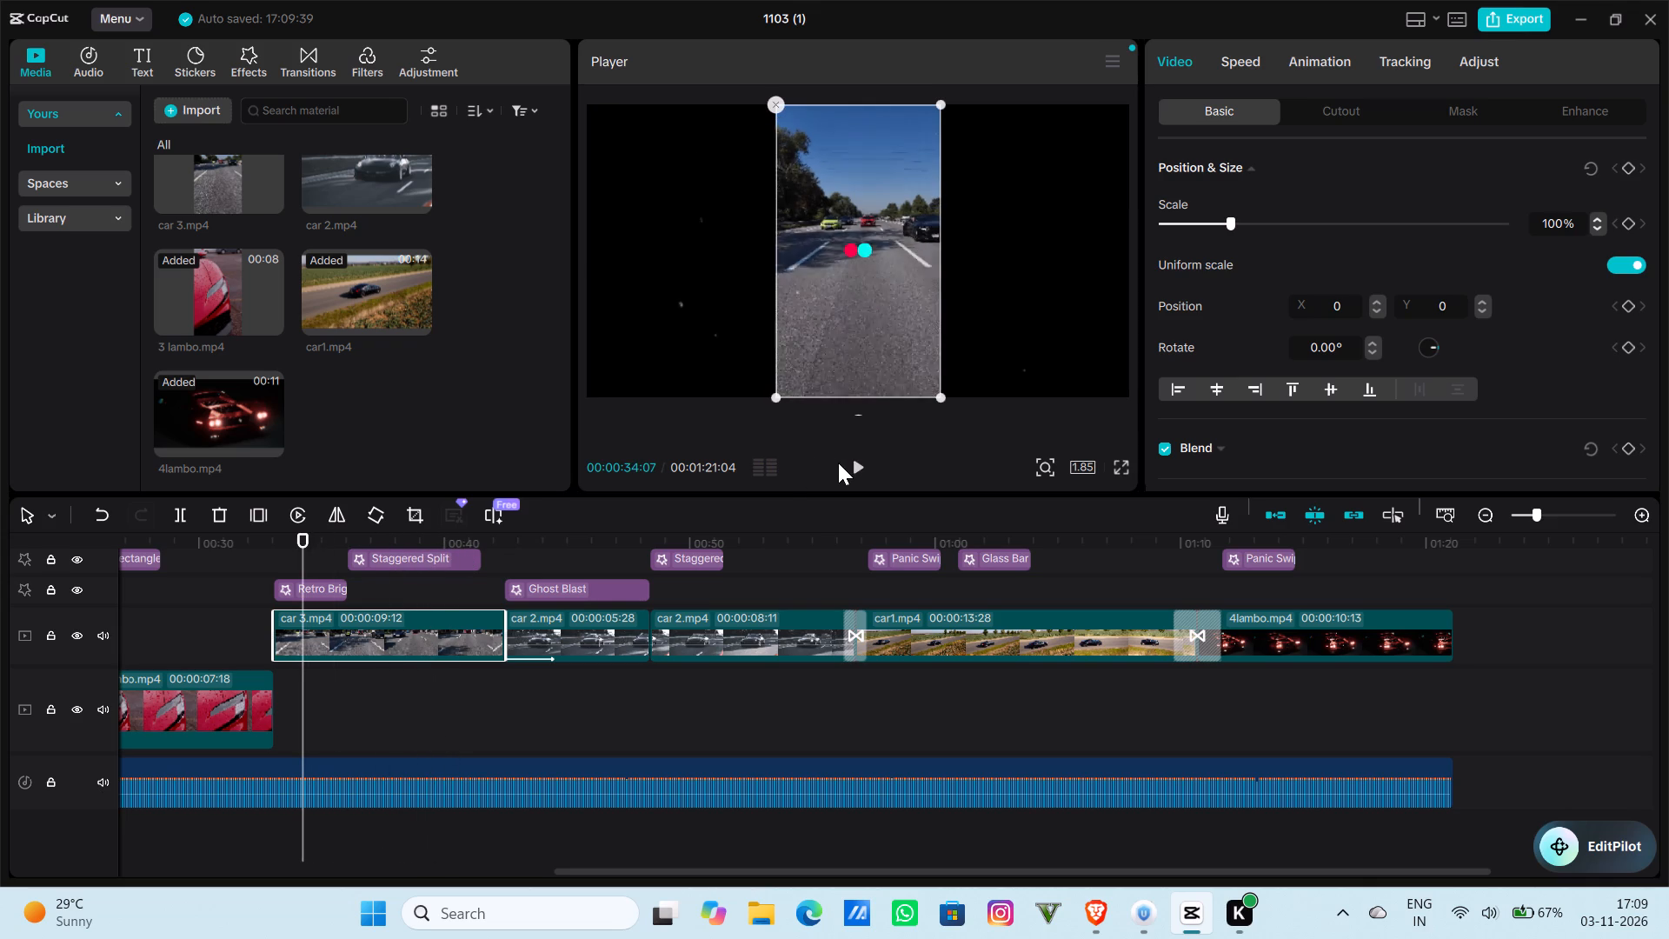
{"action": "left_click", "coordinate": [841, 463]}
{"action": "left_click", "coordinate": [858, 463]}
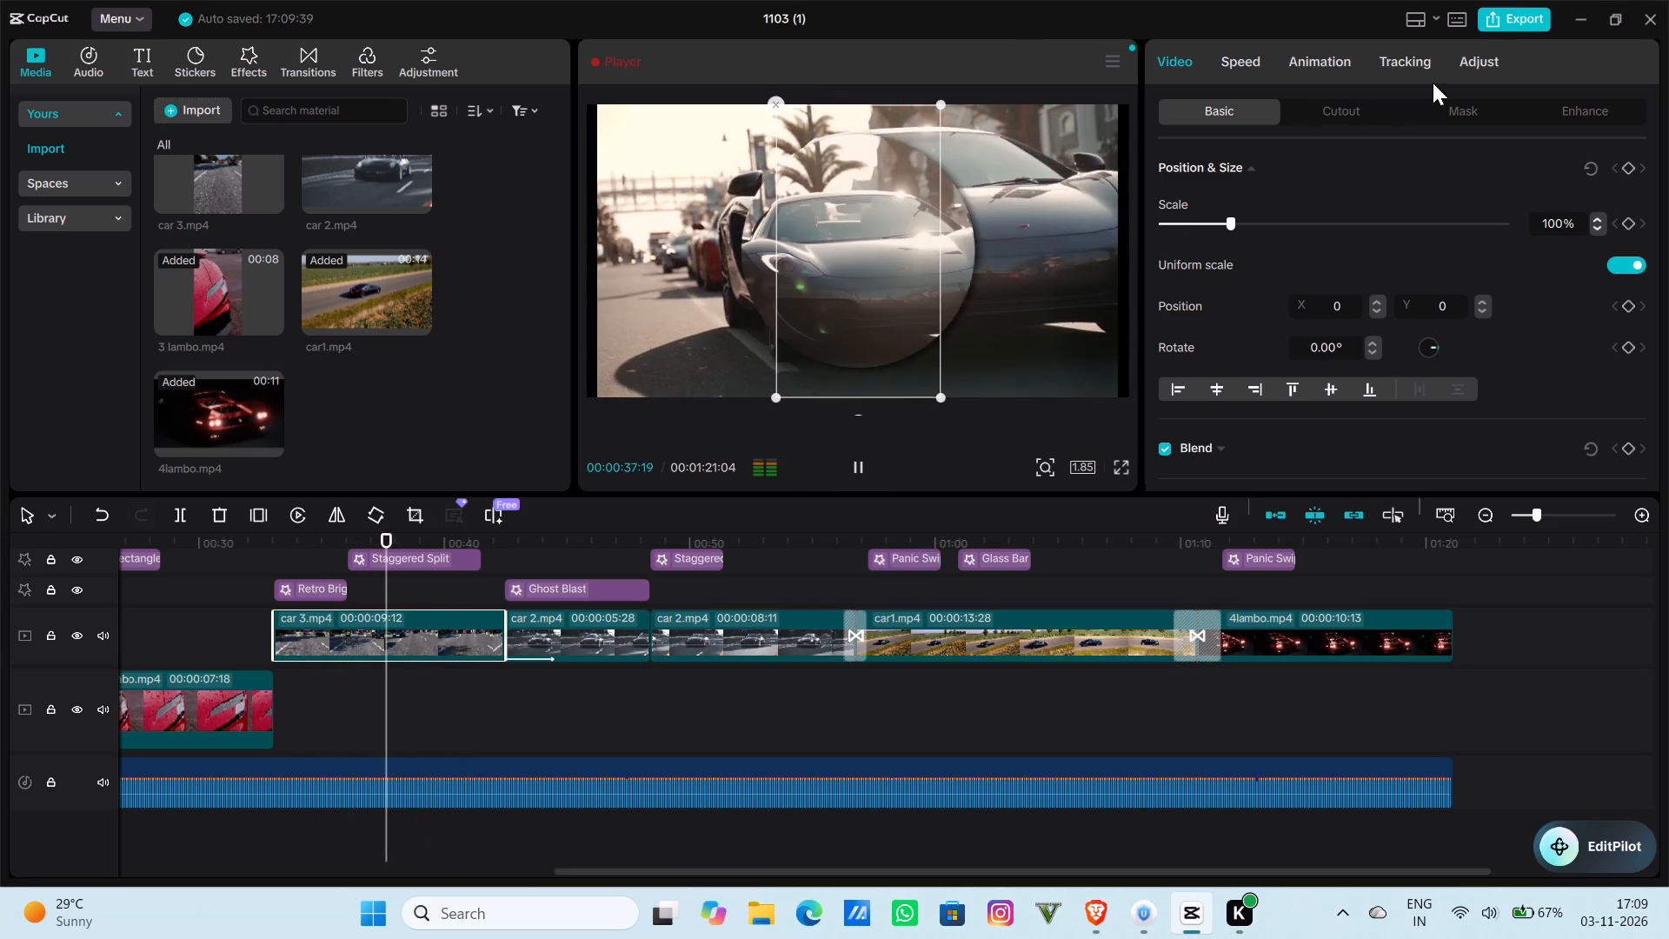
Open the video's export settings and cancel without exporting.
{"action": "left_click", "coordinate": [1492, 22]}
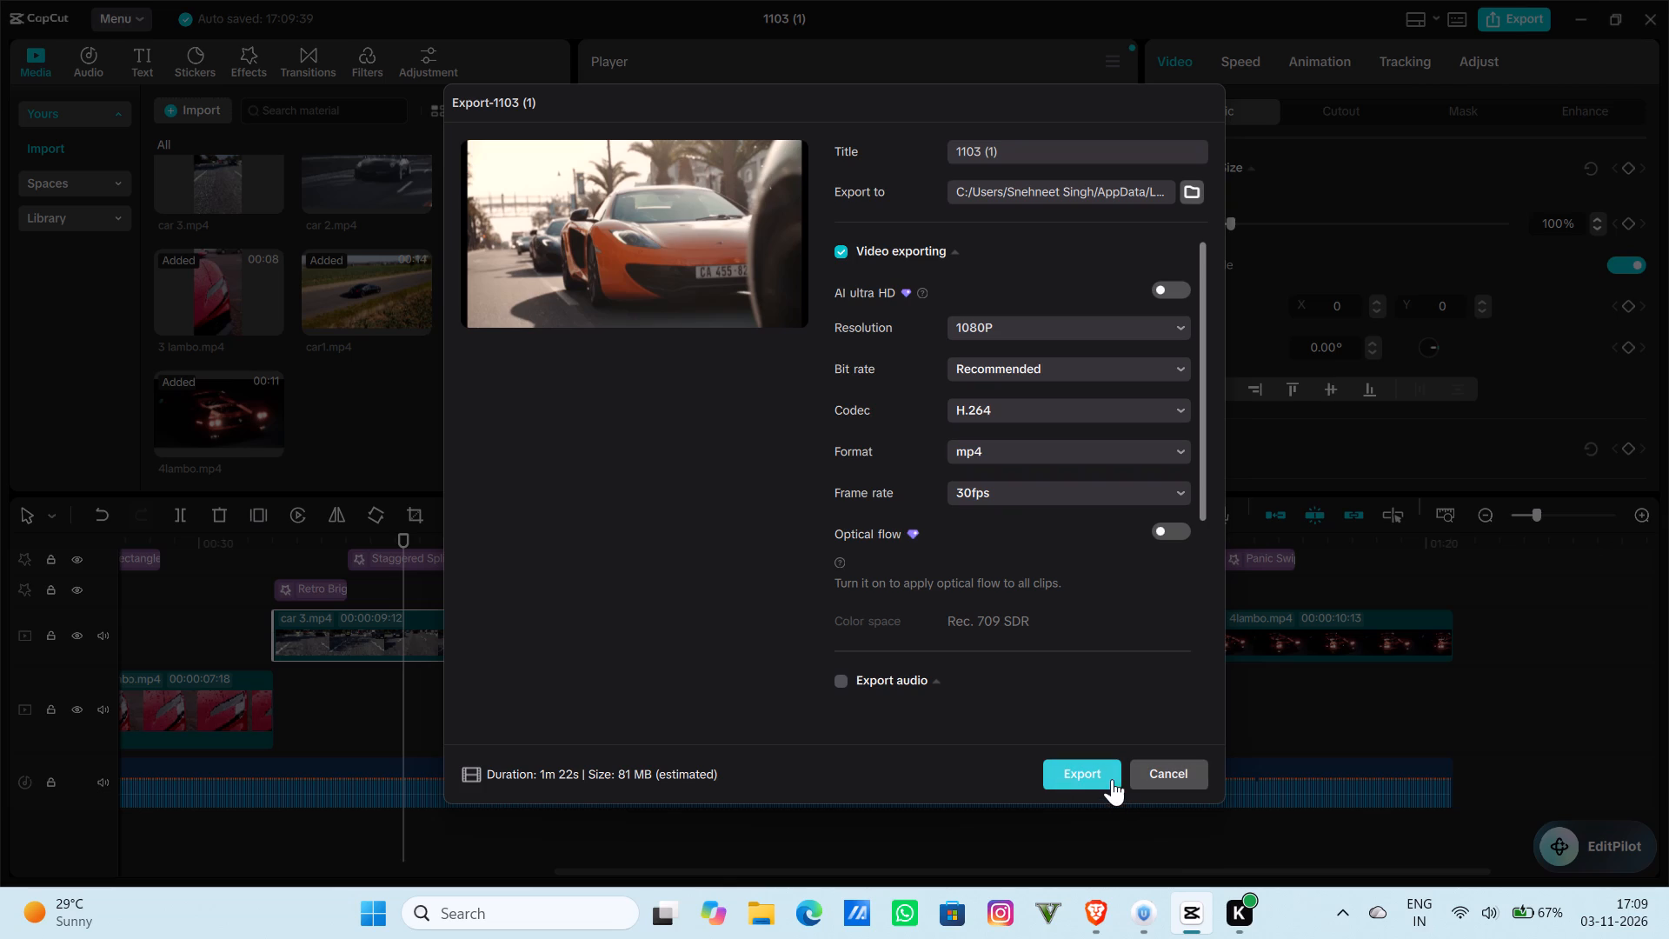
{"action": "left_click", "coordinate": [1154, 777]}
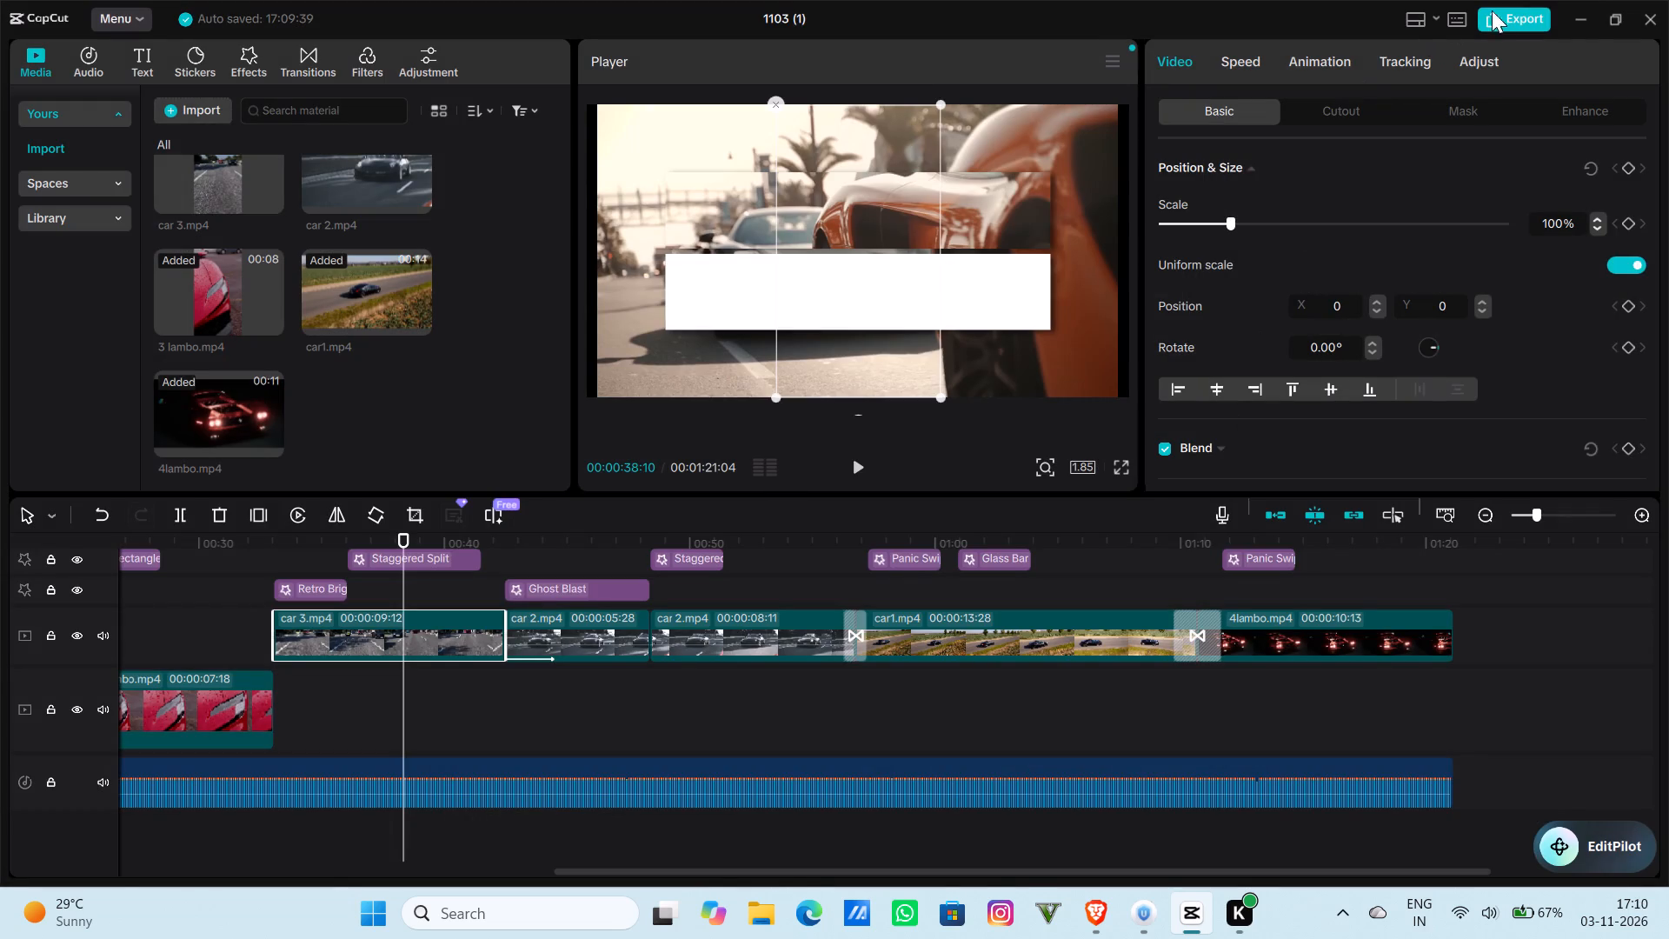